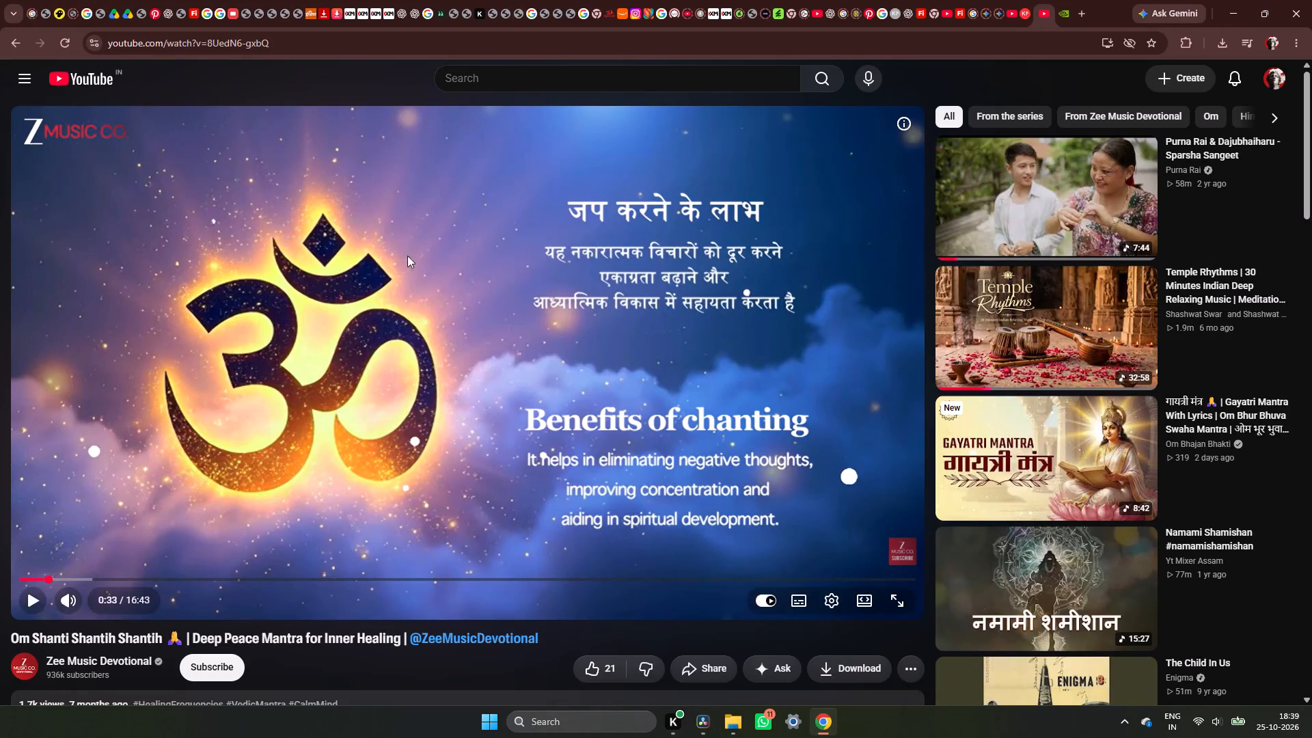
Switch to DaVinci Resolve and reduce the Sanskrit title's font size to 75.
{"action": "left_click", "coordinate": [695, 724]}
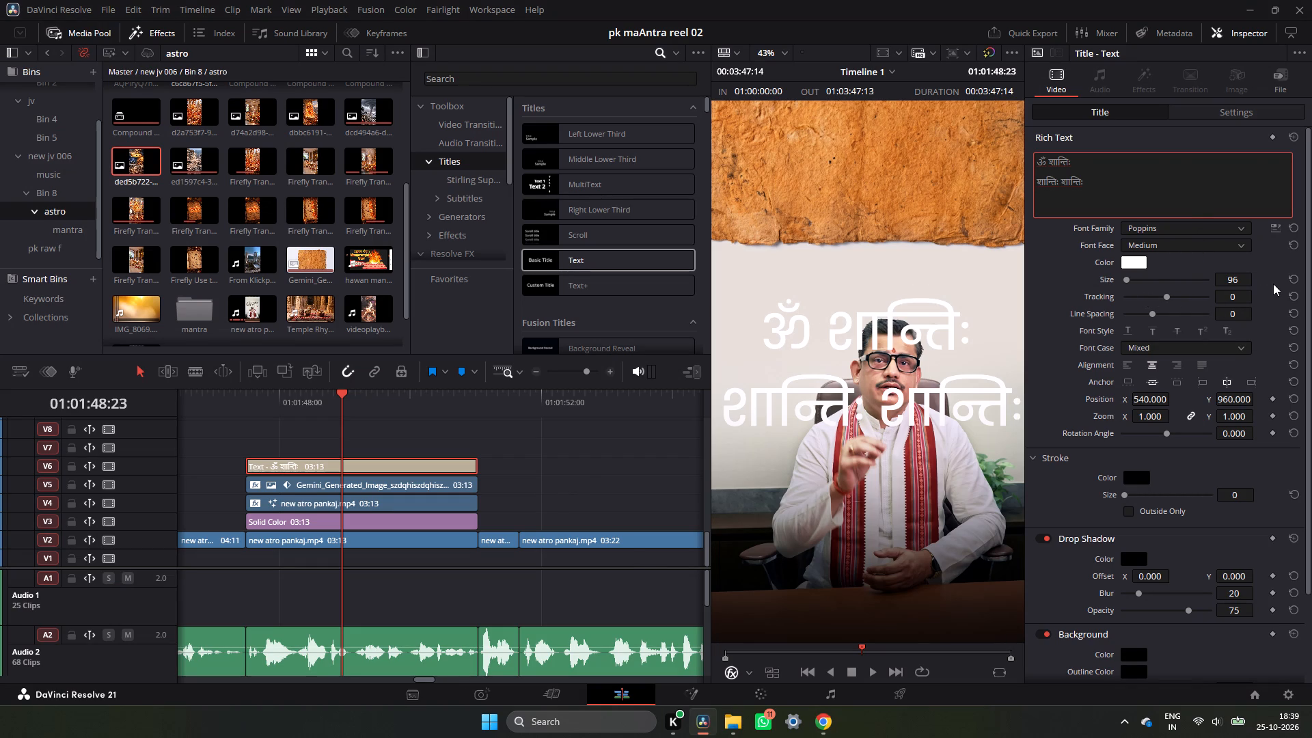
{"action": "left_click_drag", "start_coordinate": [1240, 284], "coordinate": [1226, 299]}
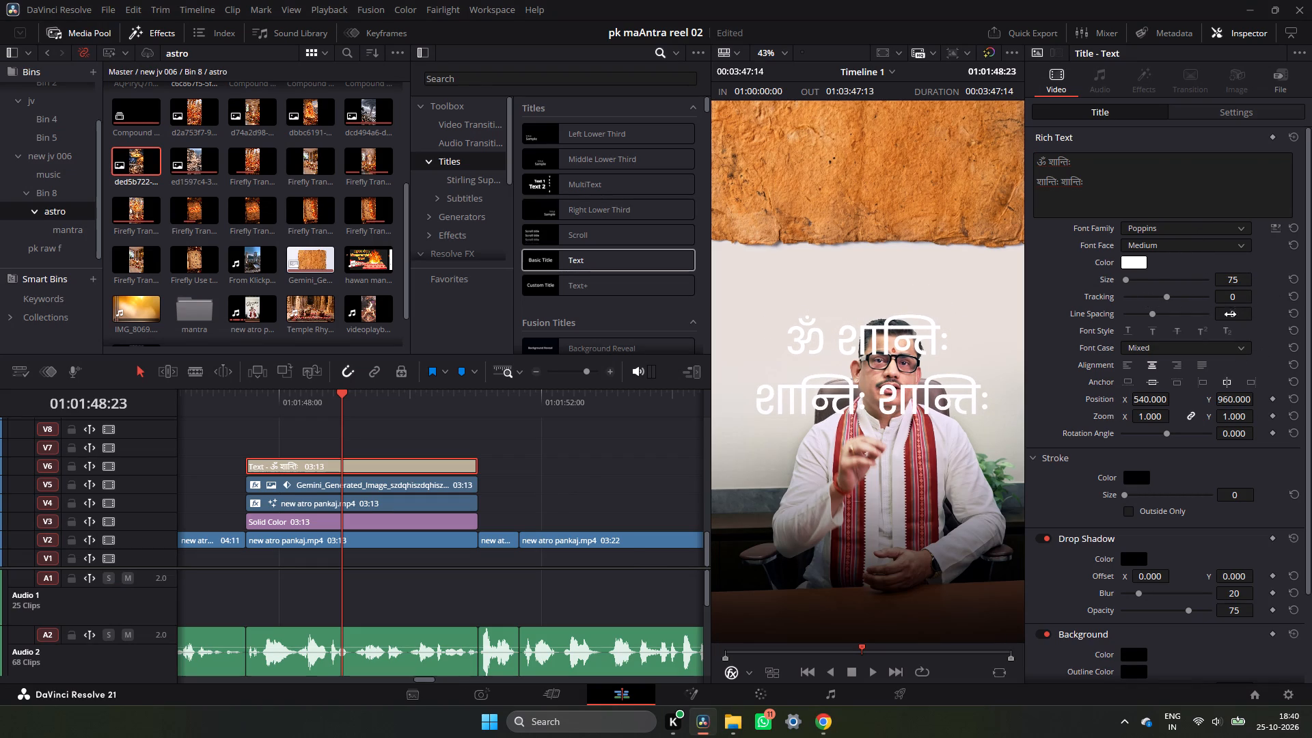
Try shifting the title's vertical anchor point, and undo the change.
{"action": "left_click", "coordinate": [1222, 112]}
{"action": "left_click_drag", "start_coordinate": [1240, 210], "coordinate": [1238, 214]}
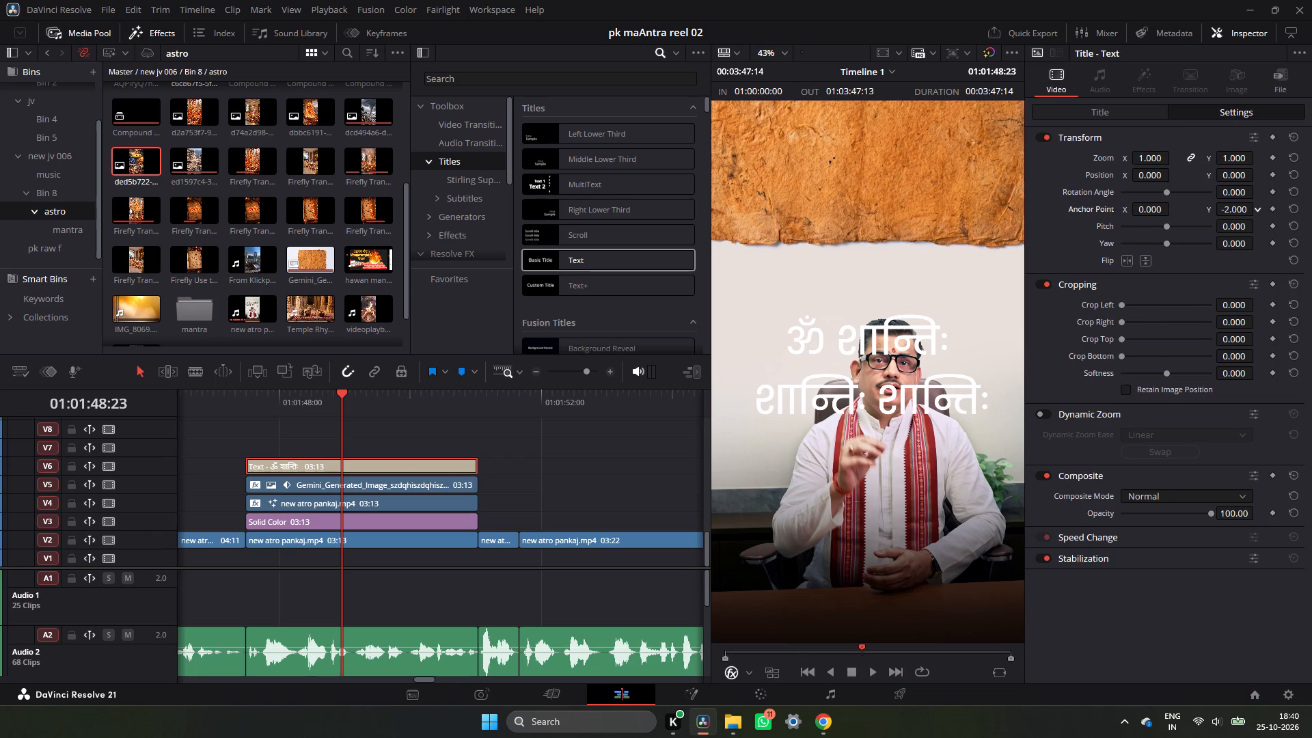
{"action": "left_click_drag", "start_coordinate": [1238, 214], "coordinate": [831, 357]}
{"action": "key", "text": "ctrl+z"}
Move the title up onto the orange parchment by setting its Y position to 678.
{"action": "left_click_drag", "start_coordinate": [1238, 169], "coordinate": [1053, 428]}
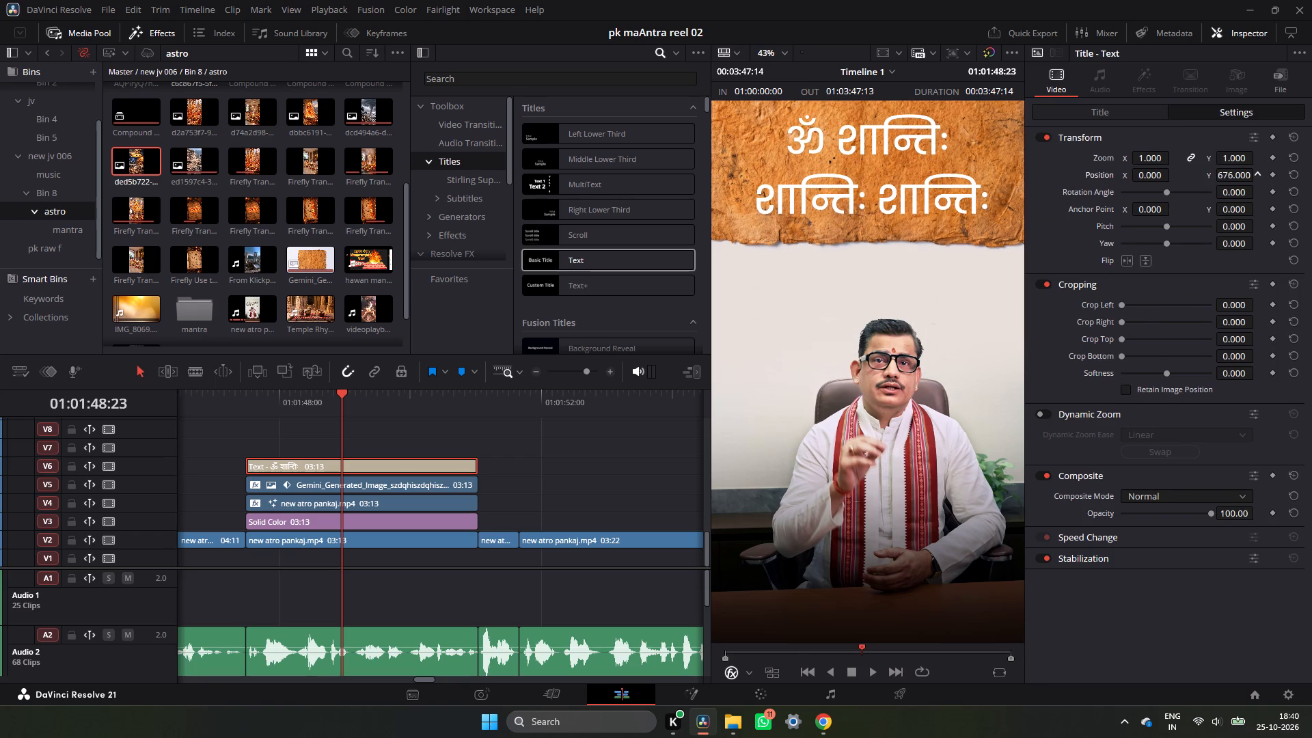
{"action": "left_click_drag", "start_coordinate": [1053, 428], "coordinate": [1054, 428]}
Reduce the title's font size to 67 so it fits within the orange parchment.
{"action": "left_click", "coordinate": [1106, 113]}
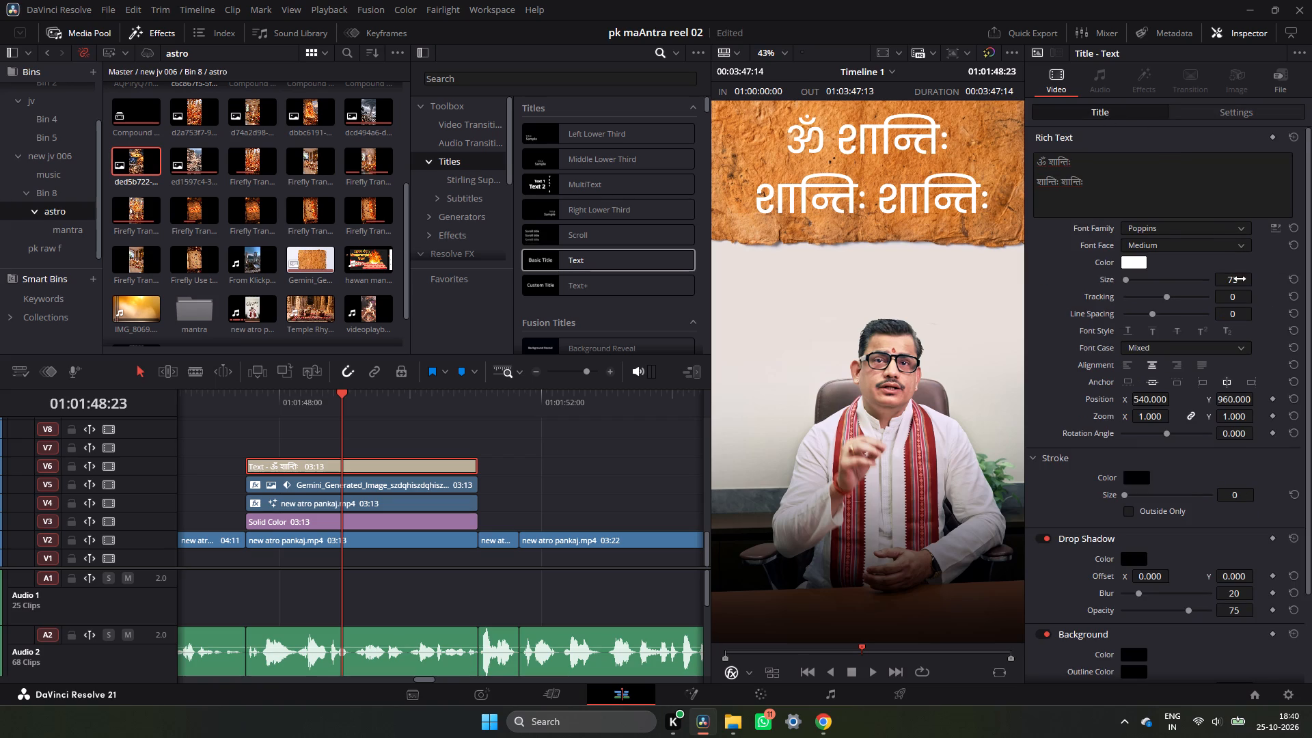
{"action": "left_click", "coordinate": [1240, 279]}
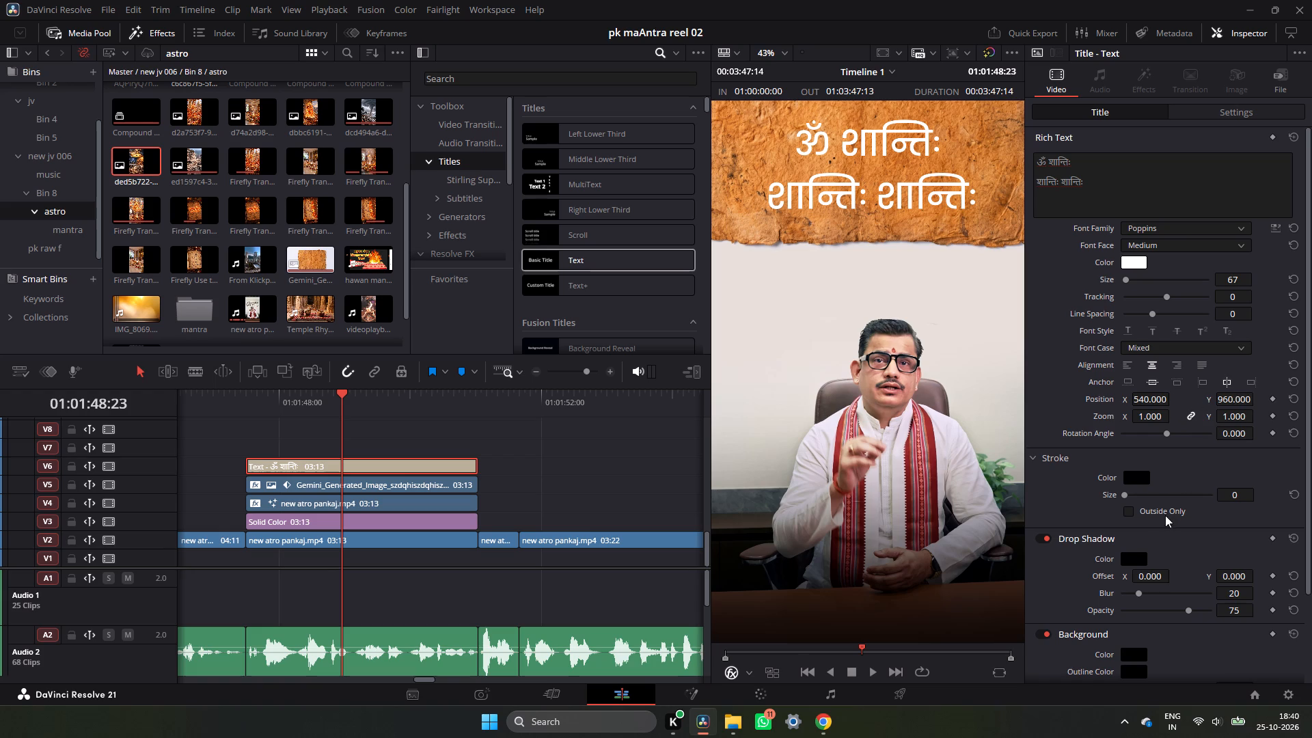
Tighten the title's line spacing to -19.
{"action": "scroll", "coordinate": [1169, 565], "scroll_direction": "down", "scroll_amount": 2}
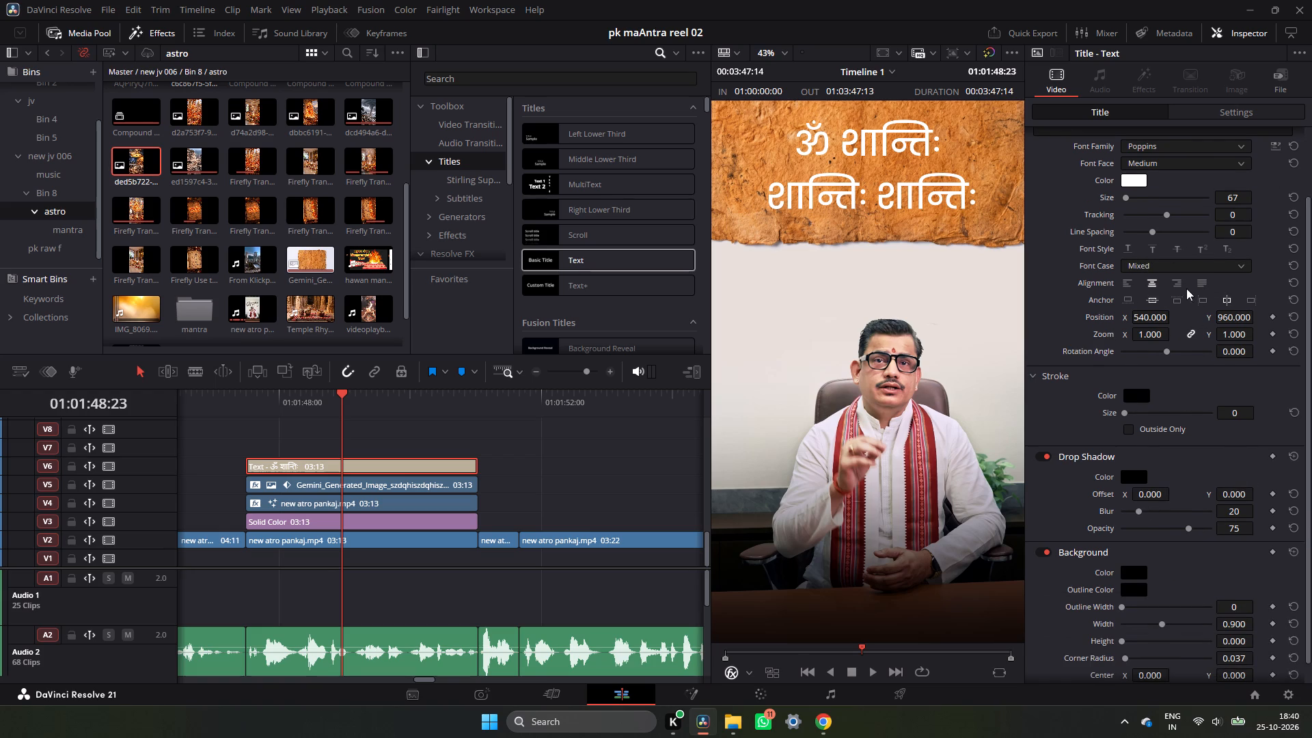
{"action": "left_click_drag", "start_coordinate": [1235, 228], "coordinate": [1222, 241]}
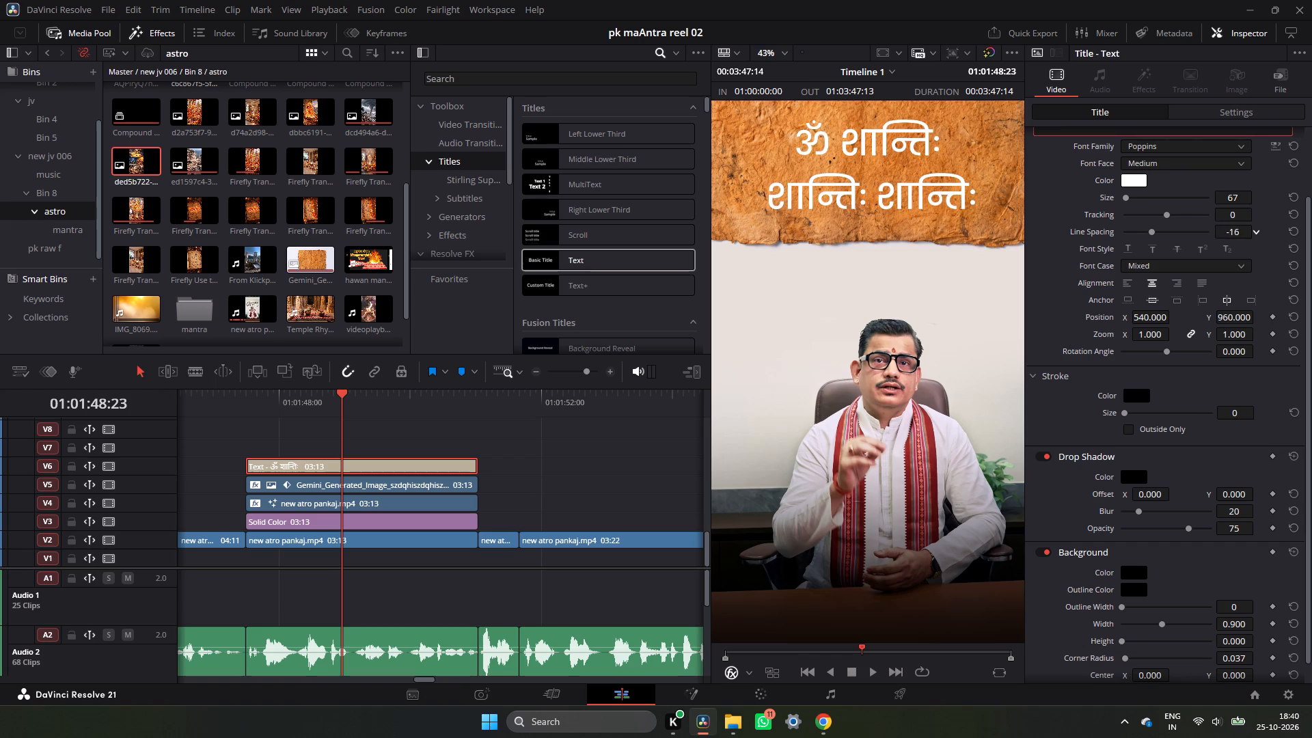
{"action": "left_click_drag", "start_coordinate": [1222, 241], "coordinate": [1222, 261]}
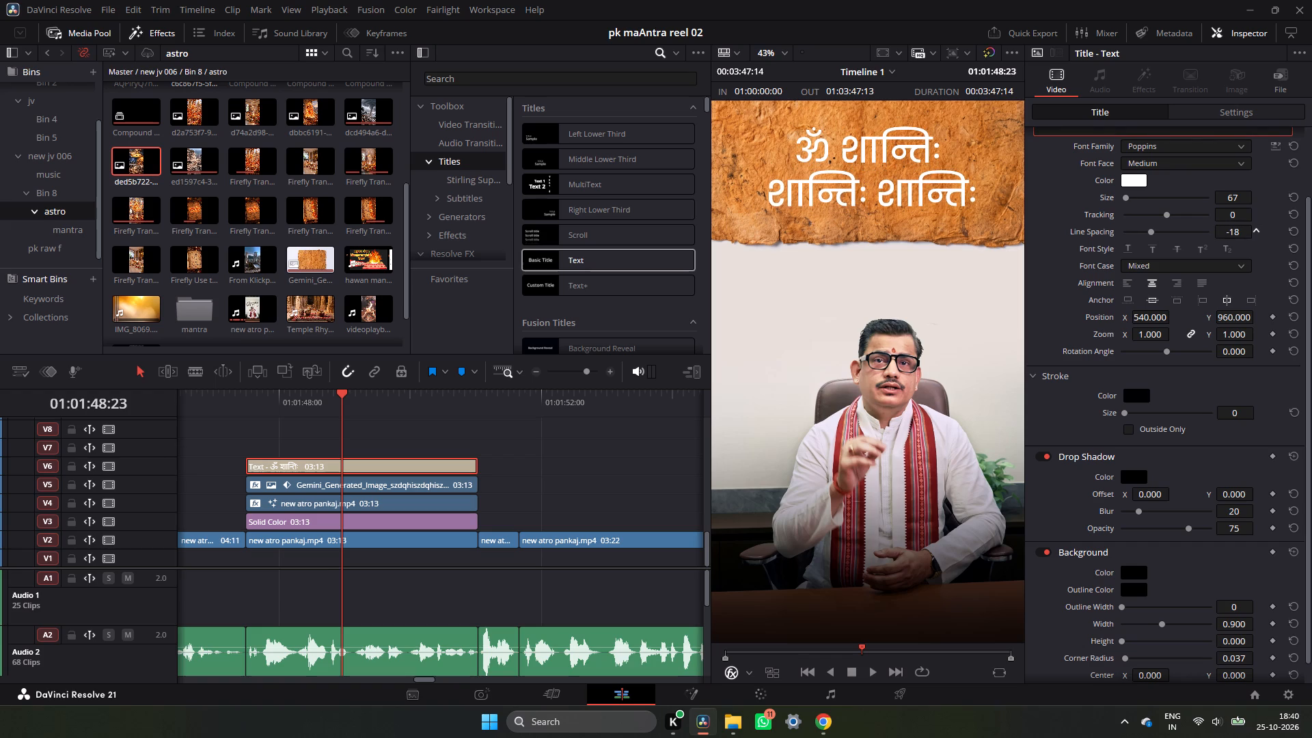
{"action": "left_click_drag", "start_coordinate": [1222, 261], "coordinate": [1218, 271]}
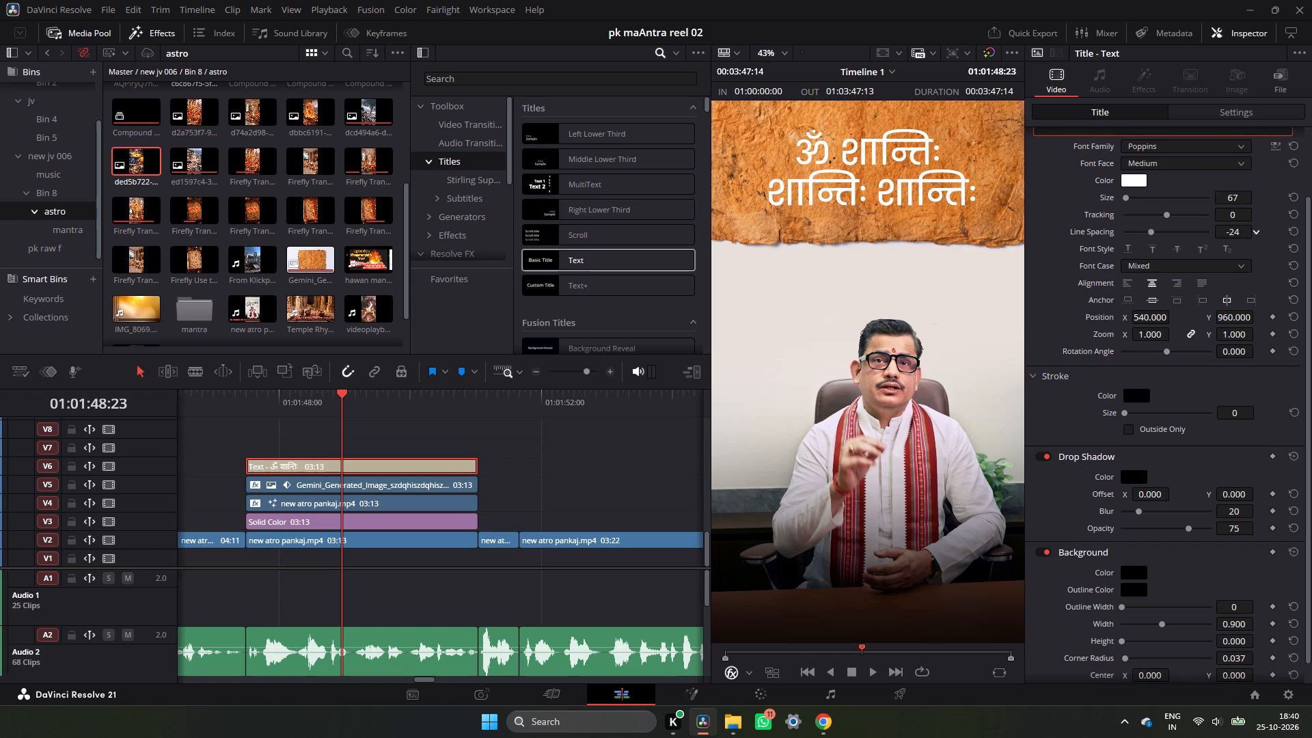
{"action": "left_click_drag", "start_coordinate": [1218, 271], "coordinate": [1220, 273]}
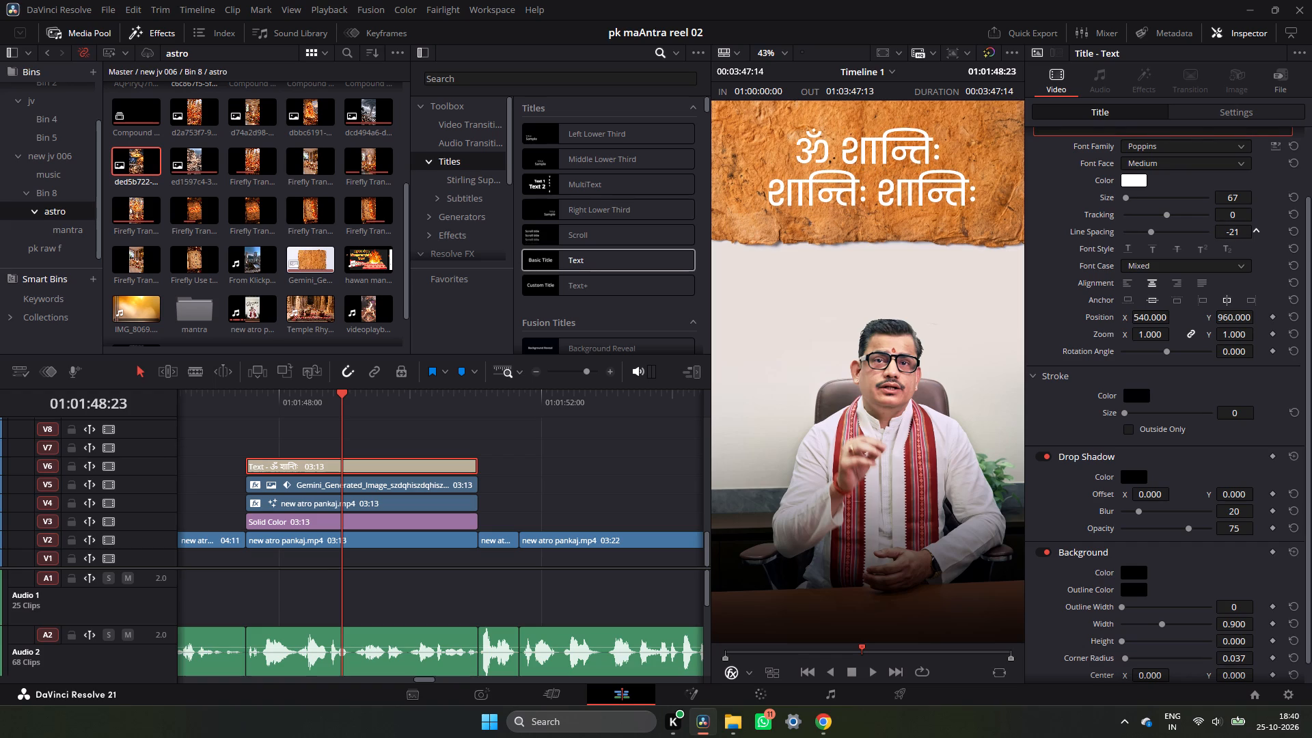
{"action": "left_click_drag", "start_coordinate": [1220, 273], "coordinate": [1222, 275]}
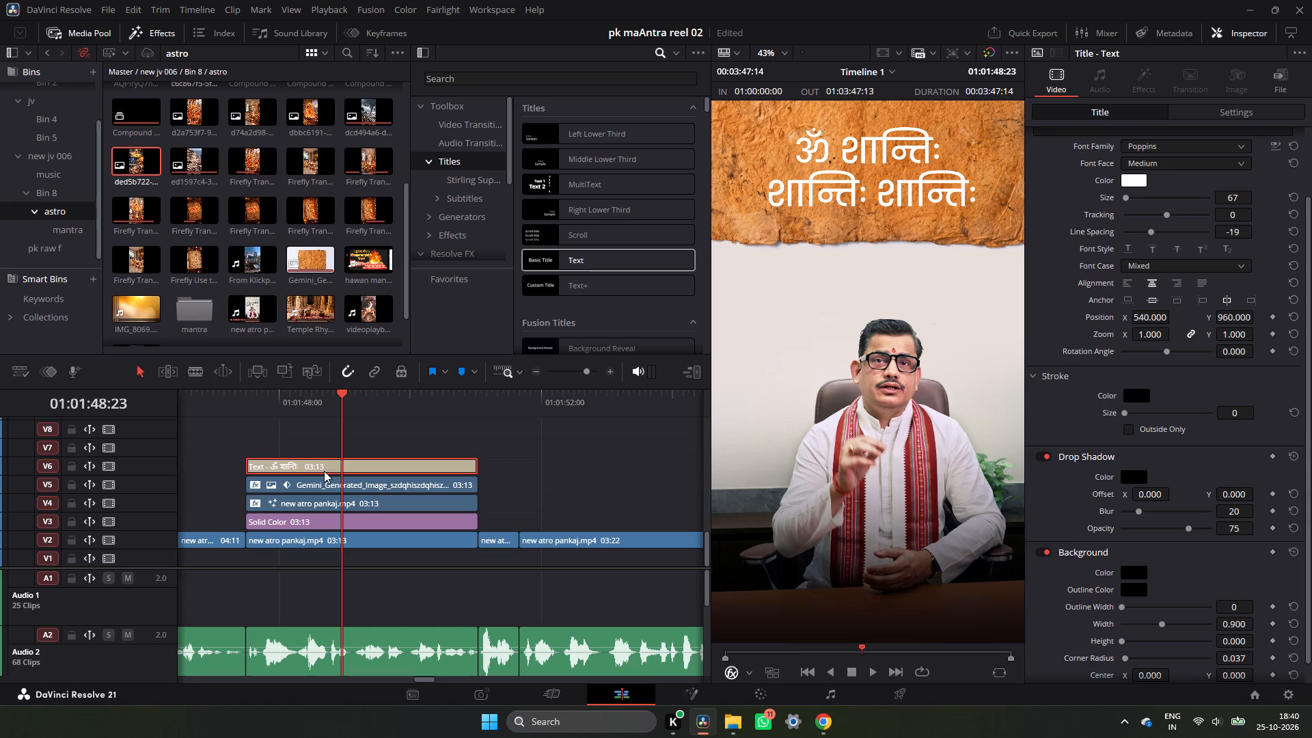
Duplicate the Sanskrit title clip from track V6 onto track V7, directly above the original.
{"action": "left_click_drag", "start_coordinate": [327, 467], "coordinate": [327, 454], "text": "alt"}
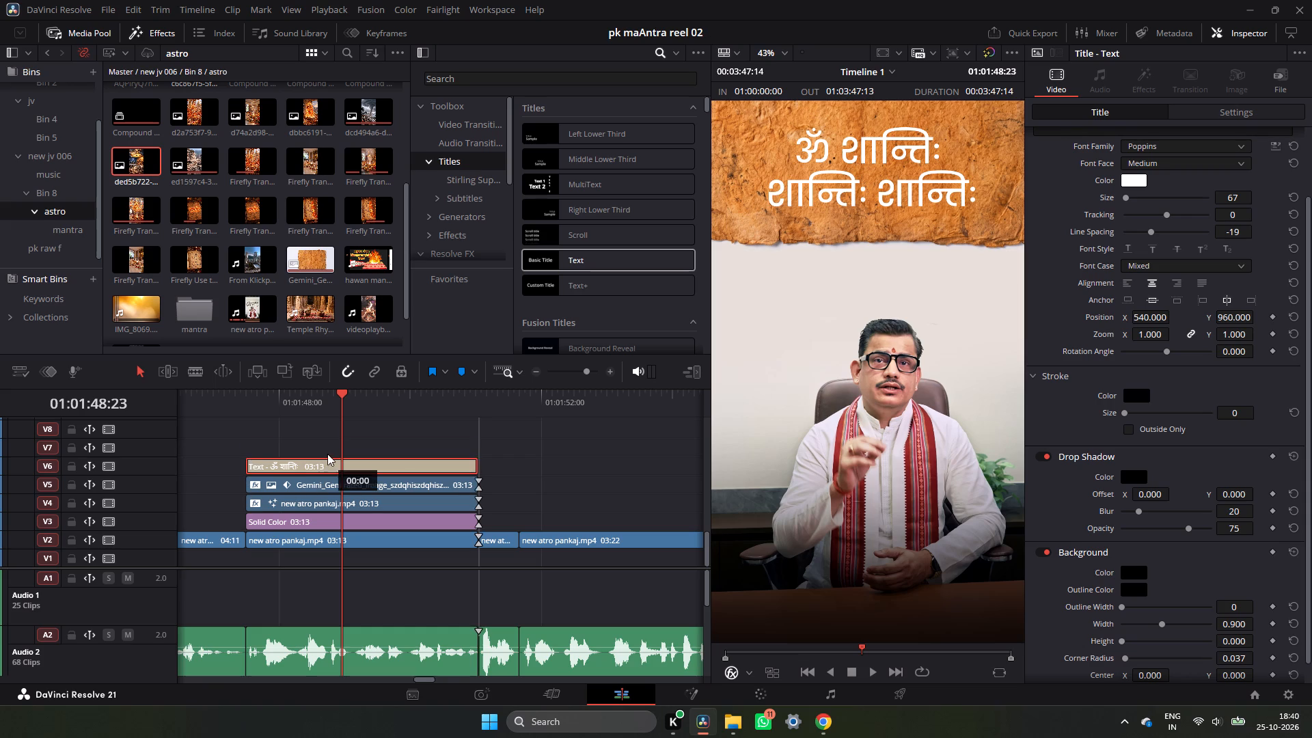
{"action": "left_click_drag", "start_coordinate": [327, 454], "coordinate": [327, 450], "text": "alt"}
Set the text color of the lower title copy on V6 to black.
{"action": "left_click", "coordinate": [323, 465]}
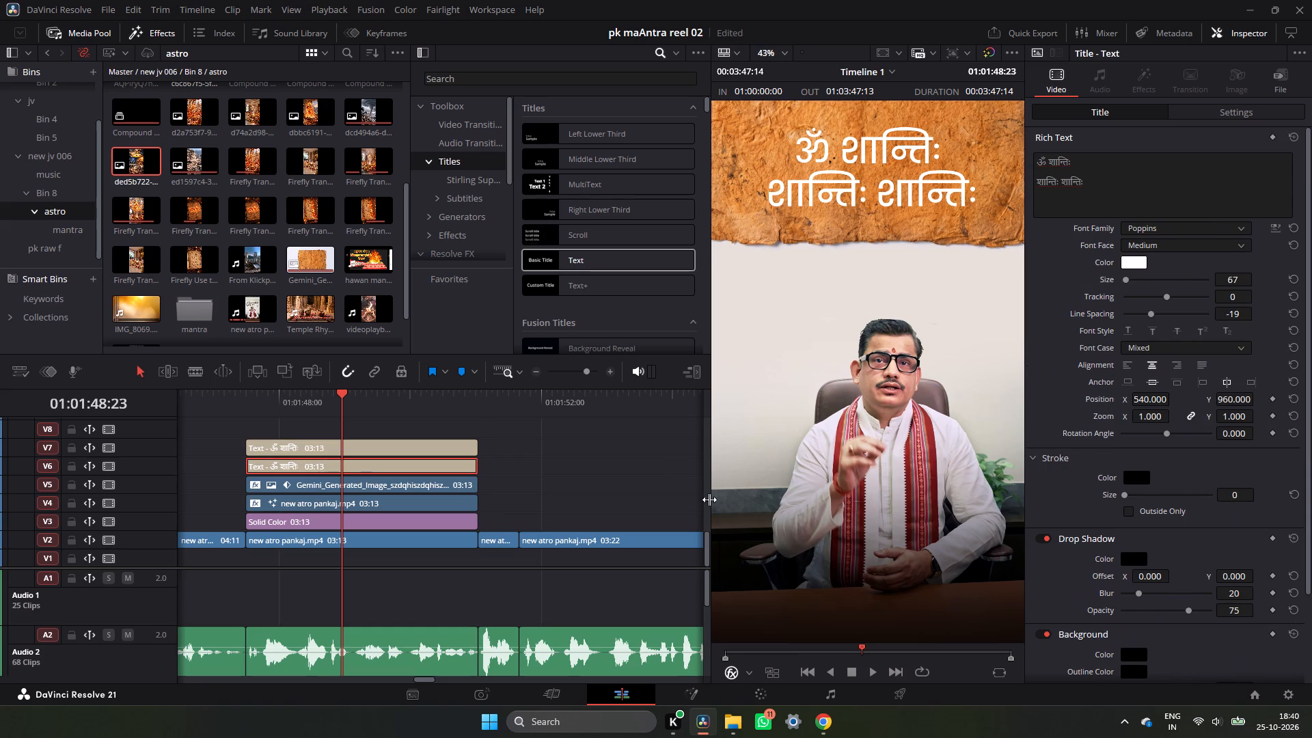
{"action": "left_click", "coordinate": [1127, 262]}
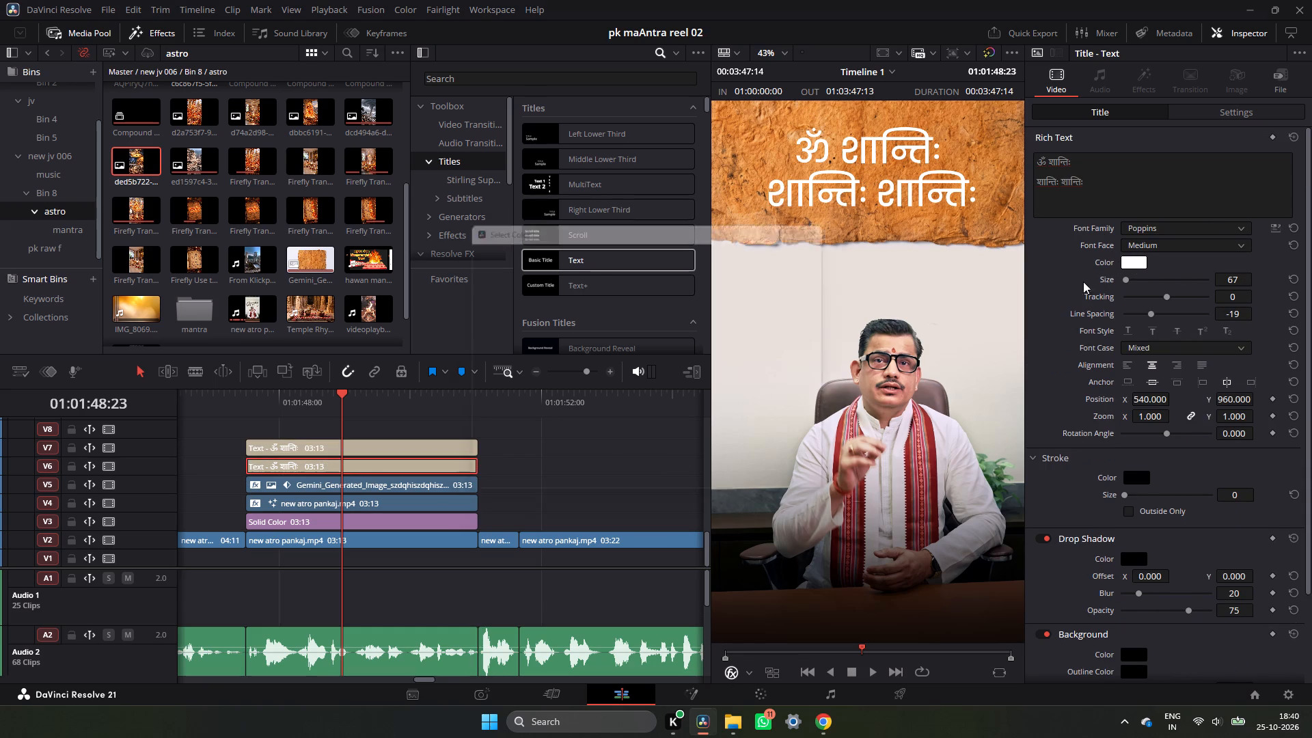
{"action": "left_click_drag", "start_coordinate": [799, 247], "coordinate": [823, 379]}
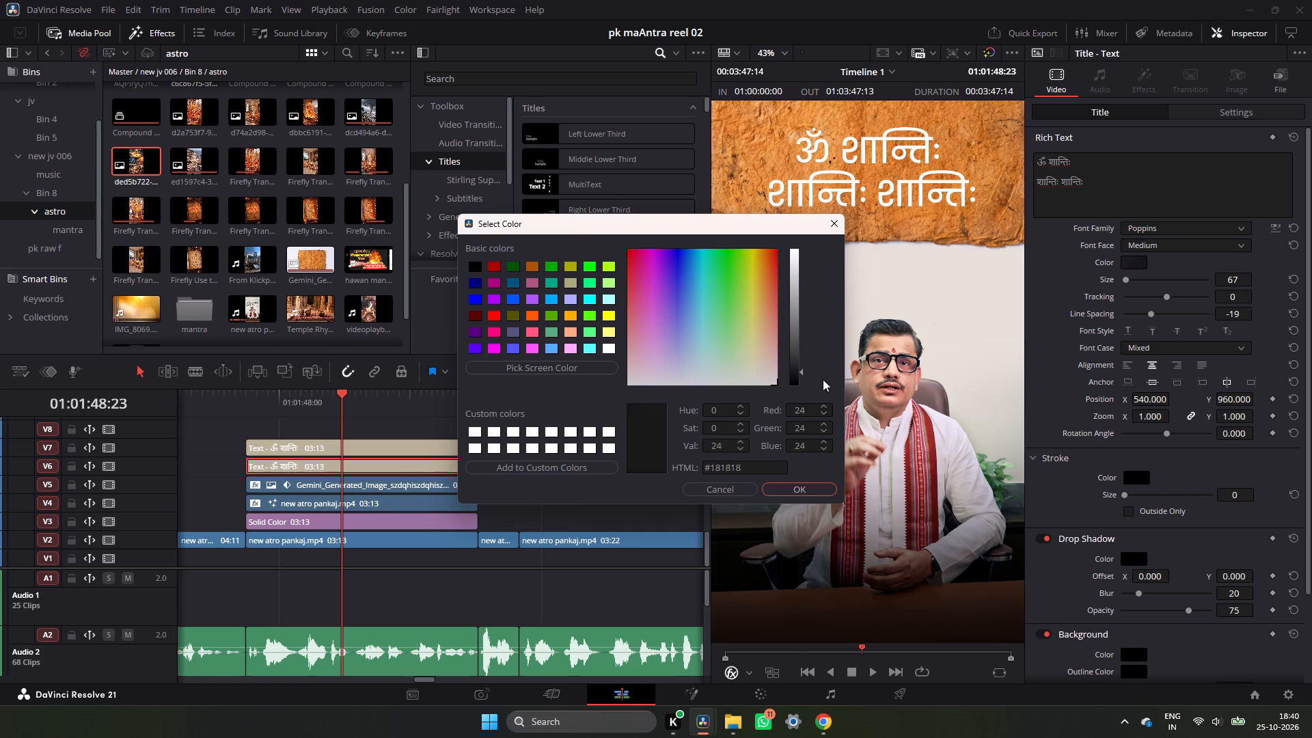
{"action": "left_click_drag", "start_coordinate": [823, 379], "coordinate": [832, 406]}
{"action": "left_click", "coordinate": [815, 490]}
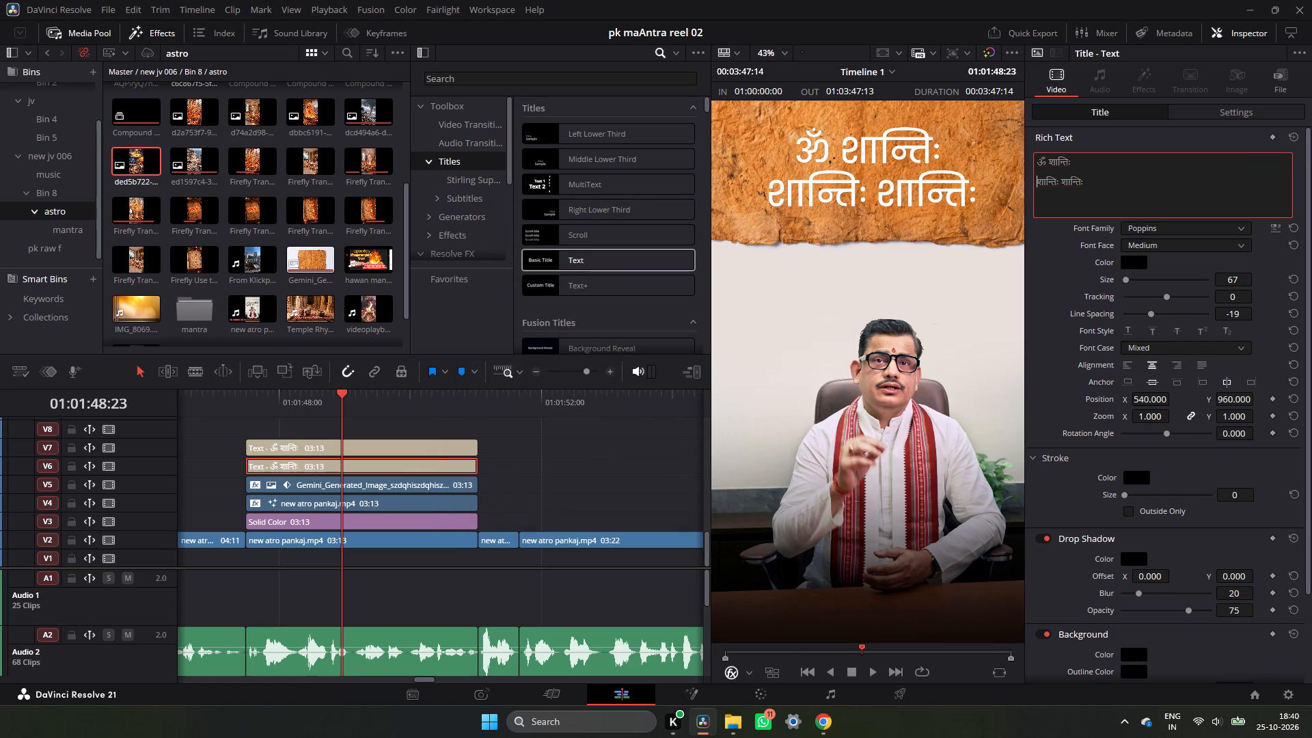
Offset the black title copy on V6 by setting its X position to 11.
{"action": "left_click", "coordinate": [1226, 112]}
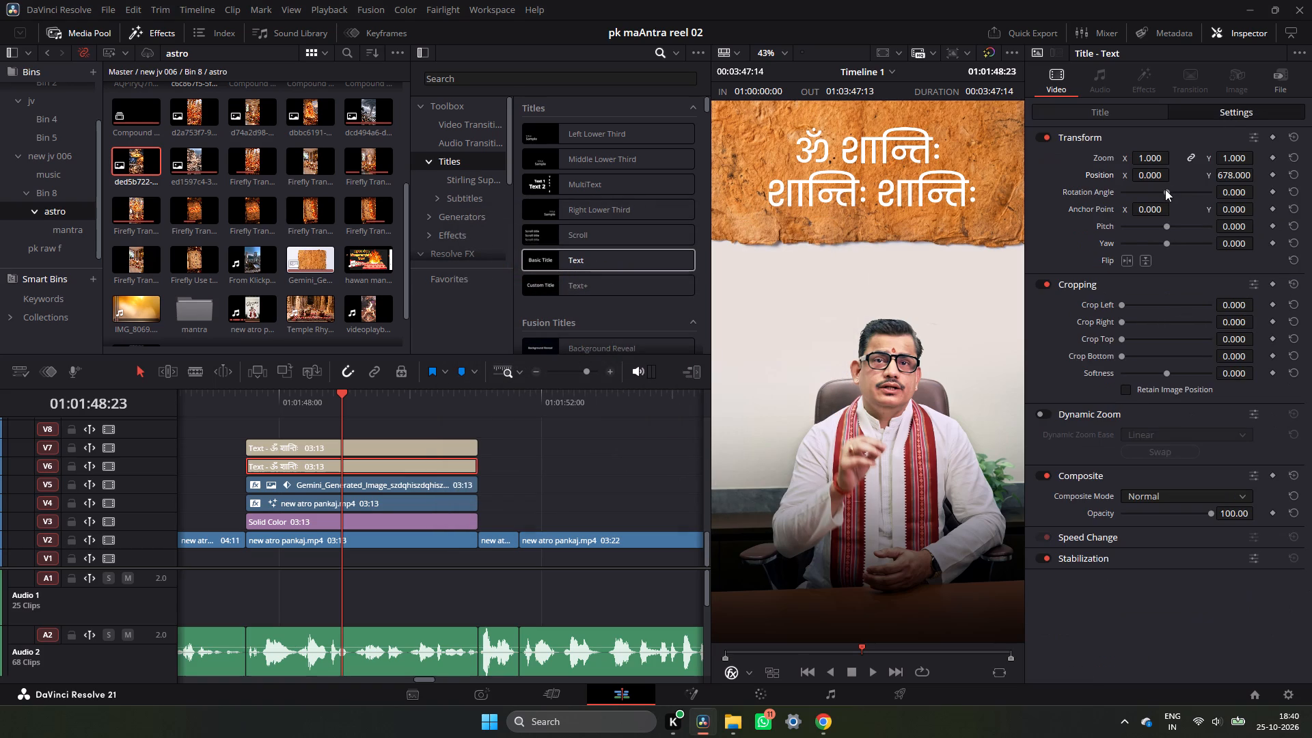
{"action": "left_click_drag", "start_coordinate": [1156, 174], "coordinate": [1171, 174]}
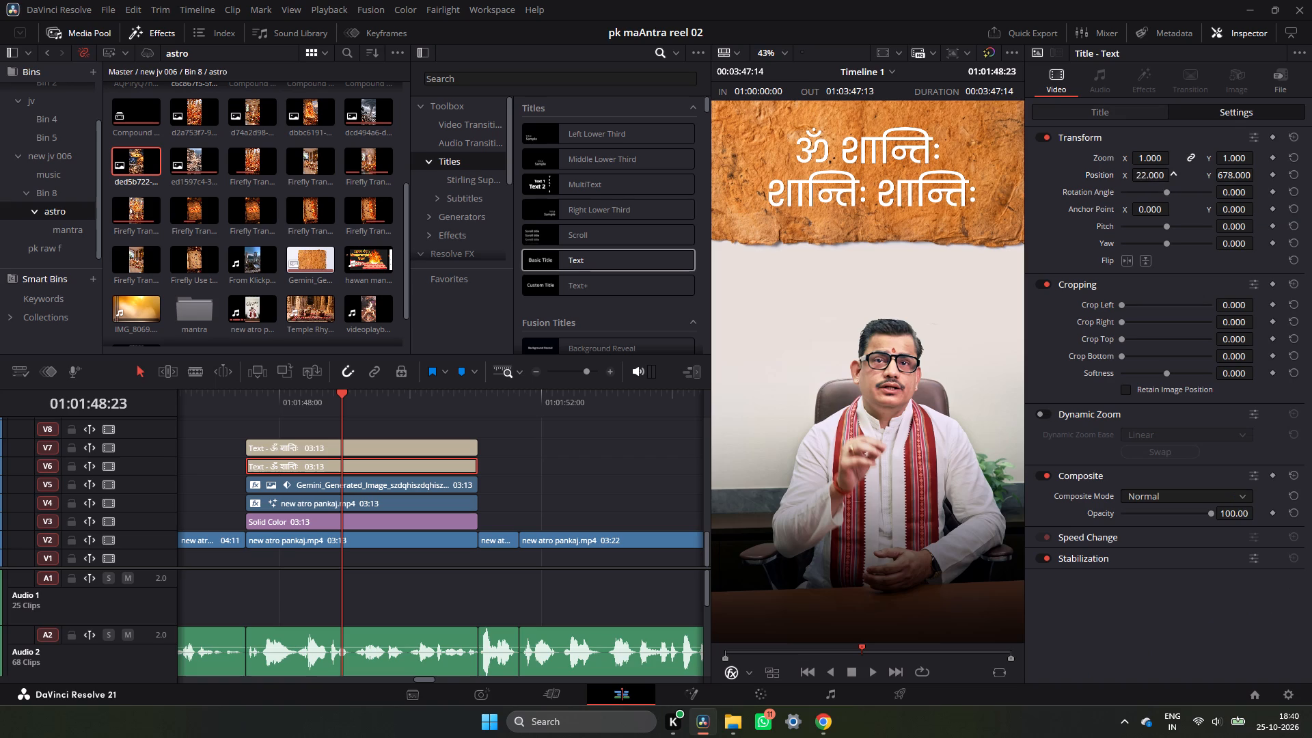
{"action": "left_click_drag", "start_coordinate": [1171, 174], "coordinate": [1155, 186]}
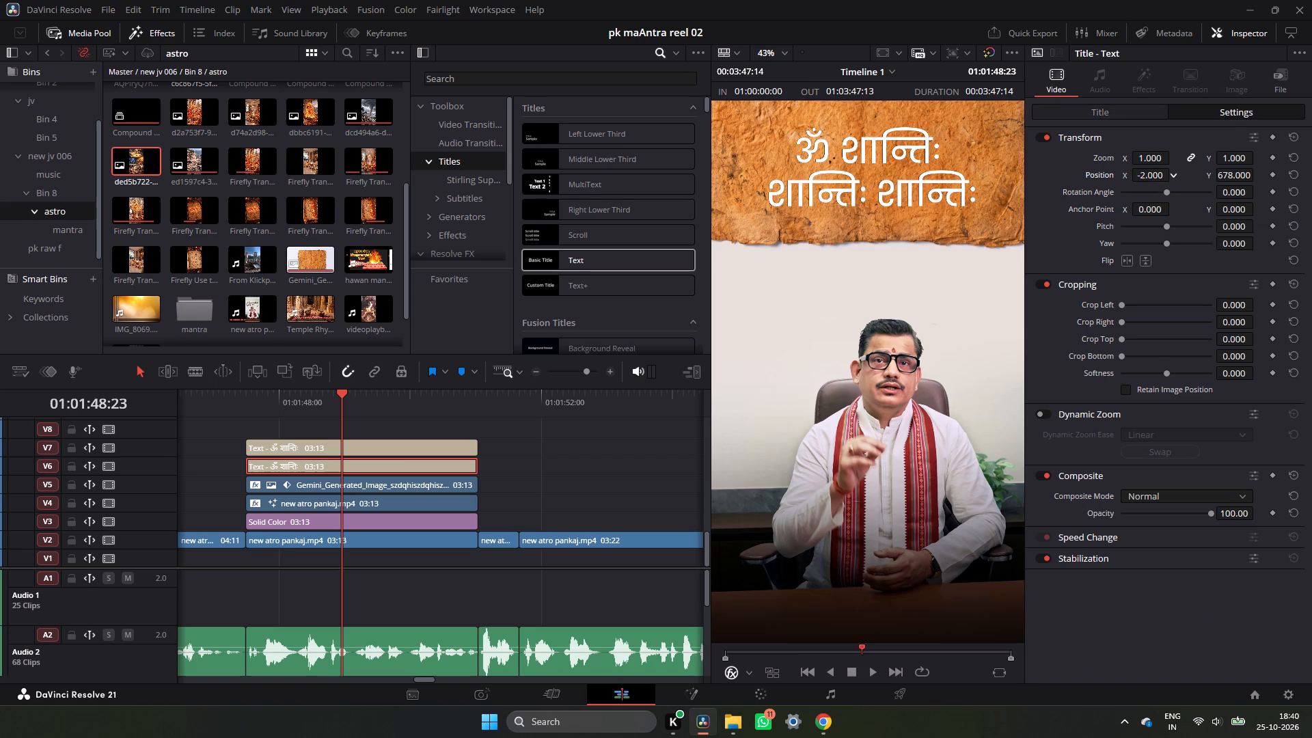
{"action": "left_click_drag", "start_coordinate": [1155, 186], "coordinate": [1164, 189]}
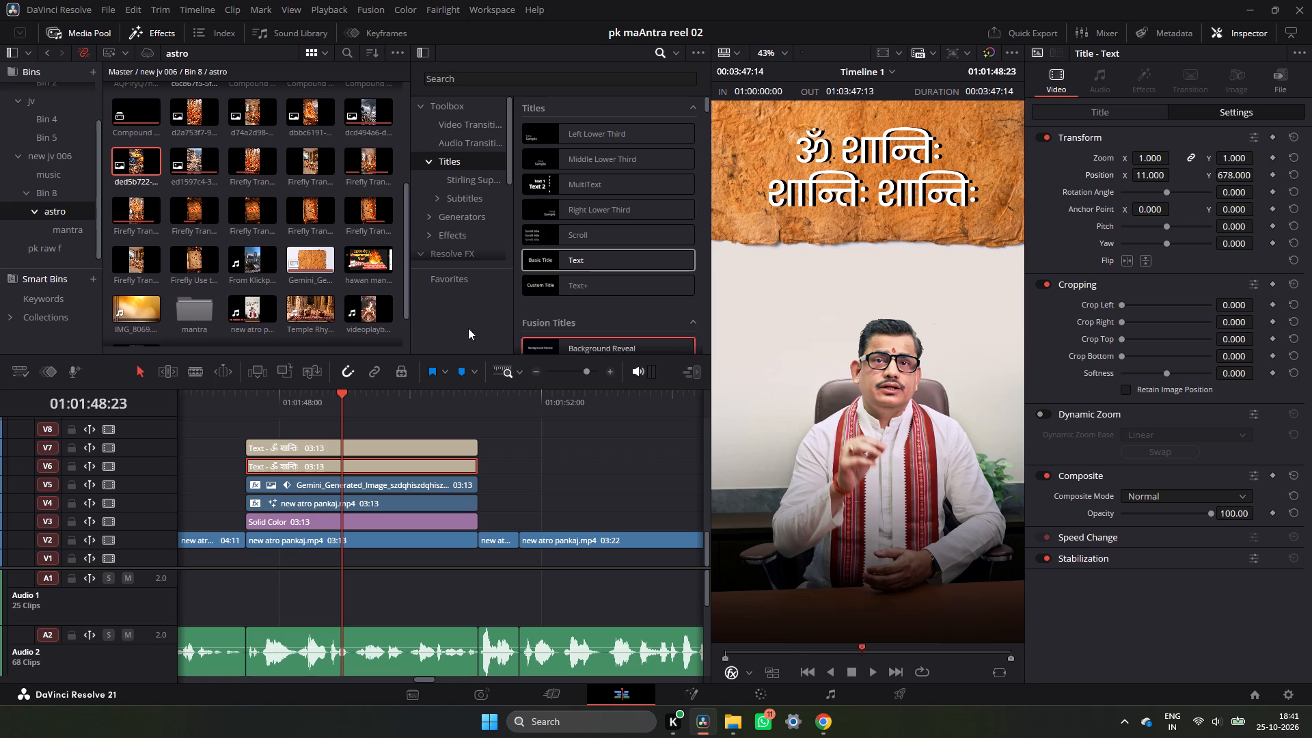
Play the titled section from its start to review how the title appears against the speech.
{"action": "left_click", "coordinate": [237, 388]}
{"action": "left_click", "coordinate": [242, 394]}
{"action": "key", "text": "space"}
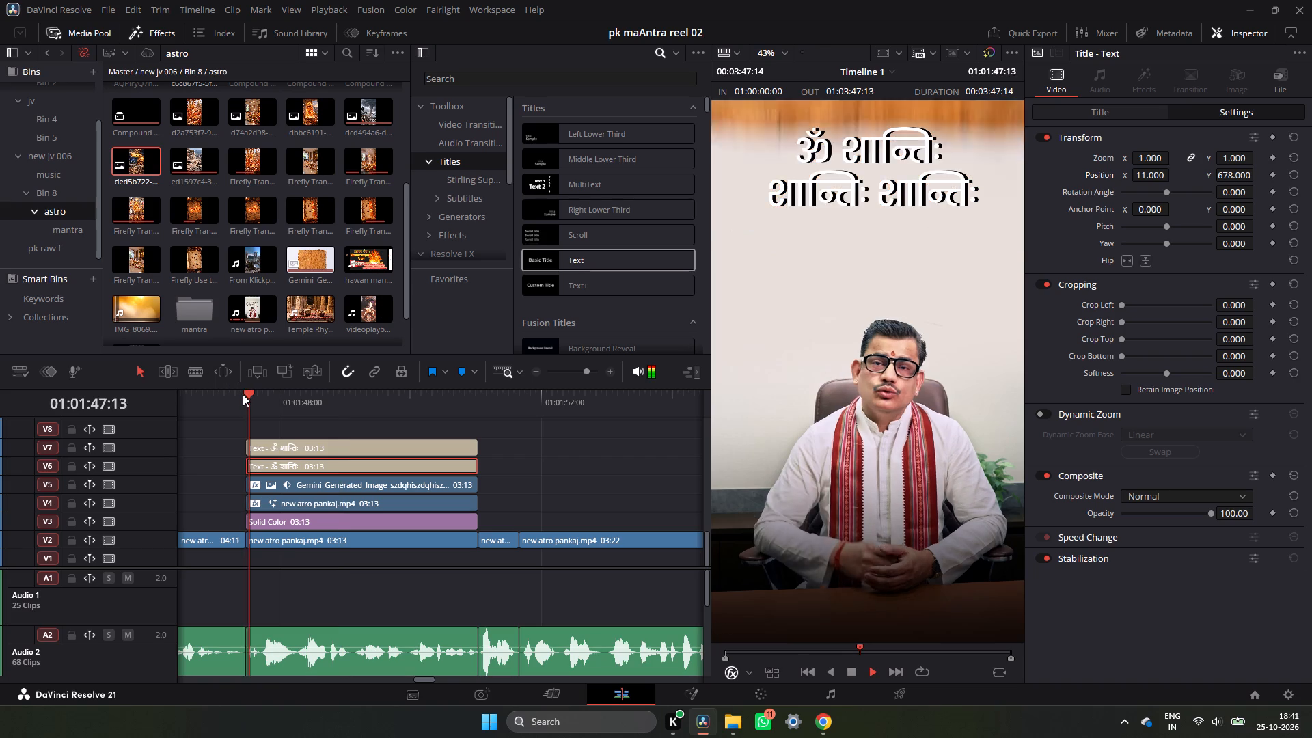
{"action": "key", "text": "space"}
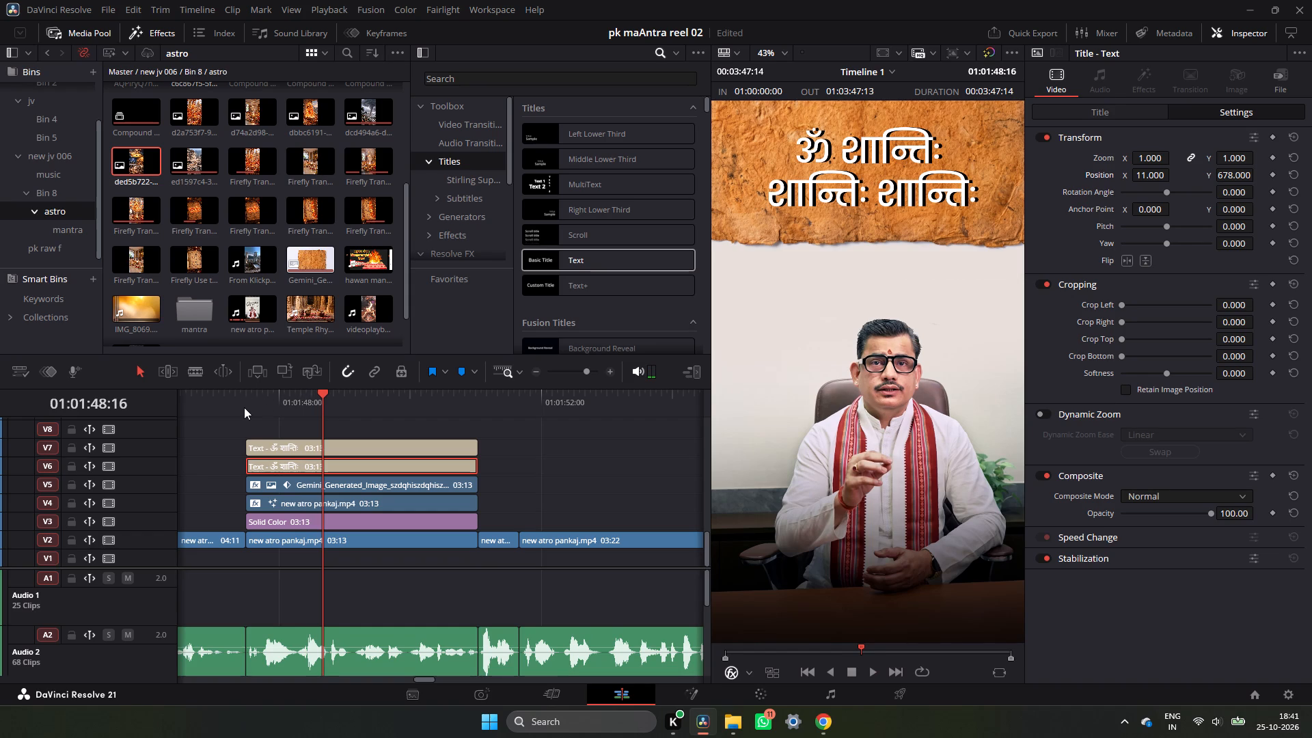
{"action": "left_click", "coordinate": [244, 407]}
{"action": "key", "text": "space"}
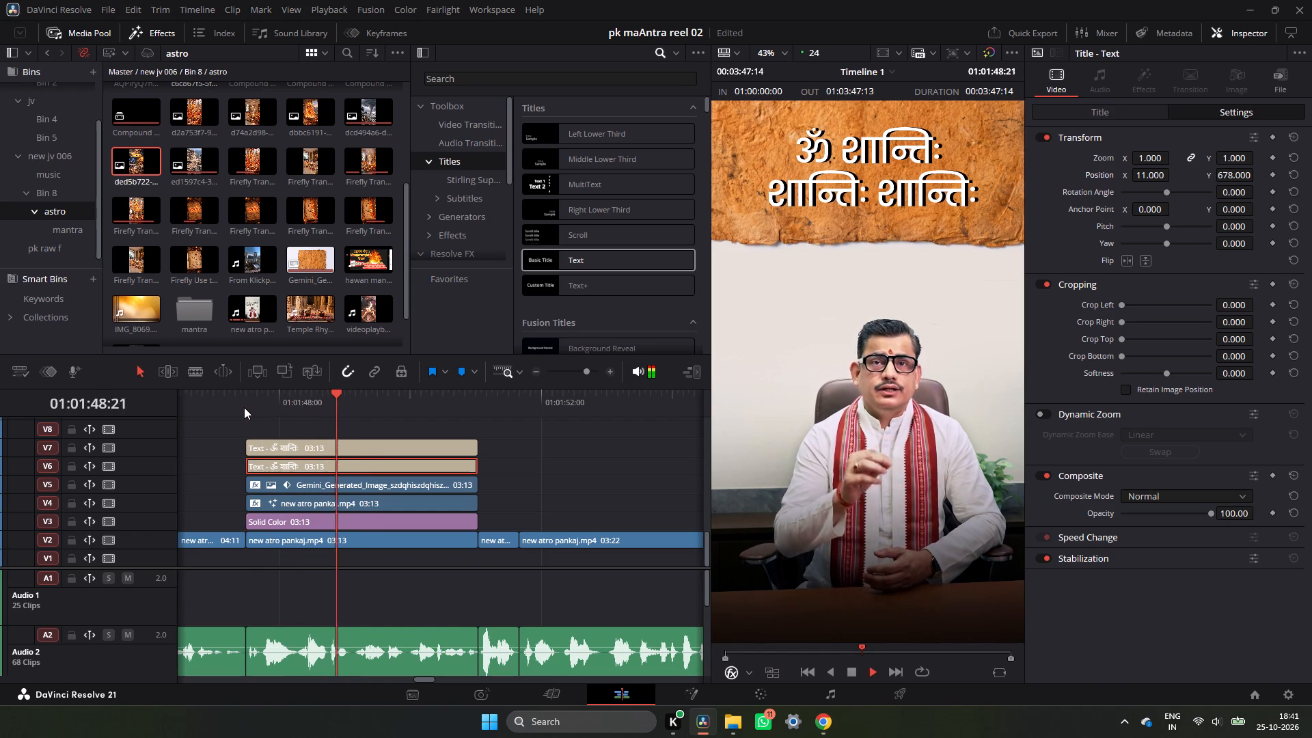
{"action": "key", "text": "space"}
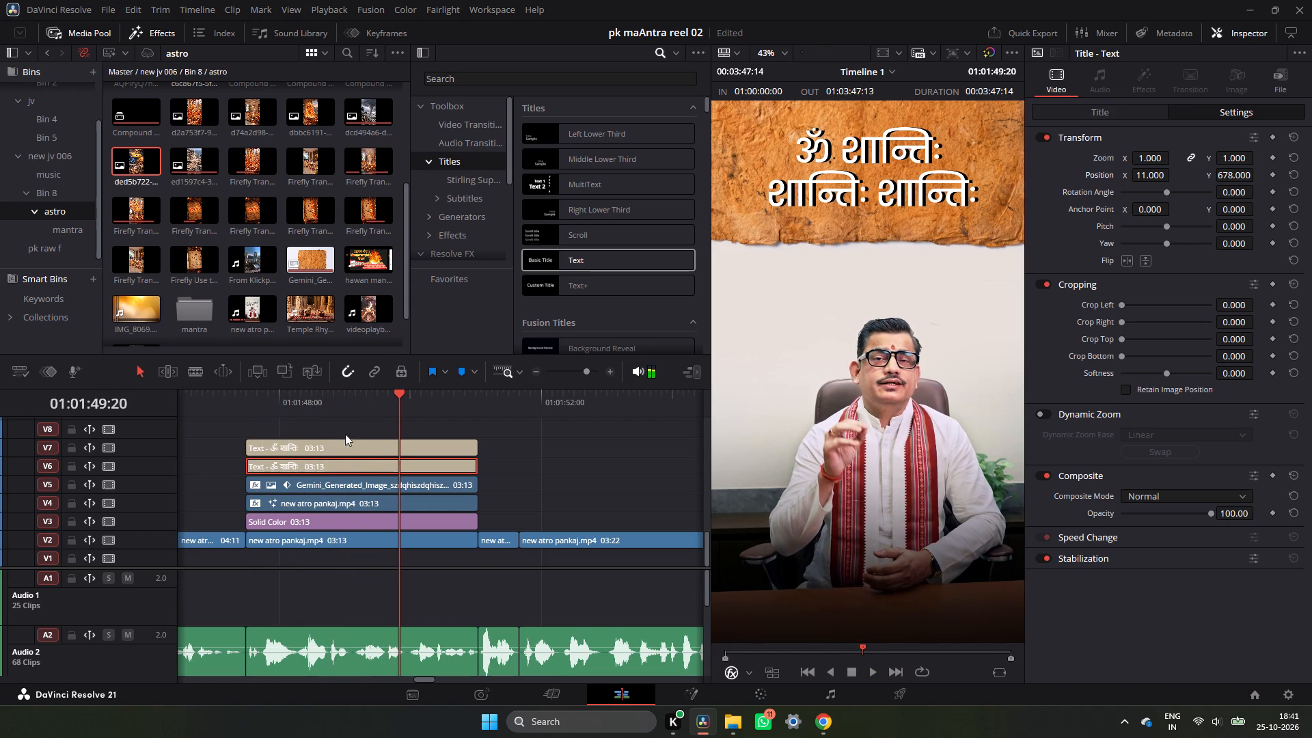
Select both title clips on V6 and V7 and shift them about 9 frames later on the timeline.
{"action": "left_click_drag", "start_coordinate": [220, 438], "coordinate": [272, 456]}
{"action": "left_click_drag", "start_coordinate": [182, 442], "coordinate": [247, 454]}
{"action": "left_click_drag", "start_coordinate": [361, 427], "coordinate": [432, 467]}
{"action": "left_click_drag", "start_coordinate": [436, 452], "coordinate": [459, 454]}
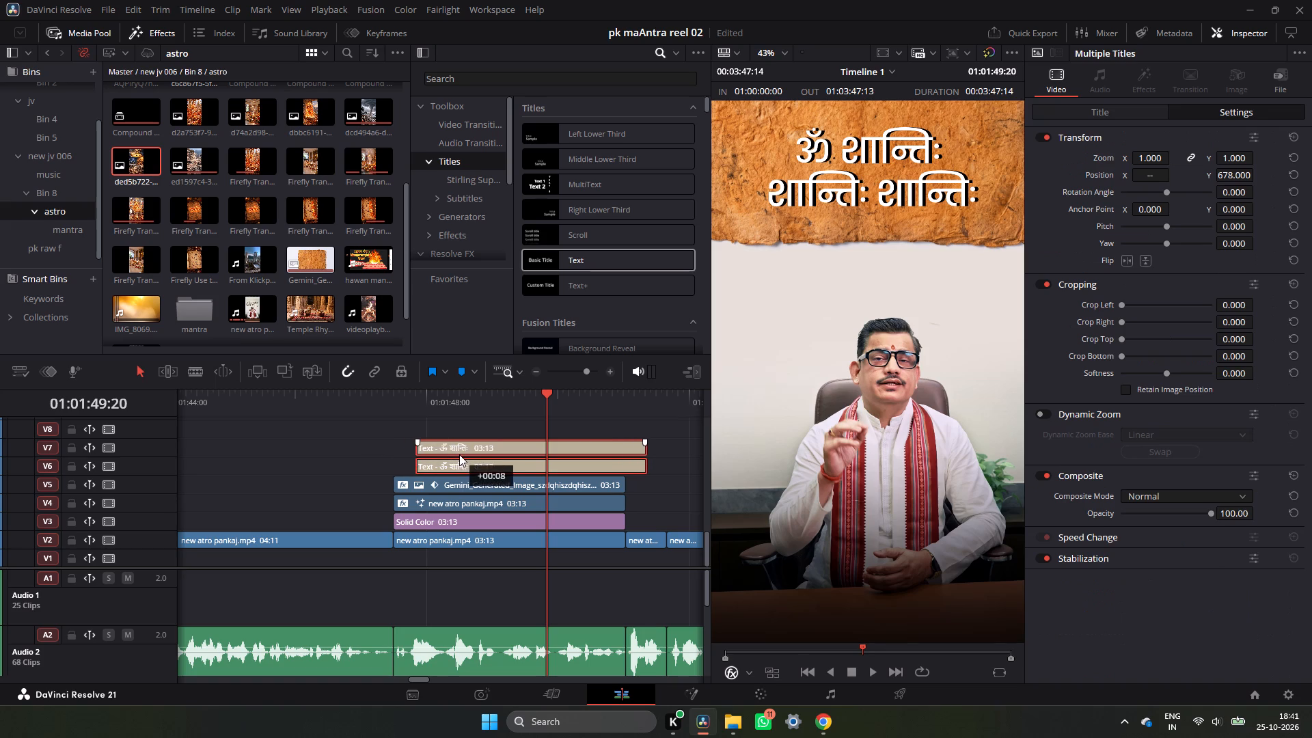
{"action": "left_click_drag", "start_coordinate": [459, 454], "coordinate": [462, 454]}
{"action": "left_click", "coordinate": [374, 454]}
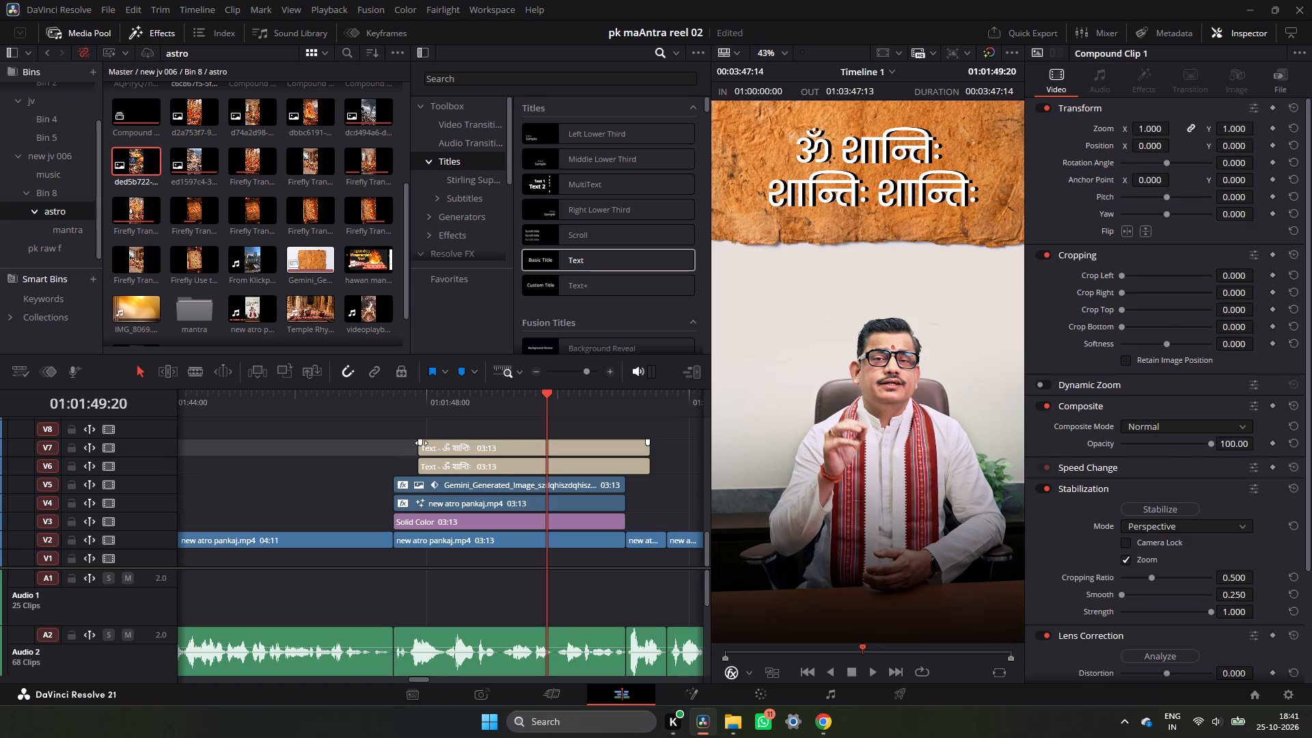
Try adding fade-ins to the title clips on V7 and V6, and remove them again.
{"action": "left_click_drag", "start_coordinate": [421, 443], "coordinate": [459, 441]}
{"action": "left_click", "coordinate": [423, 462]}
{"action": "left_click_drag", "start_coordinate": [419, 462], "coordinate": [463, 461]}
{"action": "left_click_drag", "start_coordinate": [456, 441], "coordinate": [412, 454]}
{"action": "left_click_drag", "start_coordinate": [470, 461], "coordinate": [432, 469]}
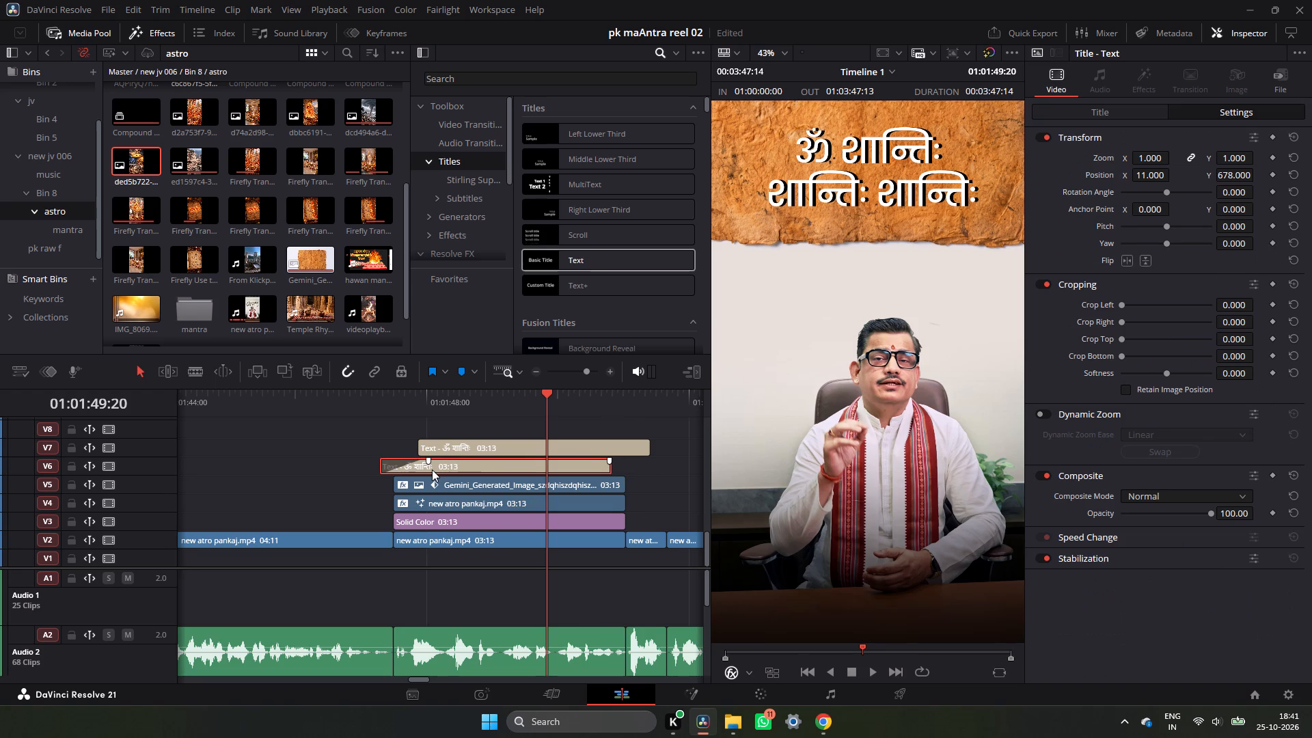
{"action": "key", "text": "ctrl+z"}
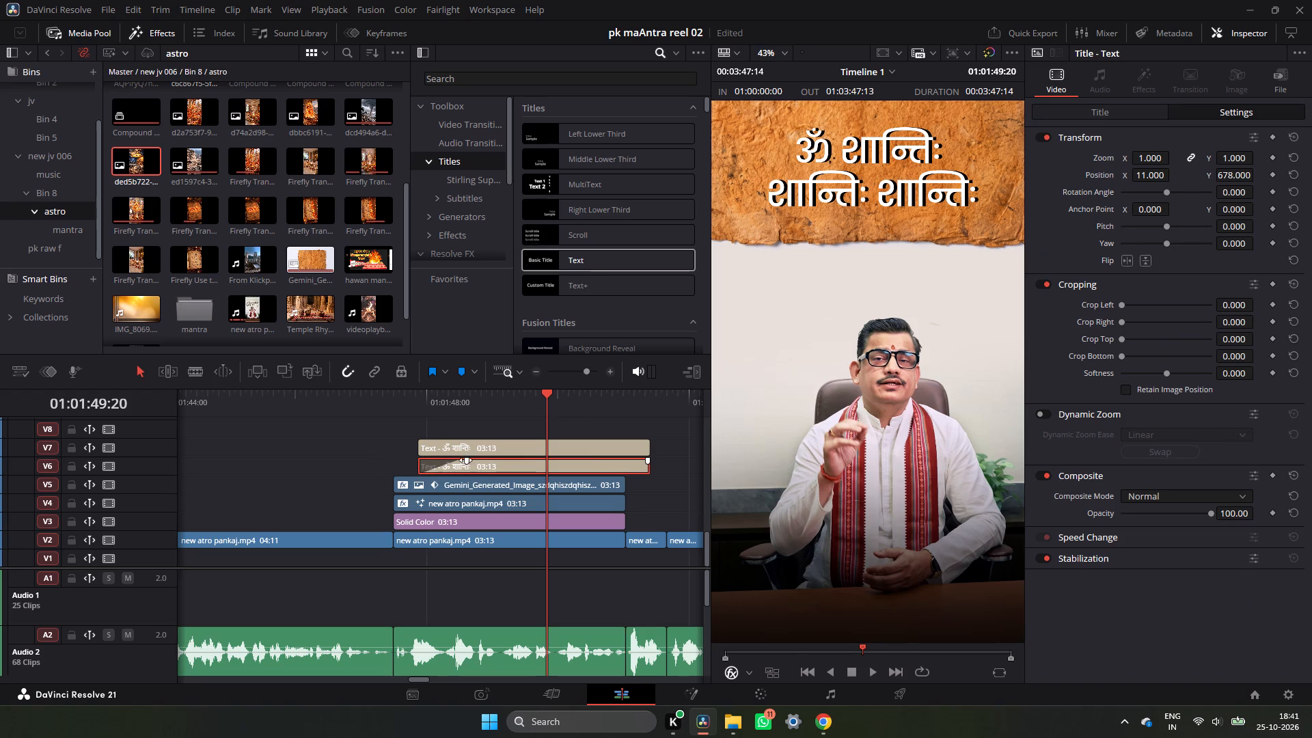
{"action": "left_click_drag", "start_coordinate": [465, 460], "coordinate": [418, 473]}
Select both title clips on V6 and V7 and play the titled section from its start to review the title's timing.
{"action": "left_click_drag", "start_coordinate": [405, 437], "coordinate": [442, 458]}
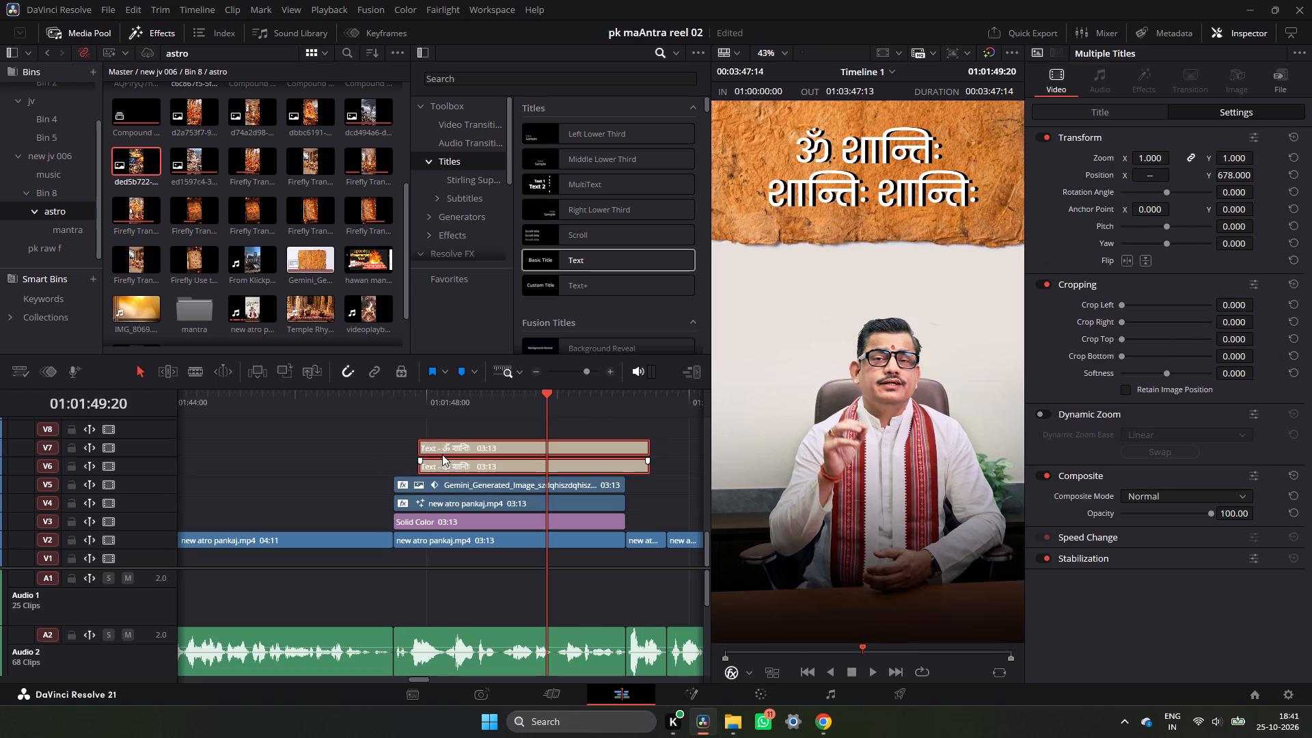
{"action": "left_click", "coordinate": [374, 410]}
{"action": "left_click", "coordinate": [392, 402]}
{"action": "key", "text": "space"}
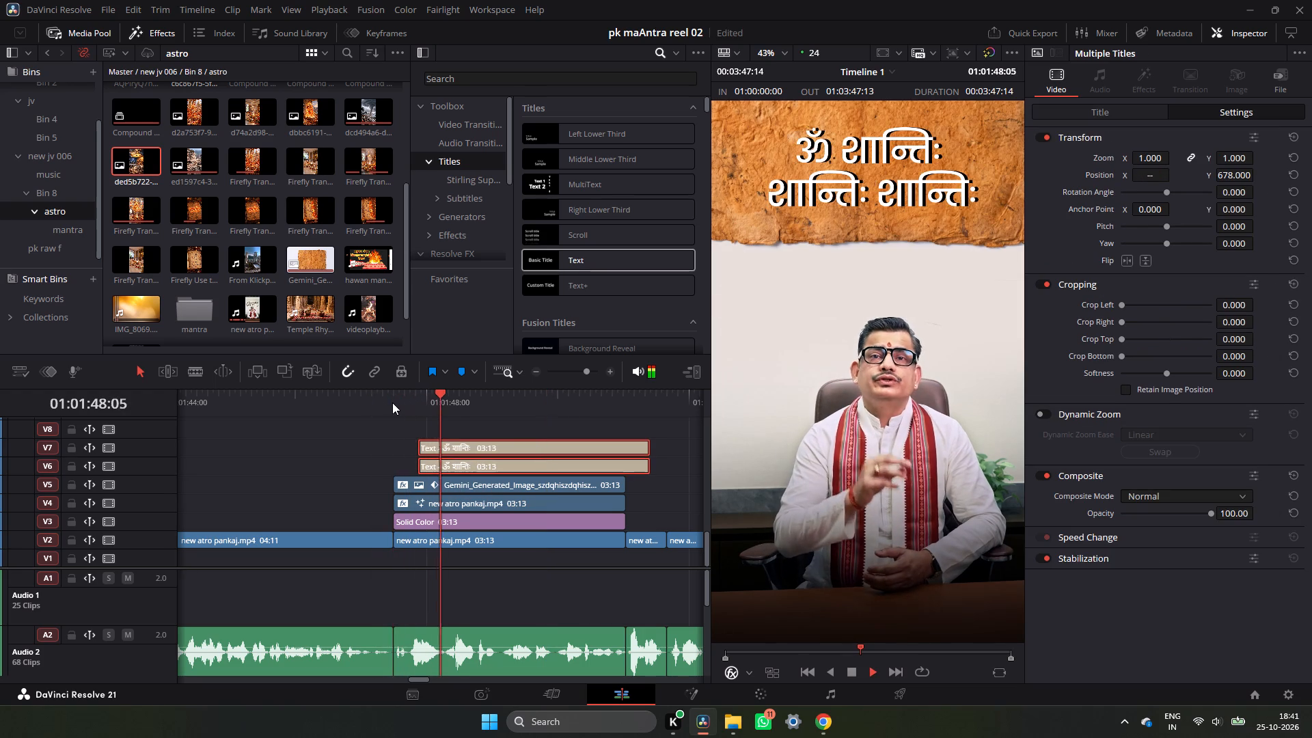
{"action": "key", "text": "space"}
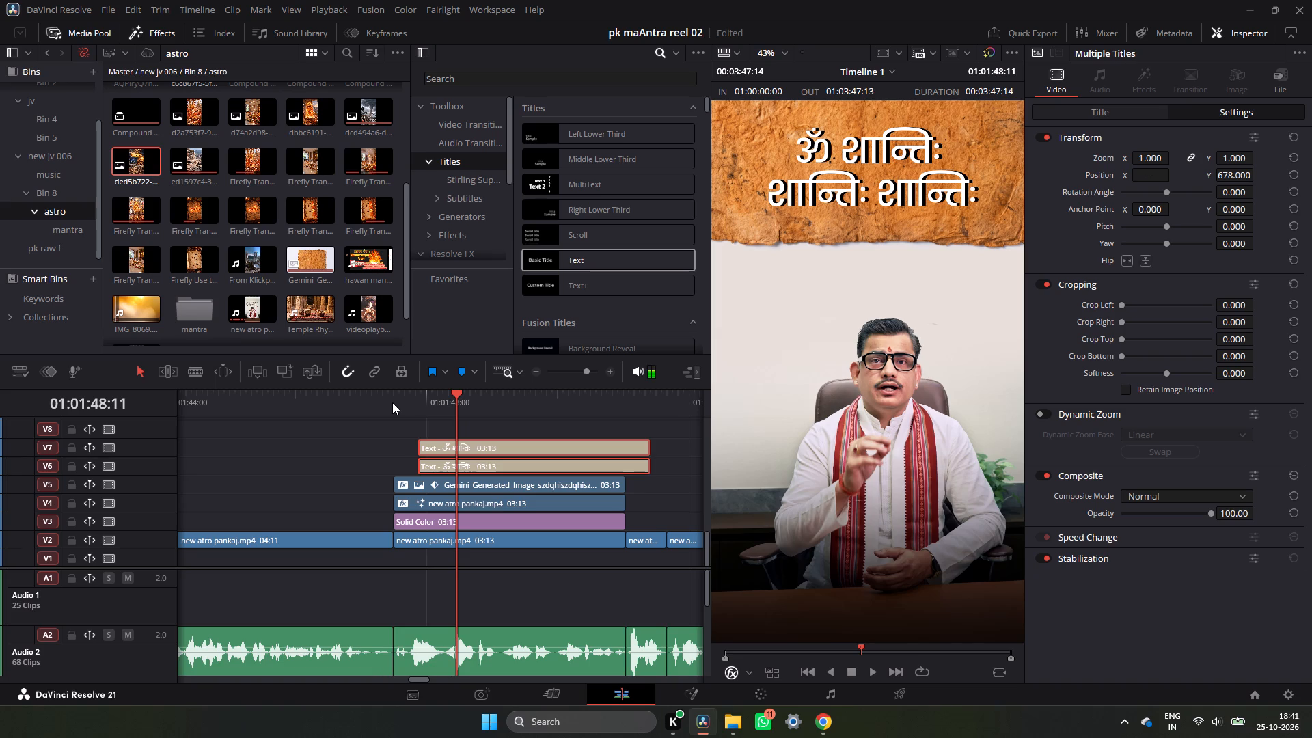
{"action": "key", "text": "space"}
{"action": "key", "text": "space"}
{"action": "left_click", "coordinate": [393, 420]}
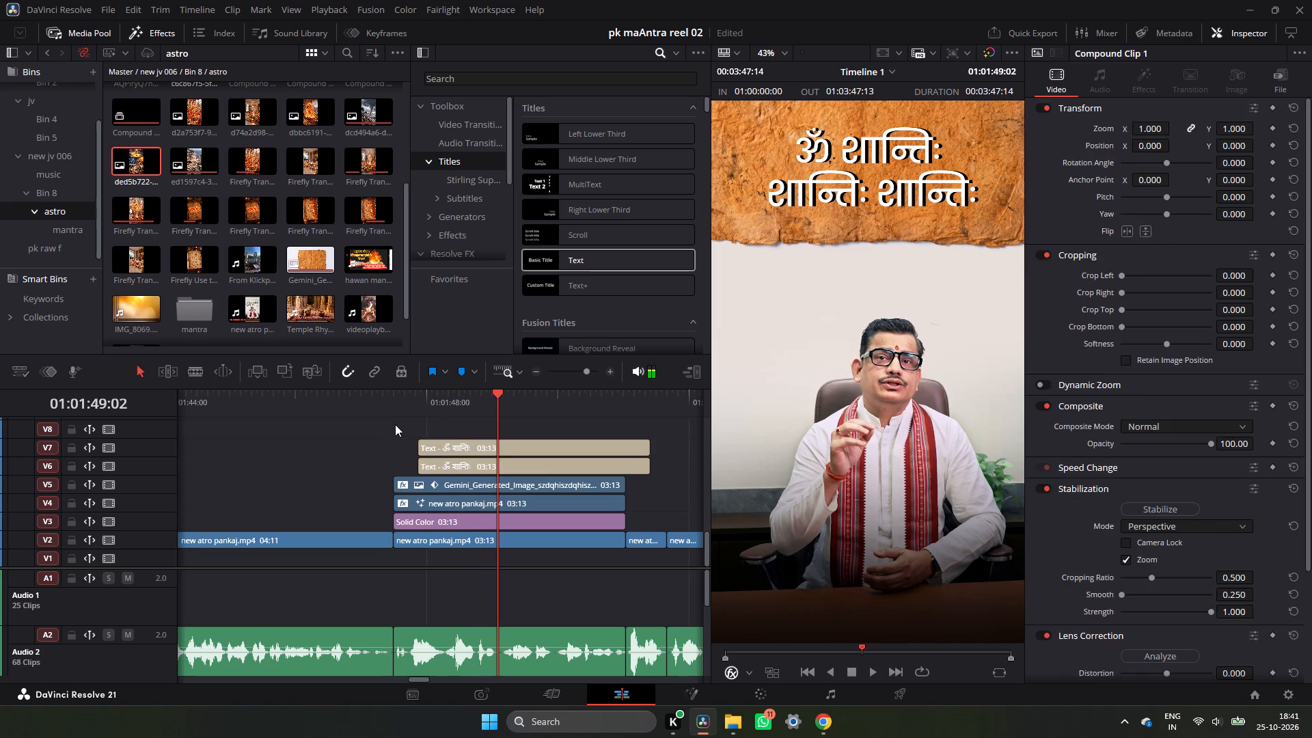
Combine the two title clips on V6 and V7 into a new compound clip with the default name.
{"action": "left_click_drag", "start_coordinate": [397, 426], "coordinate": [442, 458]}
{"action": "right_click", "coordinate": [448, 454]}
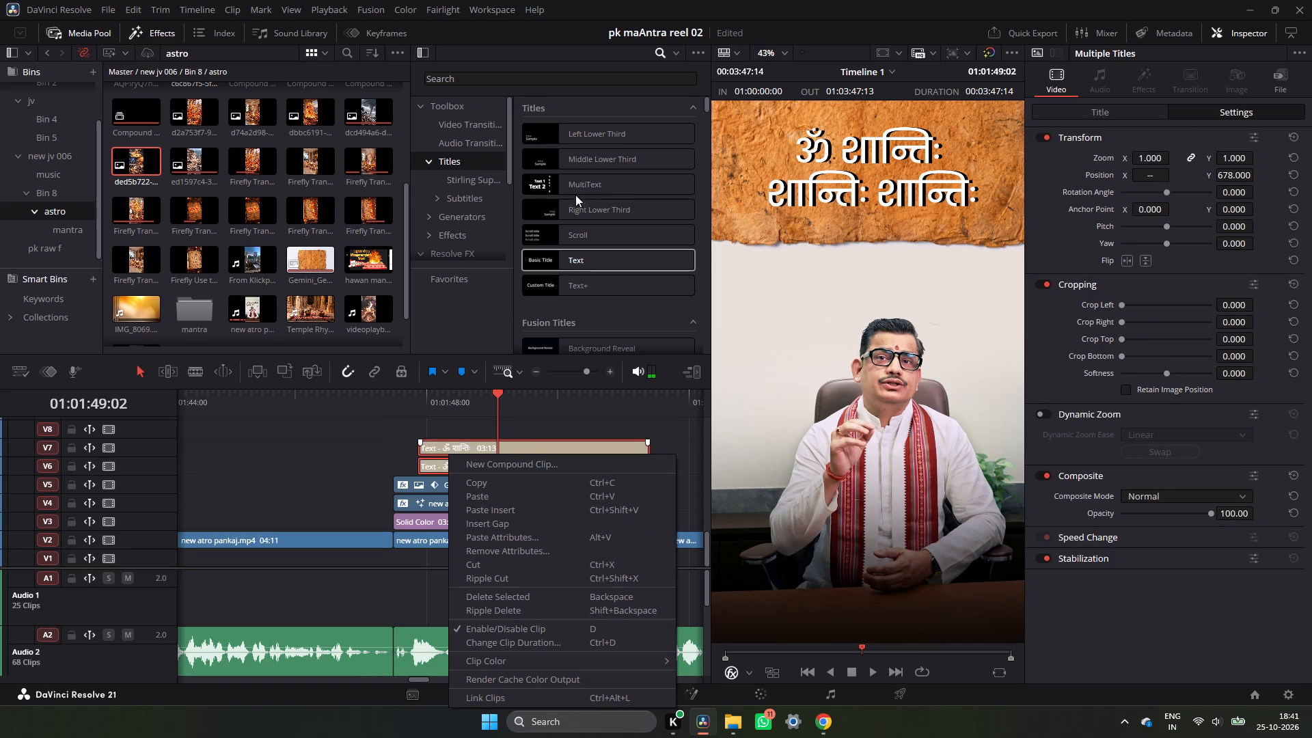
{"action": "left_click", "coordinate": [498, 465]}
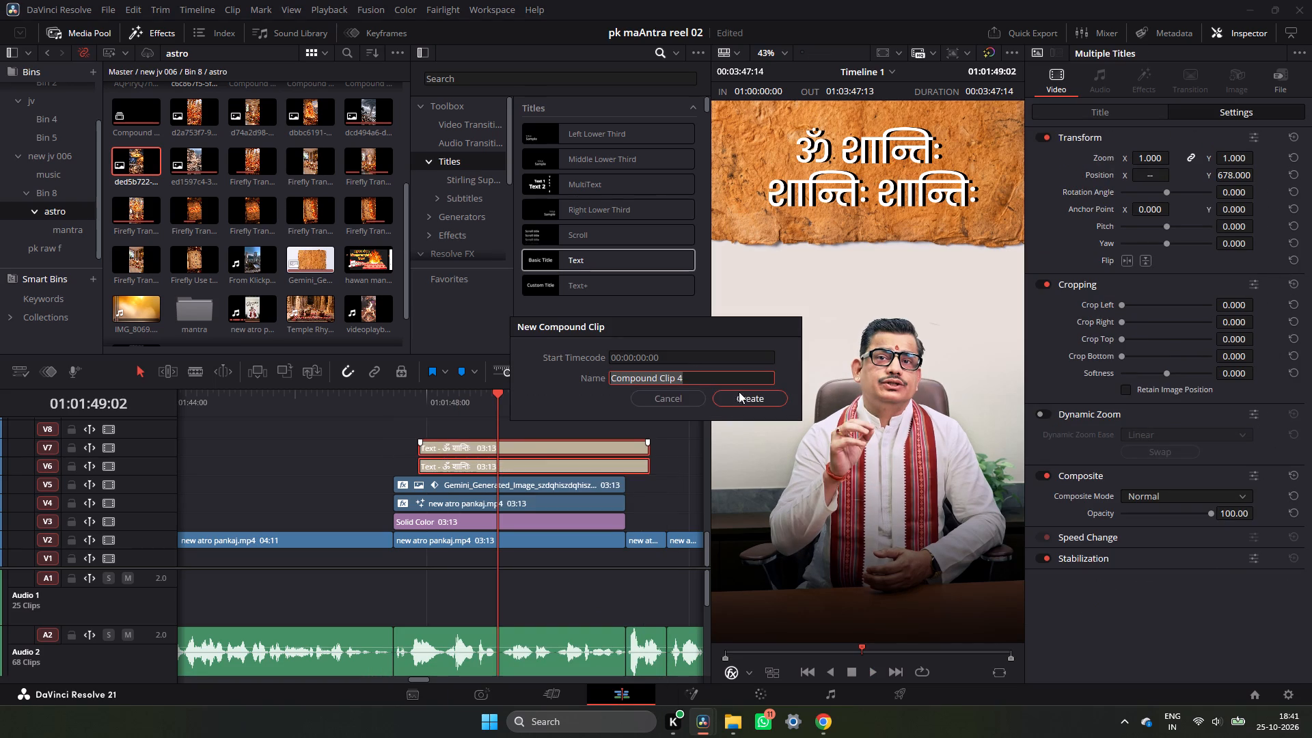
{"action": "left_click", "coordinate": [744, 397]}
Trim the compound title clip's end back to the end of the parchment clip on V5, making it 03:04 long.
{"action": "left_click_drag", "start_coordinate": [651, 466], "coordinate": [636, 479]}
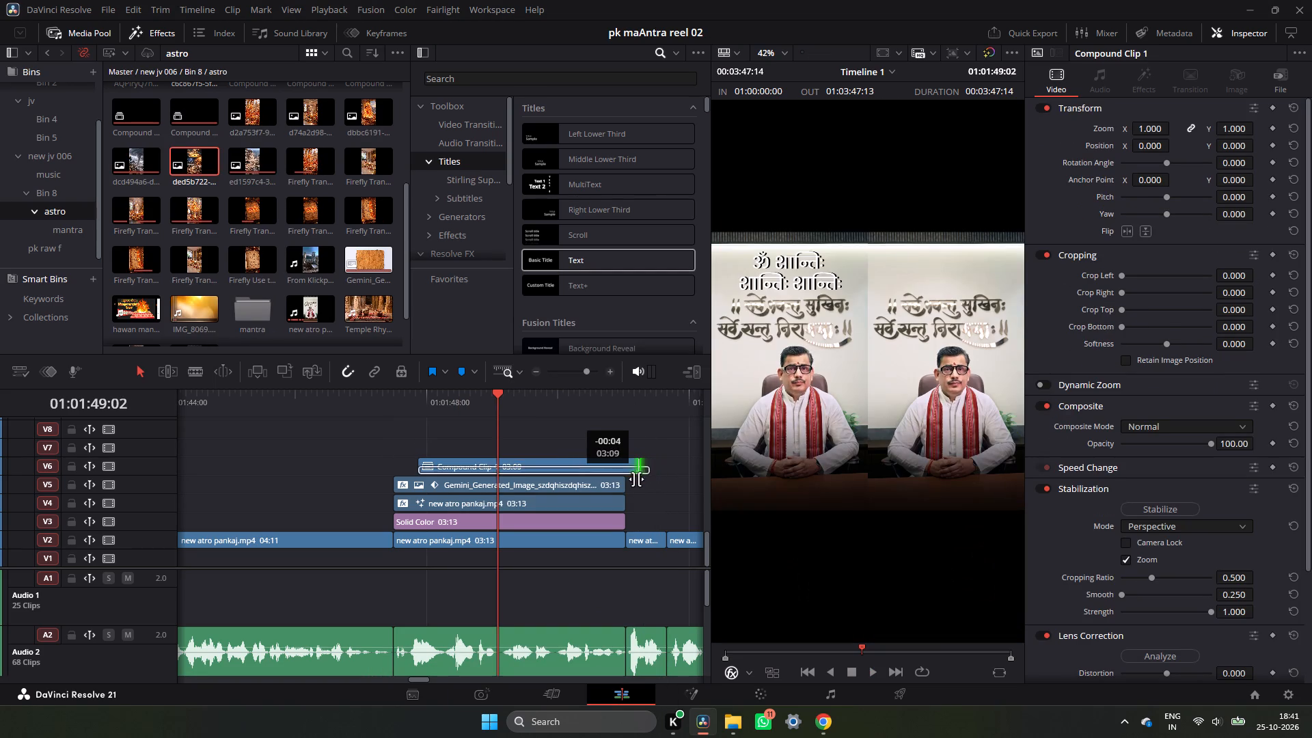
{"action": "left_click_drag", "start_coordinate": [636, 479], "coordinate": [628, 487]}
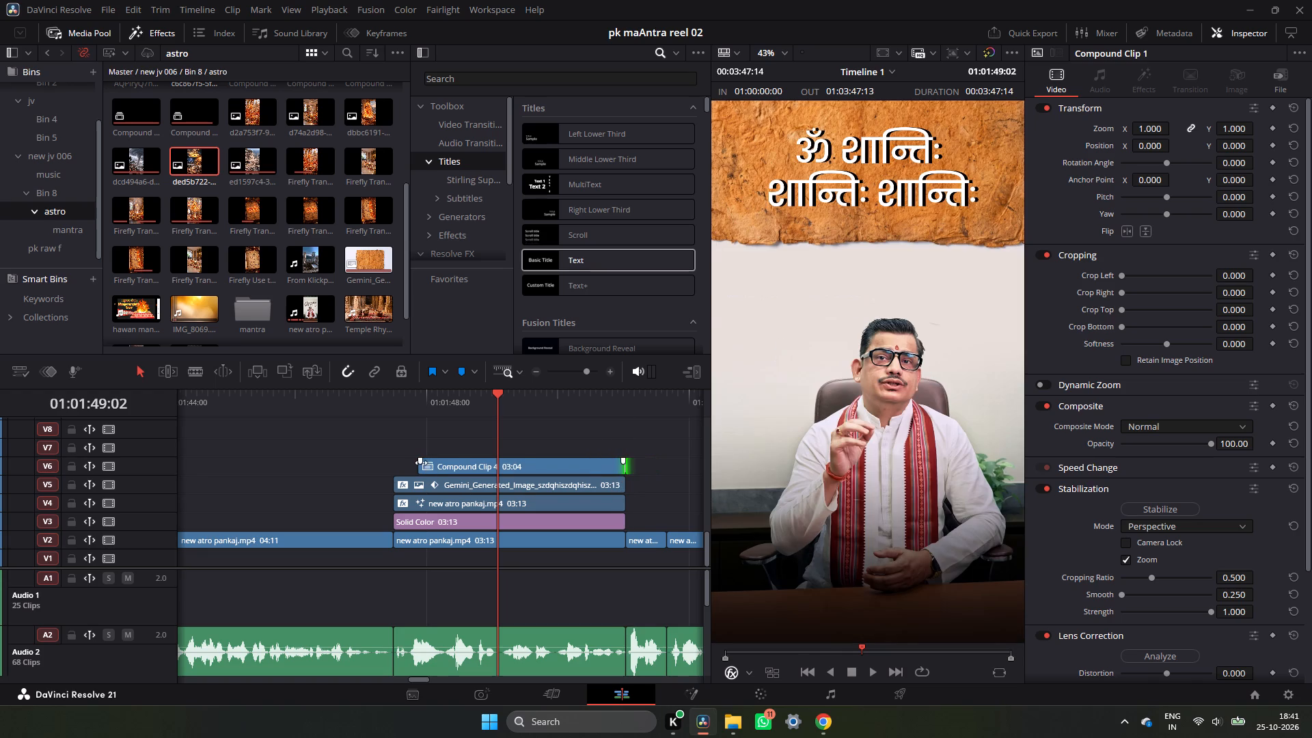
Add a fade-in of about one second to the compound title clip on V6 and preview it from the section's start.
{"action": "left_click_drag", "start_coordinate": [420, 461], "coordinate": [486, 446]}
{"action": "left_click", "coordinate": [407, 391]}
{"action": "key", "text": "space"}
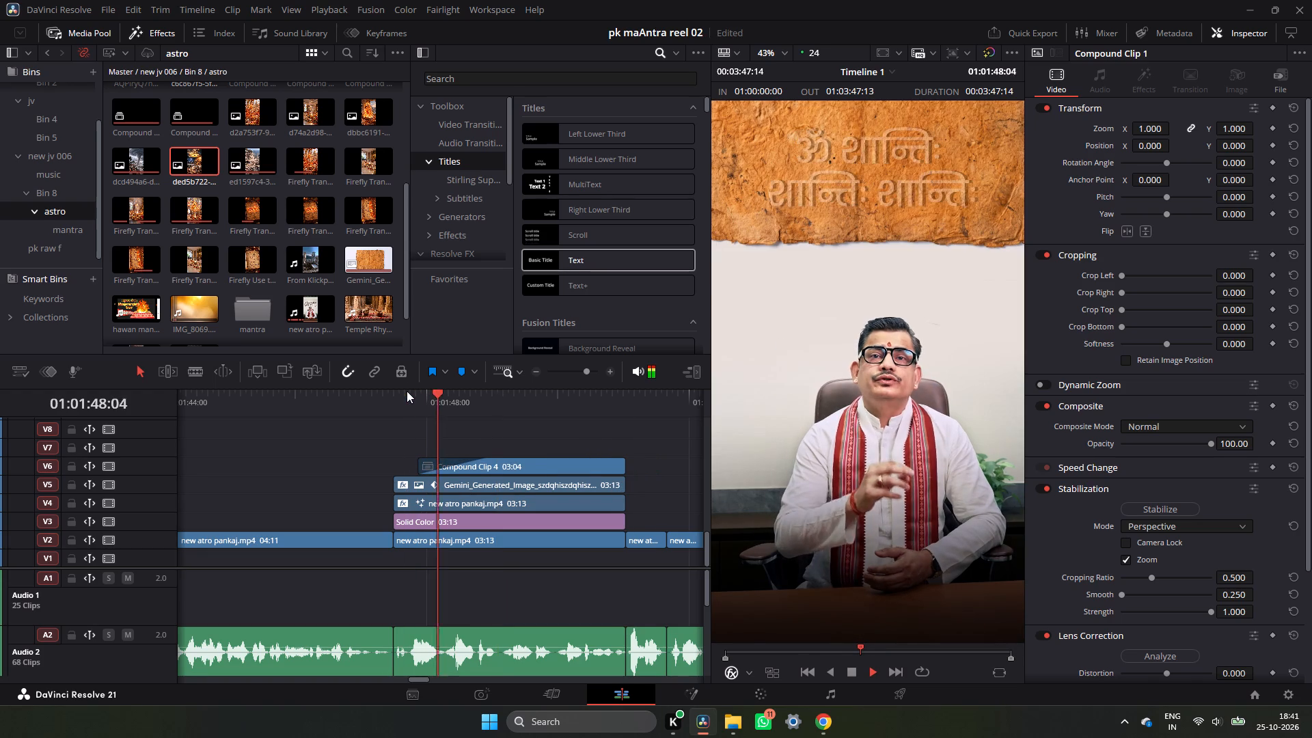
{"action": "key", "text": "space"}
{"action": "left_click", "coordinate": [383, 402]}
{"action": "key", "text": "space"}
{"action": "key", "text": "space"}
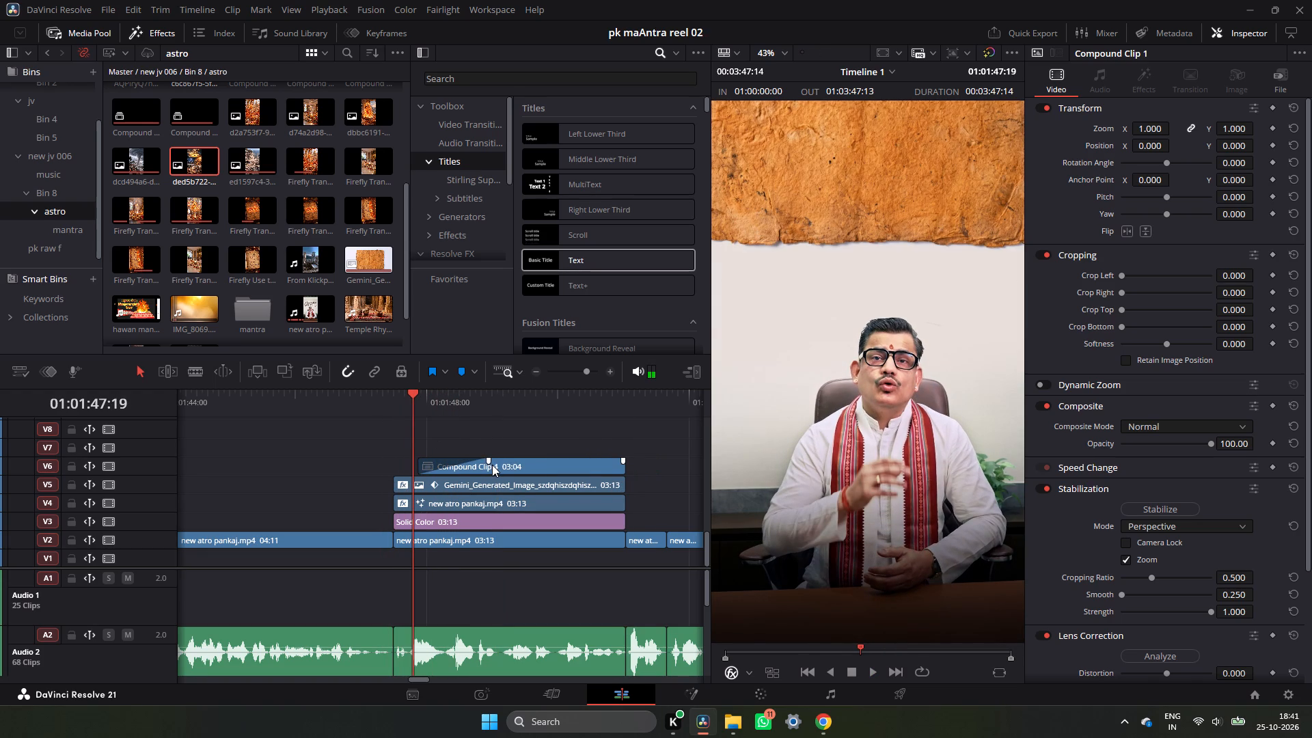
Shift the compound title clip about 6 frames earlier on V6 and play it.
{"action": "left_click_drag", "start_coordinate": [492, 465], "coordinate": [475, 471]}
{"action": "key", "text": "space"}
{"action": "left_click", "coordinate": [409, 406]}
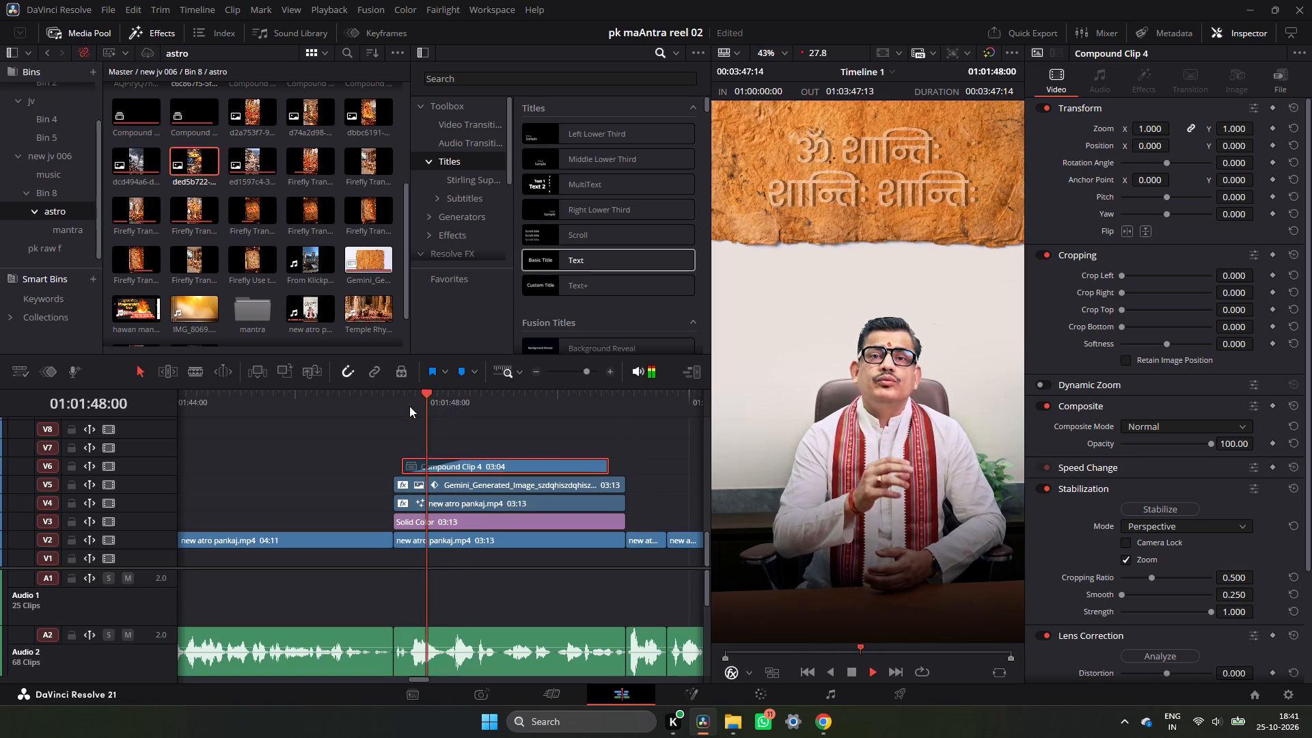
Extend the compound title clip's end to meet the end of the parchment clip below, giving a duration of 03:10.
{"action": "left_click_drag", "start_coordinate": [603, 468], "coordinate": [624, 469]}
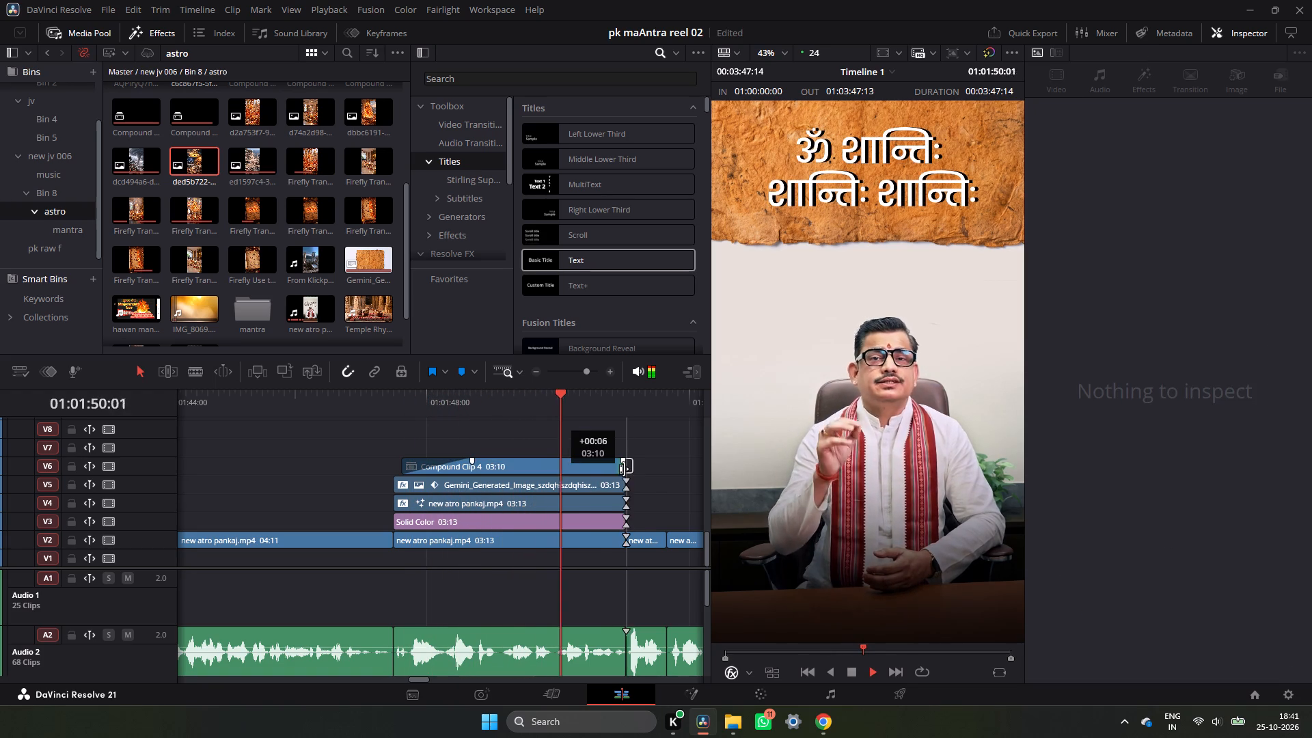
{"action": "left_click_drag", "start_coordinate": [624, 469], "coordinate": [670, 469]}
{"action": "left_click", "coordinate": [670, 469]}
{"action": "key", "text": "space"}
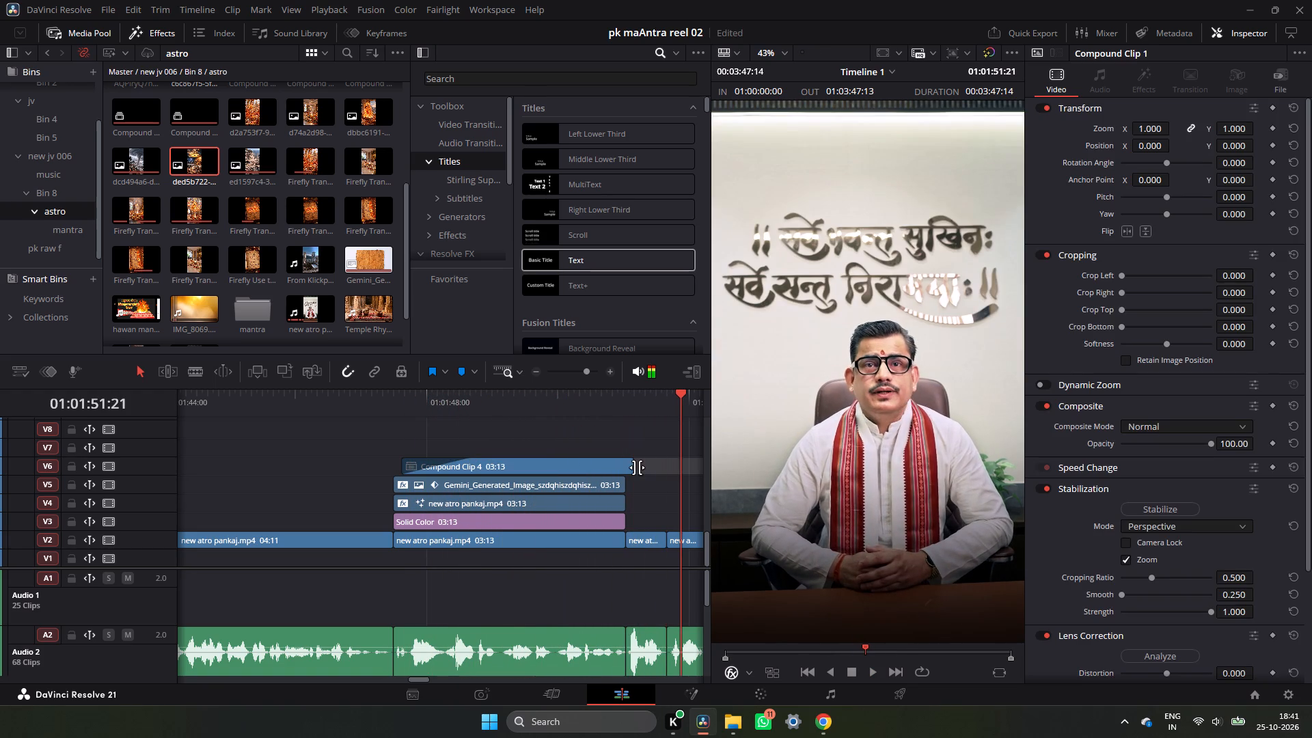
{"action": "left_click", "coordinate": [635, 468]}
Play the titled section and continue into the following footage to review the title's fade, timing and what comes after.
{"action": "left_click", "coordinate": [396, 410]}
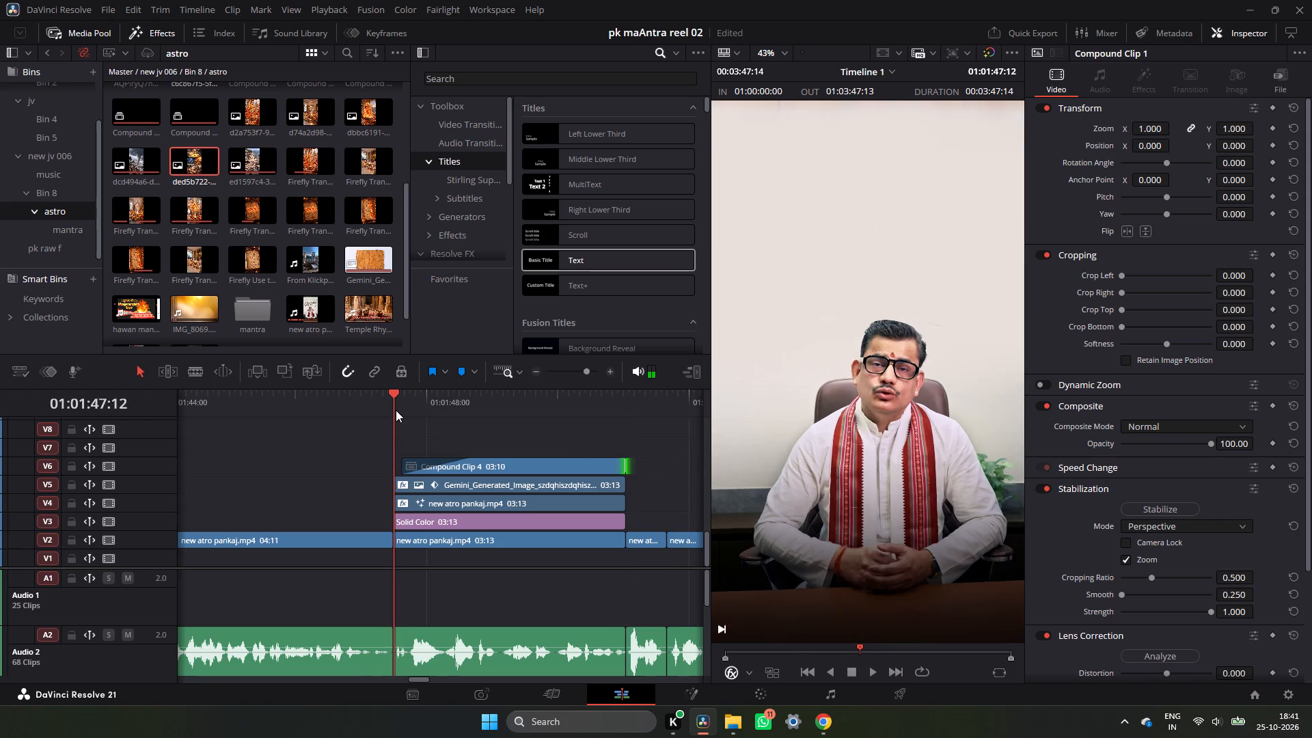
{"action": "key", "text": "space"}
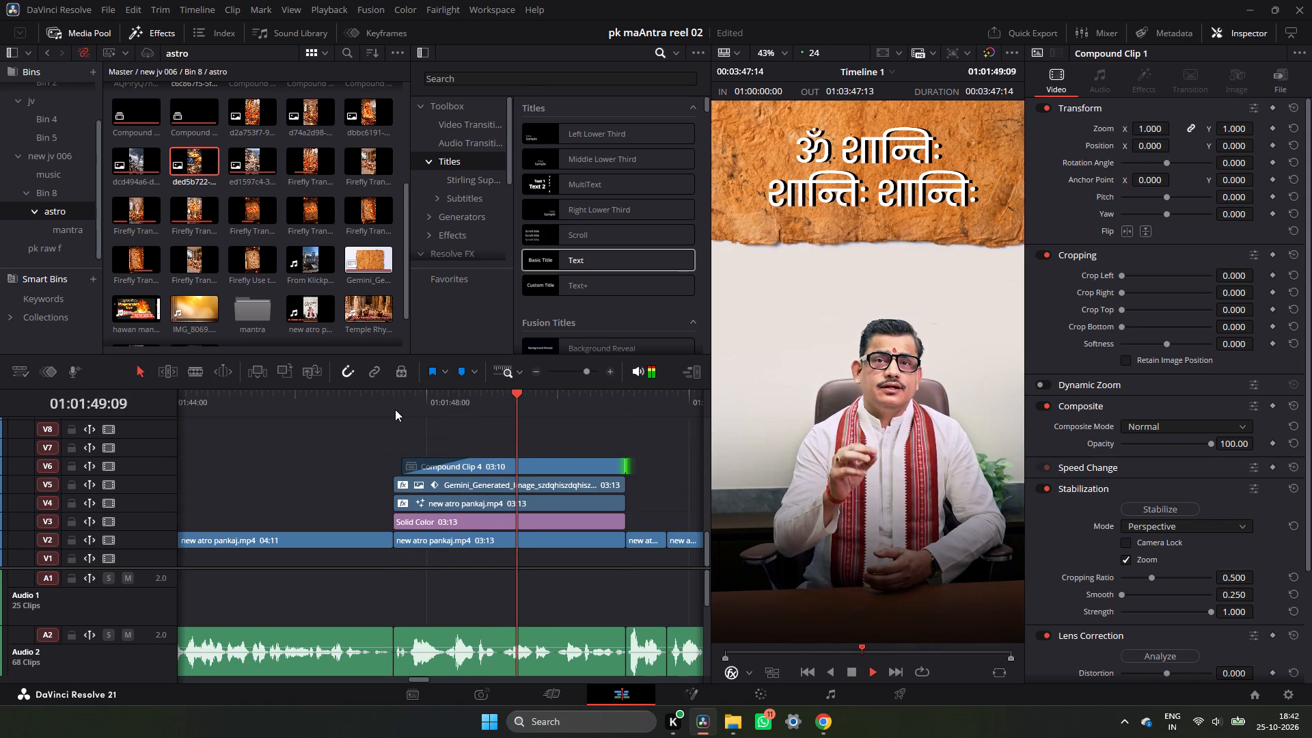
{"action": "key", "text": "space"}
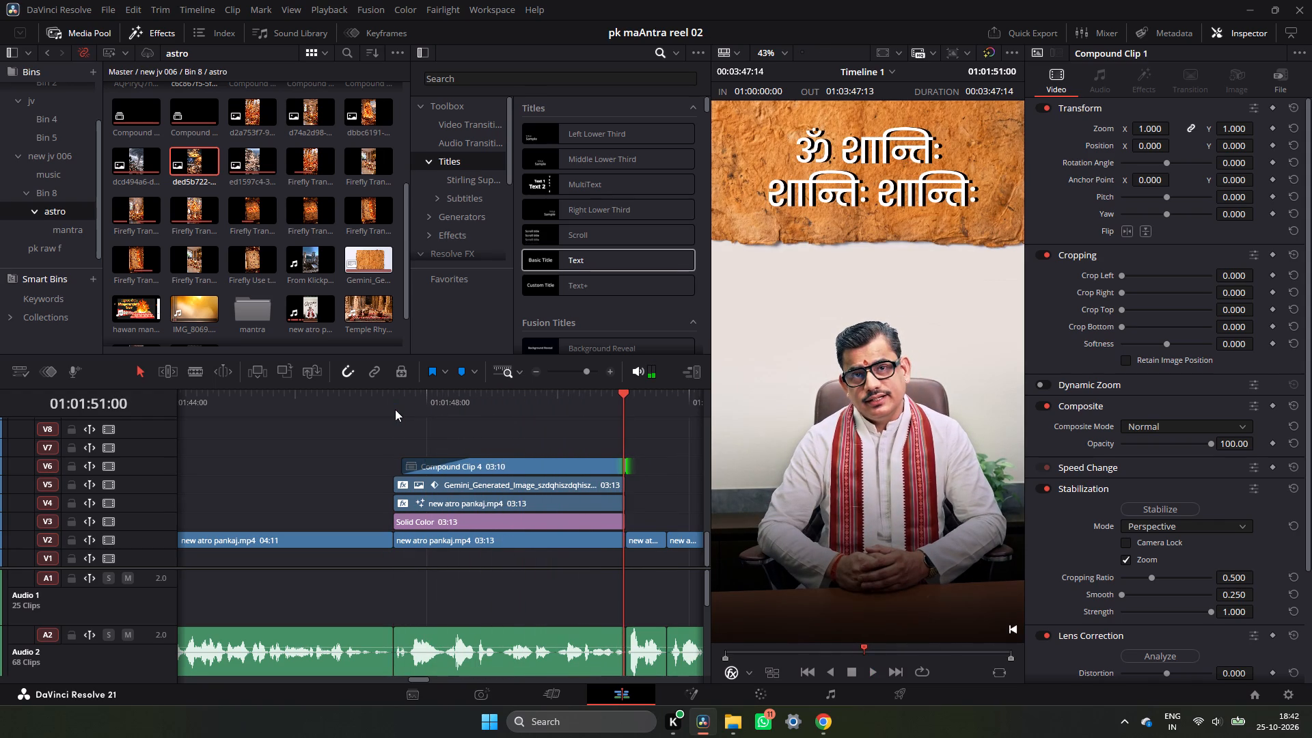
{"action": "left_click", "coordinate": [410, 396]}
{"action": "key", "text": "space"}
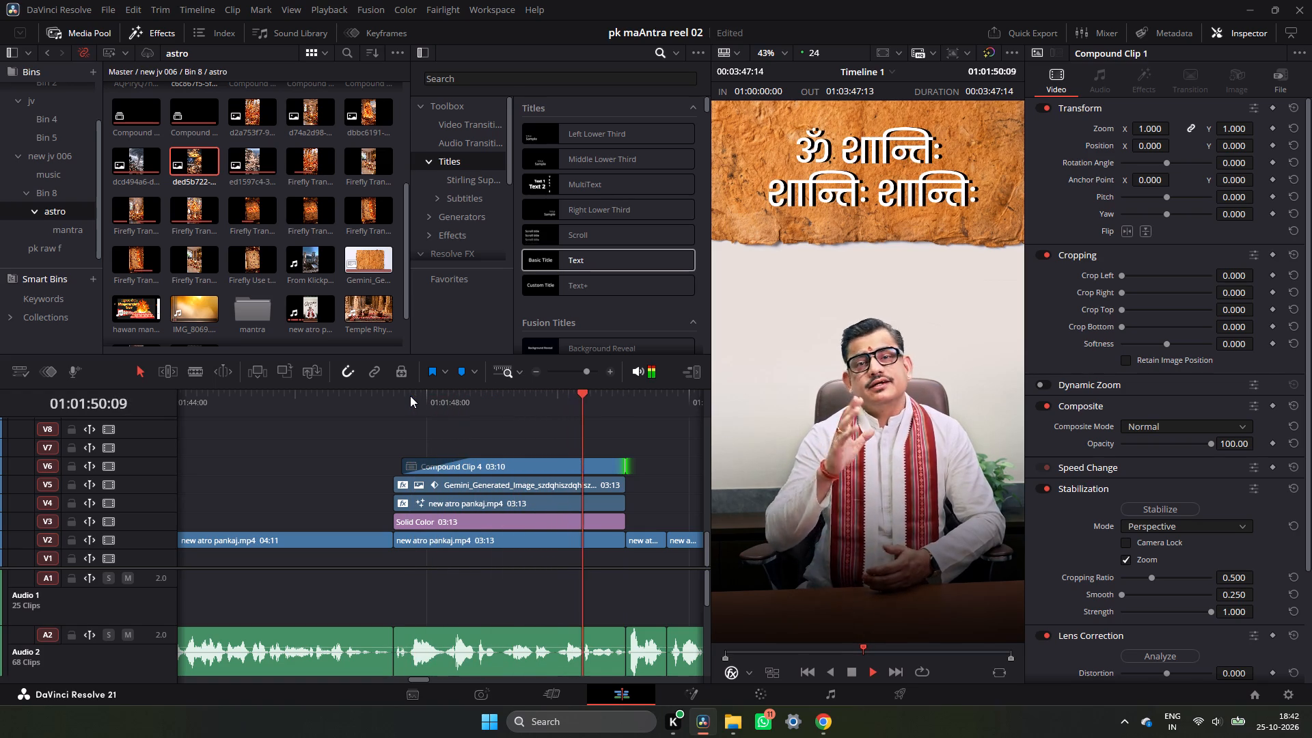
{"action": "key", "text": "space"}
{"action": "key", "text": "space"}
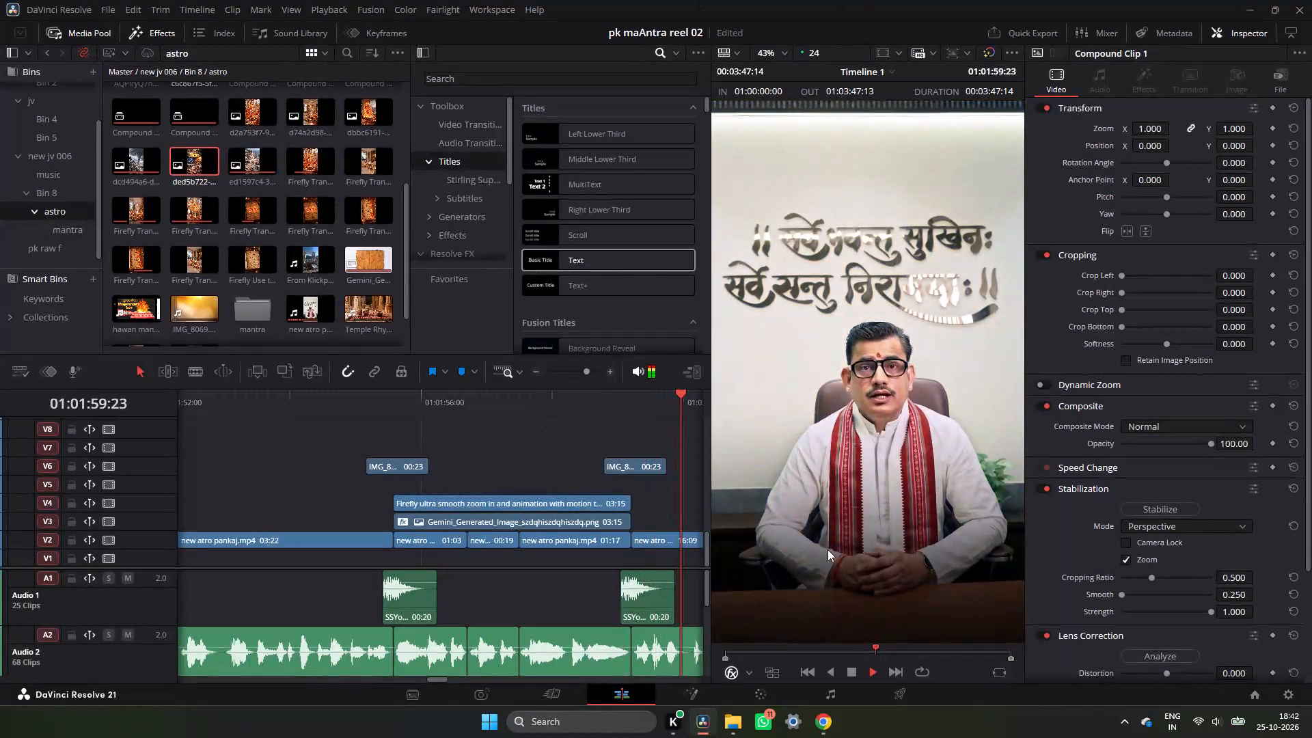
{"action": "key", "text": "space"}
Copy the adjustment clip from V5 to V8 above the disaster images at 01:01:30:03 and trim it to end with them.
{"action": "triple_click", "coordinate": [539, 370]}
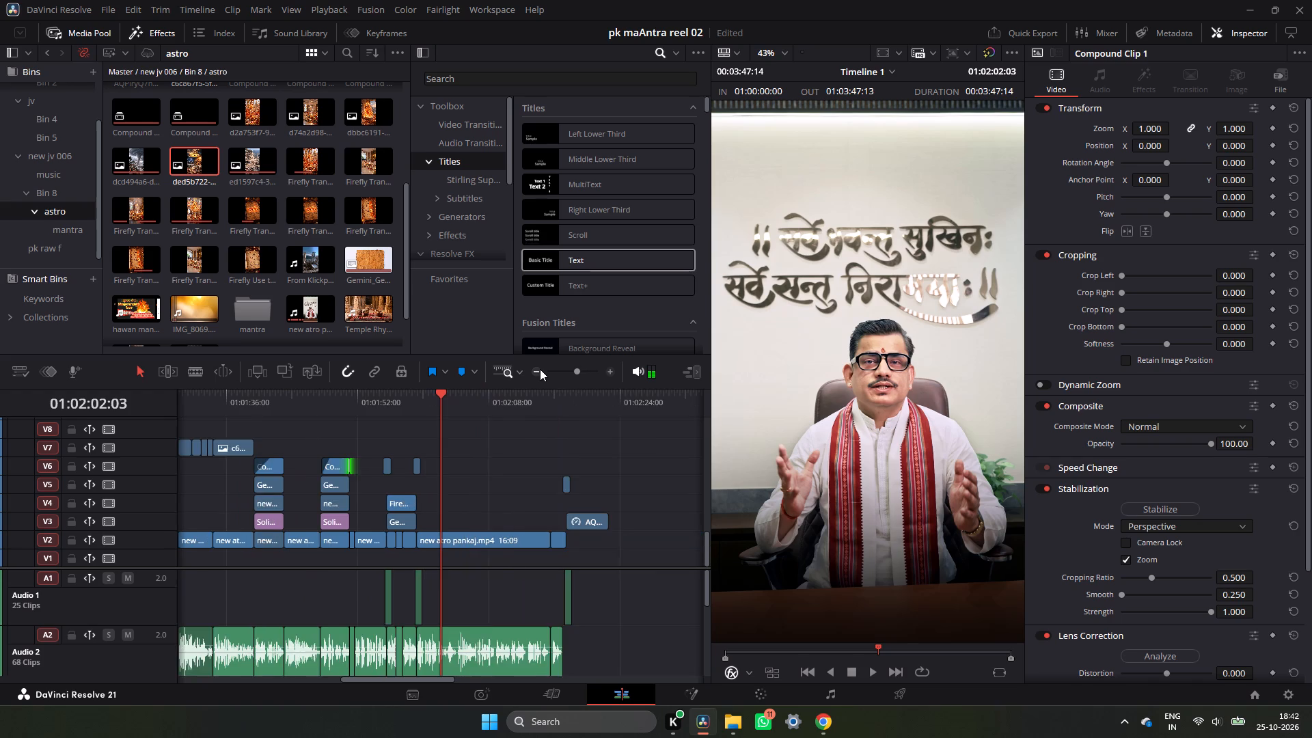
{"action": "left_click", "coordinate": [540, 369]}
{"action": "left_click_drag", "start_coordinate": [342, 405], "coordinate": [262, 420]}
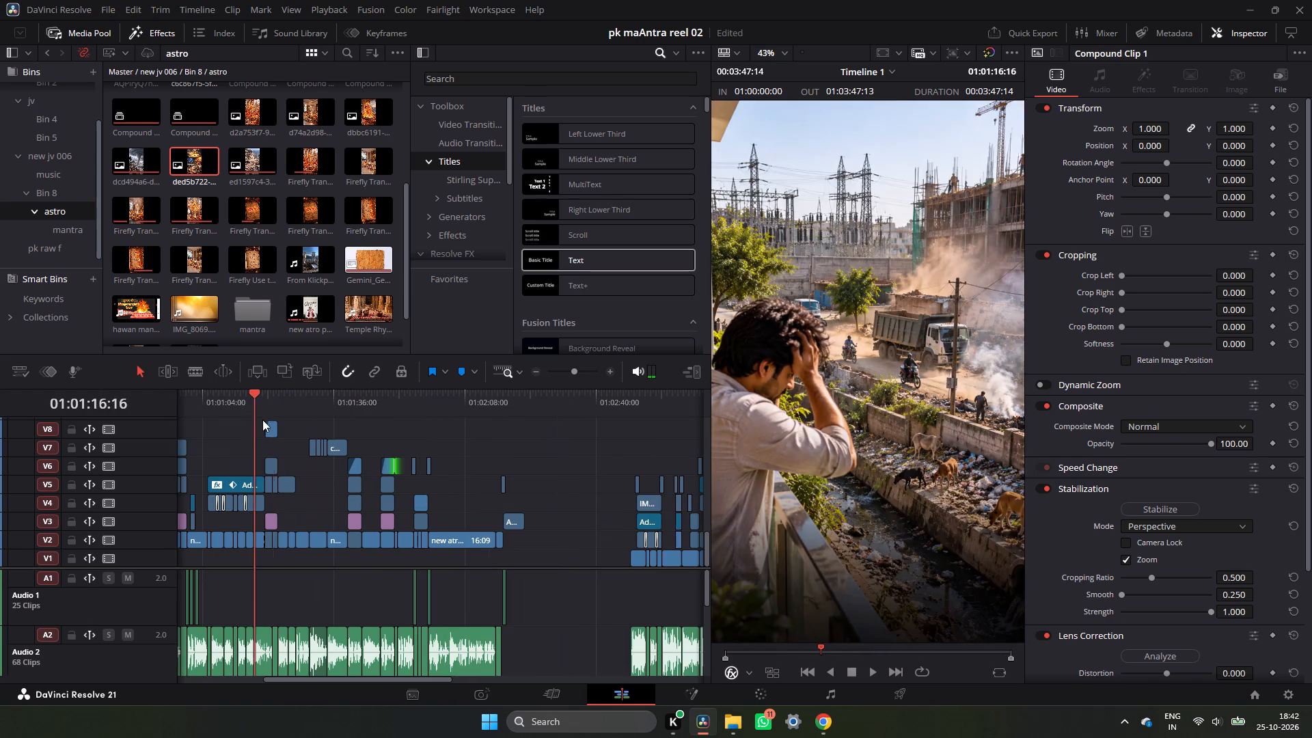
{"action": "left_click_drag", "start_coordinate": [262, 420], "coordinate": [308, 419]}
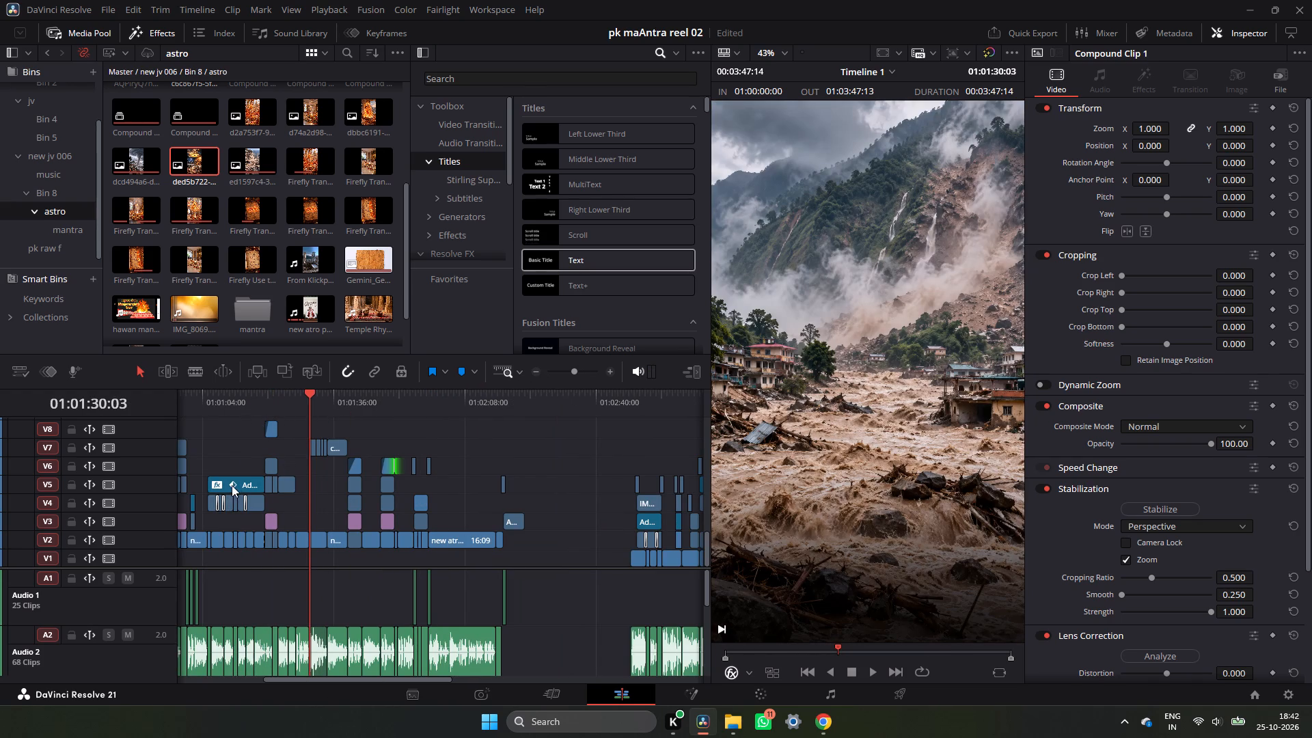
{"action": "left_click", "coordinate": [234, 483]}
{"action": "left_click_drag", "start_coordinate": [234, 483], "coordinate": [344, 434], "text": "alt"}
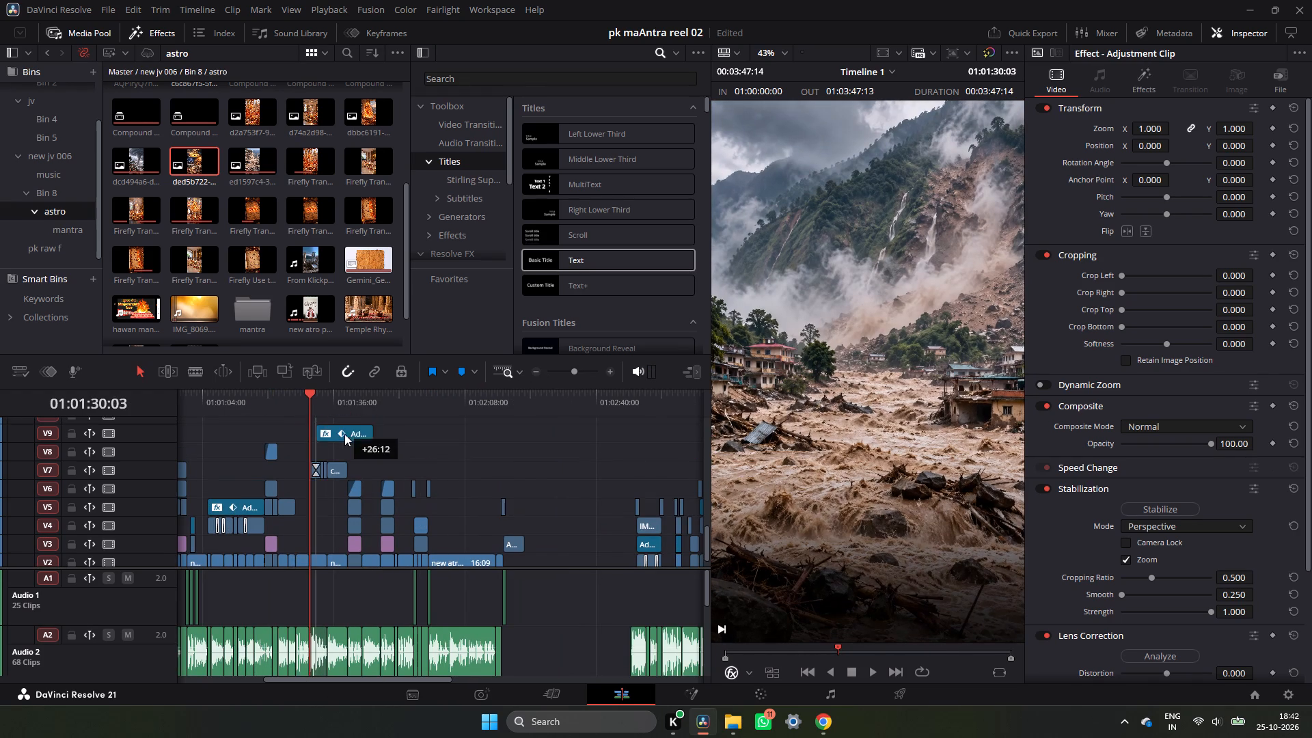
{"action": "left_click_drag", "start_coordinate": [344, 434], "coordinate": [336, 448], "text": "alt"}
{"action": "left_click_drag", "start_coordinate": [365, 457], "coordinate": [358, 458]}
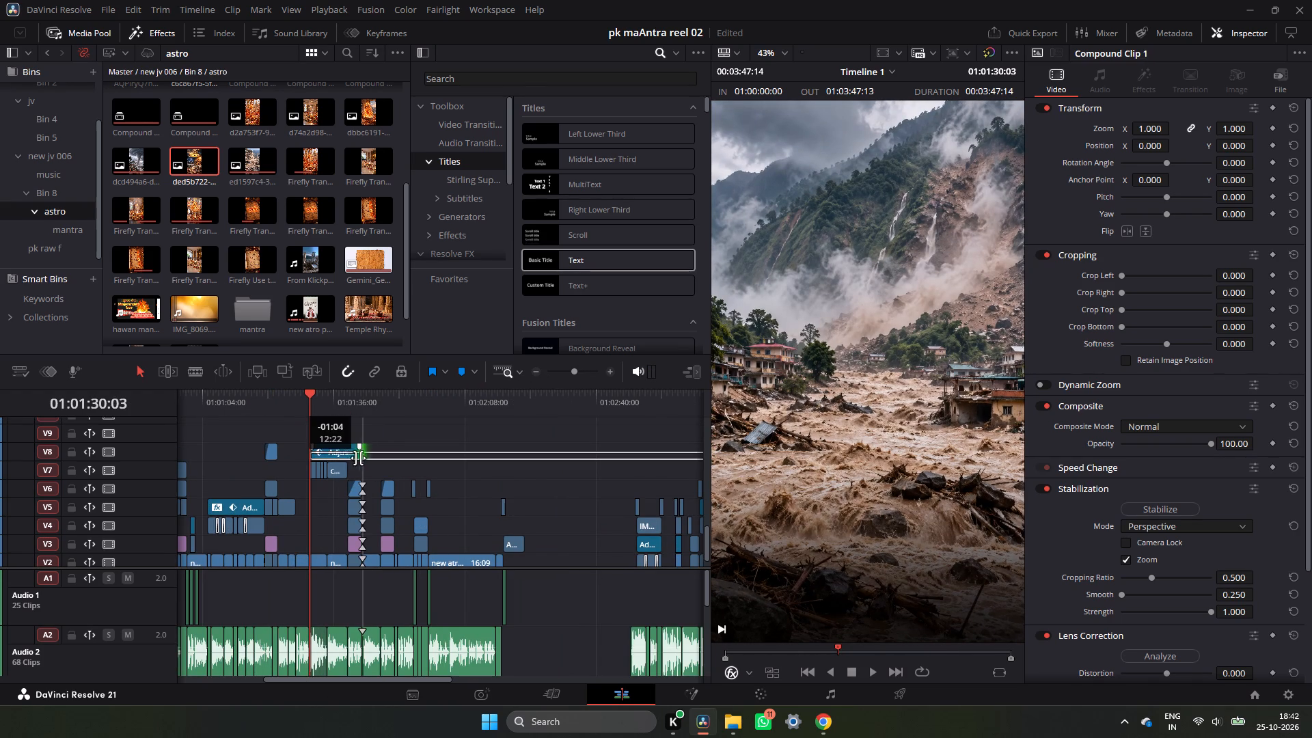
{"action": "left_click_drag", "start_coordinate": [358, 458], "coordinate": [346, 462]}
Move the copied adjustment clip and all the disaster images beneath it down to V5 and V4, and play the start of that section.
{"action": "left_click_drag", "start_coordinate": [335, 429], "coordinate": [331, 474]}
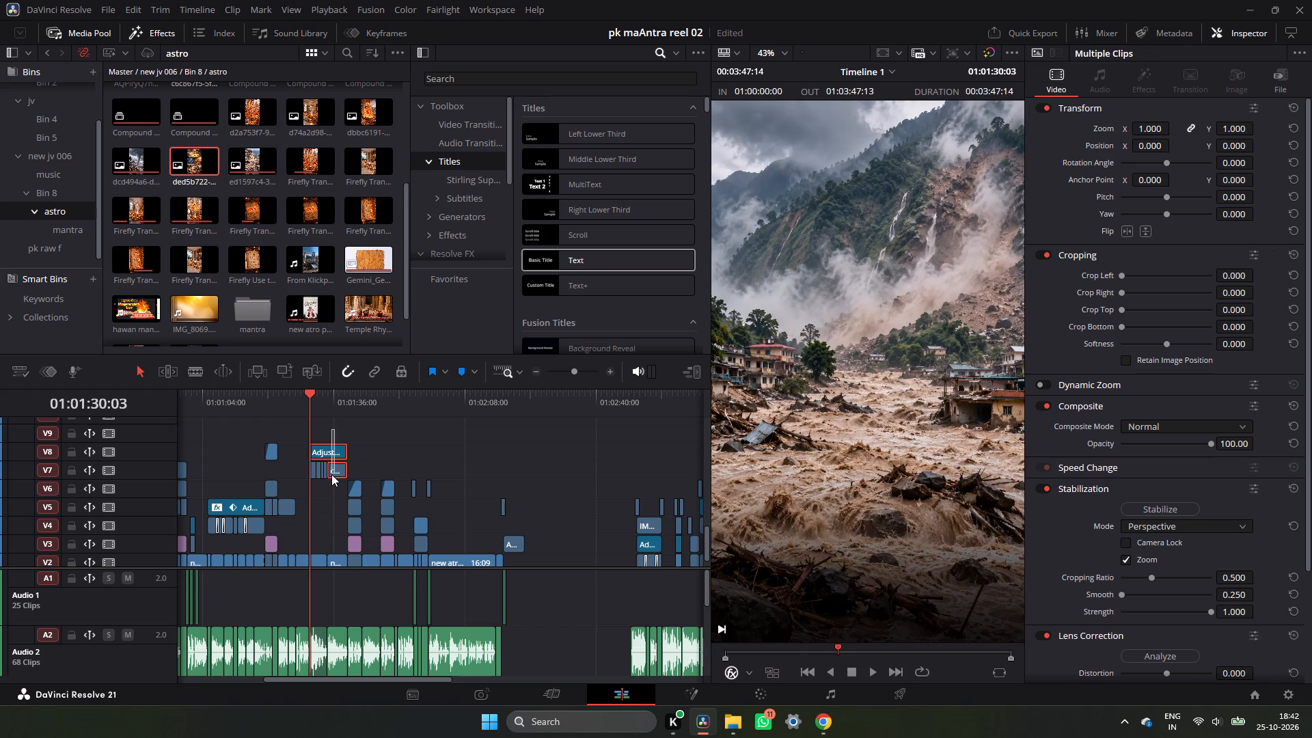
{"action": "left_click_drag", "start_coordinate": [331, 474], "coordinate": [312, 504]}
{"action": "left_click_drag", "start_coordinate": [336, 471], "coordinate": [337, 521]}
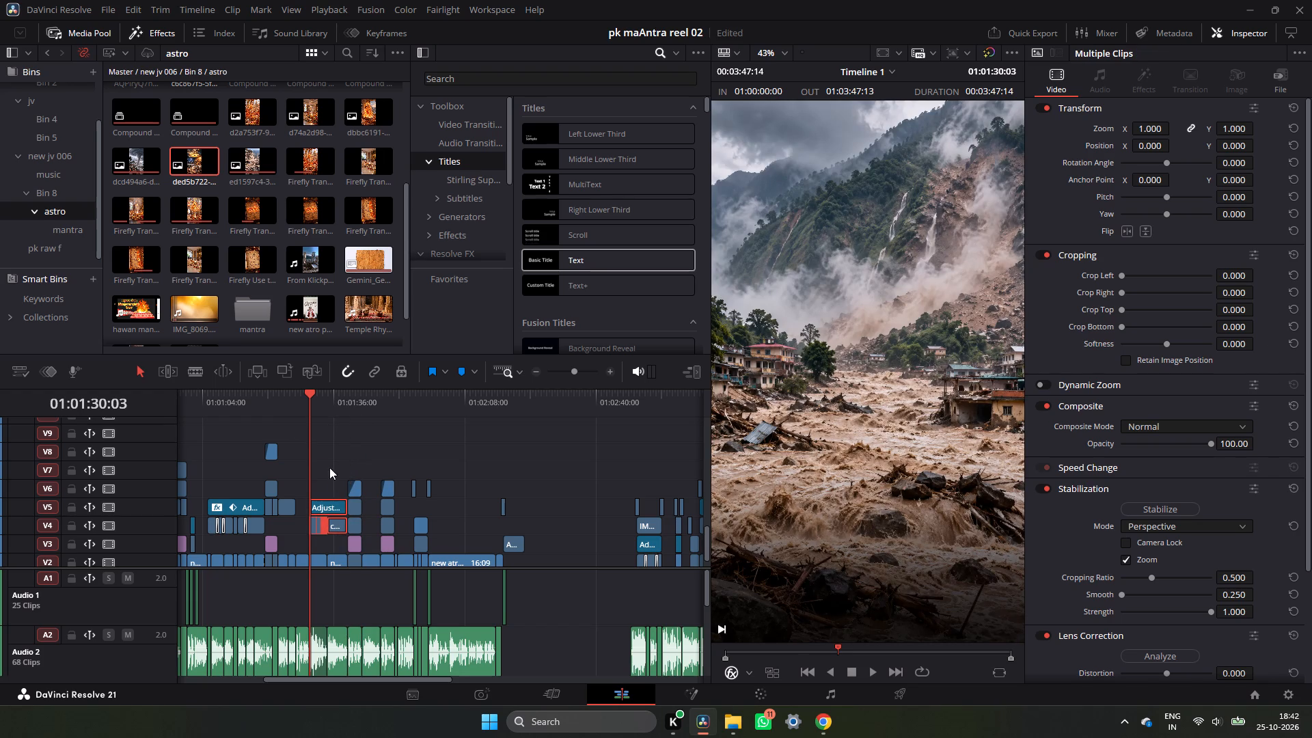
{"action": "key", "text": "space"}
{"action": "double_click", "coordinate": [613, 370]}
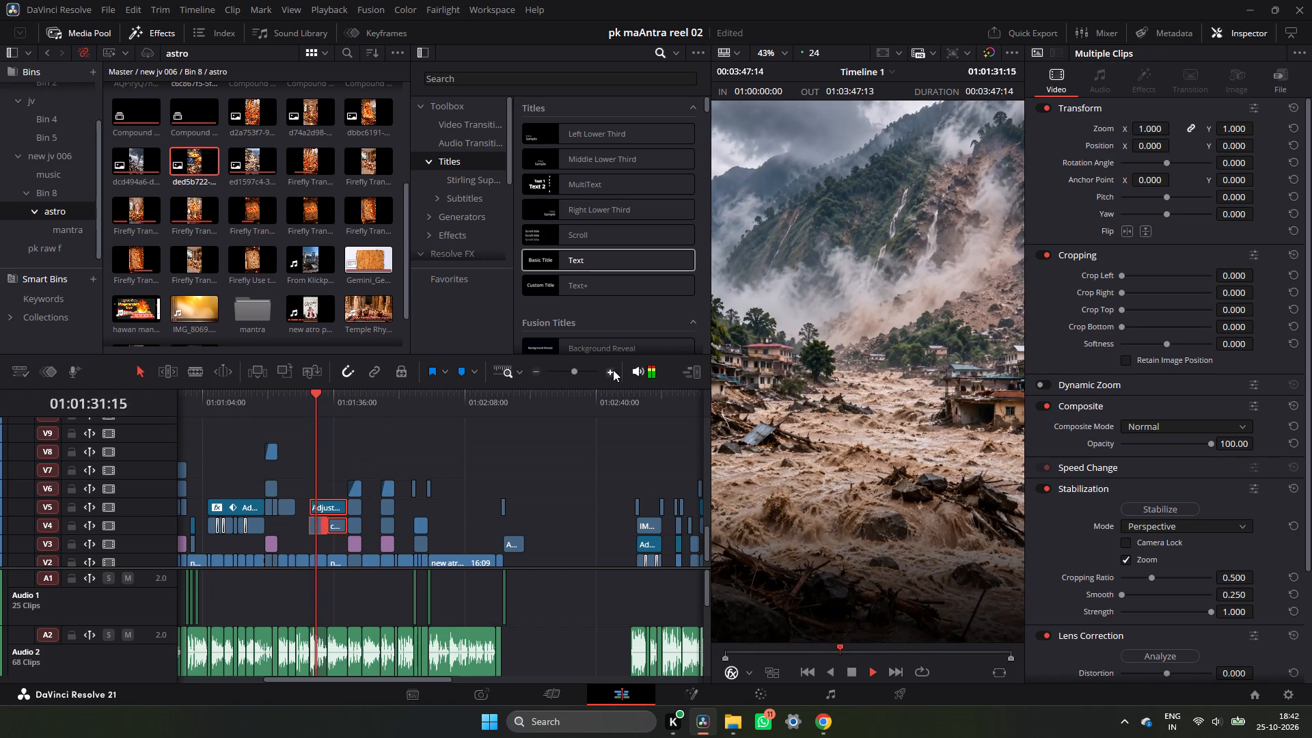
{"action": "key", "text": "space"}
{"action": "left_click", "coordinate": [446, 443]}
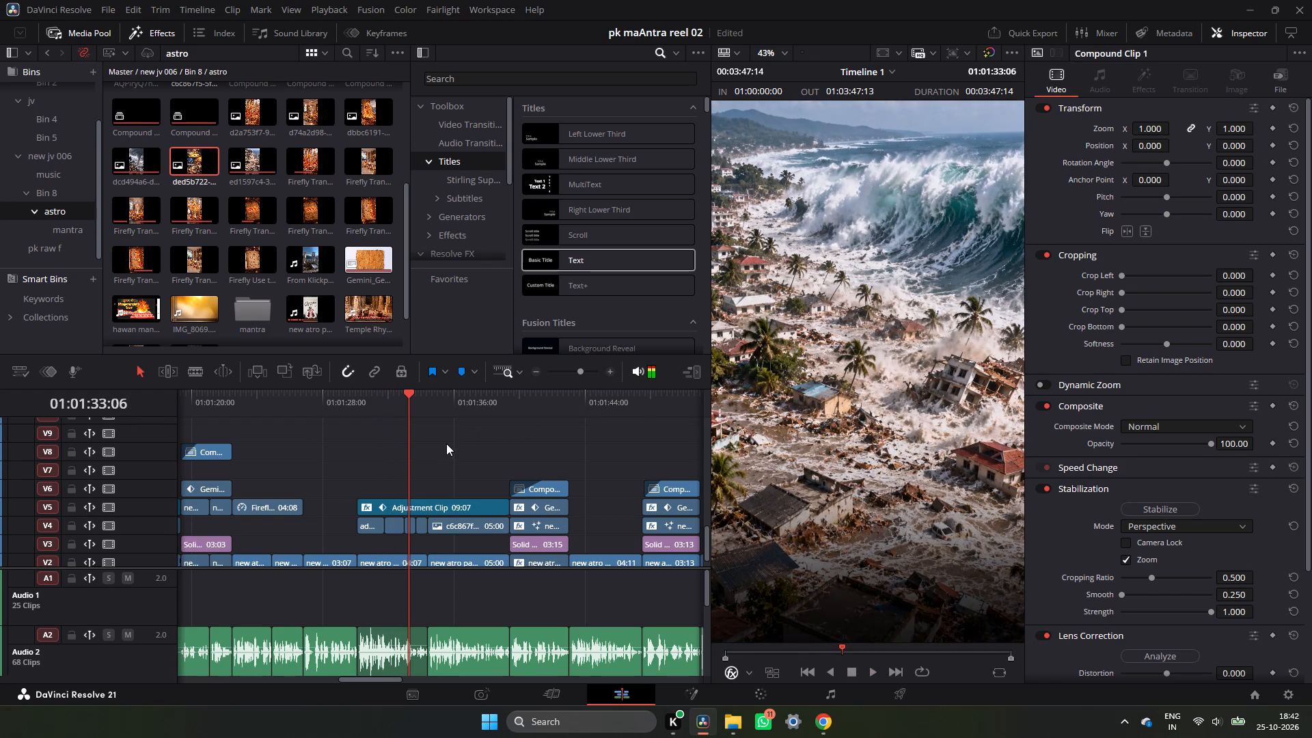
Add a Cross Dissolve at each of the four cuts between the disaster images on V4.
{"action": "left_click", "coordinate": [461, 126]}
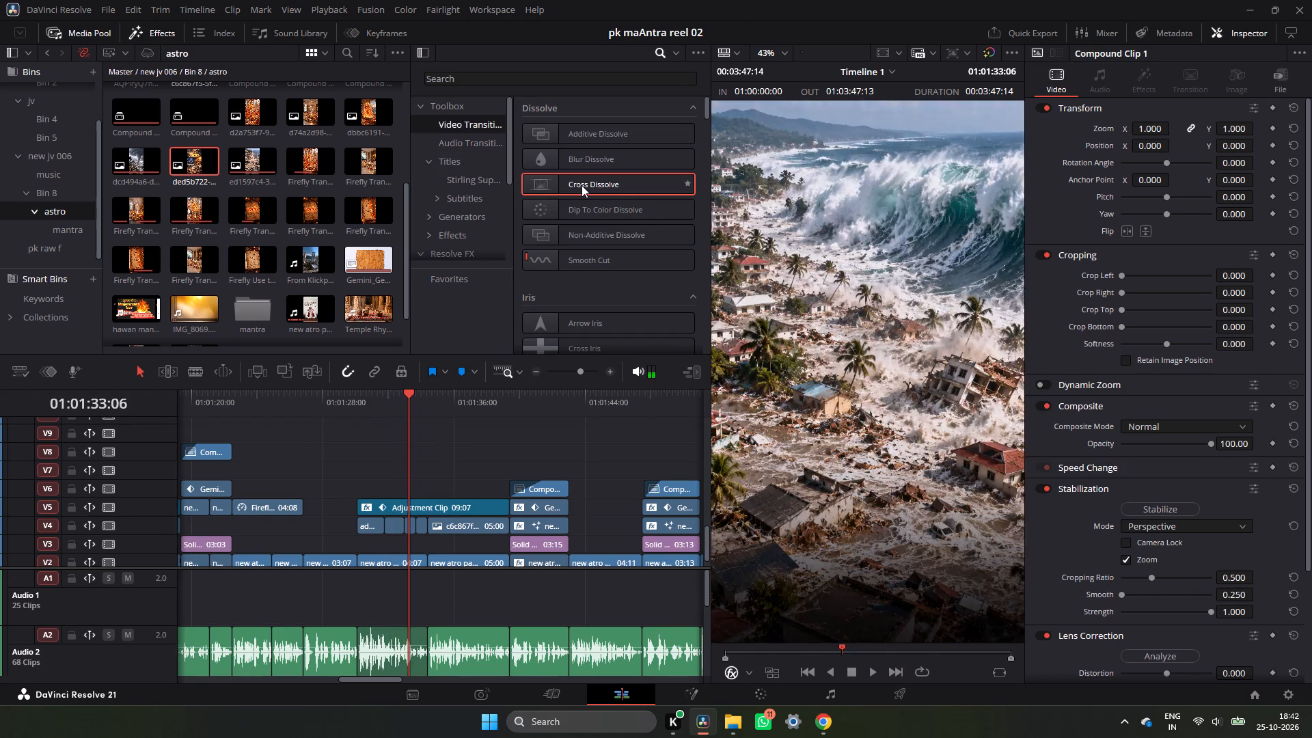
{"action": "left_click_drag", "start_coordinate": [582, 185], "coordinate": [383, 525]}
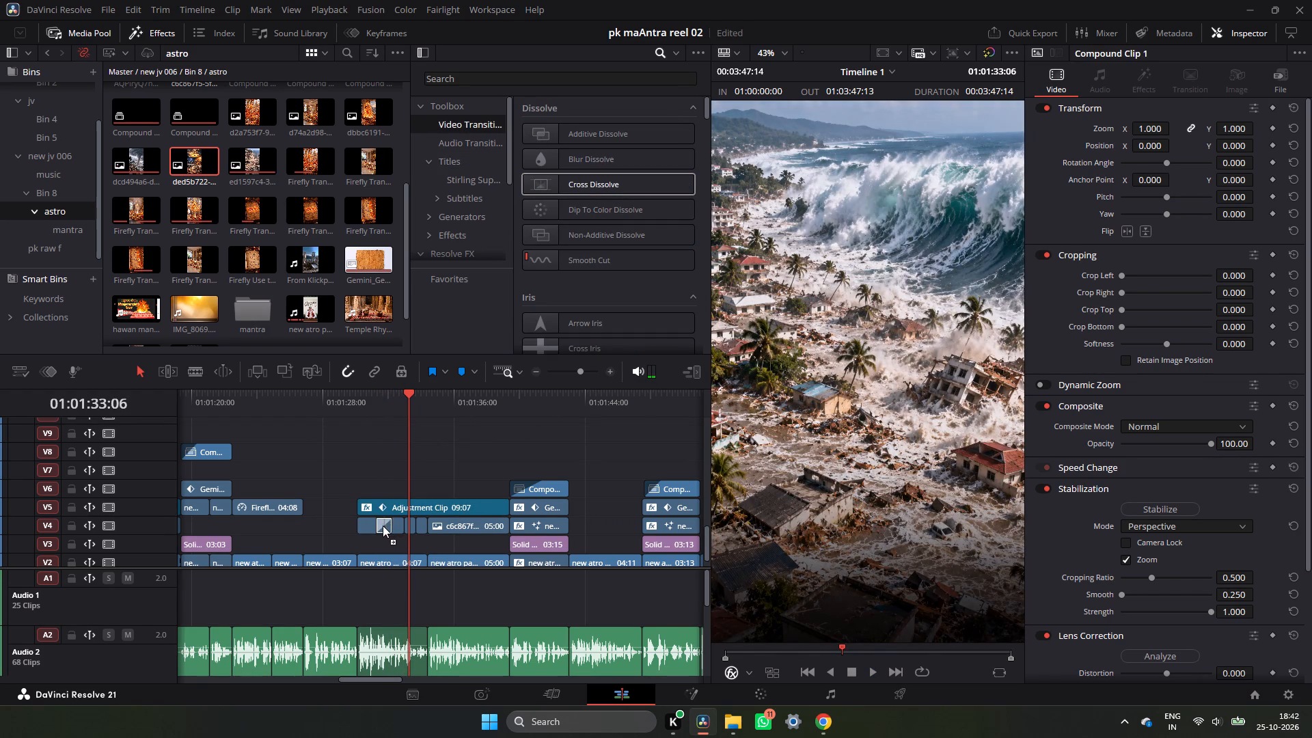
{"action": "left_click_drag", "start_coordinate": [383, 525], "coordinate": [383, 525]}
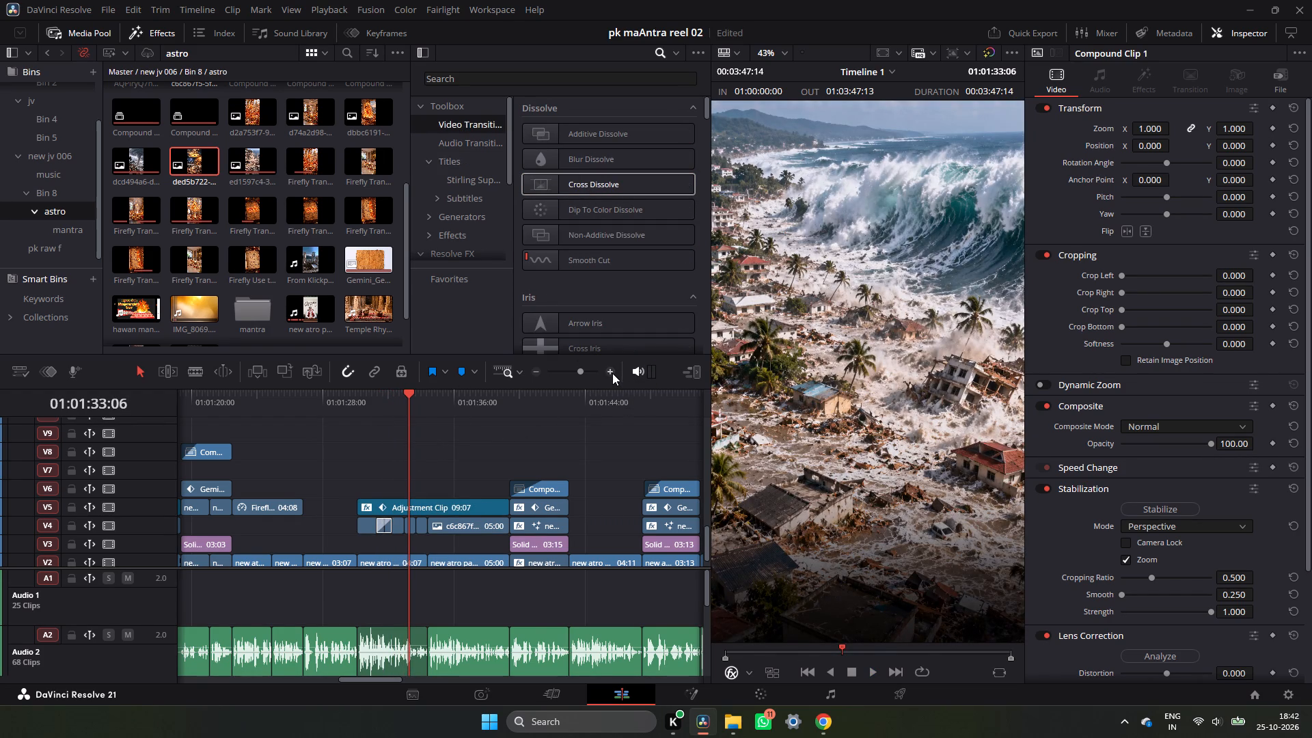
{"action": "double_click", "coordinate": [612, 373]}
{"action": "left_click_drag", "start_coordinate": [588, 183], "coordinate": [410, 517]}
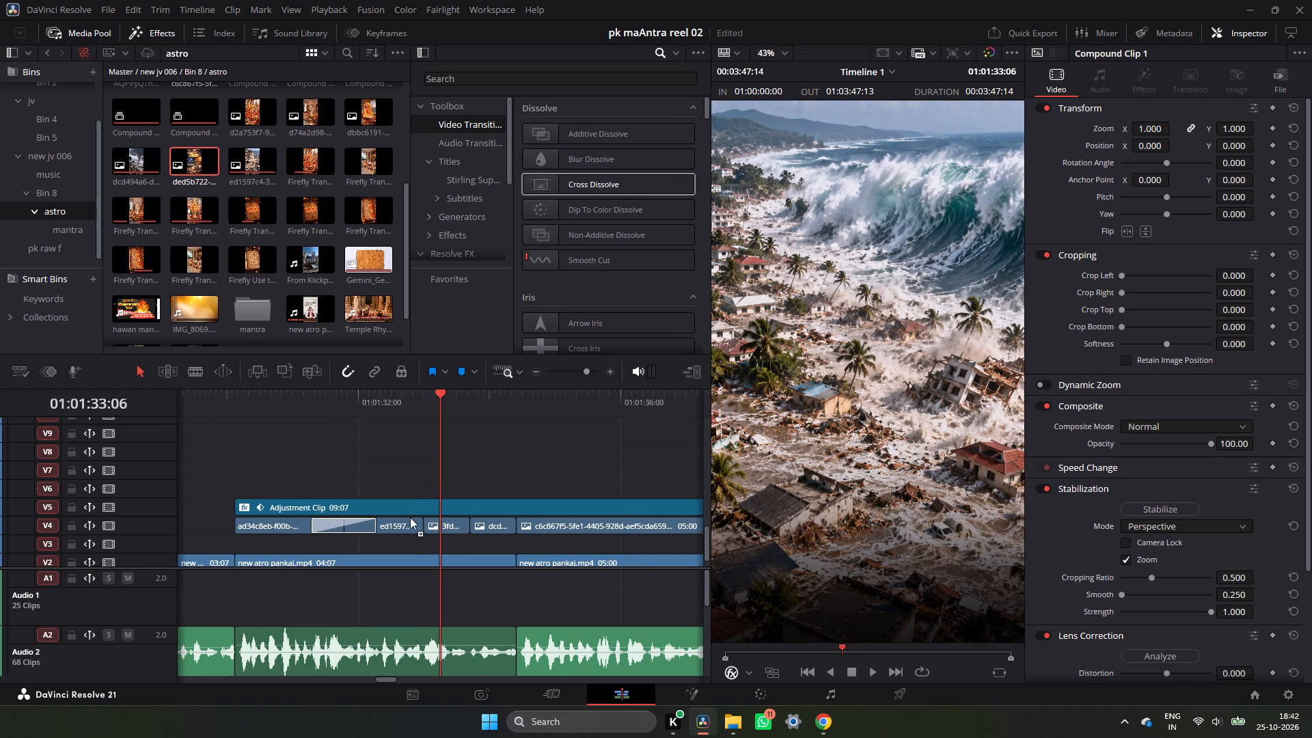
{"action": "left_click_drag", "start_coordinate": [410, 517], "coordinate": [422, 523]}
{"action": "left_click_drag", "start_coordinate": [595, 184], "coordinate": [481, 527]}
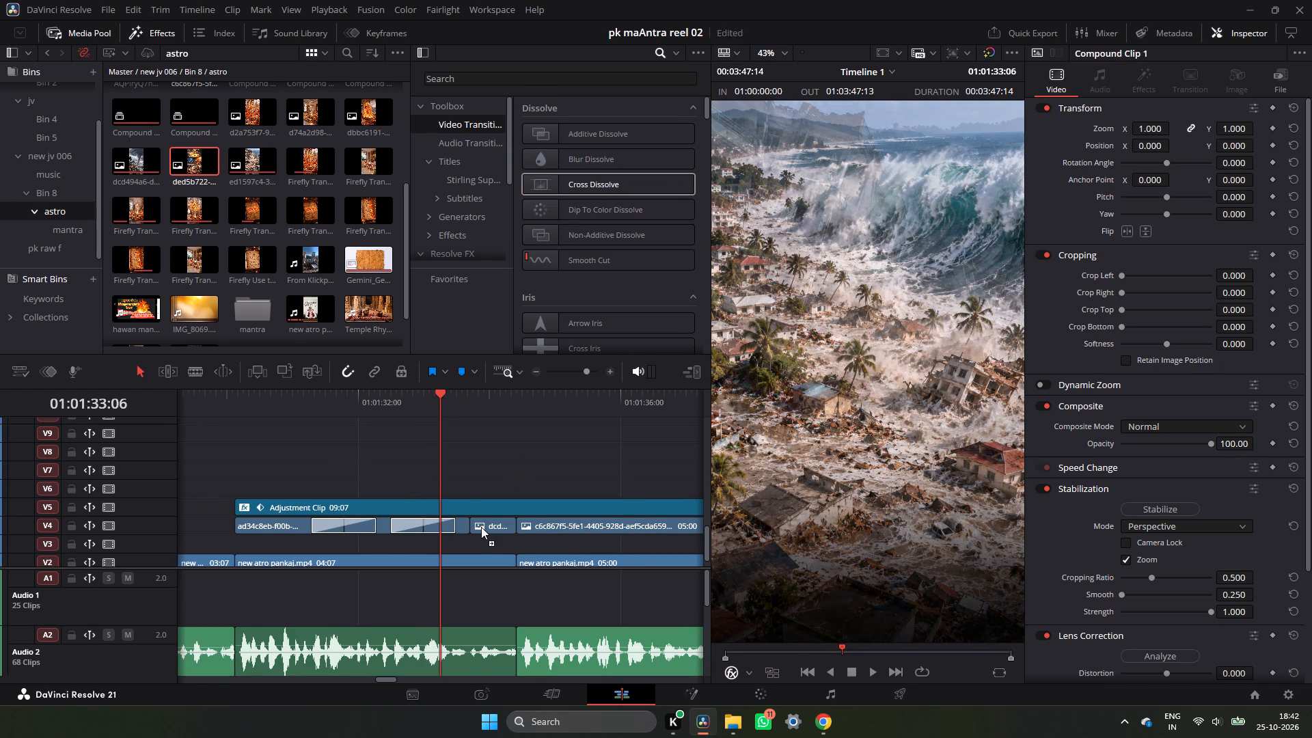
{"action": "left_click_drag", "start_coordinate": [481, 527], "coordinate": [468, 525]}
{"action": "left_click_drag", "start_coordinate": [625, 180], "coordinate": [558, 493]}
{"action": "left_click_drag", "start_coordinate": [558, 493], "coordinate": [514, 530]}
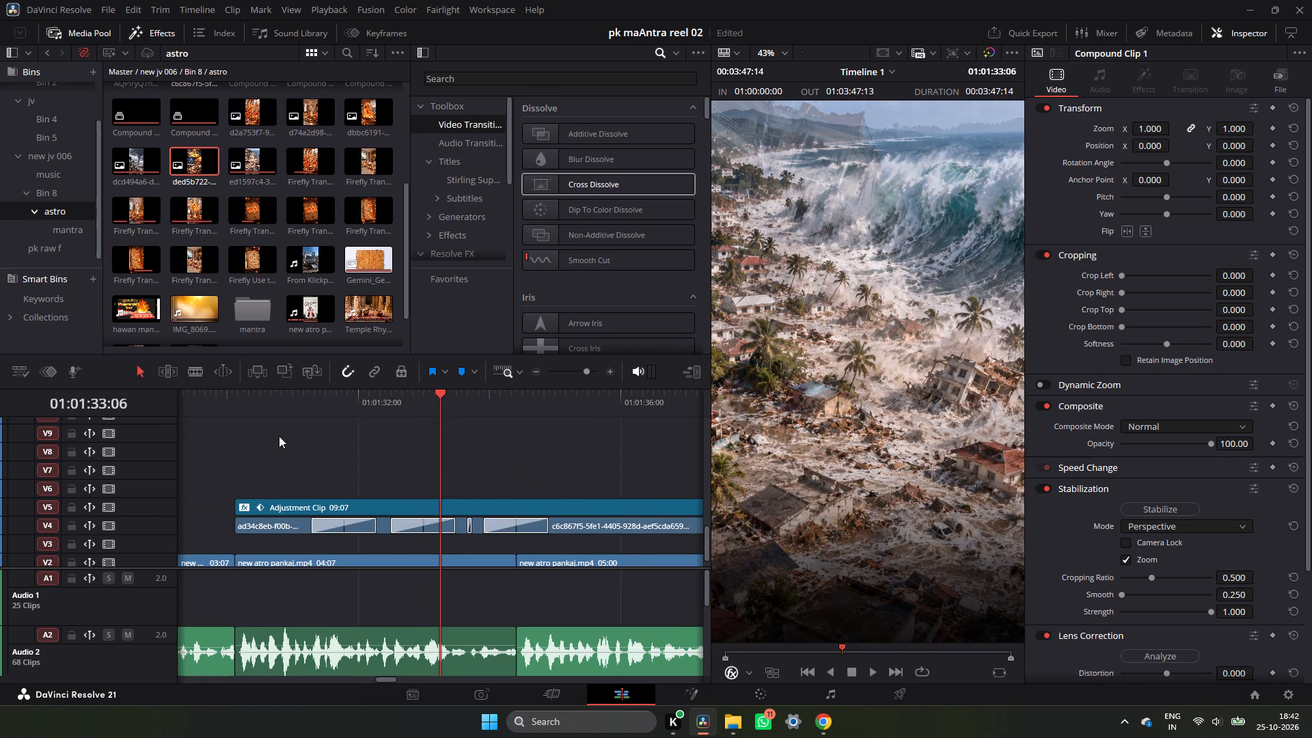
Play the start of the disaster-image section repeatedly to check the Cross Dissolves against the narration.
{"action": "left_click", "coordinate": [258, 407]}
{"action": "key", "text": "space"}
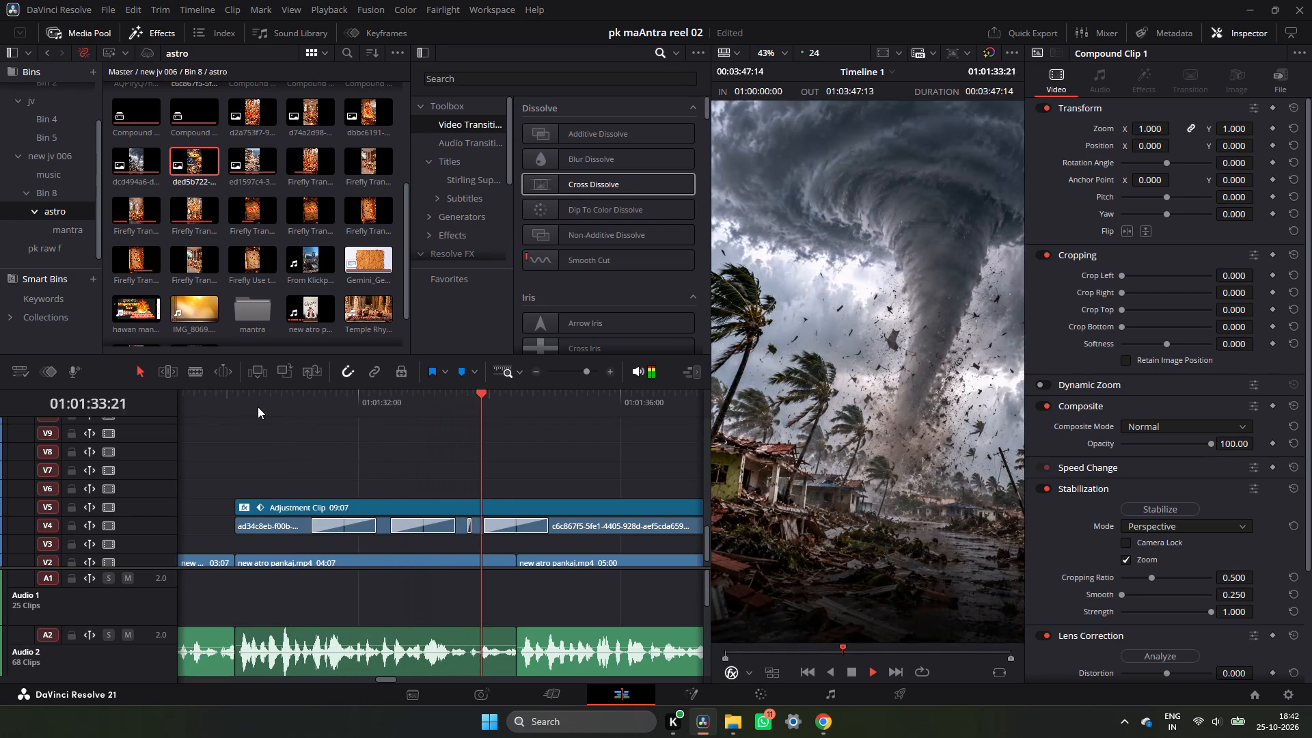
{"action": "key", "text": "space"}
{"action": "left_click", "coordinate": [257, 405]}
{"action": "key", "text": "space"}
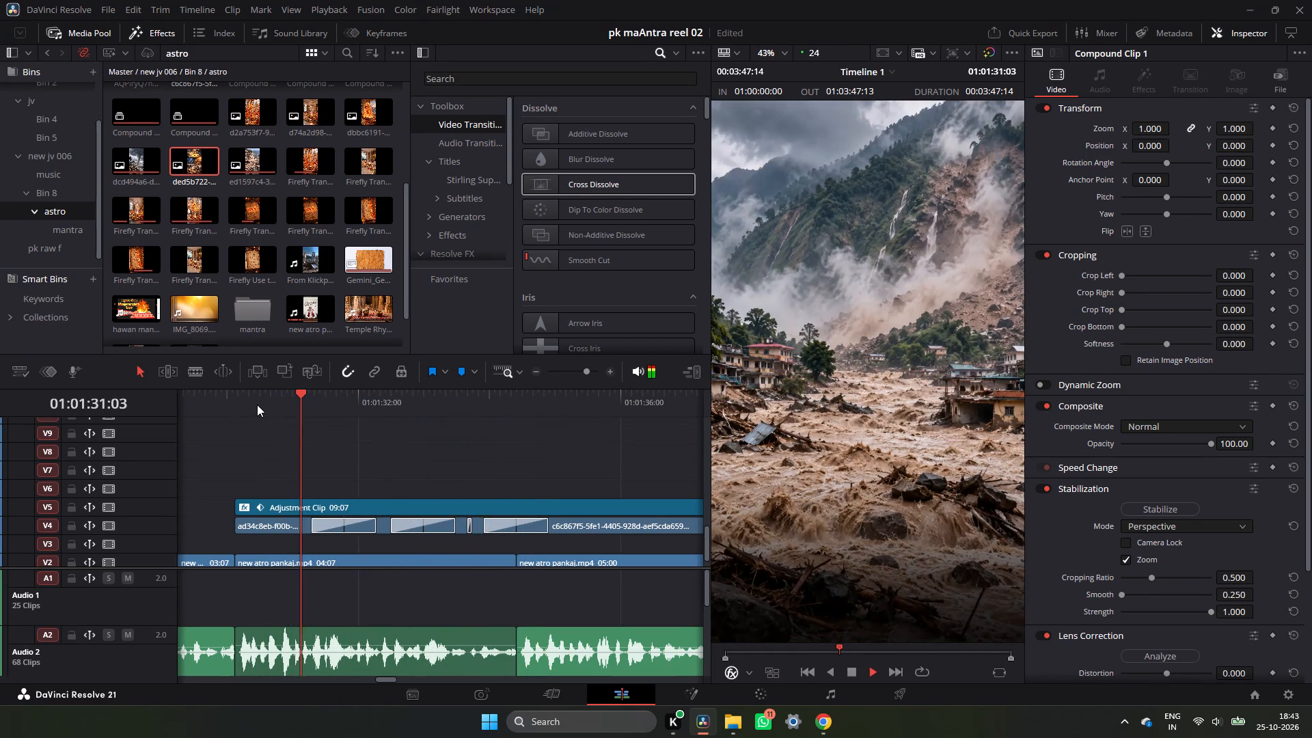
{"action": "key", "text": "space"}
{"action": "key", "text": "space"}
{"action": "key", "text": "space"}
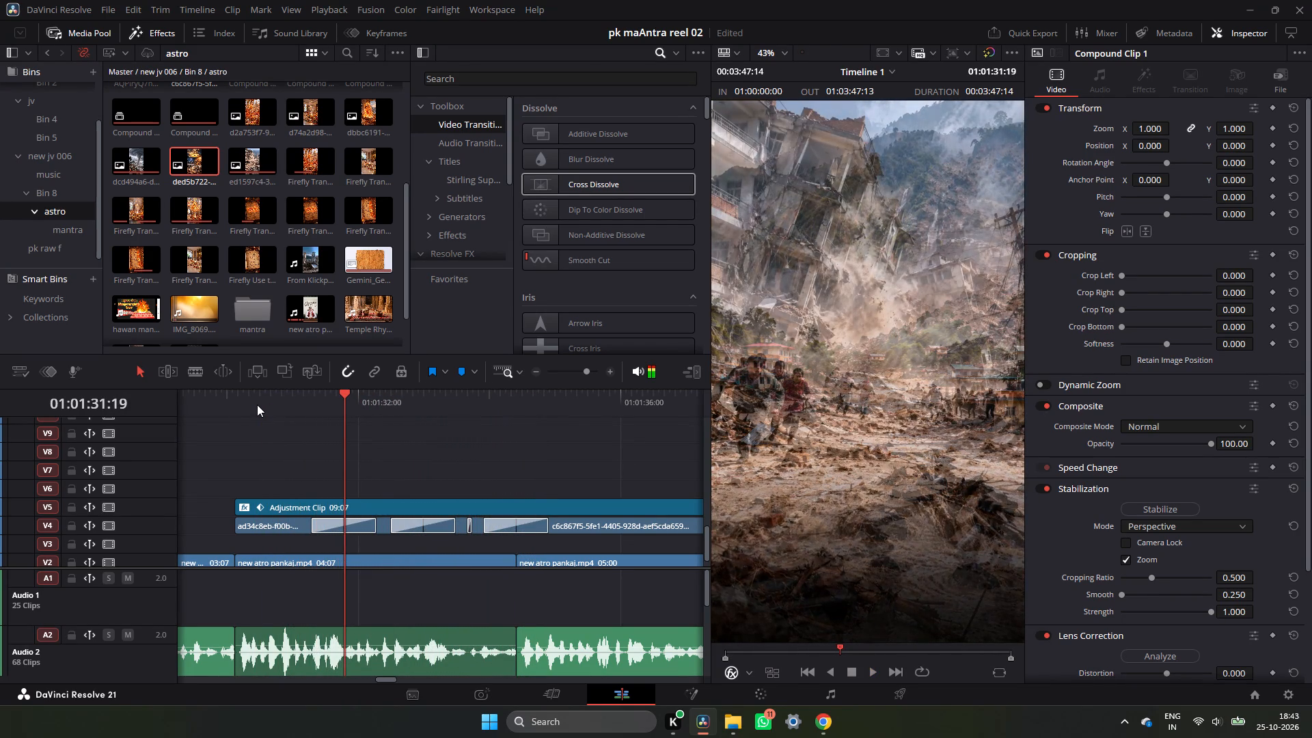
{"action": "key", "text": "space"}
{"action": "key", "text": "space"}
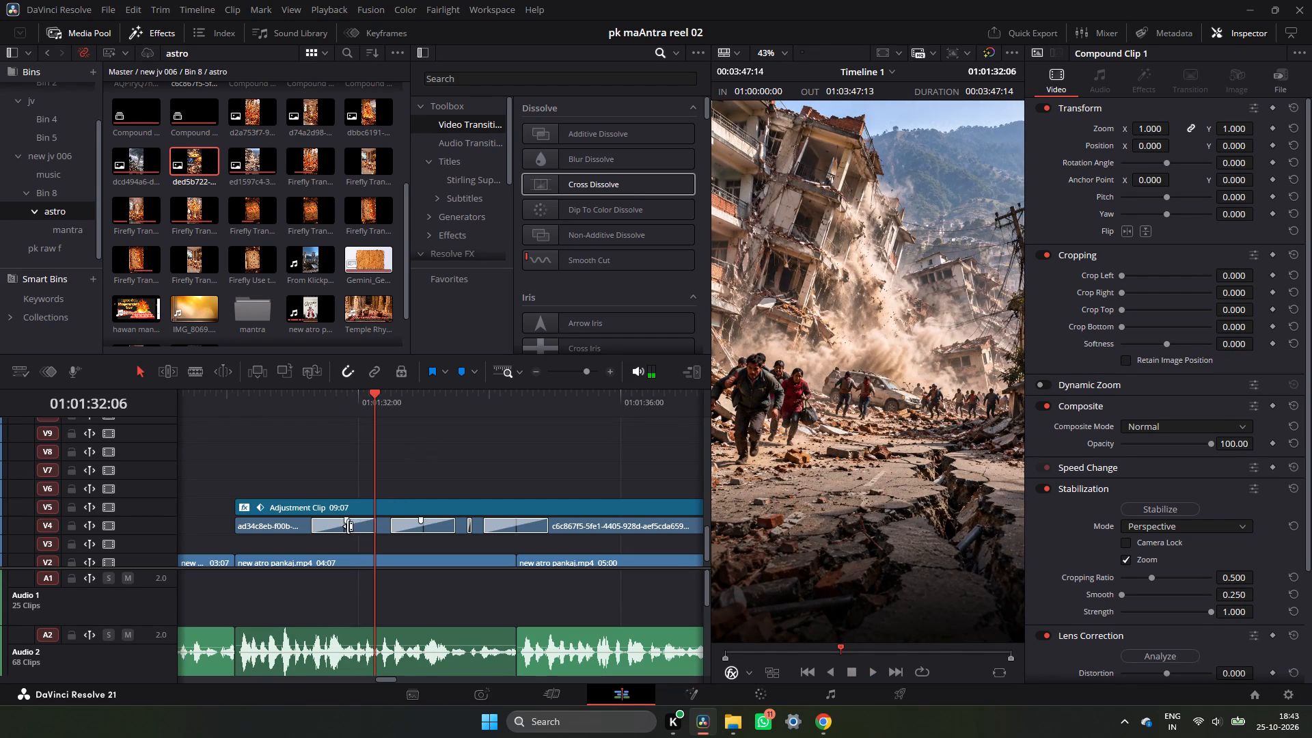
Roll the cut between the landslide and earthquake images on V4 forward by about 5 frames and play the section to check it.
{"action": "left_click_drag", "start_coordinate": [344, 530], "coordinate": [368, 539]}
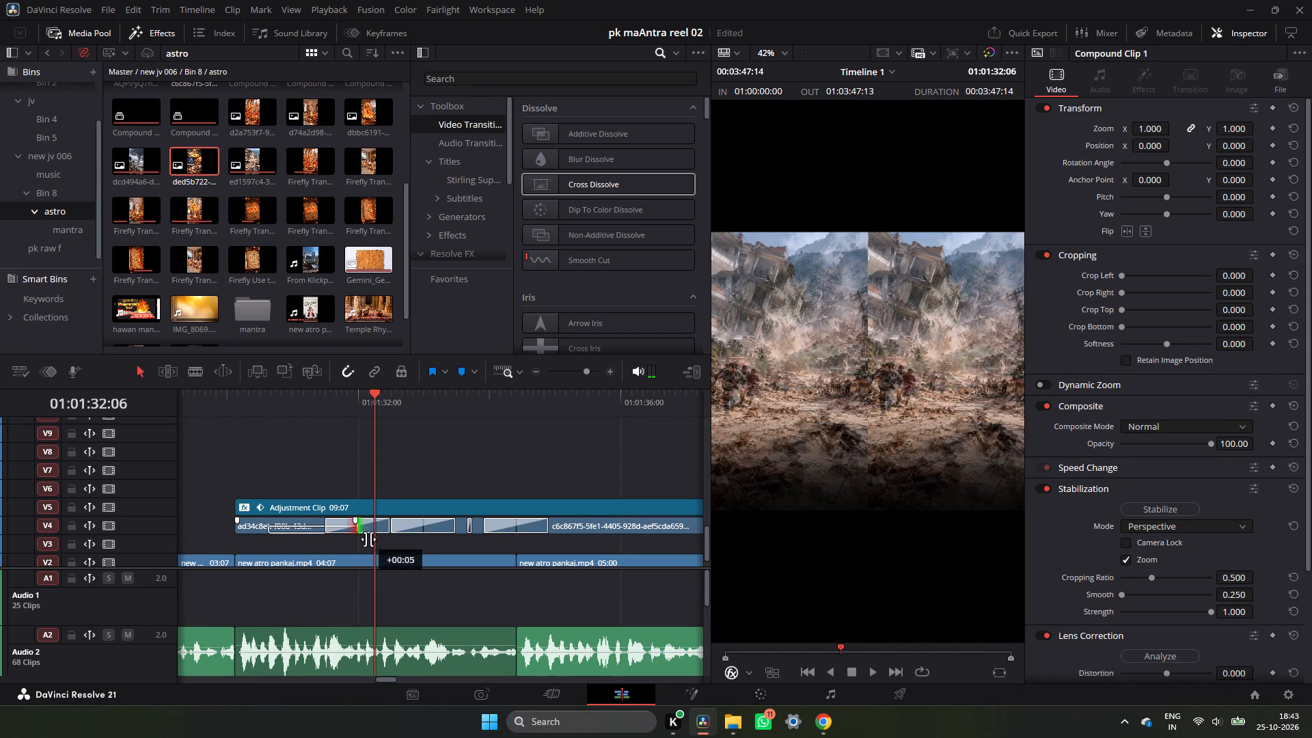
{"action": "left_click_drag", "start_coordinate": [368, 539], "coordinate": [372, 538]}
{"action": "left_click", "coordinate": [360, 532]}
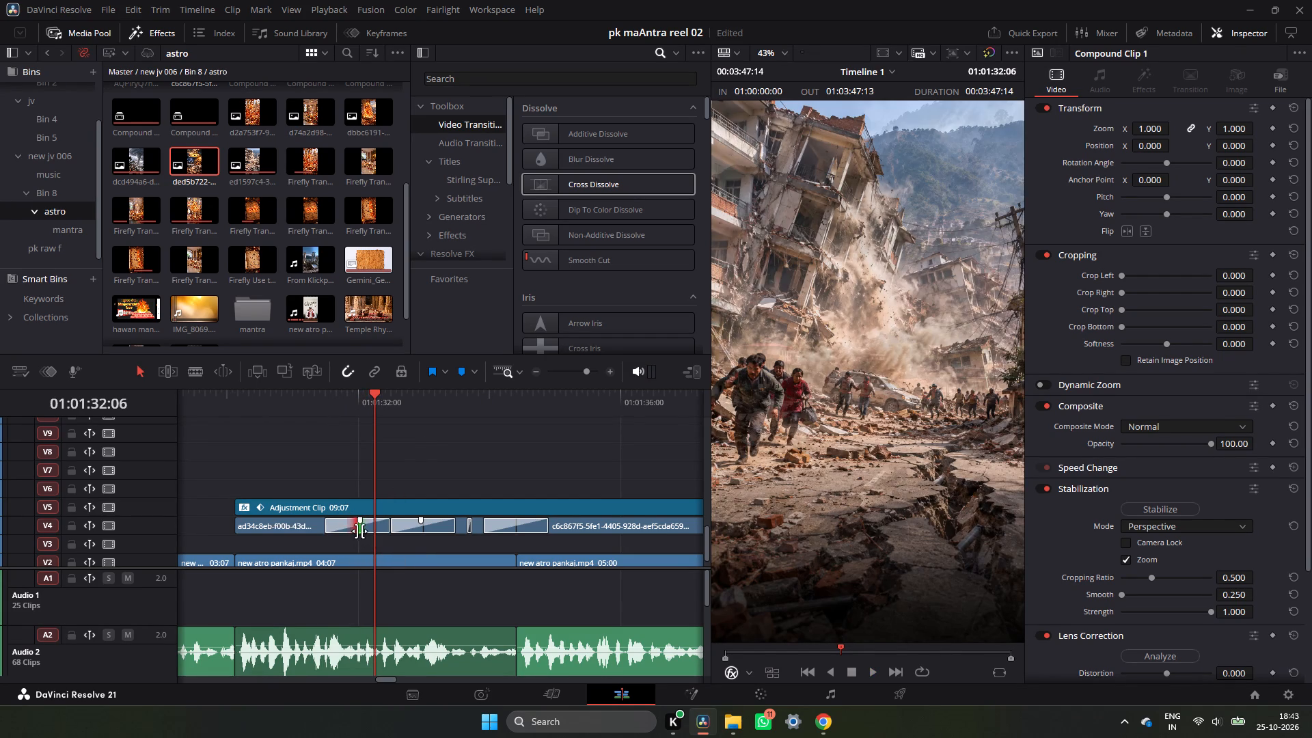
{"action": "left_click_drag", "start_coordinate": [356, 530], "coordinate": [381, 528]}
{"action": "left_click", "coordinate": [361, 414]}
{"action": "key", "text": "space"}
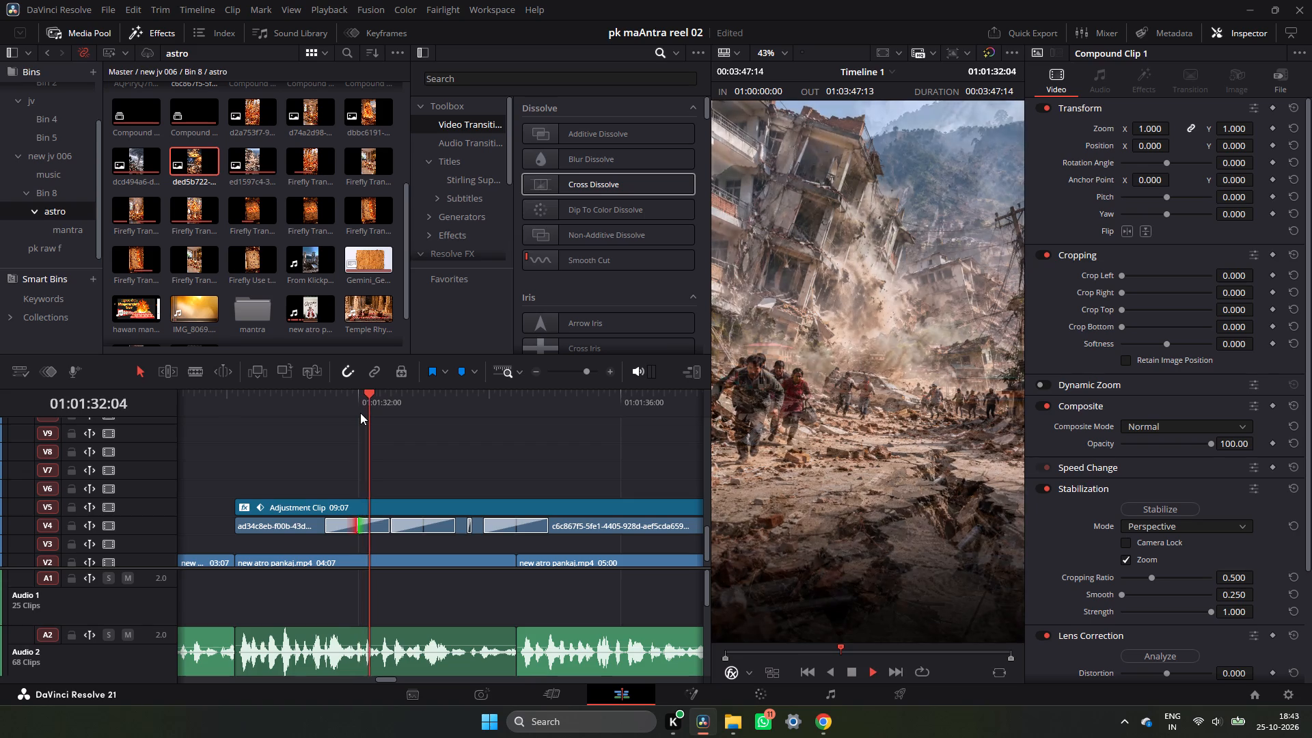
{"action": "left_click", "coordinate": [360, 413]}
{"action": "left_click", "coordinate": [292, 421]}
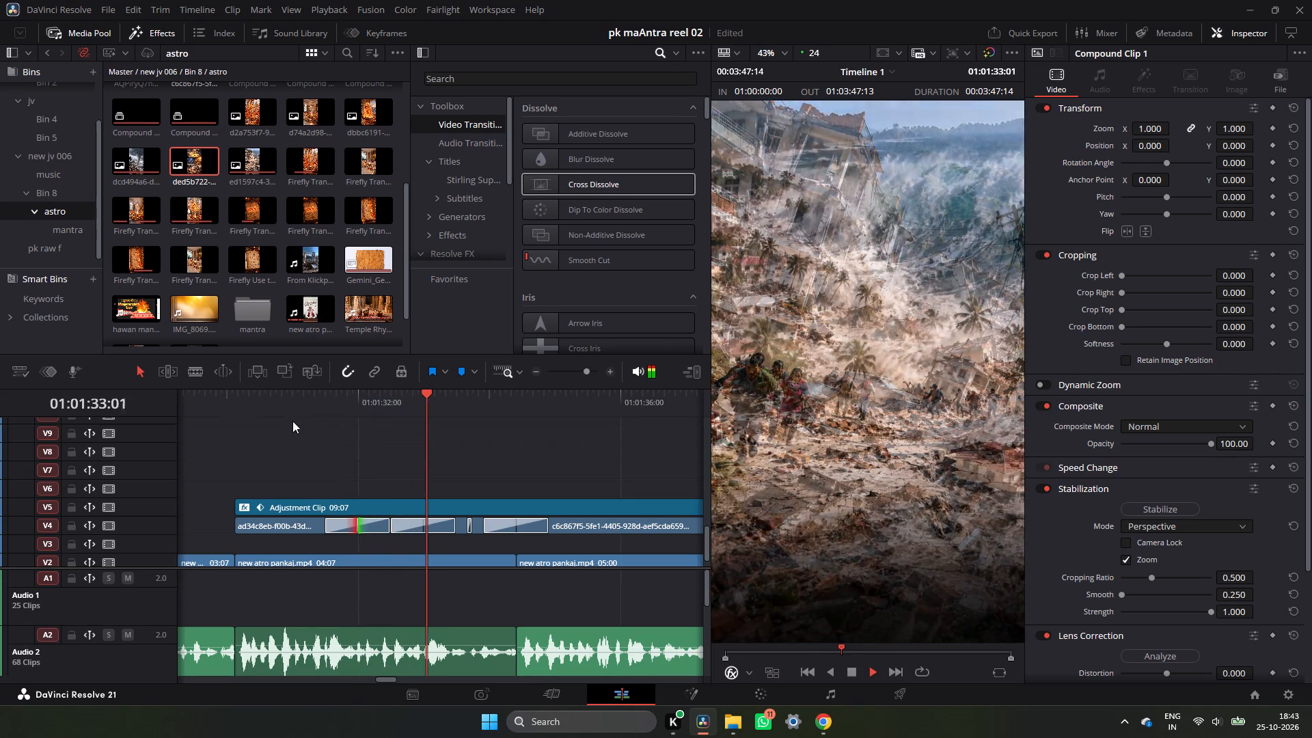
{"action": "left_click", "coordinate": [314, 397]}
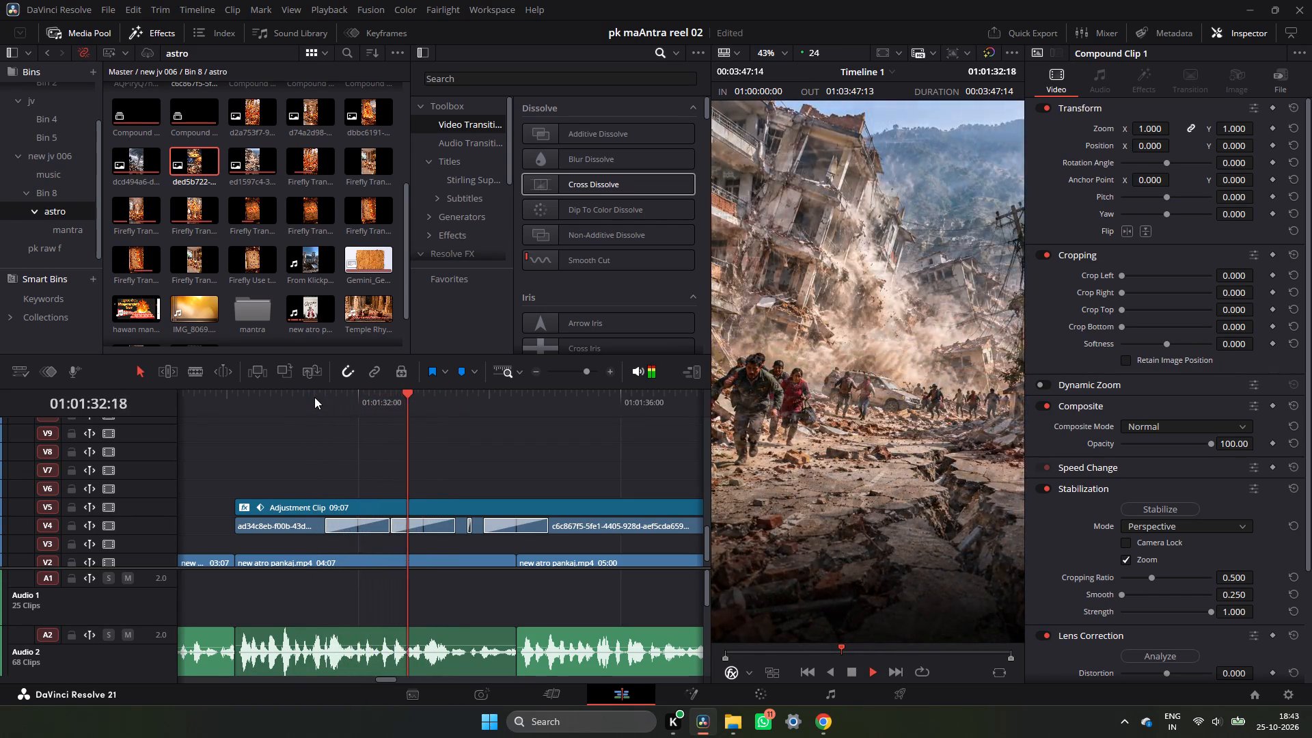
{"action": "key", "text": "space"}
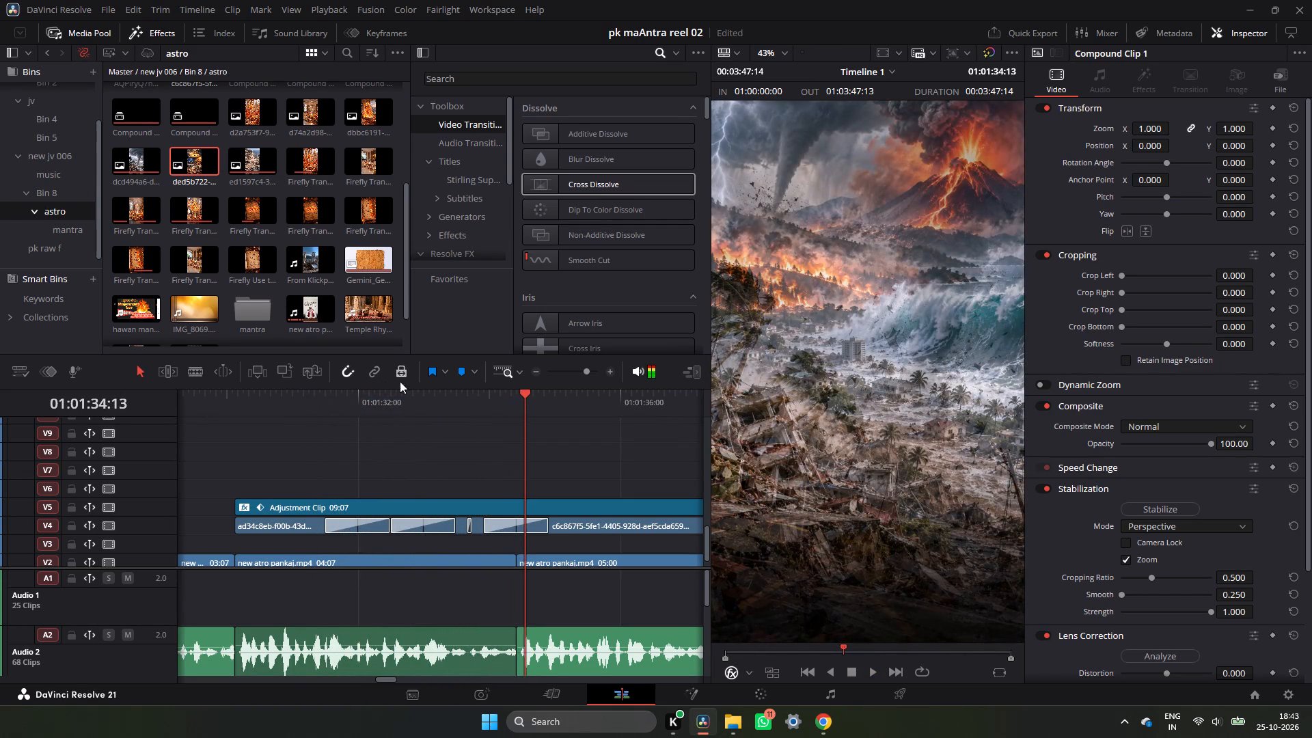
Resize the Cross Dissolves at both ends of the tornado image on V4 to 6 frames each.
{"action": "double_click", "coordinate": [612, 370]}
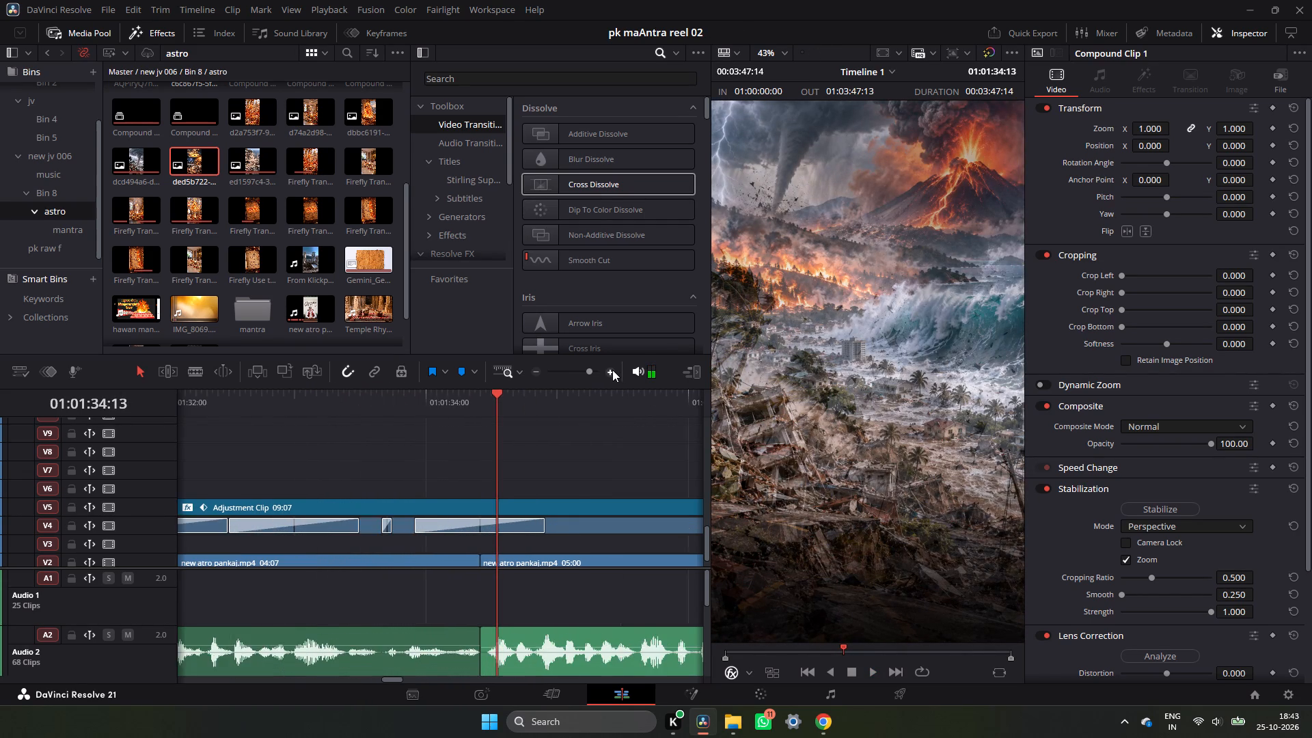
{"action": "left_click", "coordinate": [212, 398]}
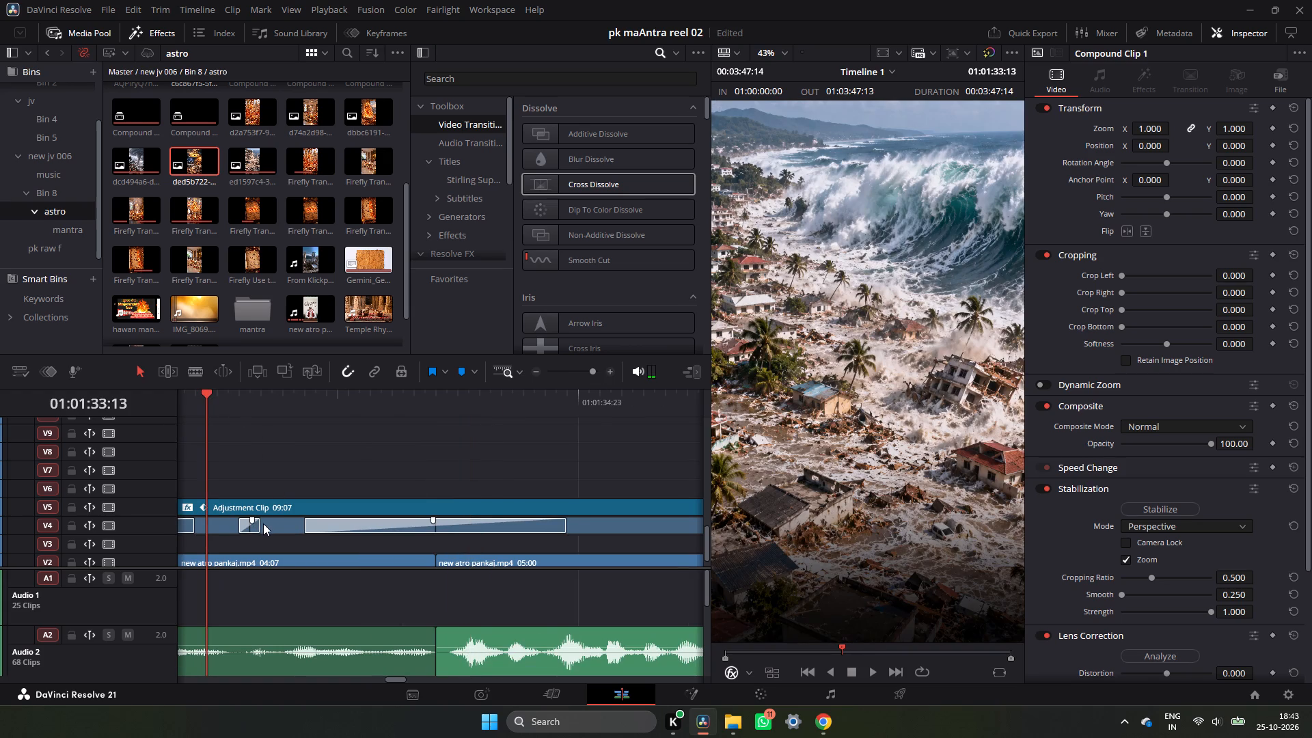
{"action": "left_click_drag", "start_coordinate": [259, 526], "coordinate": [282, 526]}
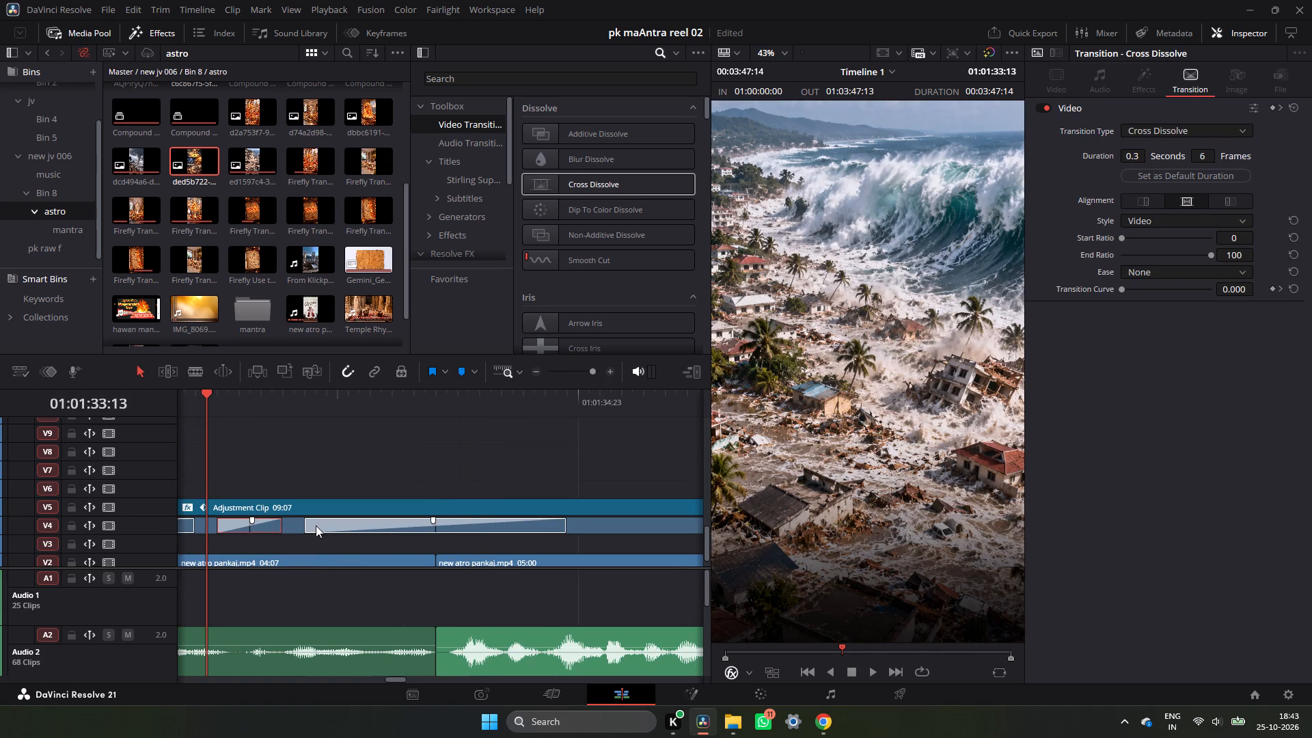
{"action": "left_click_drag", "start_coordinate": [307, 530], "coordinate": [407, 526]}
Play the disaster images through to the दैविक ताप title, and replay their start, to check the dissolve timing.
{"action": "key", "text": "space"}
{"action": "key", "text": "space"}
{"action": "key", "text": "space"}
{"action": "key", "text": "space"}
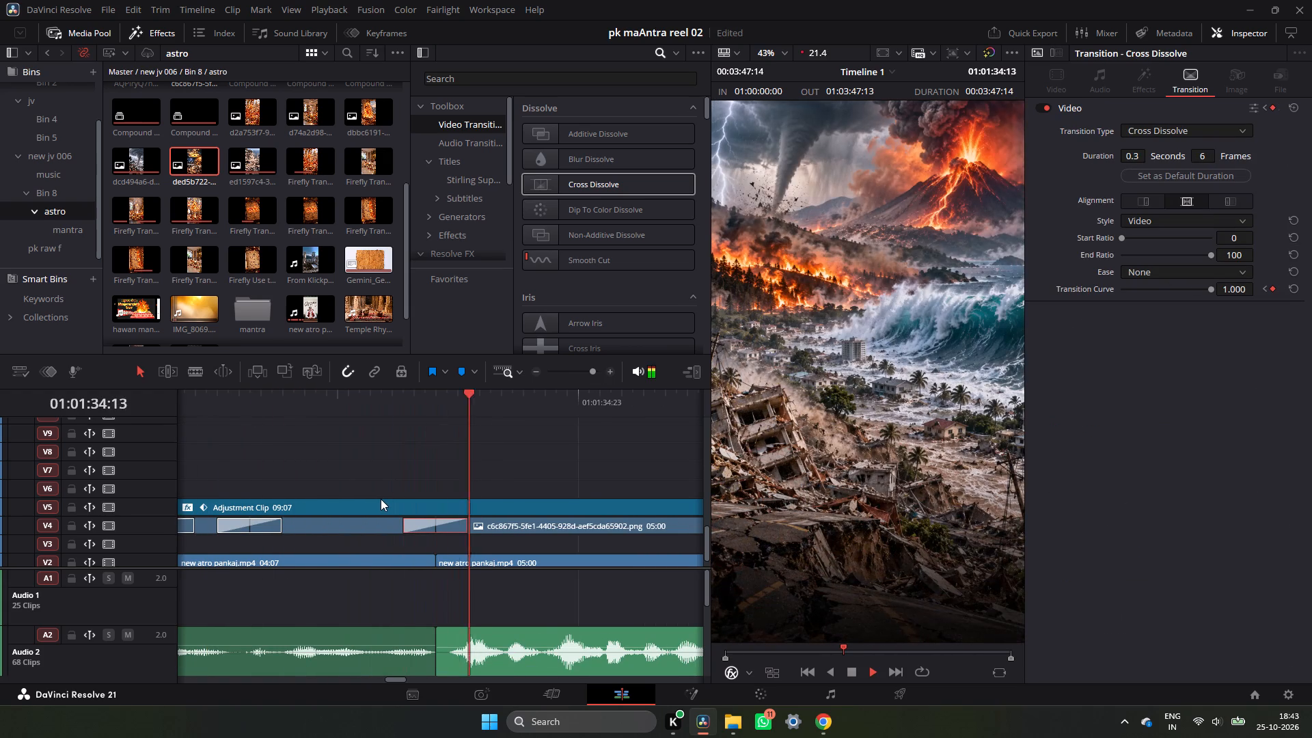
{"action": "left_click", "coordinate": [405, 401]}
{"action": "key", "text": "space"}
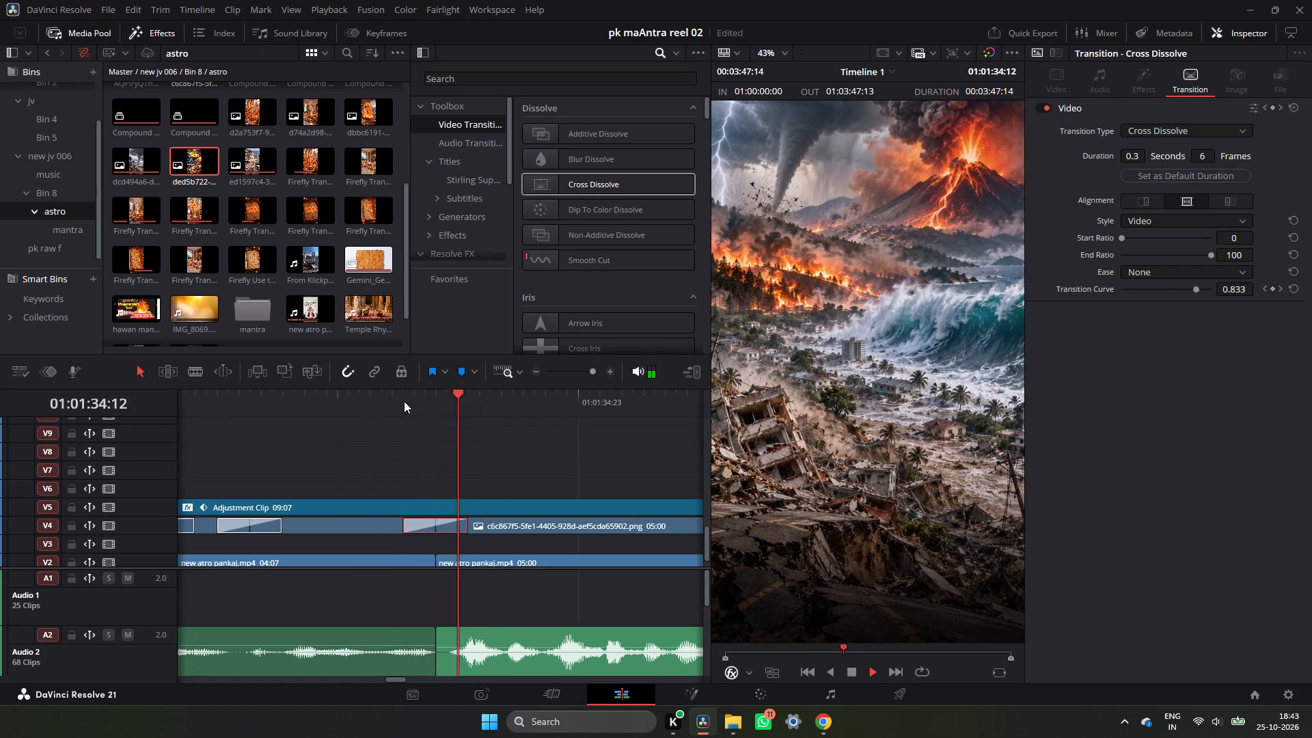
{"action": "key", "text": "space"}
{"action": "triple_click", "coordinate": [536, 372]}
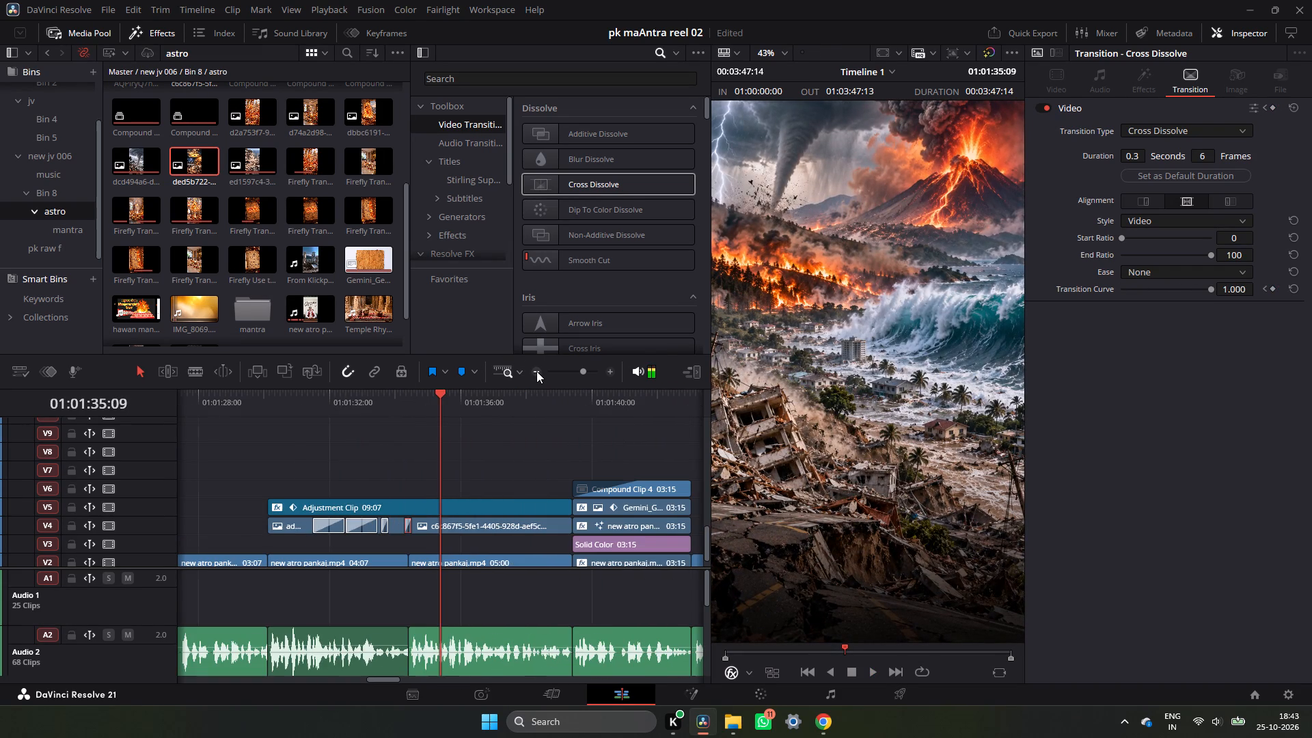
{"action": "key", "text": "space"}
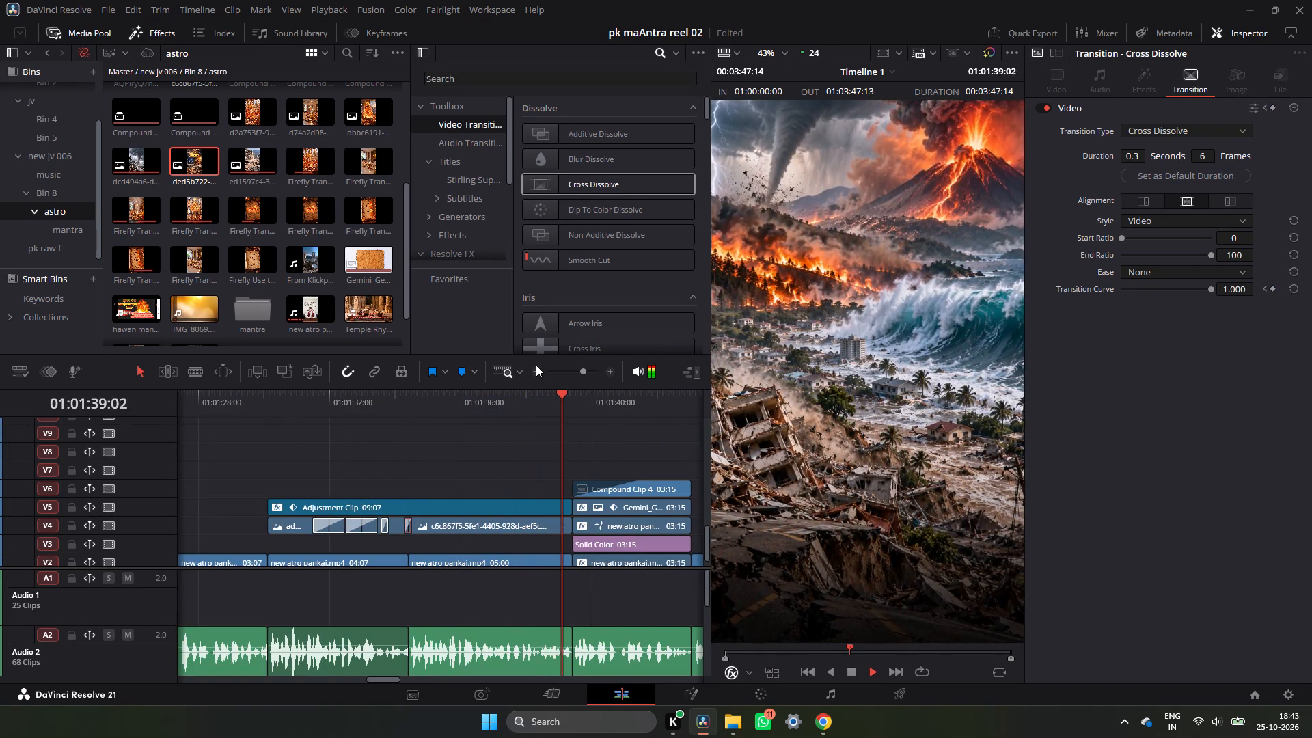
{"action": "key", "text": "space"}
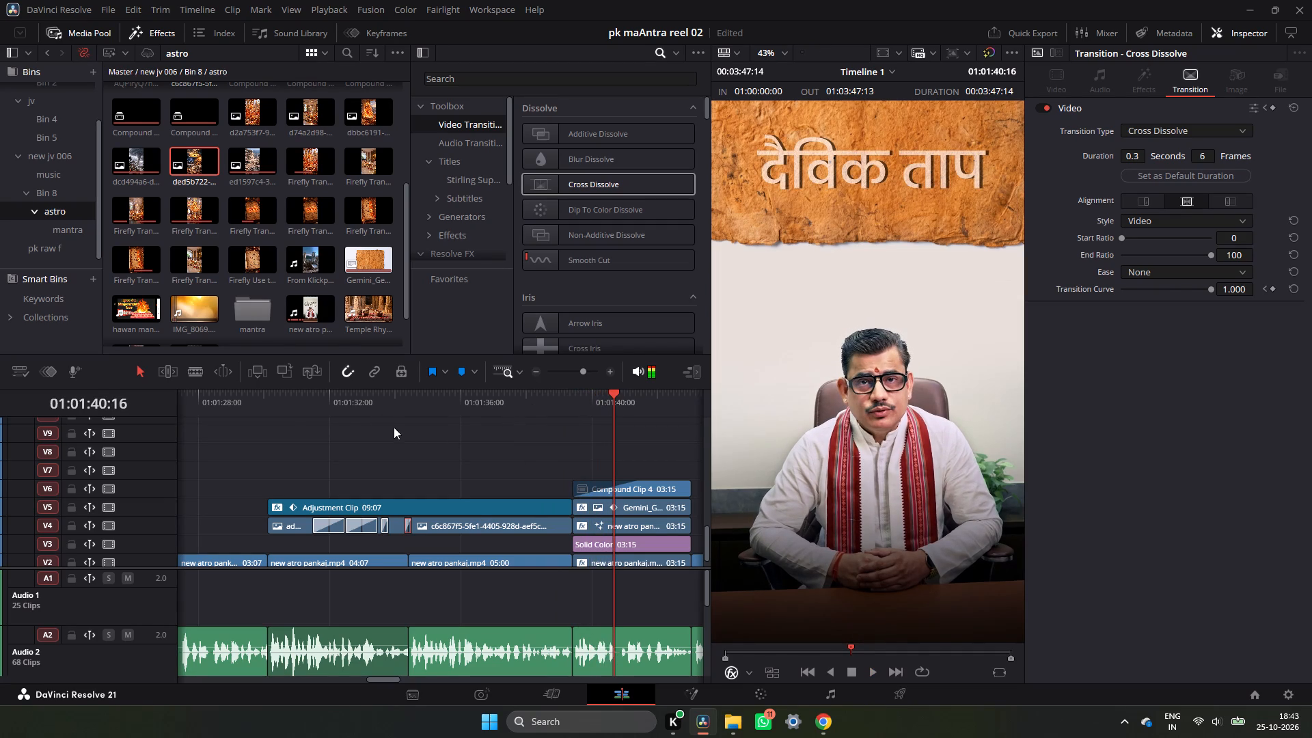
{"action": "left_click", "coordinate": [279, 409]}
{"action": "key", "text": "space"}
{"action": "key", "text": "space"}
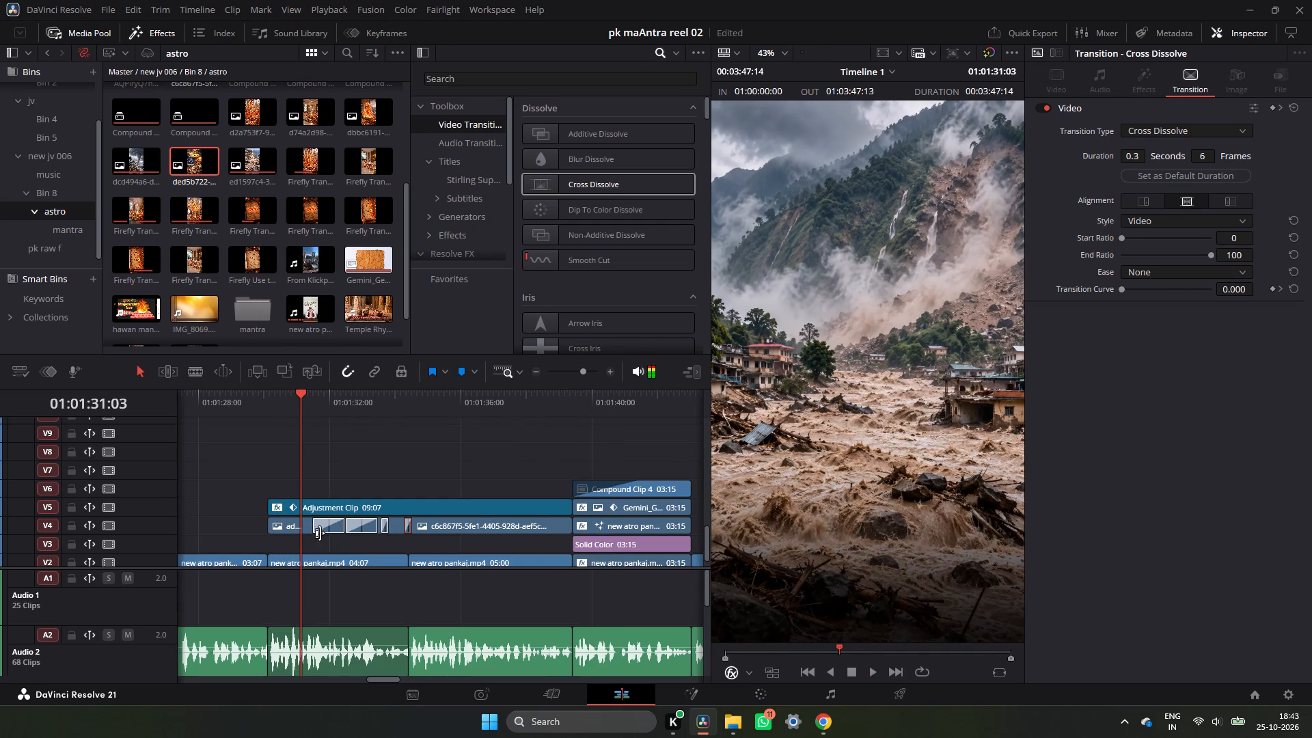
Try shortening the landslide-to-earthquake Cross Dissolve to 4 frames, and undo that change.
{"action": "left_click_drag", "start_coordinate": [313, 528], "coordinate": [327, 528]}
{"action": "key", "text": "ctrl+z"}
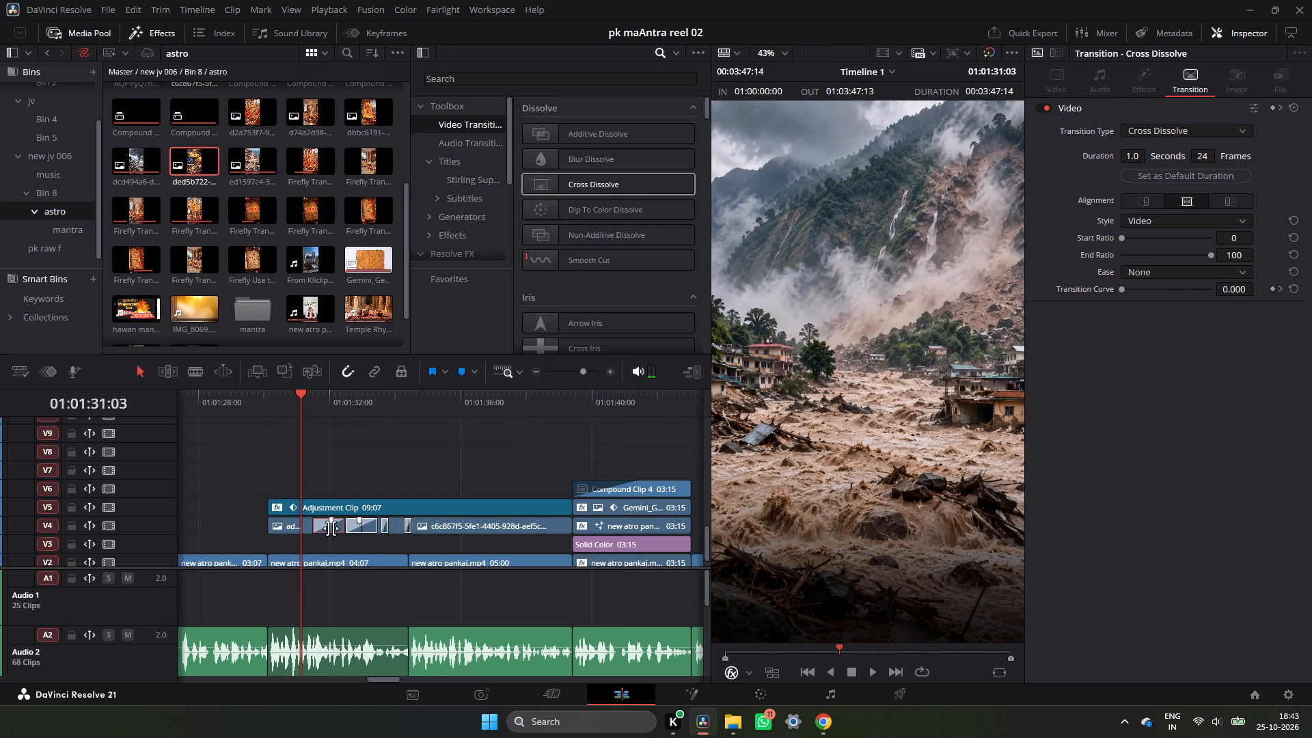
Shorten the landslide-to-earthquake Cross Dissolve to 18 frames and the earthquake-to-tsunami one to 14 frames.
{"action": "left_click", "coordinate": [315, 529]}
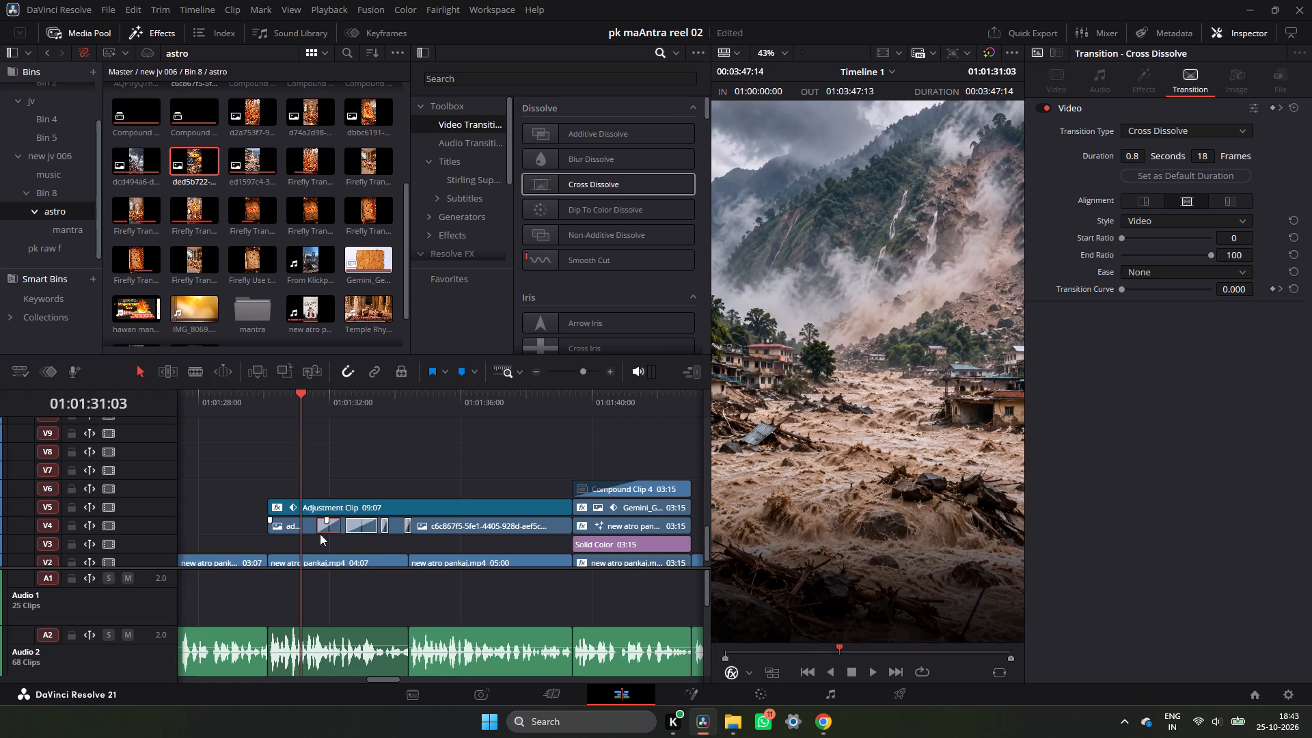
{"action": "left_click_drag", "start_coordinate": [346, 525], "coordinate": [353, 530]}
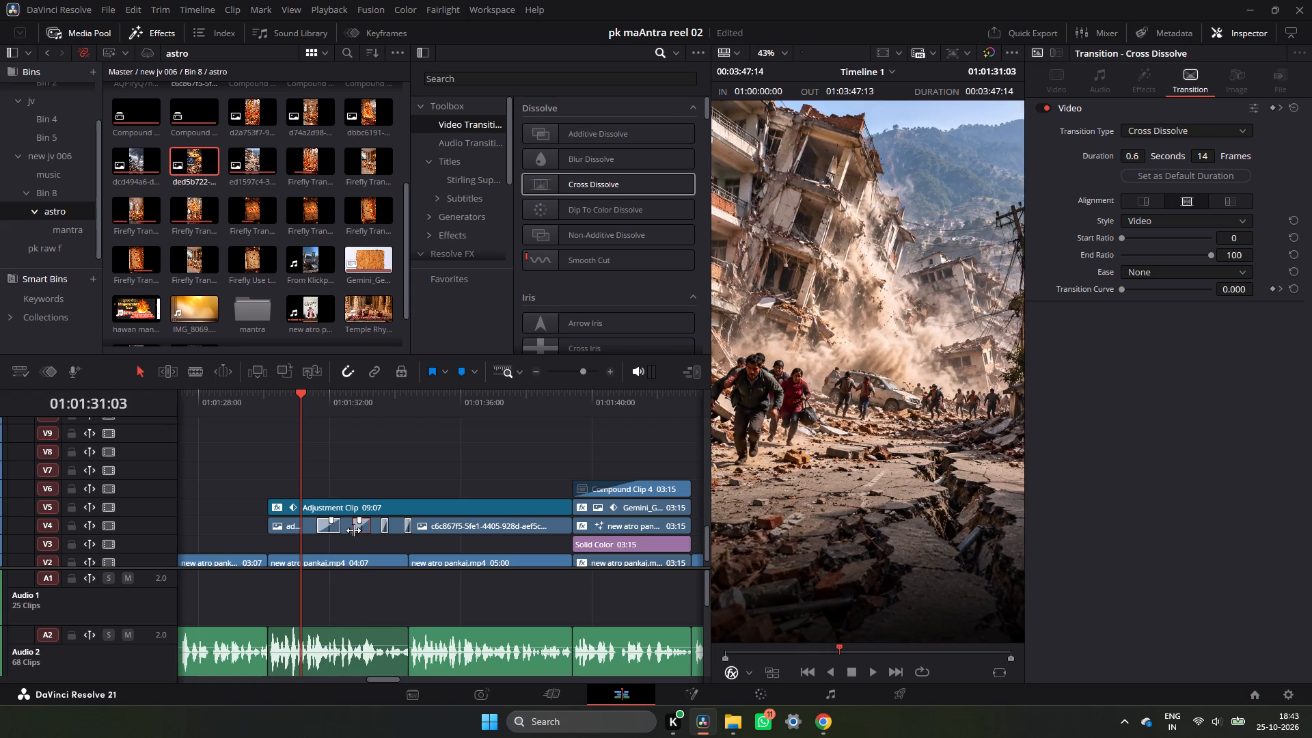
Replay the disaster-image section from several points to check the pacing of the adjusted dissolves.
{"action": "key", "text": "space"}
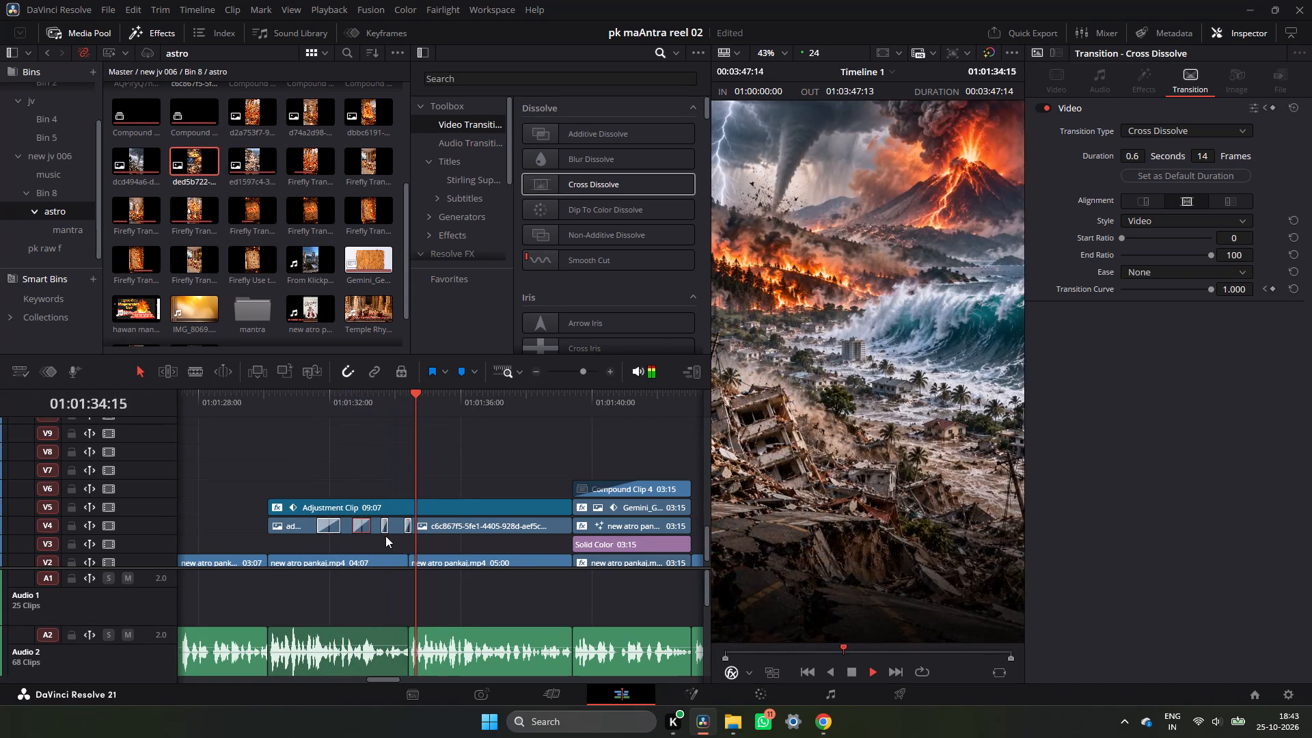
{"action": "key", "text": "space"}
{"action": "left_click", "coordinate": [404, 410]}
{"action": "key", "text": "space"}
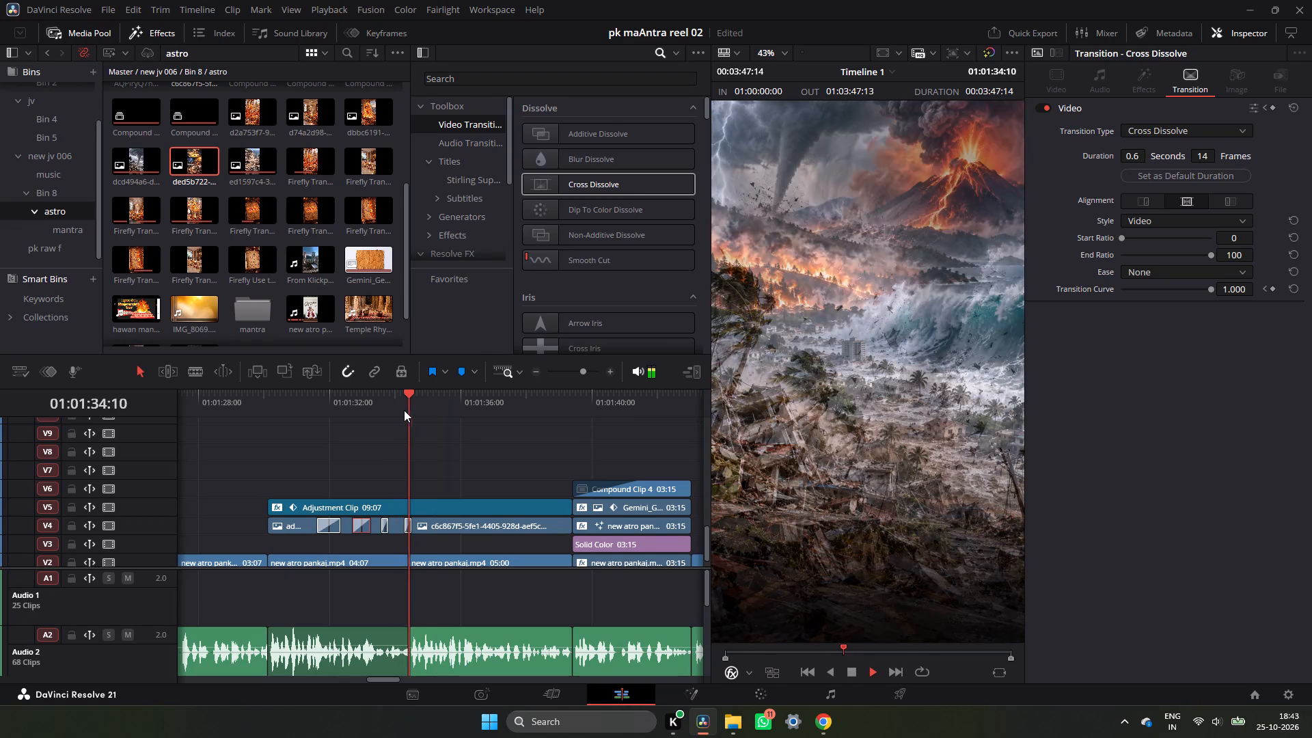
{"action": "left_click", "coordinate": [395, 404]}
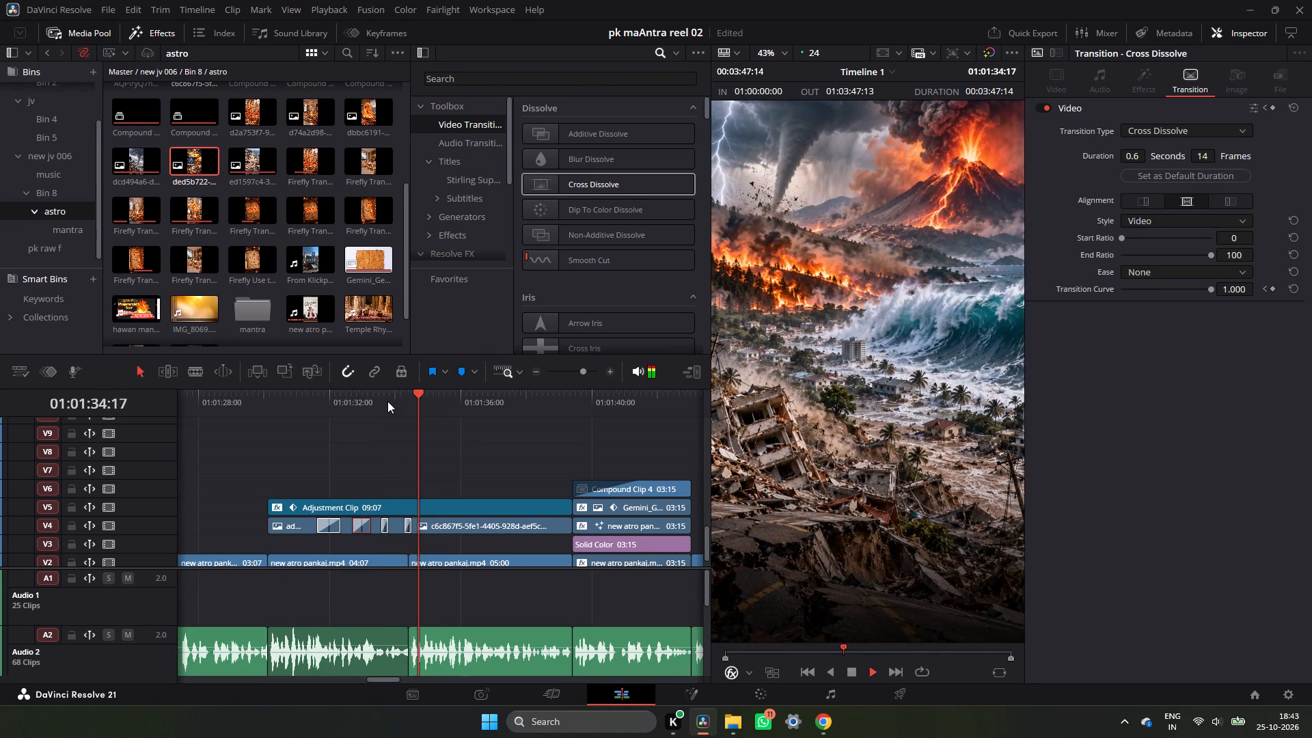
{"action": "left_click", "coordinate": [363, 400]}
{"action": "left_click", "coordinate": [362, 400]}
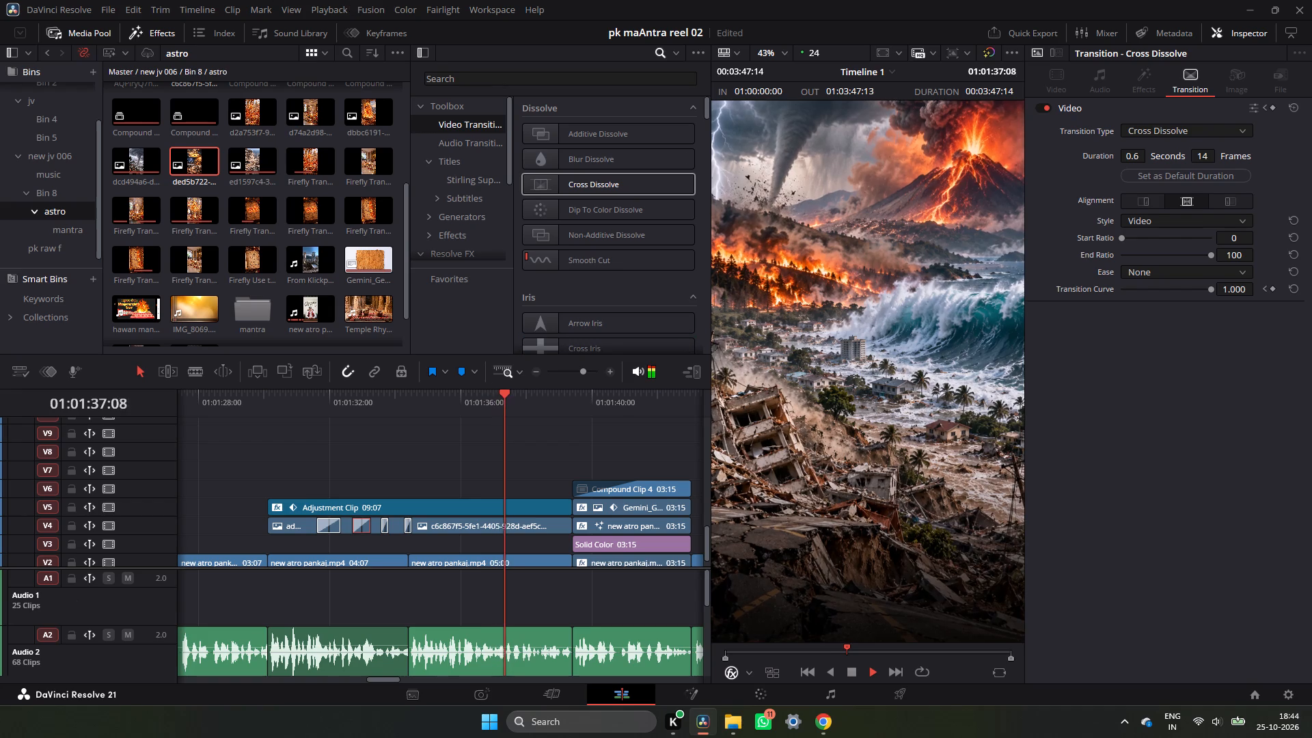
{"action": "key", "text": "space"}
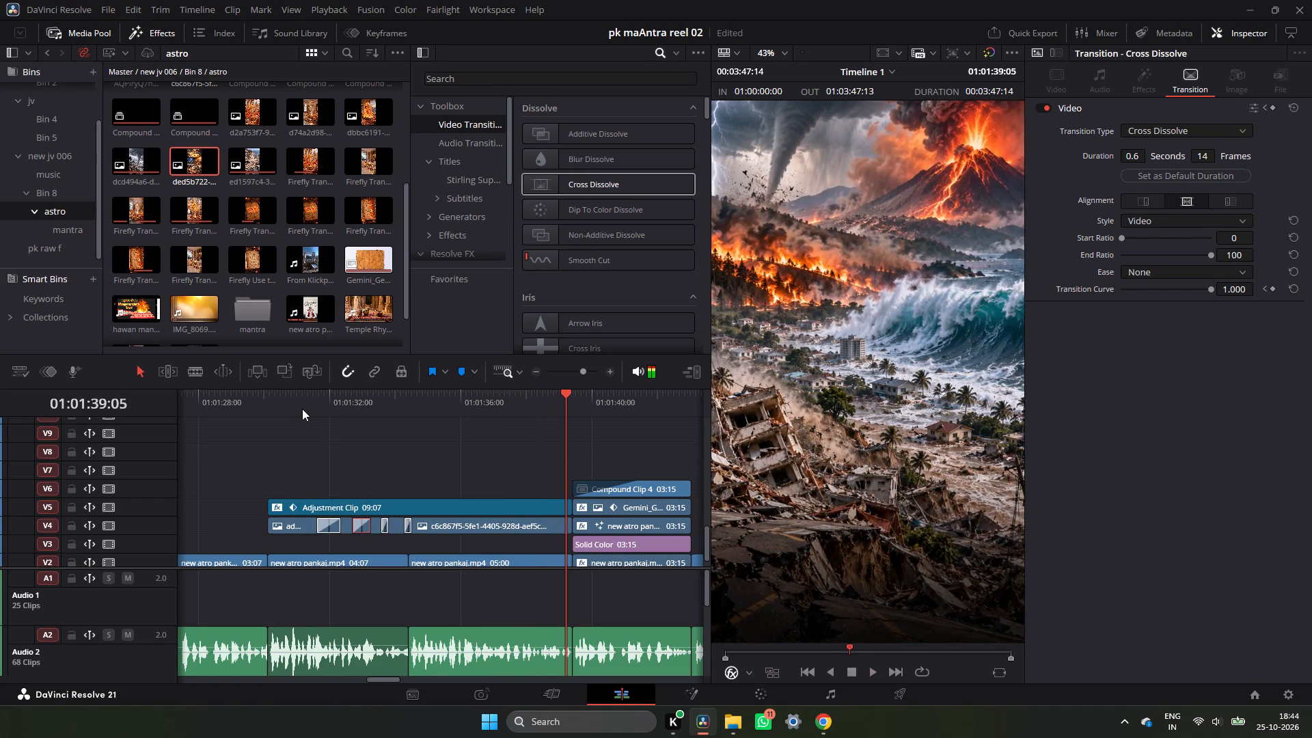
{"action": "left_click", "coordinate": [302, 409]}
{"action": "key", "text": "space"}
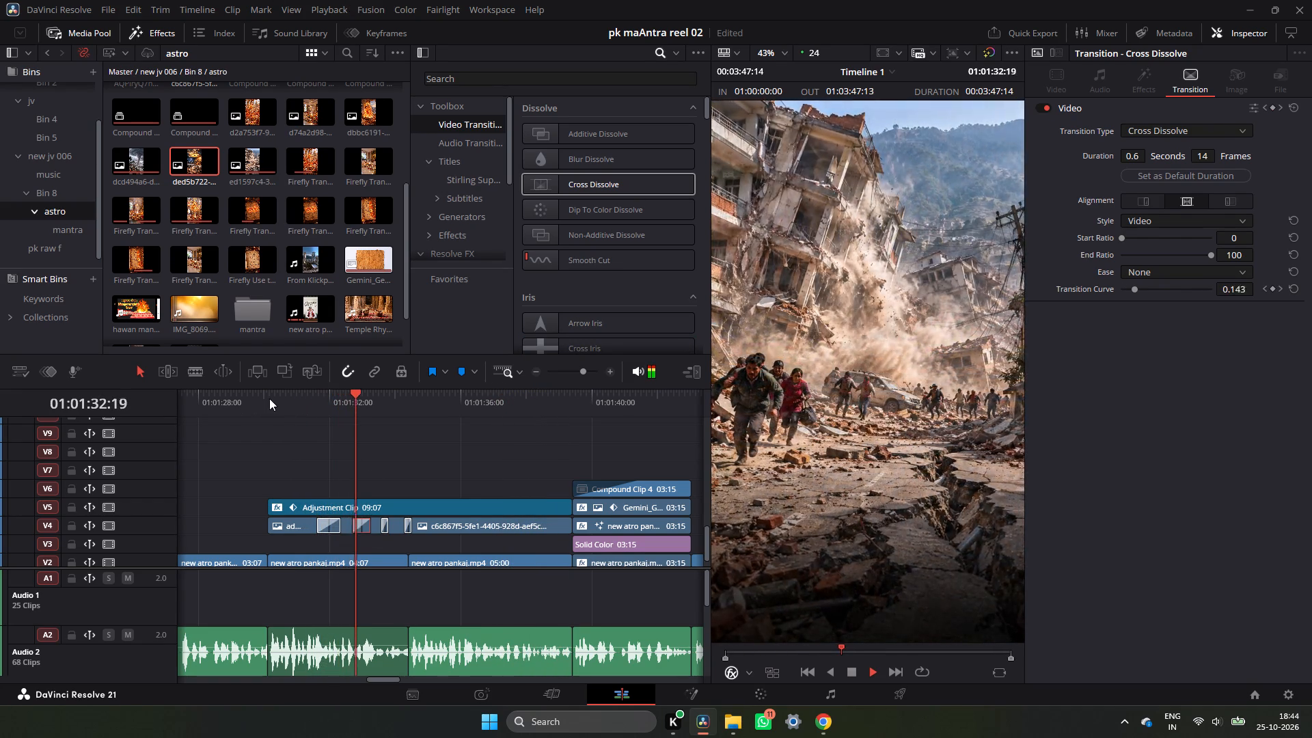
{"action": "left_click", "coordinate": [264, 398]}
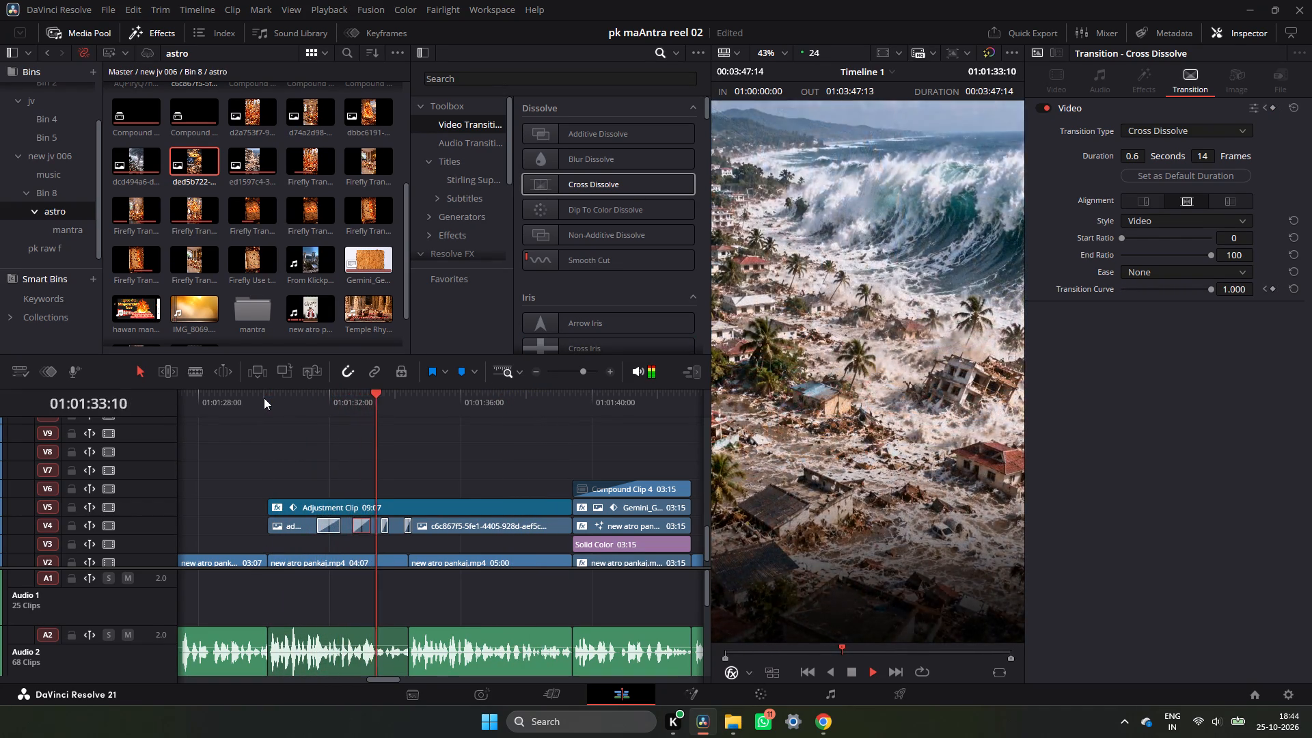
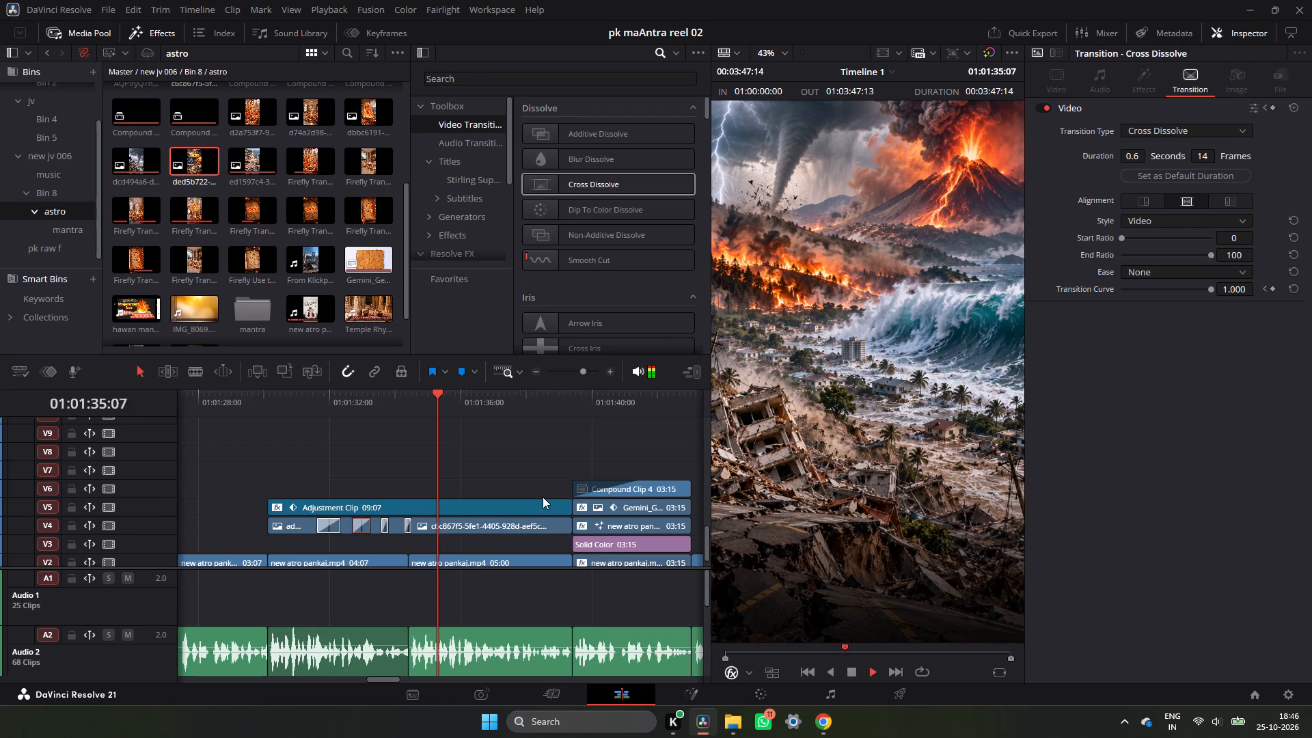
{"action": "left_click", "coordinate": [537, 368]}
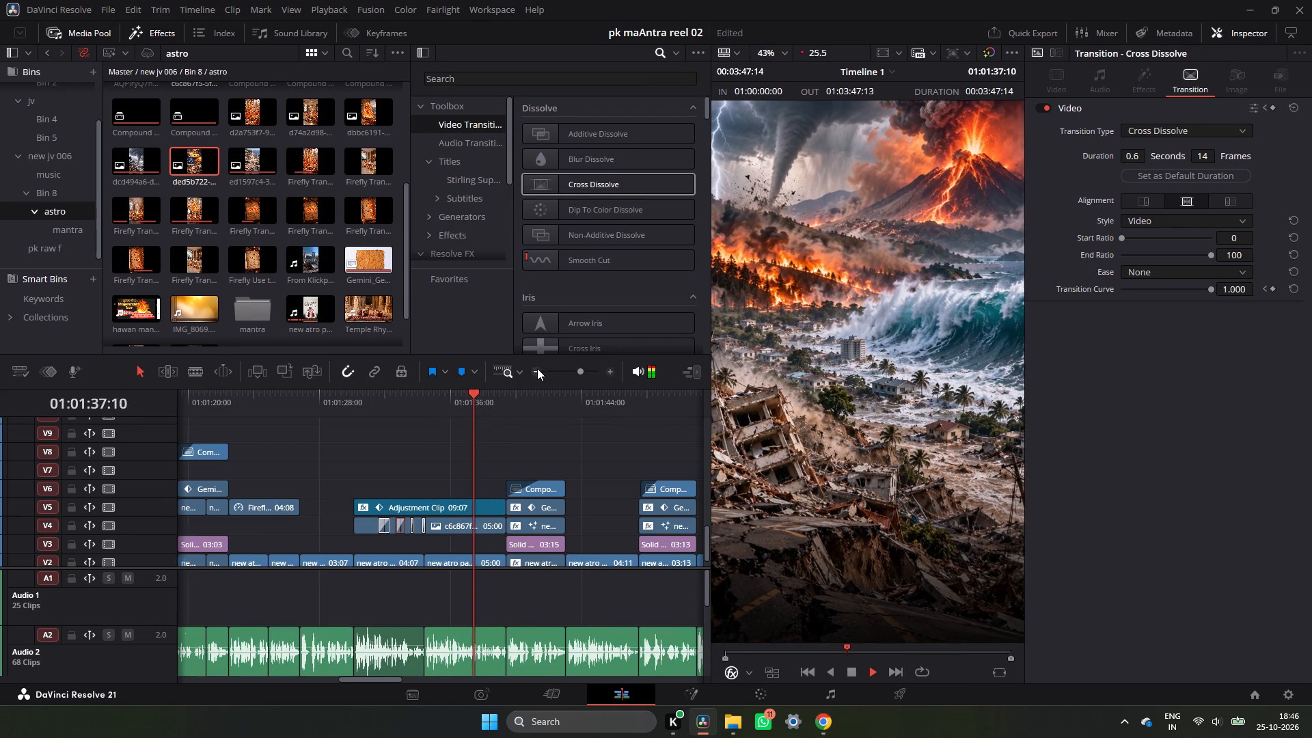
{"action": "left_click", "coordinate": [537, 368]}
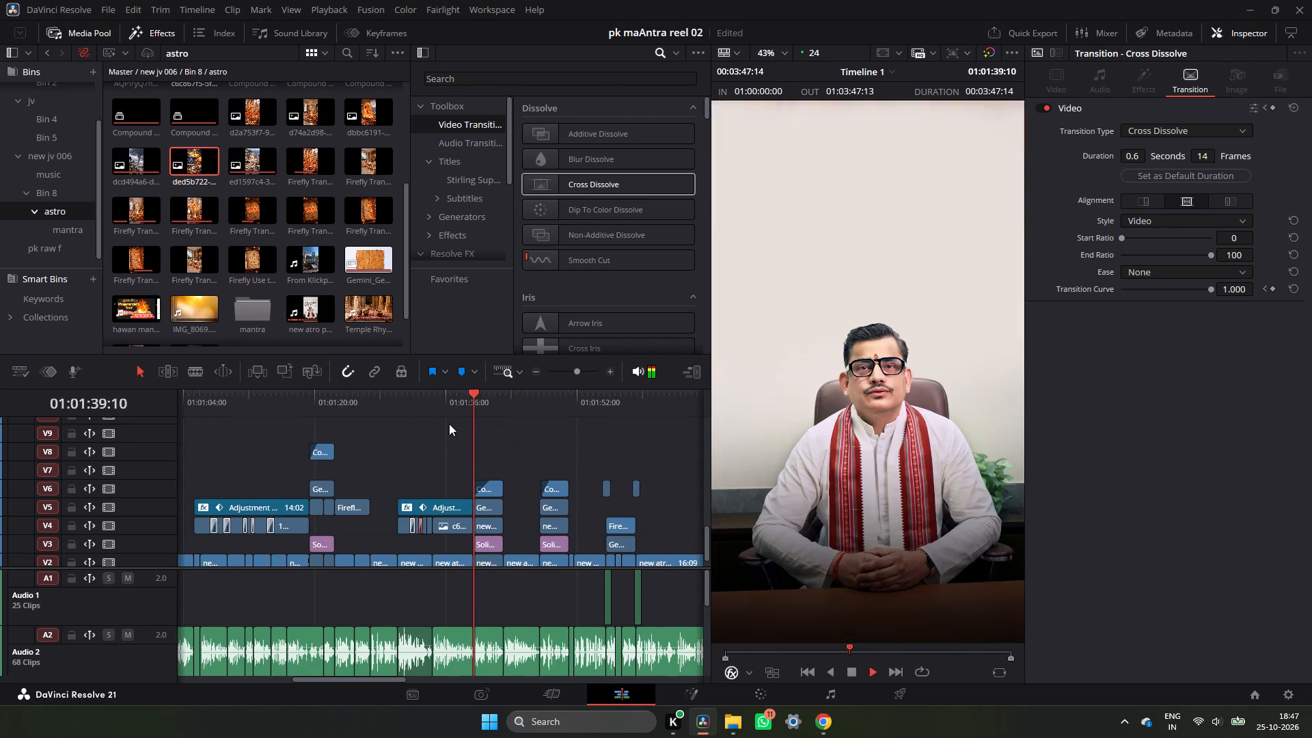
{"action": "key", "text": "space"}
{"action": "left_click_drag", "start_coordinate": [465, 405], "coordinate": [129, 515]}
{"action": "key", "text": "space"}
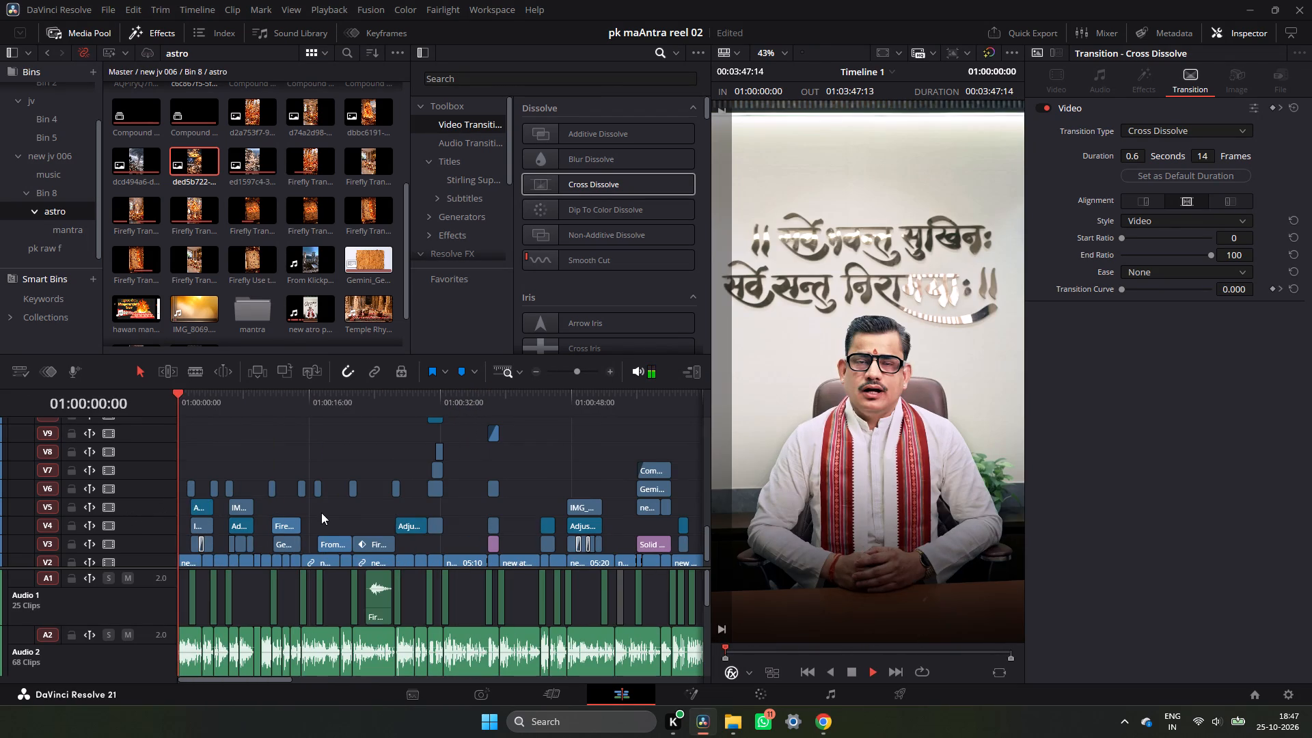
{"action": "key", "text": "space"}
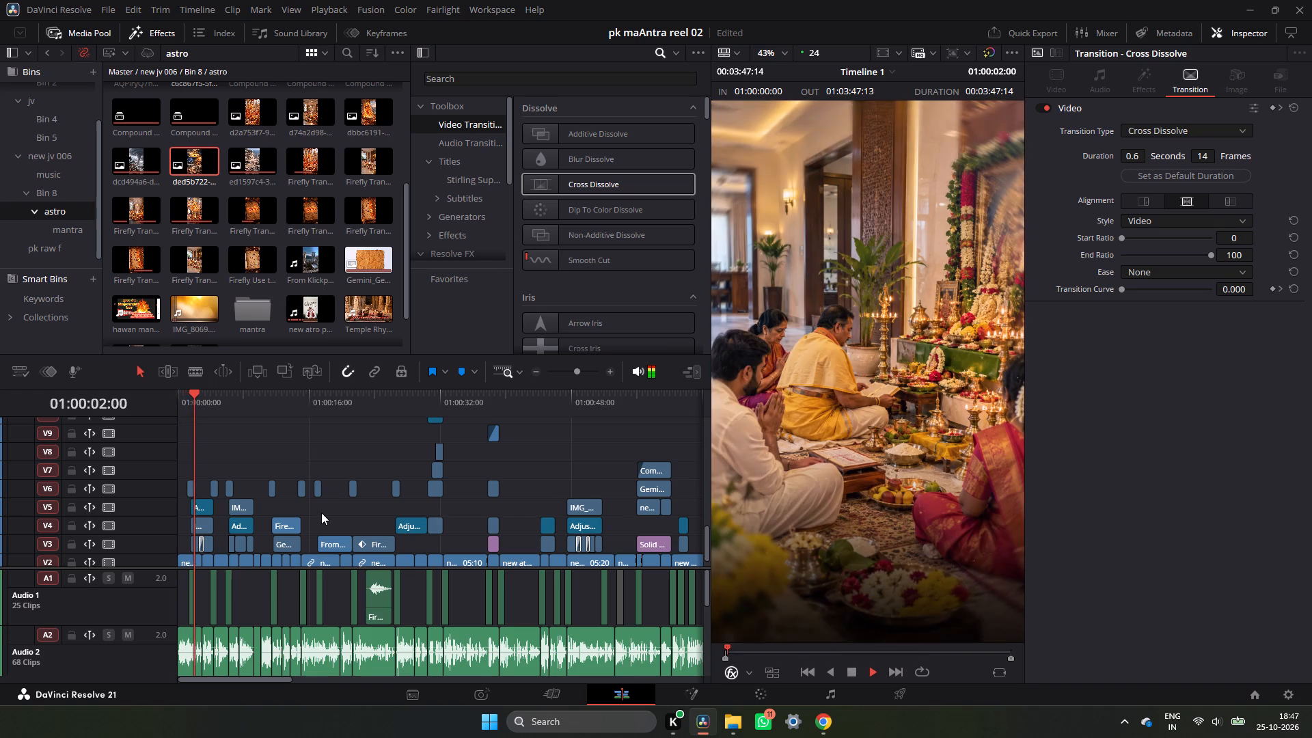
Copy the opening 4f324acf image clip on V3, near 01:00:02:01, as the source for its attributes.
{"action": "double_click", "coordinate": [606, 373]}
{"action": "left_click", "coordinate": [250, 546]}
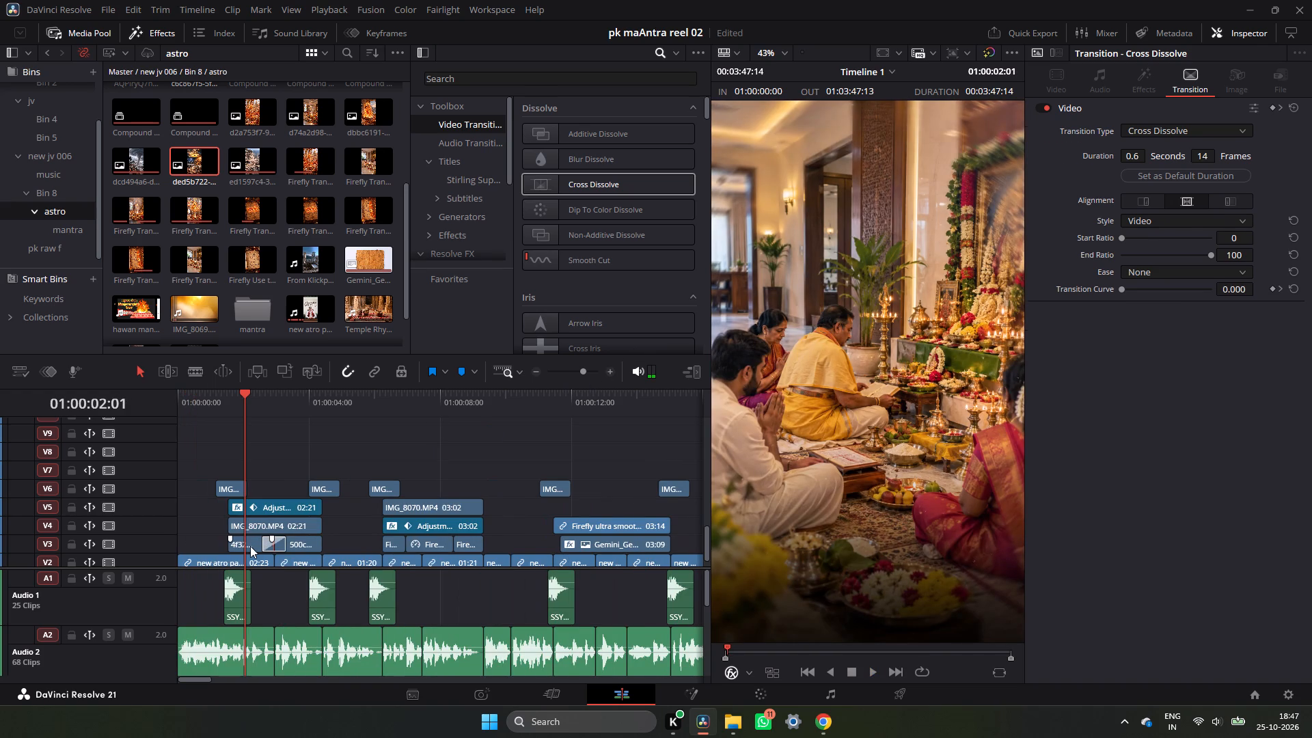
{"action": "key", "text": "ctrl+c"}
{"action": "key", "text": "ctrl+c"}
Play on to the meditation shot near 01:00:11:16 and delete the Gemini image clip on V3 beneath the Firefly clip.
{"action": "key", "text": "space"}
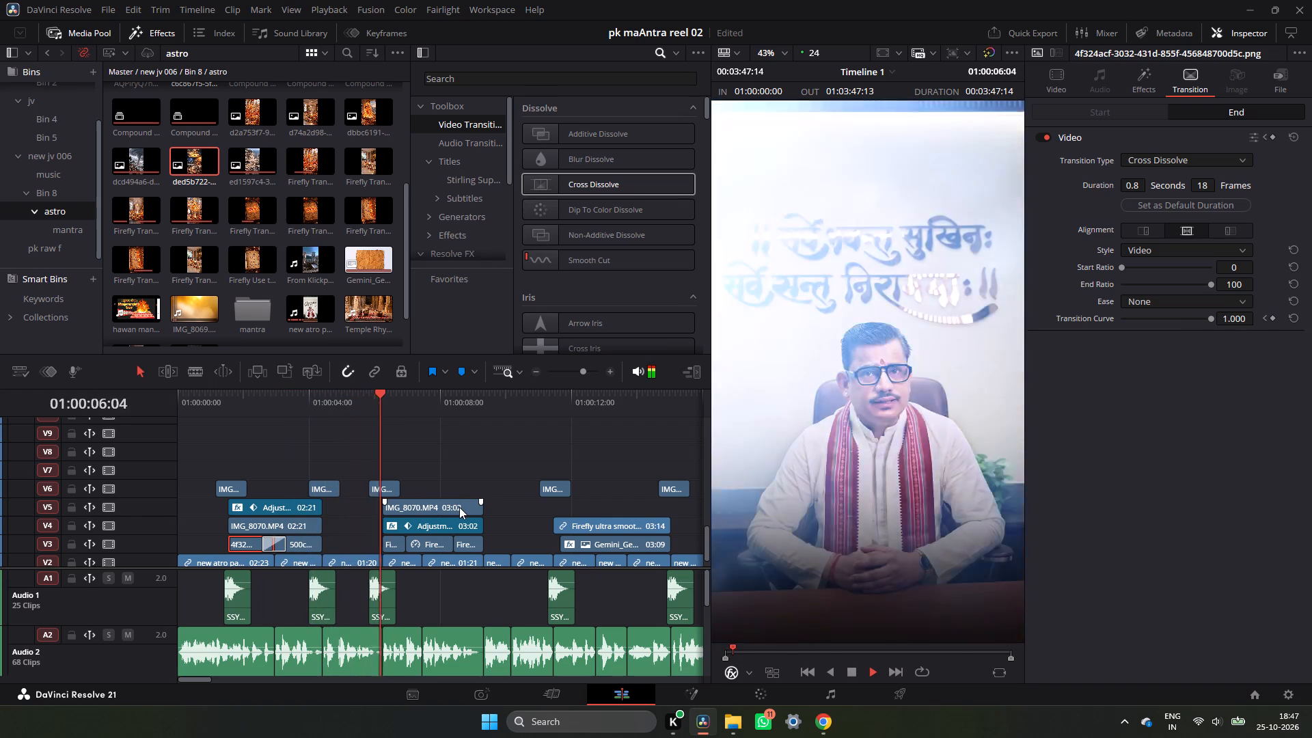
{"action": "key", "text": "space"}
{"action": "key", "text": "space"}
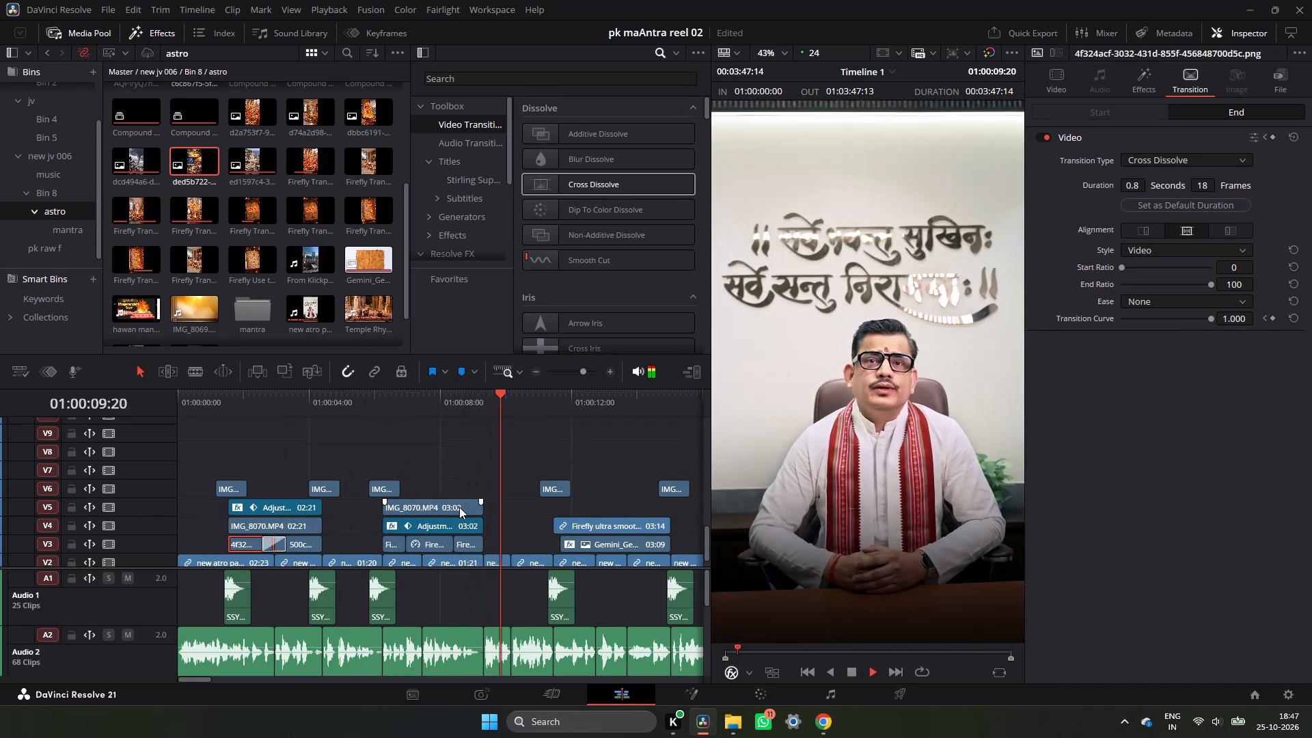
{"action": "key", "text": "space"}
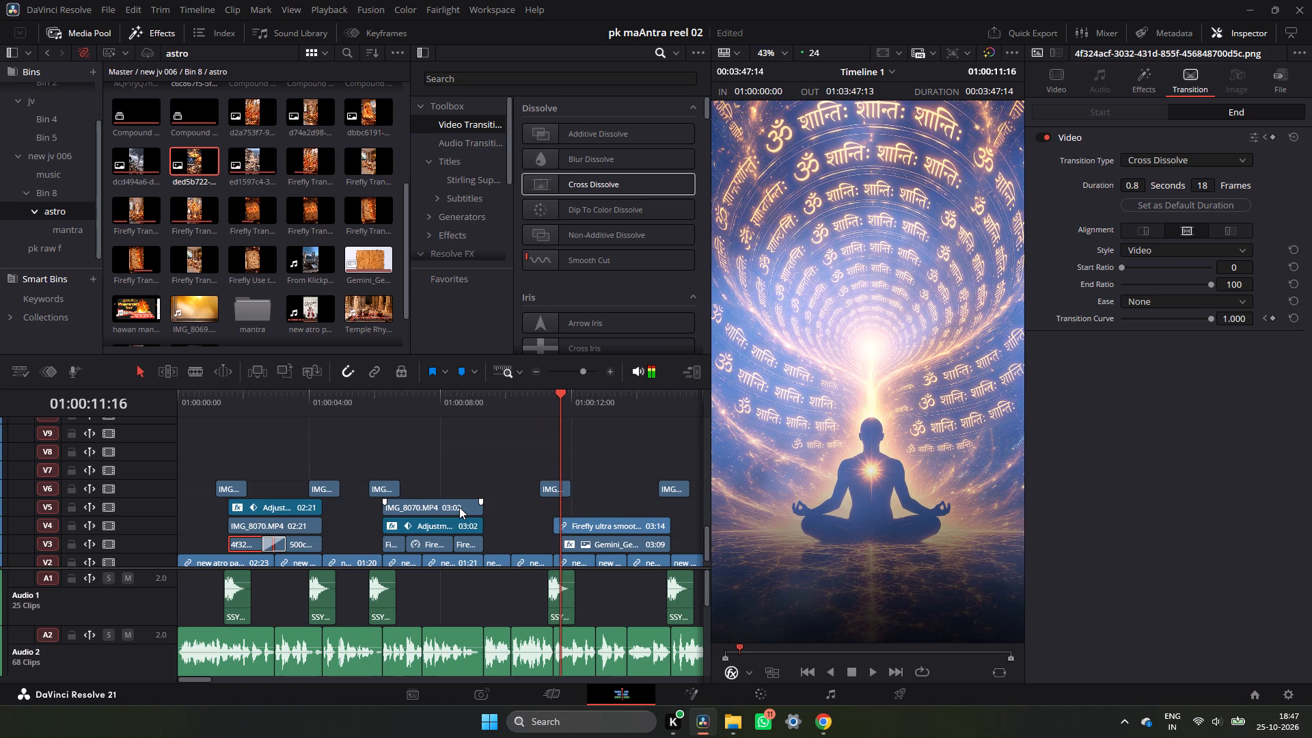
{"action": "left_click", "coordinate": [612, 548]}
{"action": "key", "text": "BackSpace"}
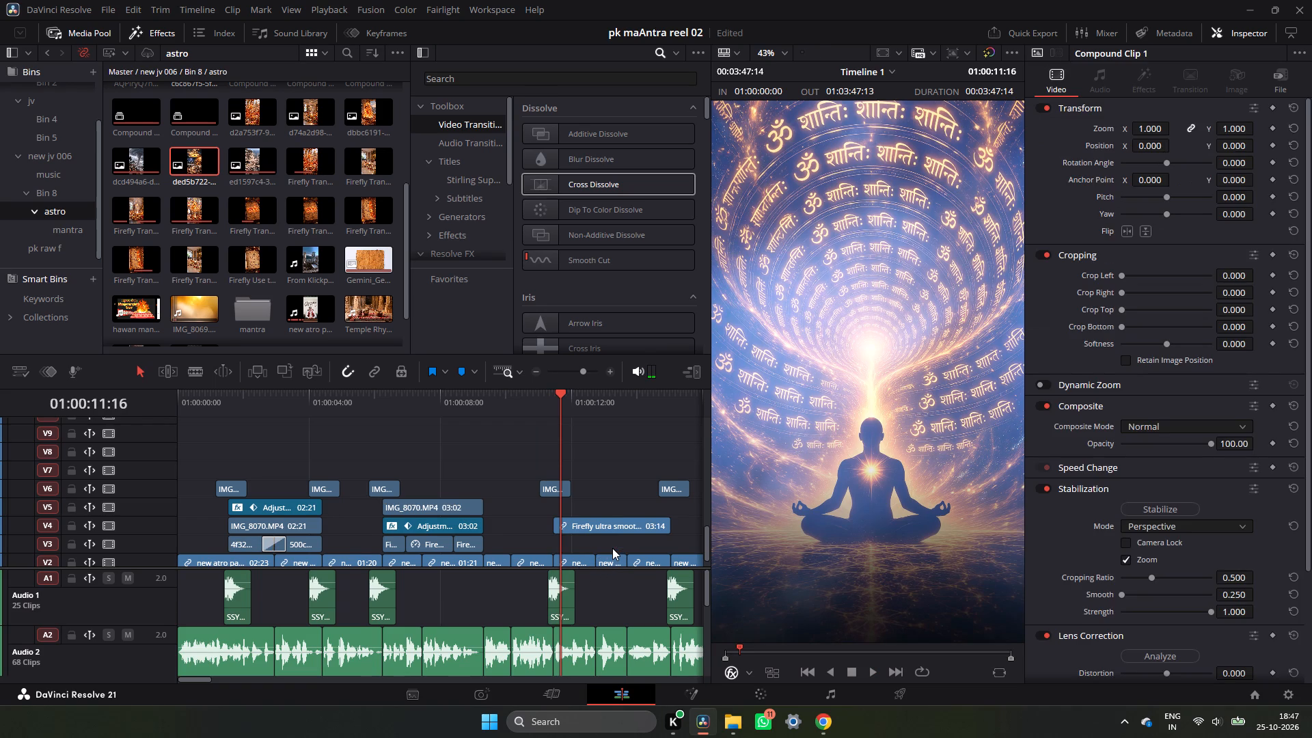
Paste the copied clip's attributes, including all video attributes with Maintain Timing, onto the e9459224 scripture-book image on V4.
{"action": "key", "text": "space"}
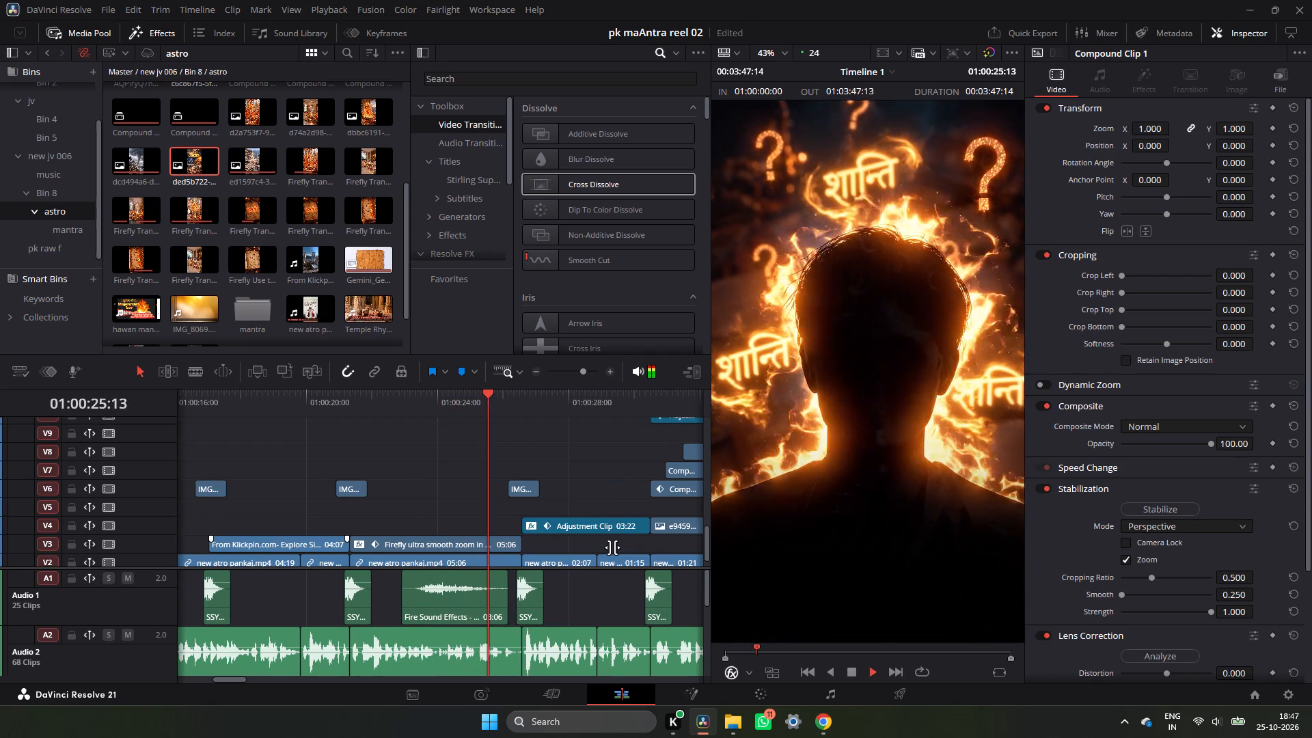
{"action": "key", "text": "space"}
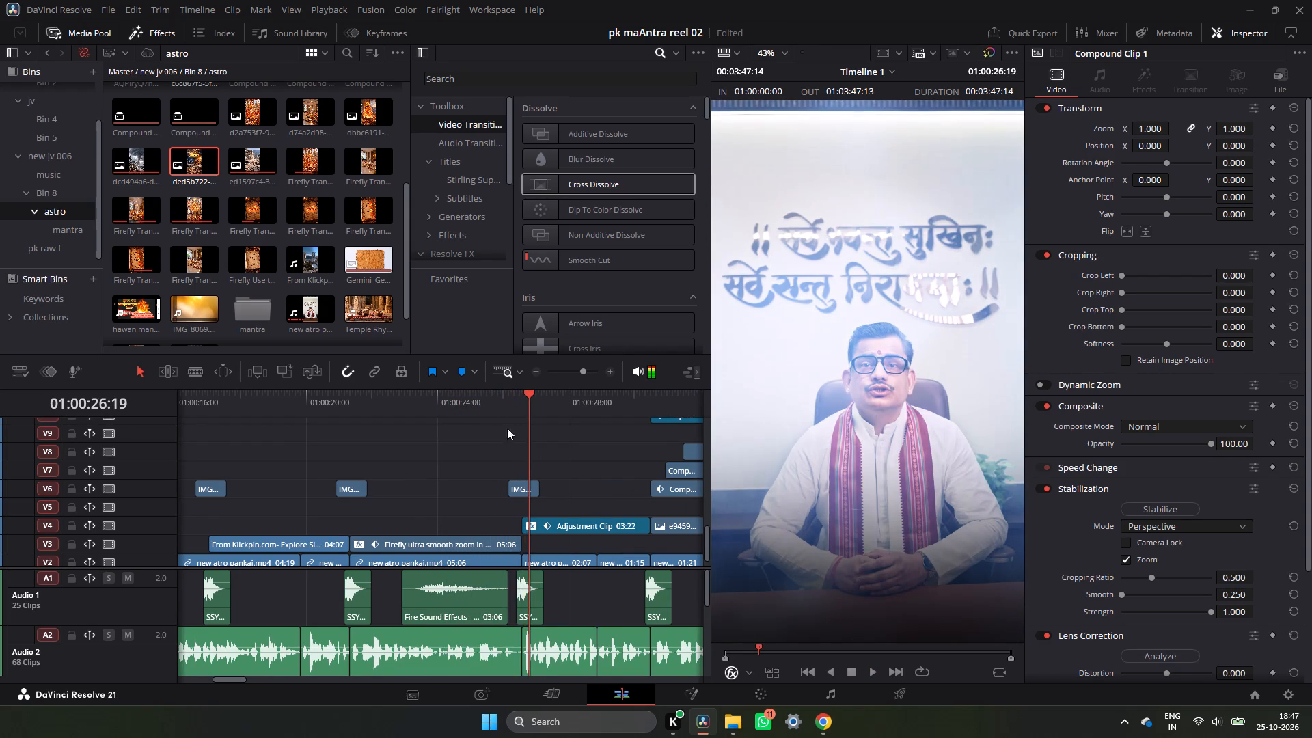
{"action": "left_click", "coordinate": [502, 409]}
{"action": "key", "text": "space"}
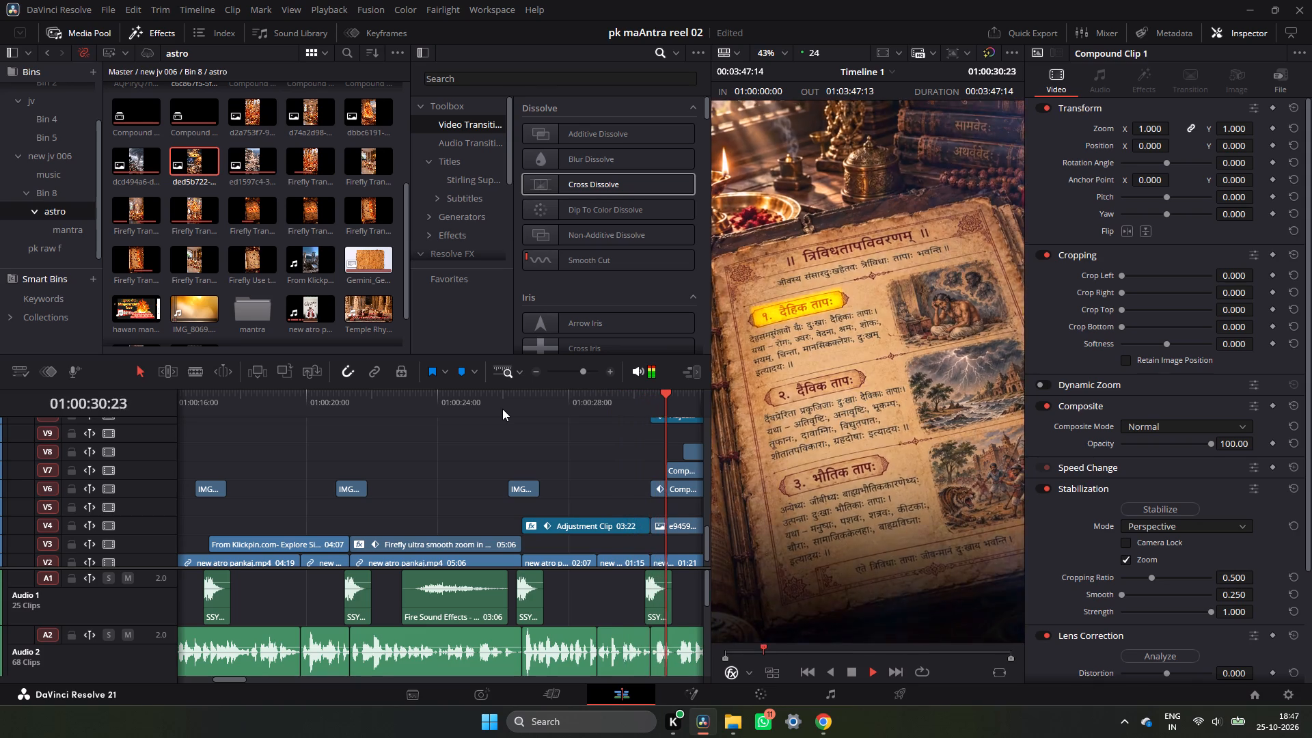
{"action": "key", "text": "space"}
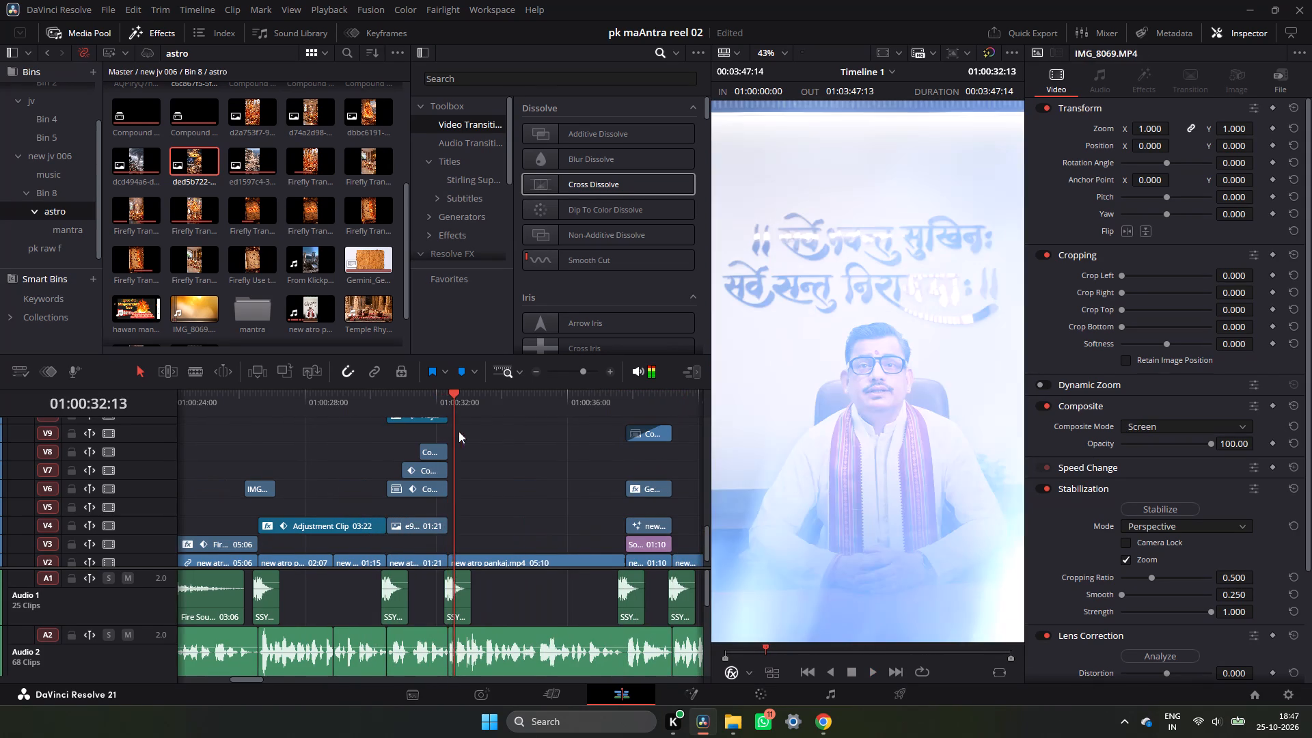
{"action": "left_click", "coordinate": [394, 405]}
{"action": "key", "text": "space"}
{"action": "key", "text": "space"}
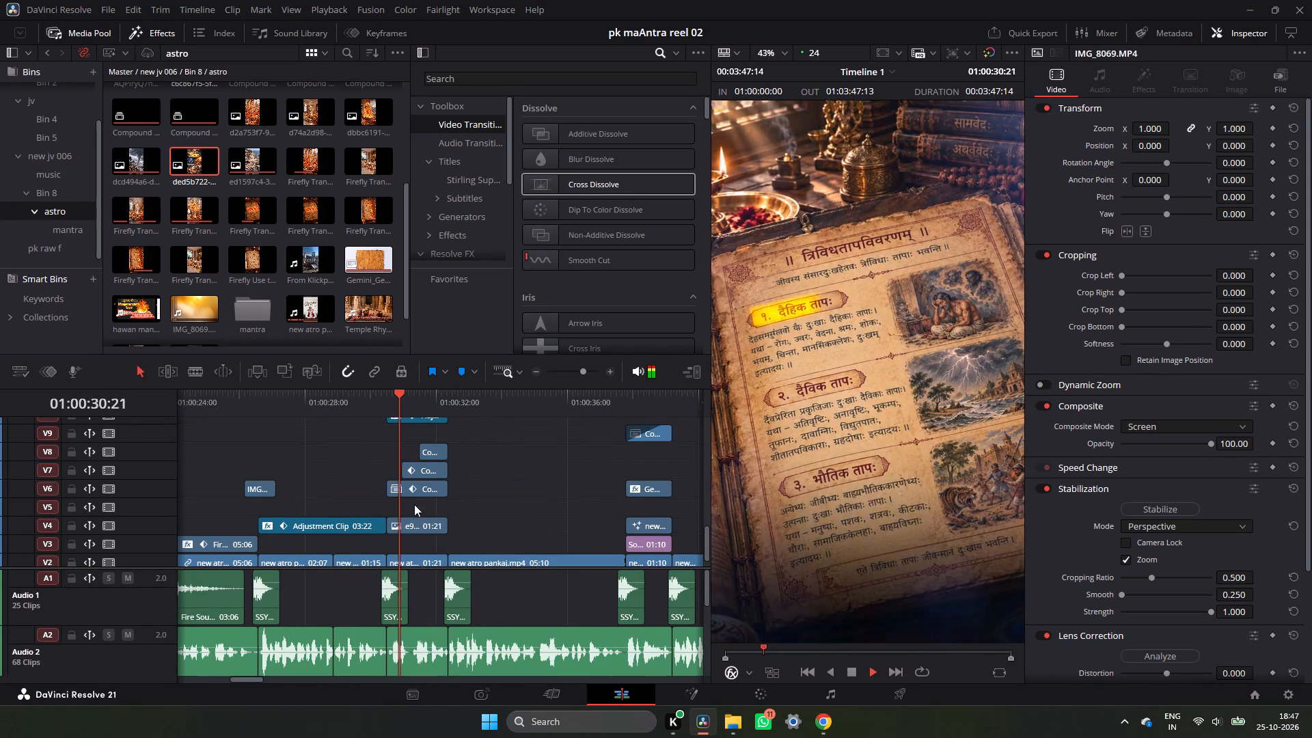
{"action": "left_click", "coordinate": [414, 521]}
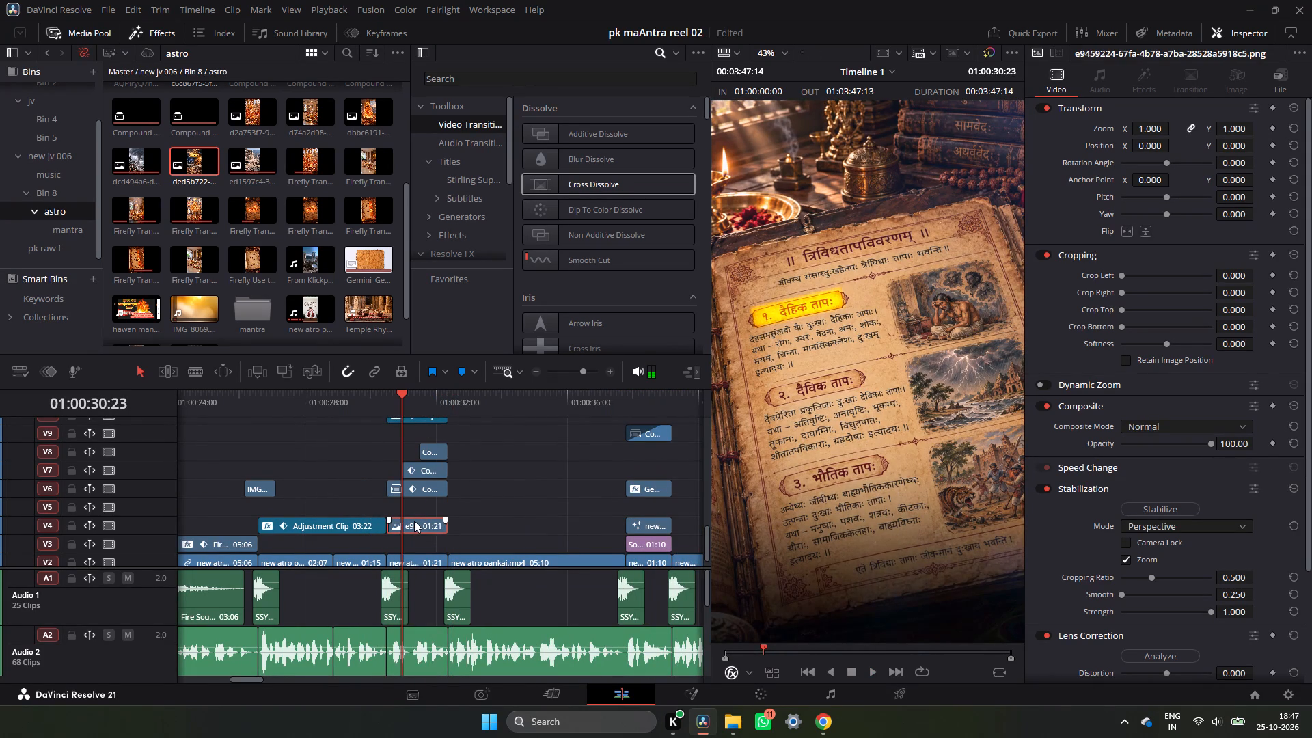
{"action": "key", "text": "alt+v"}
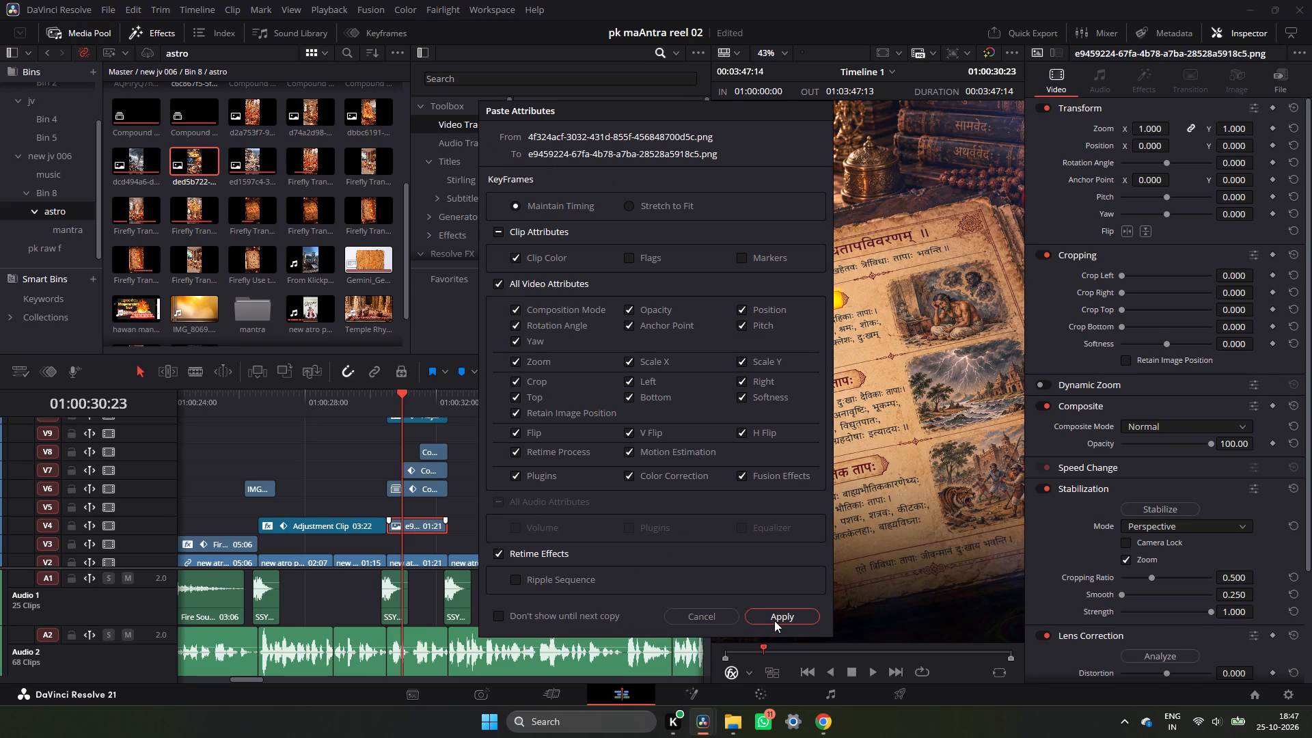
{"action": "left_click", "coordinate": [796, 615]}
Play and scrub through the scripture-book section from about 01:00:30:12 to check the pasted attributes.
{"action": "left_click", "coordinate": [385, 395]}
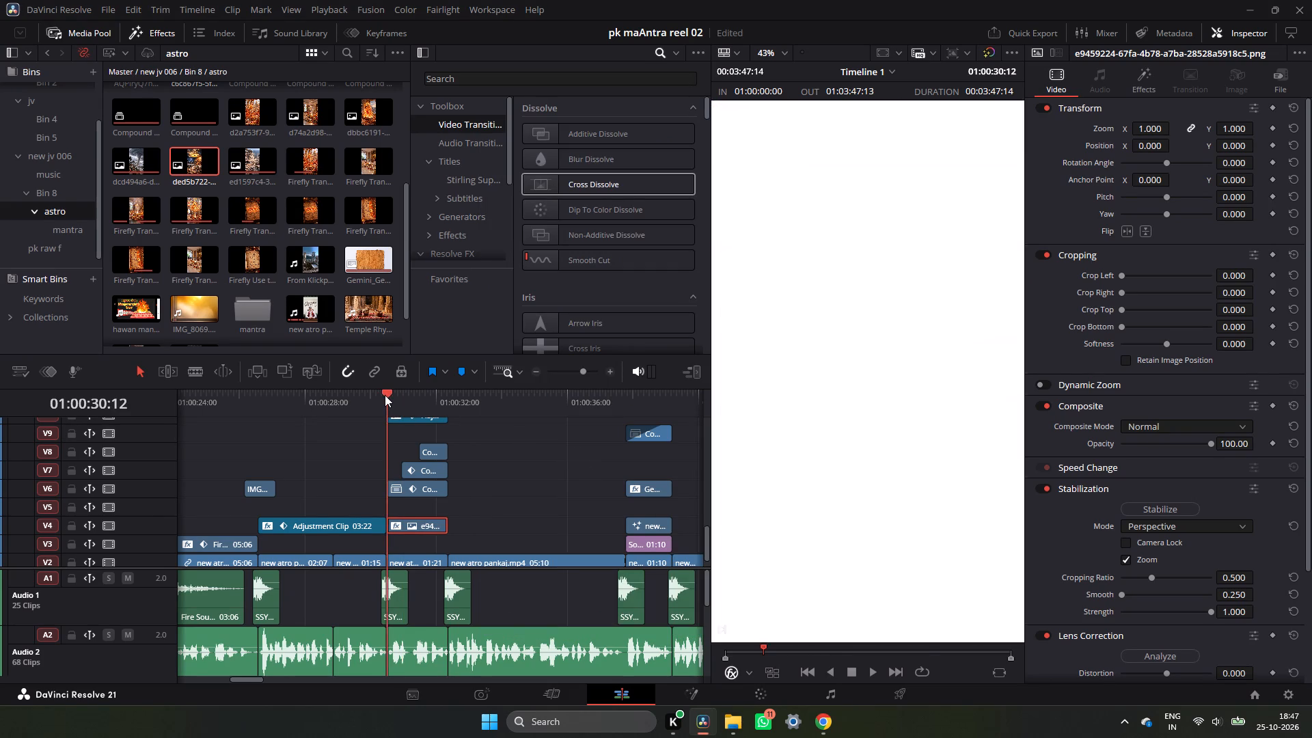
{"action": "key", "text": "space"}
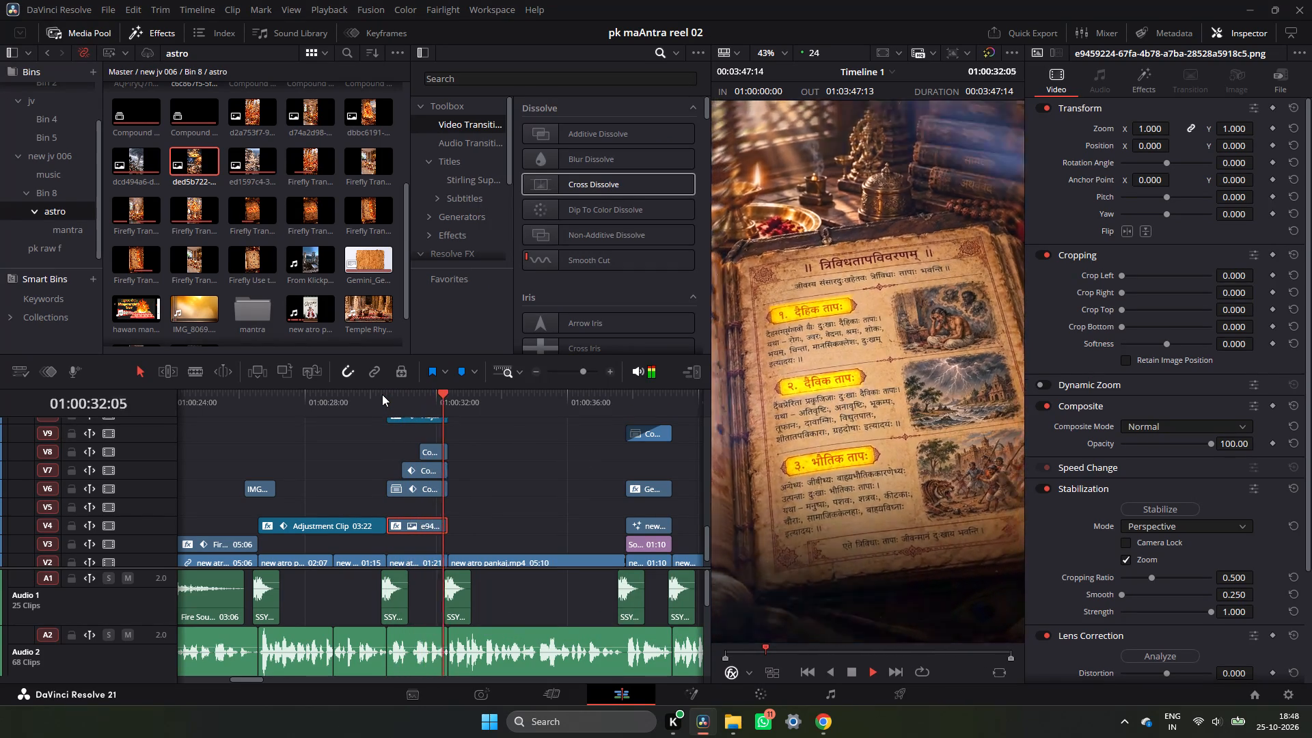
{"action": "left_click", "coordinate": [382, 394]}
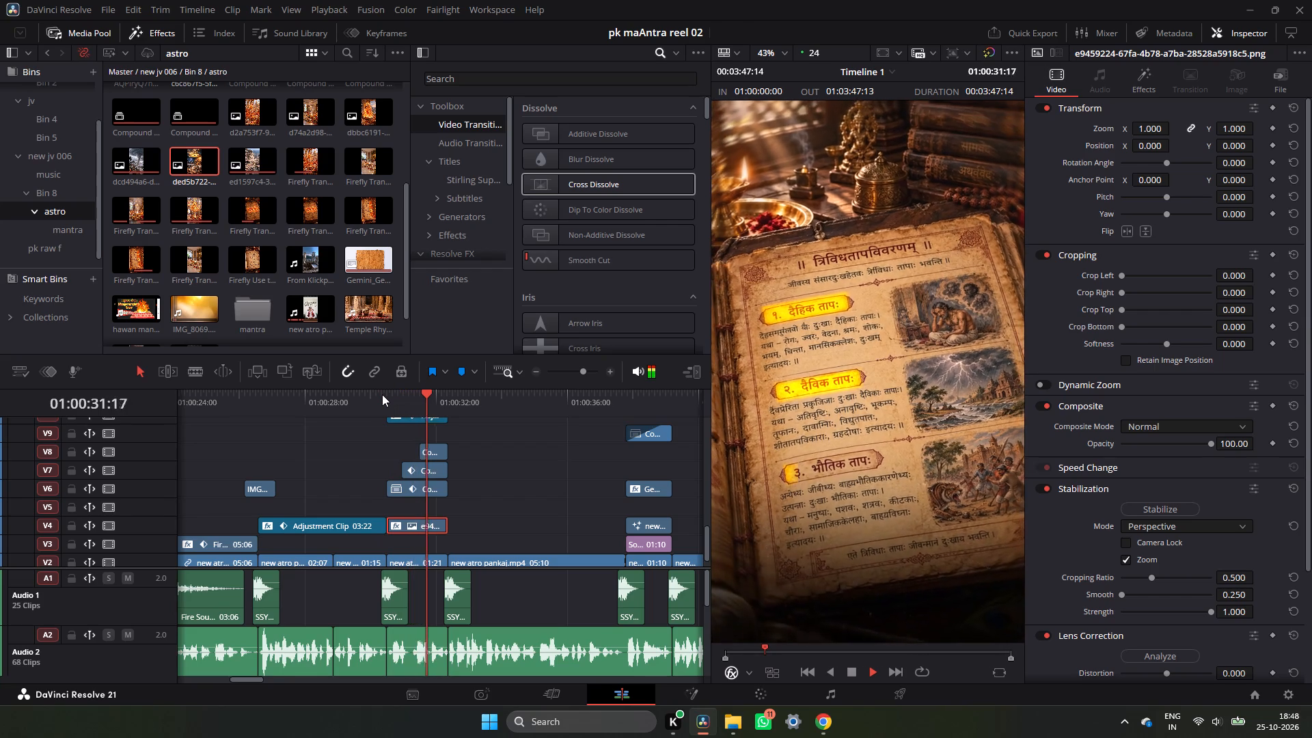
{"action": "key", "text": "space"}
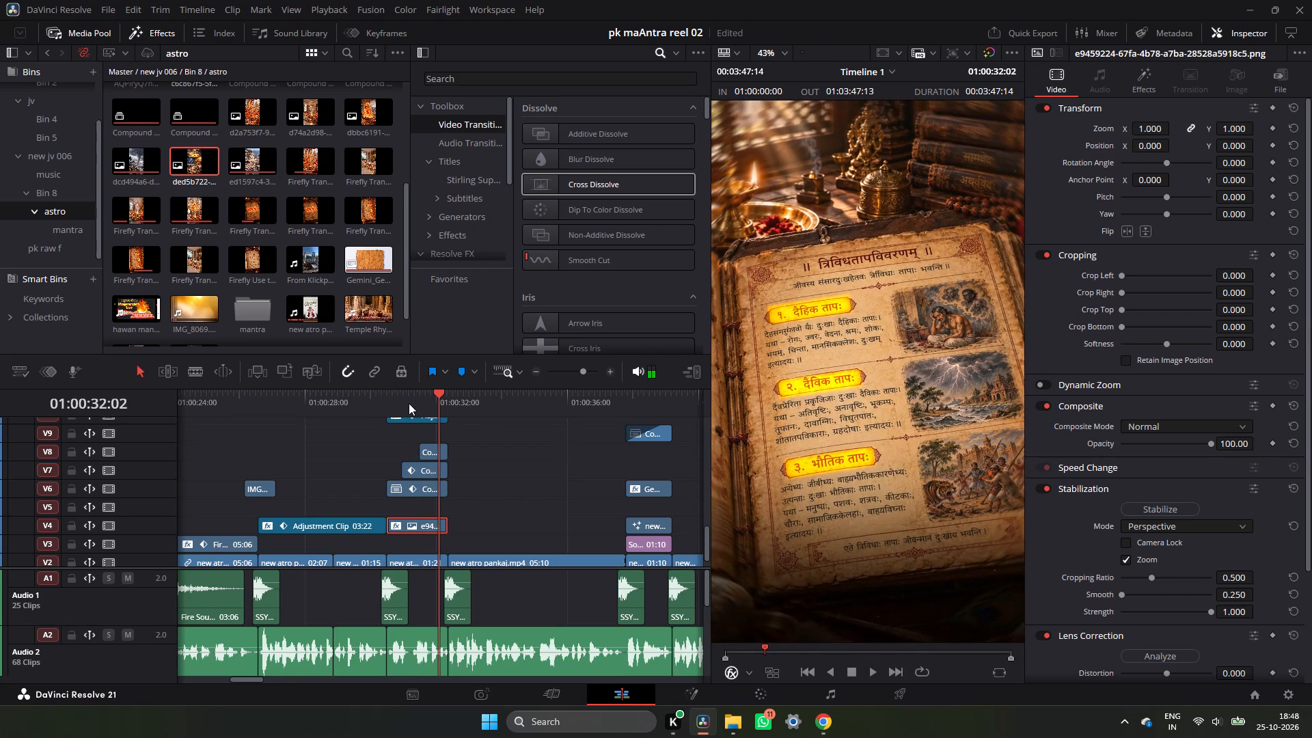
{"action": "left_click_drag", "start_coordinate": [409, 403], "coordinate": [430, 409]}
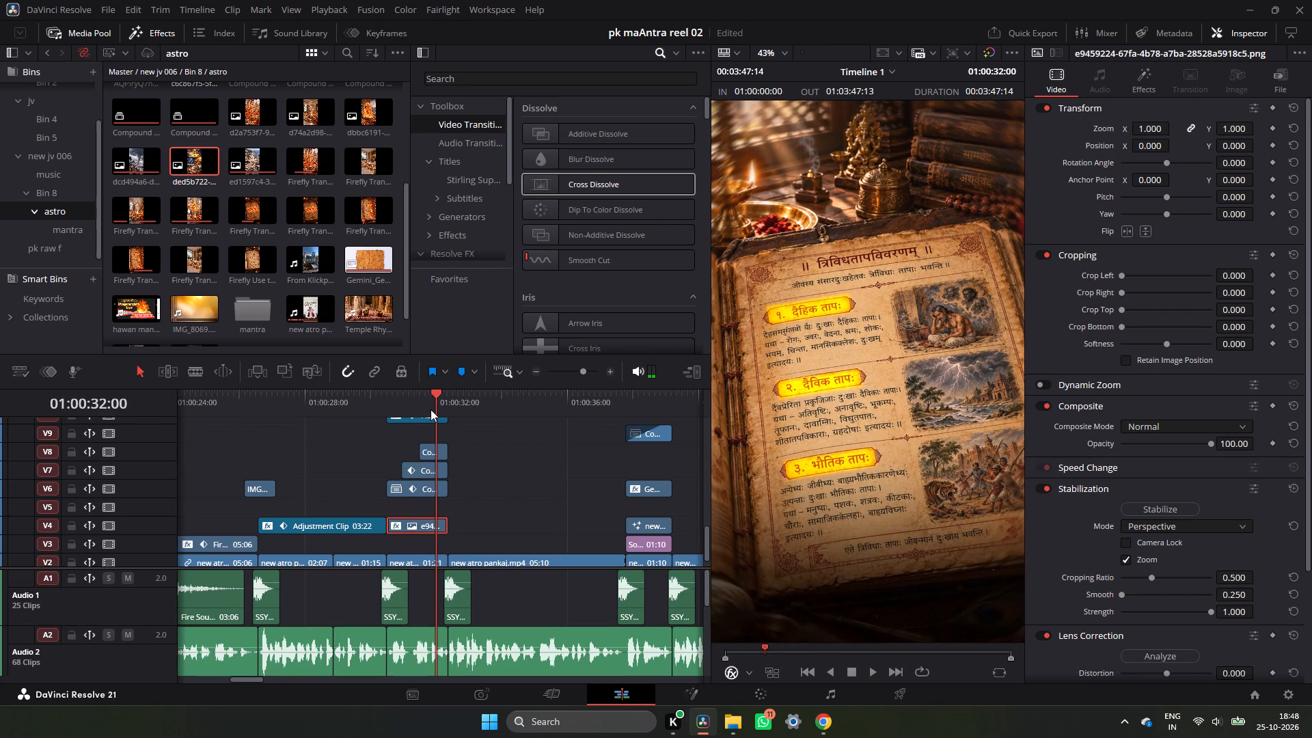
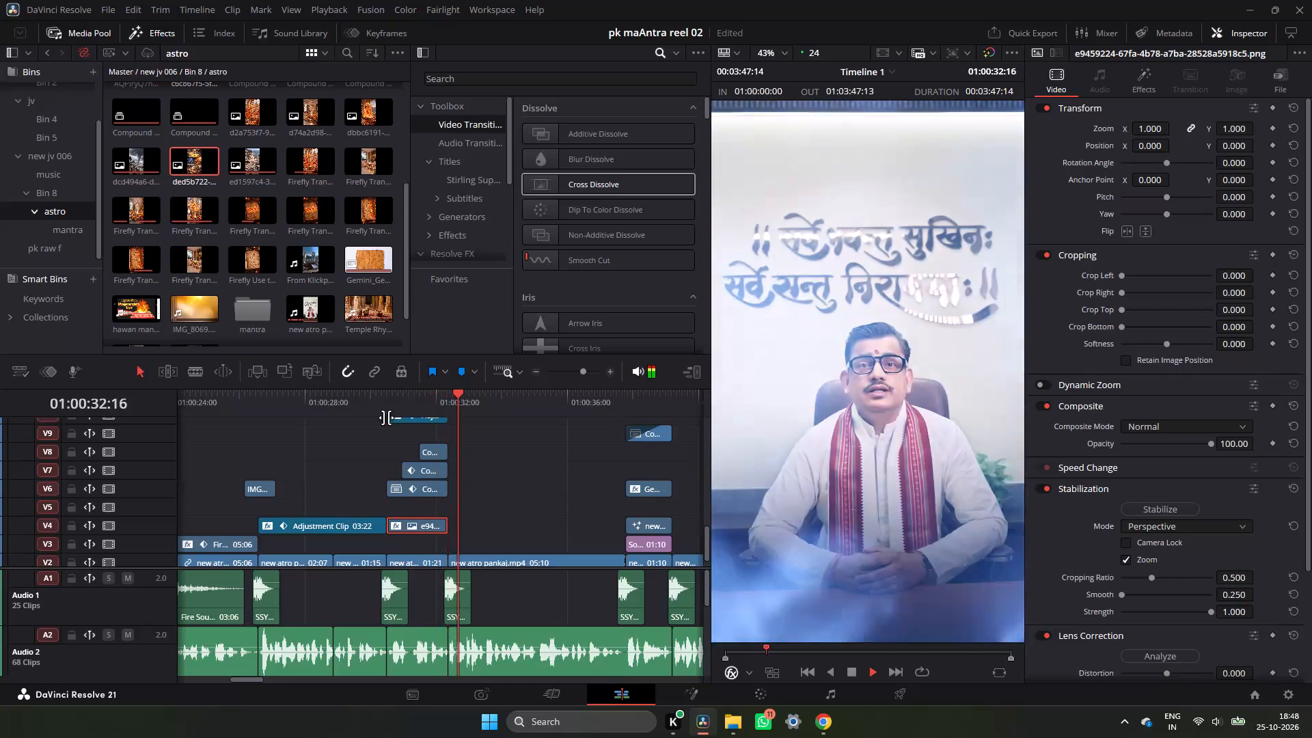
Play on to the दैहिक तापः image near 01:00:45:00 and paste the copied attributes onto the Firefly clip on V3.
{"action": "left_click", "coordinate": [389, 413]}
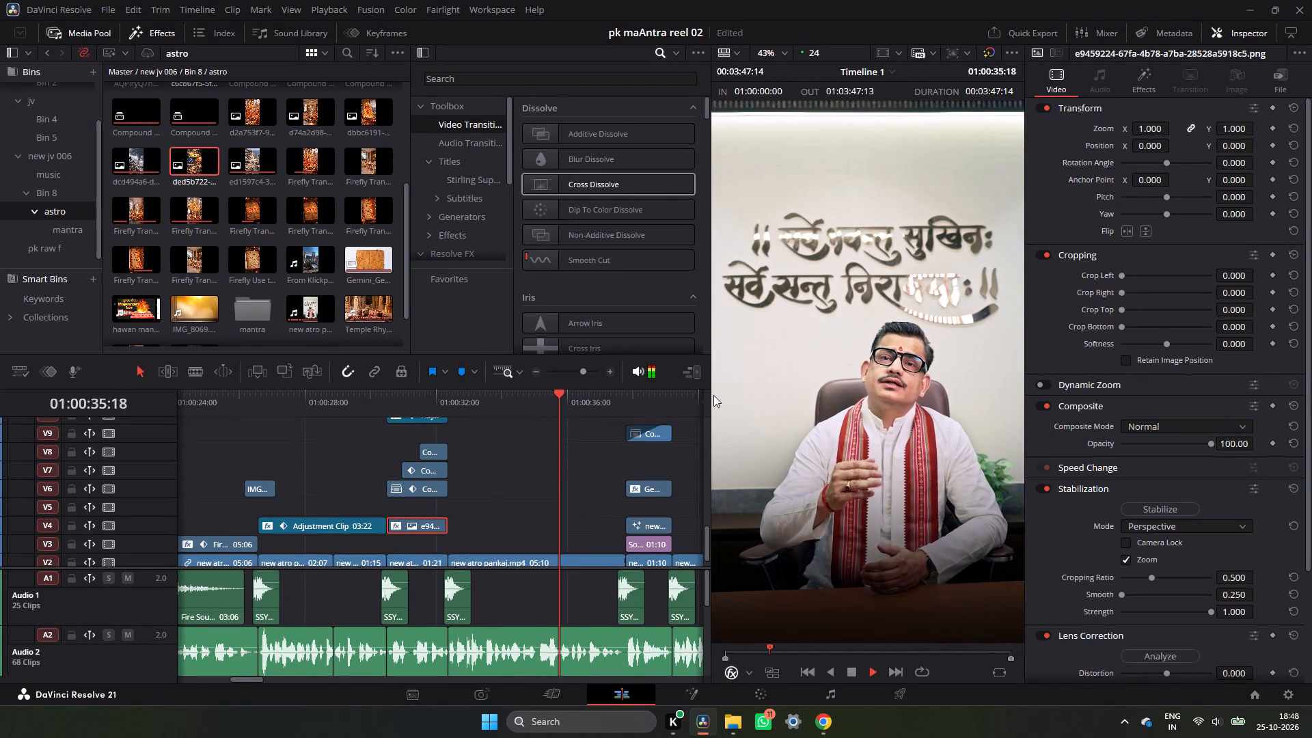
{"action": "key", "text": "space"}
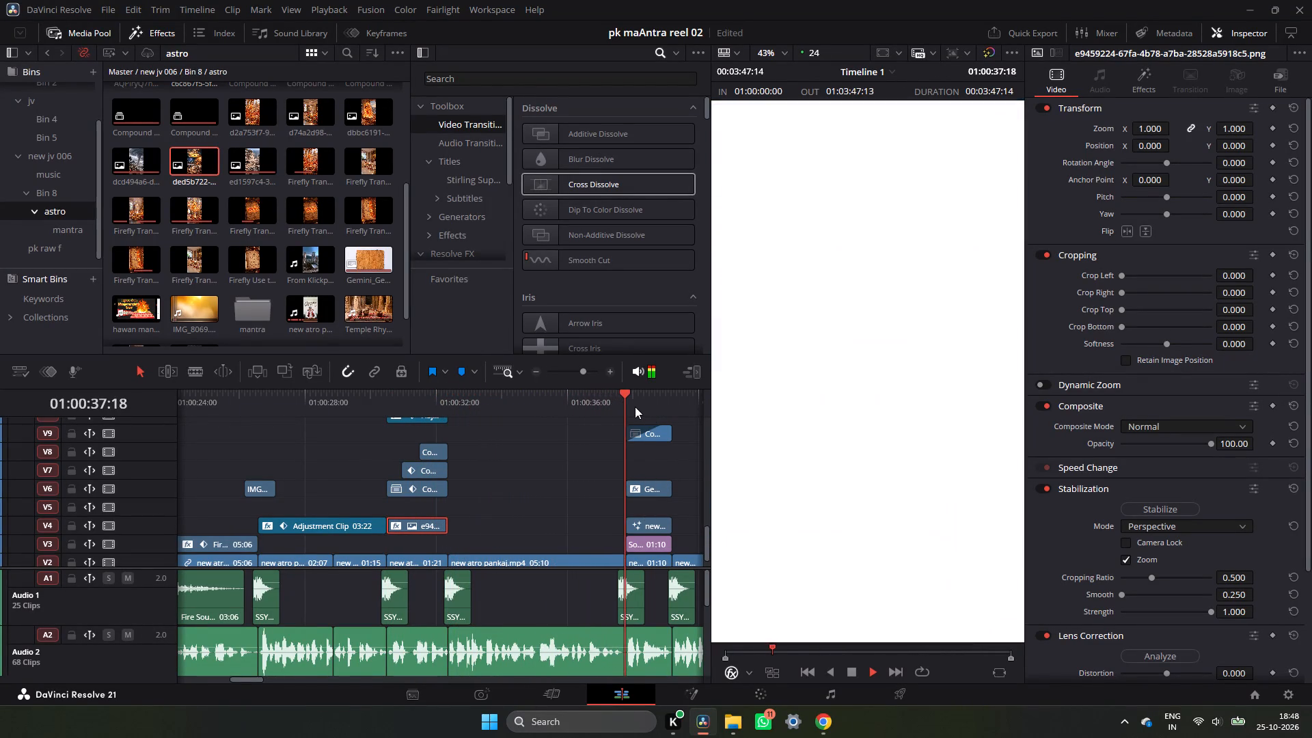
{"action": "key", "text": "space"}
{"action": "key", "text": "space"}
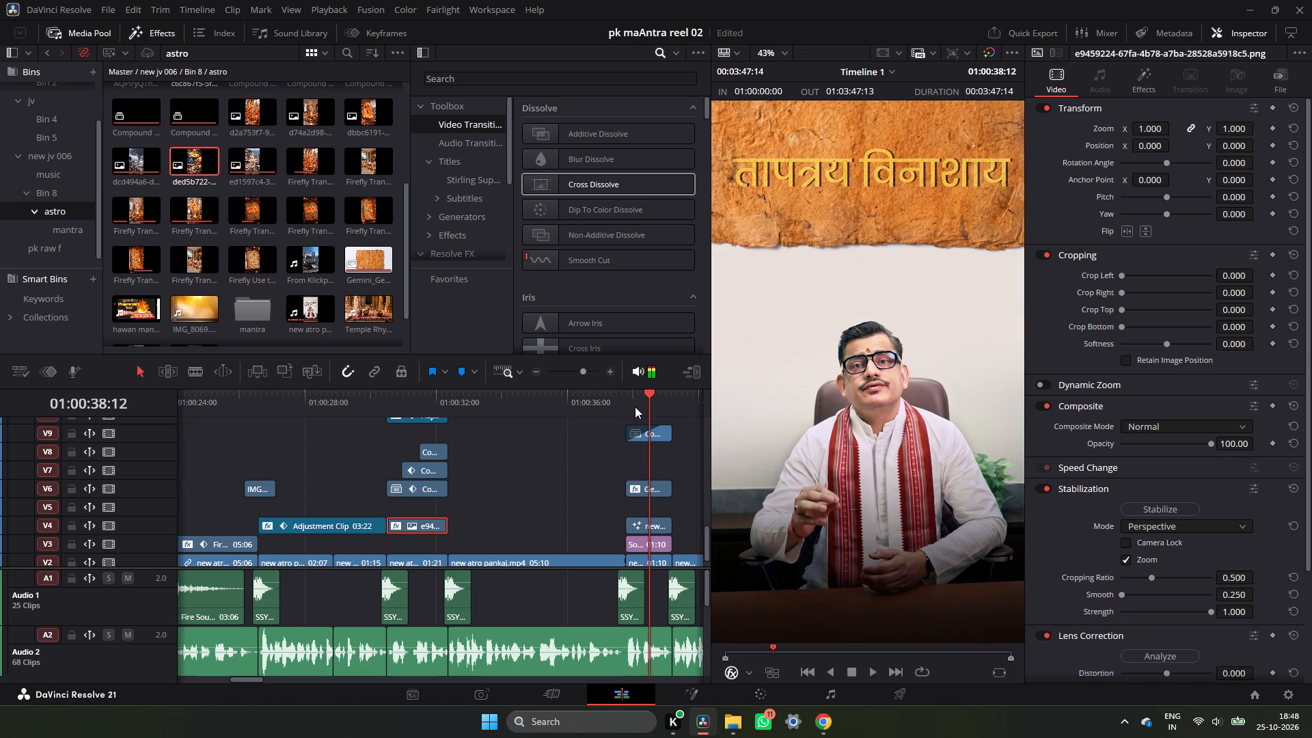
{"action": "key", "text": "space"}
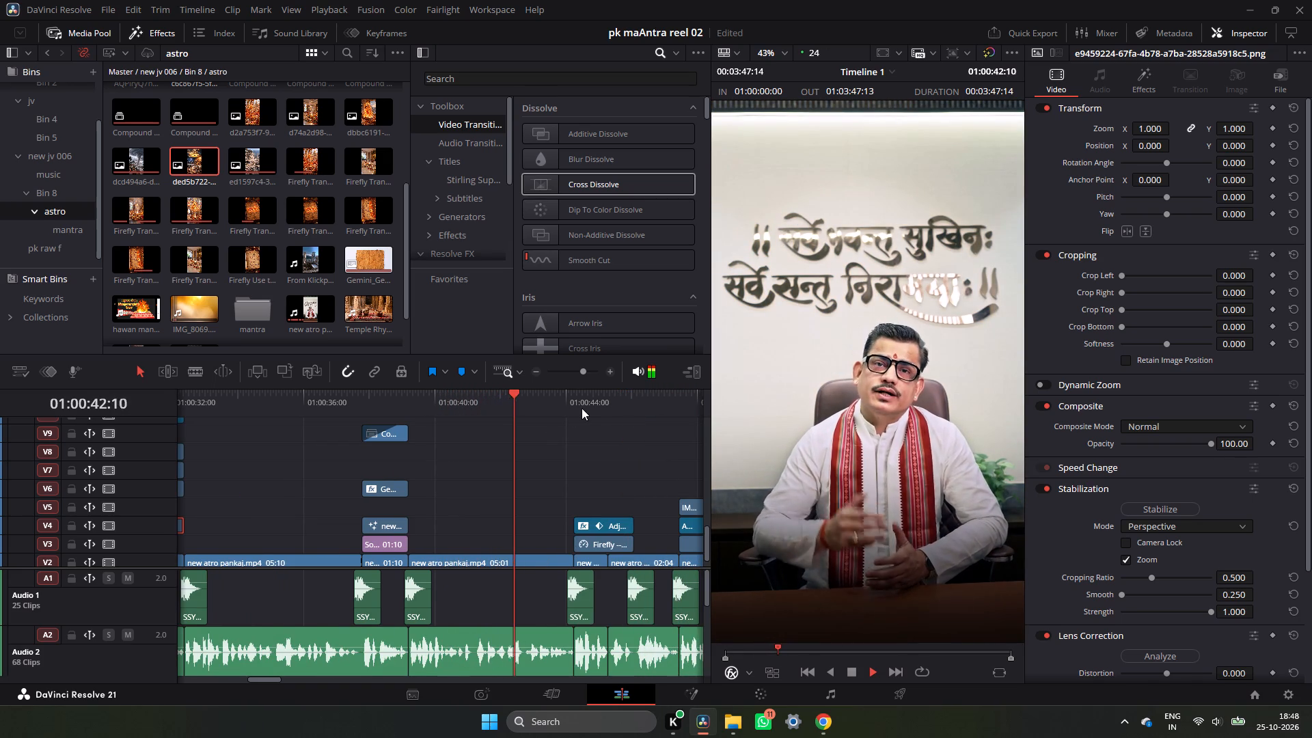
{"action": "key", "text": "space"}
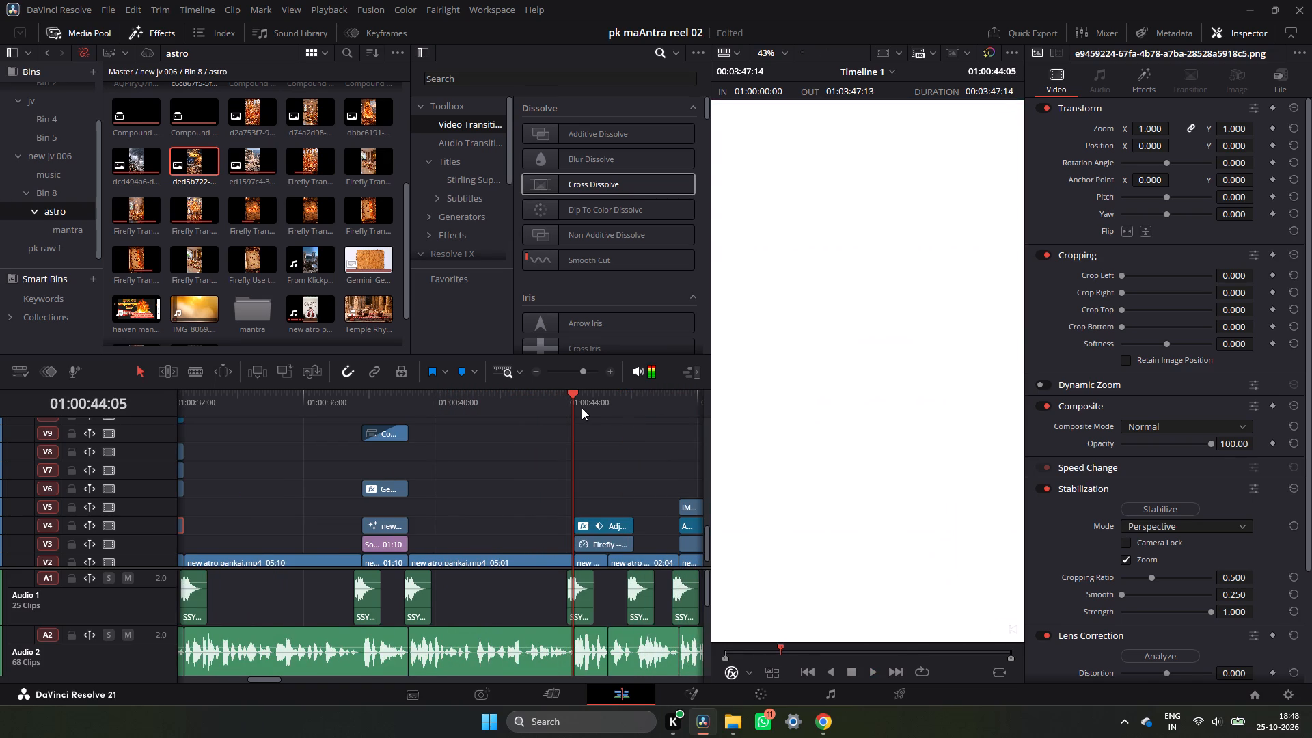
{"action": "key", "text": "space"}
{"action": "key", "text": "space"}
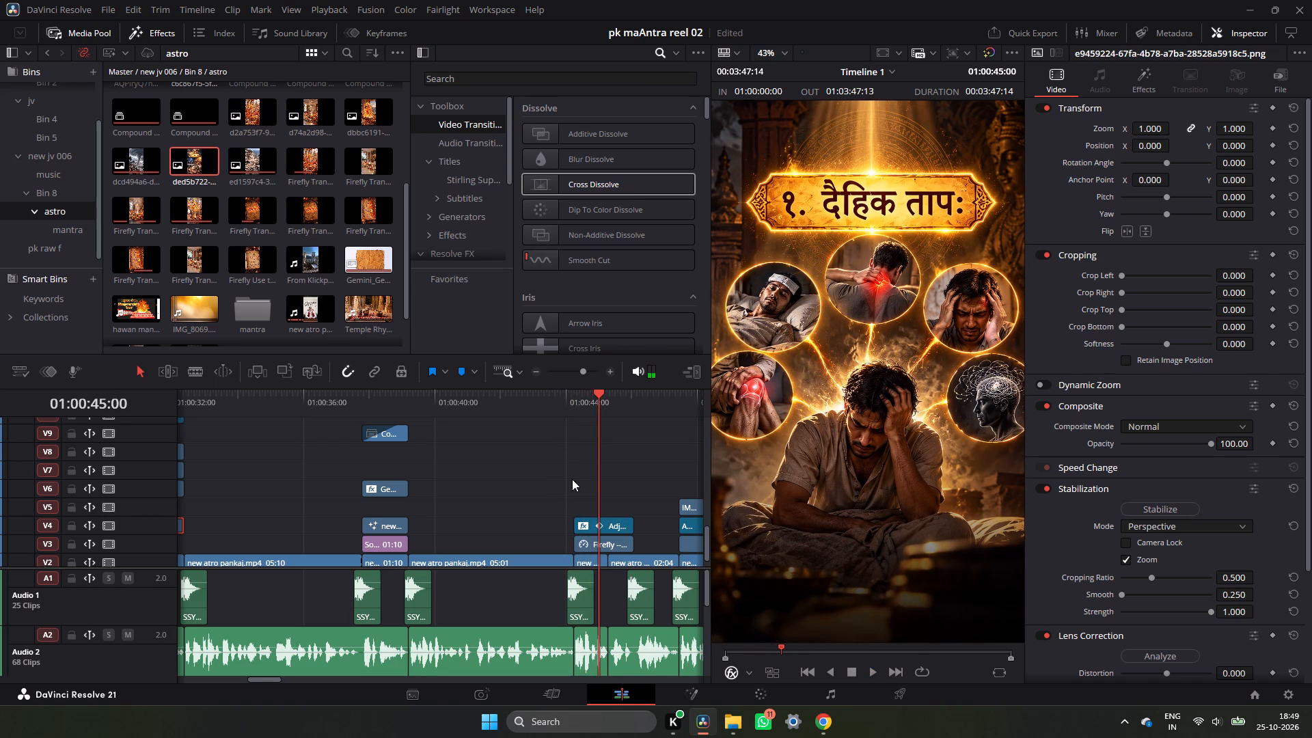
{"action": "left_click", "coordinate": [603, 541]}
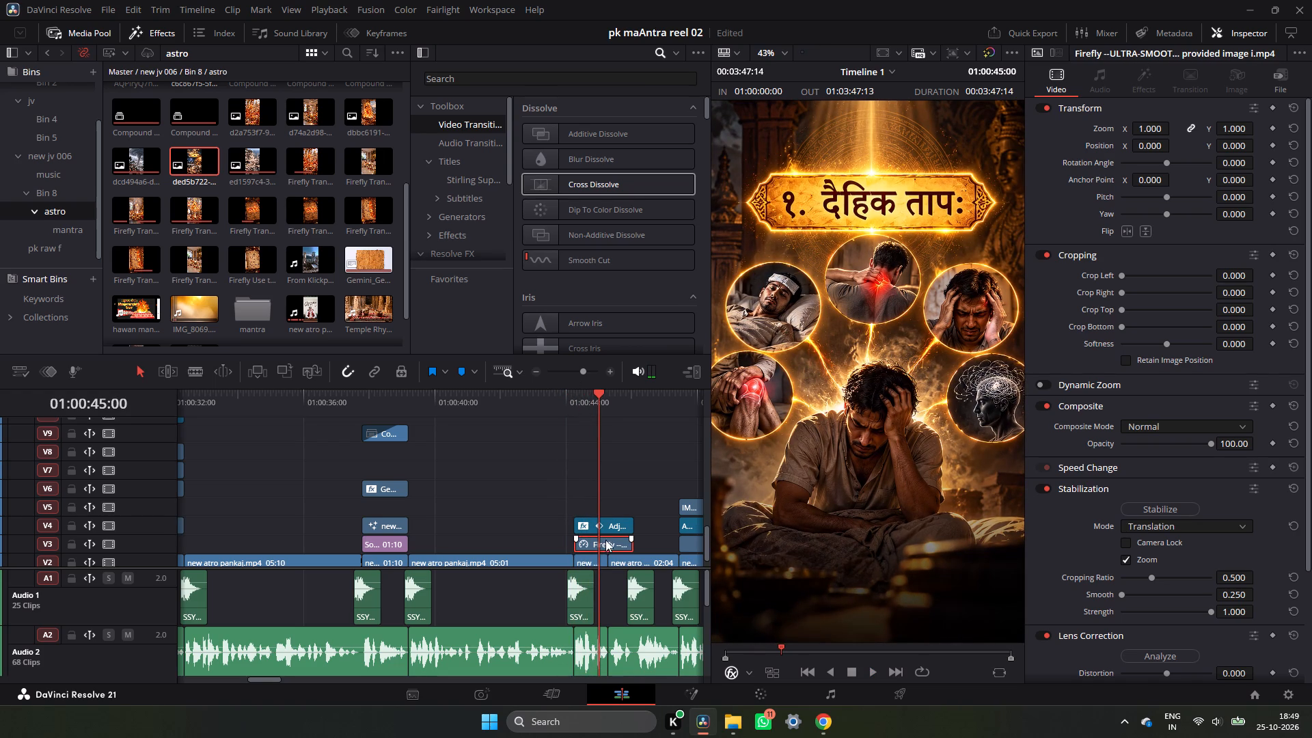
{"action": "key", "text": "alt+v"}
{"action": "left_click", "coordinate": [759, 616]}
Play on from 01:00:44 to the sick-man images near 01:00:48:22 and paste the copied attributes onto all V3 image clips beneath the 04:09 adjustment clip.
{"action": "left_click", "coordinate": [570, 403]}
{"action": "key", "text": "space"}
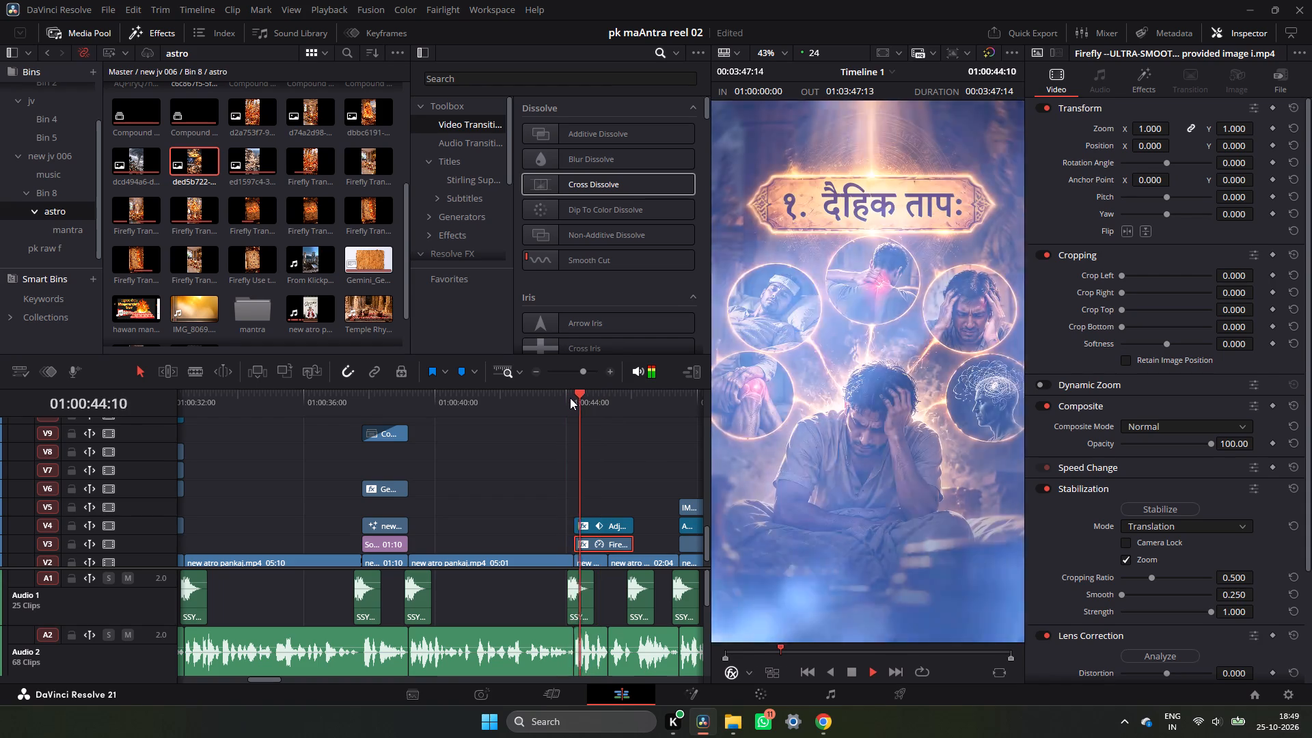
{"action": "key", "text": "space"}
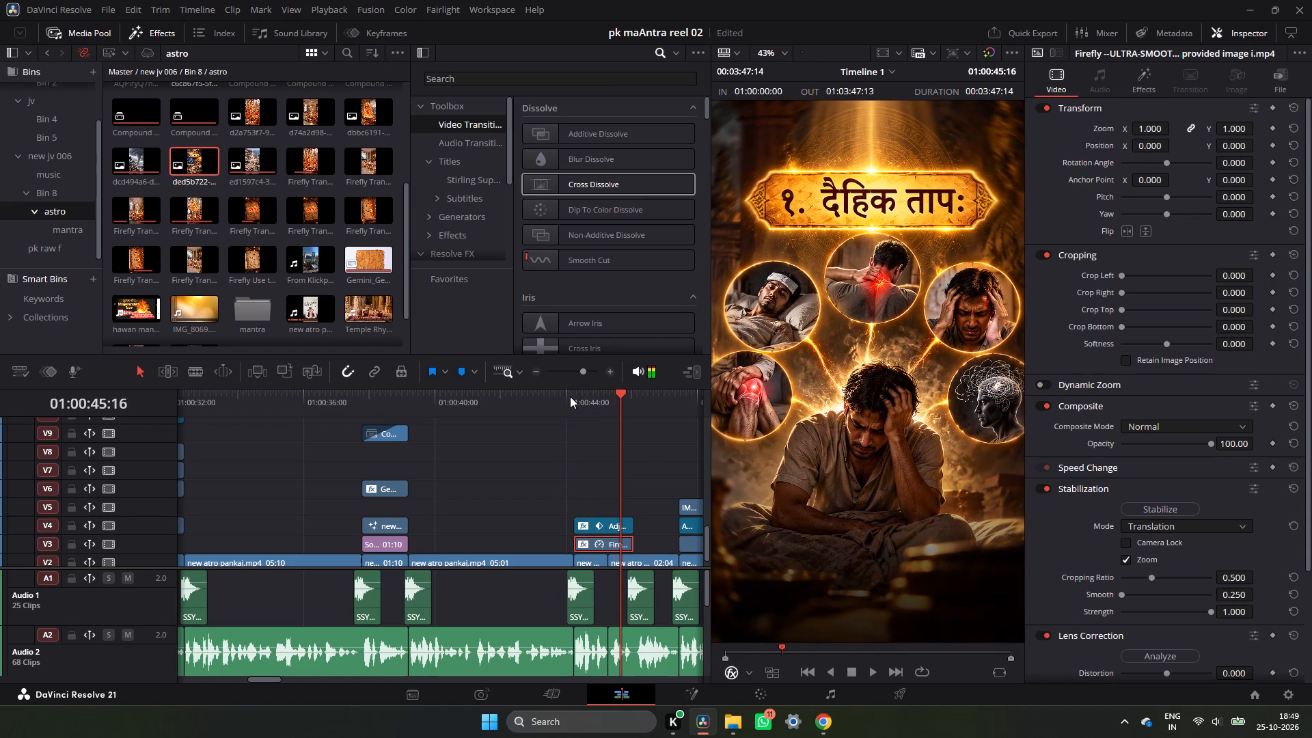
{"action": "key", "text": "space"}
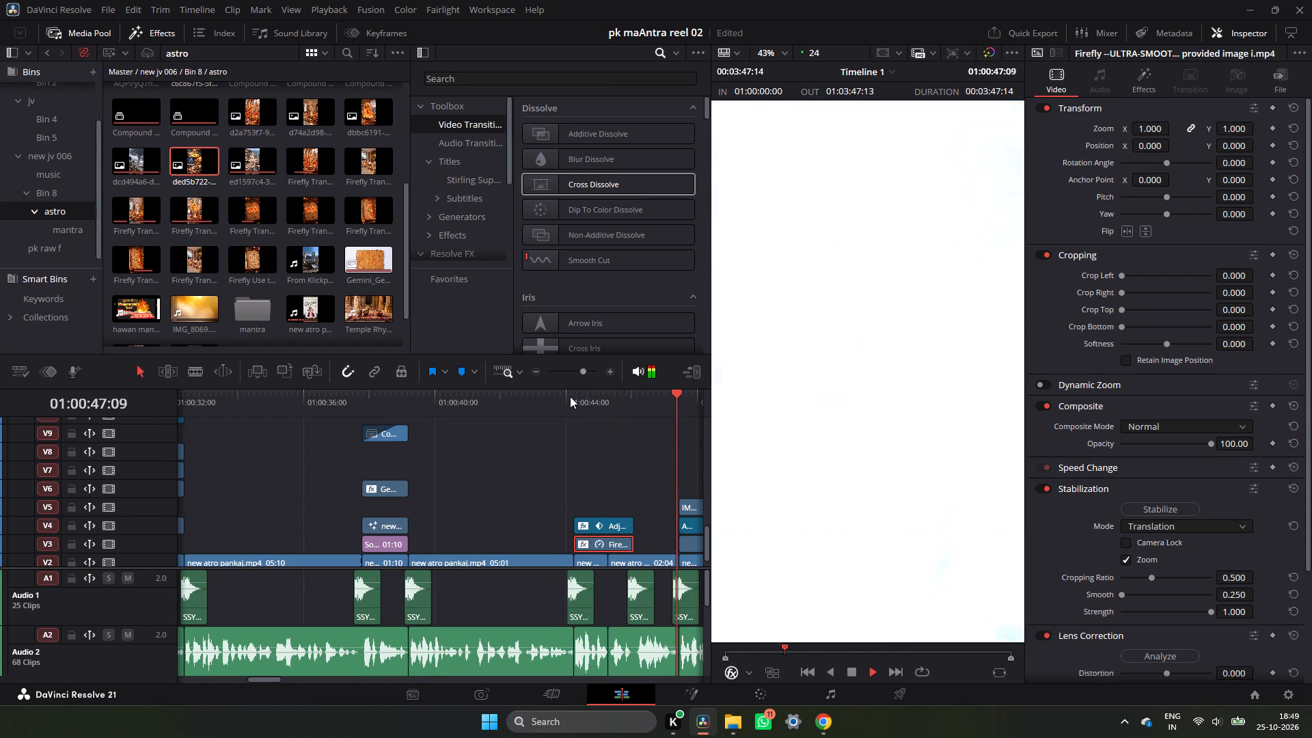
{"action": "key", "text": "space"}
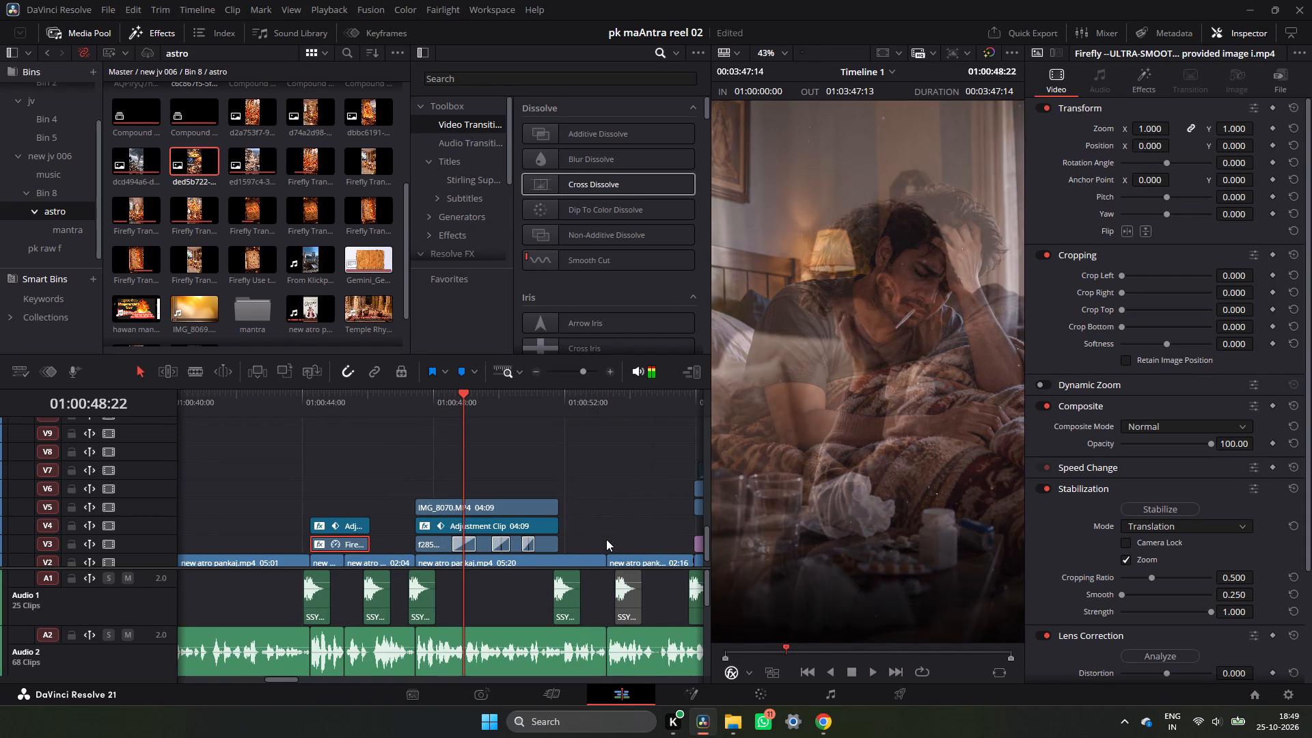
{"action": "left_click_drag", "start_coordinate": [606, 539], "coordinate": [435, 550]}
{"action": "key", "text": "alt+v"}
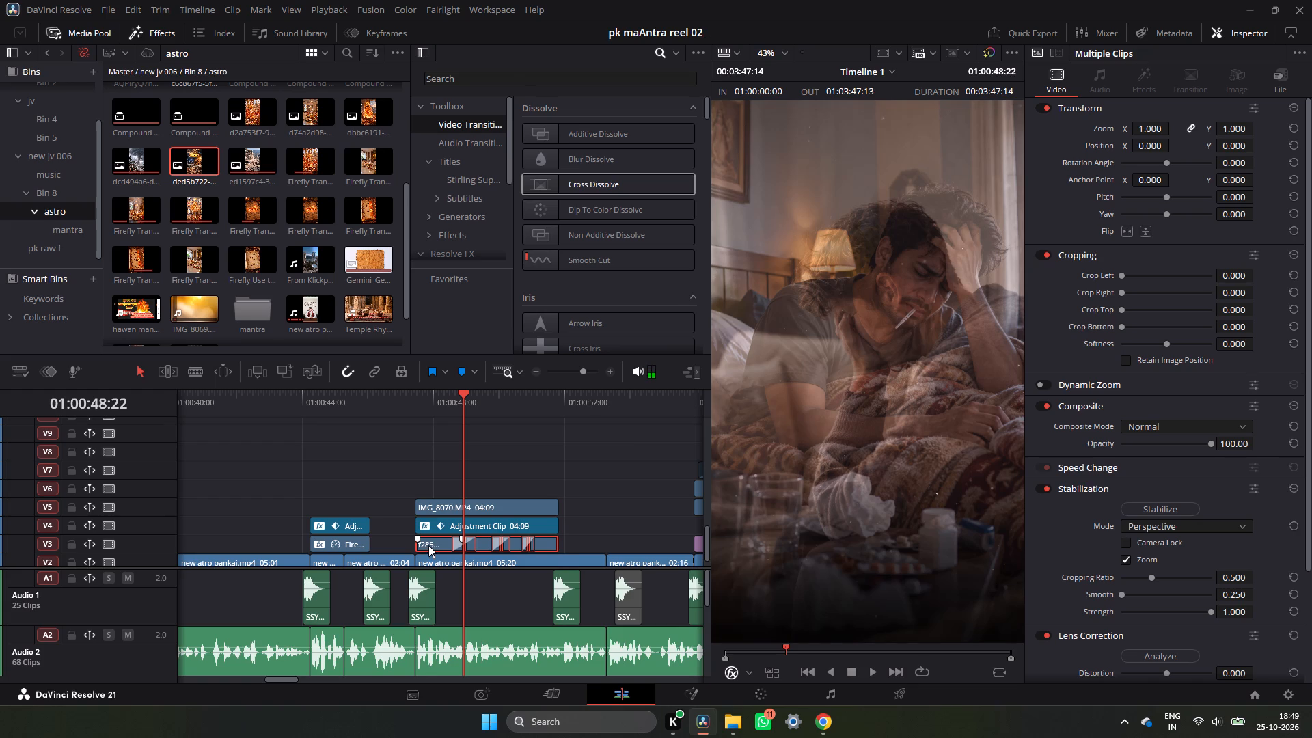
{"action": "left_click", "coordinate": [780, 620]}
Play and scrub the V3 image sequence from about 01:00:48, continuing through the दैहिक ताप title section to about 01:00:59.
{"action": "left_click", "coordinate": [433, 409]}
{"action": "key", "text": "space"}
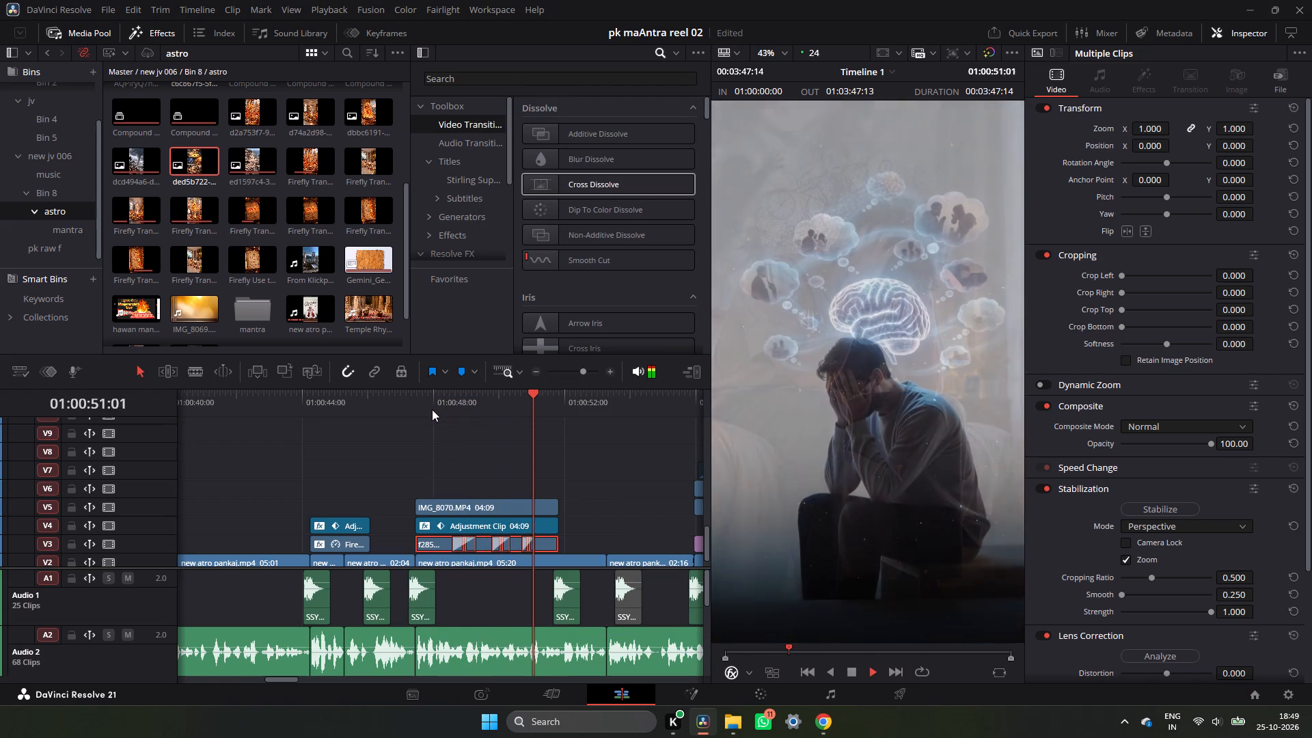
{"action": "key", "text": "space"}
{"action": "left_click_drag", "start_coordinate": [511, 395], "coordinate": [512, 395]}
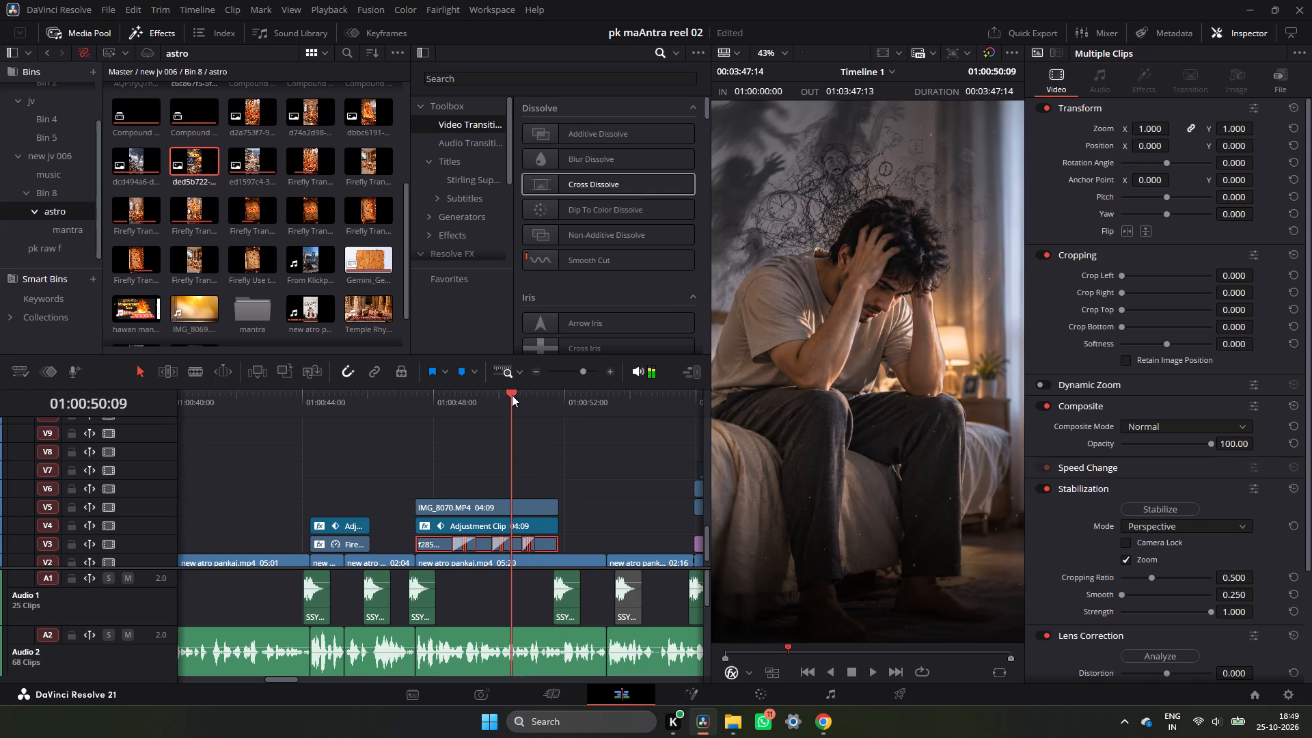
{"action": "left_click_drag", "start_coordinate": [512, 395], "coordinate": [538, 401]}
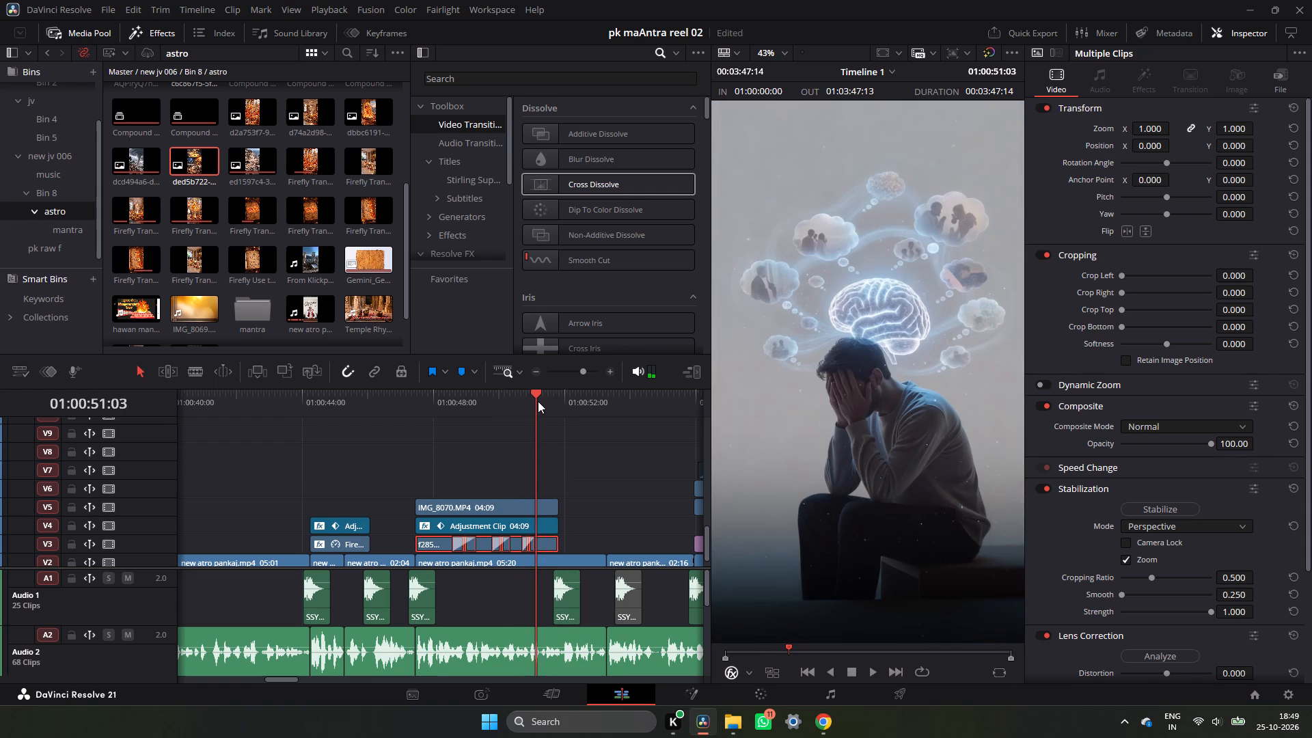
{"action": "key", "text": "space"}
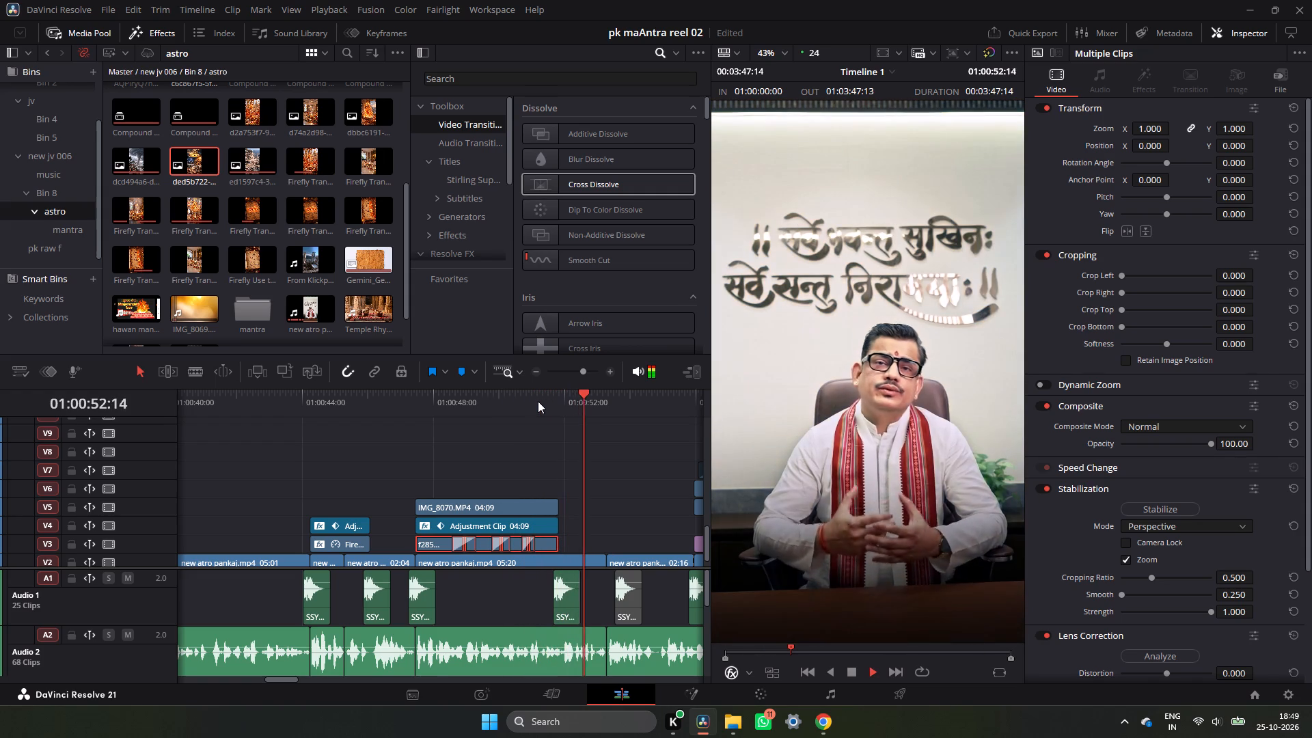
{"action": "left_click", "coordinate": [592, 450]}
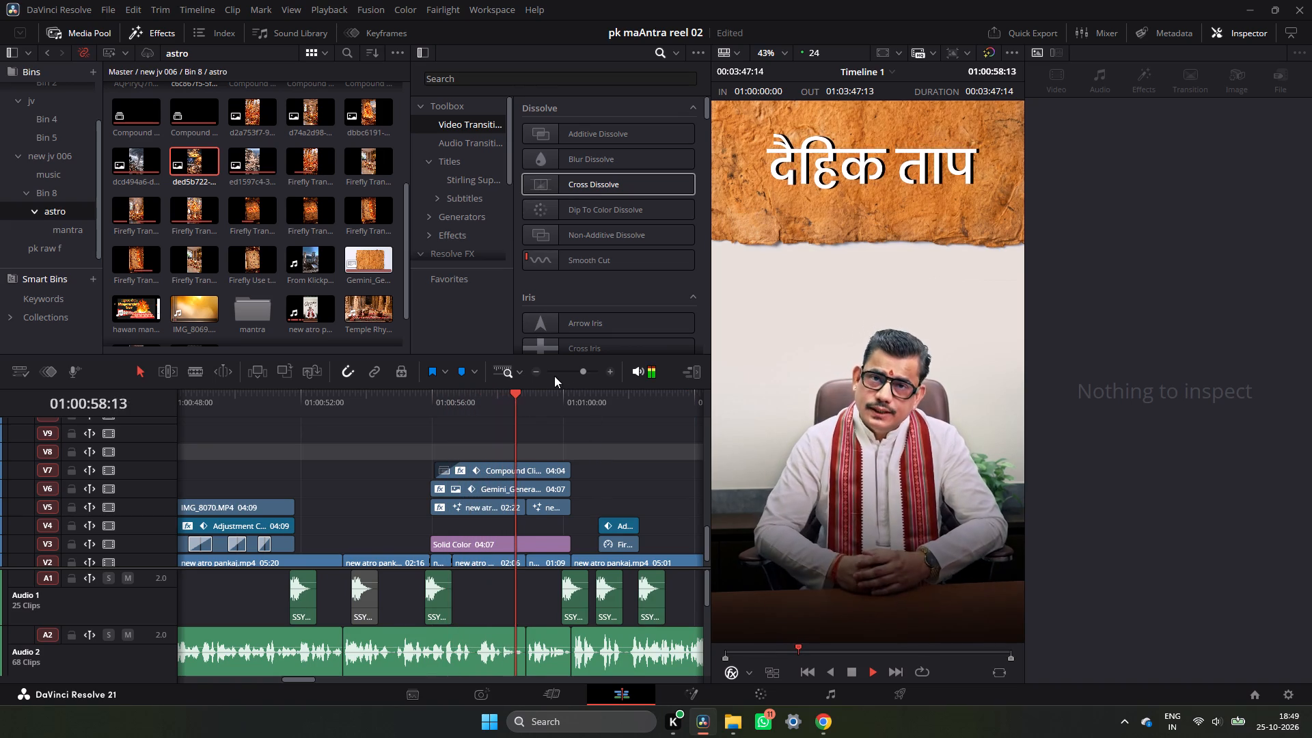
{"action": "key", "text": "space"}
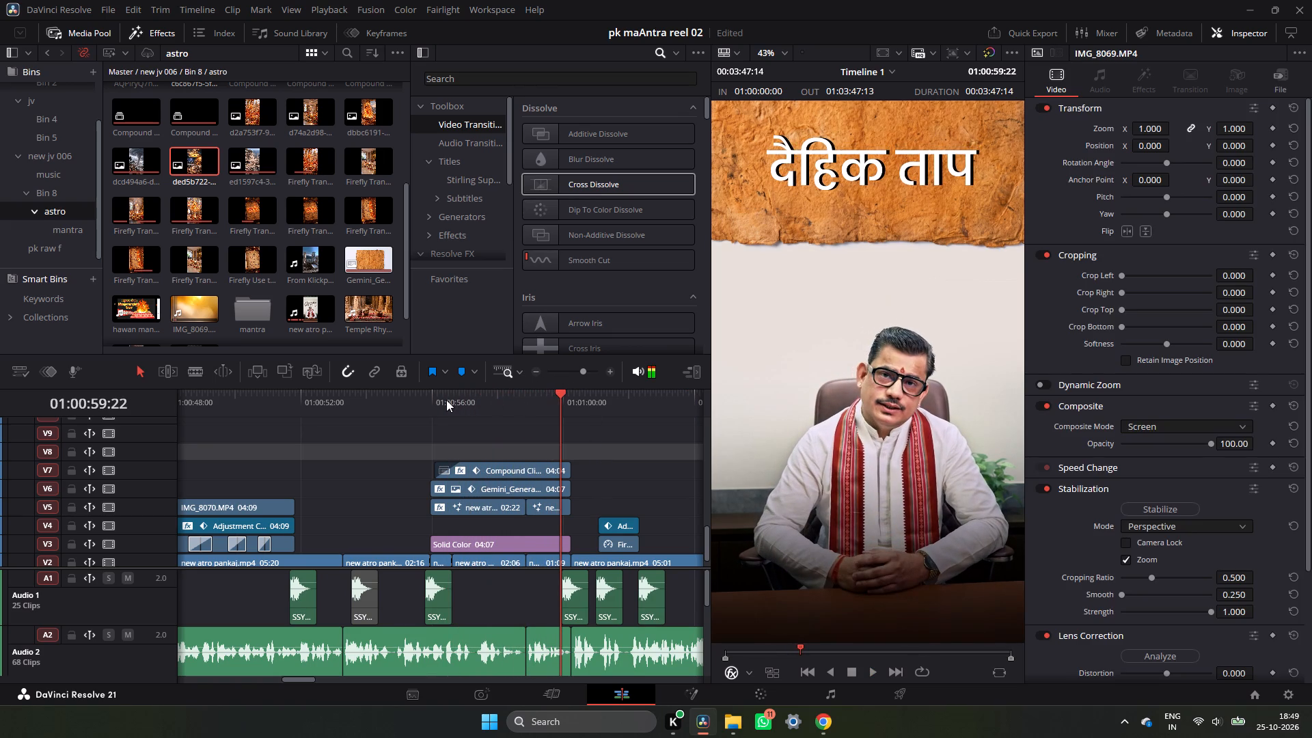
{"action": "left_click", "coordinate": [435, 400]}
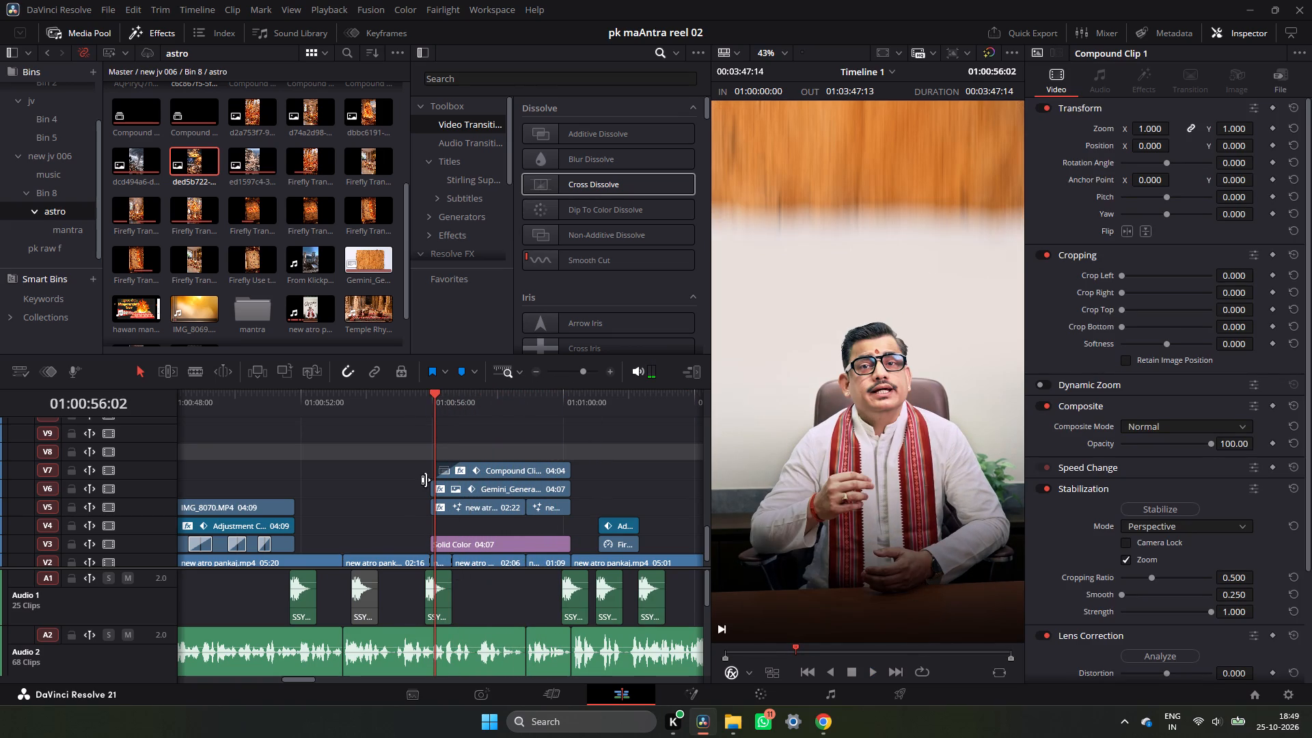
Review the तापत्रय विनाशाय title section near 01:00:38 against the start of the दैहिक ताप title section near 01:00:56.
{"action": "left_click_drag", "start_coordinate": [432, 413], "coordinate": [184, 485]}
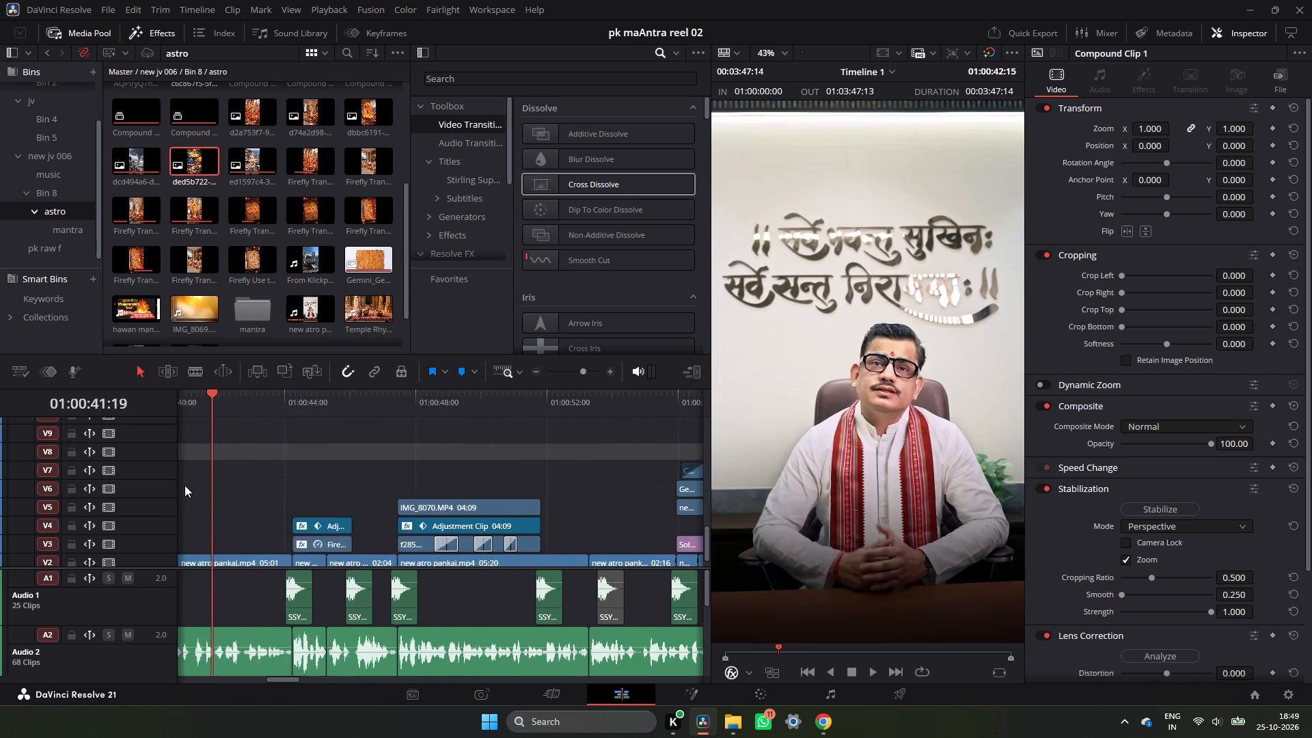
{"action": "left_click_drag", "start_coordinate": [184, 485], "coordinate": [314, 493]}
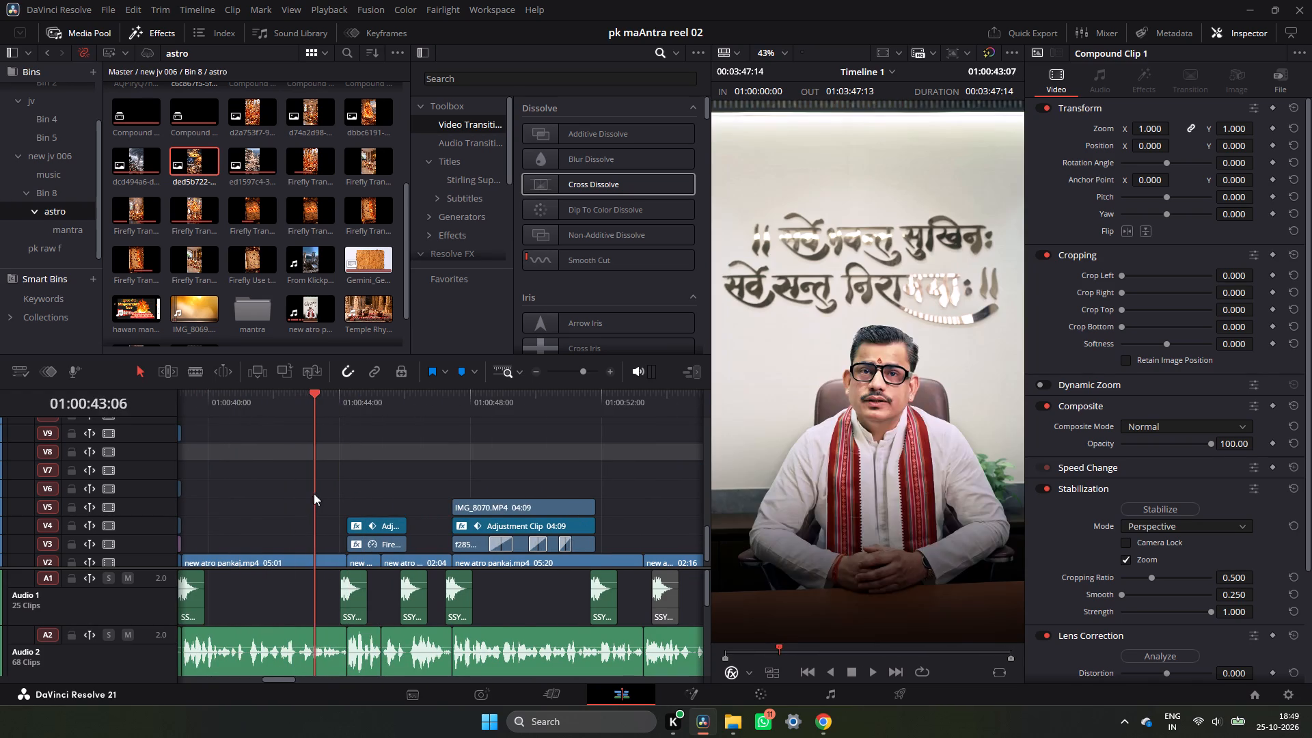
{"action": "left_click_drag", "start_coordinate": [314, 493], "coordinate": [589, 494]}
{"action": "triple_click", "coordinate": [534, 372]}
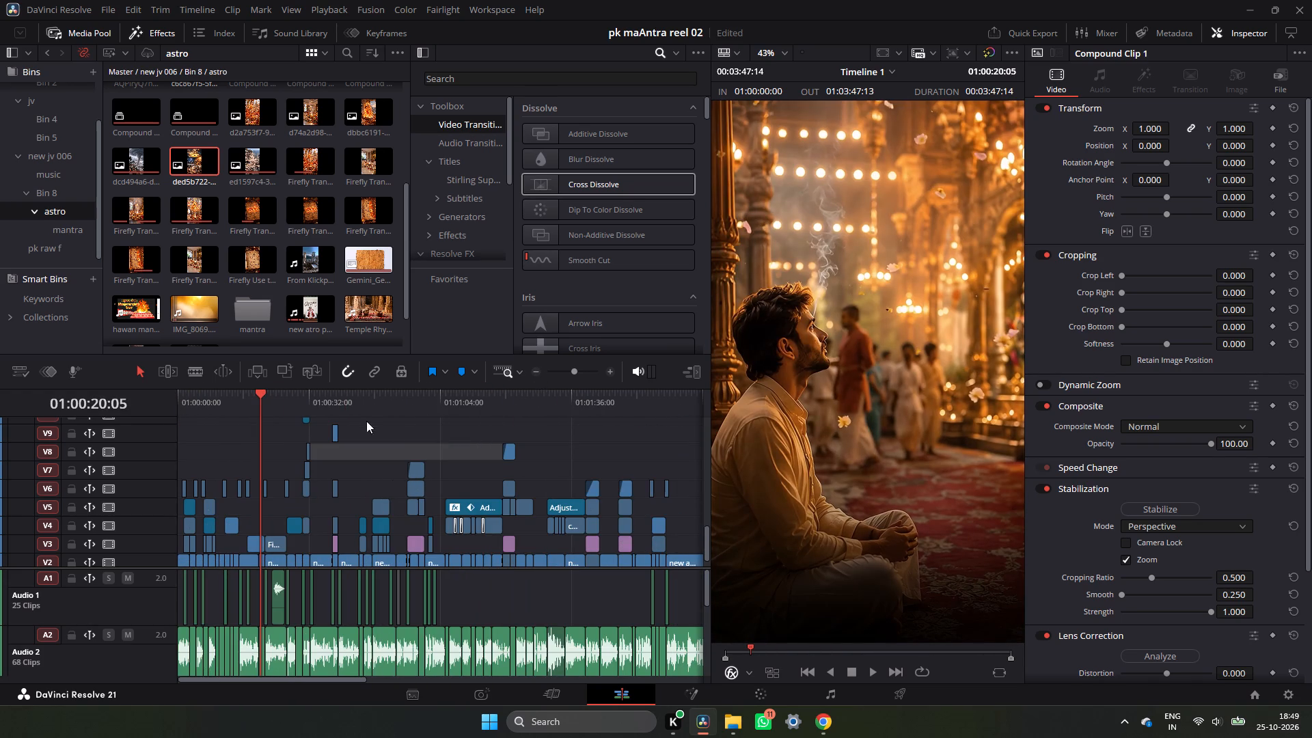
{"action": "left_click", "coordinate": [333, 398]}
{"action": "key", "text": "space"}
{"action": "key", "text": "space"}
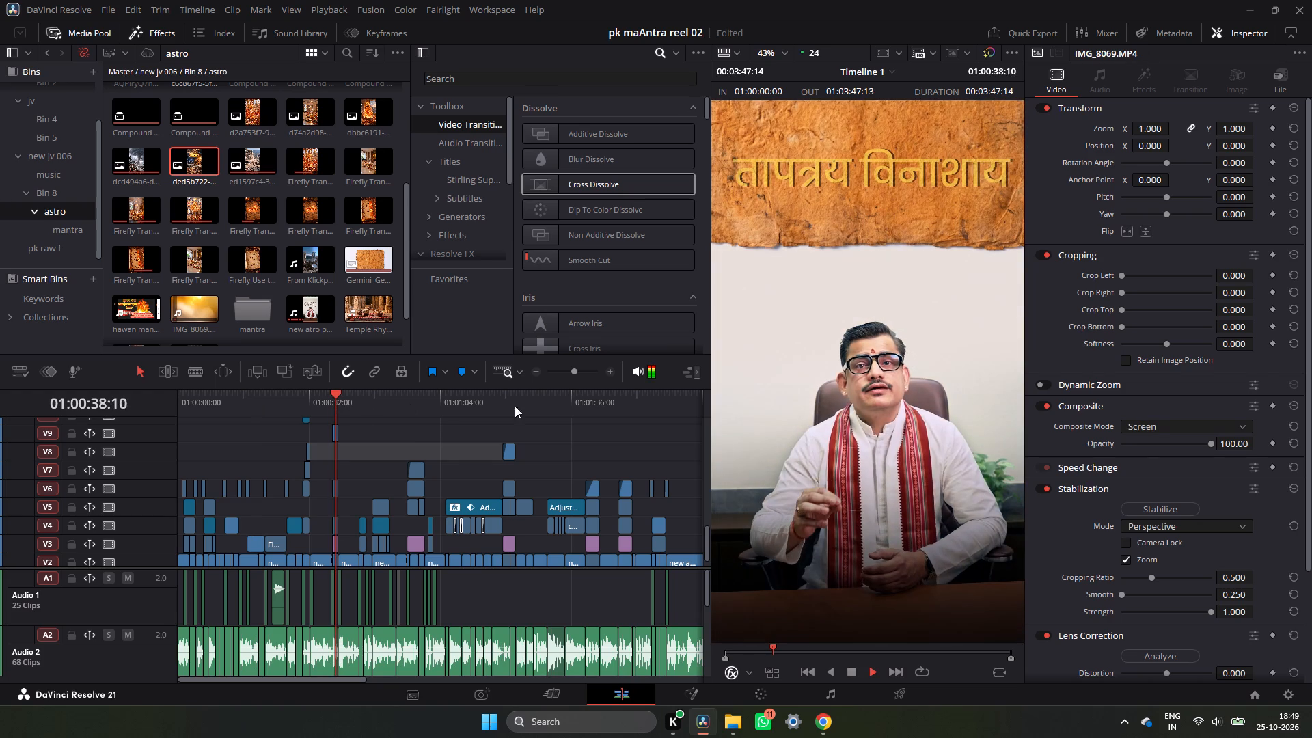
{"action": "double_click", "coordinate": [609, 371]}
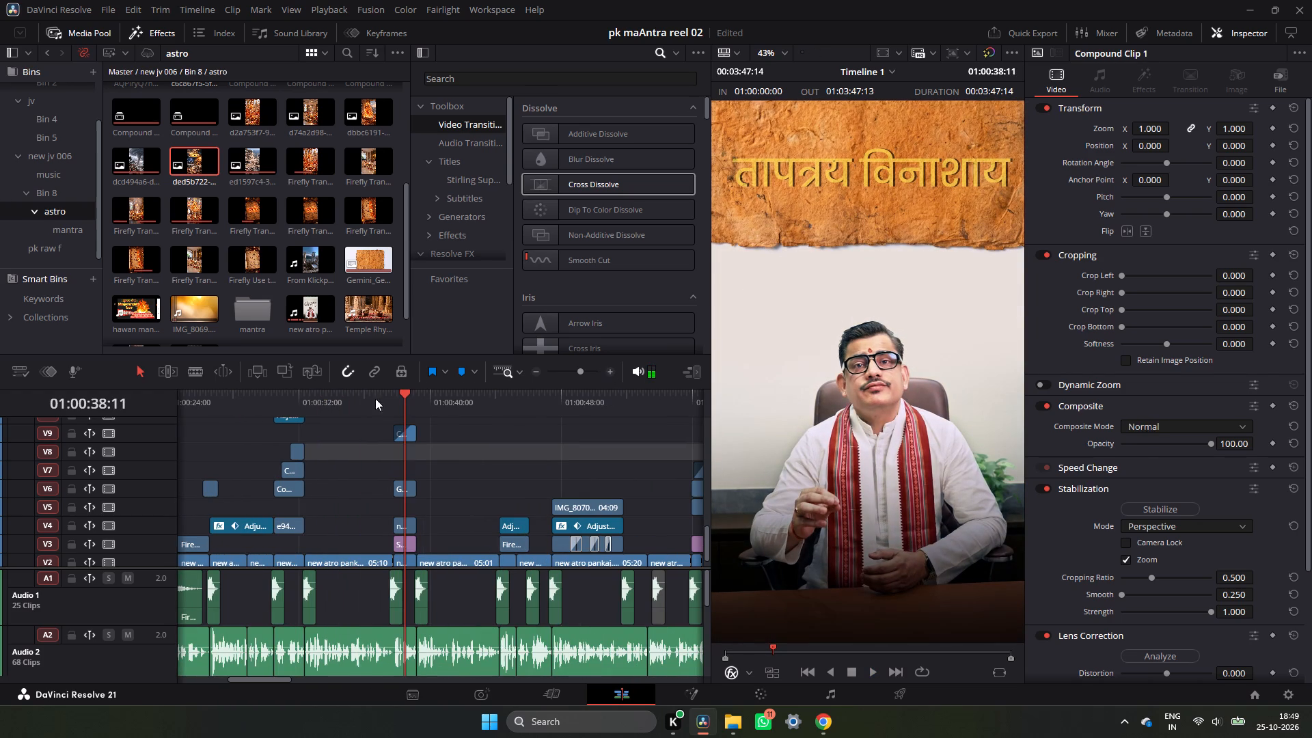
{"action": "left_click", "coordinate": [362, 396]}
{"action": "left_click", "coordinate": [379, 396]}
{"action": "key", "text": "space"}
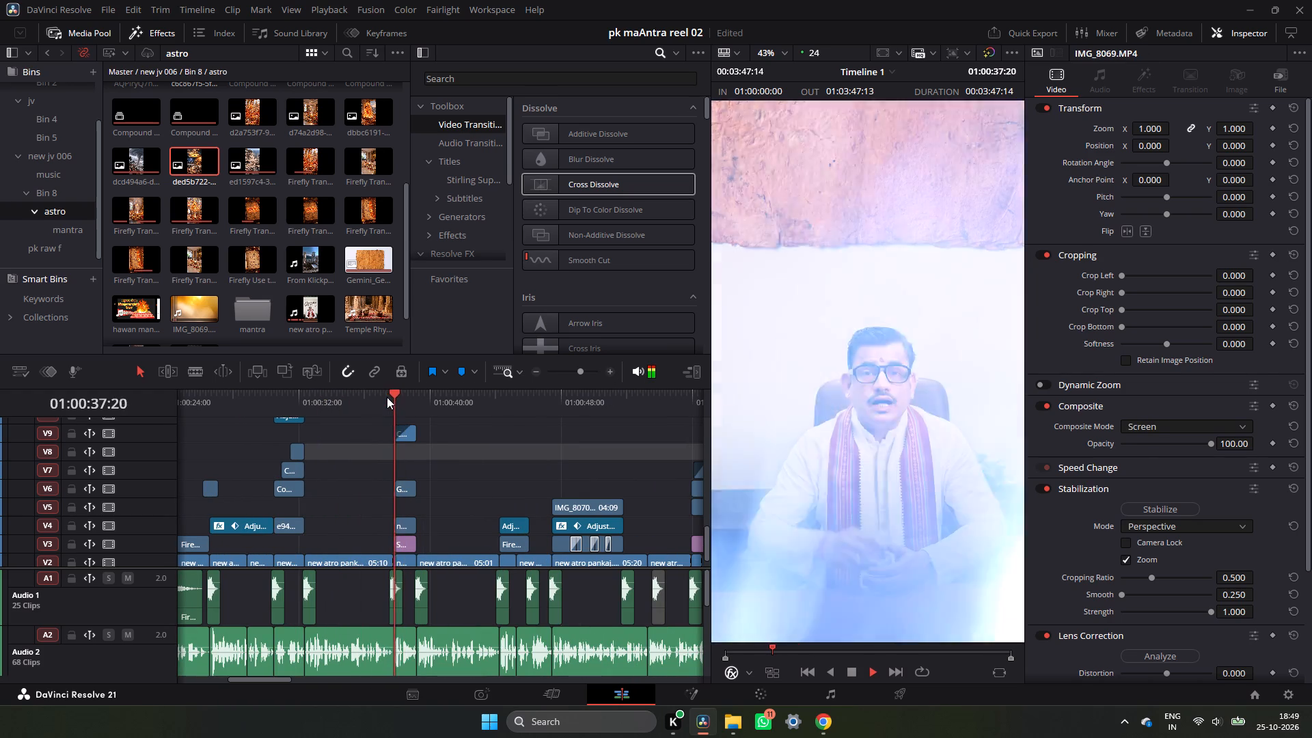
{"action": "key", "text": "space"}
{"action": "left_click_drag", "start_coordinate": [510, 402], "coordinate": [675, 443]}
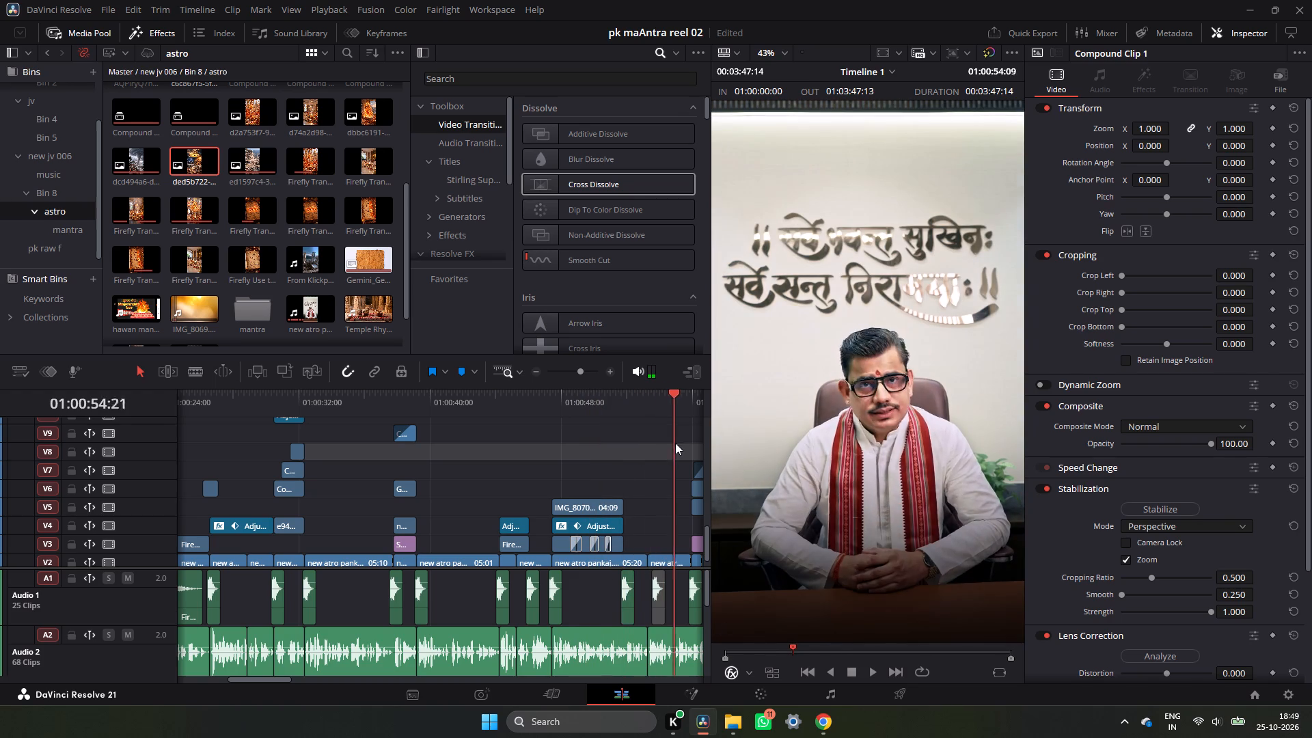
{"action": "left_click_drag", "start_coordinate": [675, 443], "coordinate": [681, 438]}
{"action": "key", "text": "space"}
{"action": "key", "text": "space"}
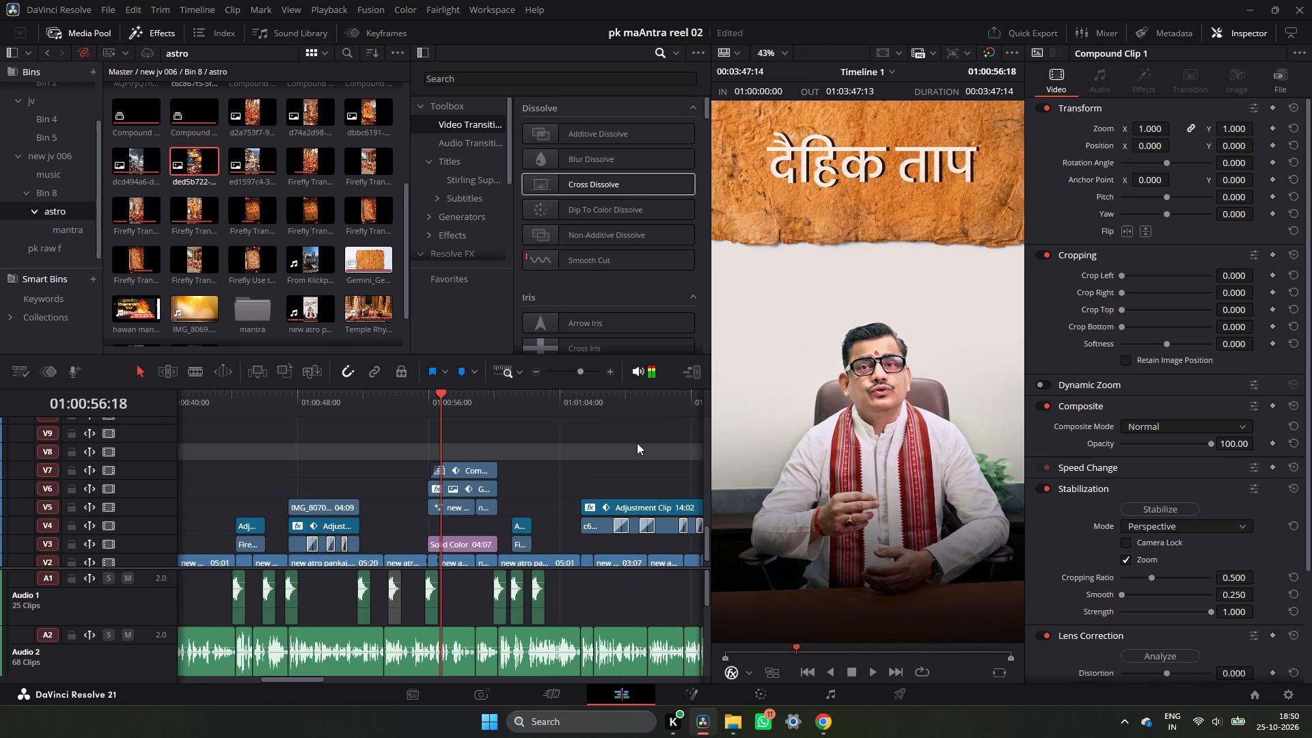
Move on to about 01:01:07:07 and paste the copied attributes onto all V4 image clips beneath the 14:02 adjustment clip.
{"action": "left_click_drag", "start_coordinate": [453, 405], "coordinate": [497, 408]}
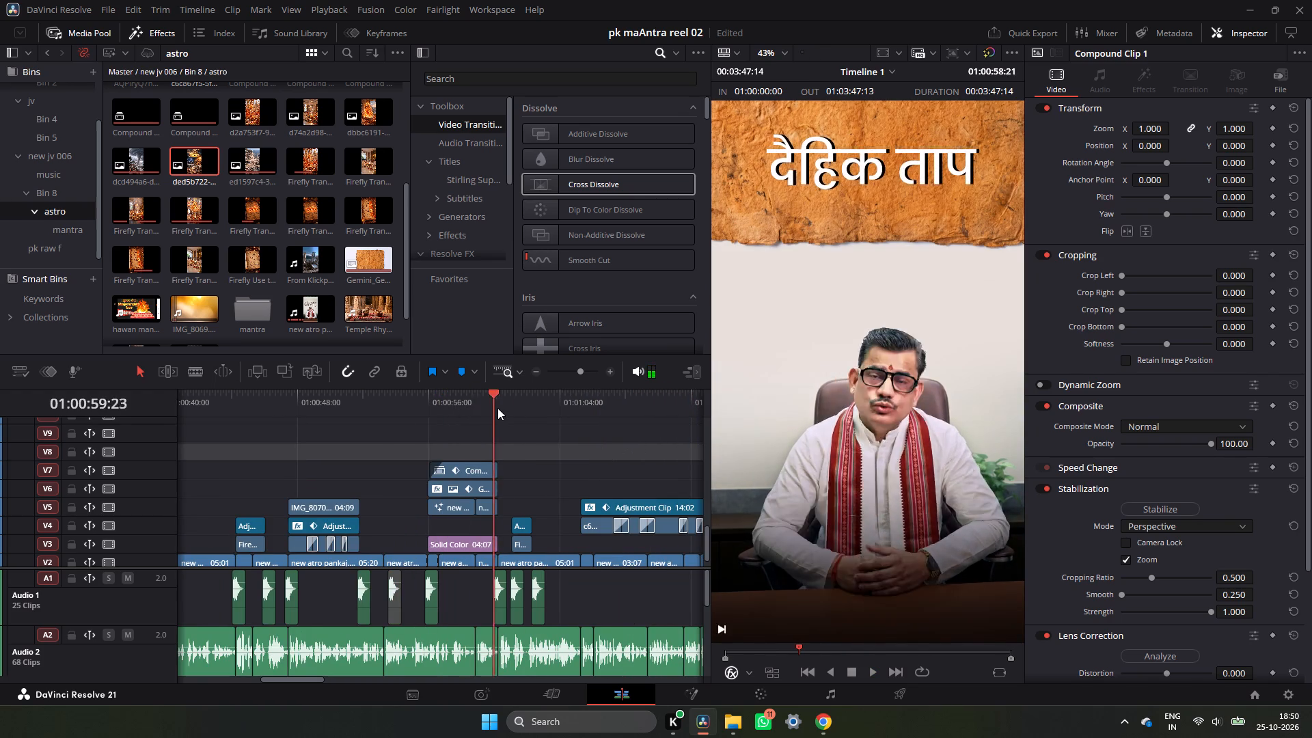
{"action": "left_click_drag", "start_coordinate": [497, 408], "coordinate": [606, 433]}
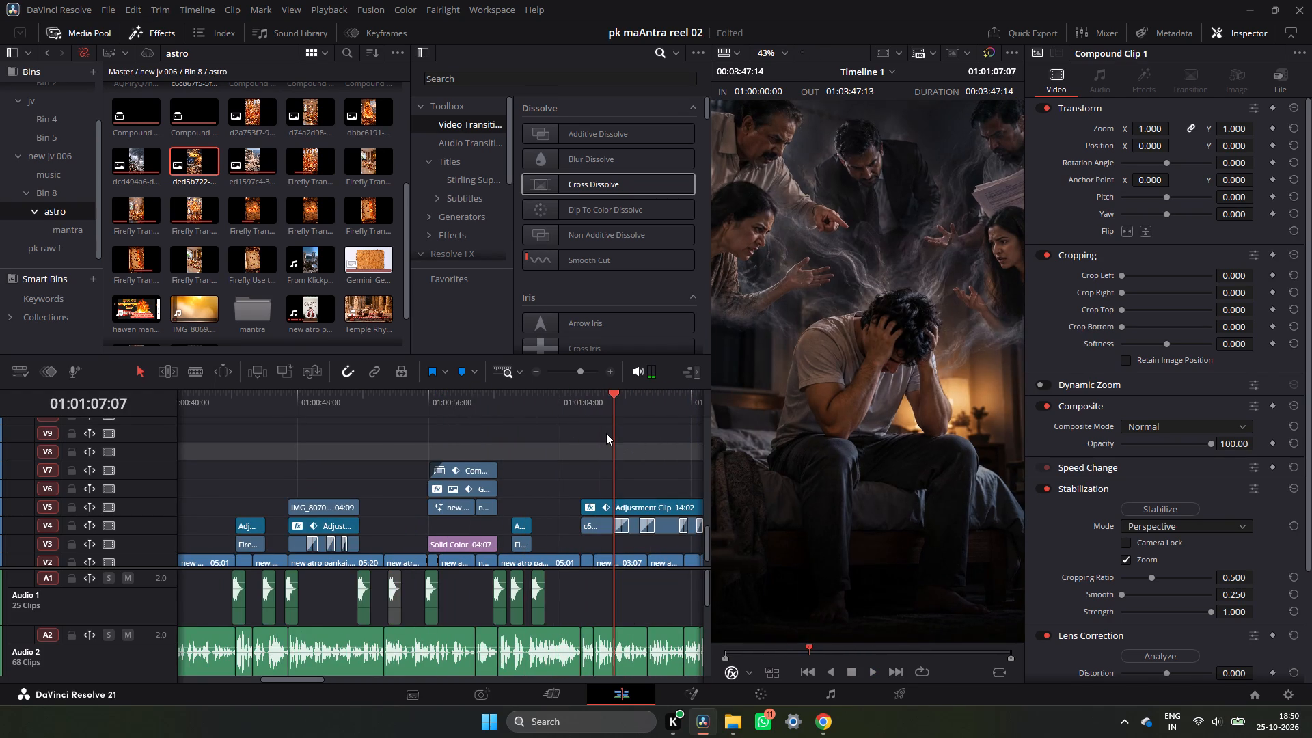
{"action": "left_click_drag", "start_coordinate": [606, 433], "coordinate": [607, 433]}
{"action": "scroll", "coordinate": [592, 443], "scroll_direction": "down", "scroll_amount": 3, "text": "ctrl"}
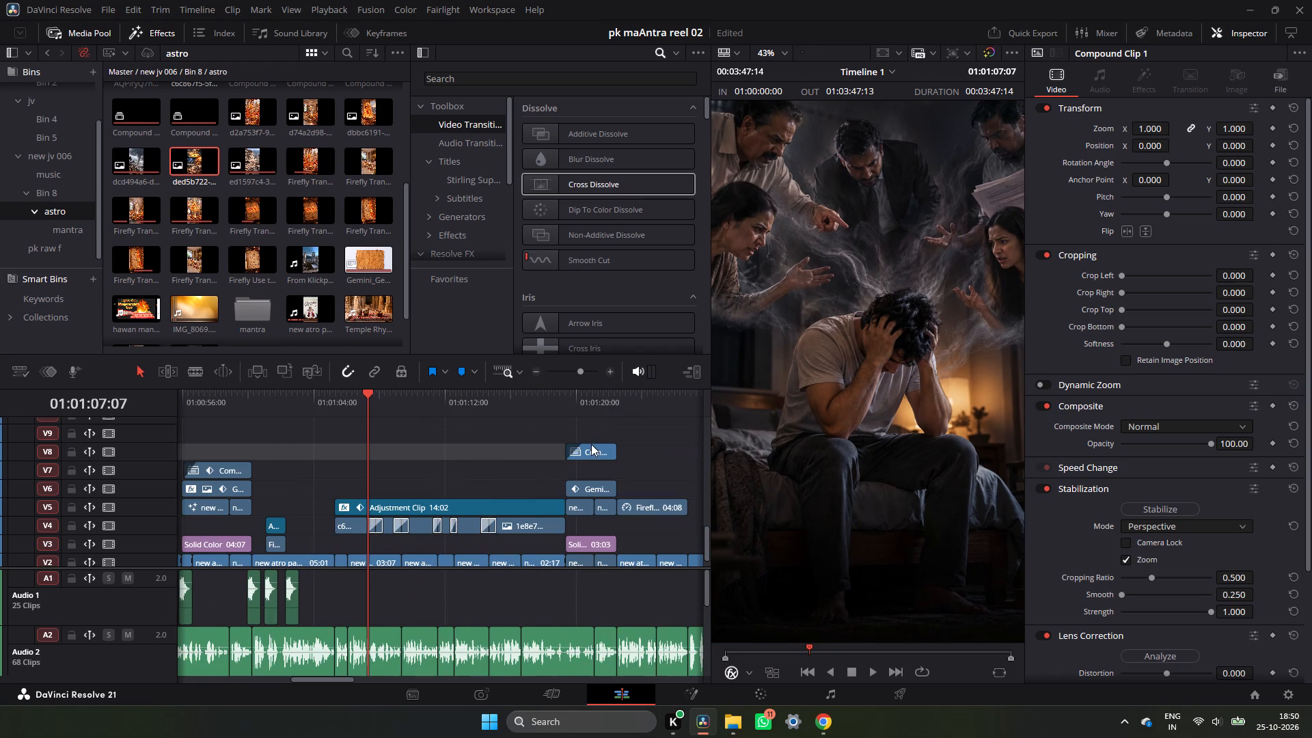
{"action": "left_click_drag", "start_coordinate": [318, 530], "coordinate": [530, 534]}
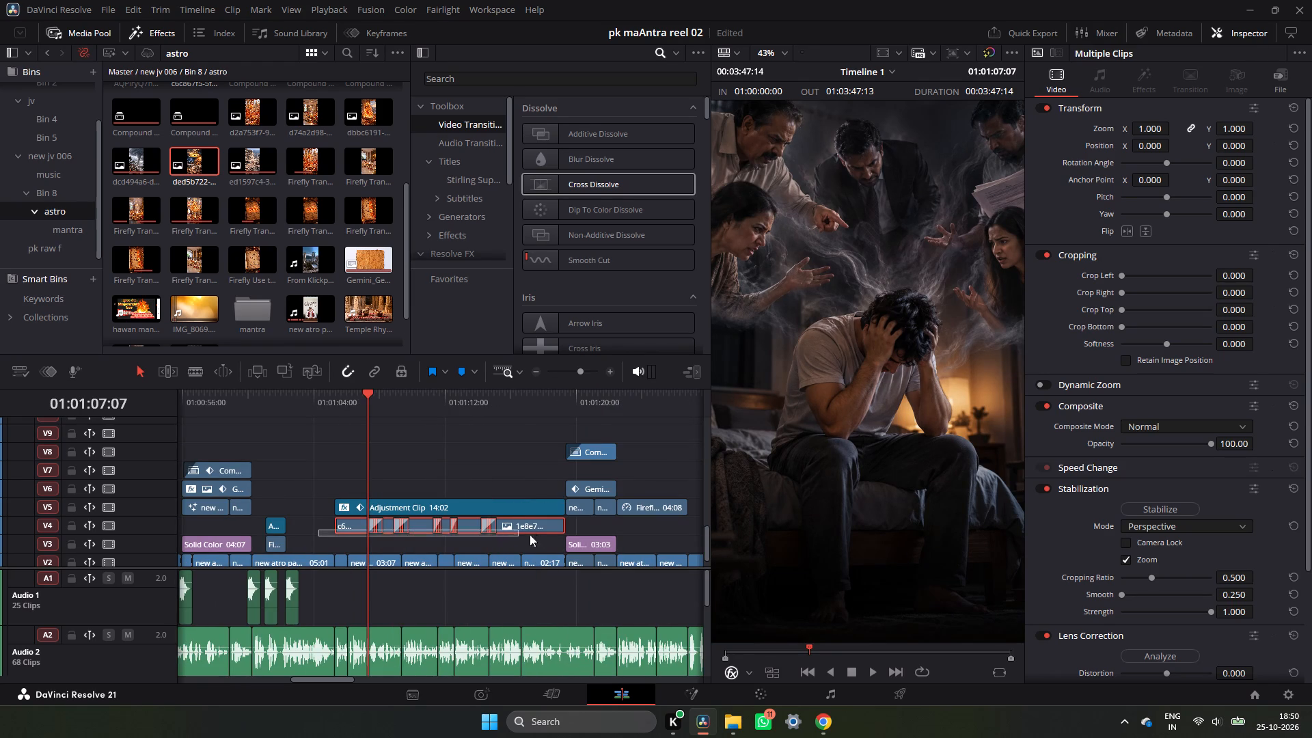
{"action": "left_click_drag", "start_coordinate": [530, 534], "coordinate": [549, 532]}
{"action": "key", "text": "alt+v"}
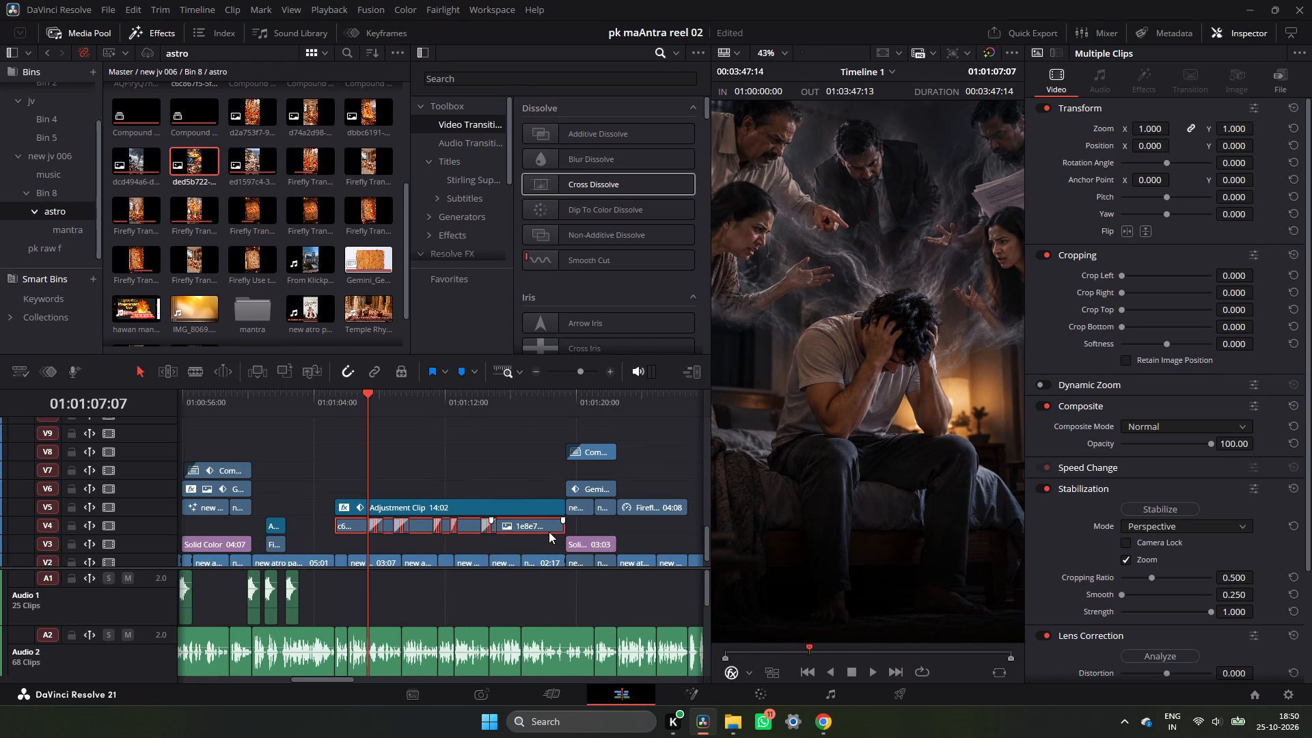
{"action": "left_click", "coordinate": [767, 614]}
Play the V4 image sequence from 01:01:06:02 through to the भौतिक ताप title section at about 01:01:20.
{"action": "left_click", "coordinate": [351, 414]}
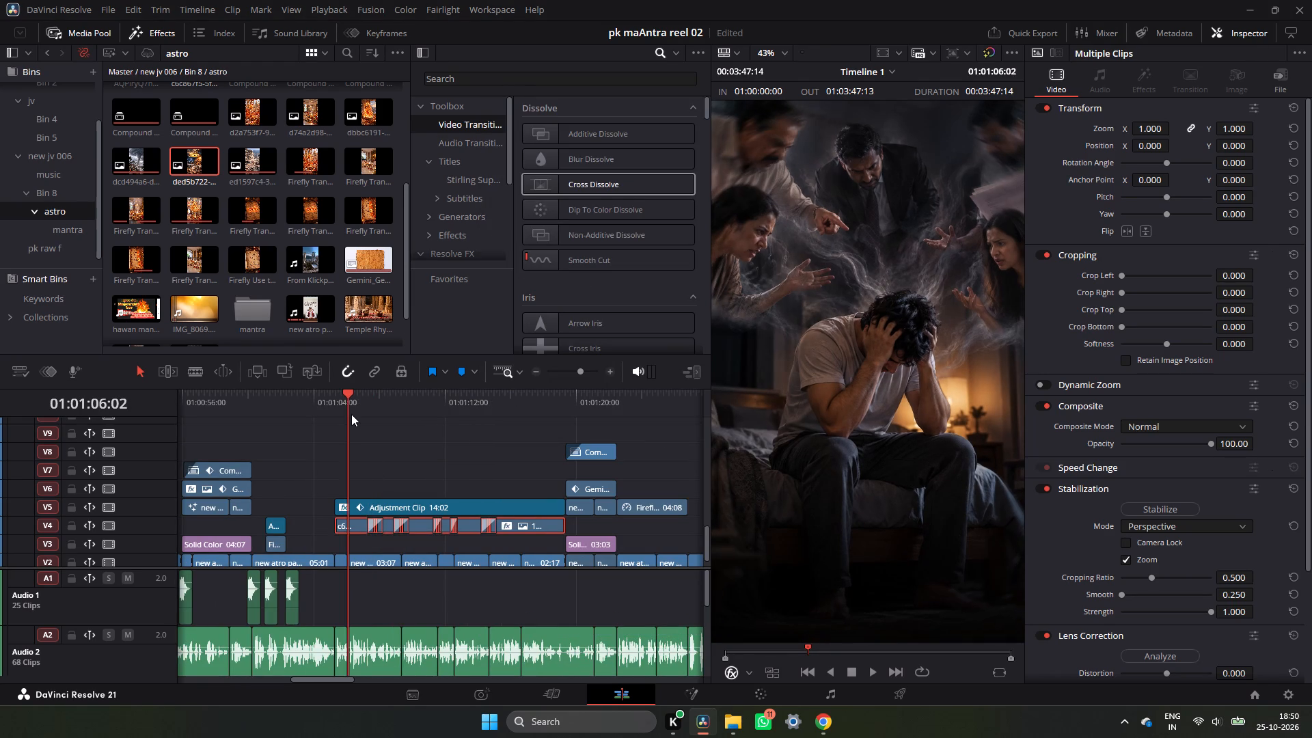
{"action": "key", "text": "space"}
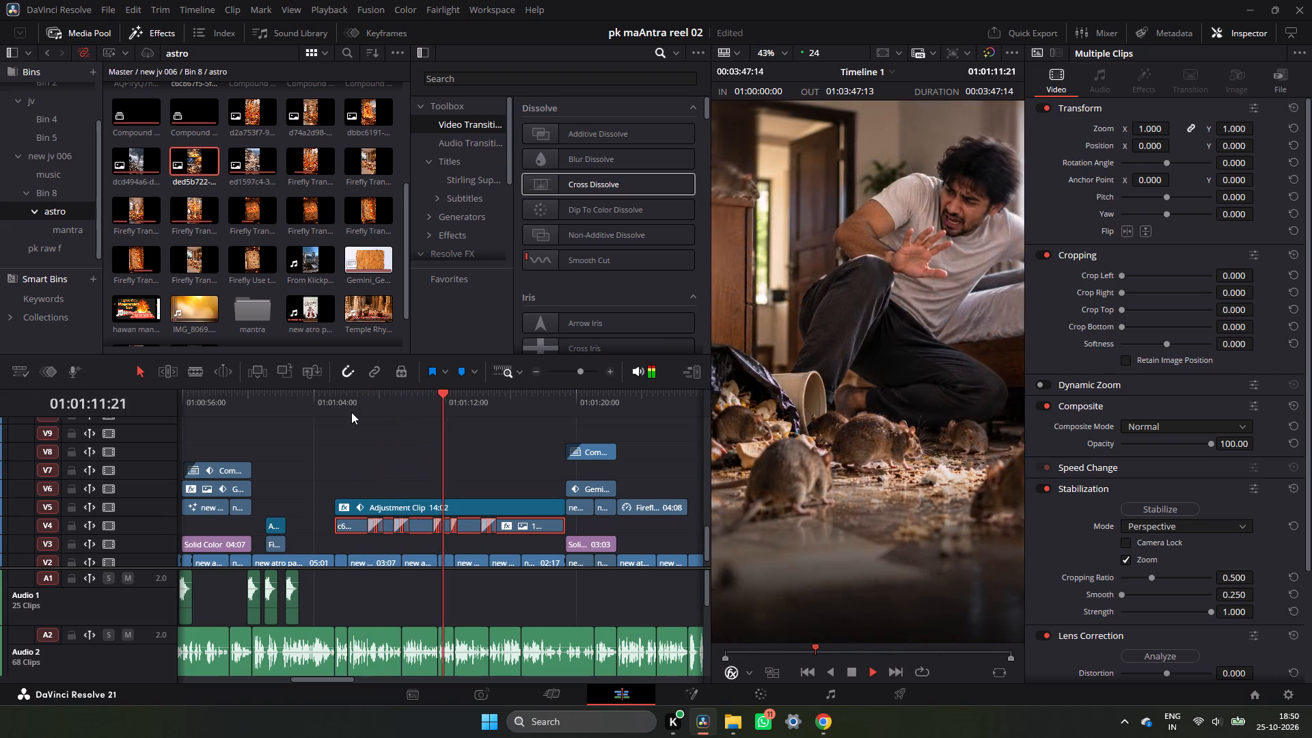
{"action": "left_click", "coordinate": [519, 464]}
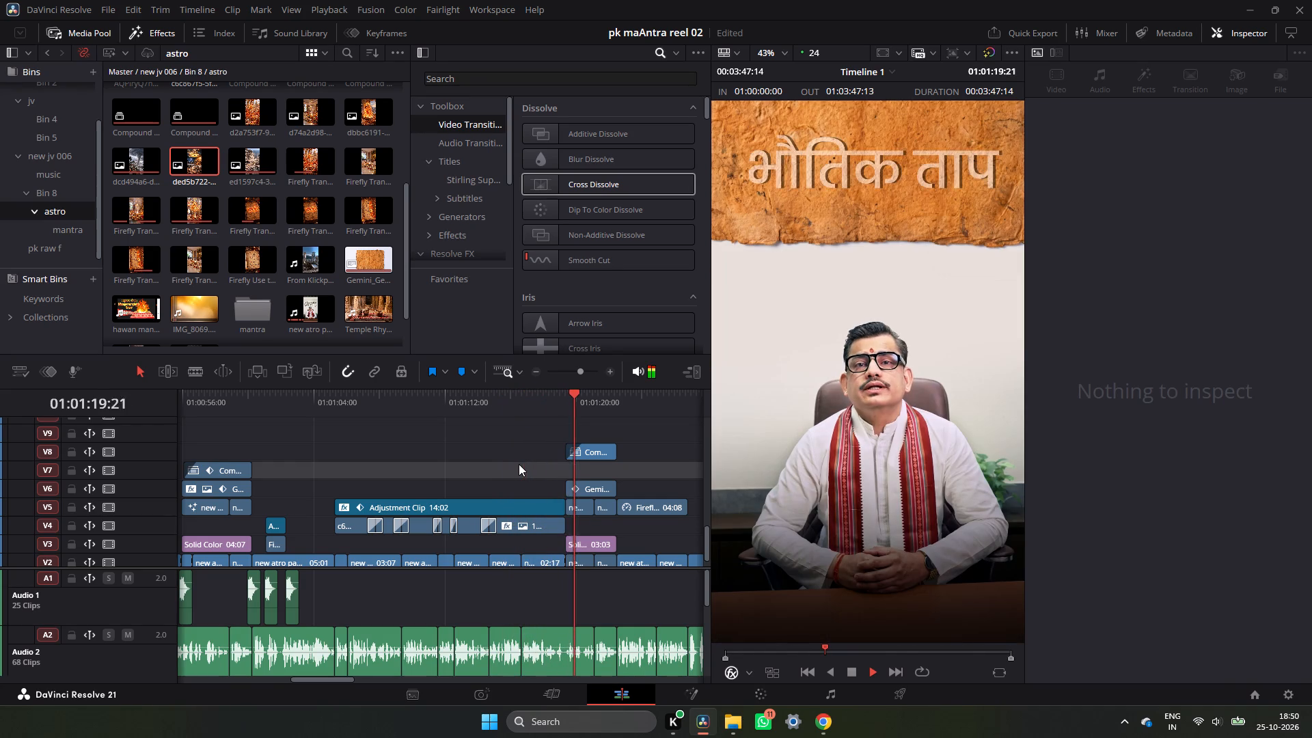
{"action": "key", "text": "space"}
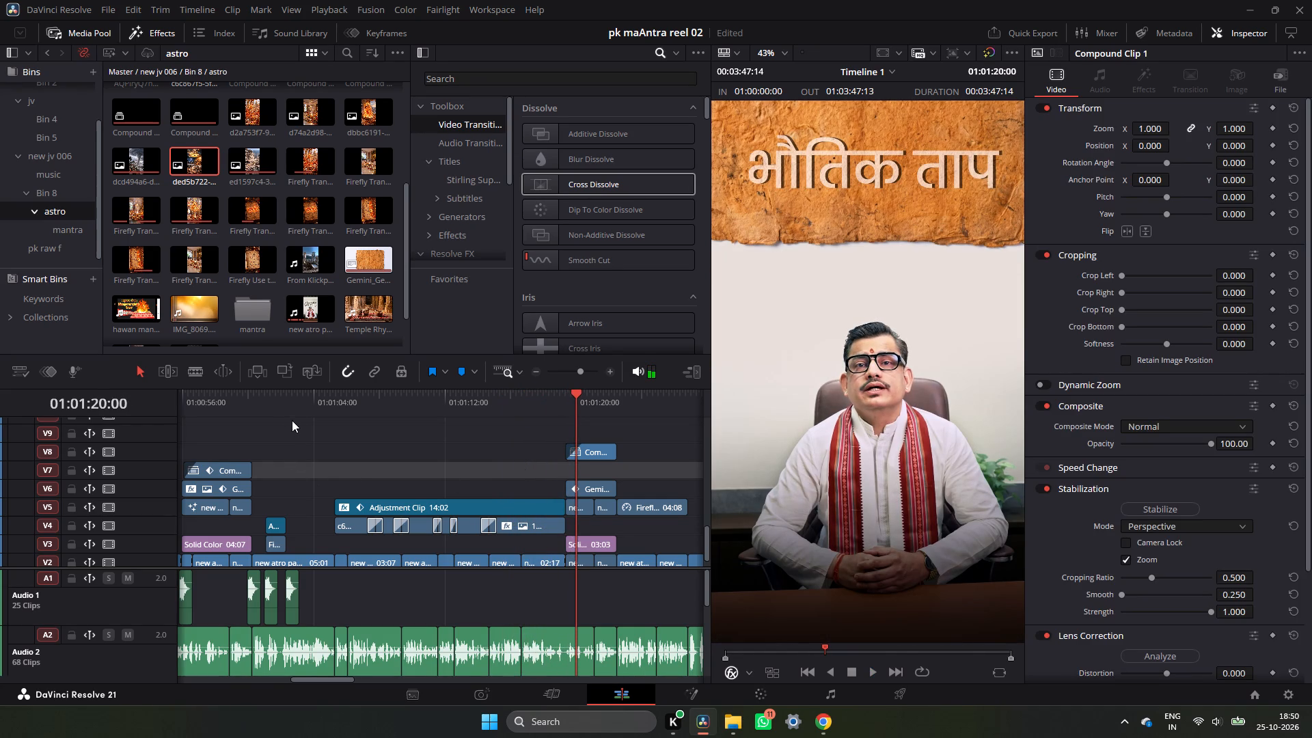
Duplicate the V13 light-flash overlay near 01:01:02:07, together with its A1 sound effect, to about 01:01:09 on the same tracks.
{"action": "left_click_drag", "start_coordinate": [297, 405], "coordinate": [283, 424]}
{"action": "scroll", "coordinate": [287, 433], "scroll_direction": "down", "scroll_amount": 2}
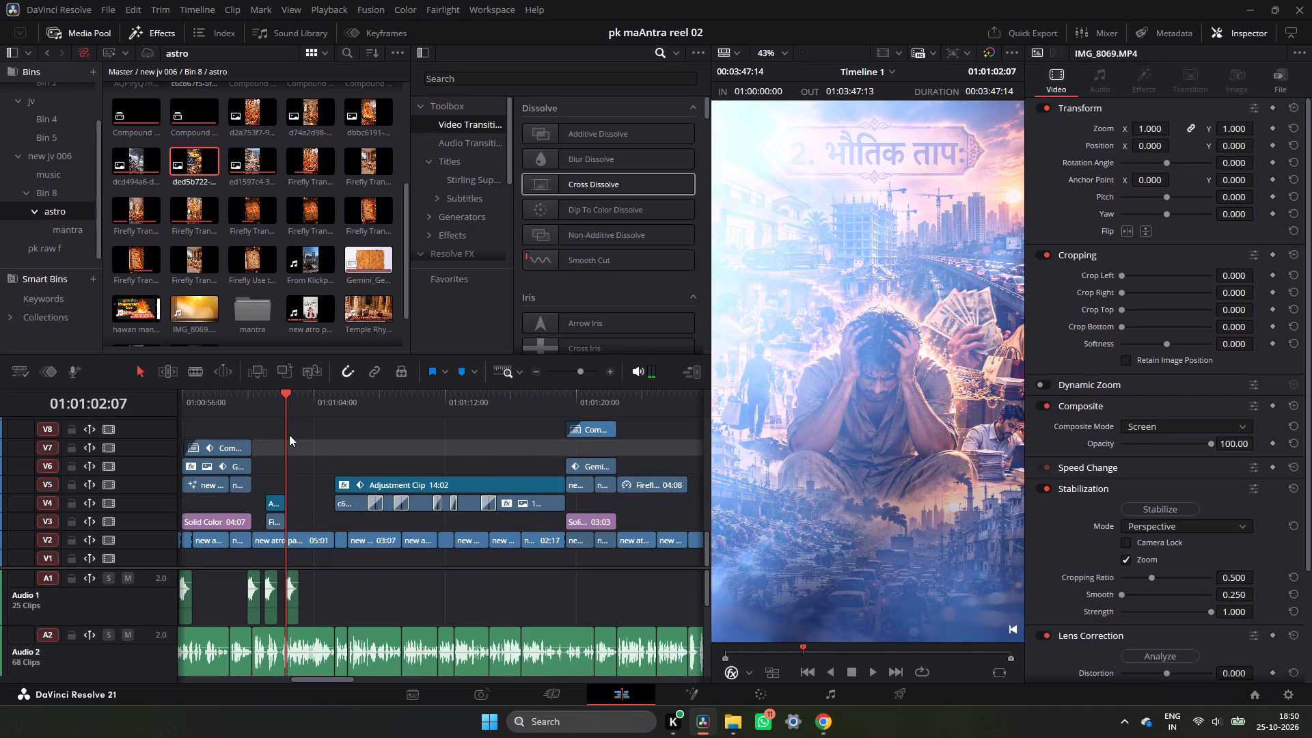
{"action": "left_click", "coordinate": [287, 592]}
{"action": "scroll", "coordinate": [303, 478], "scroll_direction": "up", "scroll_amount": 2, "text": "ctrl"}
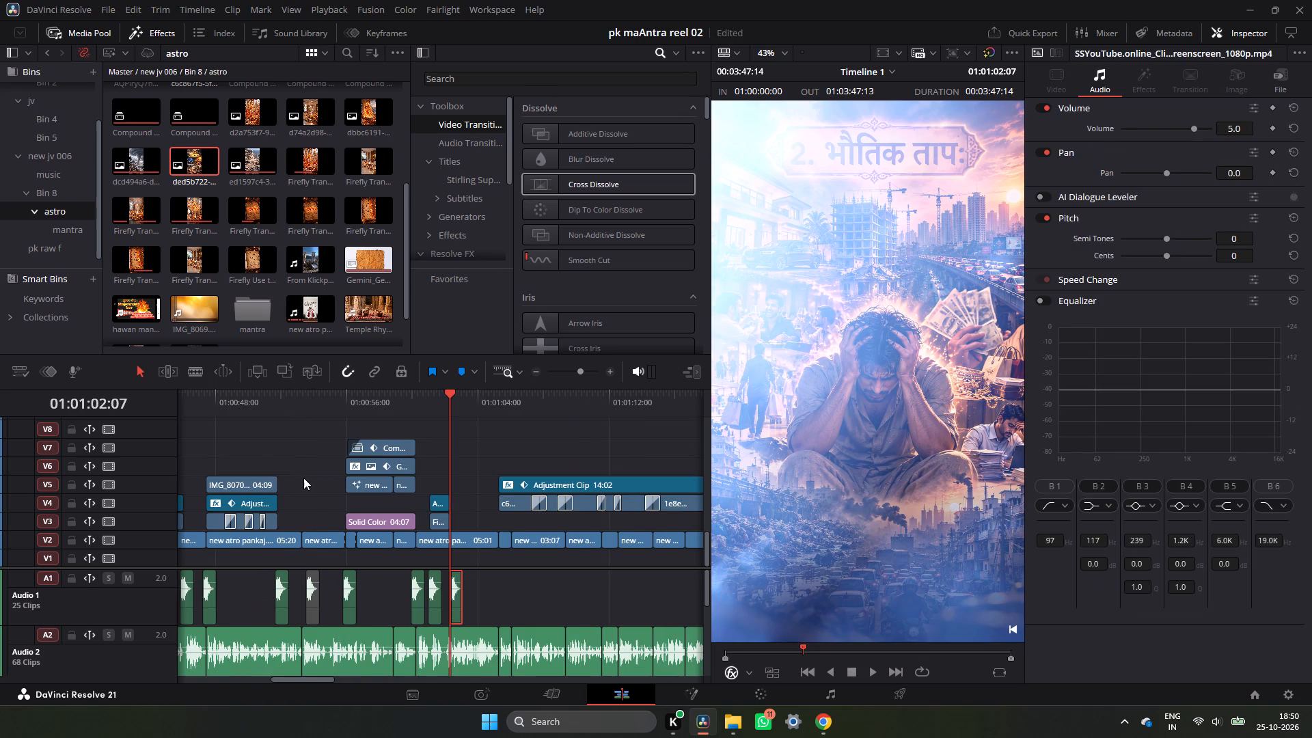
{"action": "scroll", "coordinate": [465, 489], "scroll_direction": "up", "scroll_amount": 2}
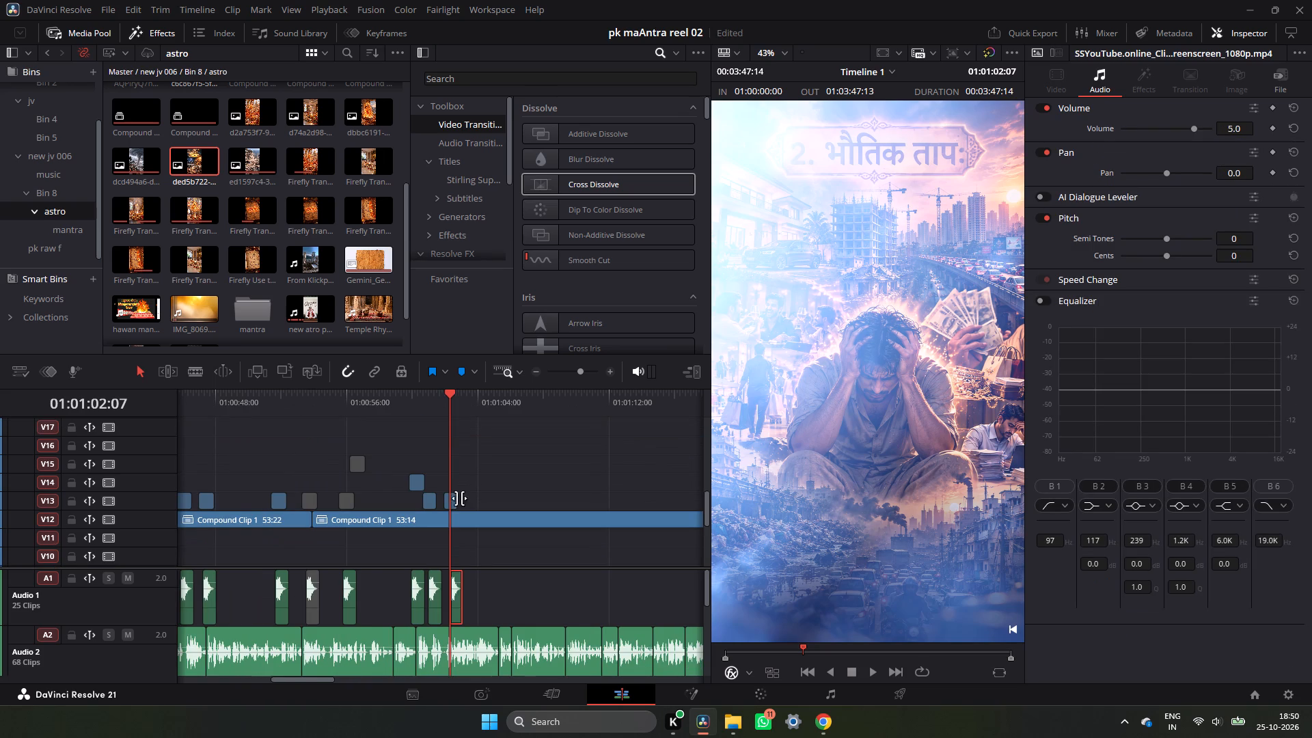
{"action": "left_click", "coordinate": [455, 502], "text": "ctrl"}
{"action": "left_click_drag", "start_coordinate": [455, 502], "coordinate": [570, 493], "text": "alt"}
{"action": "scroll", "coordinate": [570, 493], "scroll_direction": "down", "scroll_amount": 3}
{"action": "scroll", "coordinate": [570, 471], "scroll_direction": "up", "scroll_amount": 1}
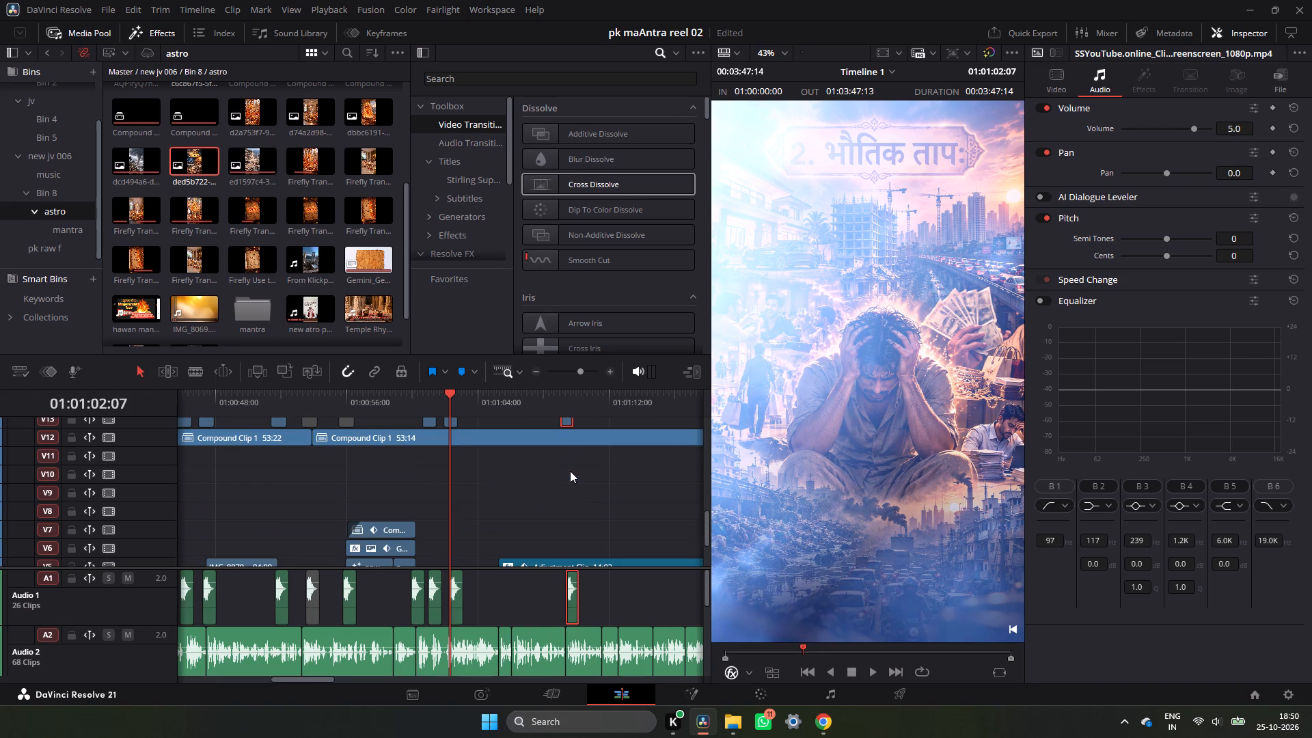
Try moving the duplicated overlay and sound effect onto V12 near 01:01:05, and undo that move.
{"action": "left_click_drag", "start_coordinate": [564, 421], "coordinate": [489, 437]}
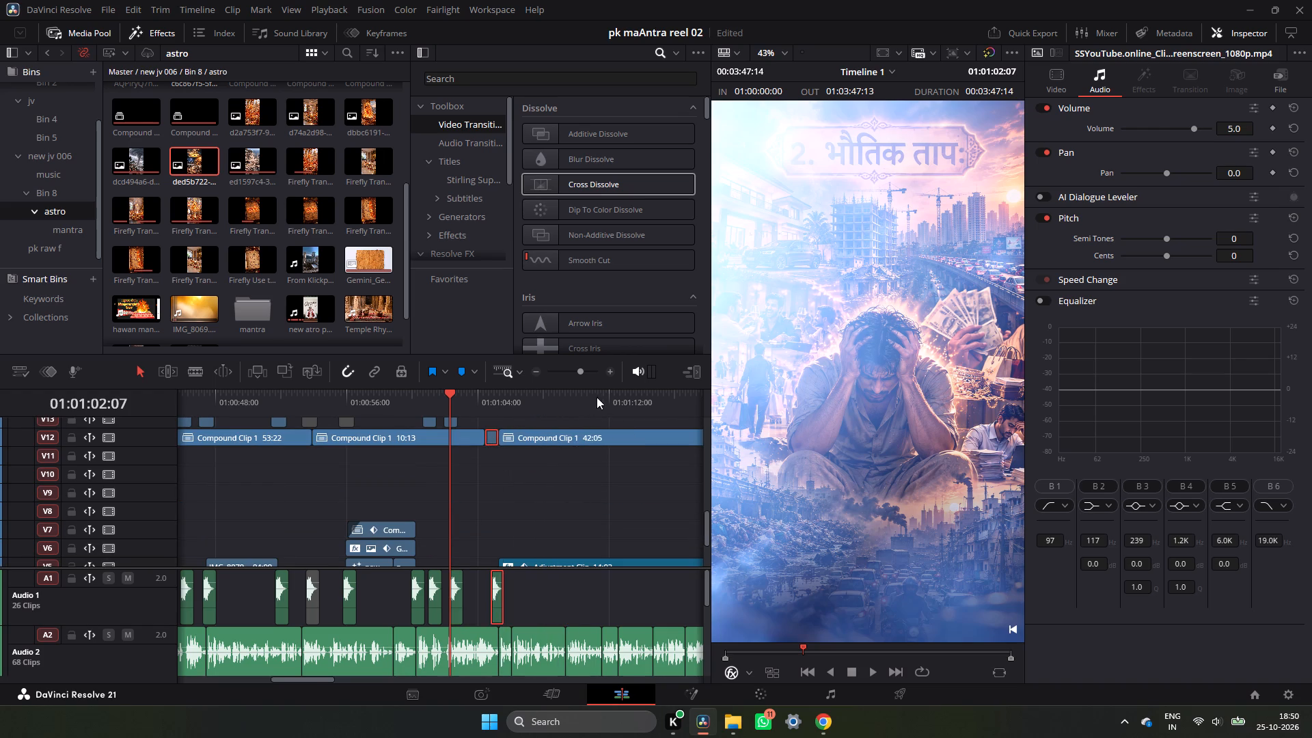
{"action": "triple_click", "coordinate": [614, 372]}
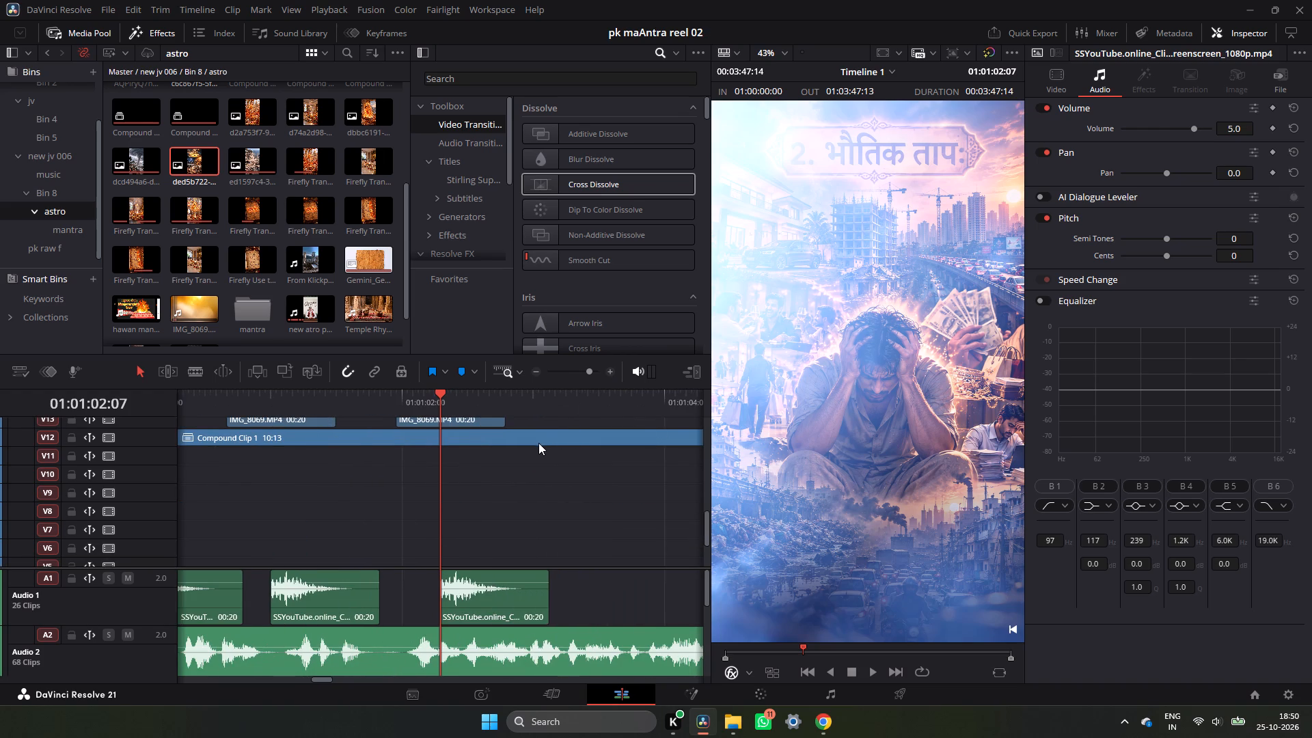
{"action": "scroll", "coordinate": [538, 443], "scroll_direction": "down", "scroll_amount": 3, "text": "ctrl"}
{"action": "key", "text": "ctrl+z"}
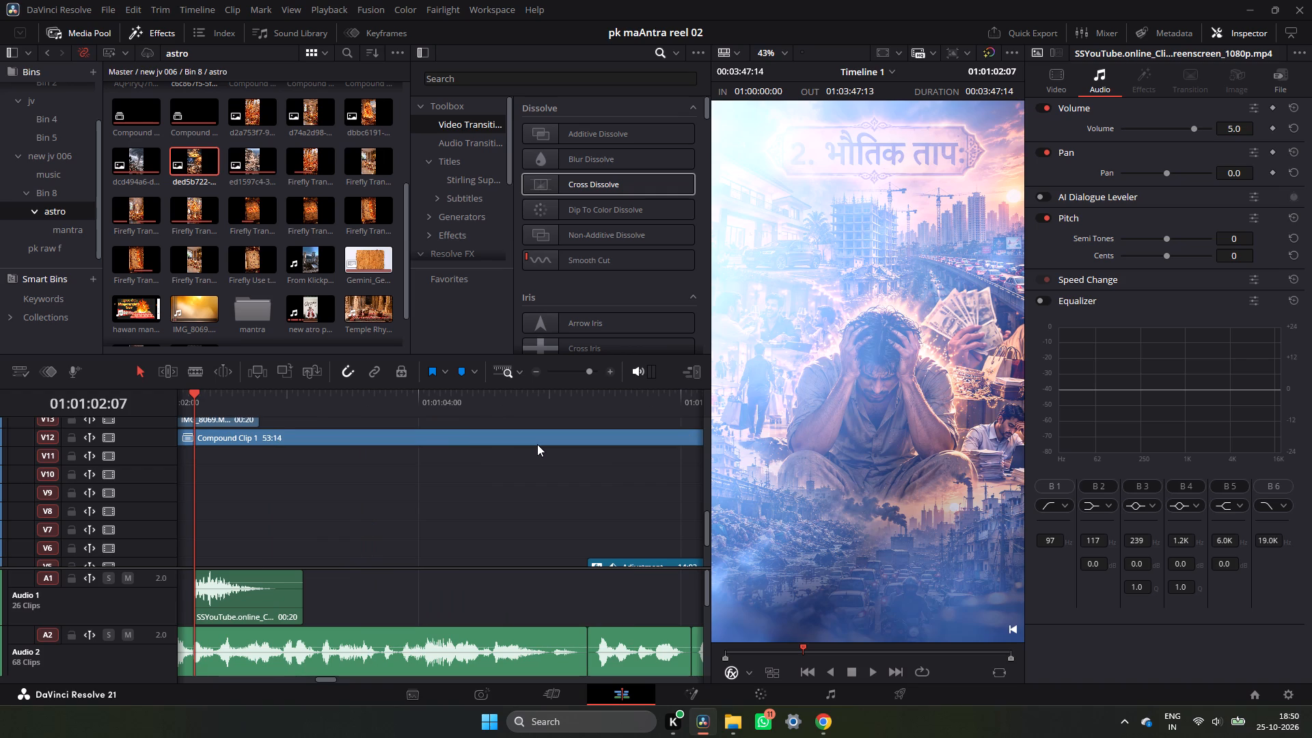
Move the duplicated overlay and sound effect back along V13 and A1 to the start of the 14:02 adjustment clip, near 01:01:05.
{"action": "scroll", "coordinate": [537, 444], "scroll_direction": "down", "scroll_amount": 6}
{"action": "scroll", "coordinate": [537, 444], "scroll_direction": "up", "scroll_amount": 1}
{"action": "scroll", "coordinate": [537, 444], "scroll_direction": "down", "scroll_amount": 3, "text": "ctrl"}
{"action": "scroll", "coordinate": [500, 448], "scroll_direction": "down", "scroll_amount": 1}
{"action": "scroll", "coordinate": [500, 448], "scroll_direction": "up", "scroll_amount": 2}
{"action": "scroll", "coordinate": [500, 448], "scroll_direction": "down", "scroll_amount": 3}
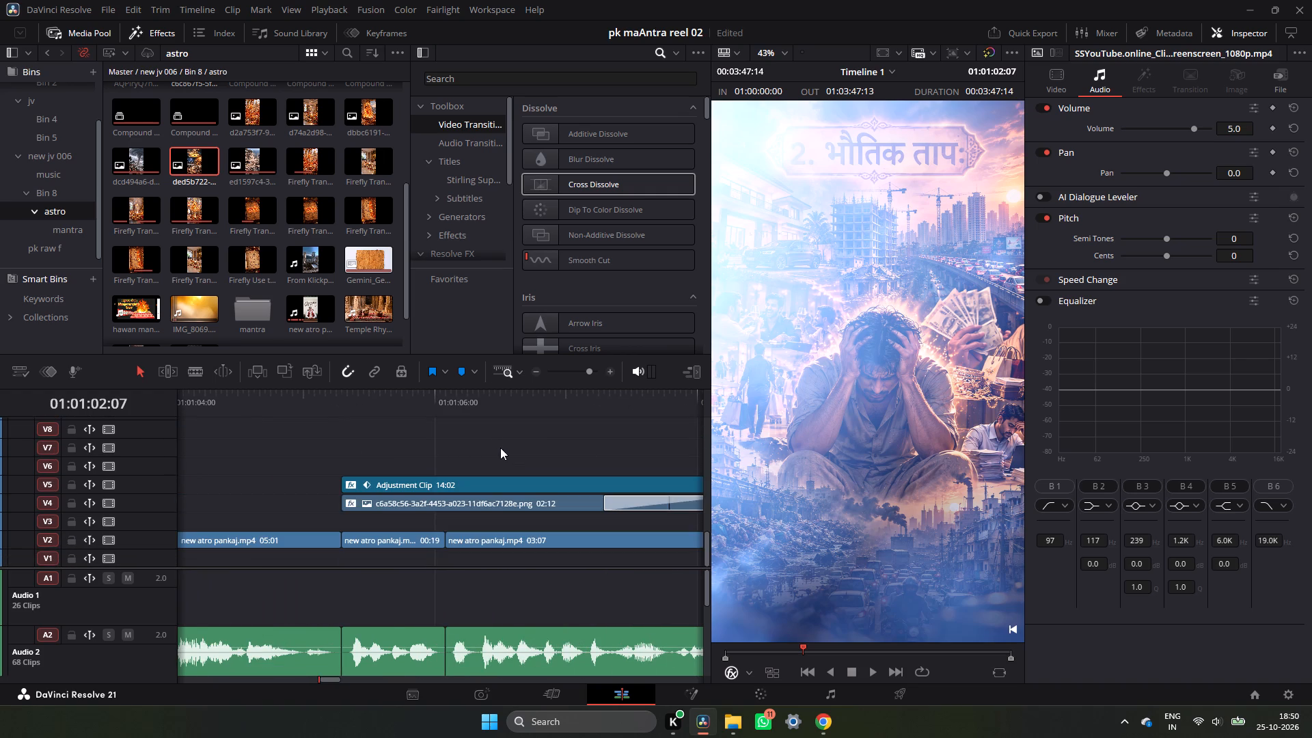
{"action": "left_click_drag", "start_coordinate": [446, 569], "coordinate": [447, 668]}
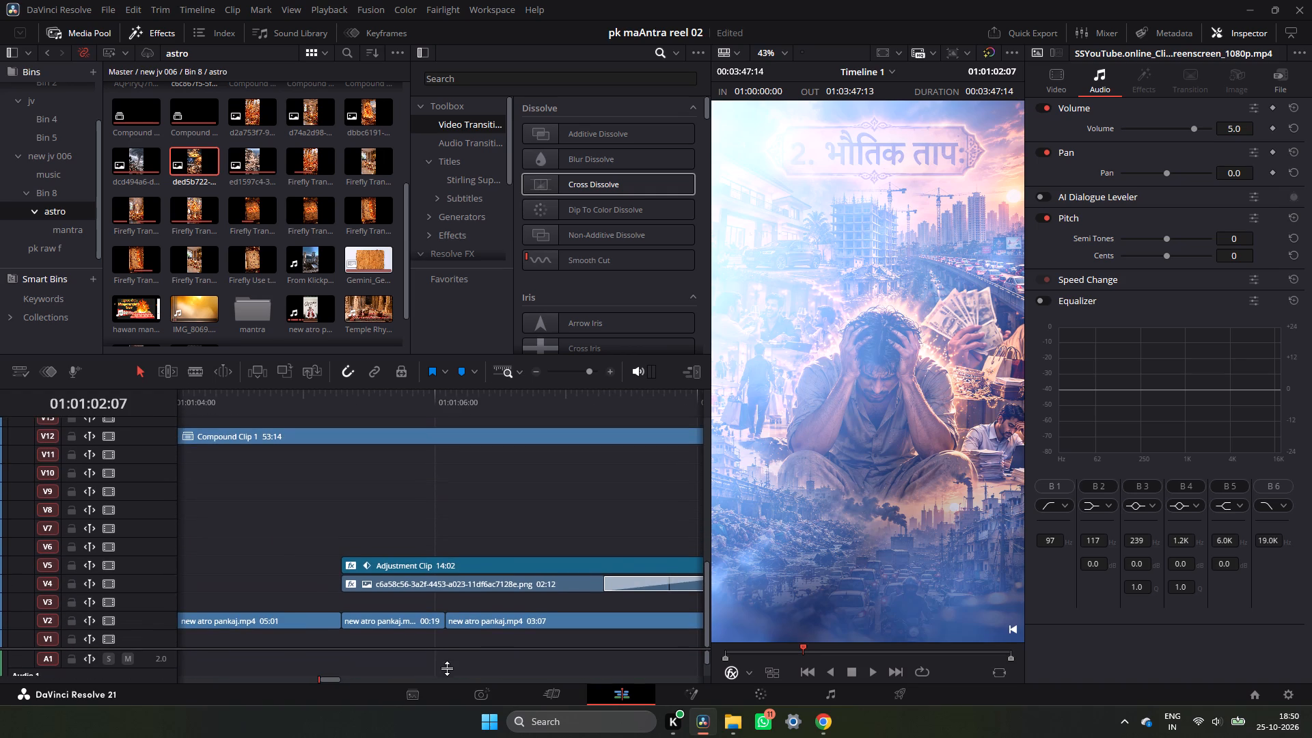
{"action": "left_click_drag", "start_coordinate": [447, 668], "coordinate": [448, 664]}
{"action": "double_click", "coordinate": [541, 368]}
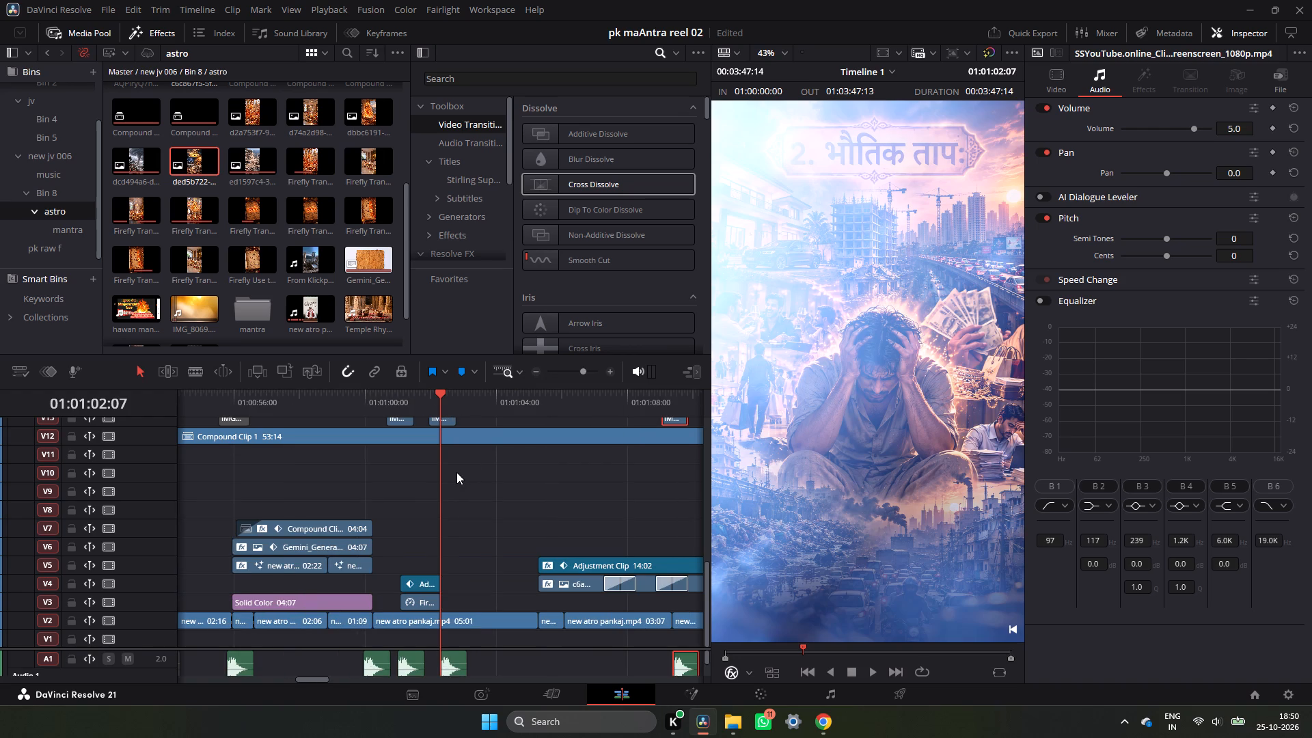
{"action": "scroll", "coordinate": [456, 472], "scroll_direction": "up", "scroll_amount": 1}
{"action": "scroll", "coordinate": [456, 474], "scroll_direction": "down", "scroll_amount": 1}
{"action": "scroll", "coordinate": [562, 474], "scroll_direction": "down", "scroll_amount": 4}
{"action": "left_click_drag", "start_coordinate": [432, 419], "coordinate": [387, 427]}
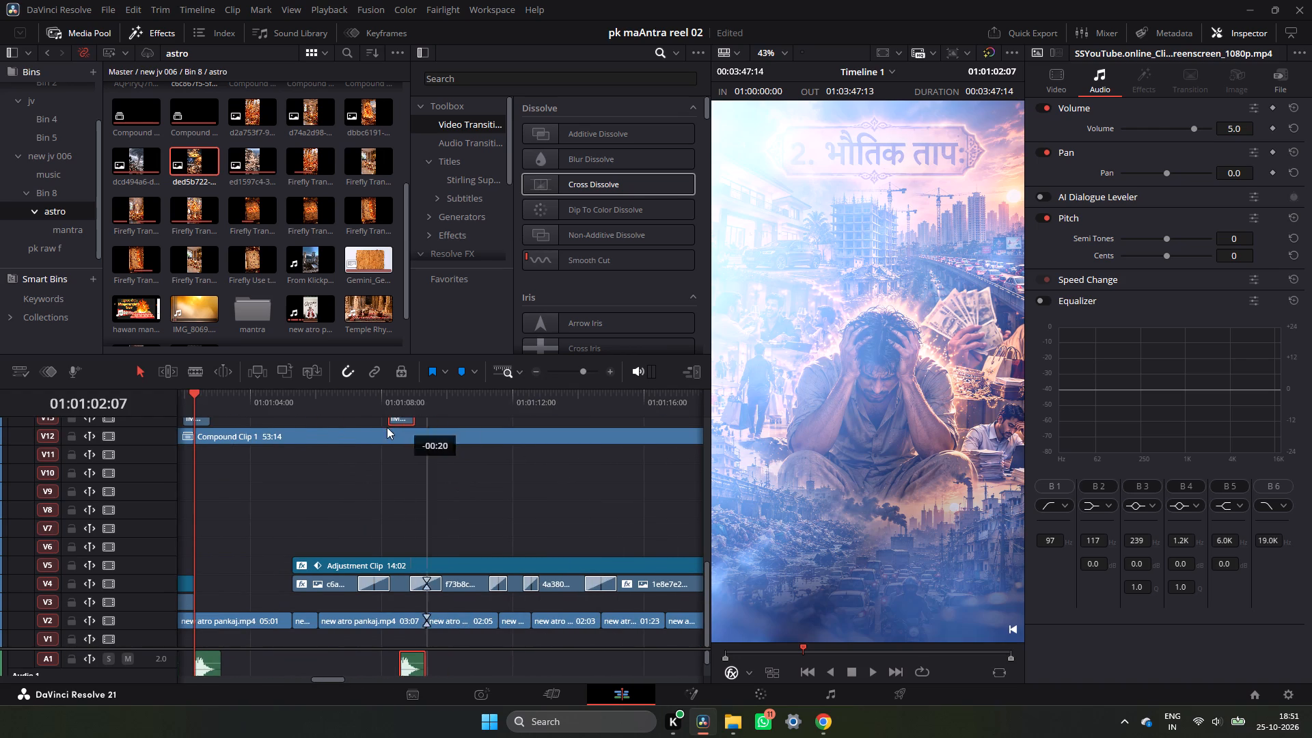
{"action": "left_click_drag", "start_coordinate": [387, 427], "coordinate": [301, 426]}
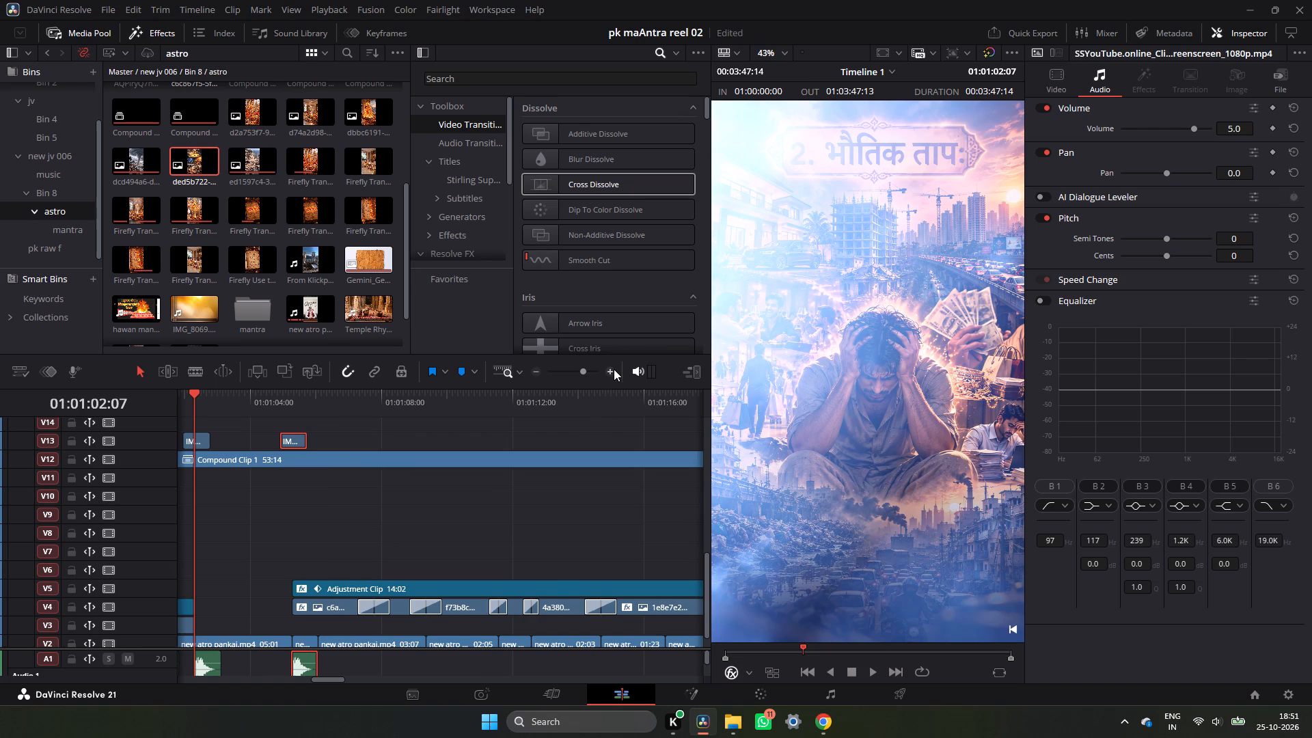
Scrub and play from 01:01:02 across the newly placed flash at about 01:01:05 to check its timing with the first image.
{"action": "left_click", "coordinate": [614, 369]}
{"action": "left_click", "coordinate": [614, 369]}
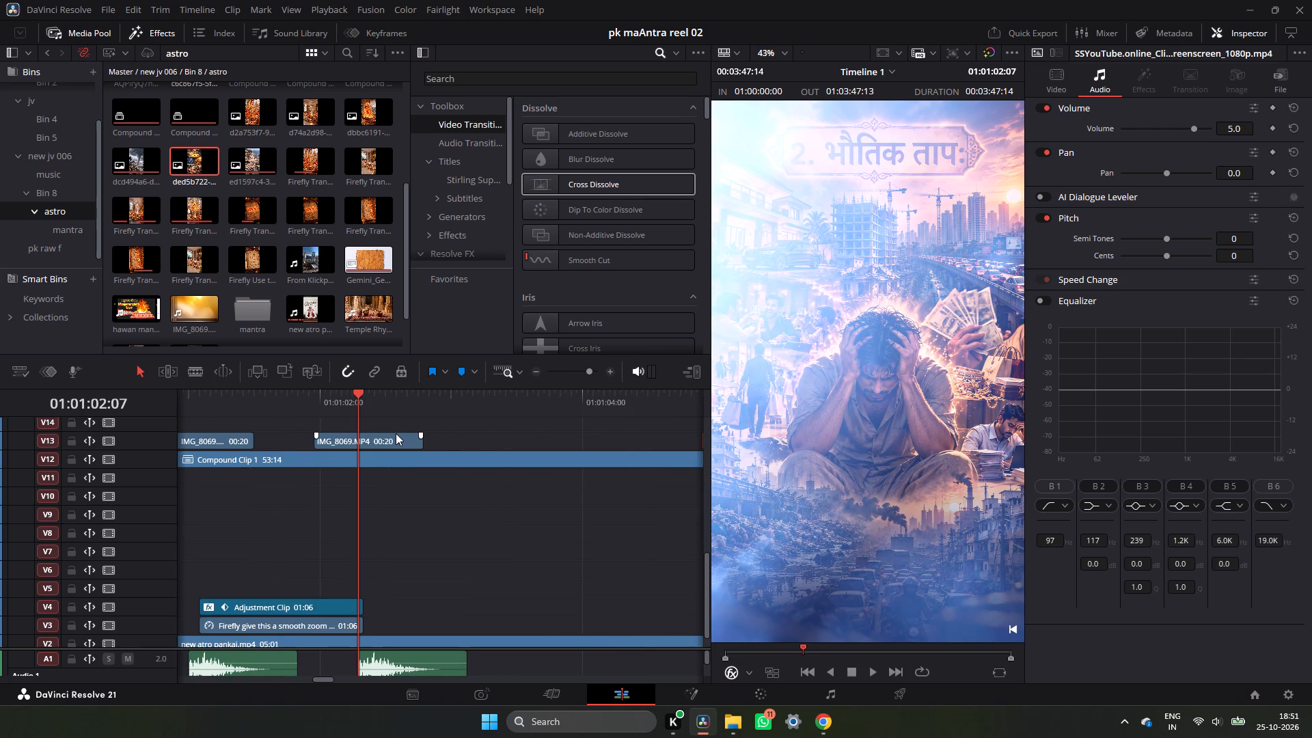
{"action": "left_click_drag", "start_coordinate": [353, 407], "coordinate": [382, 407]}
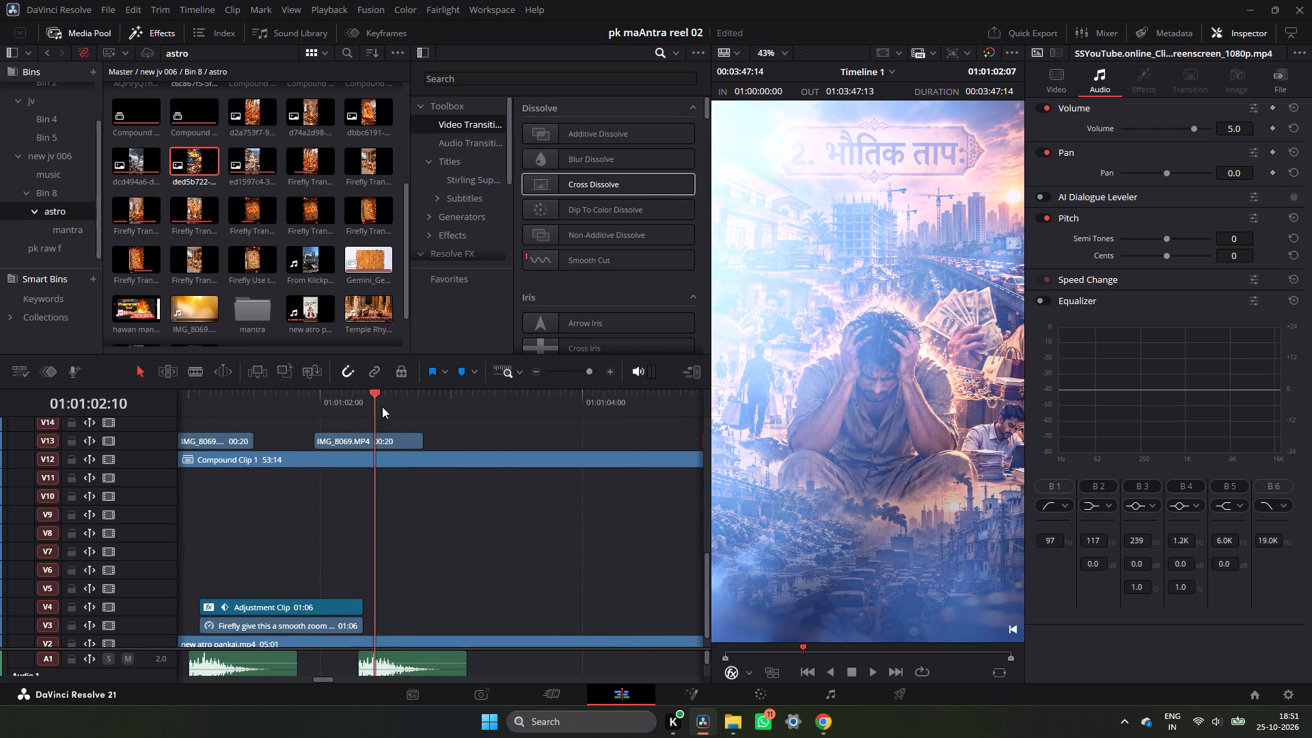
{"action": "left_click_drag", "start_coordinate": [382, 407], "coordinate": [547, 428]}
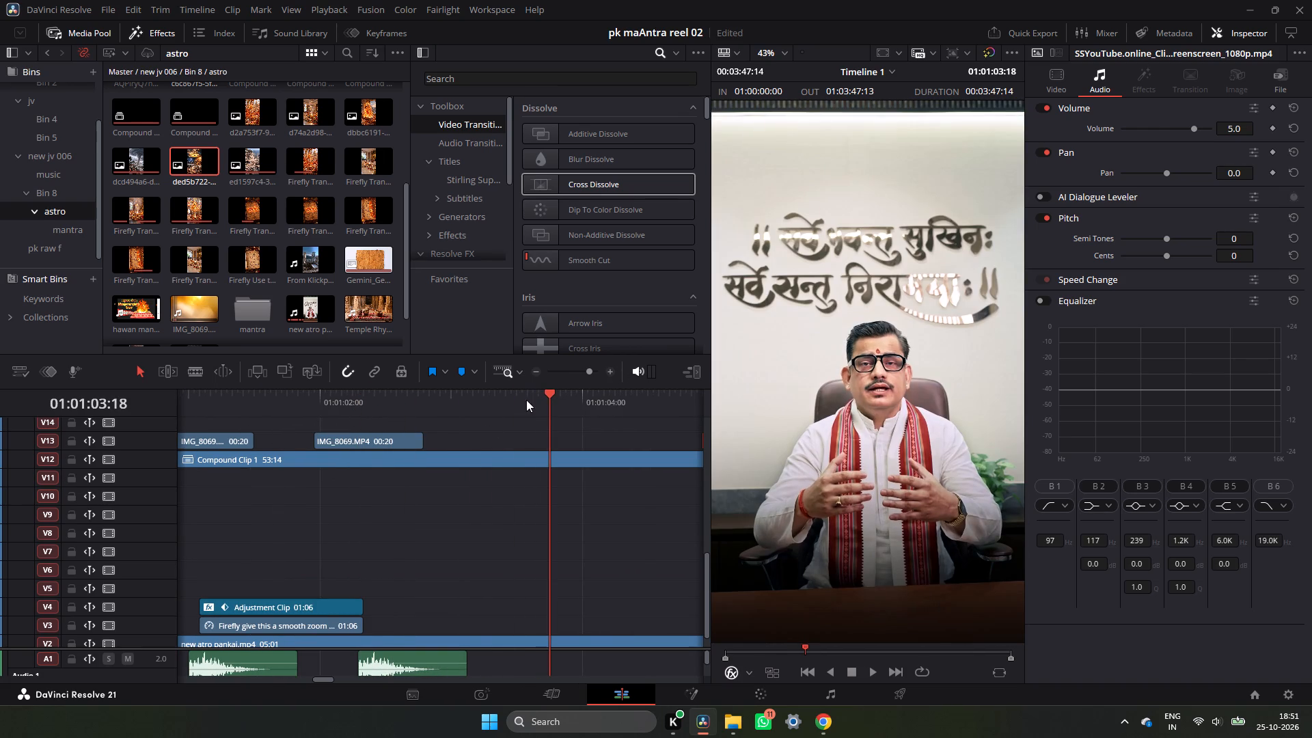
{"action": "left_click", "coordinate": [541, 370]}
{"action": "left_click", "coordinate": [614, 411]}
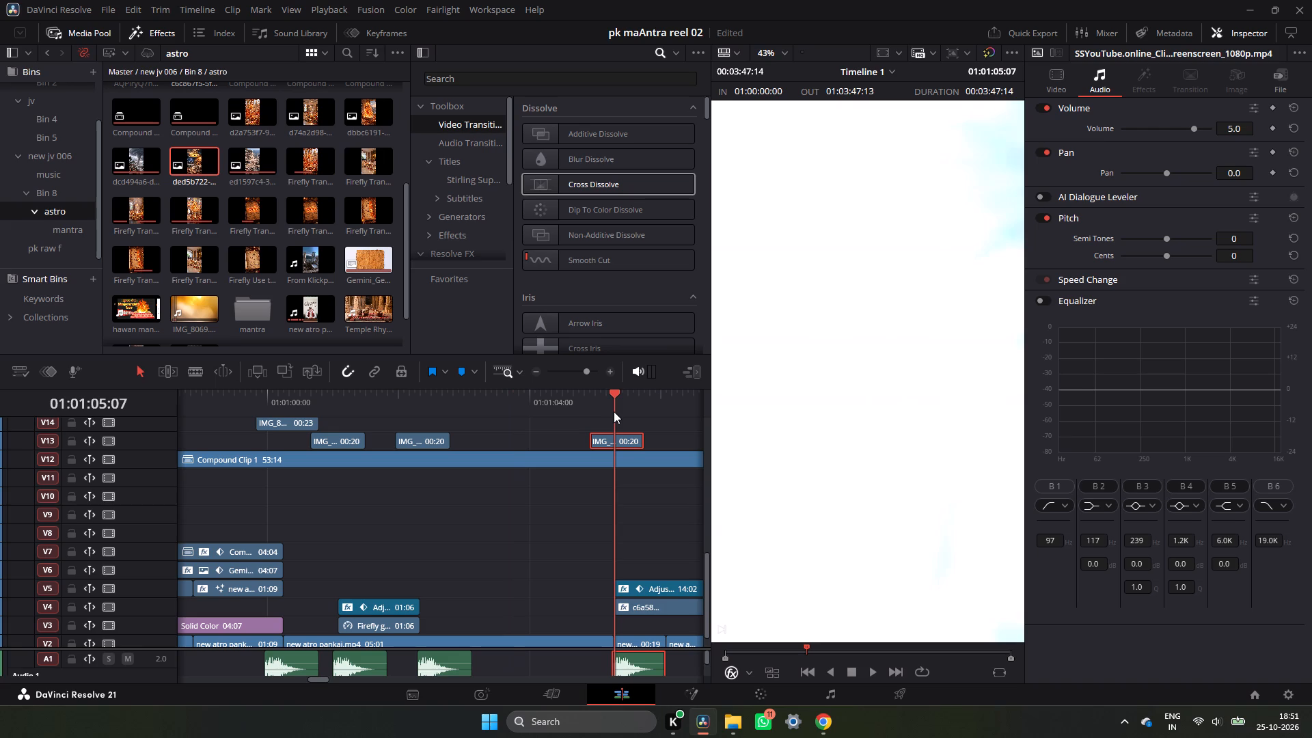
{"action": "left_click", "coordinate": [588, 407]}
{"action": "key", "text": "space"}
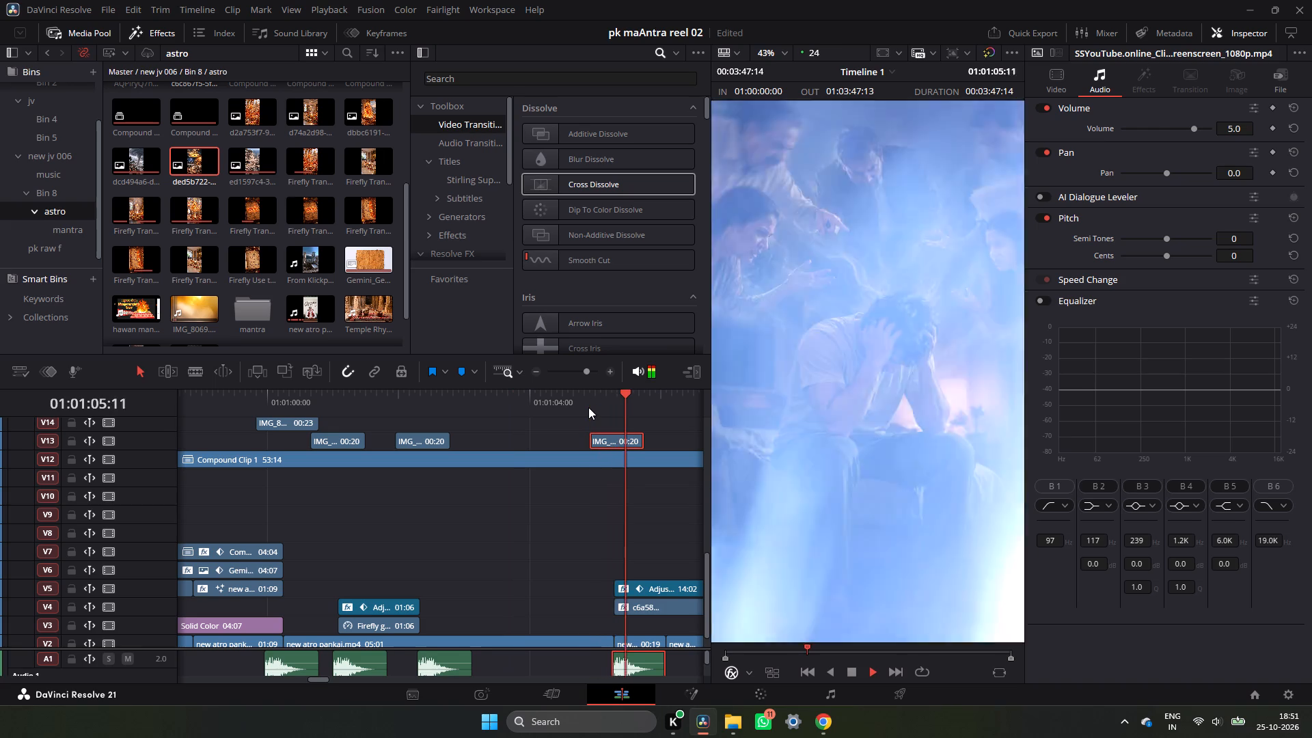
{"action": "left_click", "coordinate": [588, 407]}
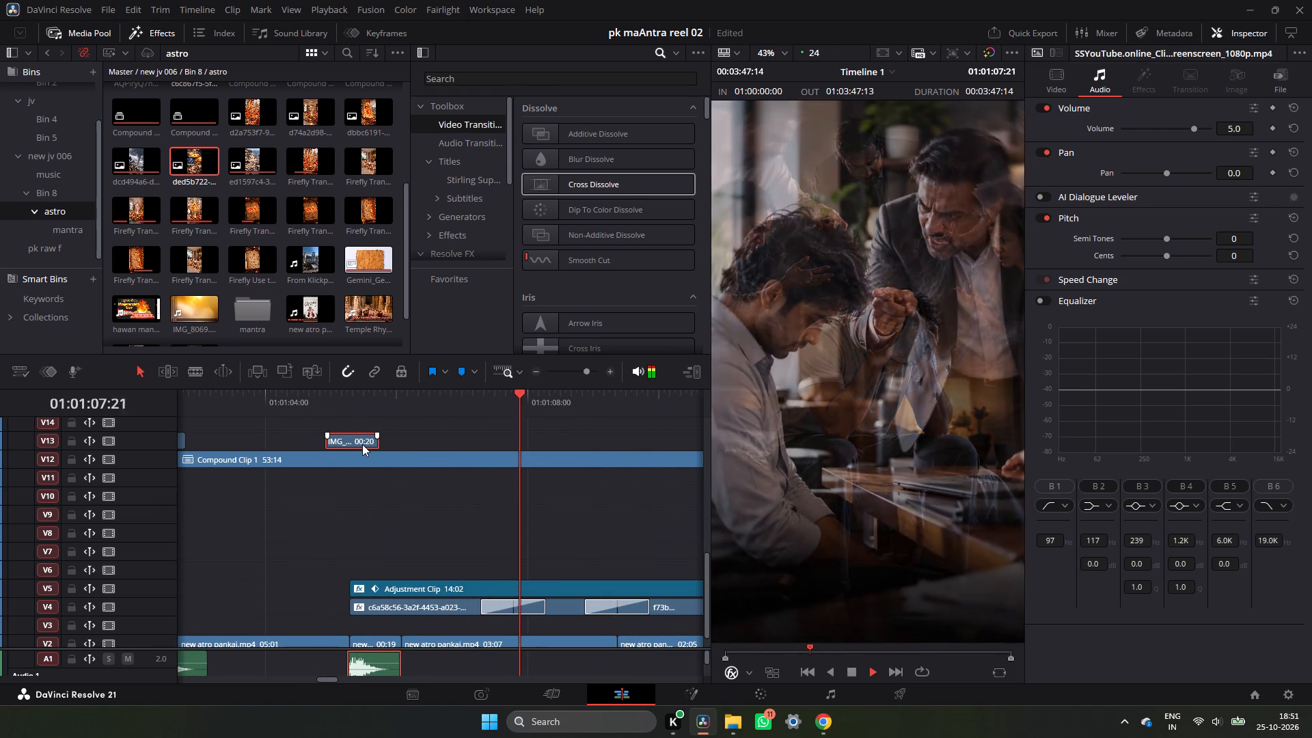
Duplicate the 01:01:05 flash overlay and sound effect, placing the V13 copy at 01:01:19:00 across the start of the भौतिक ताप title section.
{"action": "left_click_drag", "start_coordinate": [362, 444], "coordinate": [563, 465], "text": "alt"}
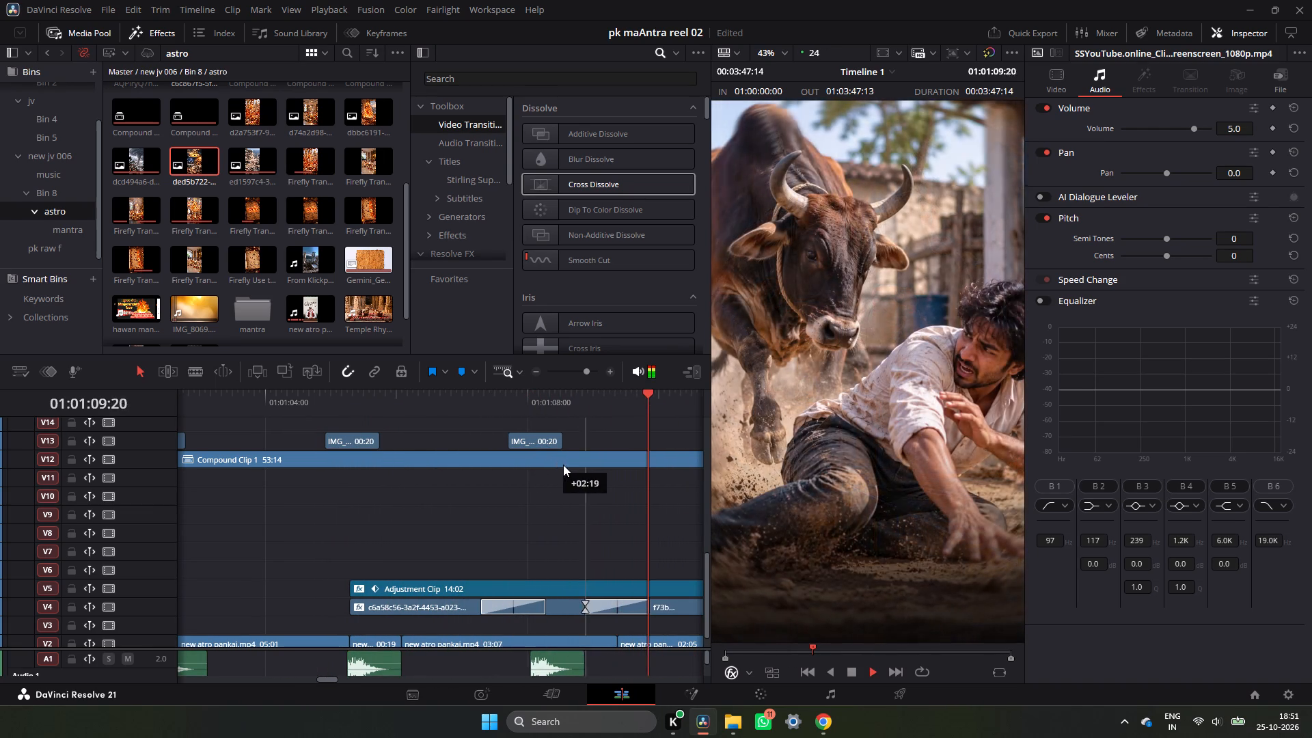
{"action": "left_click_drag", "start_coordinate": [563, 465], "coordinate": [610, 470], "text": "alt"}
{"action": "scroll", "coordinate": [610, 470], "scroll_direction": "down", "scroll_amount": 2, "text": "ctrl"}
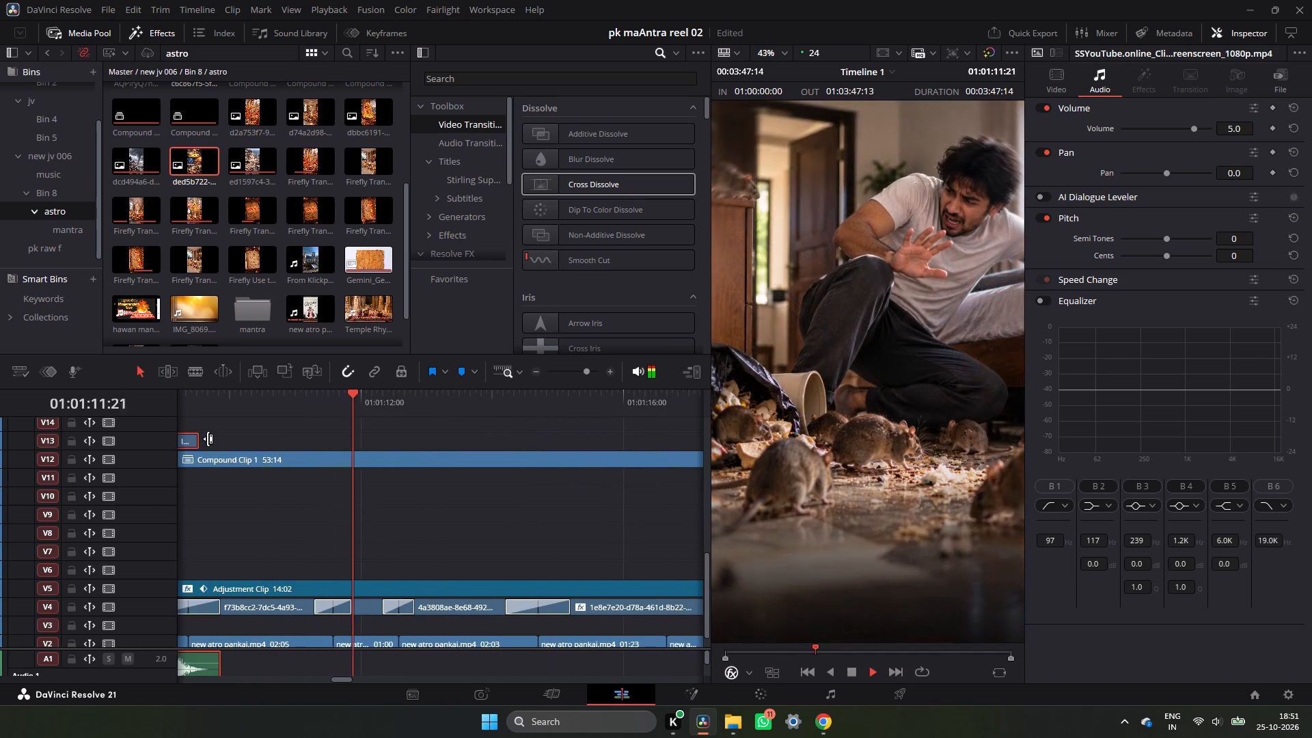
{"action": "left_click_drag", "start_coordinate": [187, 443], "coordinate": [413, 454]}
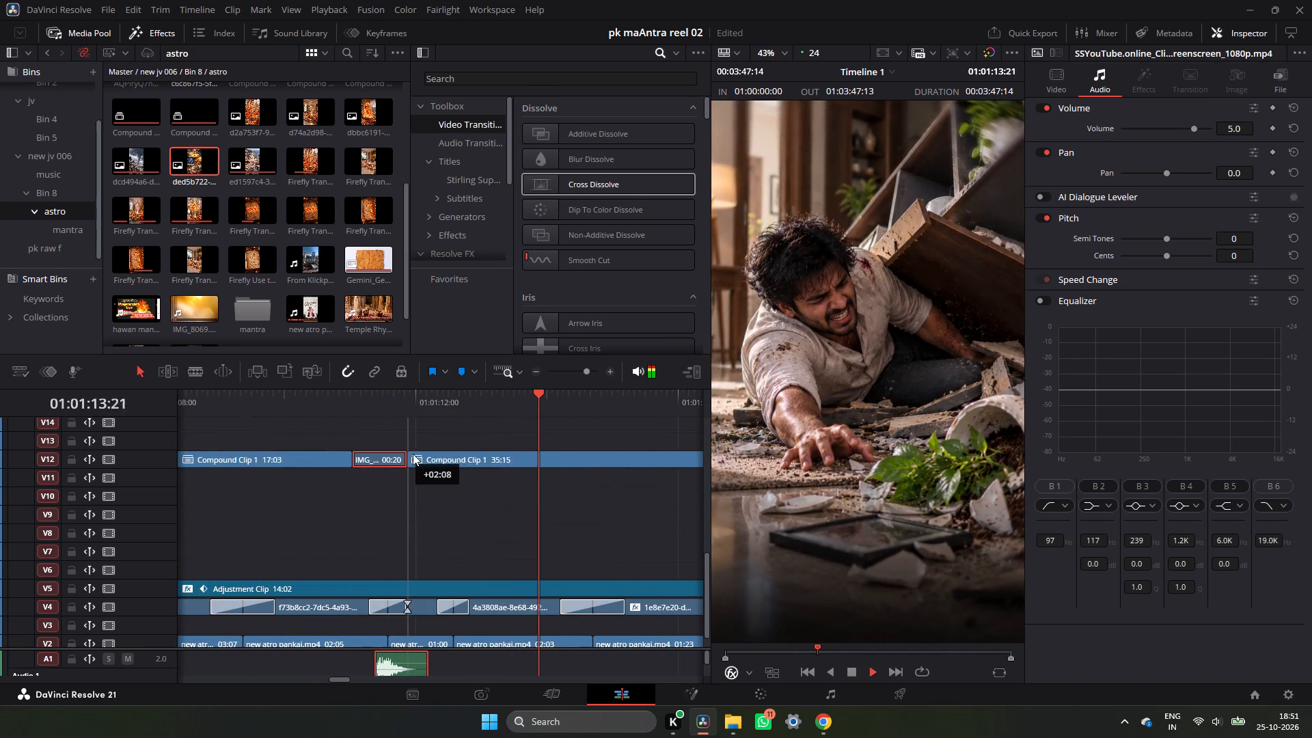
{"action": "left_click_drag", "start_coordinate": [413, 454], "coordinate": [647, 441]}
{"action": "scroll", "coordinate": [621, 449], "scroll_direction": "down", "scroll_amount": 2, "text": "ctrl"}
{"action": "key", "text": "space"}
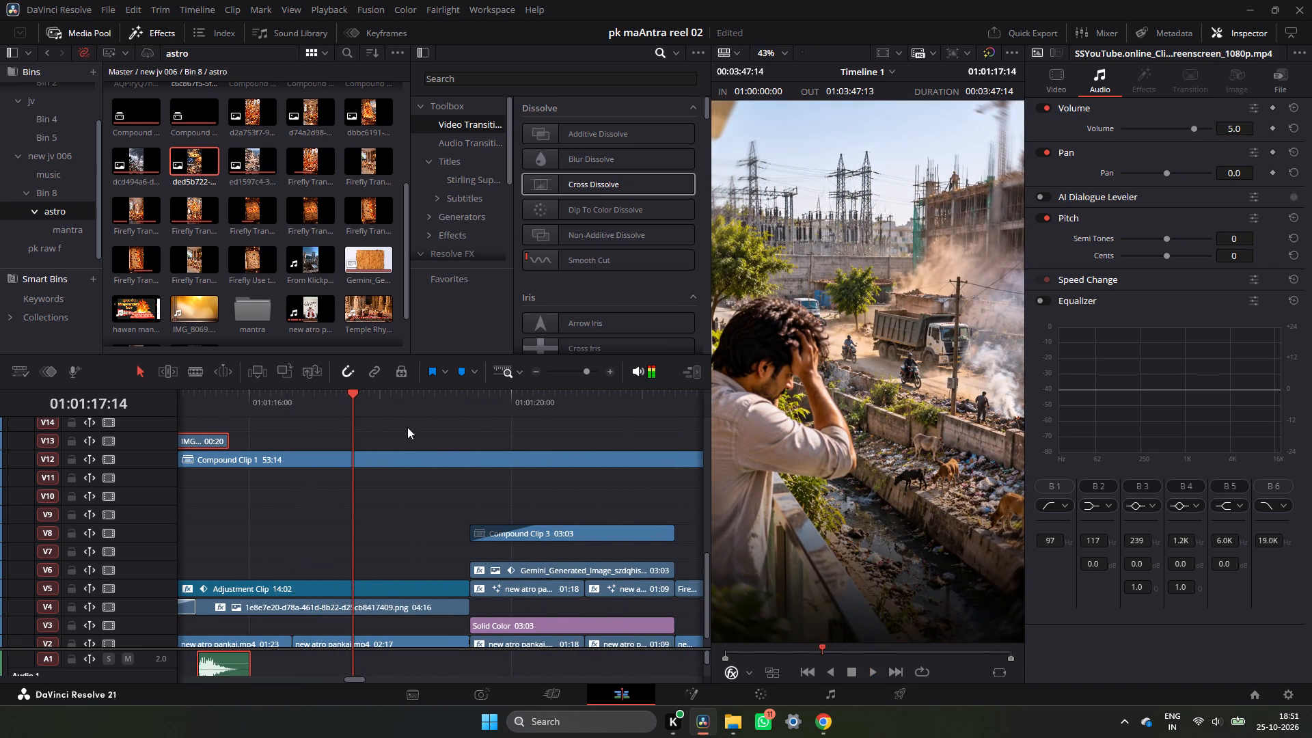
{"action": "left_click_drag", "start_coordinate": [362, 404], "coordinate": [474, 428]}
{"action": "left_click_drag", "start_coordinate": [194, 439], "coordinate": [252, 442]}
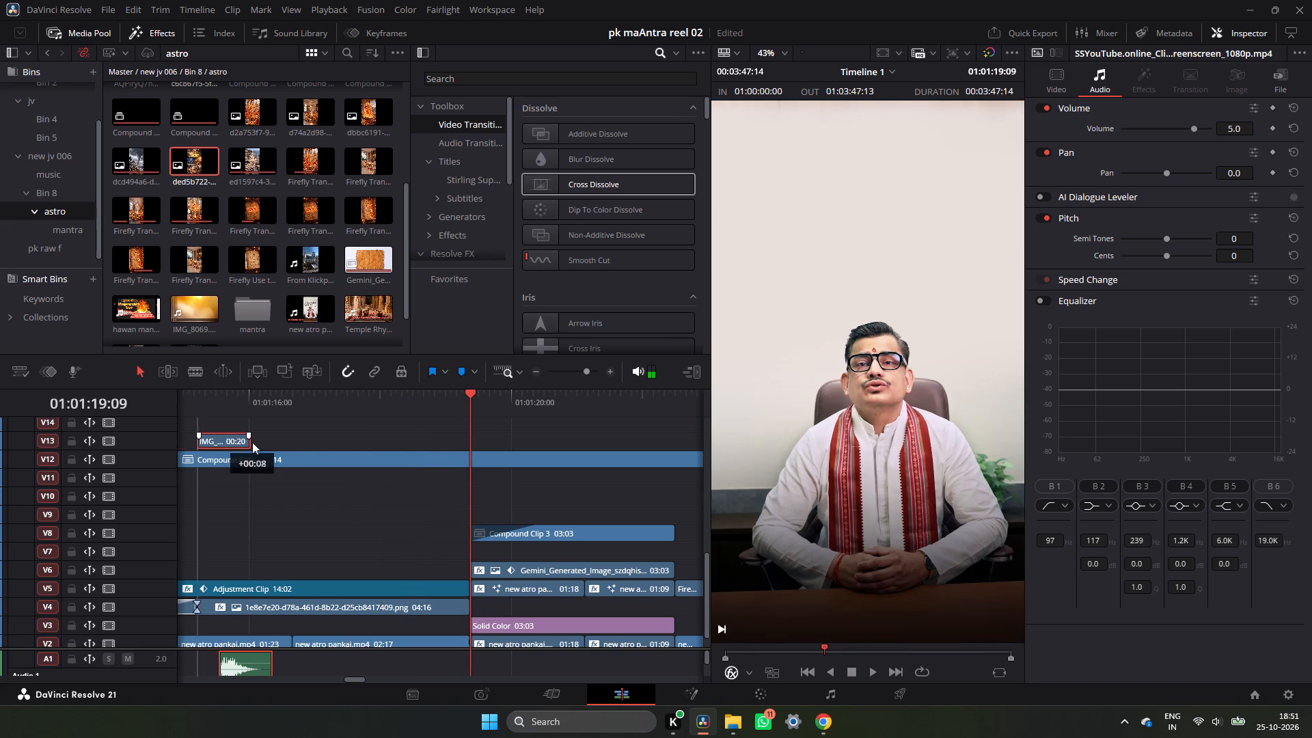
{"action": "left_click_drag", "start_coordinate": [252, 442], "coordinate": [478, 446]}
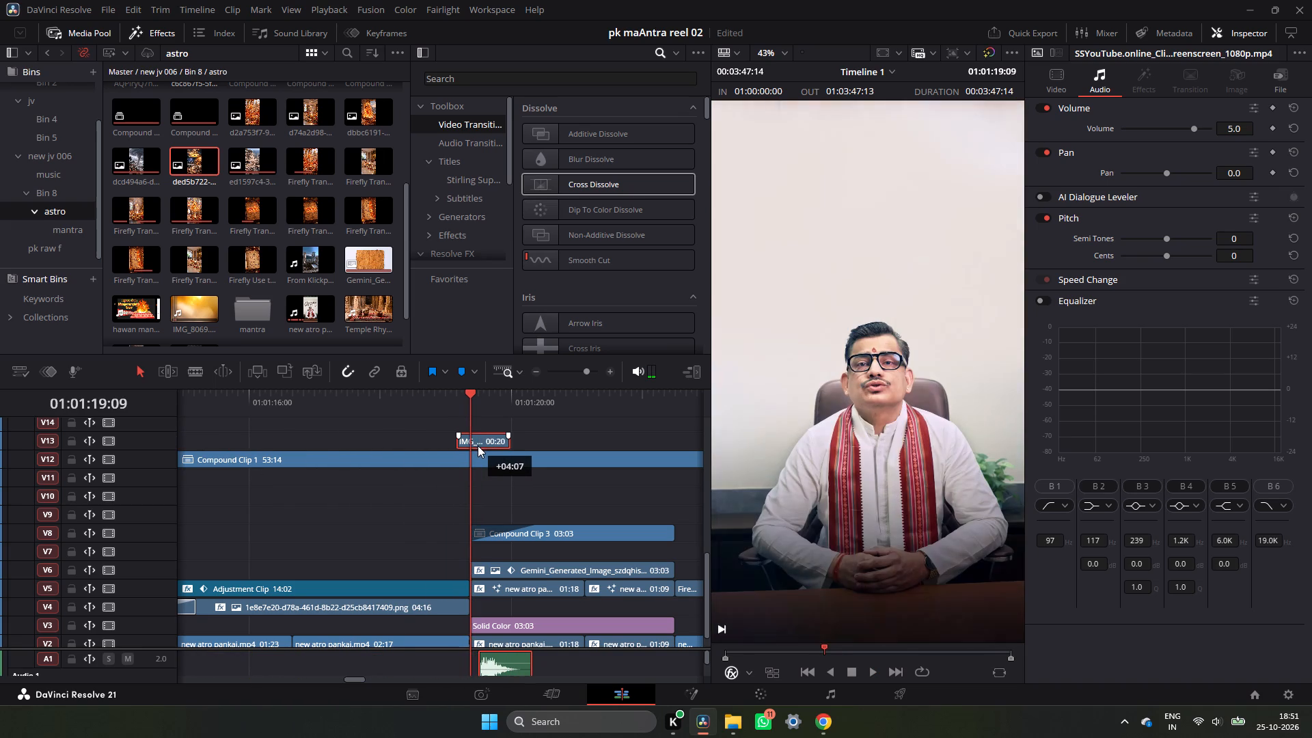
{"action": "left_click_drag", "start_coordinate": [478, 446], "coordinate": [465, 446]}
Play from 01:01:19:00 across the new flash and the भौतिक ताप title section into the दैविक तापः image.
{"action": "left_click", "coordinate": [439, 410]}
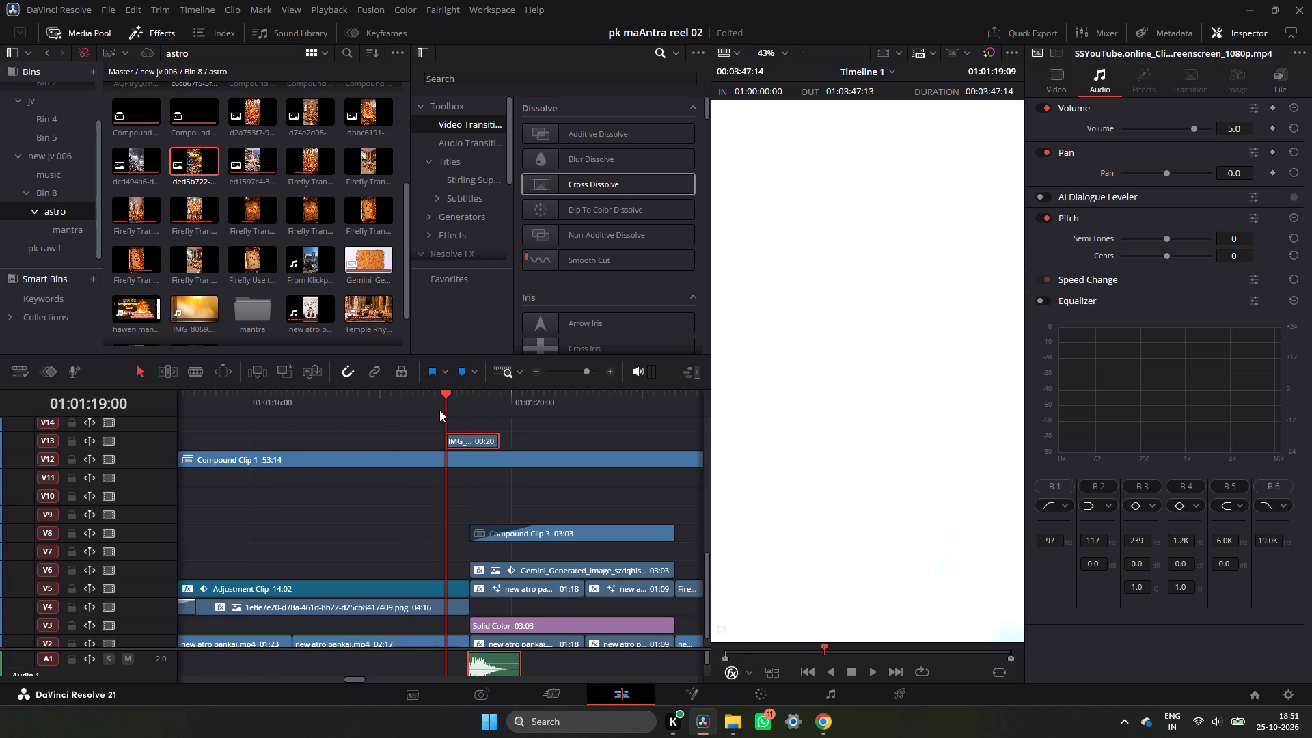
{"action": "key", "text": "space"}
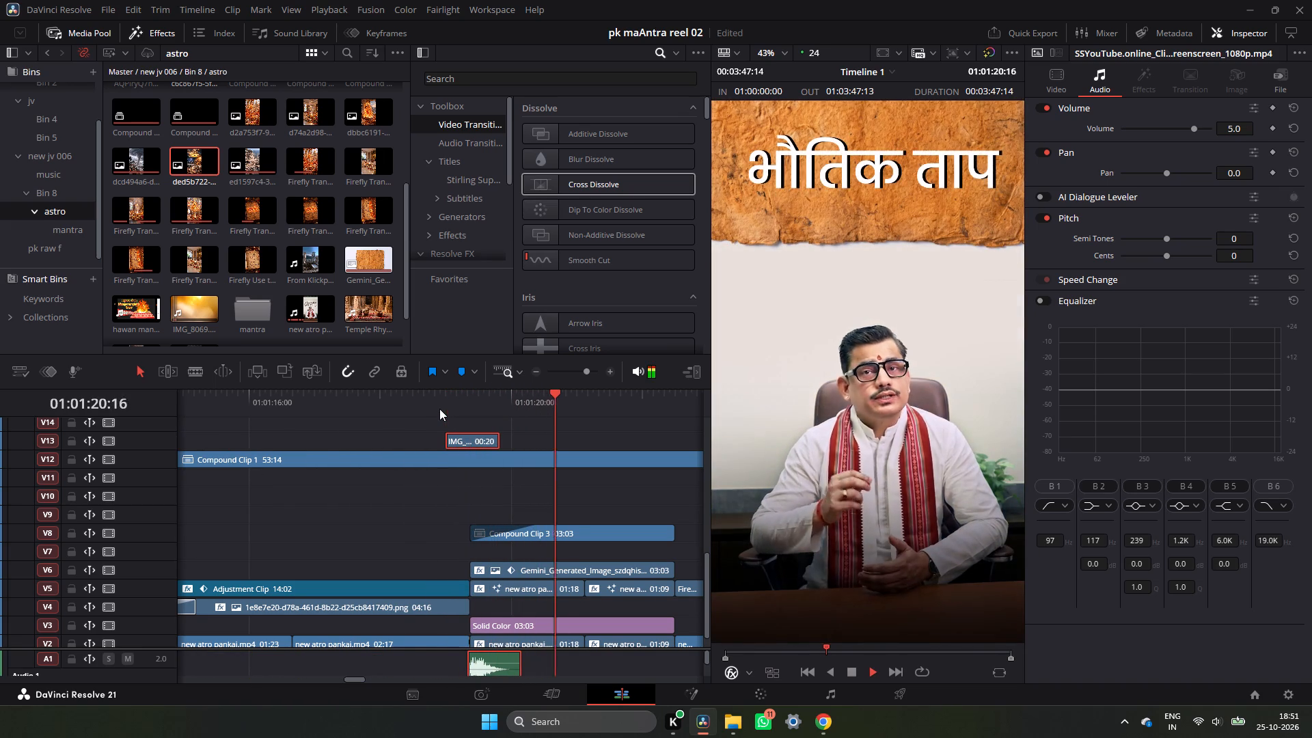
{"action": "left_click", "coordinate": [445, 400]}
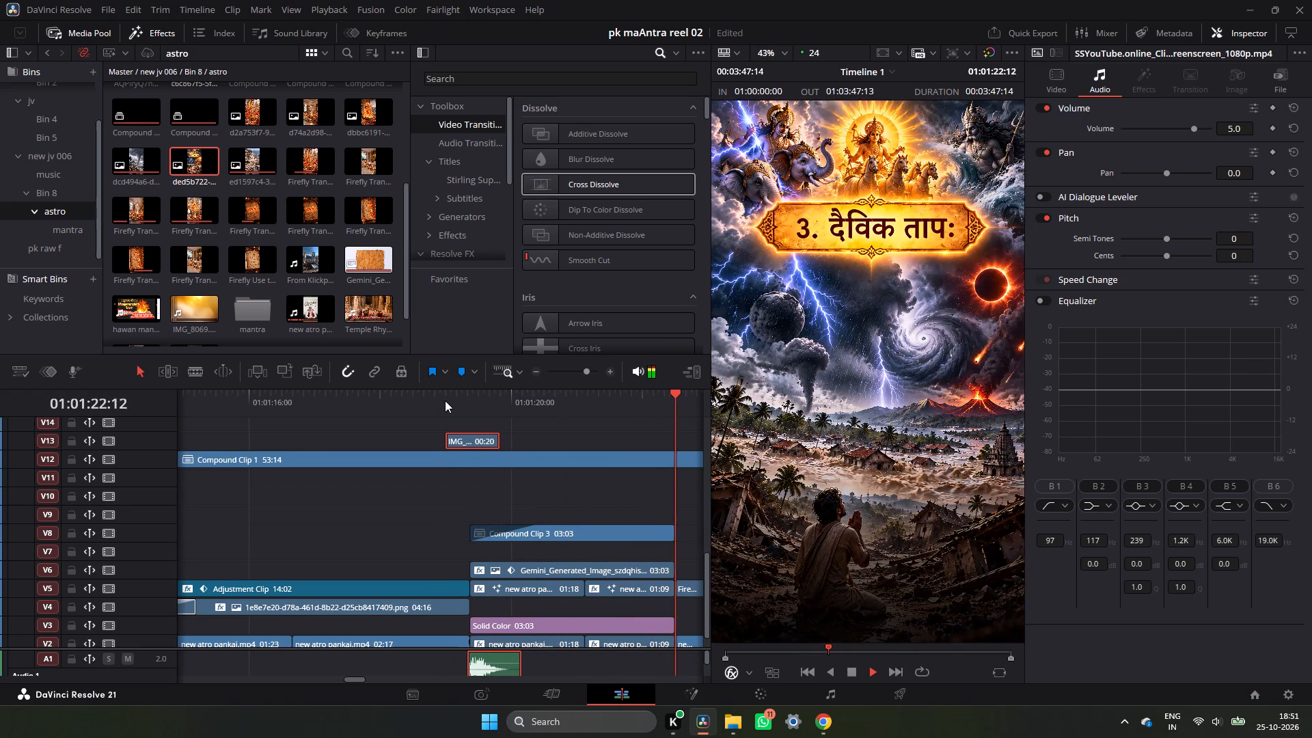
{"action": "key", "text": "space"}
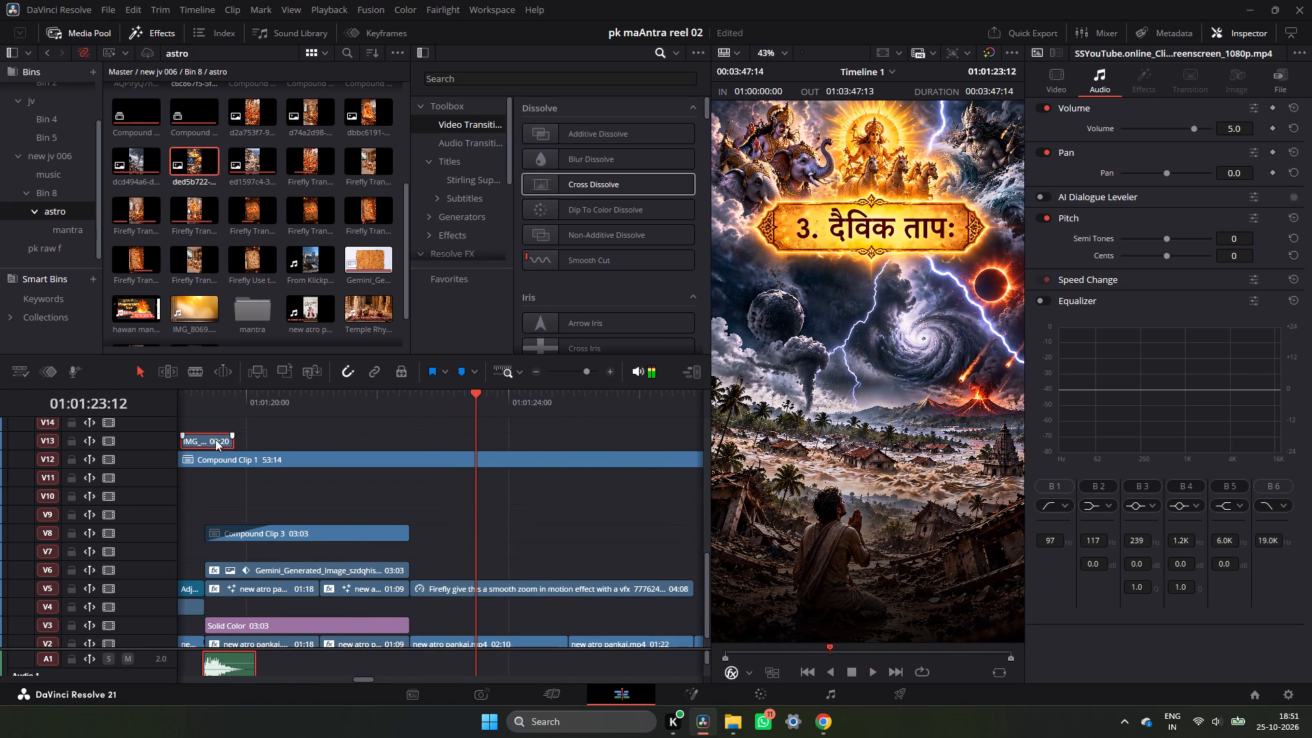
Duplicate the V13 flash overlay and its sound effect across the cut into the दैविक तापः image at 01:01:22:12, and play it through.
{"action": "left_click_drag", "start_coordinate": [217, 437], "coordinate": [375, 449], "text": "alt"}
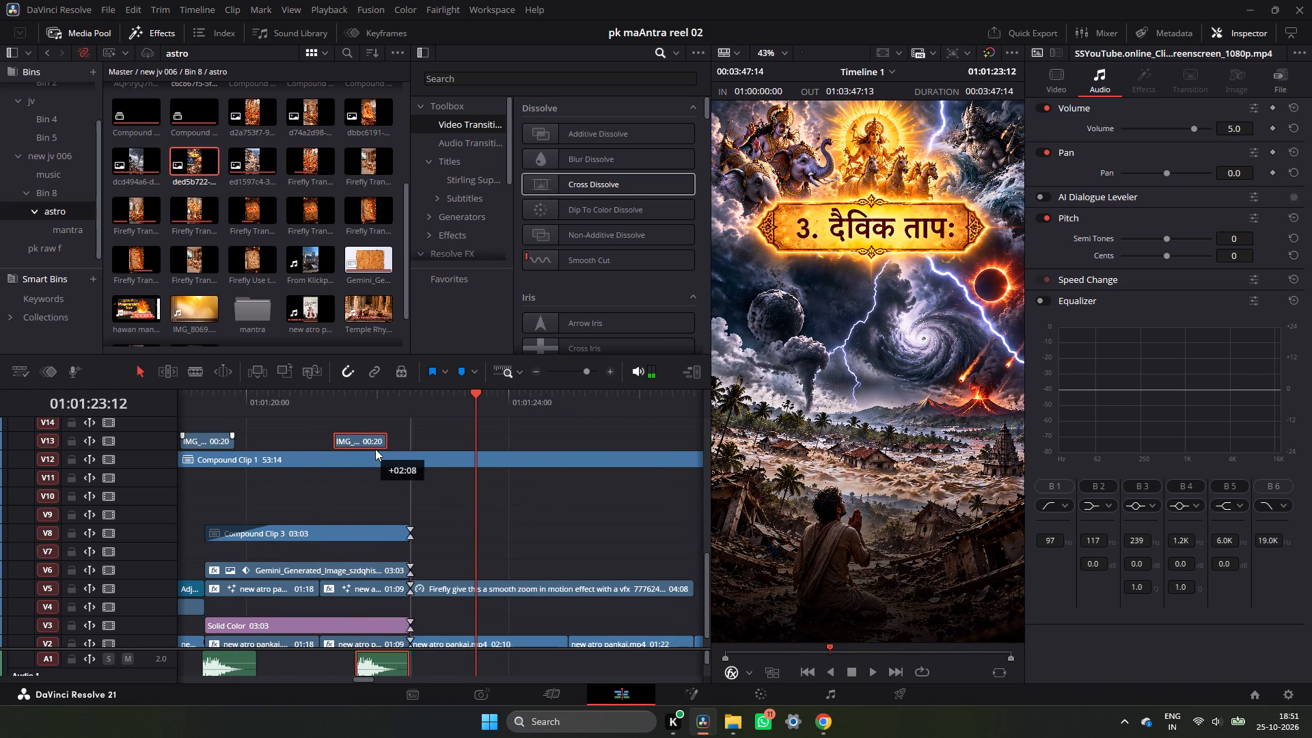
{"action": "left_click_drag", "start_coordinate": [375, 449], "coordinate": [415, 449], "text": "alt"}
{"action": "left_click_drag", "start_coordinate": [425, 398], "coordinate": [413, 407]}
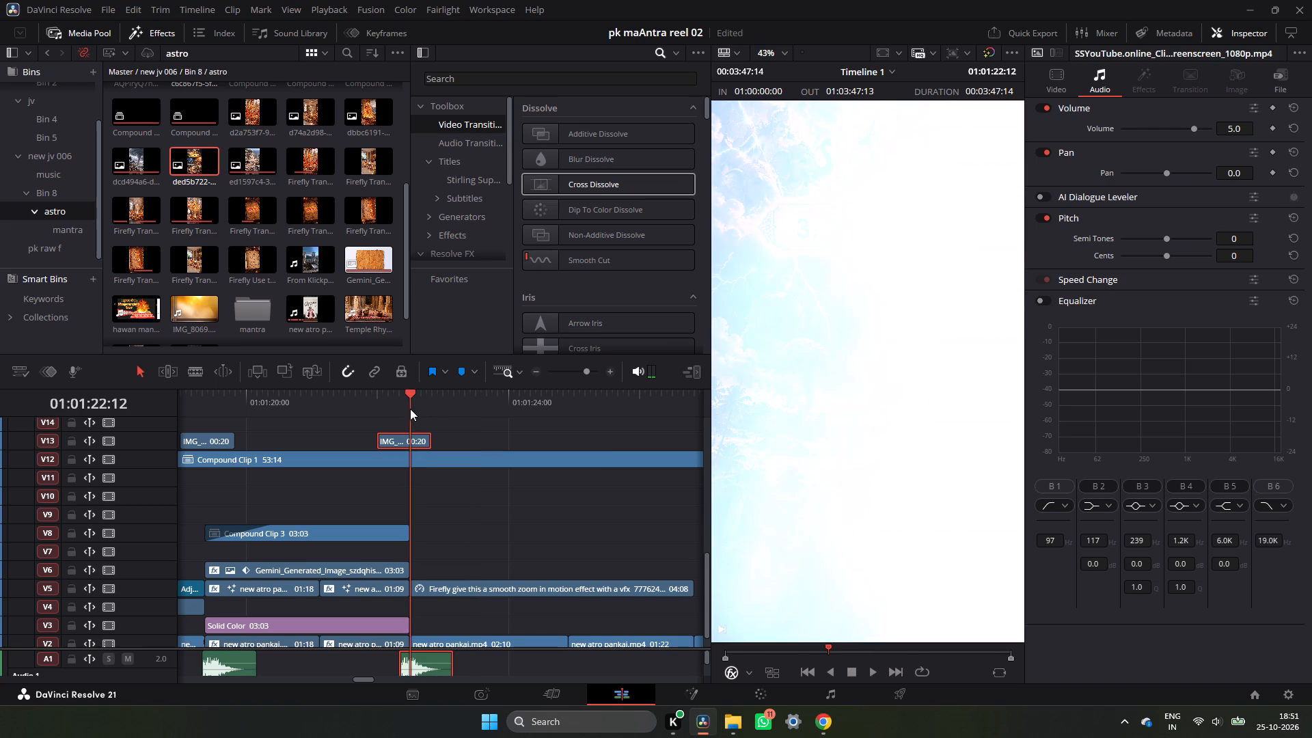
{"action": "left_click_drag", "start_coordinate": [413, 439], "coordinate": [426, 441]}
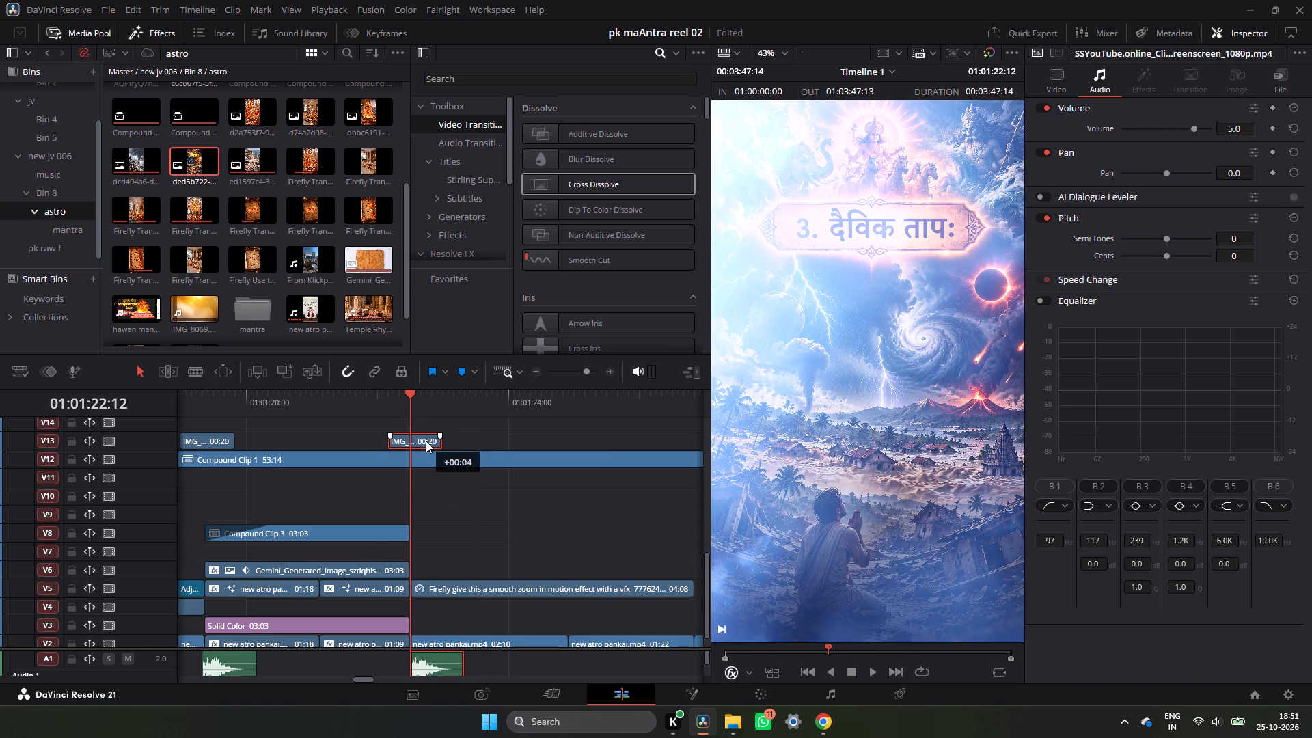
{"action": "left_click_drag", "start_coordinate": [426, 441], "coordinate": [430, 441]}
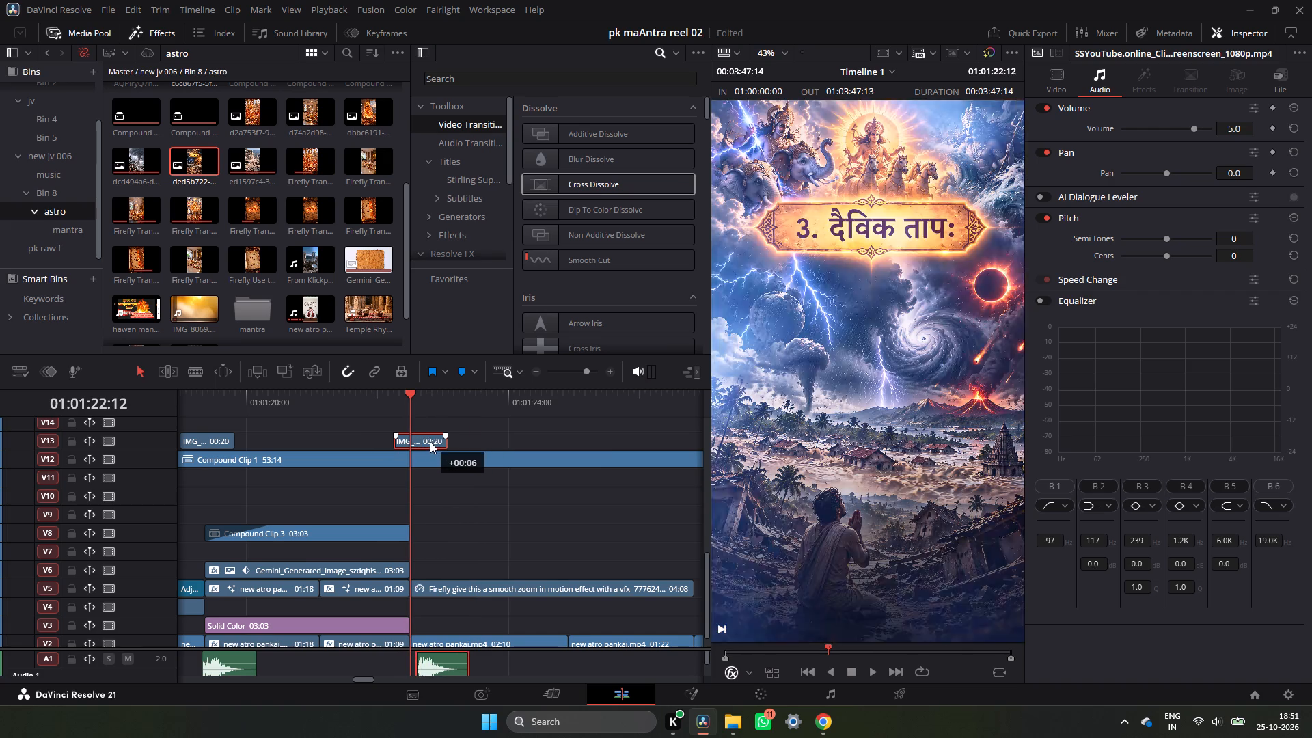
{"action": "left_click_drag", "start_coordinate": [430, 441], "coordinate": [416, 446]}
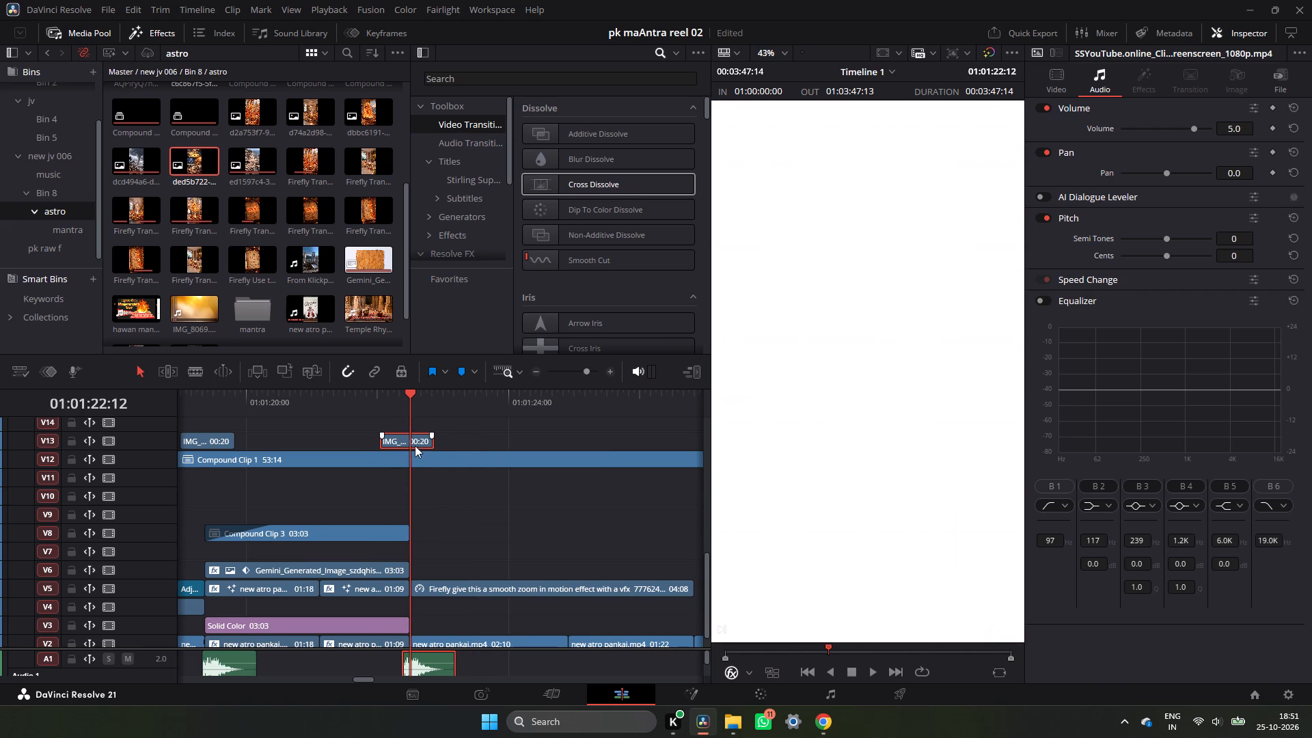
{"action": "left_click", "coordinate": [383, 405]}
{"action": "key", "text": "space"}
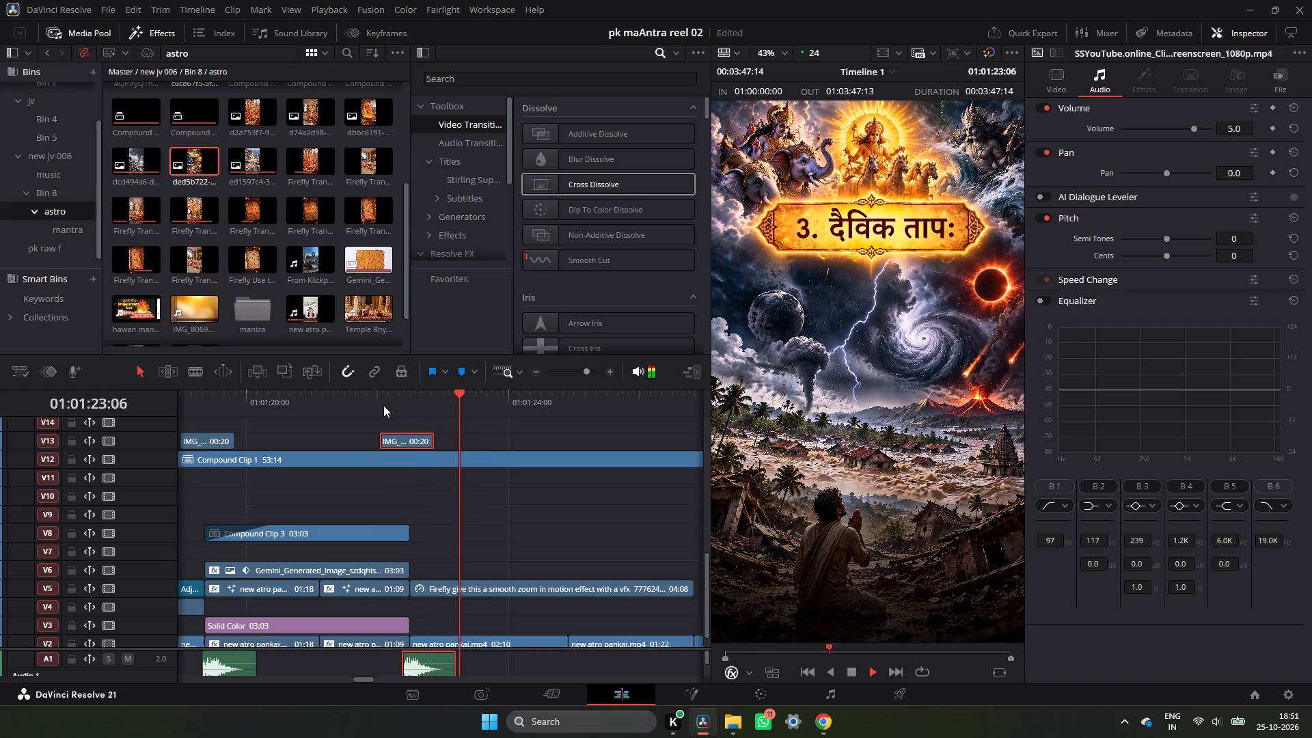
{"action": "key", "text": "space"}
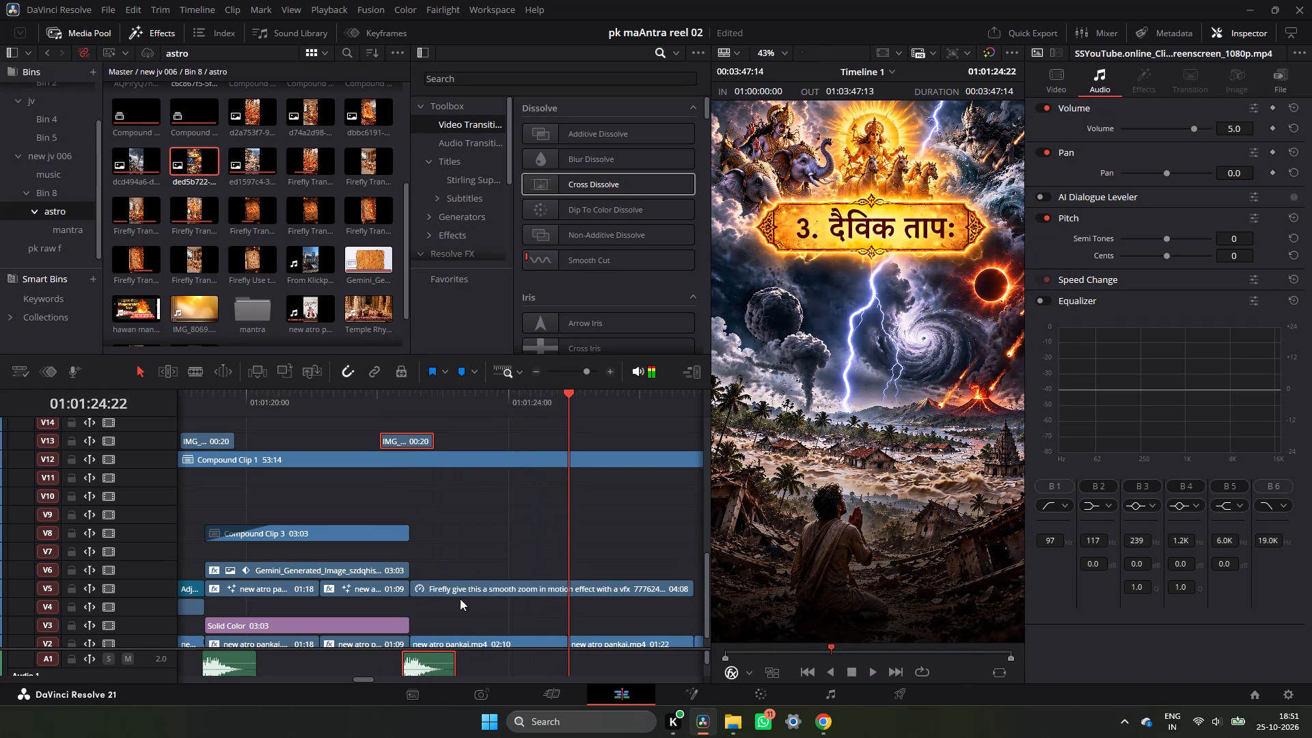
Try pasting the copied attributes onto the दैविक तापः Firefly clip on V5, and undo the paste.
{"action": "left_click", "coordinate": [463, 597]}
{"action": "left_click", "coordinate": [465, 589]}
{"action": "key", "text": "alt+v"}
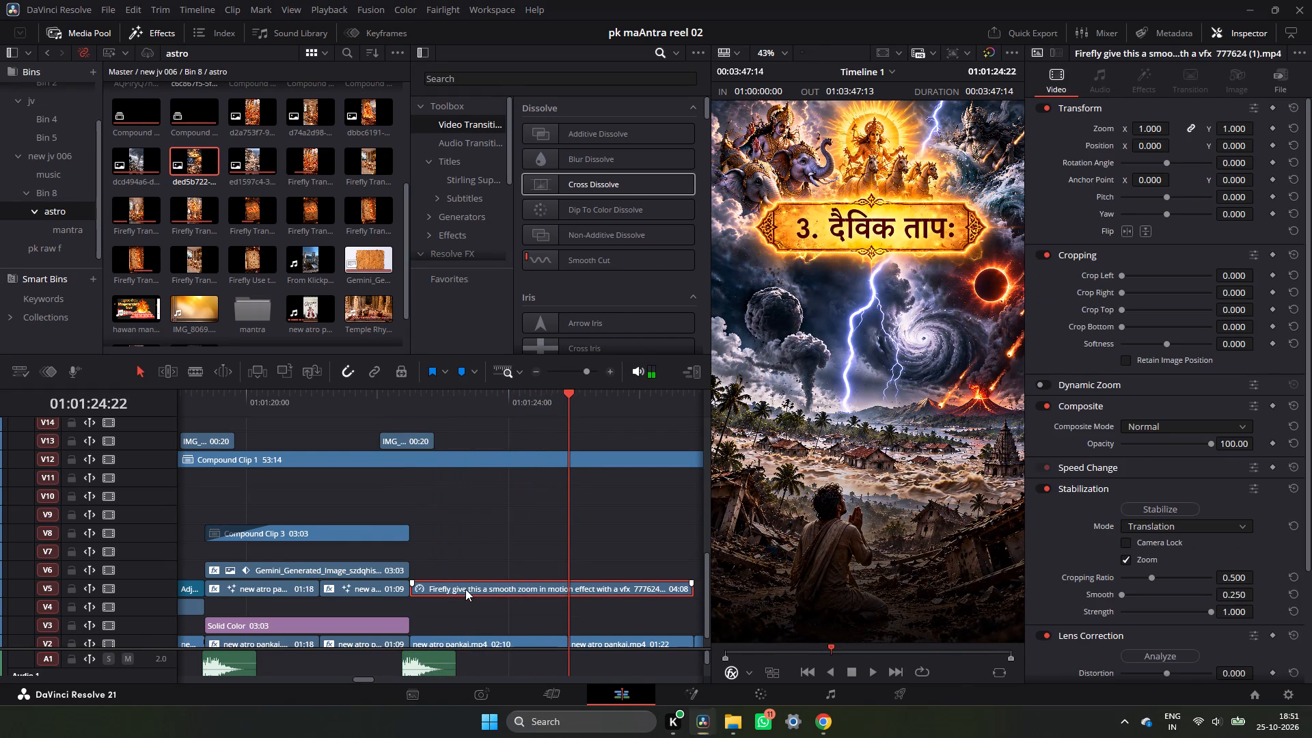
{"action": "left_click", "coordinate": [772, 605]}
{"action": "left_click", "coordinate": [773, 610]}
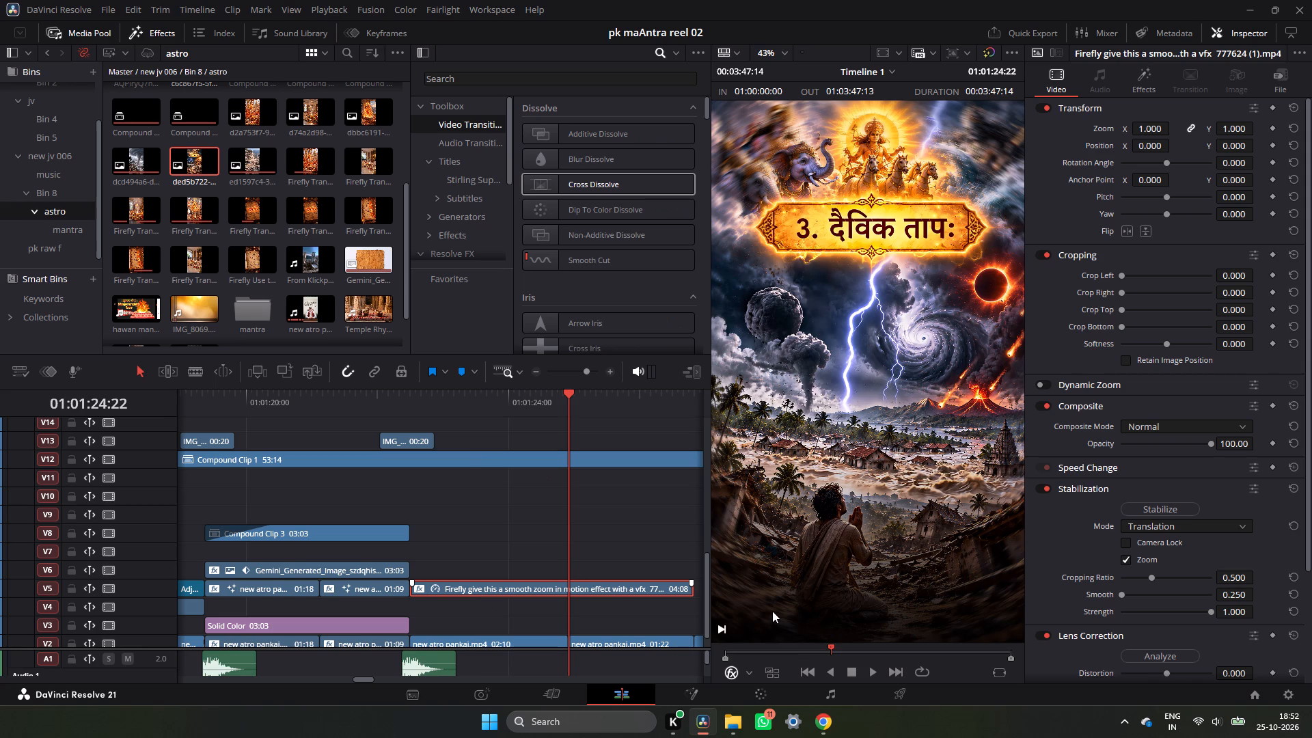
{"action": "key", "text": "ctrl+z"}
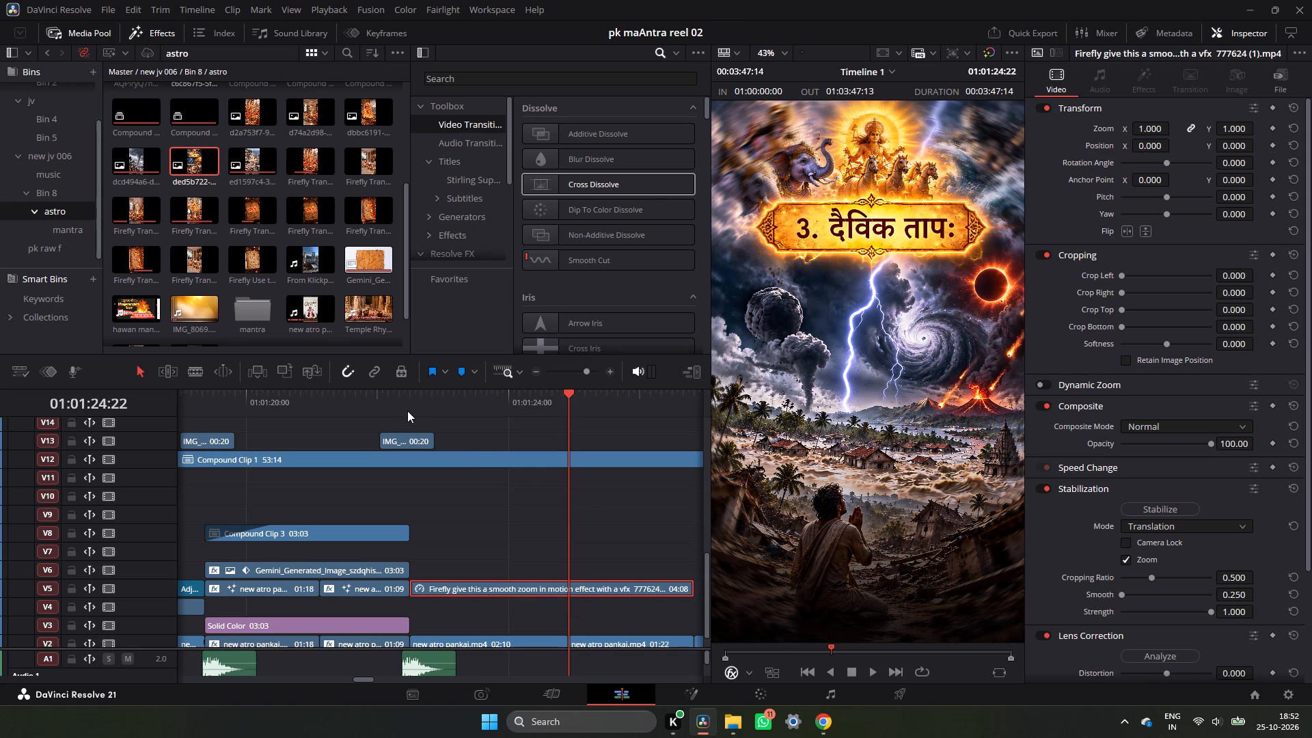
Undo the last flash nudge and reposition the V13 overlay and its sound effect so the white peak covers the cut at 01:01:22:12.
{"action": "key", "text": "ctrl+z"}
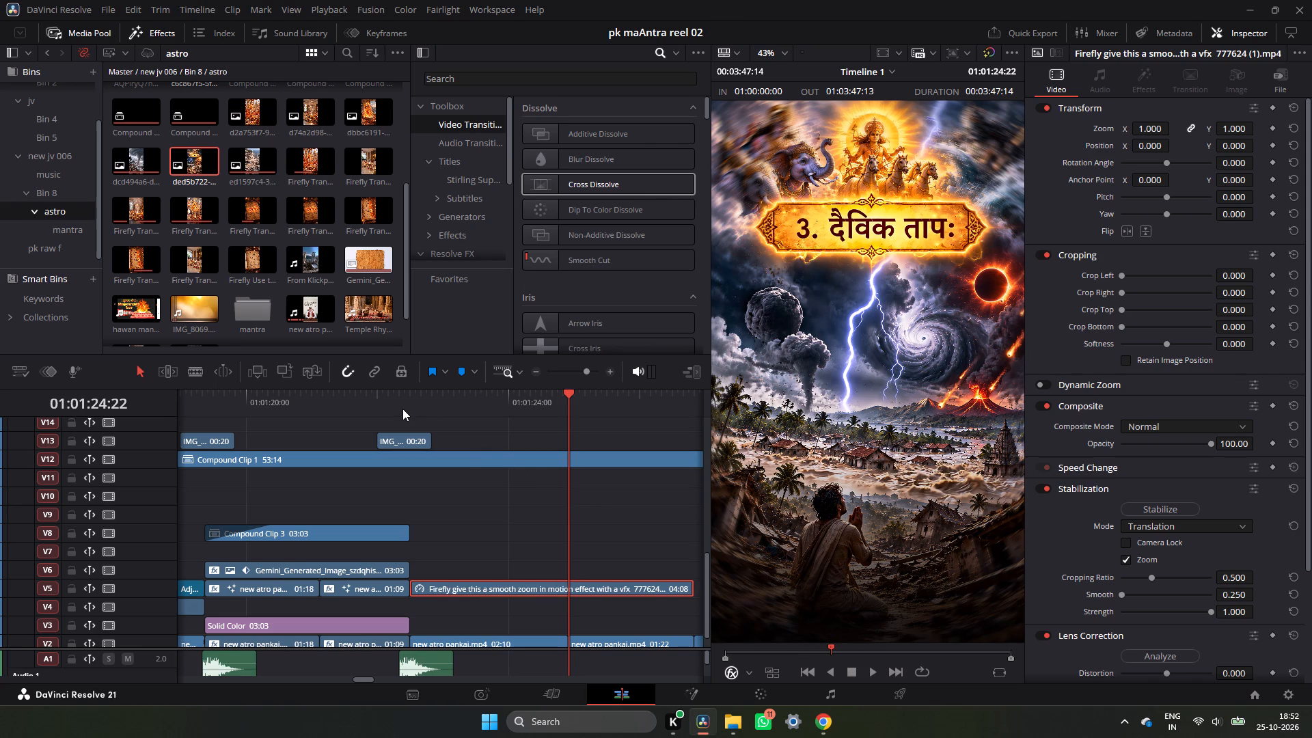
{"action": "left_click", "coordinate": [402, 407]}
{"action": "left_click_drag", "start_coordinate": [403, 405], "coordinate": [416, 411]}
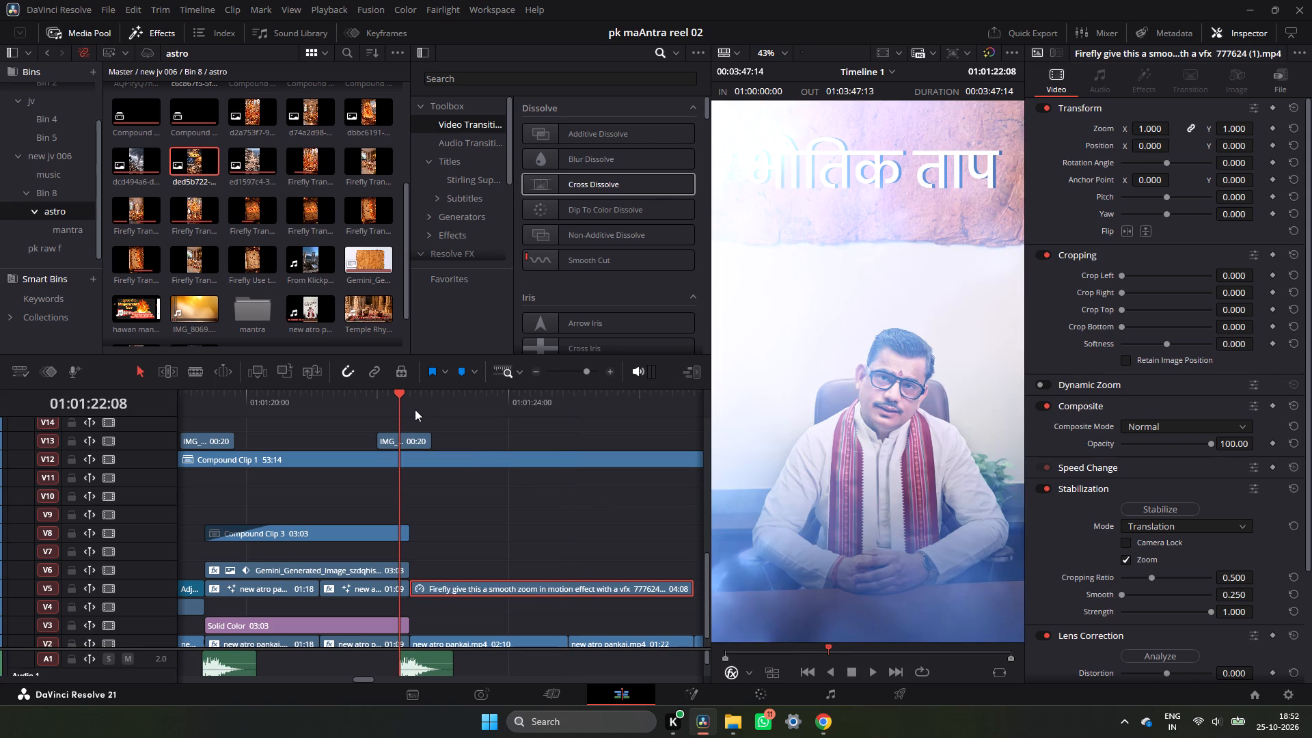
{"action": "left_click_drag", "start_coordinate": [405, 398], "coordinate": [413, 400]}
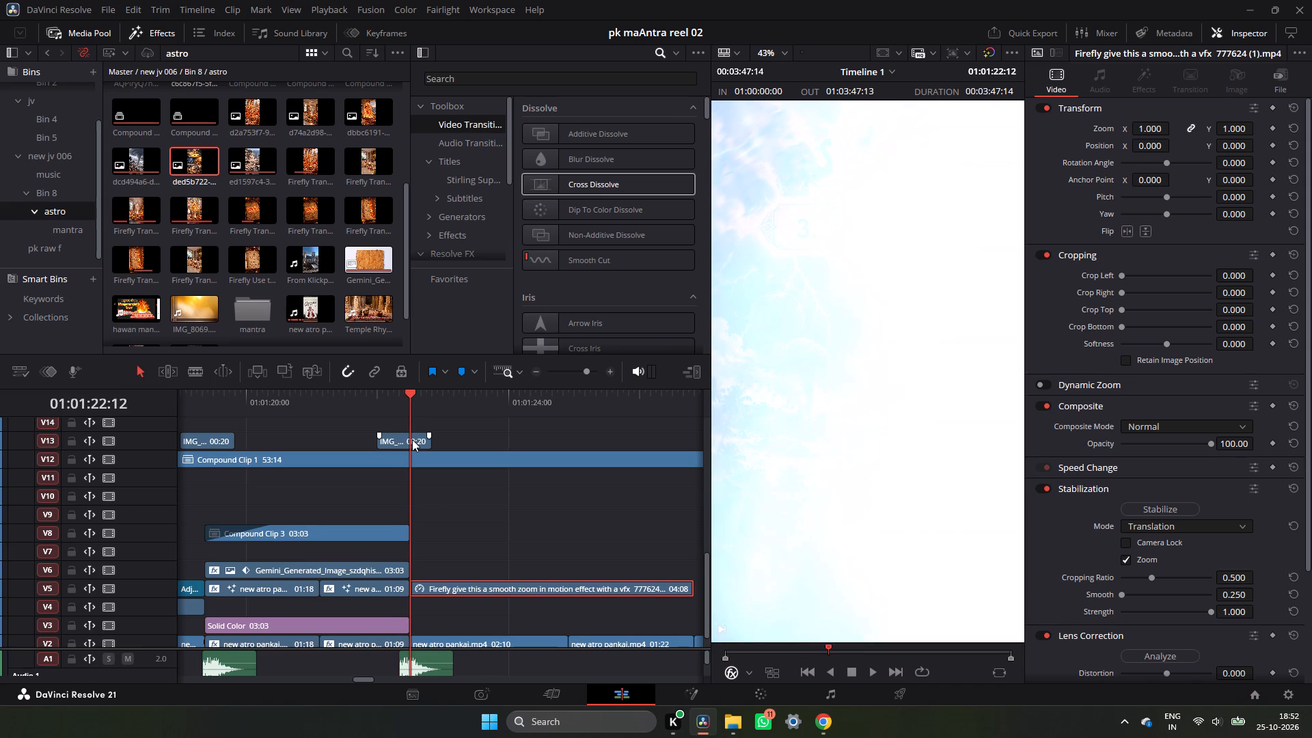
{"action": "left_click", "coordinate": [412, 439]}
{"action": "left_click", "coordinate": [428, 666], "text": "ctrl"}
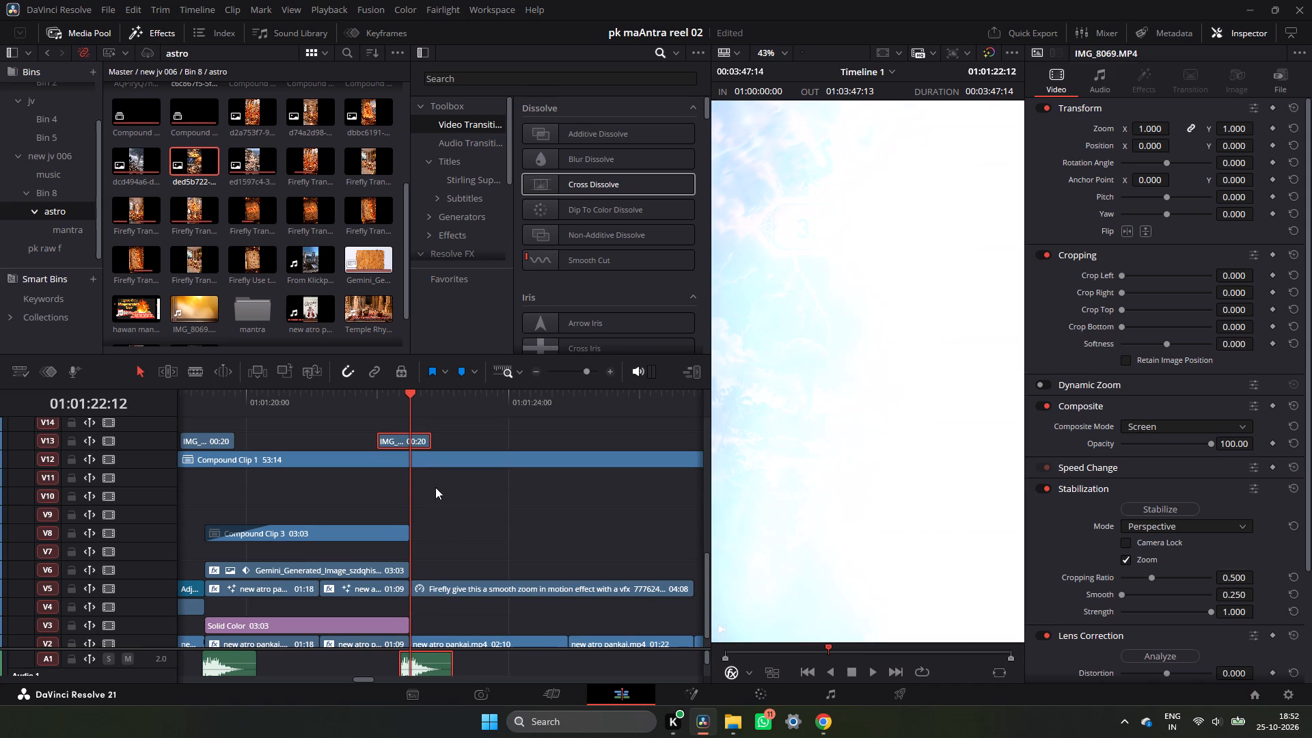
{"action": "left_click_drag", "start_coordinate": [418, 439], "coordinate": [429, 442]}
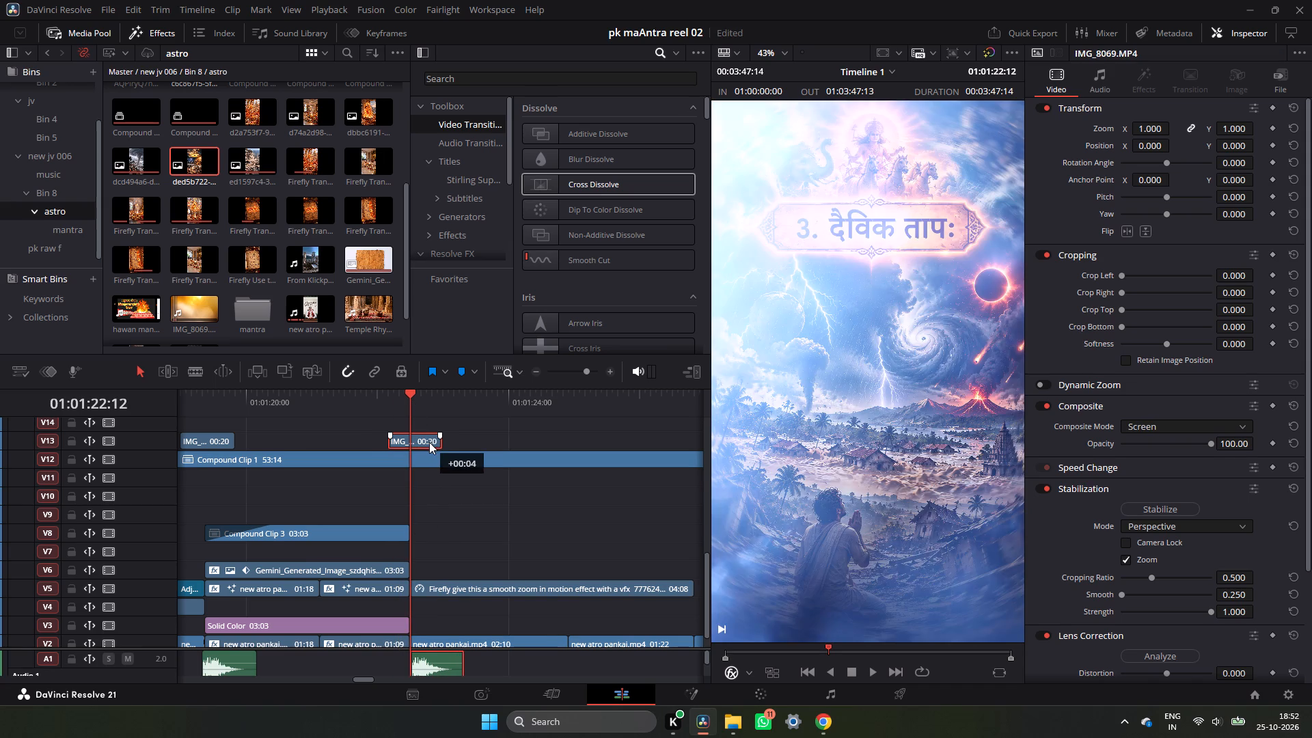
{"action": "left_click_drag", "start_coordinate": [429, 442], "coordinate": [424, 443]}
In the दैविक तापः Firefly clip's color grade, disconnect Radial Blur node 02 from node 01 and the output, and return to the edit timeline.
{"action": "left_click", "coordinate": [463, 588]}
{"action": "right_click", "coordinate": [463, 588]}
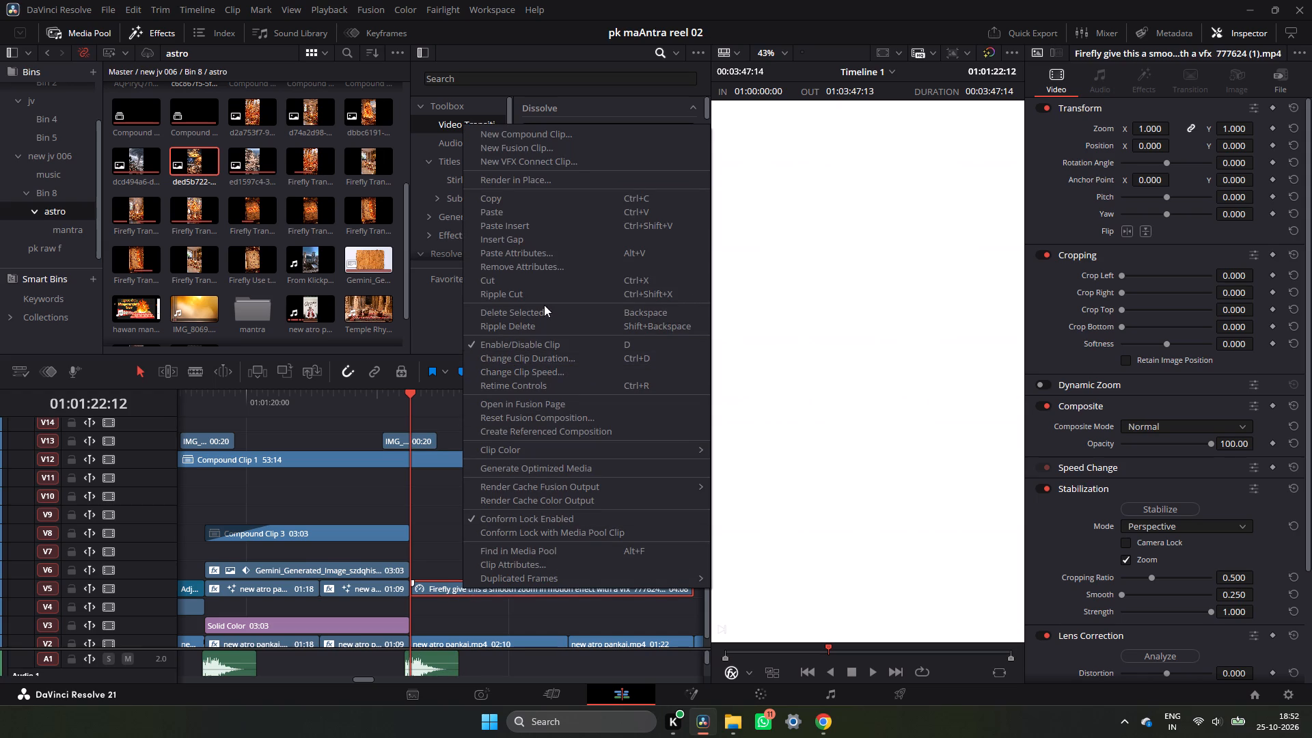
{"action": "left_click", "coordinate": [566, 403]}
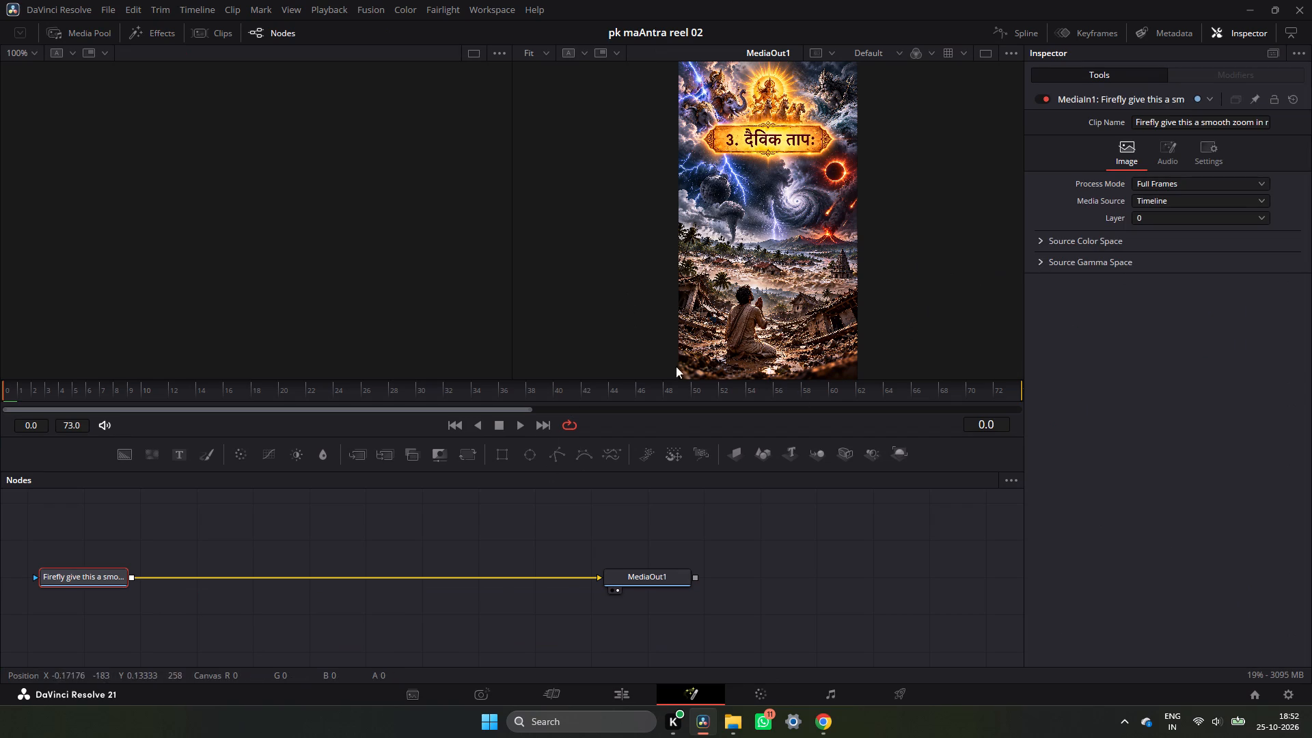
{"action": "left_click", "coordinate": [774, 687]}
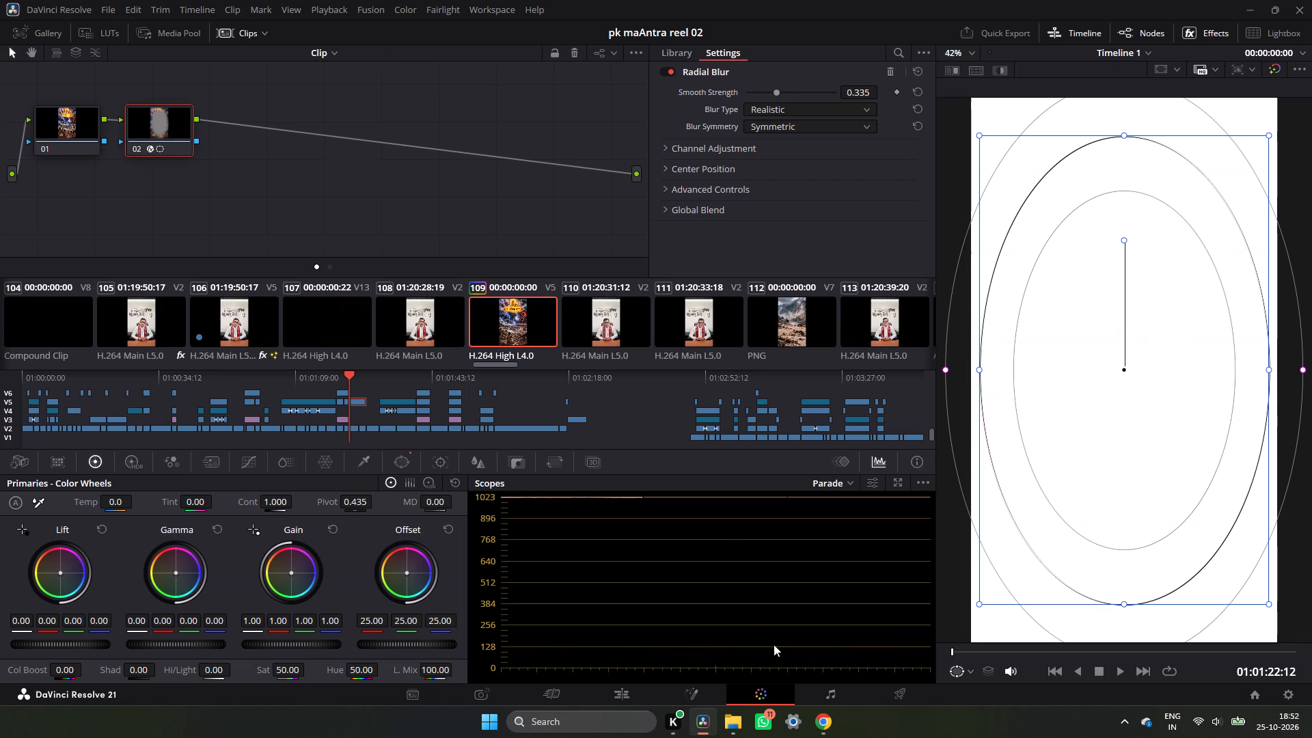
{"action": "right_click", "coordinate": [149, 127]}
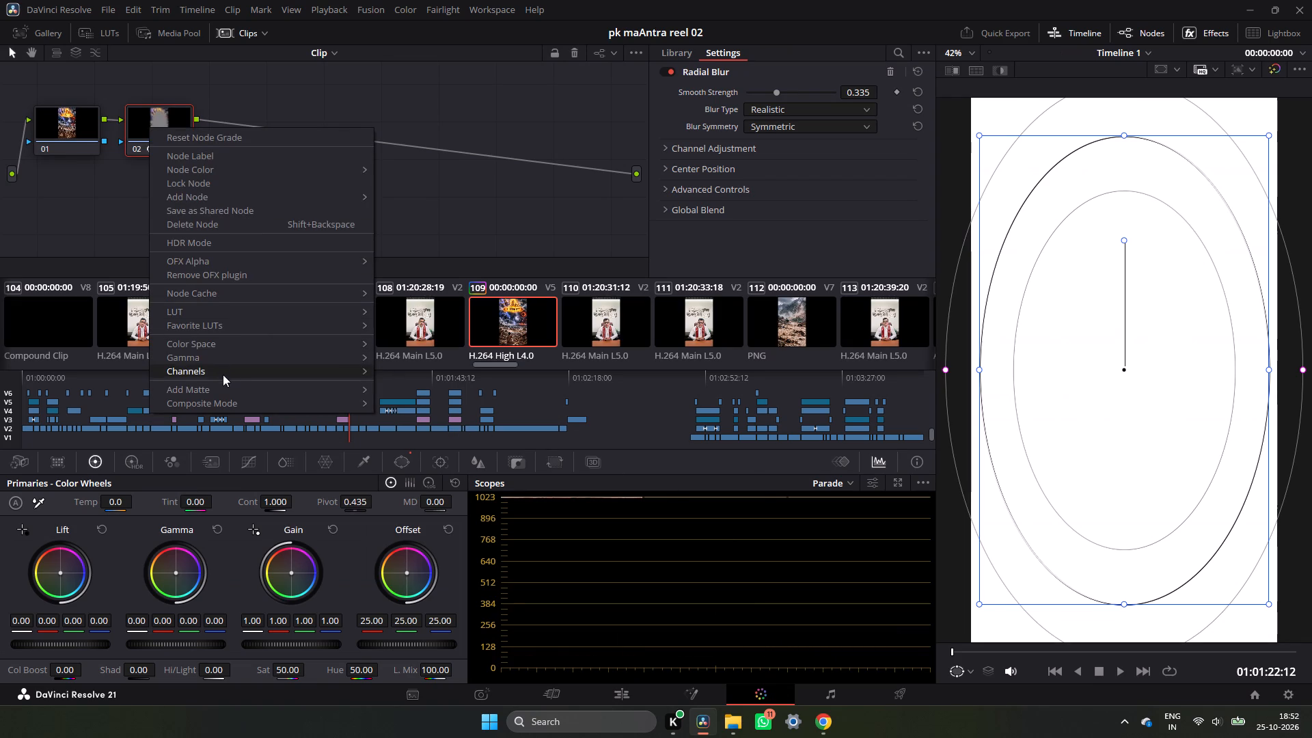
{"action": "left_click", "coordinate": [120, 117]}
{"action": "left_click_drag", "start_coordinate": [125, 119], "coordinate": [97, 193]}
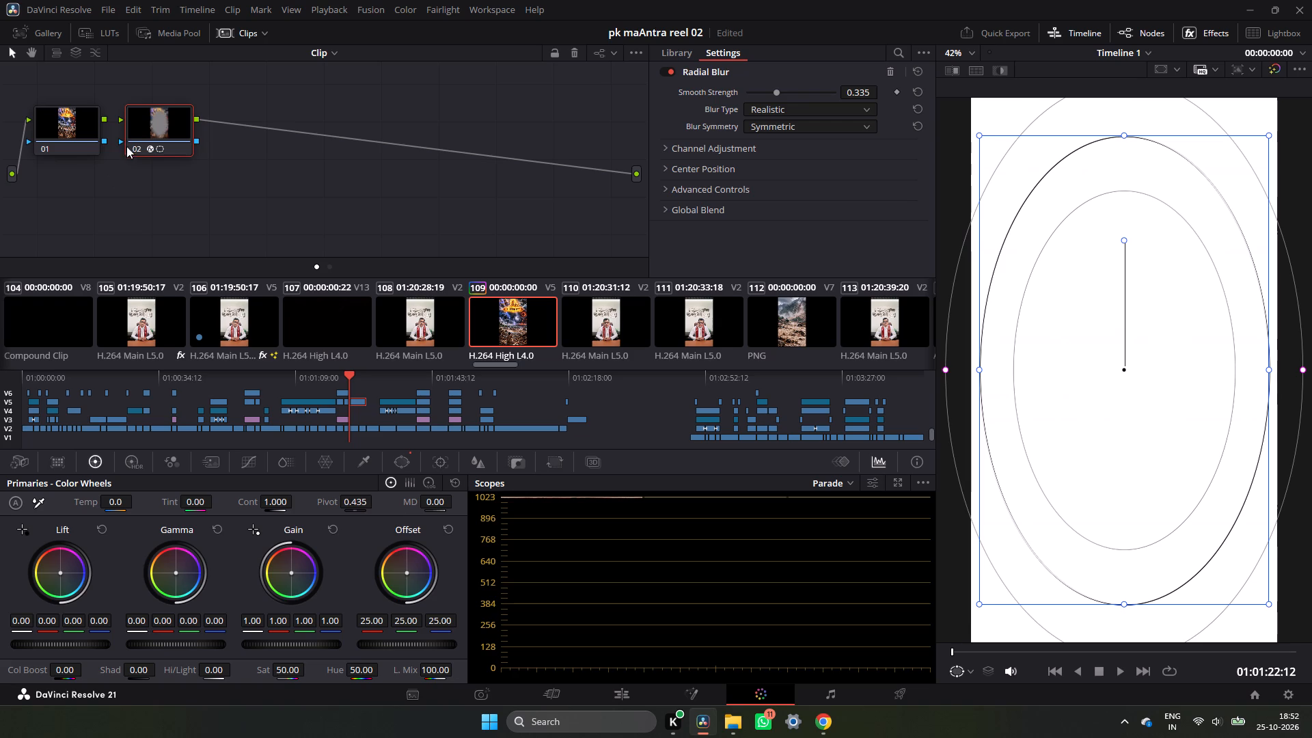
{"action": "left_click_drag", "start_coordinate": [162, 115], "coordinate": [400, 166]}
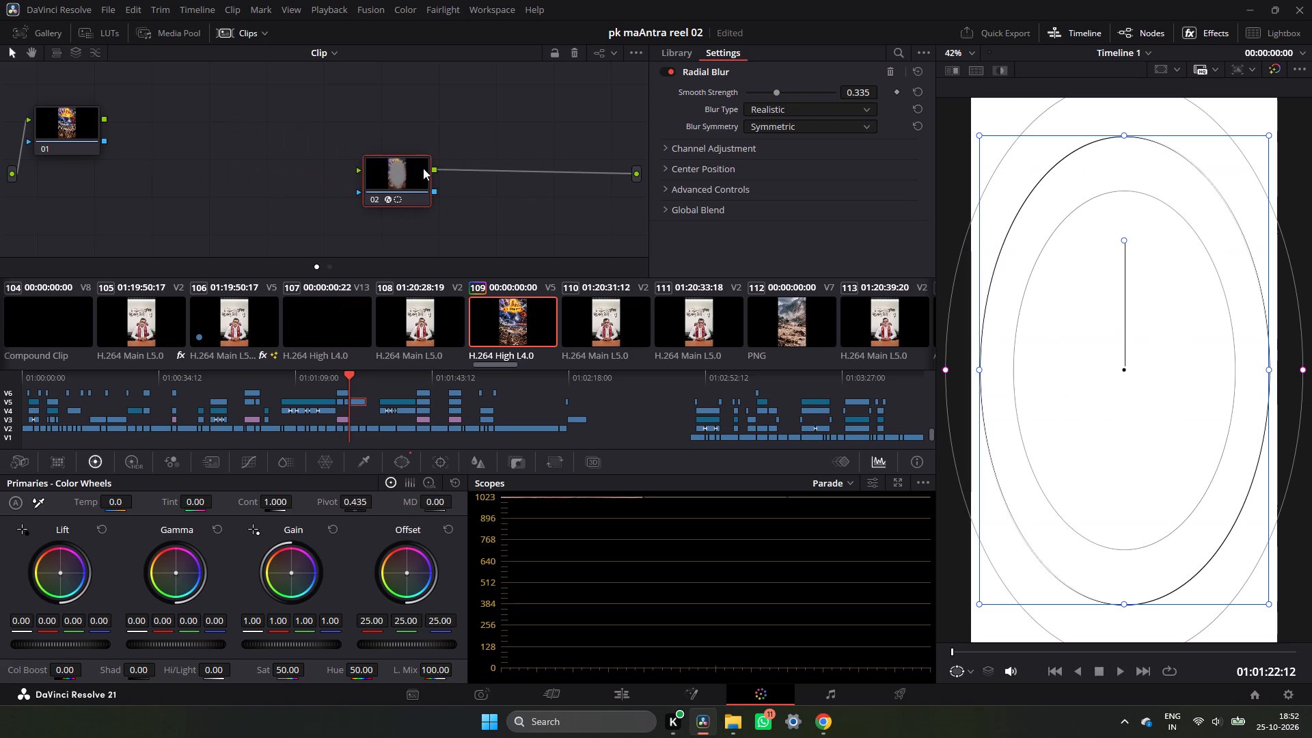
{"action": "left_click_drag", "start_coordinate": [630, 172], "coordinate": [519, 226]}
{"action": "left_click", "coordinate": [623, 692]}
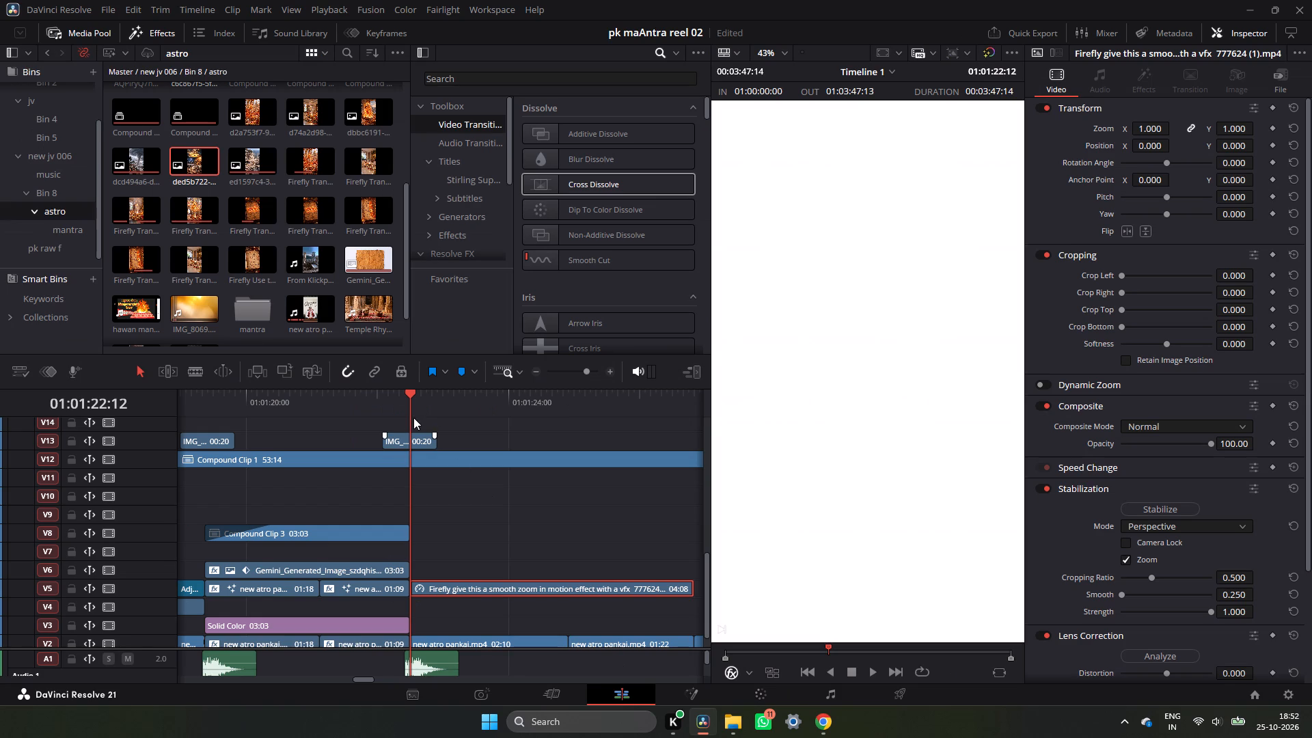
Play repeatedly from about 01:01:22 across the flash into the दैविक तापः clip to check the transition.
{"action": "key", "text": "space"}
{"action": "key", "text": "space"}
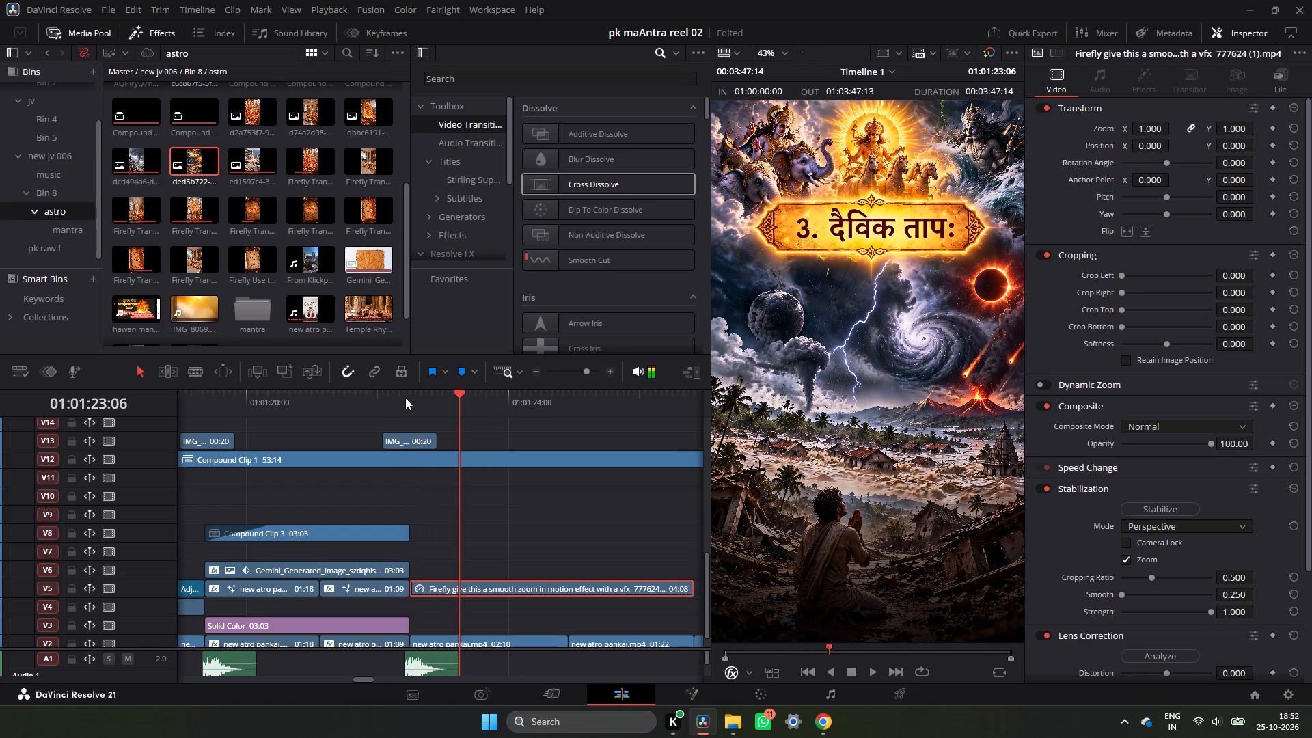
{"action": "left_click", "coordinate": [405, 398]}
{"action": "key", "text": "space"}
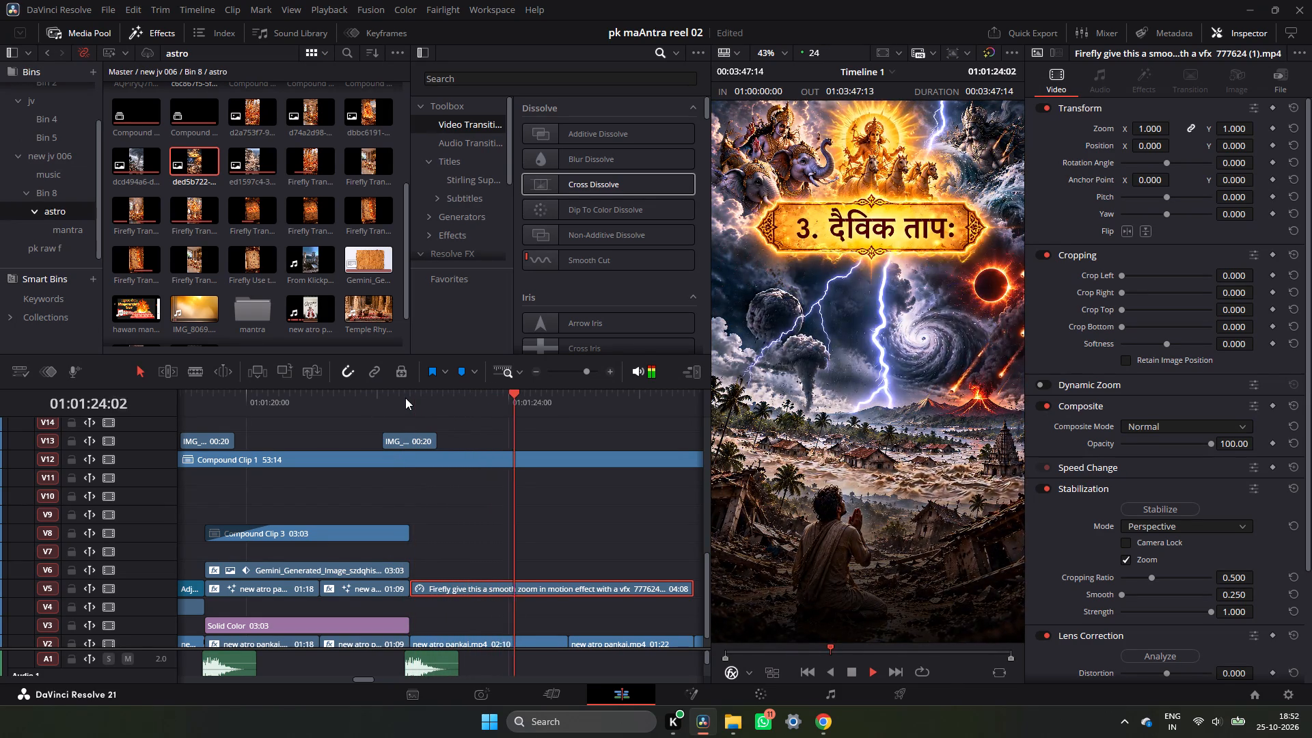
{"action": "left_click", "coordinate": [405, 398]}
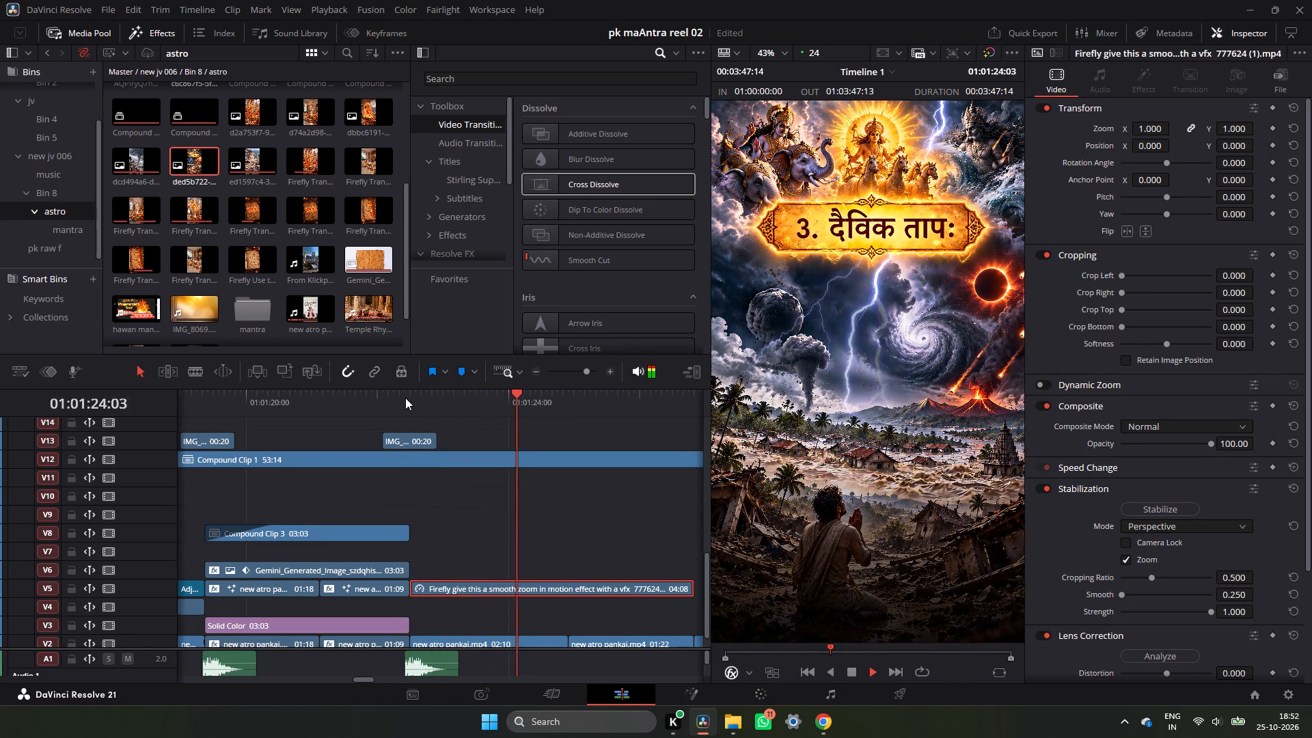
{"action": "left_click", "coordinate": [405, 398]}
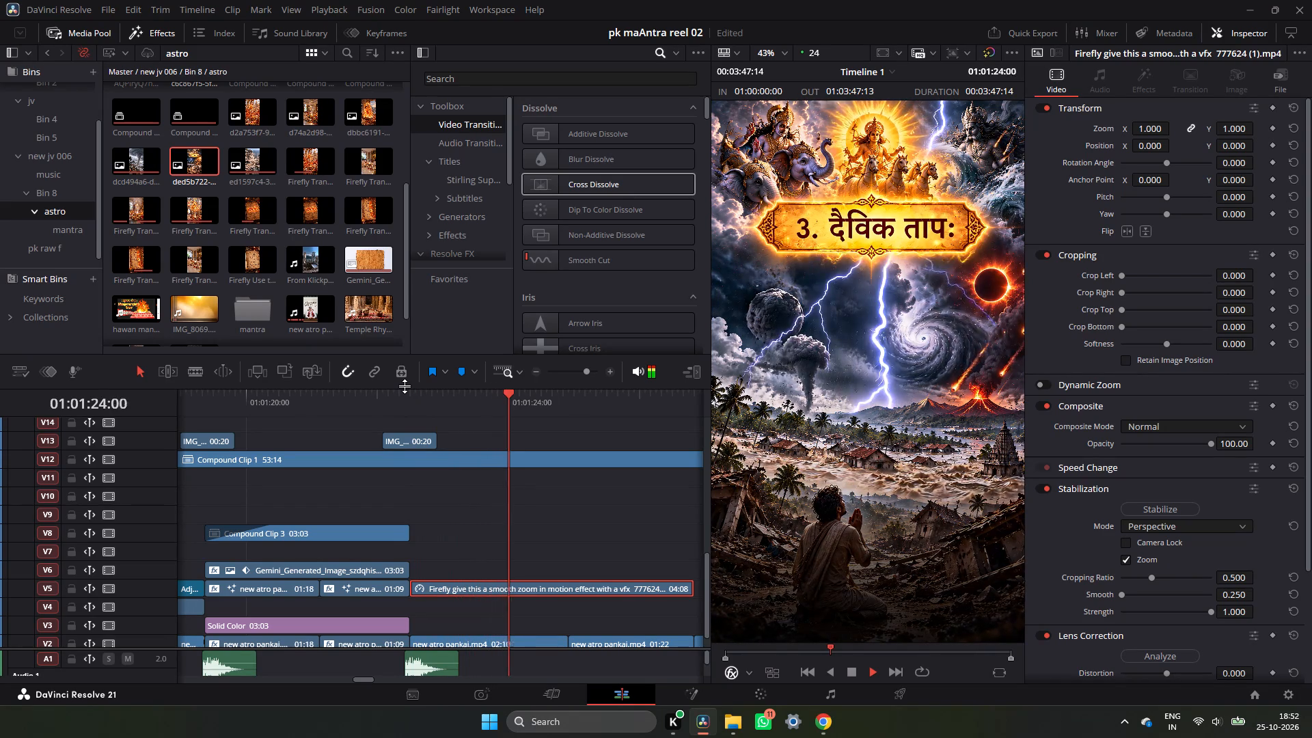
{"action": "key", "text": "space"}
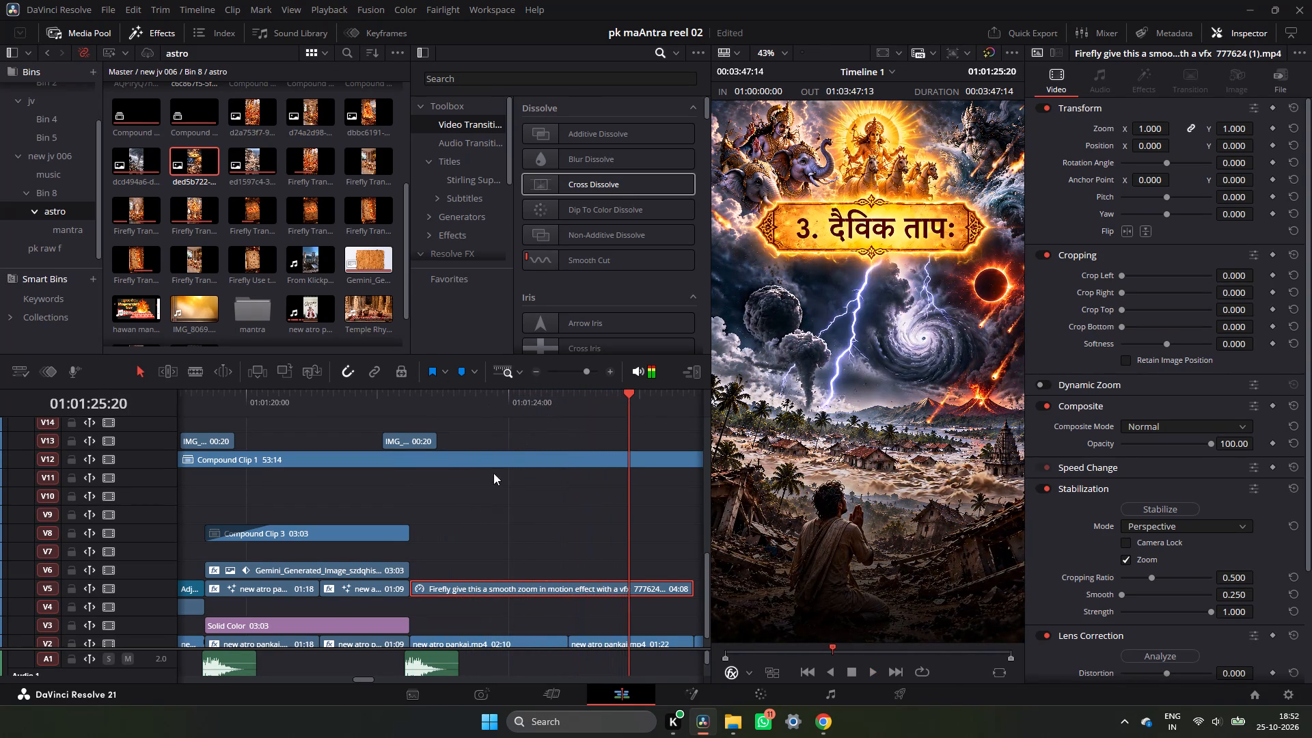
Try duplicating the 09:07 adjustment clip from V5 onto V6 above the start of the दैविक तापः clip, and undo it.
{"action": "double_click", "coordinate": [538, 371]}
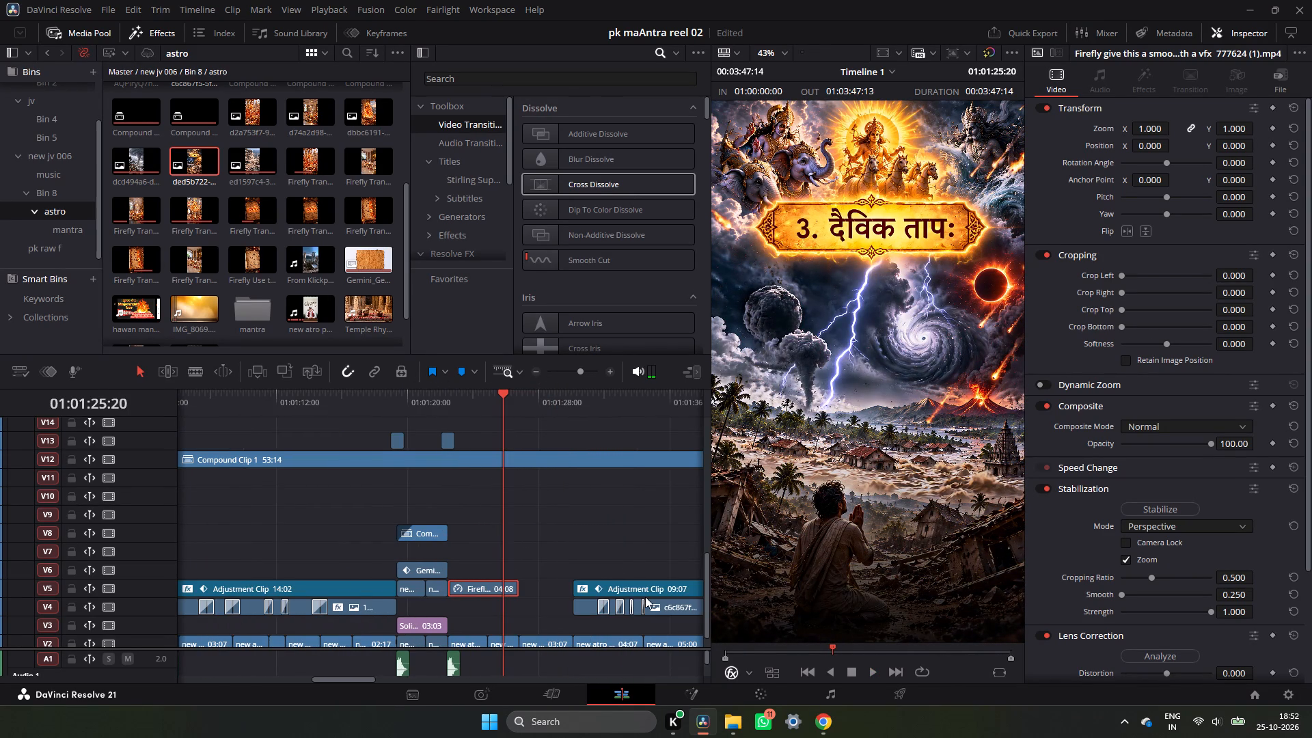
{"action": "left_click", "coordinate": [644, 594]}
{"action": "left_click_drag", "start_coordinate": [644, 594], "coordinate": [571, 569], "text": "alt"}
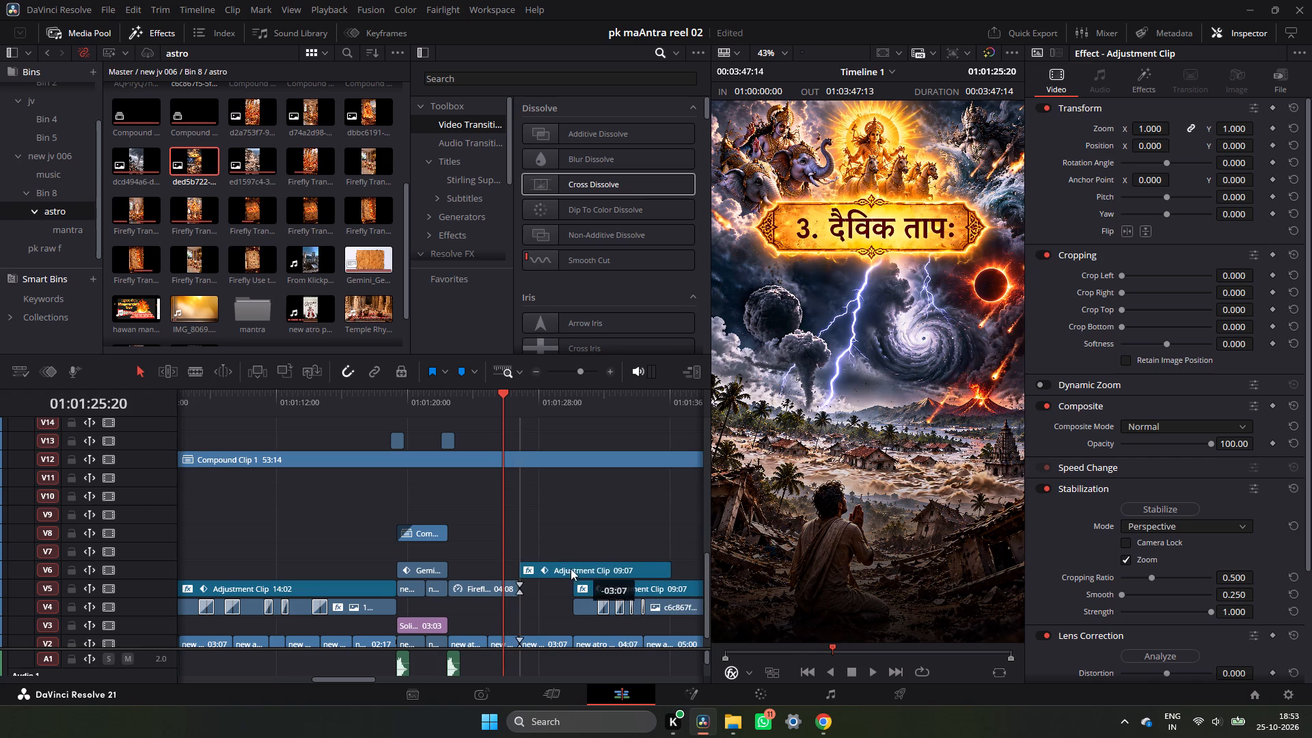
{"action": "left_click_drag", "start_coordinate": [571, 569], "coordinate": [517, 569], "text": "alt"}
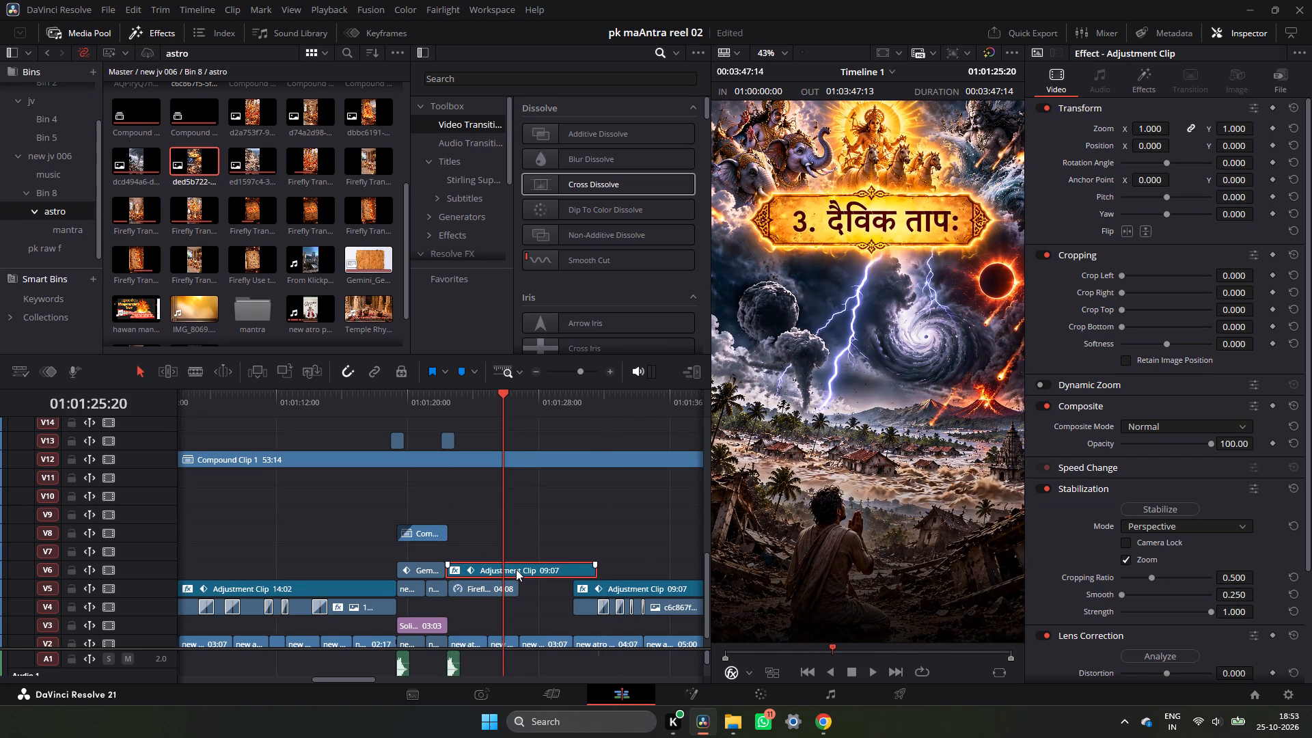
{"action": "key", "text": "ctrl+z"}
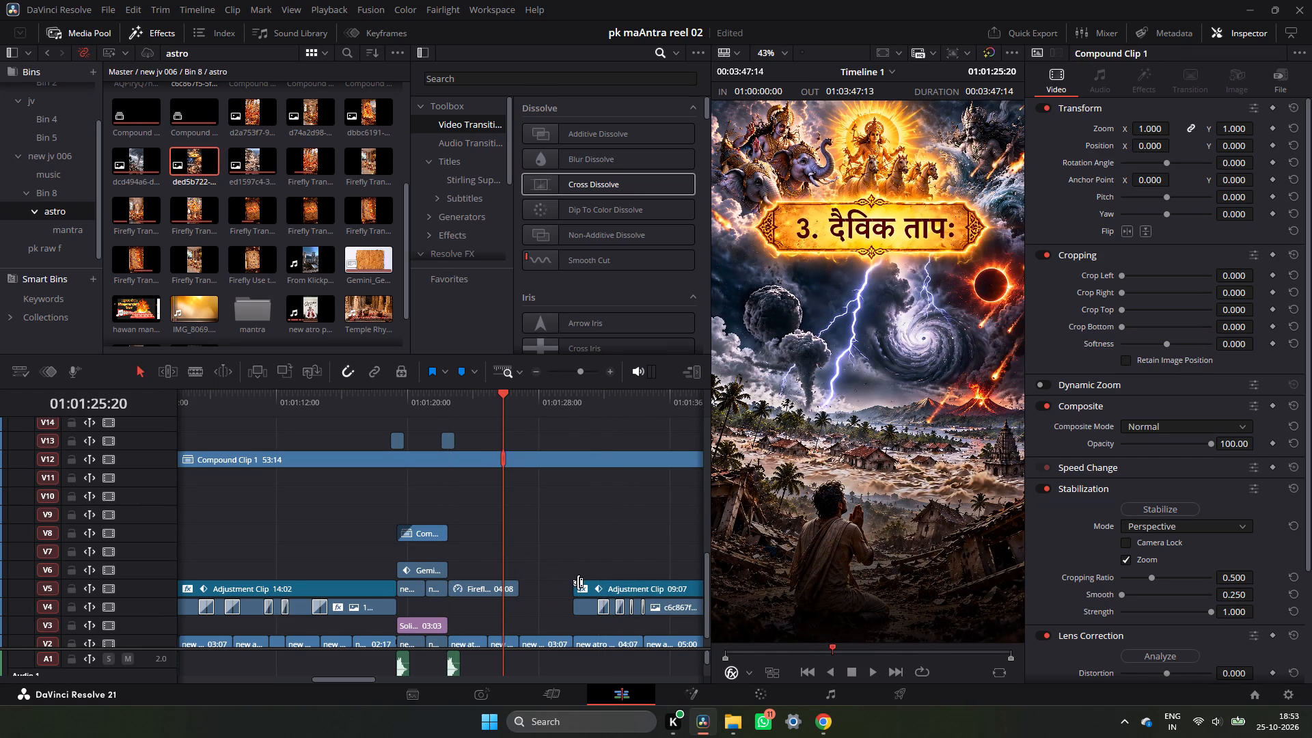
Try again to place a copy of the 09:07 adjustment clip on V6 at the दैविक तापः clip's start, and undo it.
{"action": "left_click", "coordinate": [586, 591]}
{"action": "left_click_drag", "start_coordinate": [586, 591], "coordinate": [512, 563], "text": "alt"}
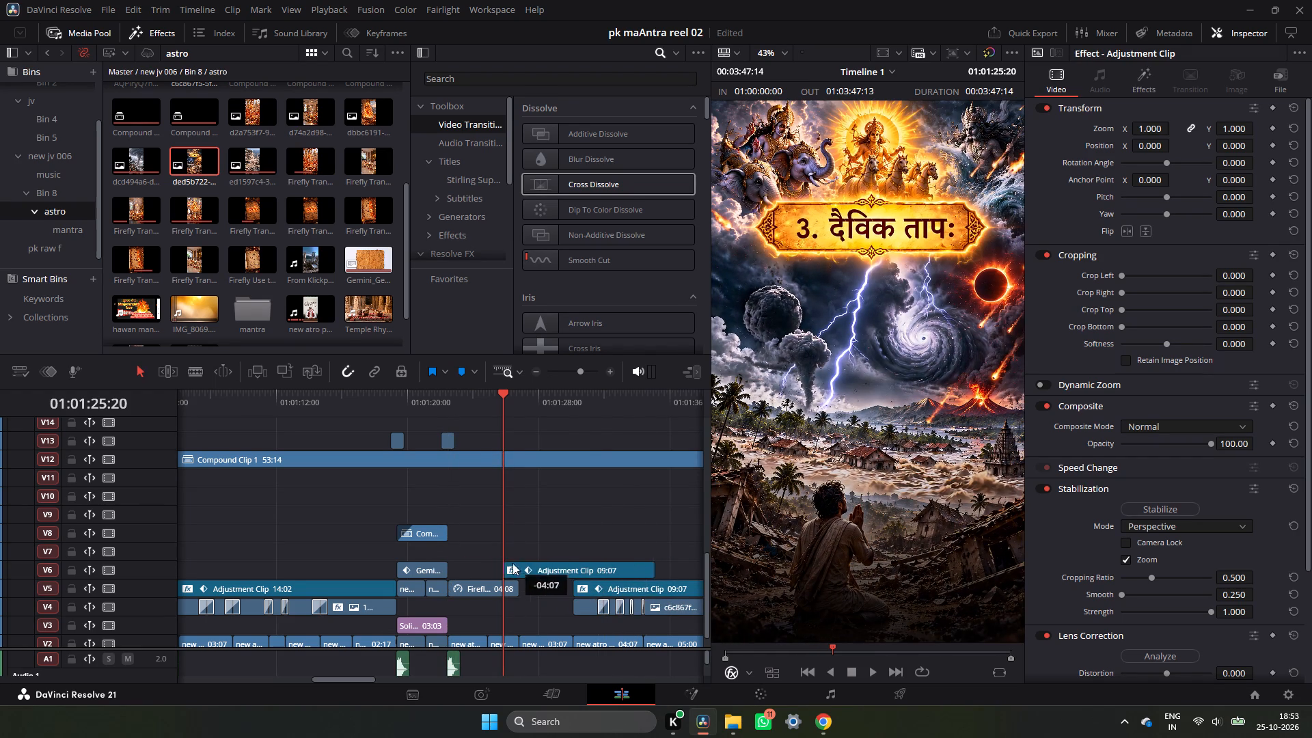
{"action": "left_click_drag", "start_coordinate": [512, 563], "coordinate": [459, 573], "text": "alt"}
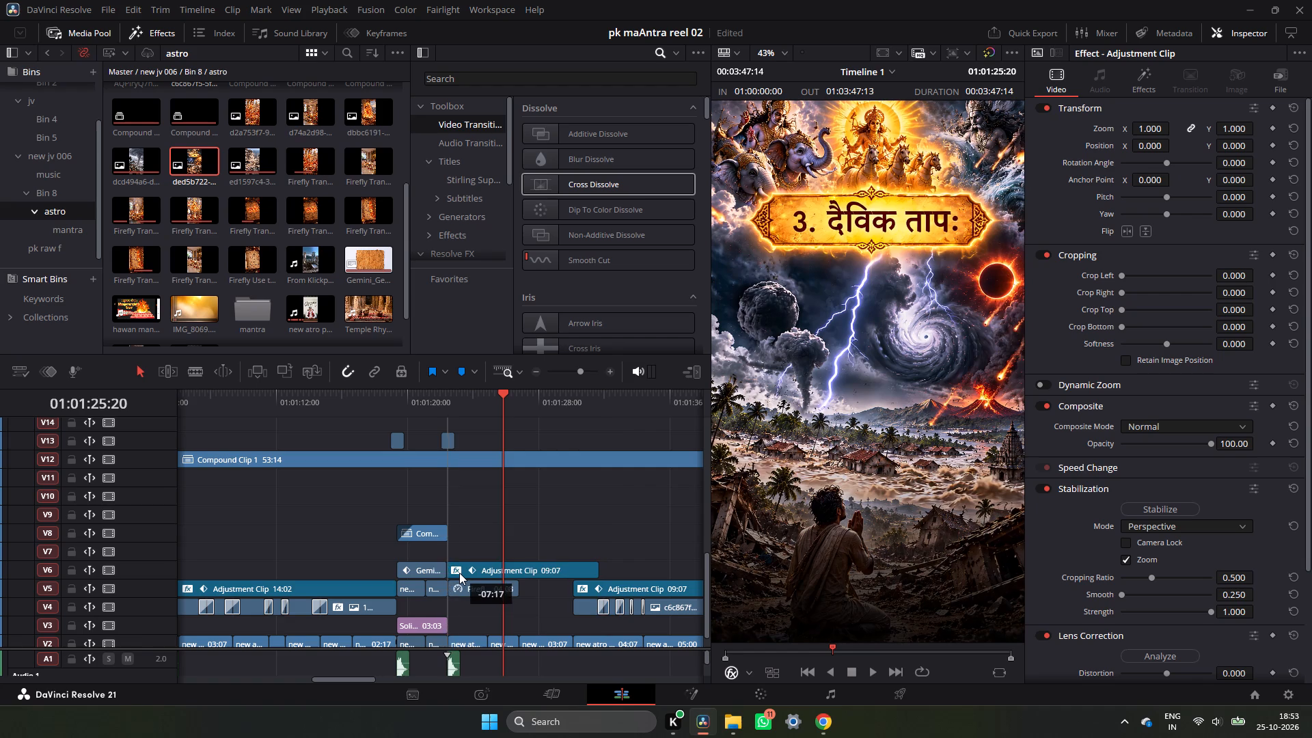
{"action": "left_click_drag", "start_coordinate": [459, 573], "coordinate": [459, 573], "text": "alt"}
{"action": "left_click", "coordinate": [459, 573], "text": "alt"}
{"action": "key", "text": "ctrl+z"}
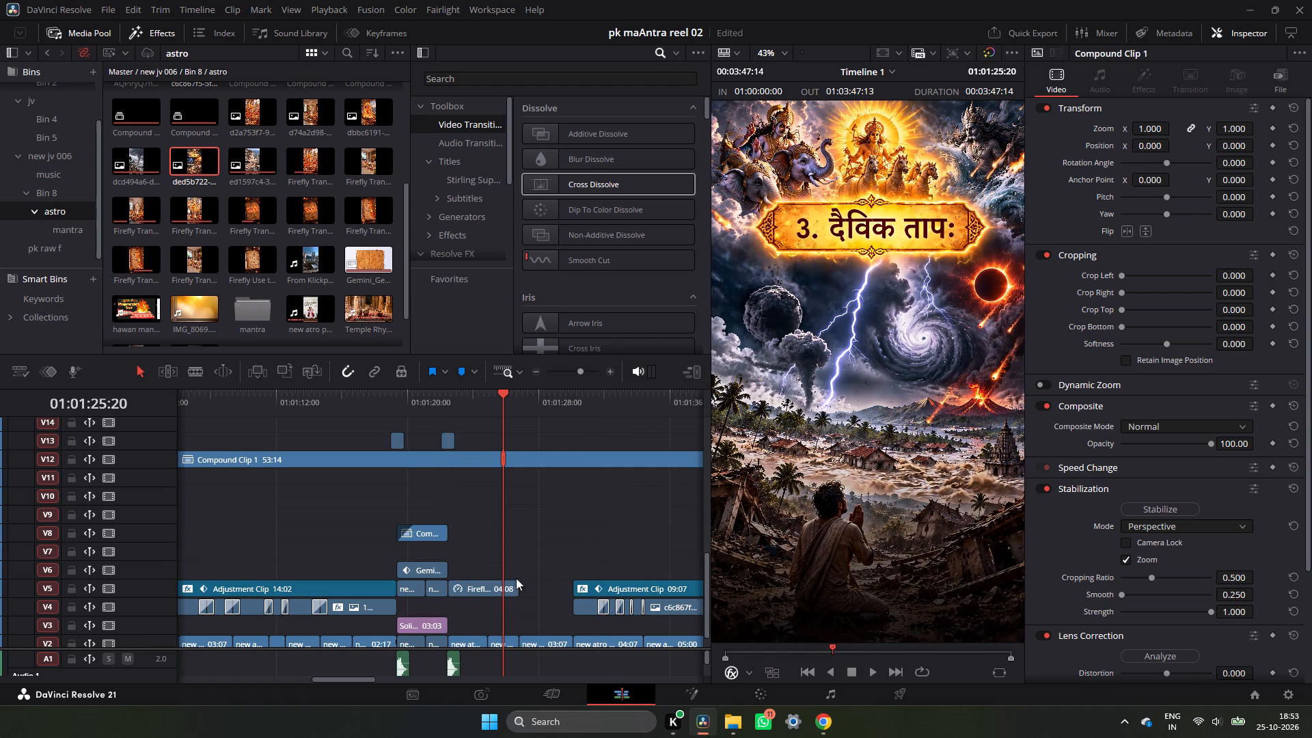
Duplicate the 09:07 adjustment clip from V5 onto V6, aligning its start with the दैविक तापः Firefly clip.
{"action": "left_click_drag", "start_coordinate": [598, 587], "coordinate": [598, 588]}
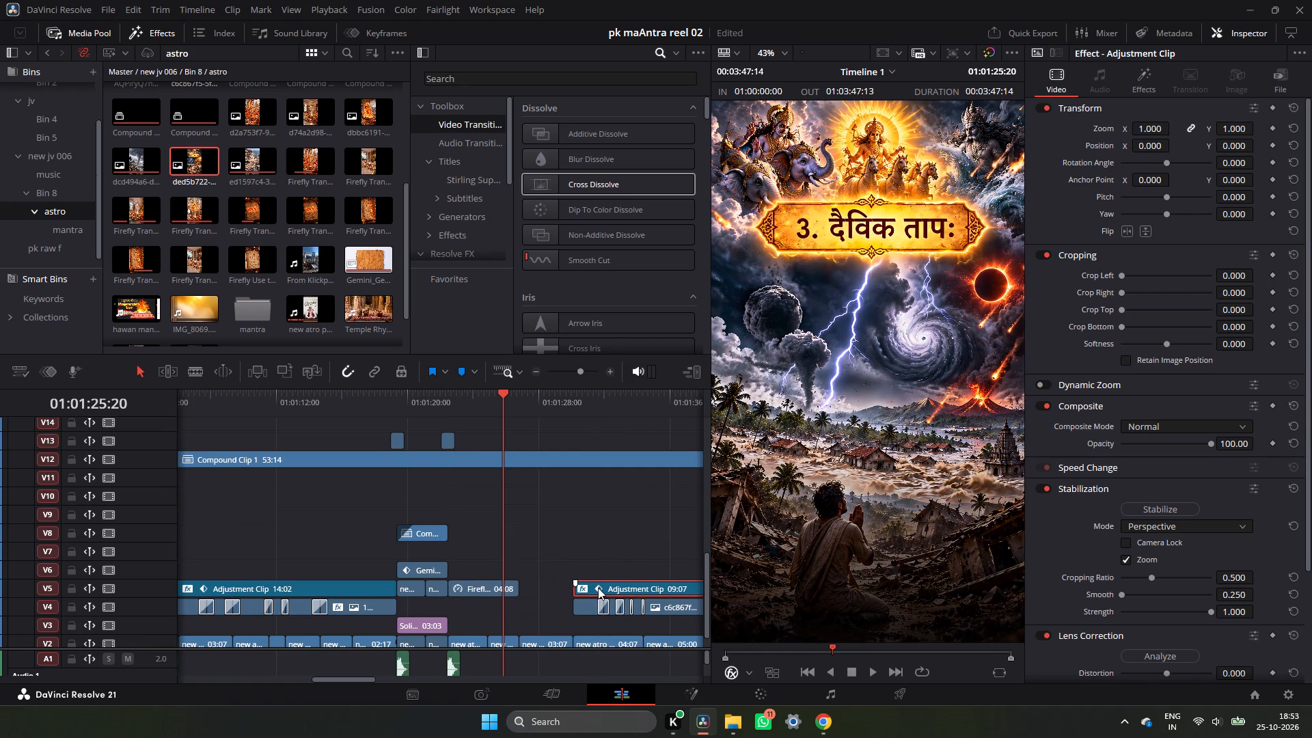
{"action": "left_click_drag", "start_coordinate": [598, 588], "coordinate": [479, 573]}
{"action": "left_click", "coordinate": [609, 365]}
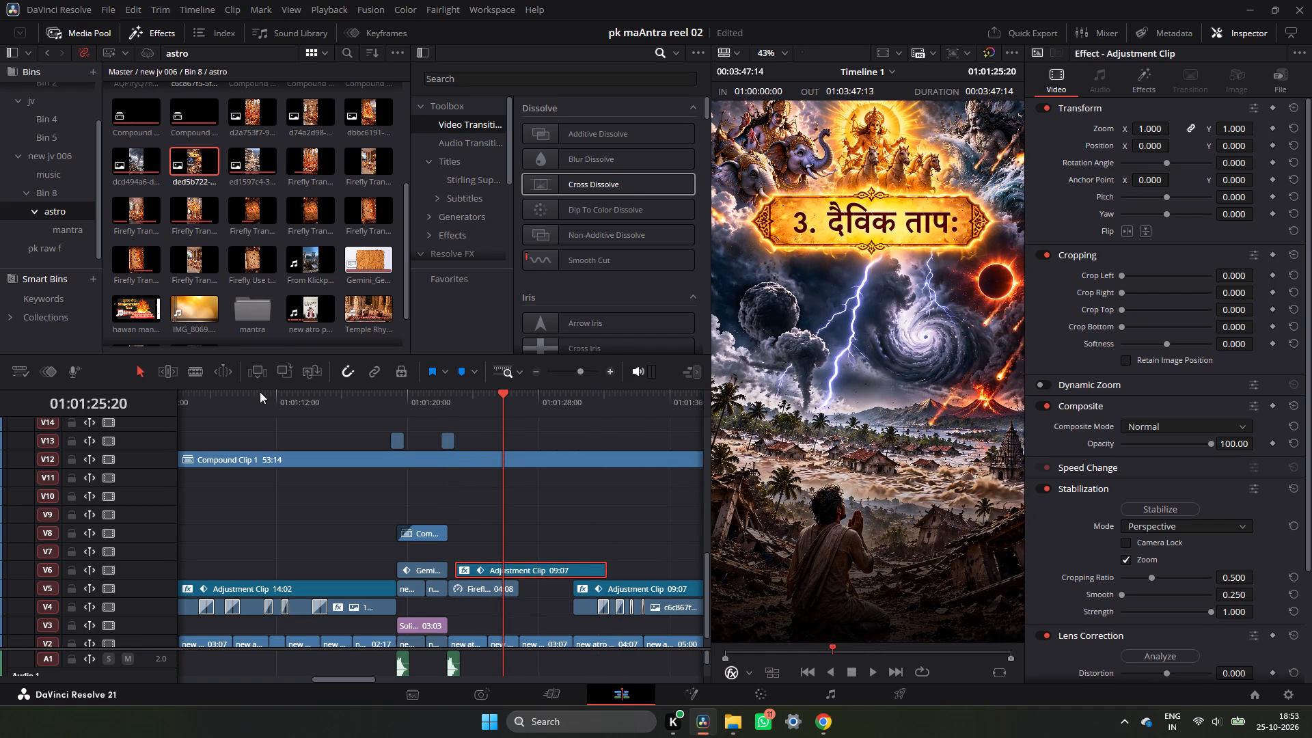
{"action": "left_click", "coordinate": [608, 374]}
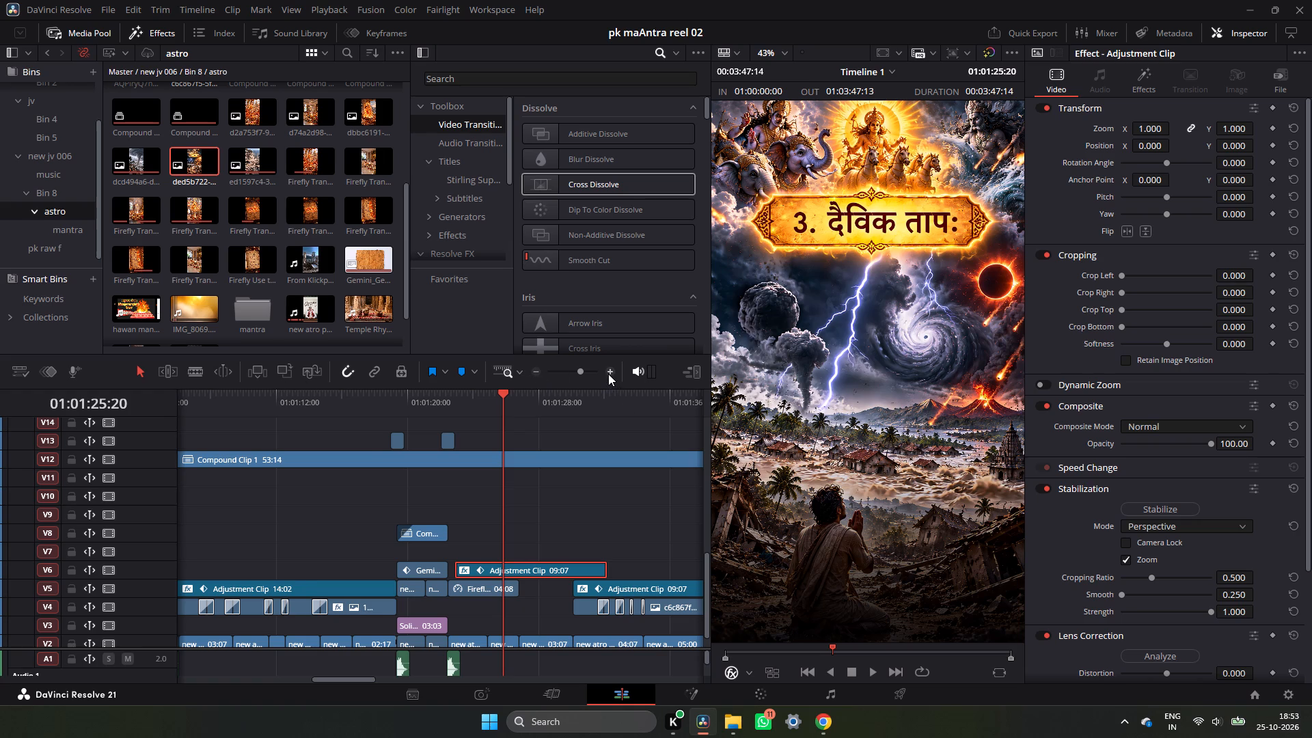
{"action": "left_click_drag", "start_coordinate": [483, 564], "coordinate": [469, 565]}
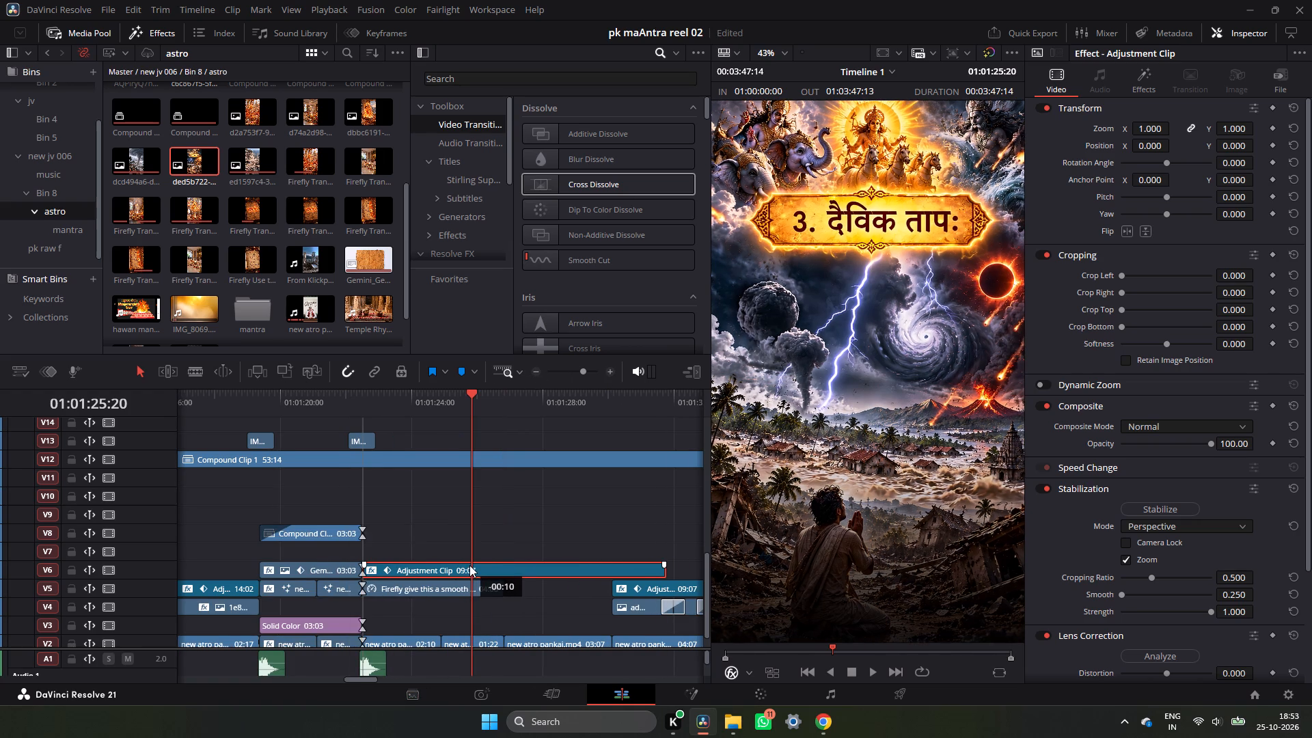
{"action": "left_click_drag", "start_coordinate": [469, 565], "coordinate": [467, 565]}
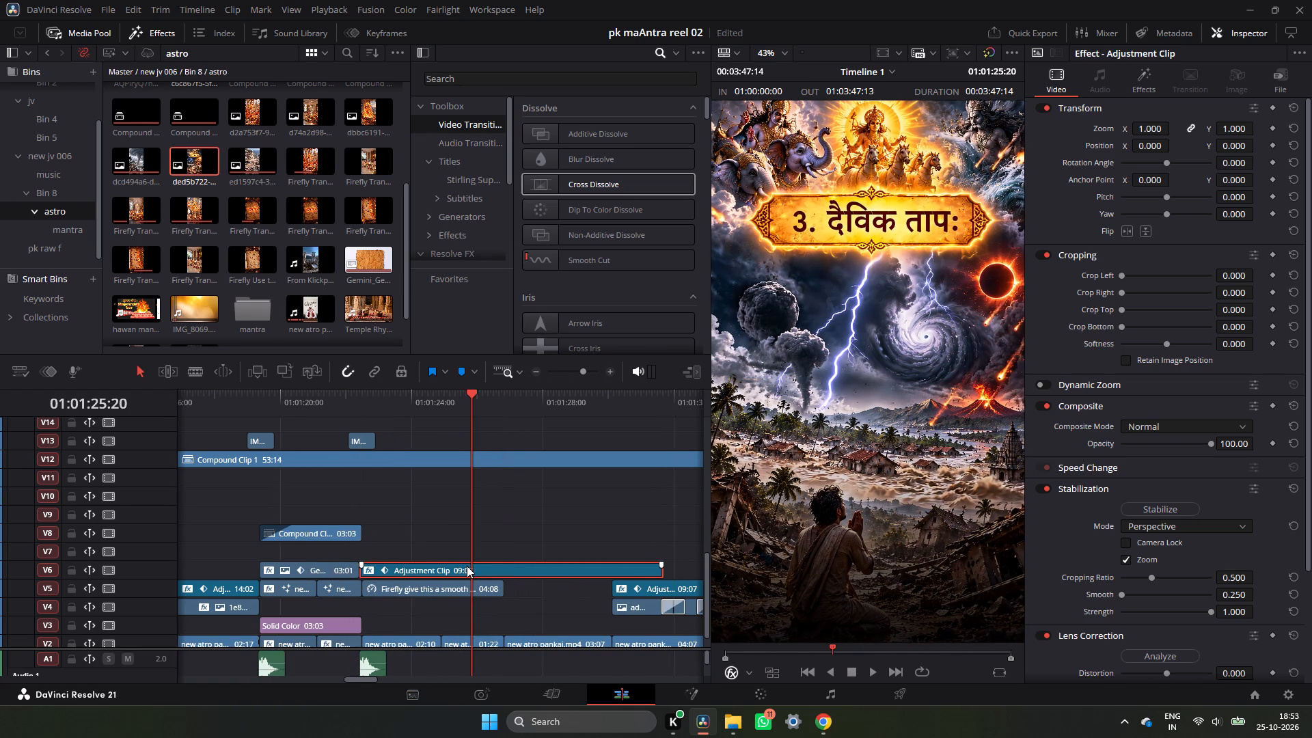
{"action": "left_click", "coordinate": [467, 566]}
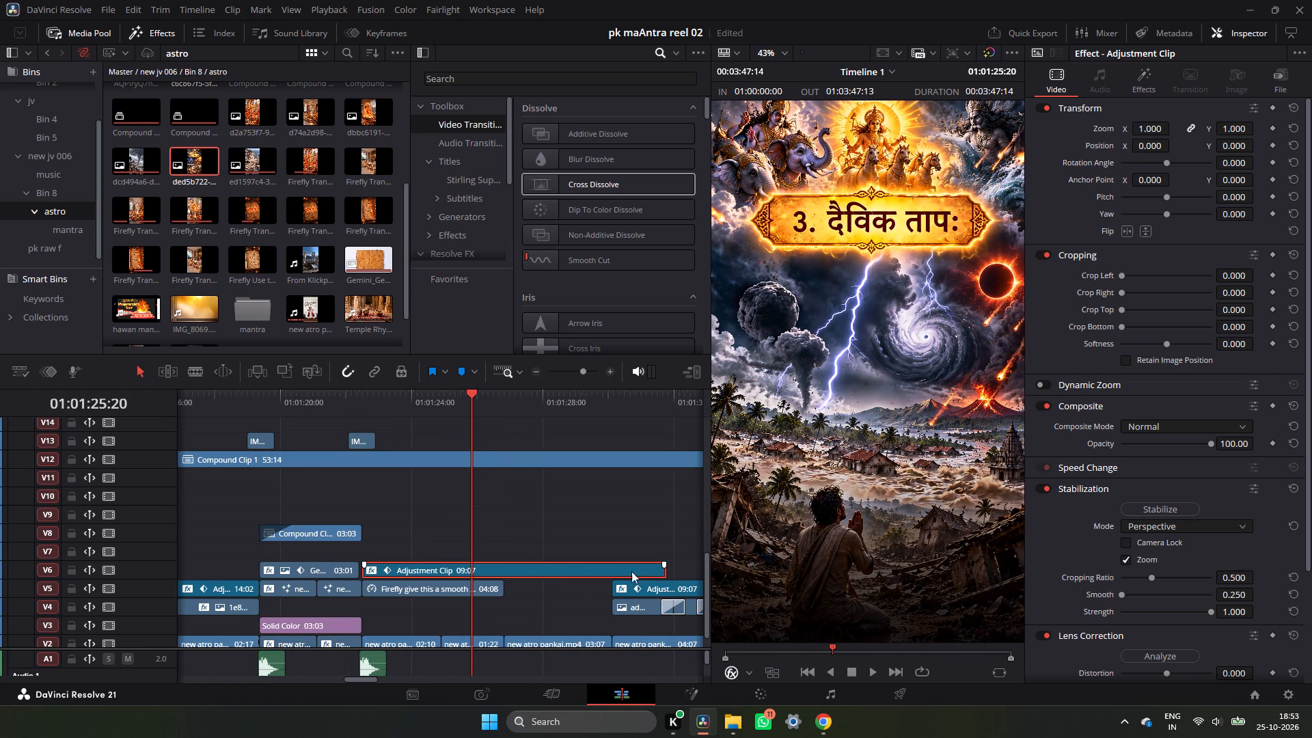
Trim the V6 adjustment clip to 04:08, ending with the Firefly clip, and extend the preceding Gemini clip back to 03:03.
{"action": "left_click_drag", "start_coordinate": [668, 569], "coordinate": [508, 592]}
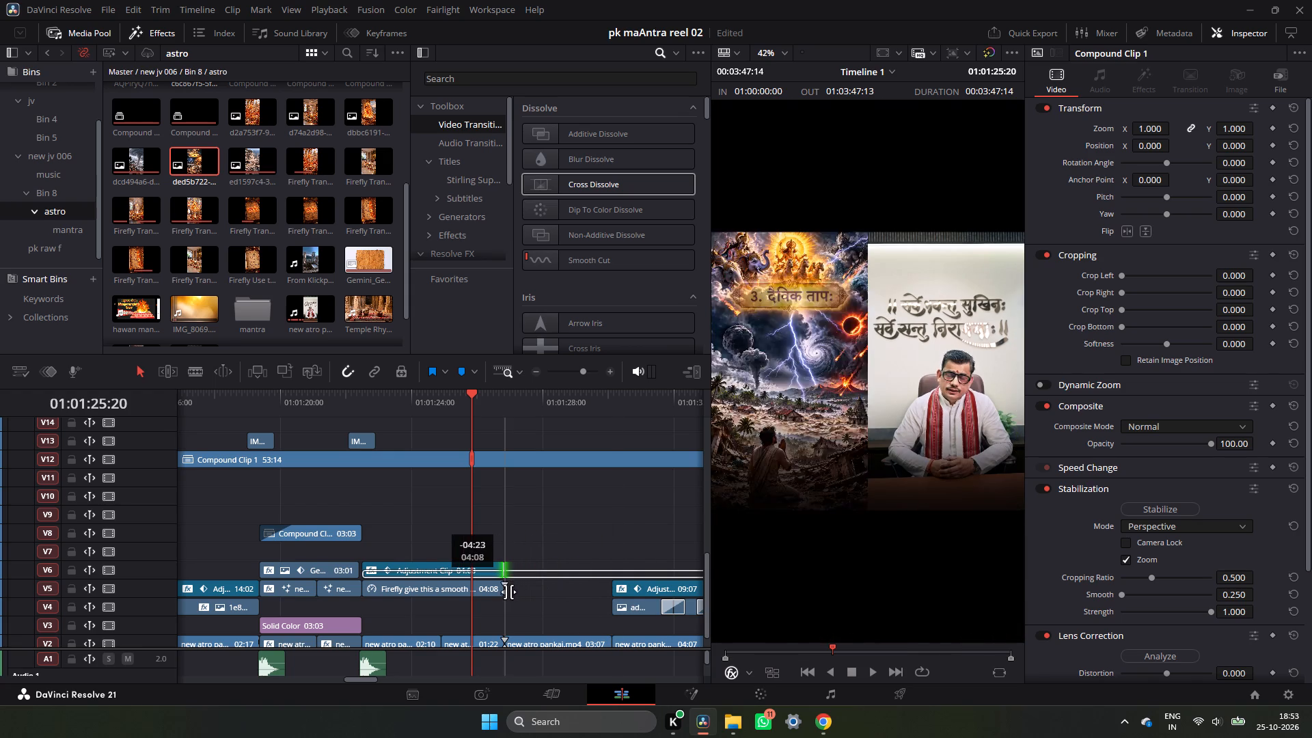
{"action": "left_click_drag", "start_coordinate": [508, 592], "coordinate": [508, 592]}
{"action": "left_click", "coordinate": [359, 573]}
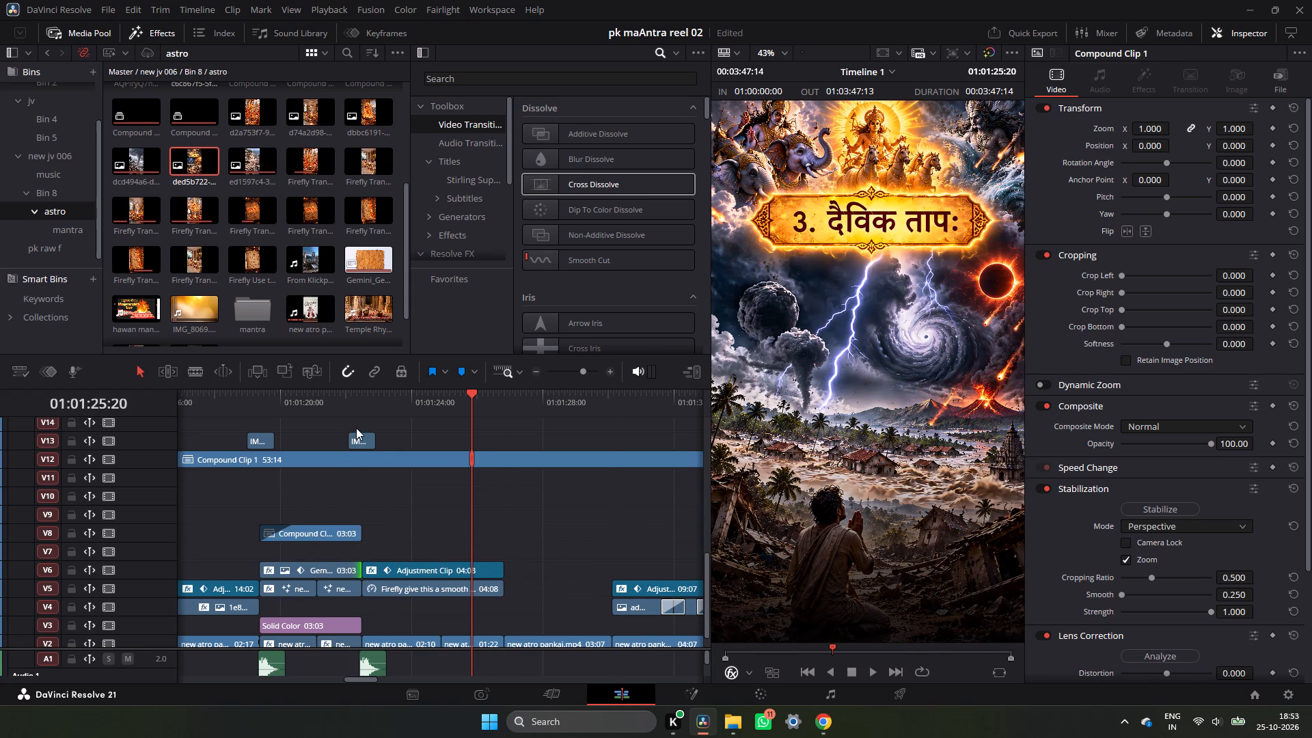
Play from about 01:01:22 through the दैविक तापः clip to check the adjustment clip over it.
{"action": "left_click", "coordinate": [356, 428]}
{"action": "left_click", "coordinate": [359, 403]}
{"action": "left_click", "coordinate": [359, 403]}
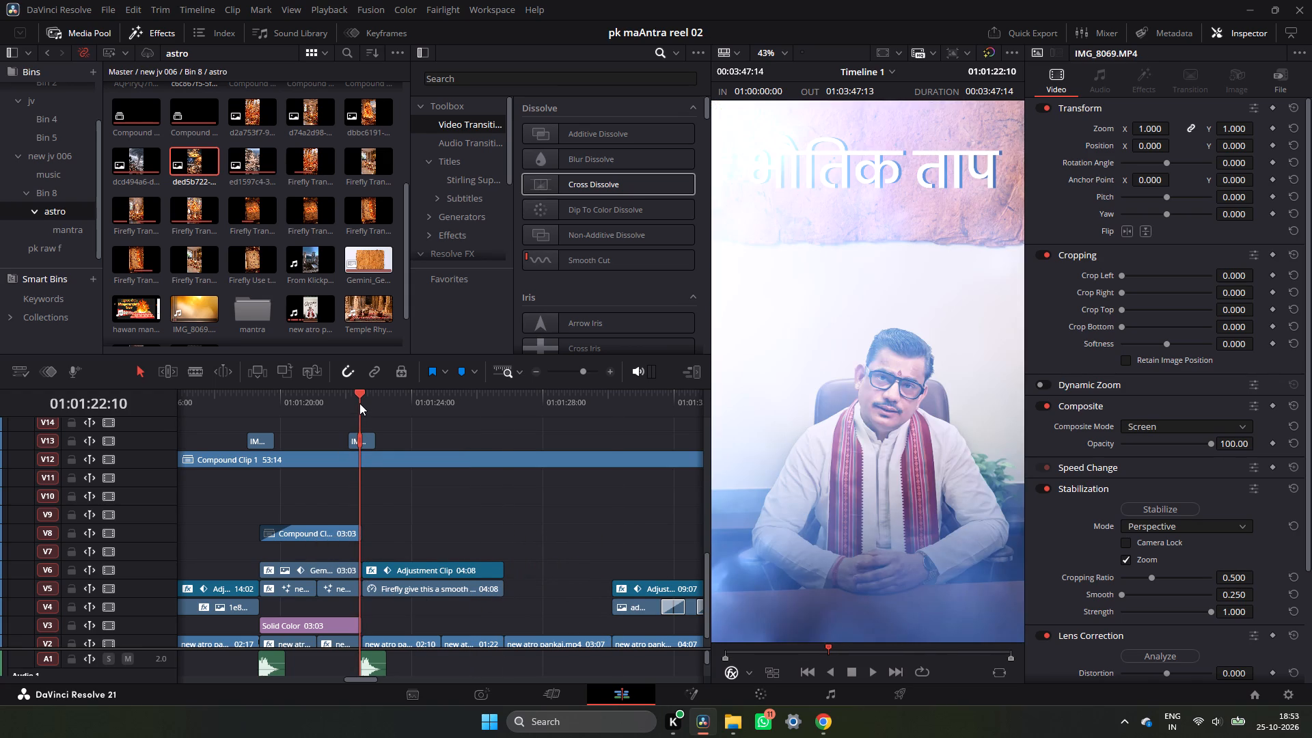
{"action": "left_click_drag", "start_coordinate": [362, 396], "coordinate": [356, 404]}
{"action": "left_click_drag", "start_coordinate": [356, 404], "coordinate": [364, 405]}
{"action": "key", "text": "space"}
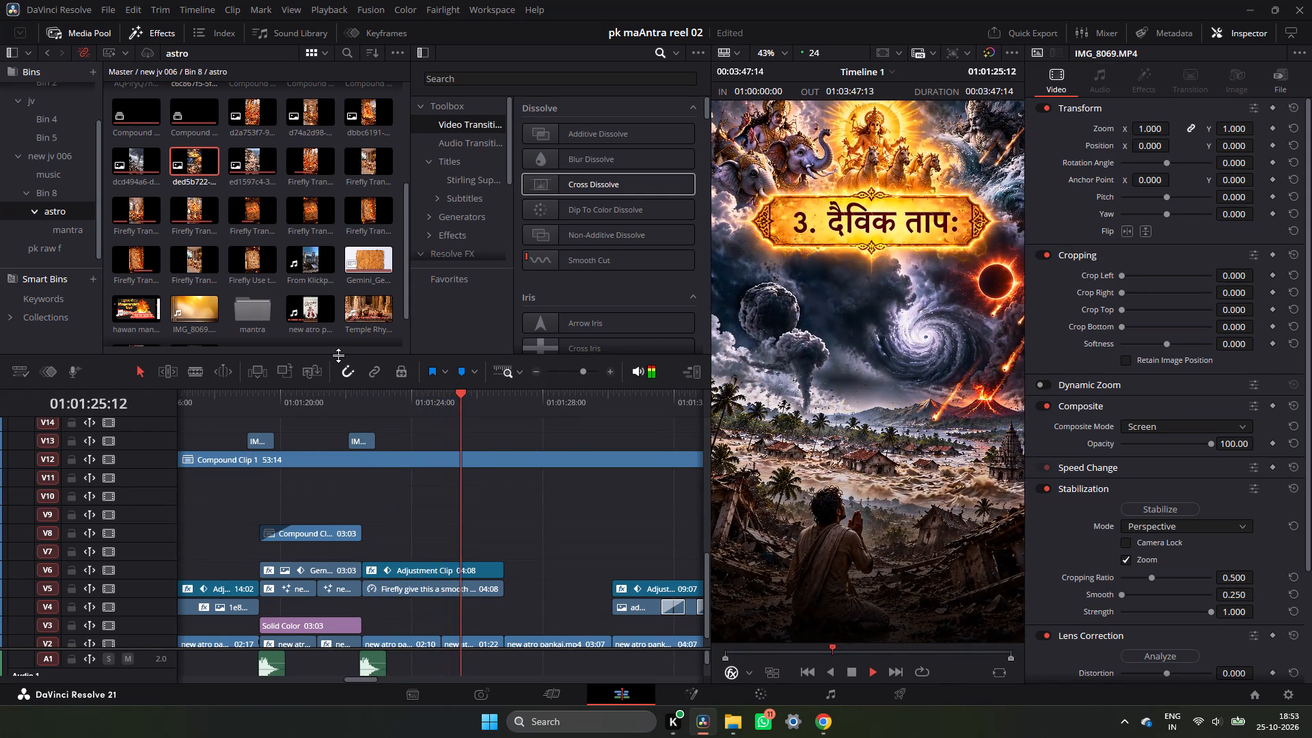
{"action": "key", "text": "space"}
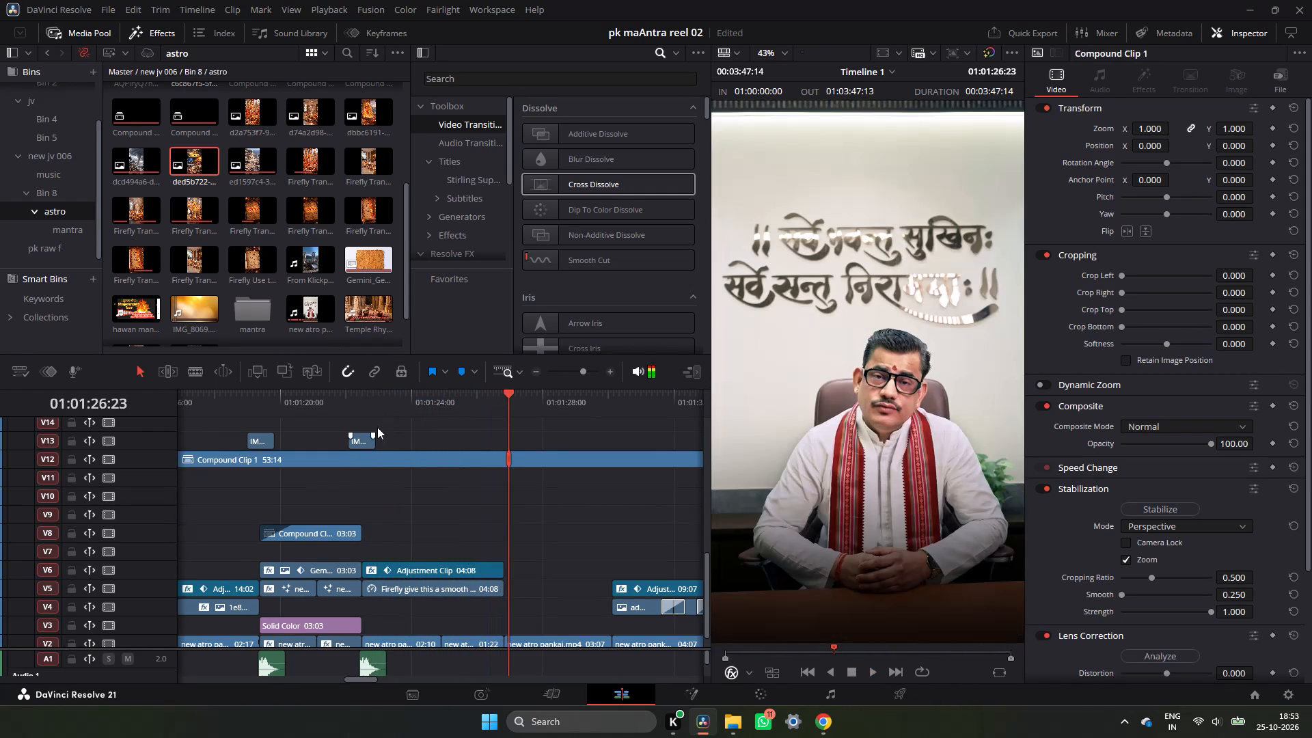
Duplicate the second flash overlay and its sound effect to the दैविक तापः clip's end, centring the flash on the cut at about 01:01:26:20.
{"action": "left_click", "coordinate": [367, 438]}
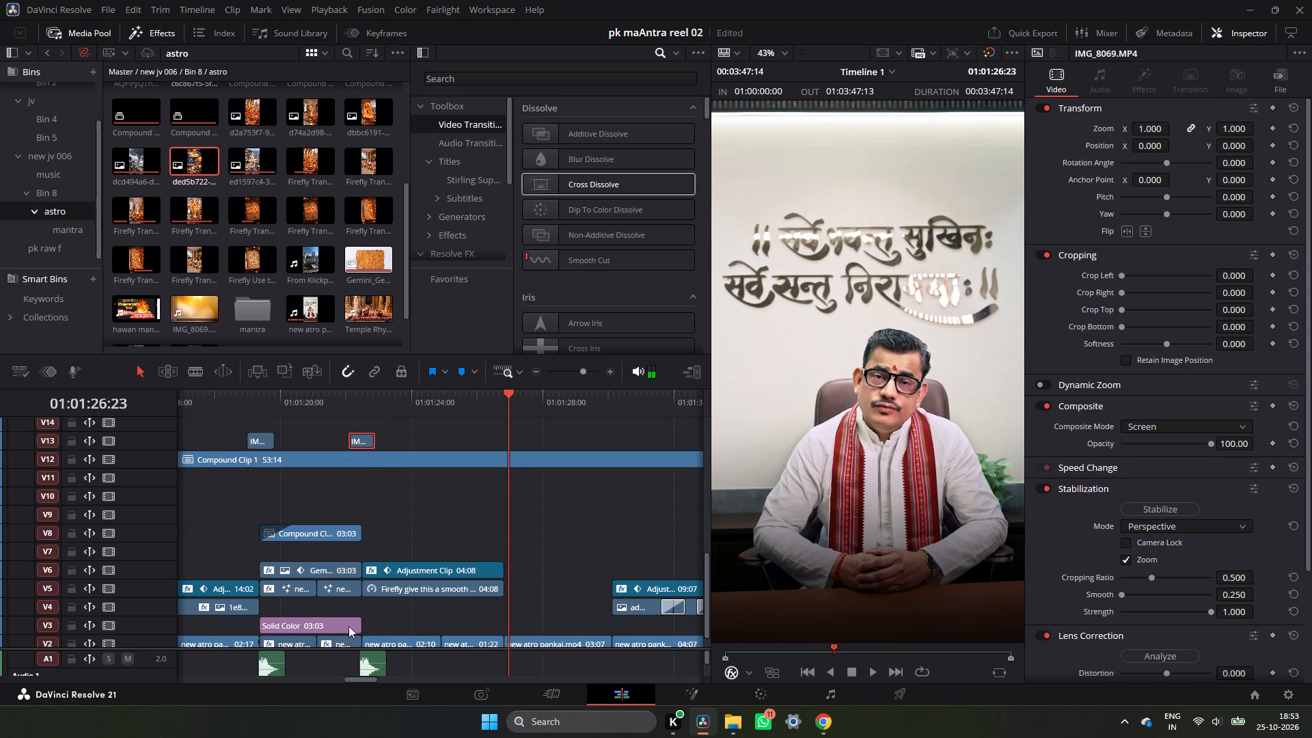
{"action": "left_click", "coordinate": [376, 668], "text": "ctrl"}
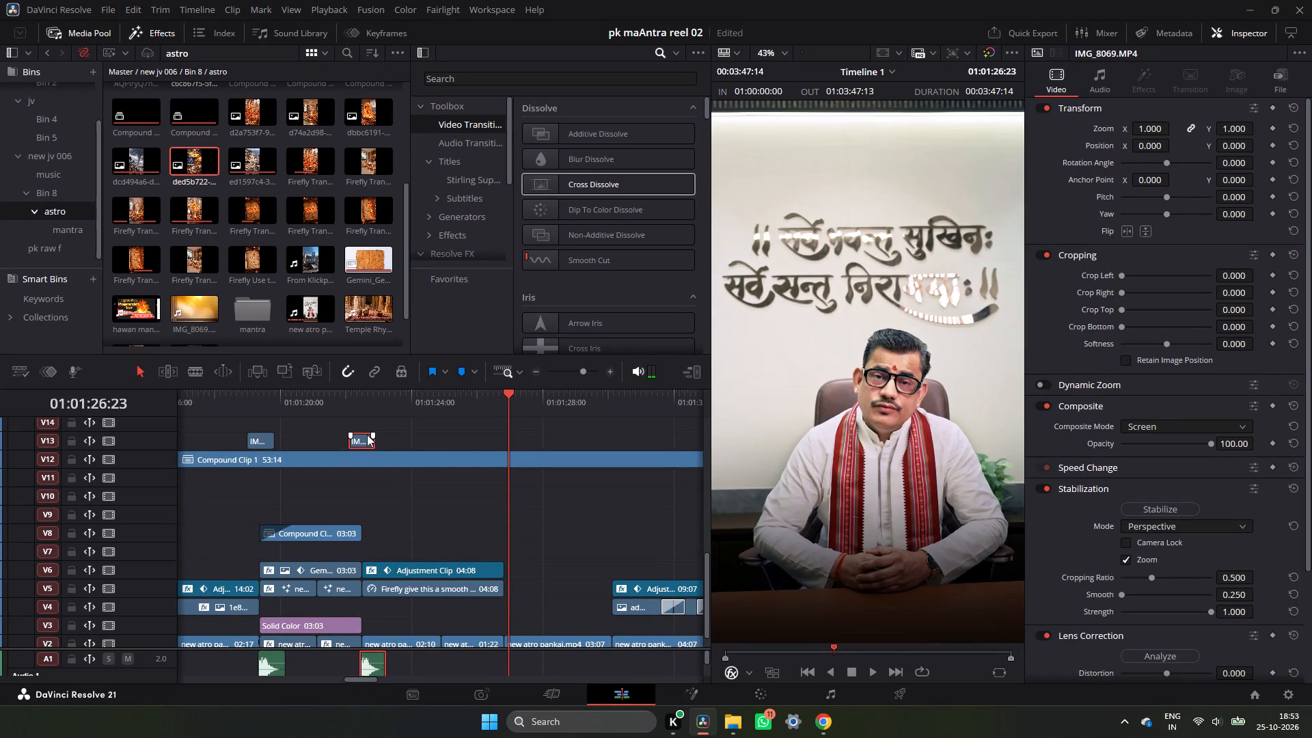
{"action": "left_click_drag", "start_coordinate": [361, 440], "coordinate": [504, 438], "text": "alt"}
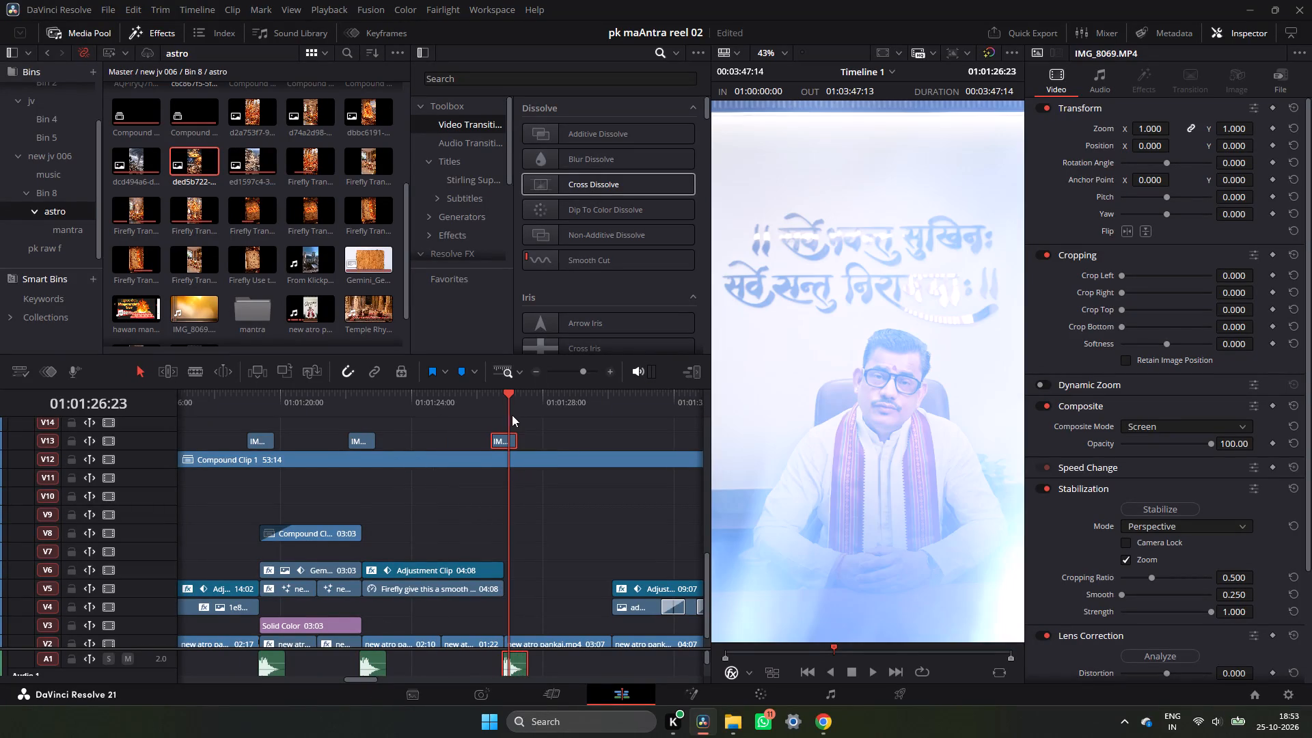
{"action": "left_click_drag", "start_coordinate": [515, 403], "coordinate": [504, 418]}
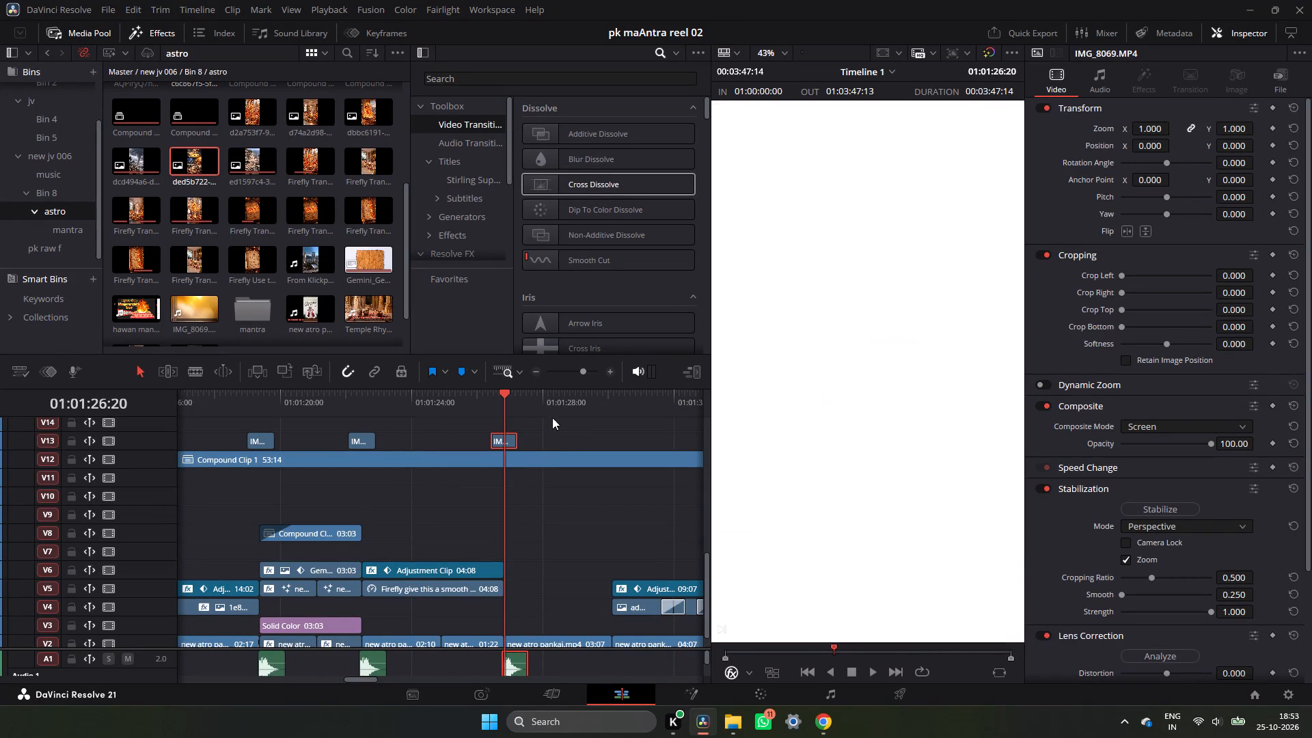
{"action": "left_click", "coordinate": [607, 370]}
{"action": "left_click", "coordinate": [480, 443]}
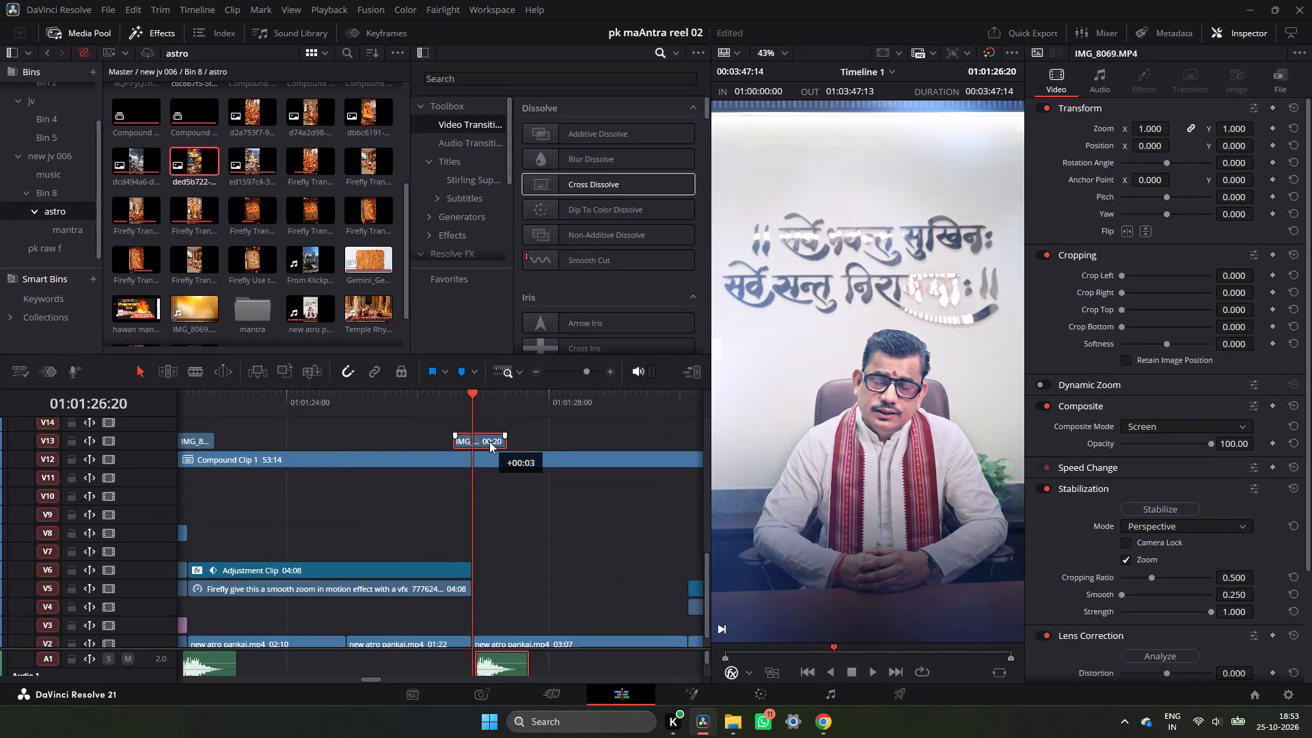
Play from about 01:01:26:08 across the new flash to check its timing with the sound effect.
{"action": "left_click", "coordinate": [439, 398]}
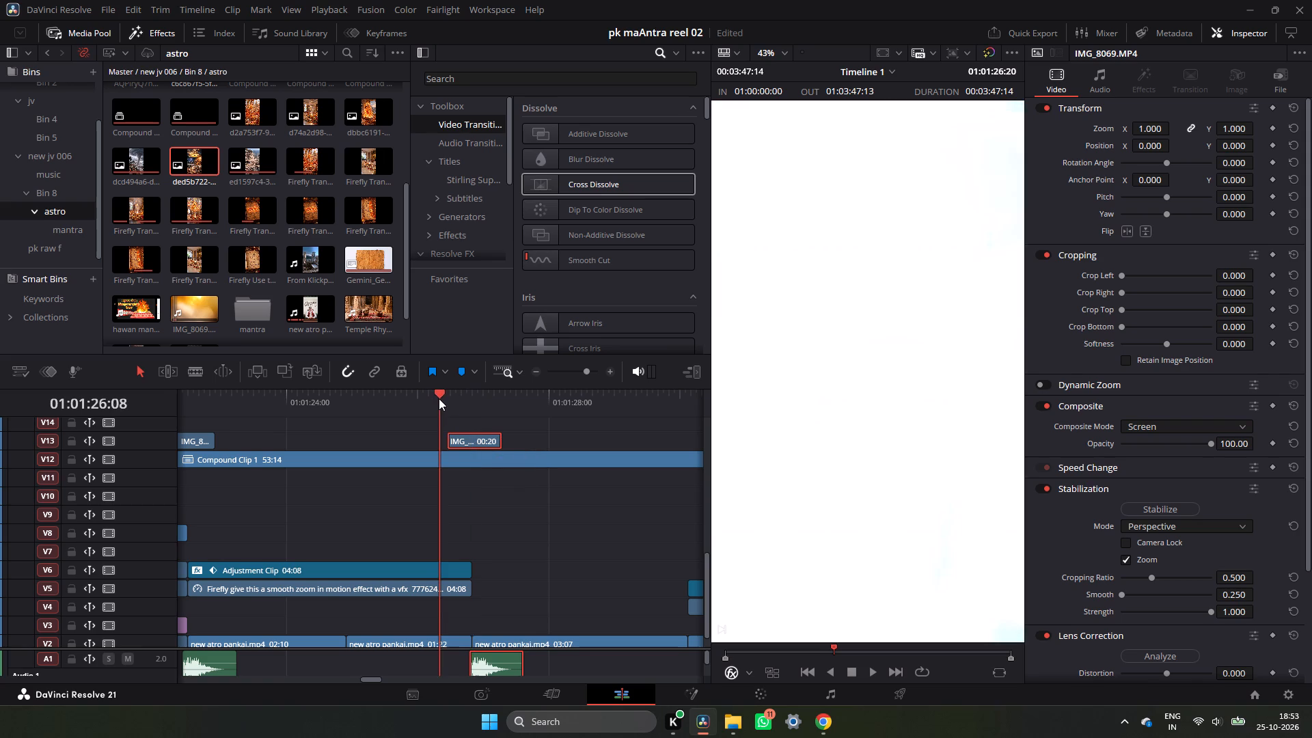
{"action": "key", "text": "space"}
{"action": "left_click", "coordinate": [439, 398]}
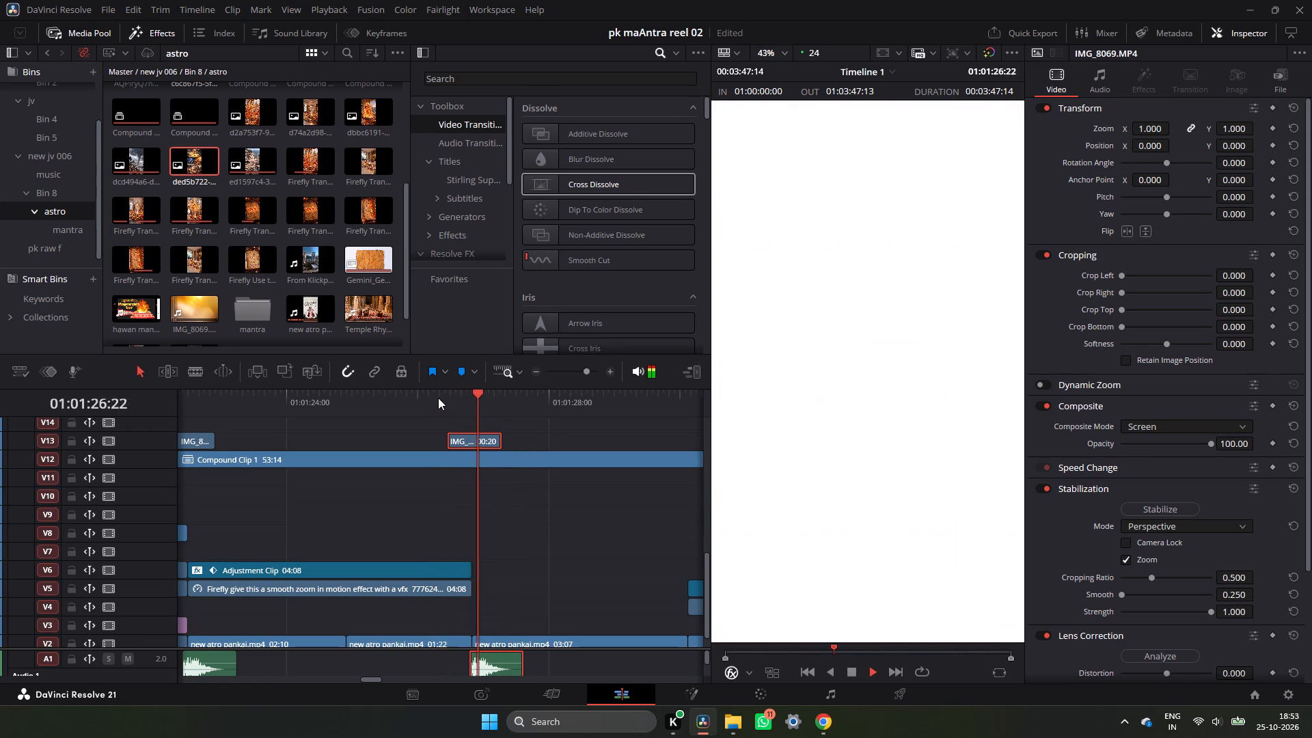
{"action": "left_click", "coordinate": [438, 398]}
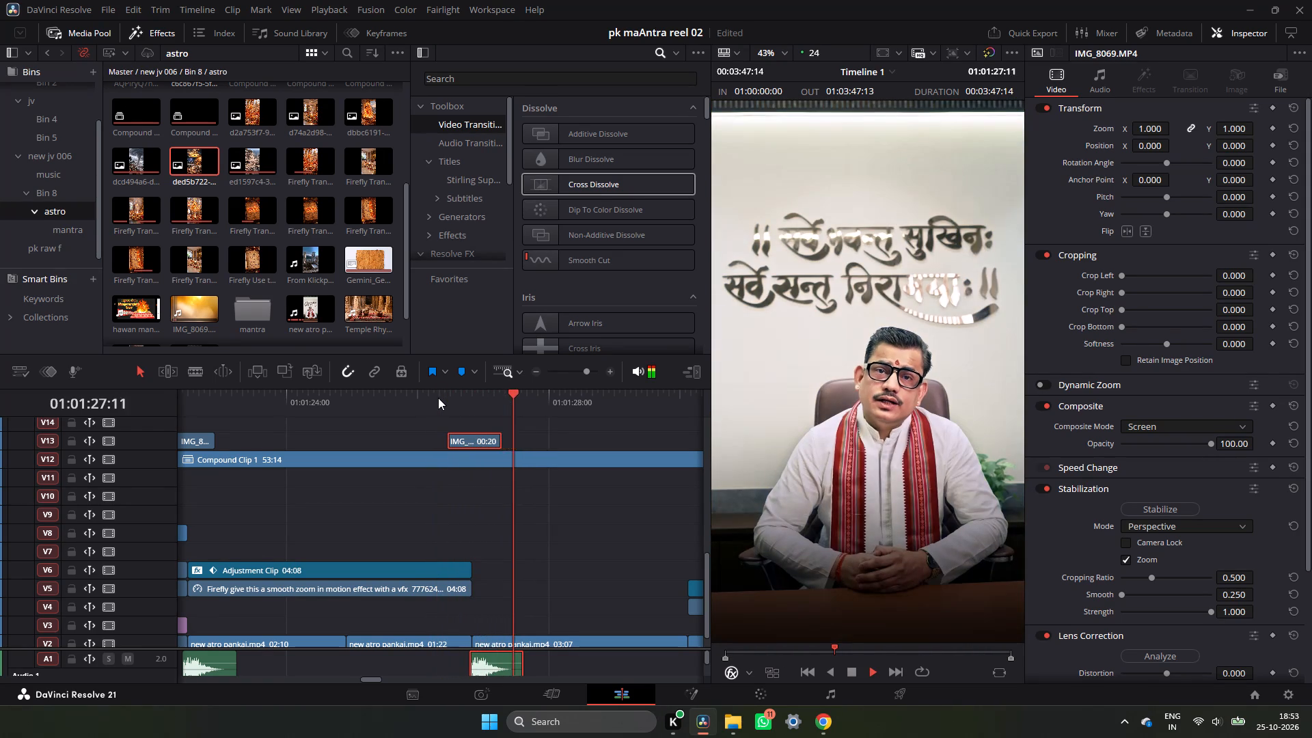
{"action": "key", "text": "space"}
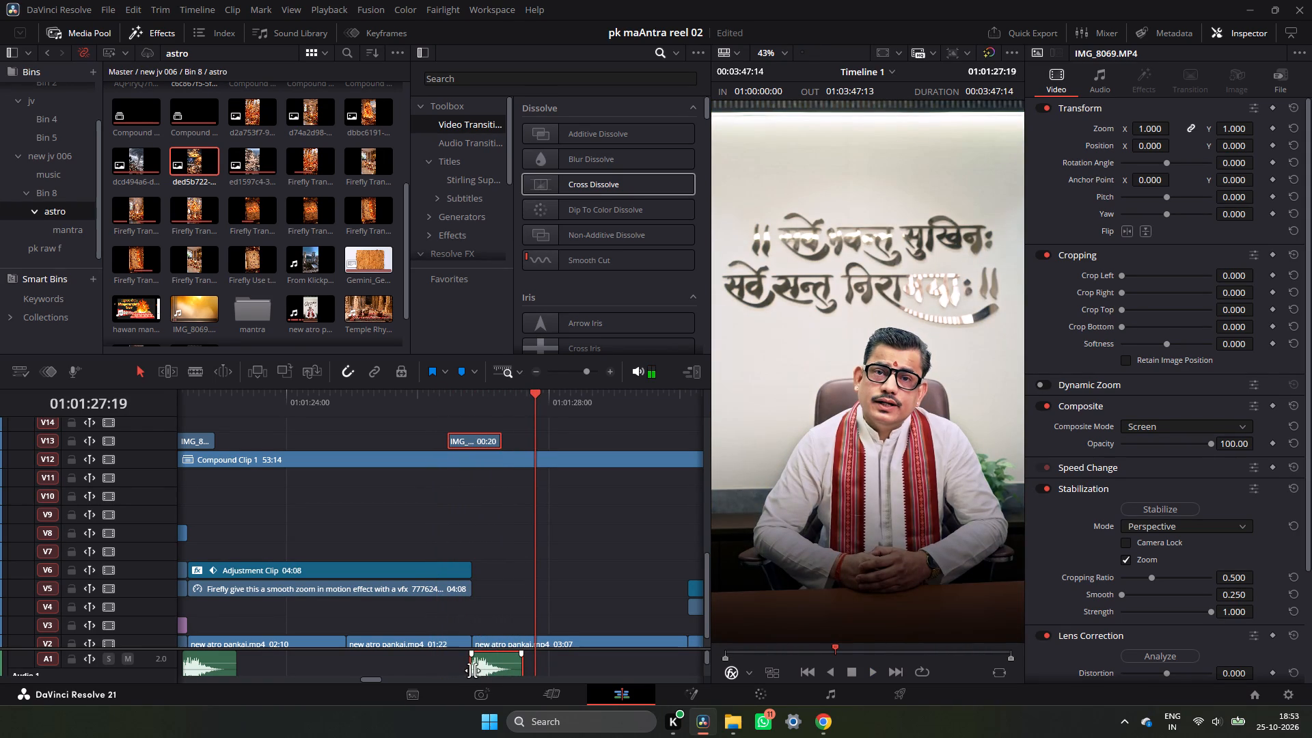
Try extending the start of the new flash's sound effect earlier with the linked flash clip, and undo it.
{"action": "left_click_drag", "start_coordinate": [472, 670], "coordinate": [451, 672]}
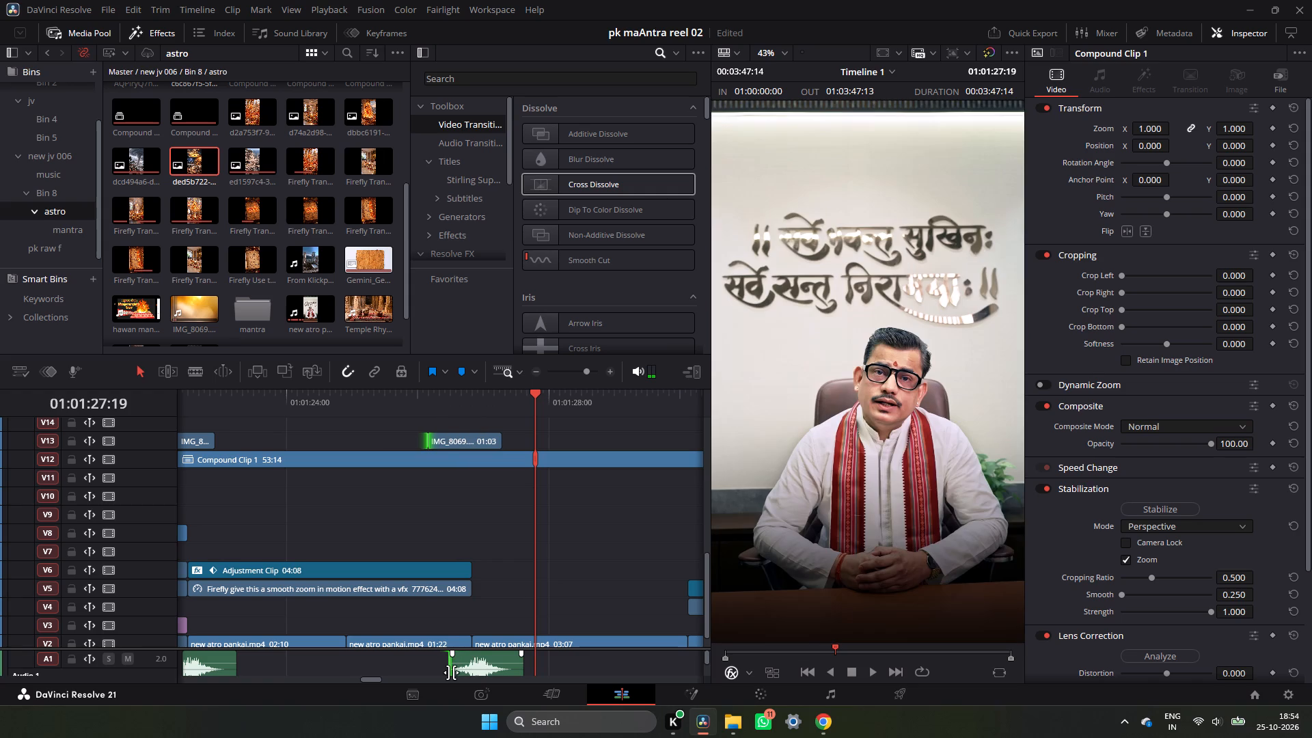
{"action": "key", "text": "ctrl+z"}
Extend only the sound effect's start on A1 back to the start of the new flash overlay.
{"action": "left_click", "coordinate": [426, 663]}
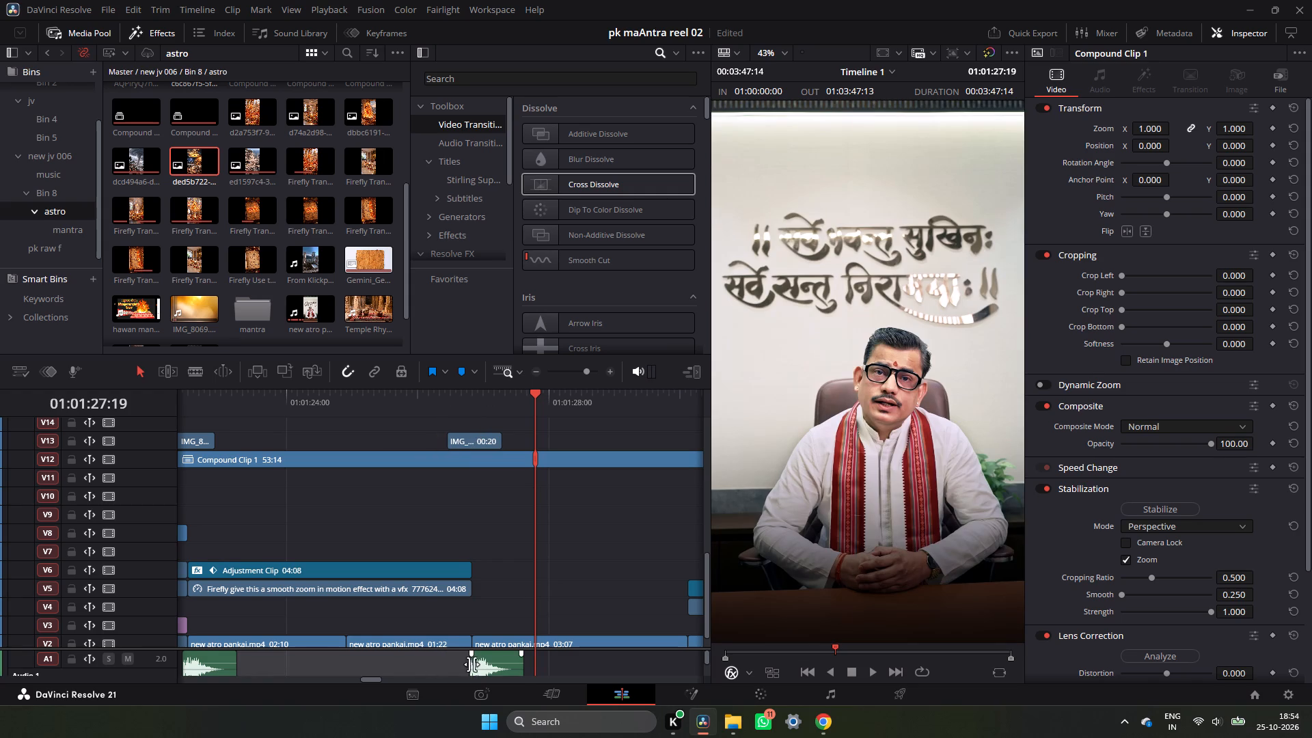
{"action": "left_click_drag", "start_coordinate": [473, 665], "coordinate": [454, 670]}
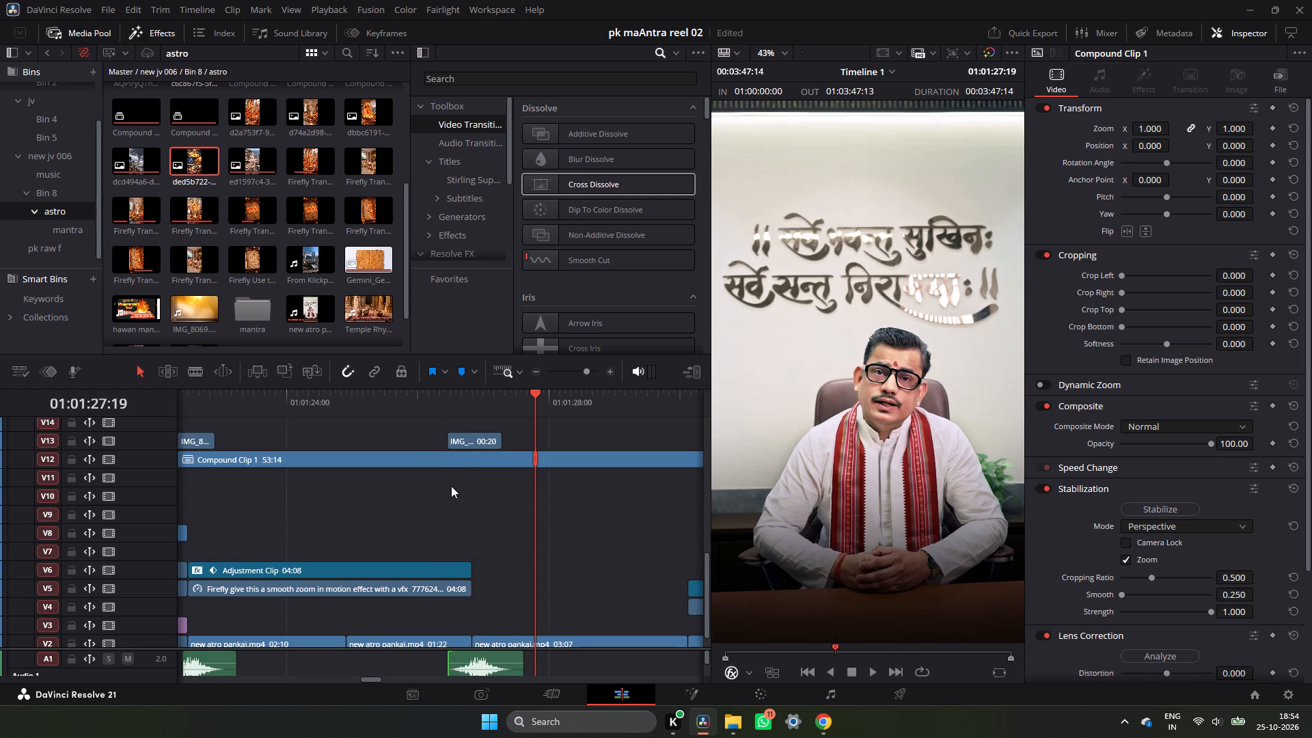
Play from just before the new flash through to the landslide image at about 01:01:30 to check the transition and sound.
{"action": "left_click", "coordinate": [442, 396]}
{"action": "key", "text": "space"}
{"action": "left_click", "coordinate": [442, 396]}
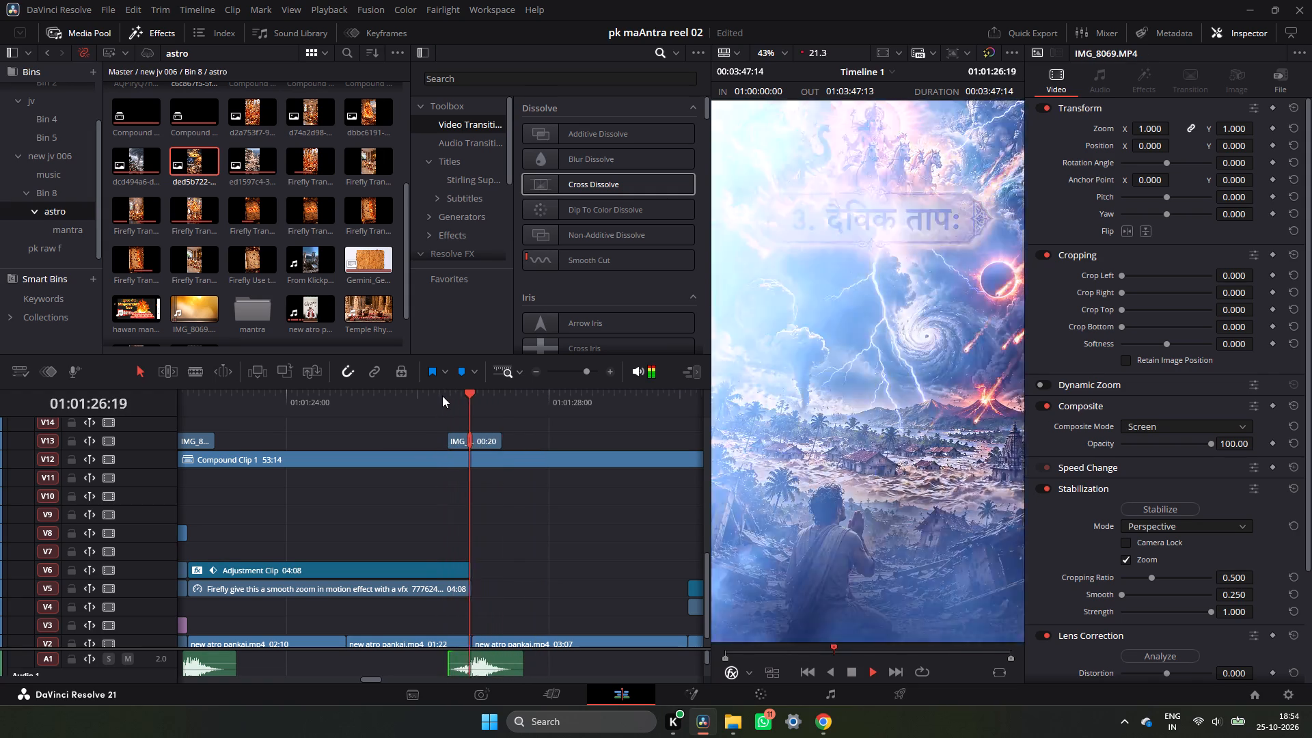
{"action": "left_click", "coordinate": [442, 396]}
{"action": "key", "text": "space"}
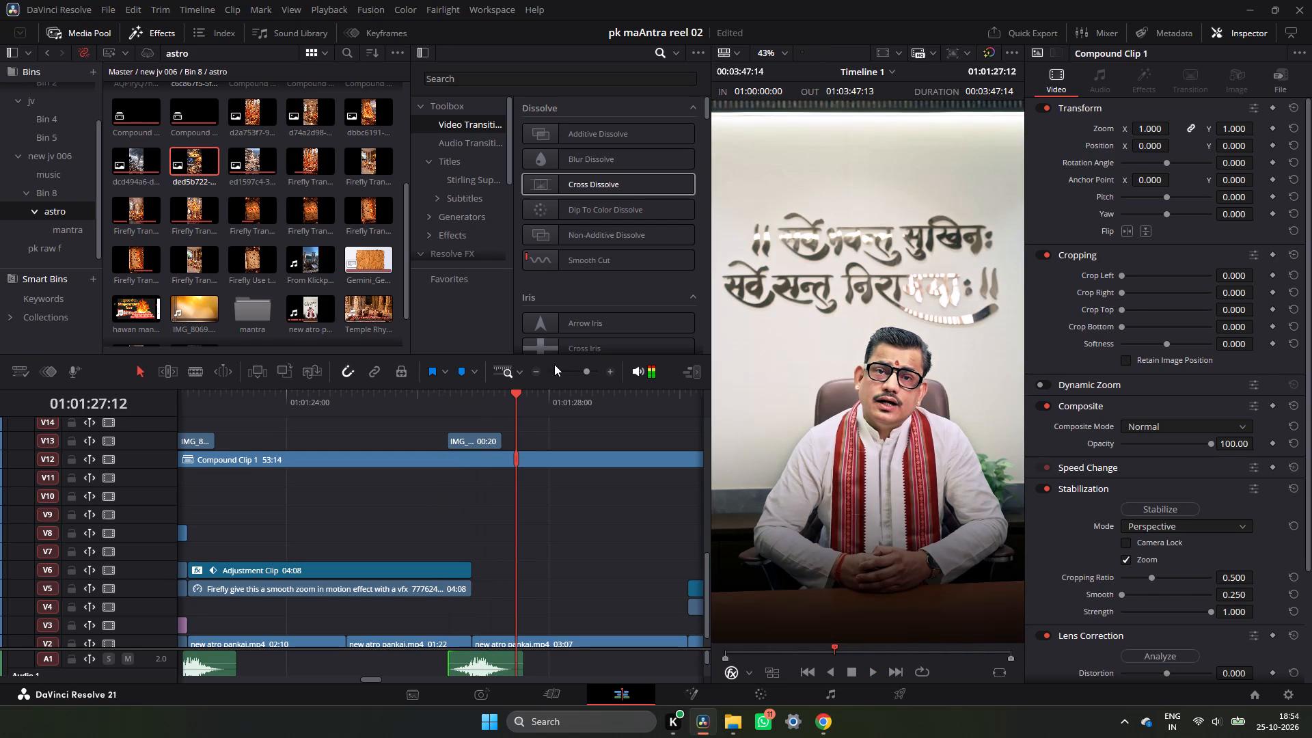
{"action": "left_click", "coordinate": [539, 375]}
{"action": "left_click", "coordinate": [448, 398]}
{"action": "key", "text": "space"}
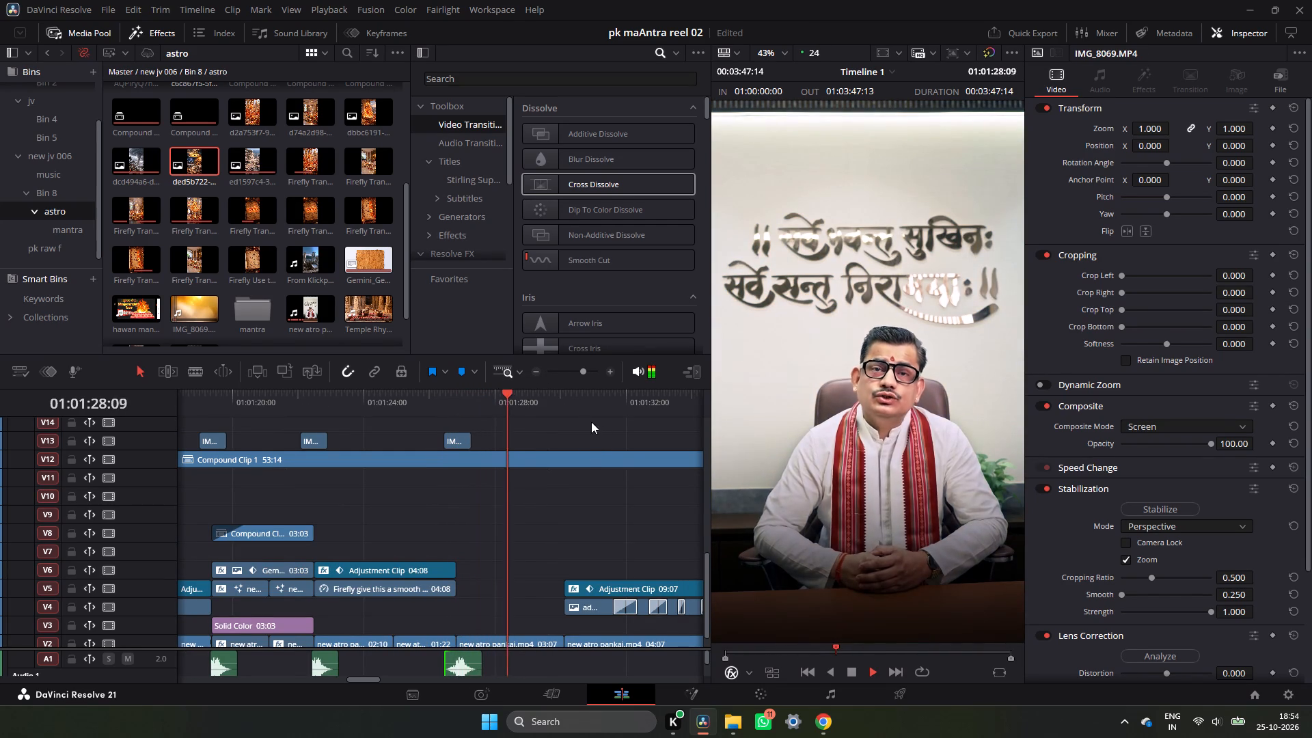
{"action": "key", "text": "space"}
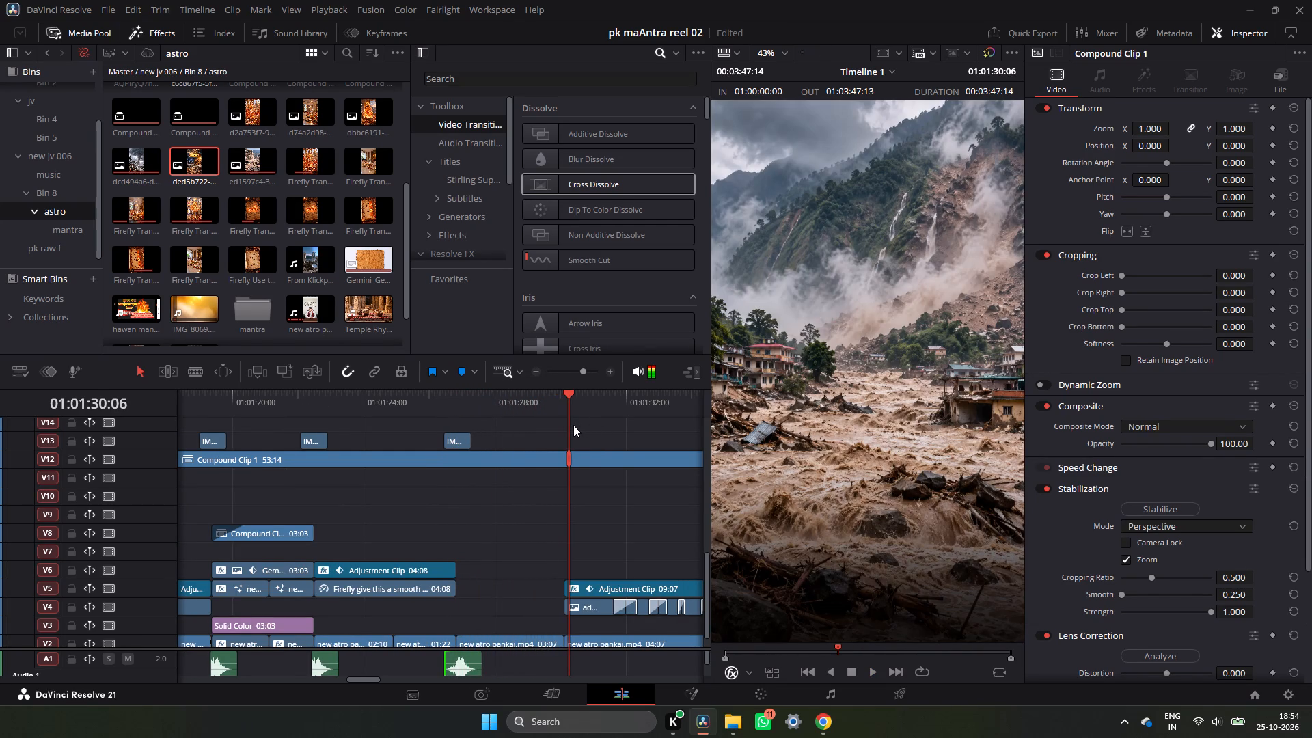
Paste all the copied image's video attributes and retime effects onto the first four V4 image clips under the 09:07 adjustment clip.
{"action": "scroll", "coordinate": [571, 539], "scroll_direction": "down", "scroll_amount": 3, "text": "ctrl"}
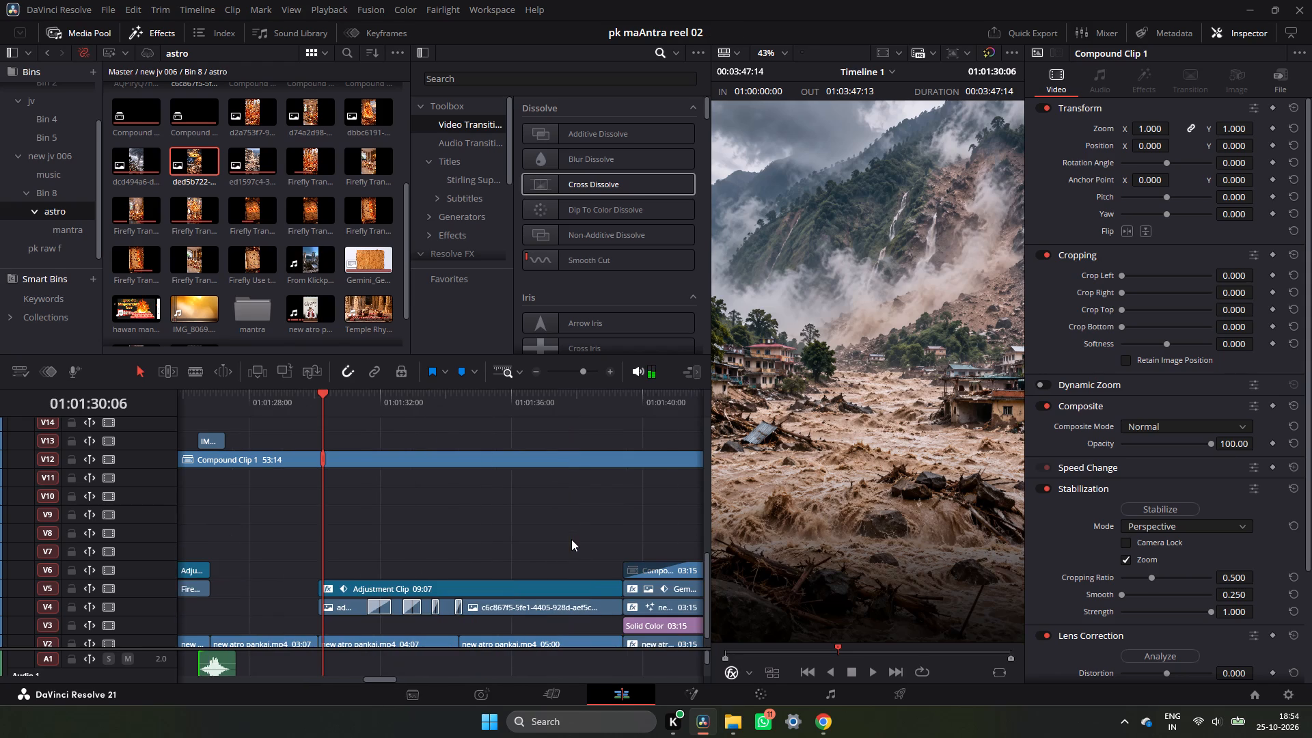
{"action": "left_click_drag", "start_coordinate": [285, 597], "coordinate": [437, 620]}
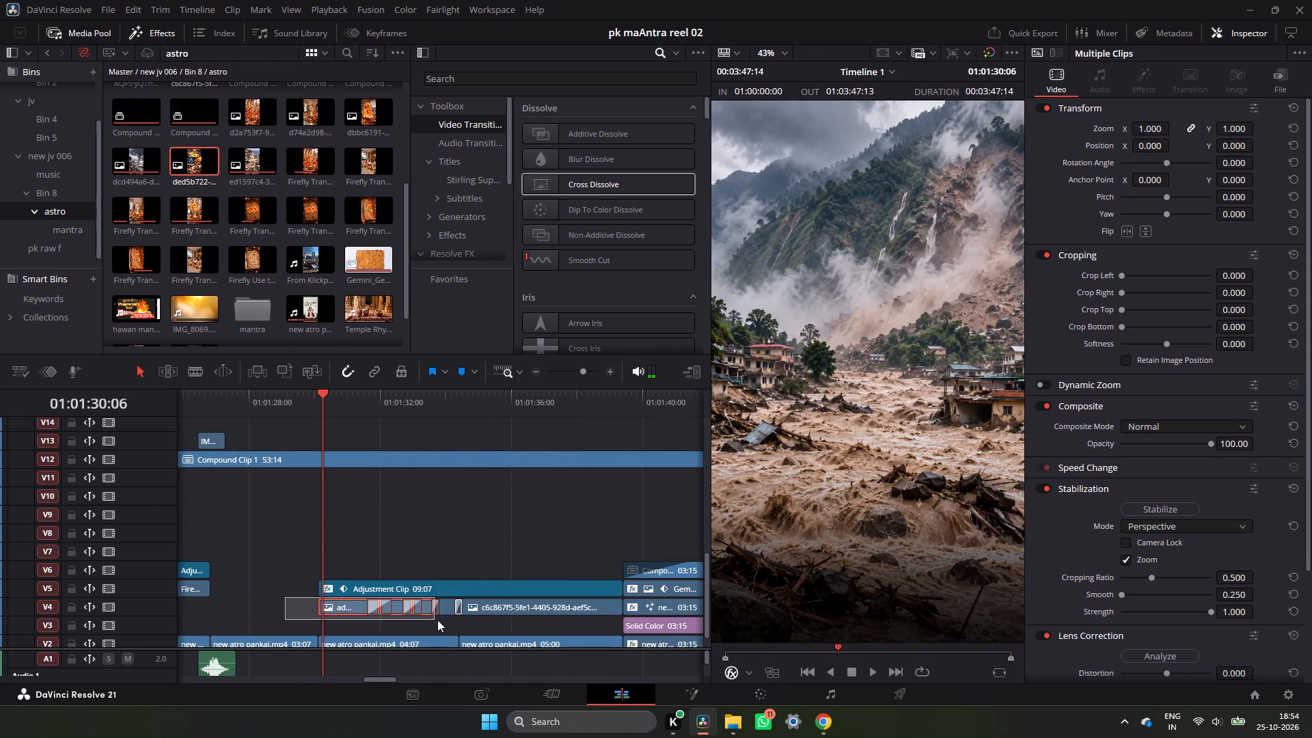
{"action": "left_click_drag", "start_coordinate": [437, 620], "coordinate": [456, 614]}
{"action": "key", "text": "alt+v"}
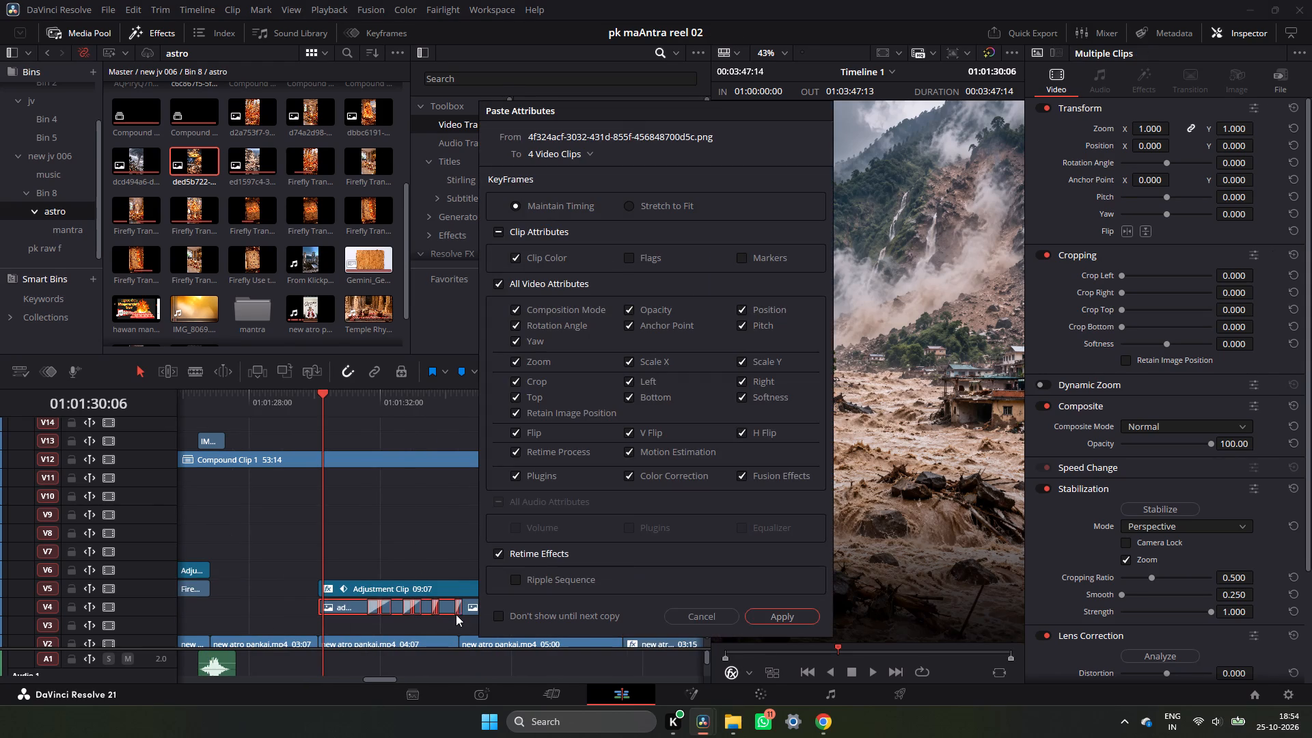
{"action": "left_click", "coordinate": [761, 620]}
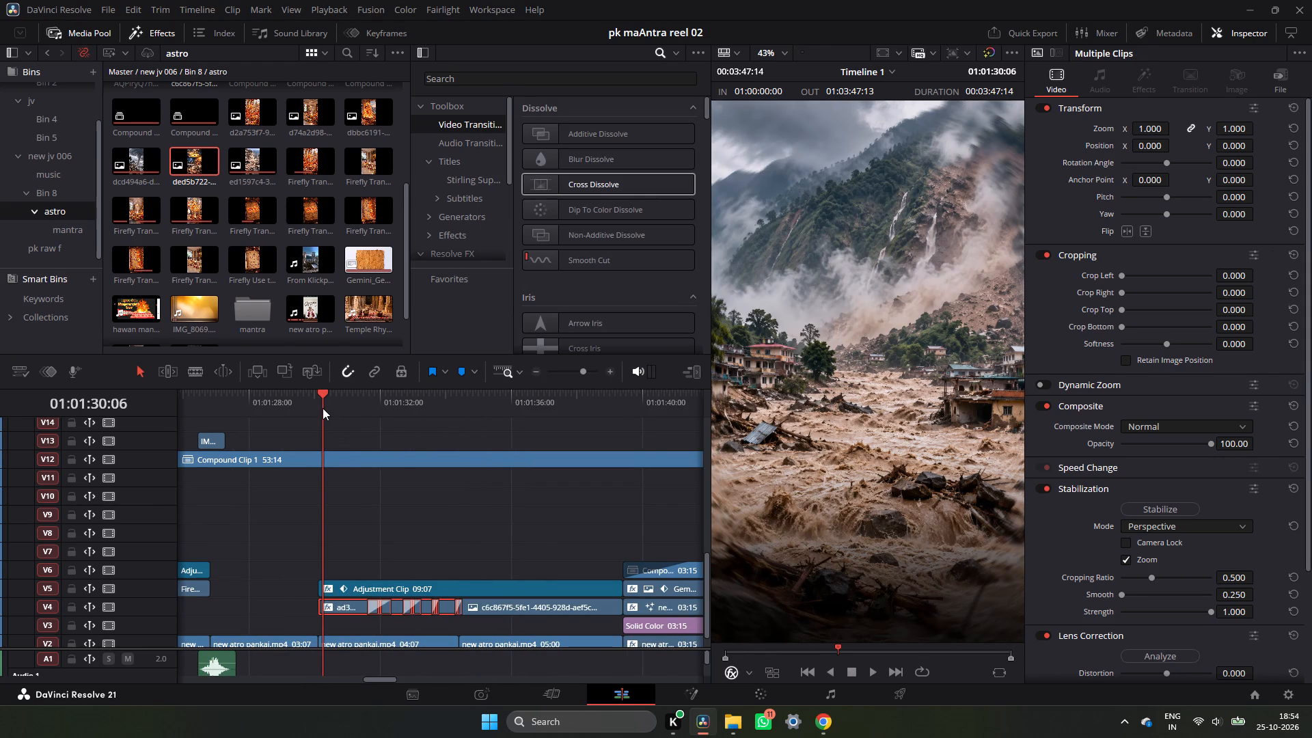
Play the landslide and earthquake images from 01:01:30:06 to check the pasted effects.
{"action": "key", "text": "space"}
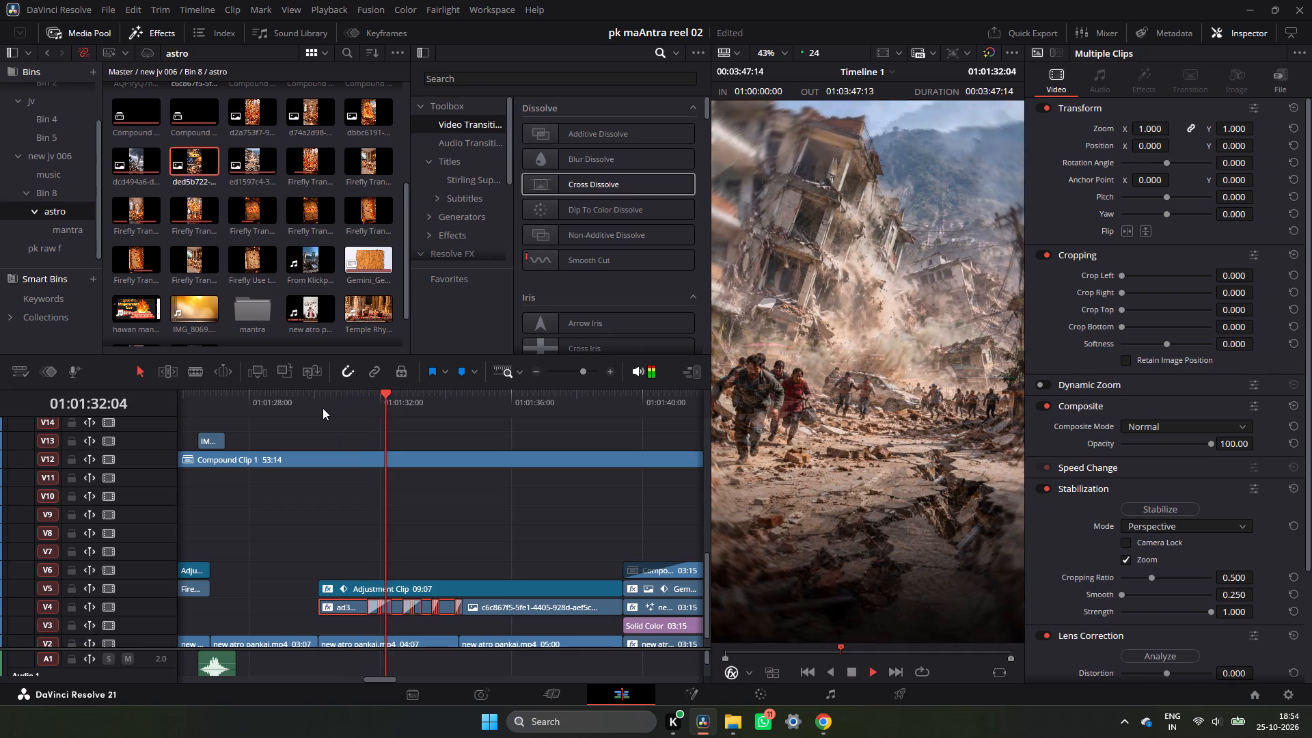
{"action": "key", "text": "space"}
{"action": "double_click", "coordinate": [536, 368]}
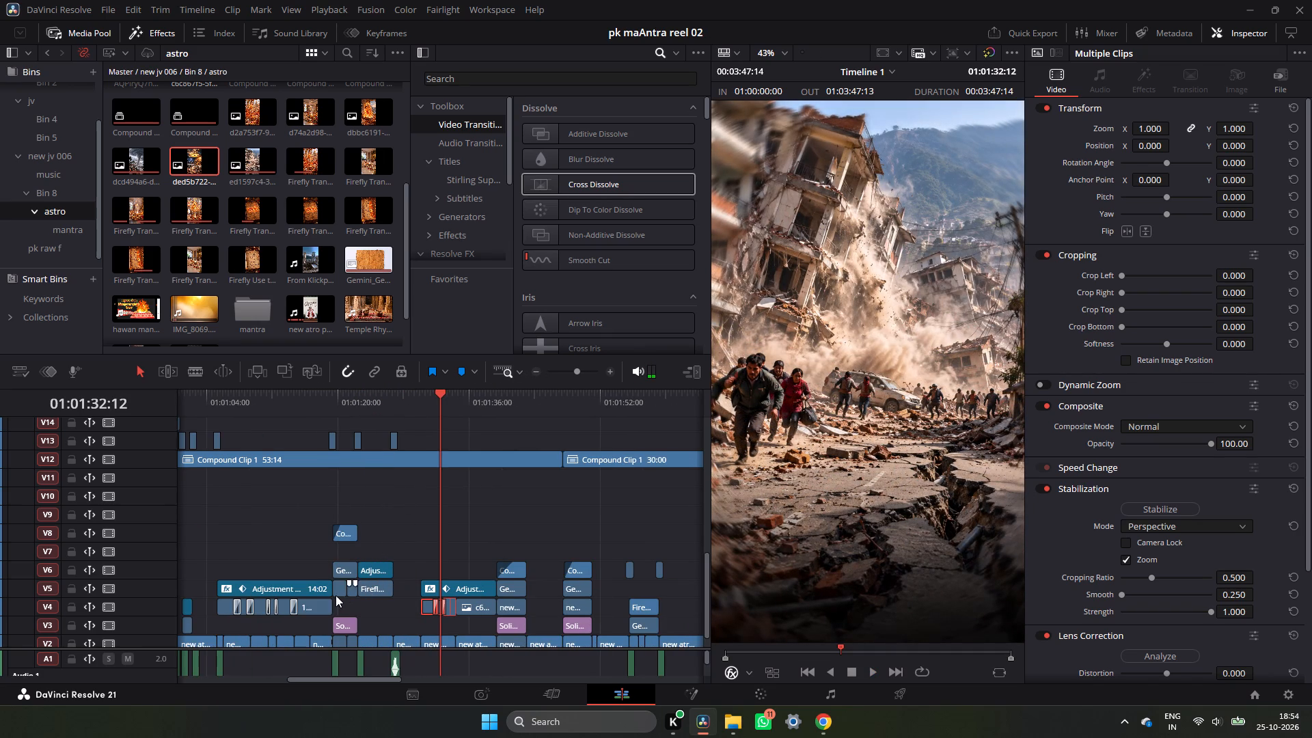
{"action": "left_click", "coordinate": [441, 383]}
Place the IMG_8070.MP4 overlay from about 01:00:48 on V7 above the landslide and earthquake images, starting with the 09:07 adjustment clip.
{"action": "left_click_drag", "start_coordinate": [443, 397], "coordinate": [238, 479]}
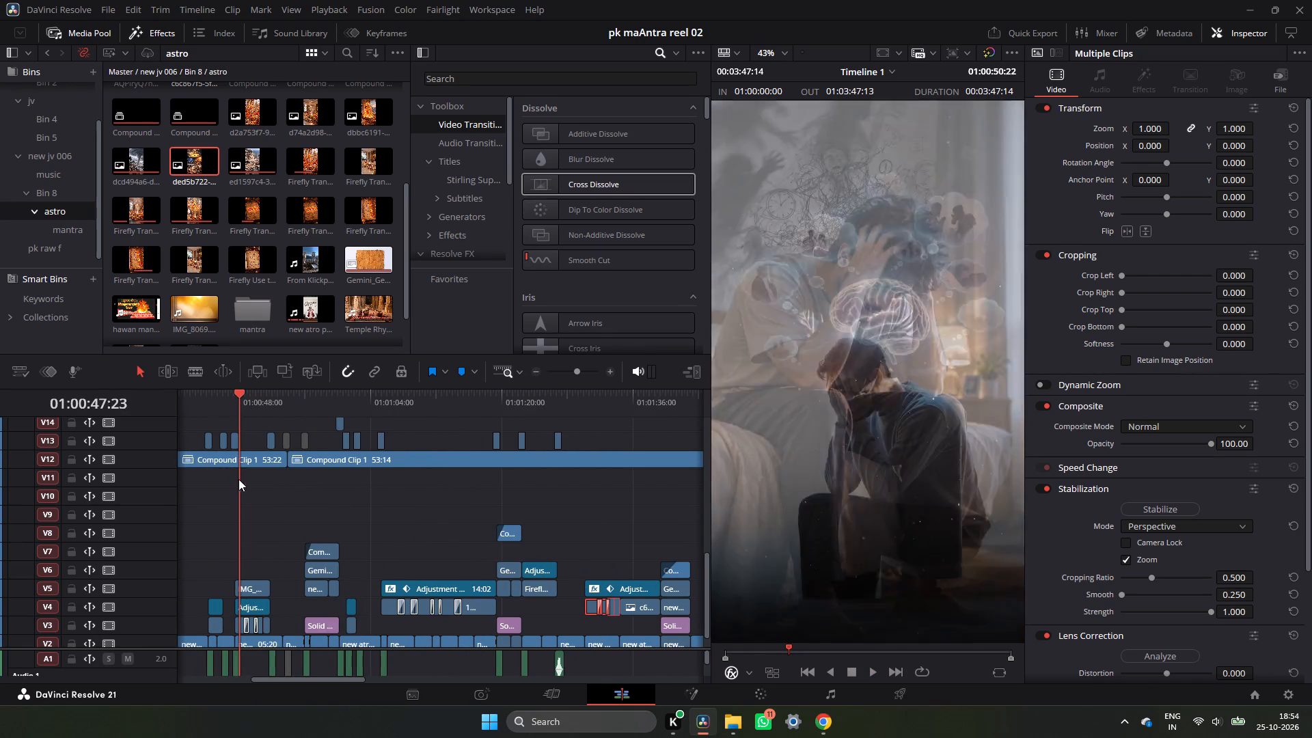
{"action": "left_click_drag", "start_coordinate": [238, 479], "coordinate": [241, 479]}
{"action": "left_click", "coordinate": [262, 586]}
{"action": "left_click_drag", "start_coordinate": [262, 586], "coordinate": [318, 553], "text": "alt"}
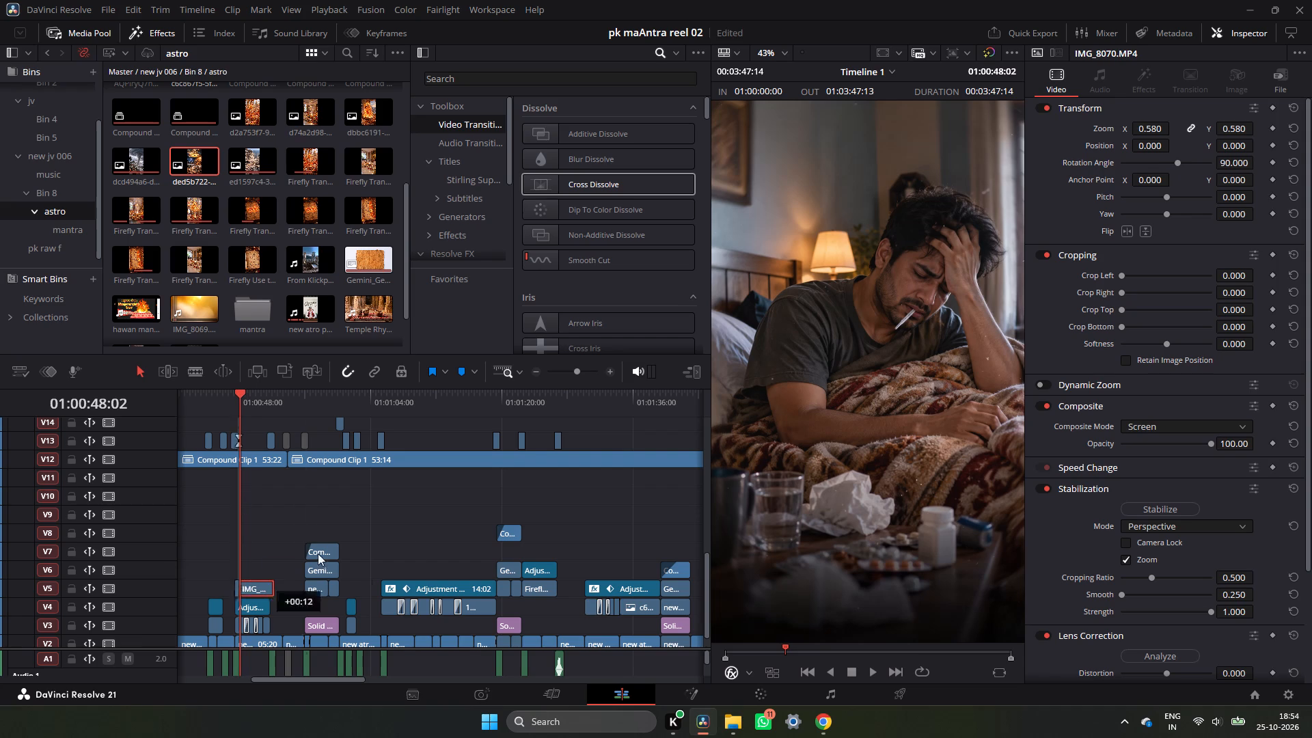
{"action": "left_click_drag", "start_coordinate": [318, 553], "coordinate": [647, 508], "text": "alt"}
{"action": "scroll", "coordinate": [650, 508], "scroll_direction": "down", "scroll_amount": 2}
{"action": "scroll", "coordinate": [650, 508], "scroll_direction": "down", "scroll_amount": 2, "text": "ctrl"}
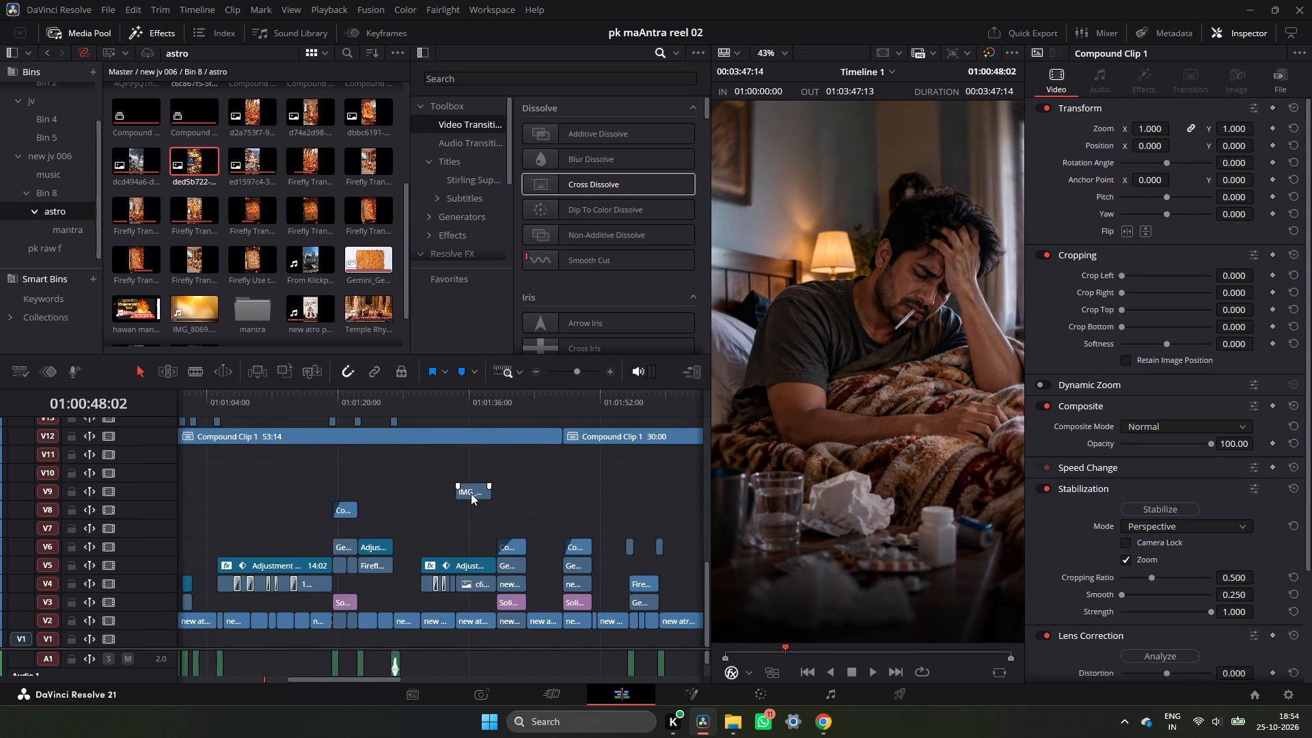
{"action": "left_click_drag", "start_coordinate": [471, 494], "coordinate": [432, 534]}
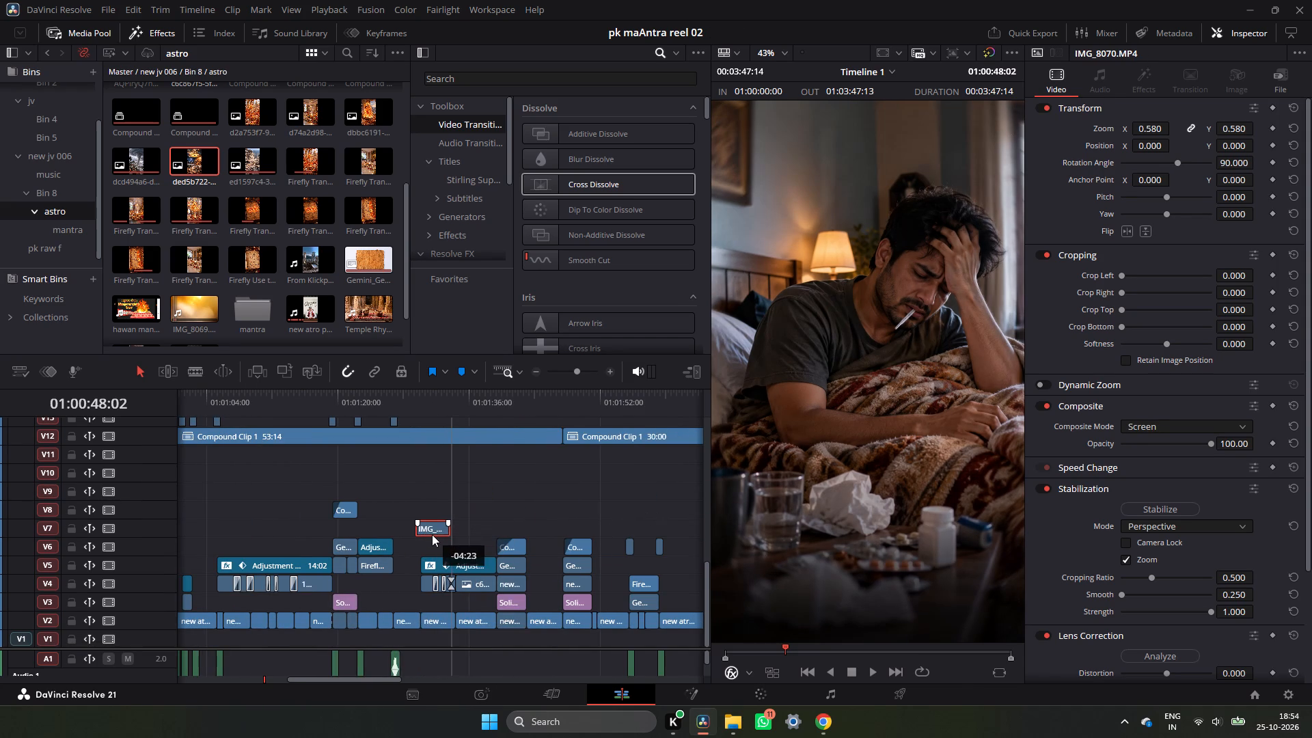
{"action": "left_click_drag", "start_coordinate": [432, 534], "coordinate": [430, 536]}
{"action": "left_click_drag", "start_coordinate": [424, 407], "coordinate": [439, 407]}
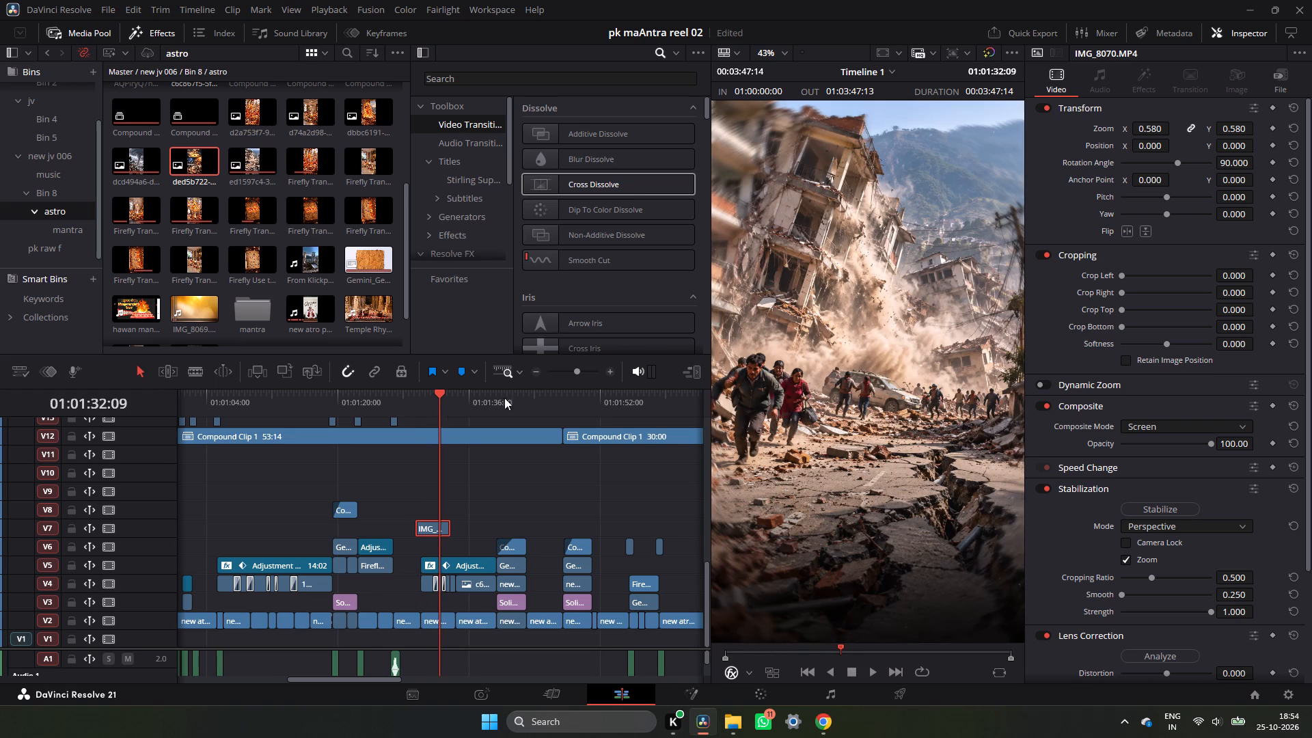
{"action": "double_click", "coordinate": [607, 369]}
{"action": "left_click_drag", "start_coordinate": [422, 525], "coordinate": [440, 527]}
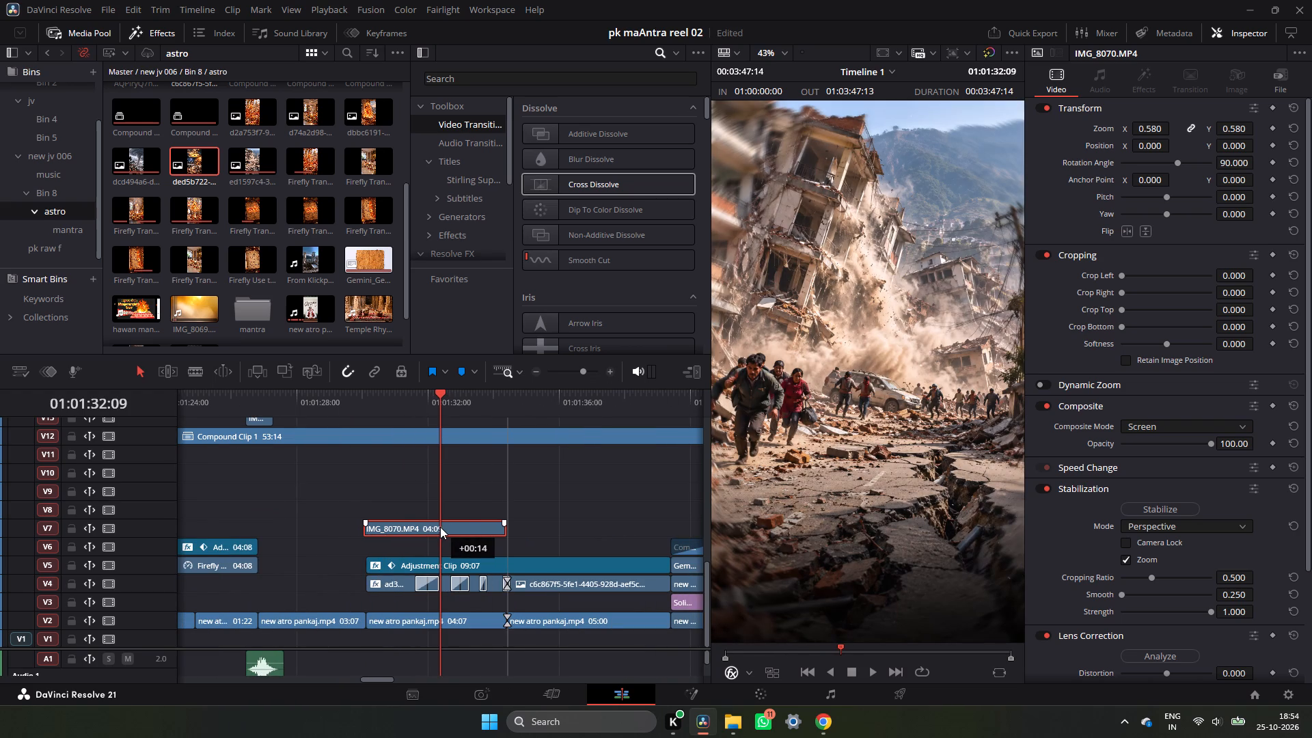
{"action": "left_click_drag", "start_coordinate": [440, 527], "coordinate": [452, 528]}
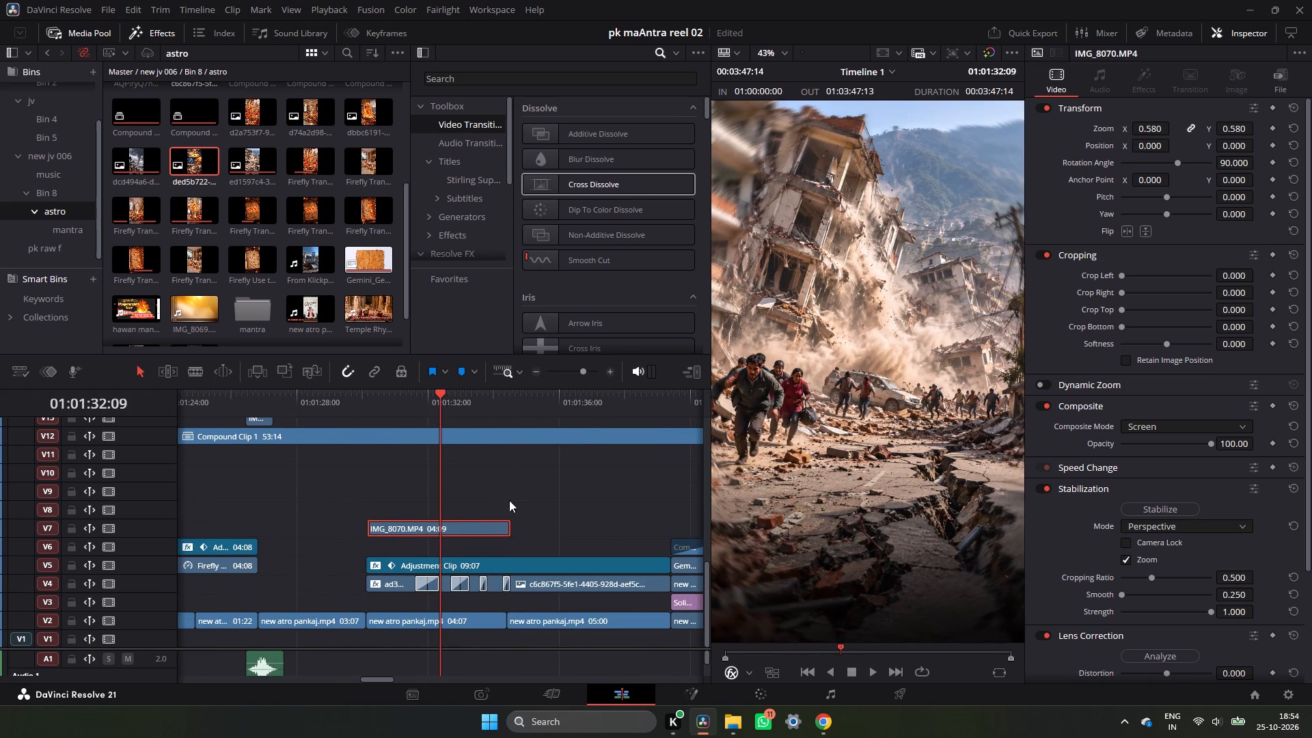
Trim the end of the V7 IMG_8070.MP4 overlay to the V2 cut at about 01:01:34:10, giving a 04:06 duration.
{"action": "left_click_drag", "start_coordinate": [441, 397], "coordinate": [508, 430]}
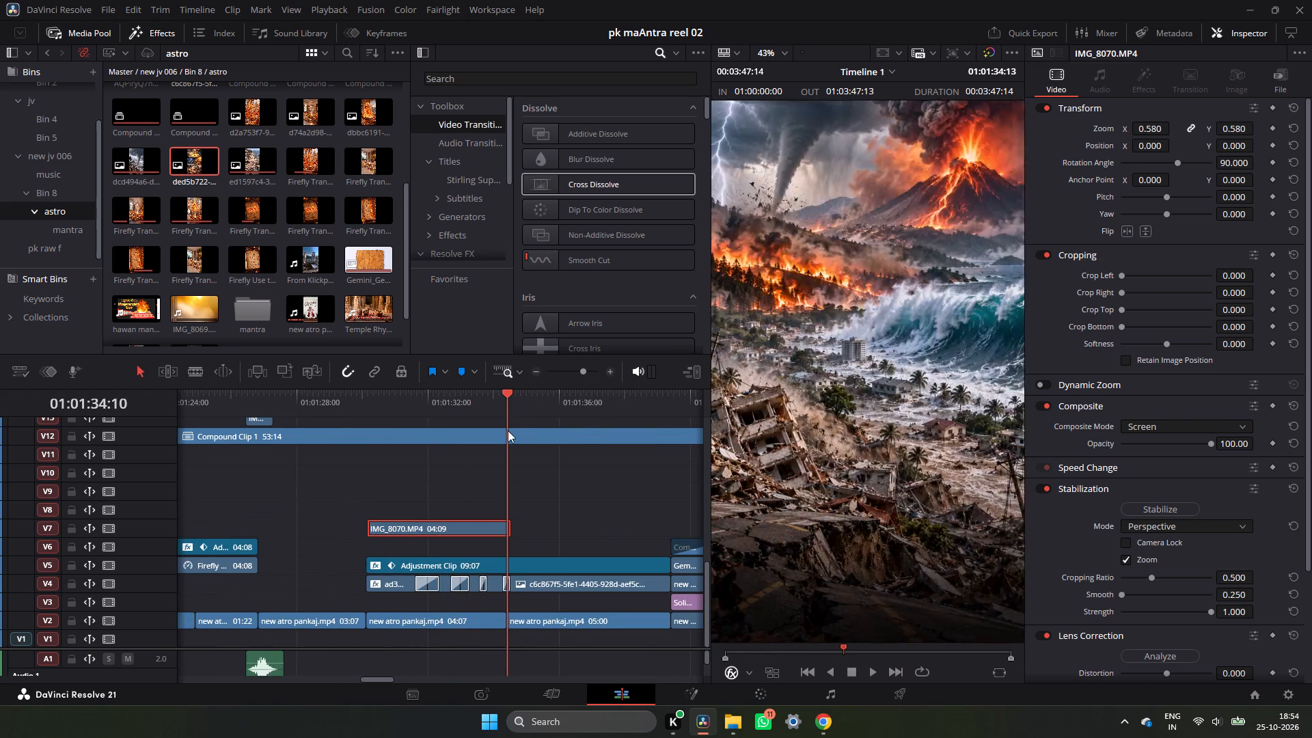
{"action": "left_click_drag", "start_coordinate": [508, 430], "coordinate": [506, 433]}
{"action": "left_click", "coordinate": [510, 532]}
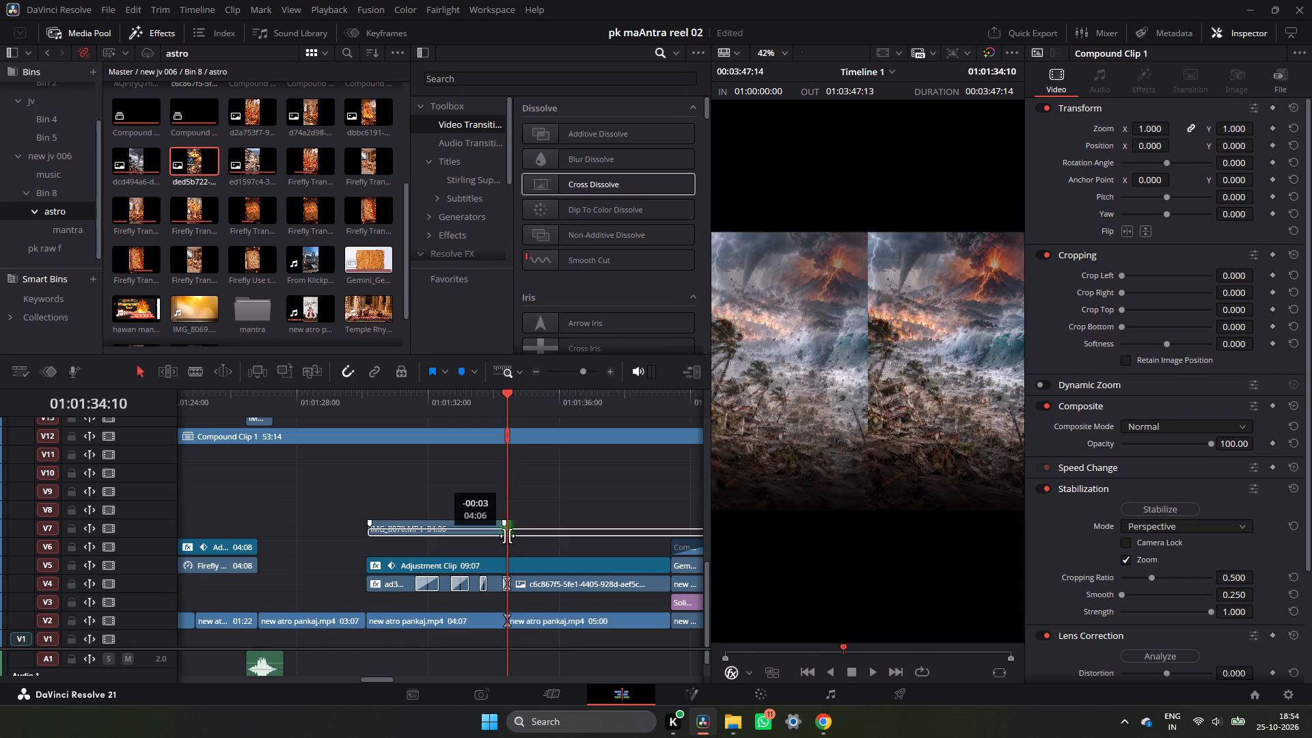
Play from 01:01:30:03 through the disaster images to check the new overlay.
{"action": "left_click", "coordinate": [366, 405]}
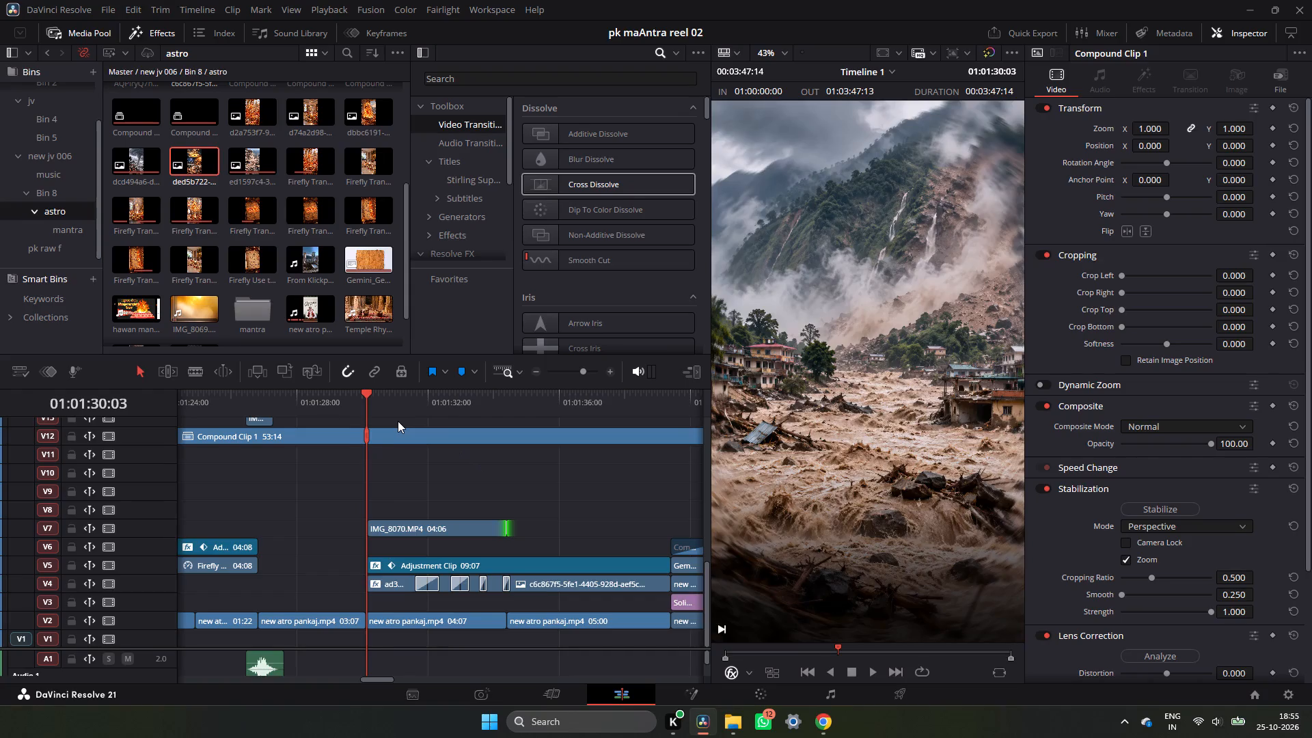
{"action": "key", "text": "space"}
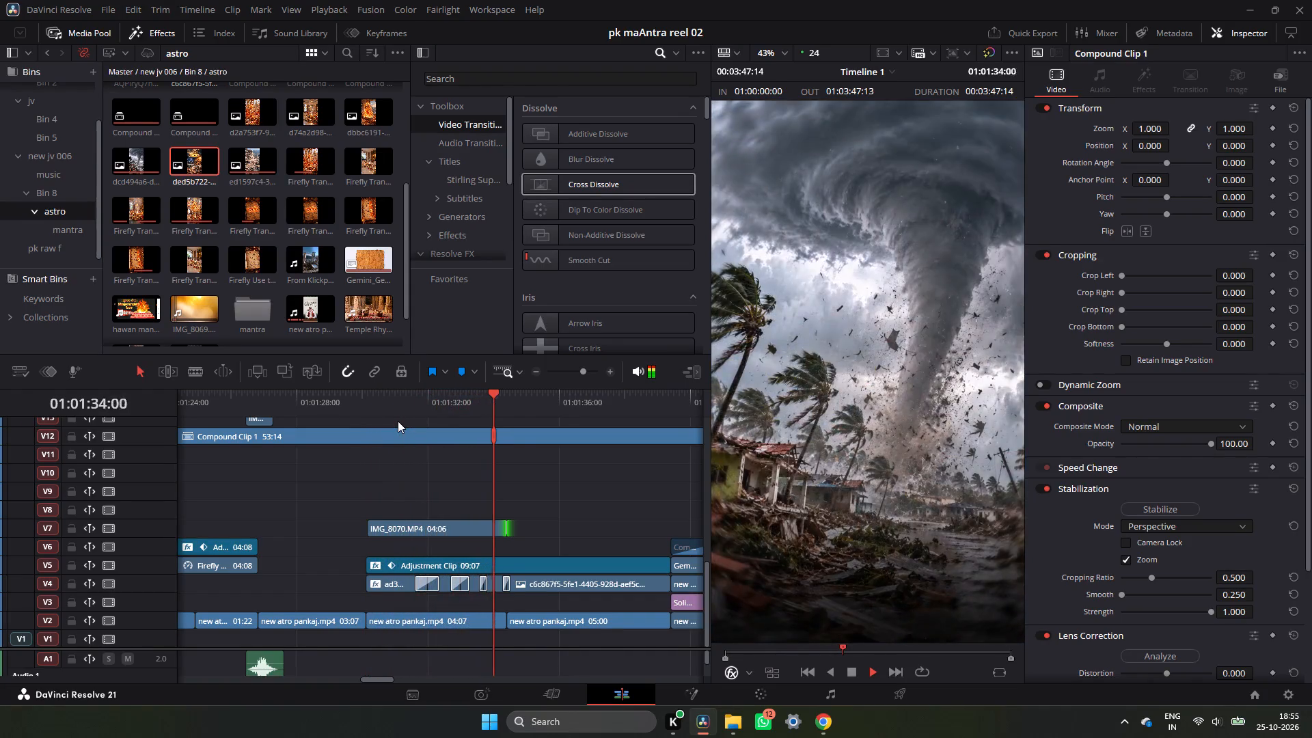
{"action": "key", "text": "space"}
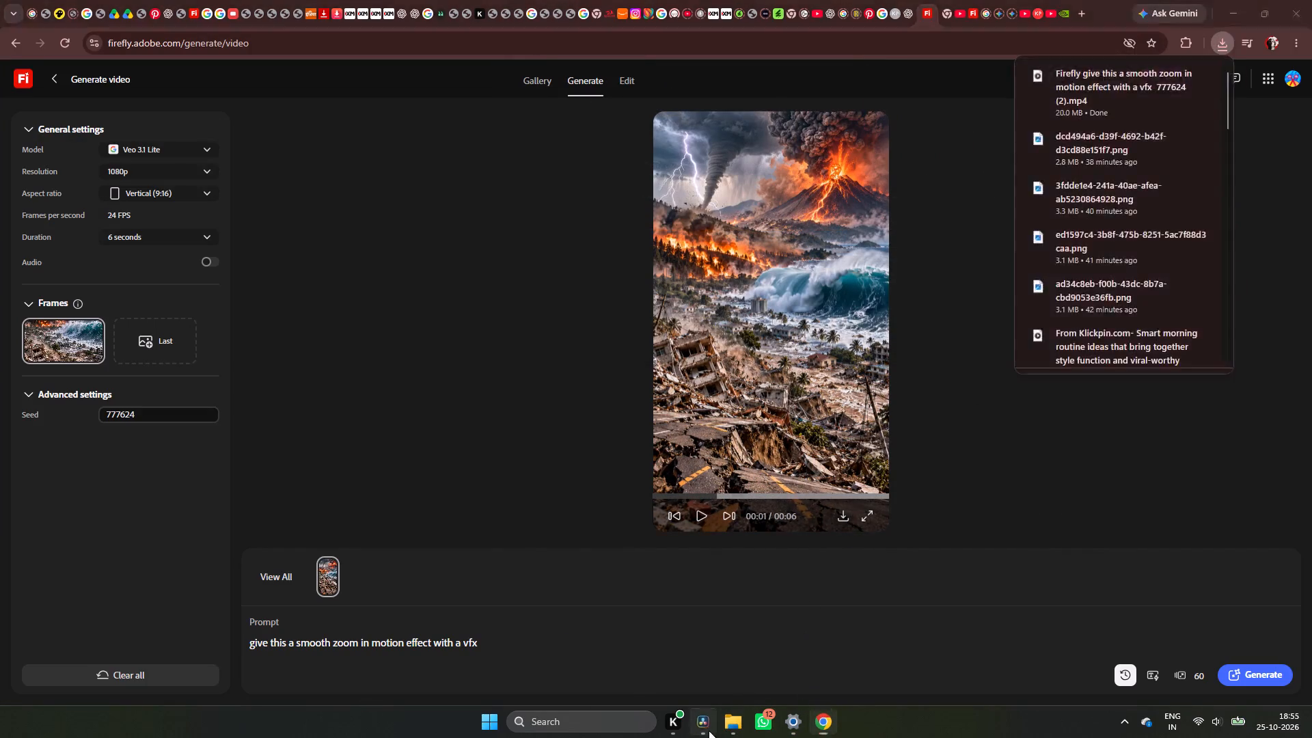
{"action": "left_click", "coordinate": [563, 582]}
{"action": "key", "text": "BackSpace"}
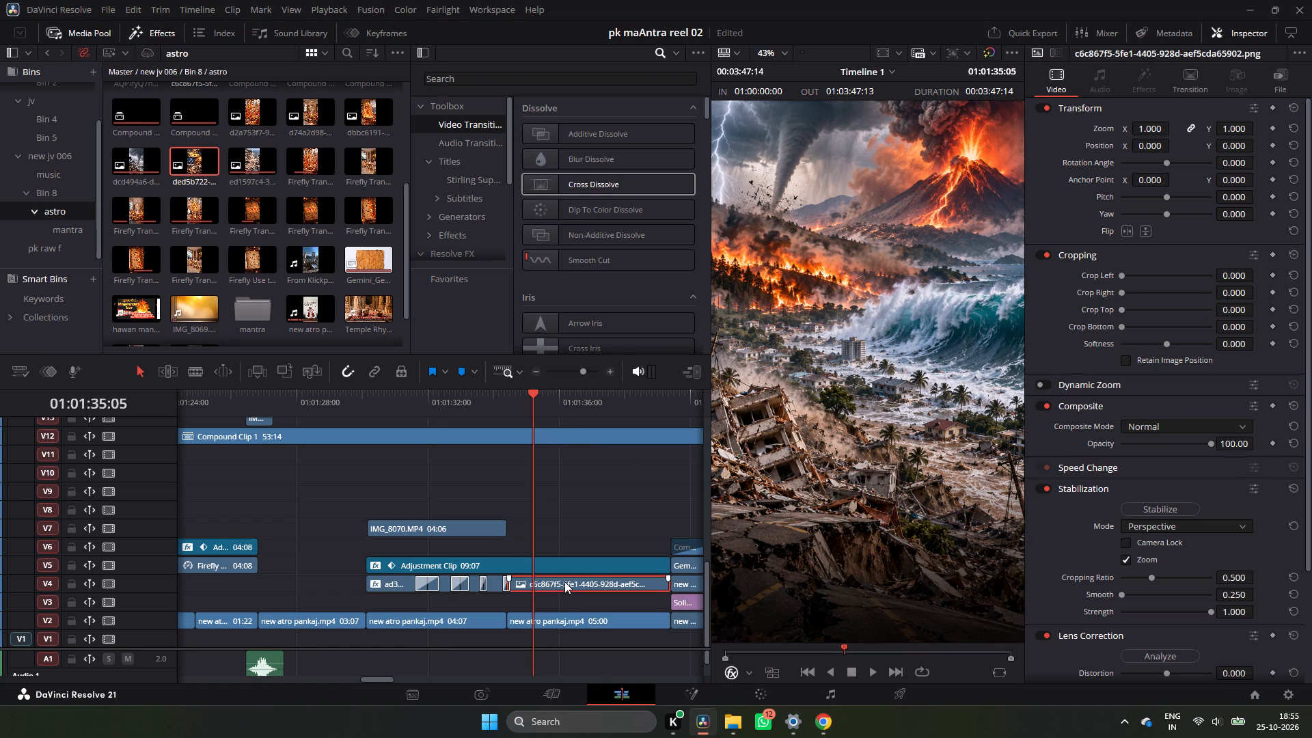
Import the video "Firefly give this a smooth zoom in motion effect with a vfx 777624 (2)" into the astro bin.
{"action": "scroll", "coordinate": [341, 260], "scroll_direction": "down", "scroll_amount": 5}
{"action": "right_click", "coordinate": [338, 298]}
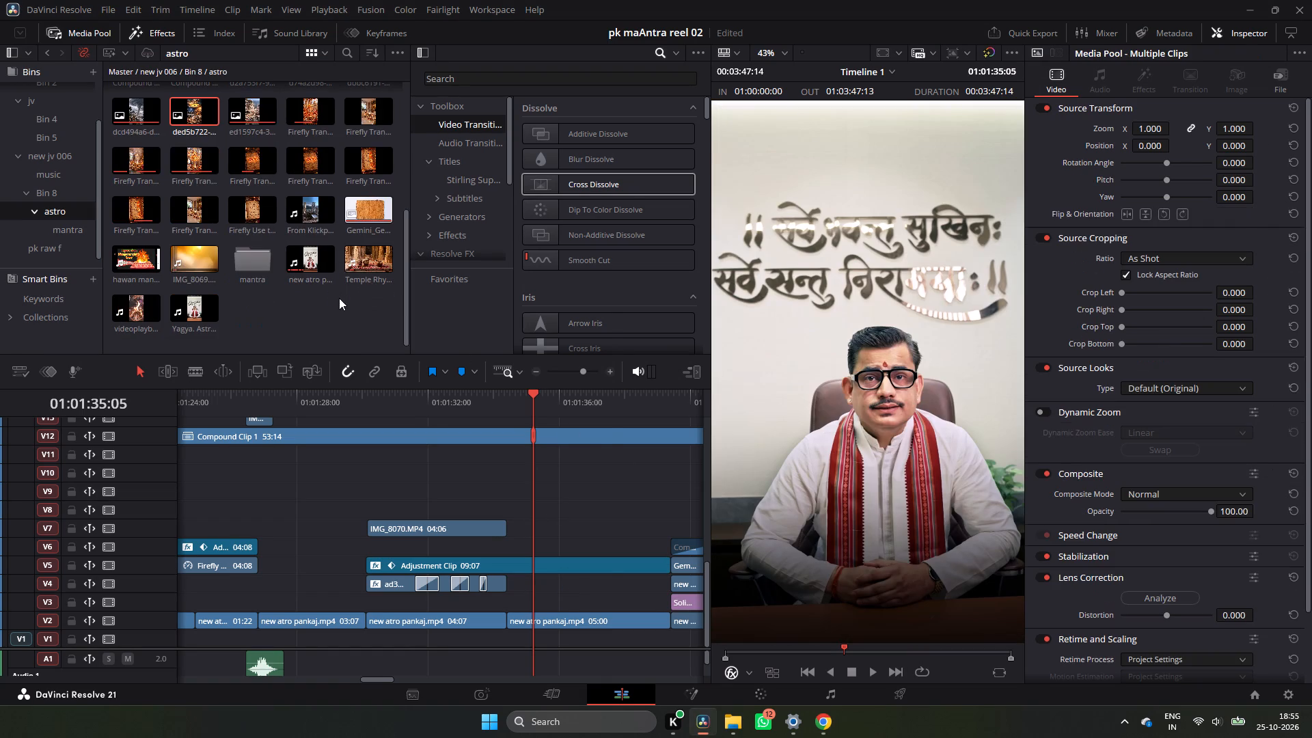
{"action": "left_click", "coordinate": [394, 480]}
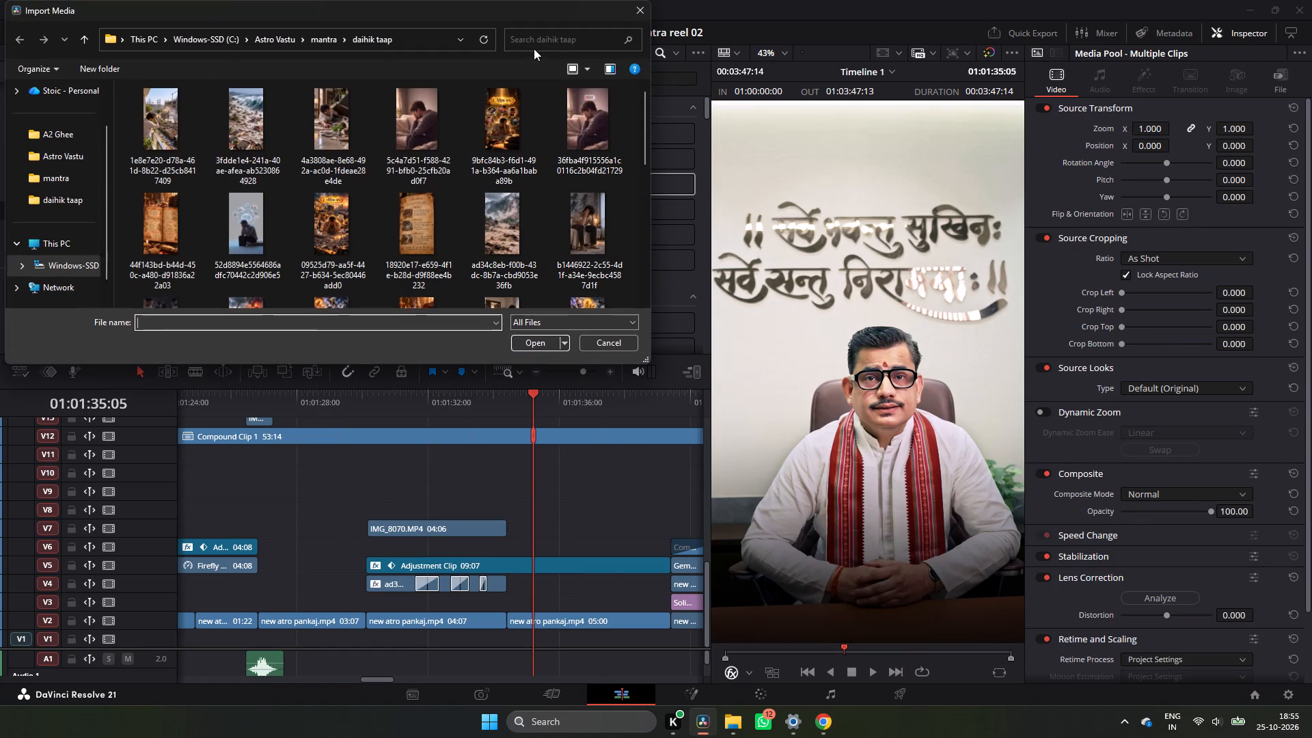
{"action": "scroll", "coordinate": [244, 142], "scroll_direction": "down", "scroll_amount": 5}
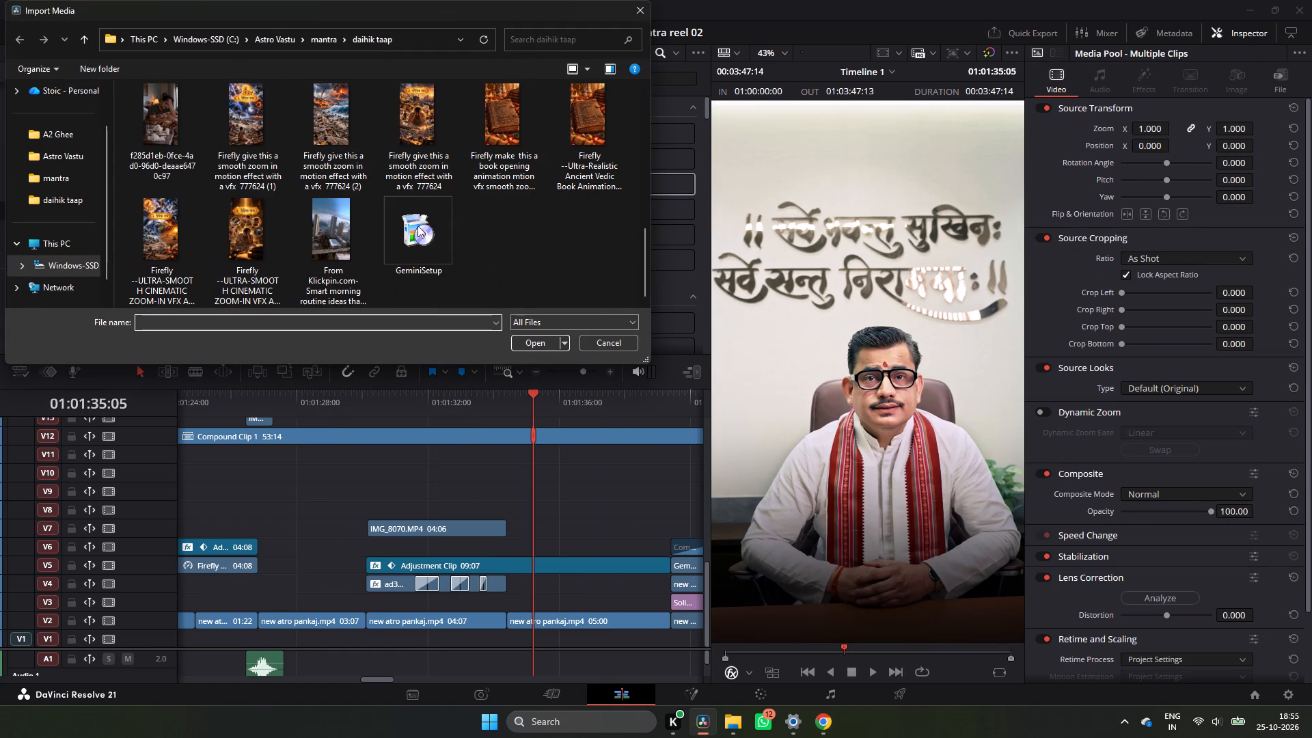
{"action": "left_click", "coordinate": [335, 151]}
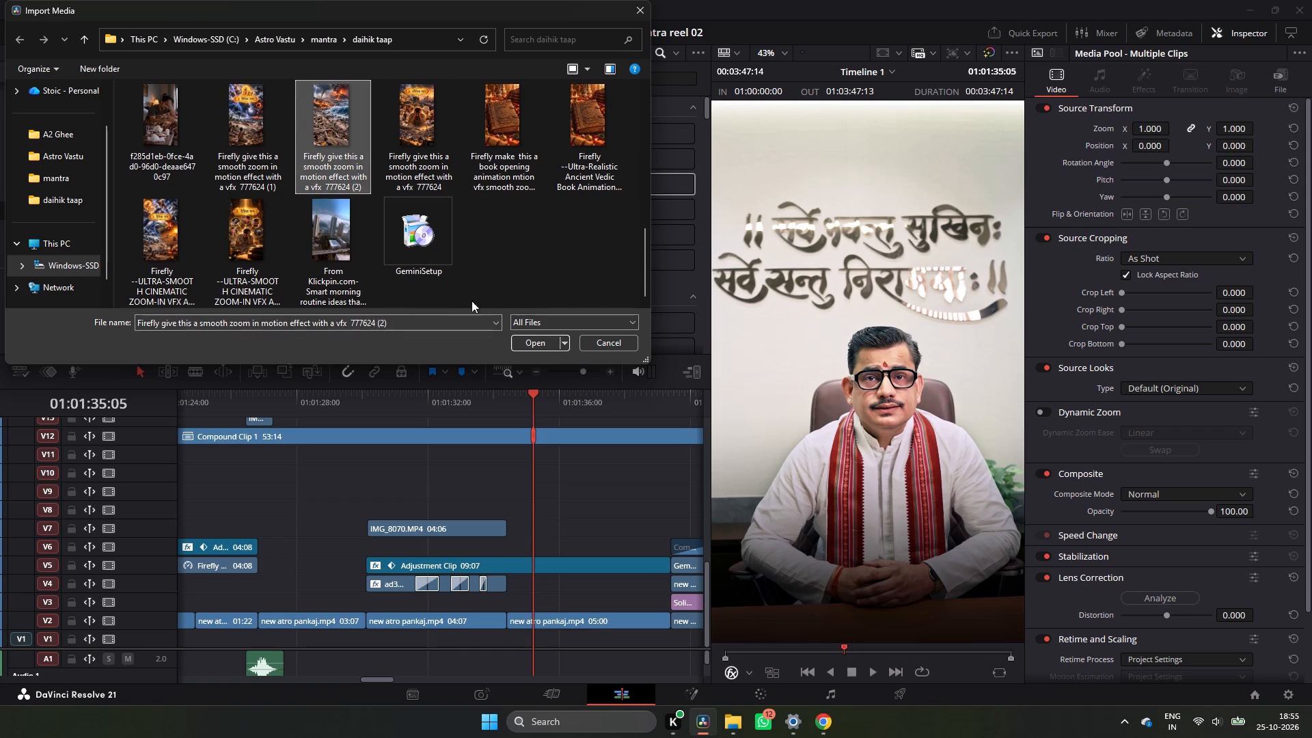
{"action": "left_click", "coordinate": [528, 342]}
Fill the V4 gap left by the deleted image with the imported Firefly video, trimmed to 05:00 to end with the adjustment clip.
{"action": "left_click_drag", "start_coordinate": [309, 113], "coordinate": [336, 191]}
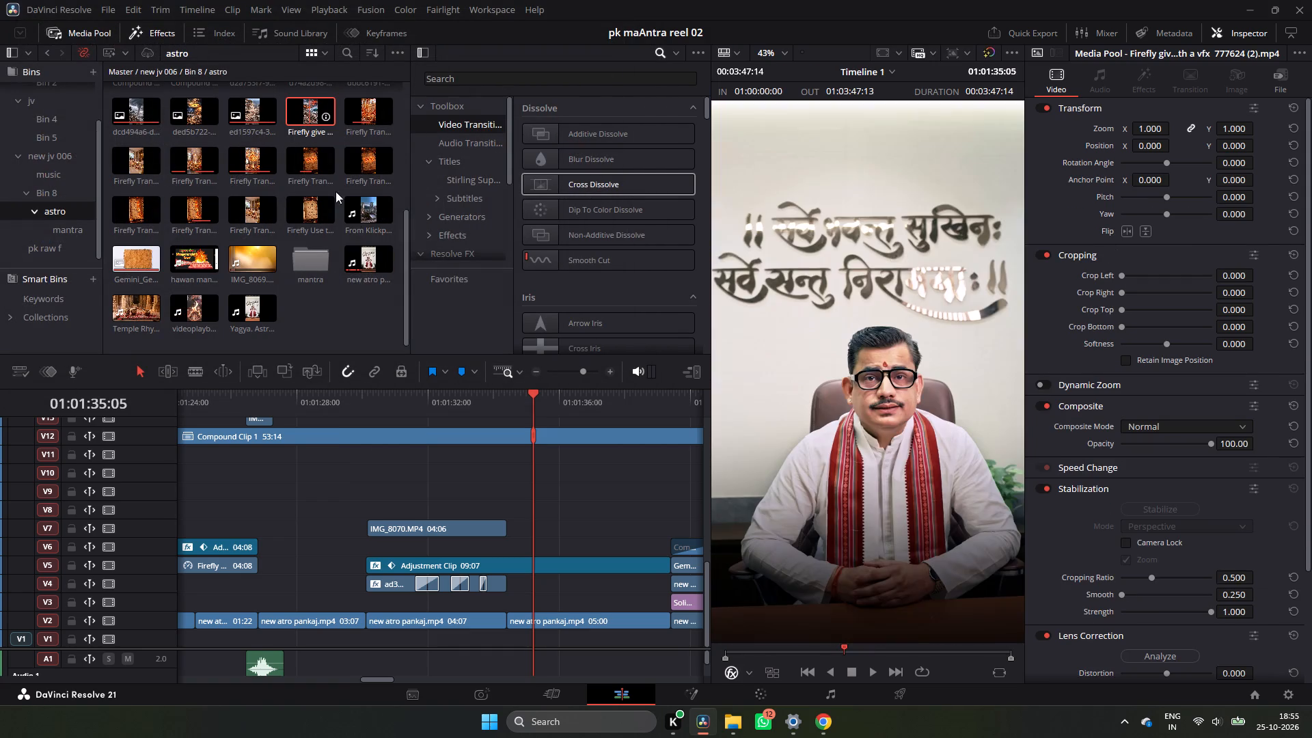
{"action": "left_click_drag", "start_coordinate": [336, 191], "coordinate": [512, 520]}
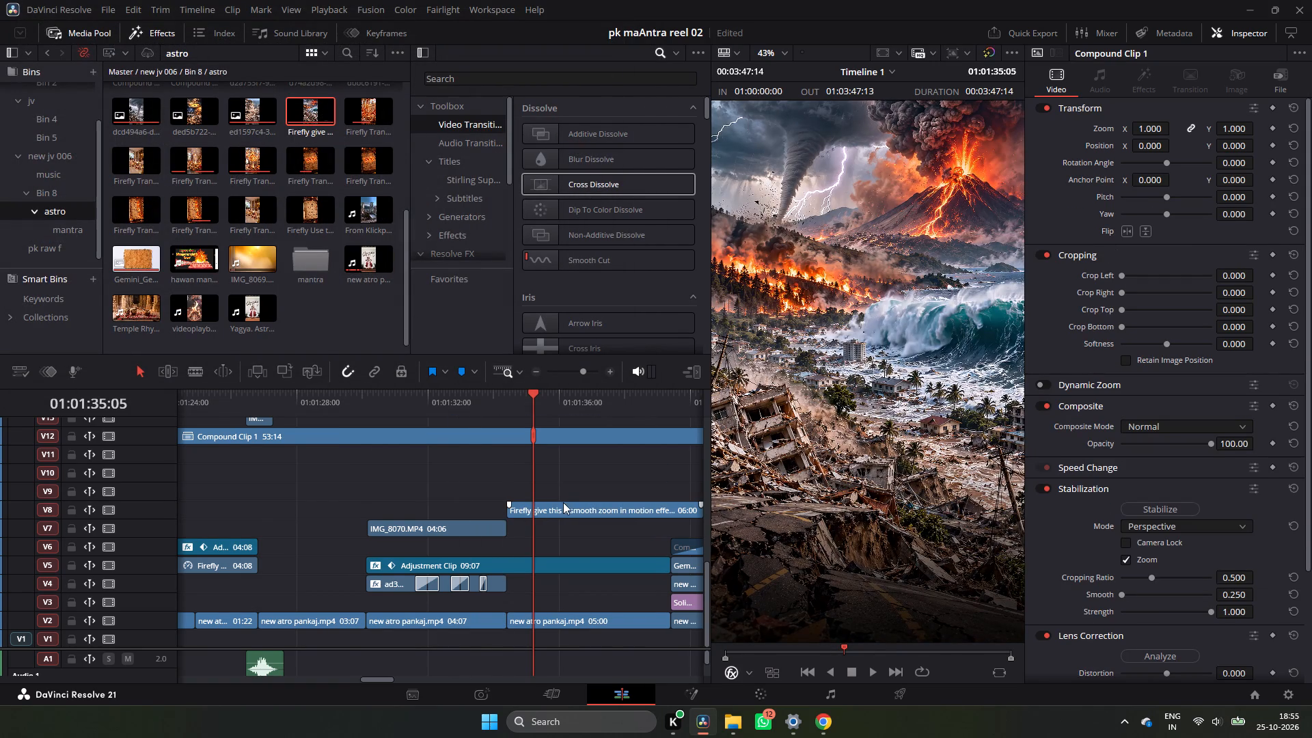
{"action": "scroll", "coordinate": [566, 500], "scroll_direction": "down", "scroll_amount": 1, "text": "ctrl"}
{"action": "left_click_drag", "start_coordinate": [616, 512], "coordinate": [589, 521]}
{"action": "left_click_drag", "start_coordinate": [476, 508], "coordinate": [476, 509]}
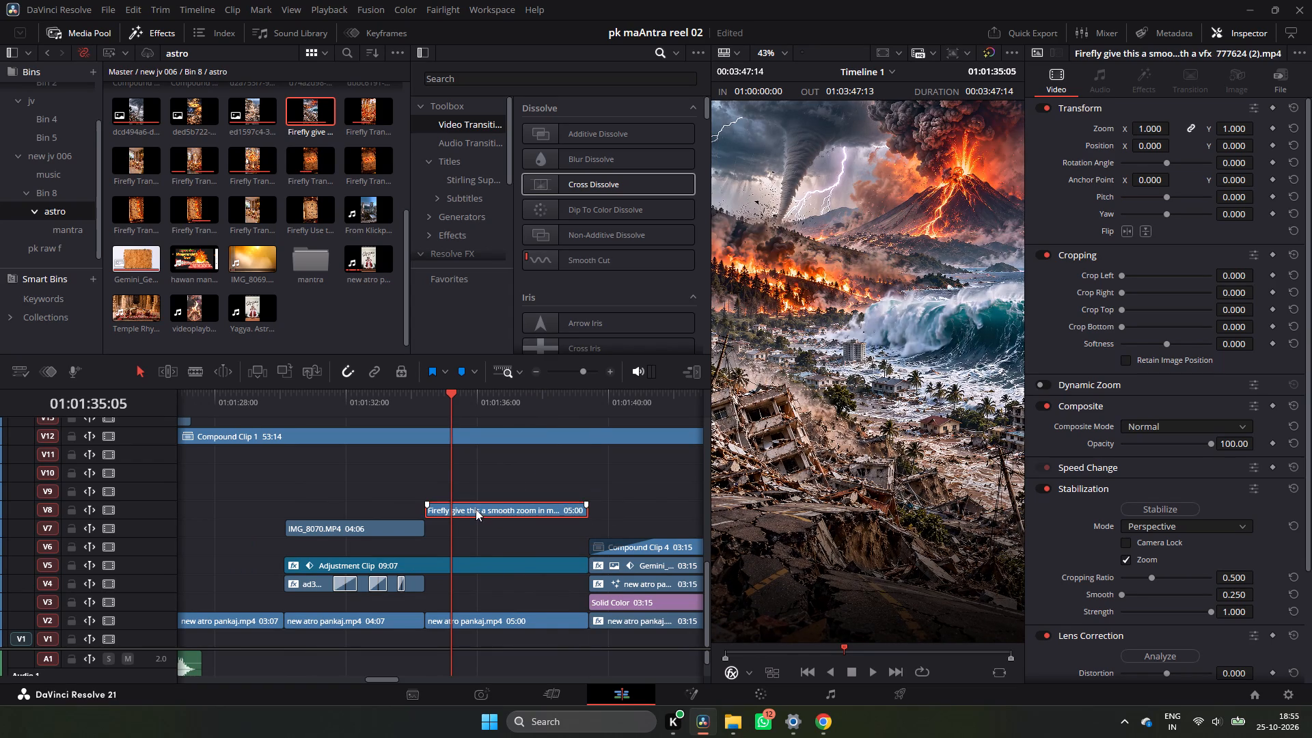
{"action": "left_click_drag", "start_coordinate": [476, 509], "coordinate": [480, 579]}
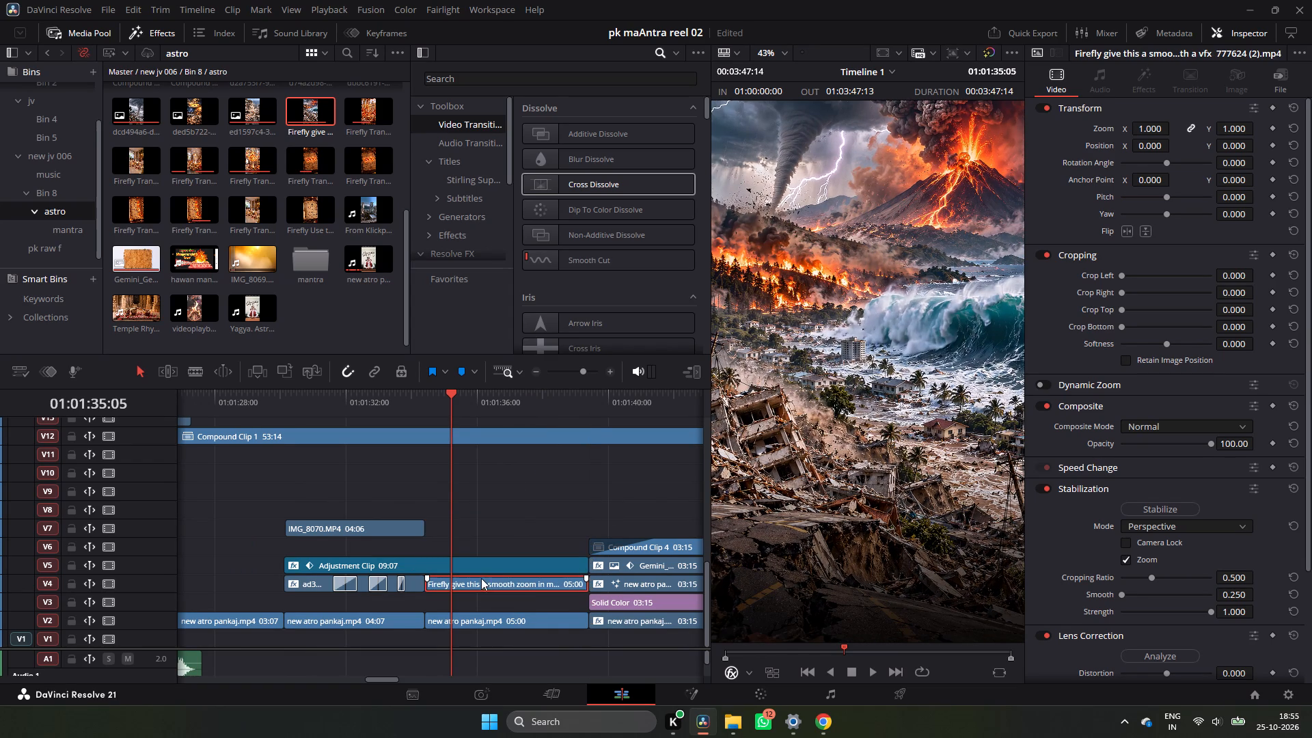
Add a Cross Dissolve between the tornado image and the Firefly video on V4, trimming the clips for insufficient handles.
{"action": "left_click_drag", "start_coordinate": [574, 187], "coordinate": [575, 188]}
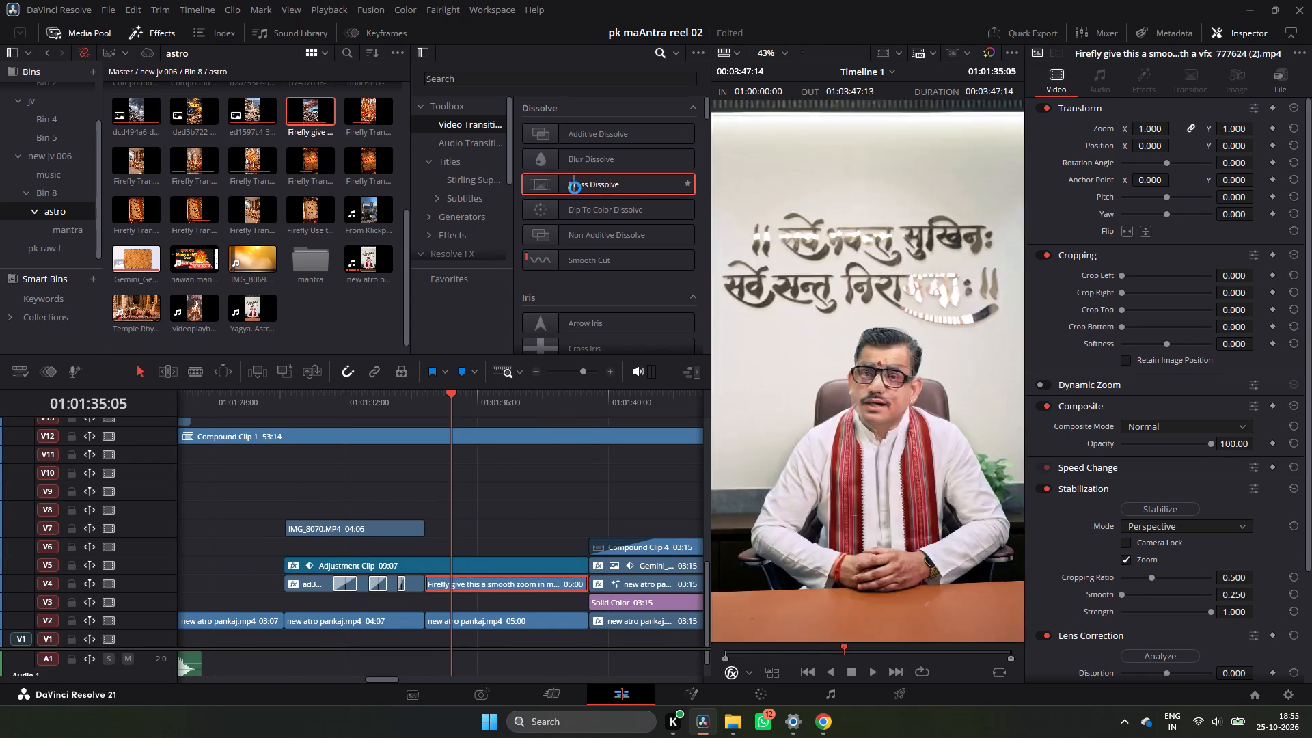
{"action": "left_click_drag", "start_coordinate": [575, 188], "coordinate": [420, 584]}
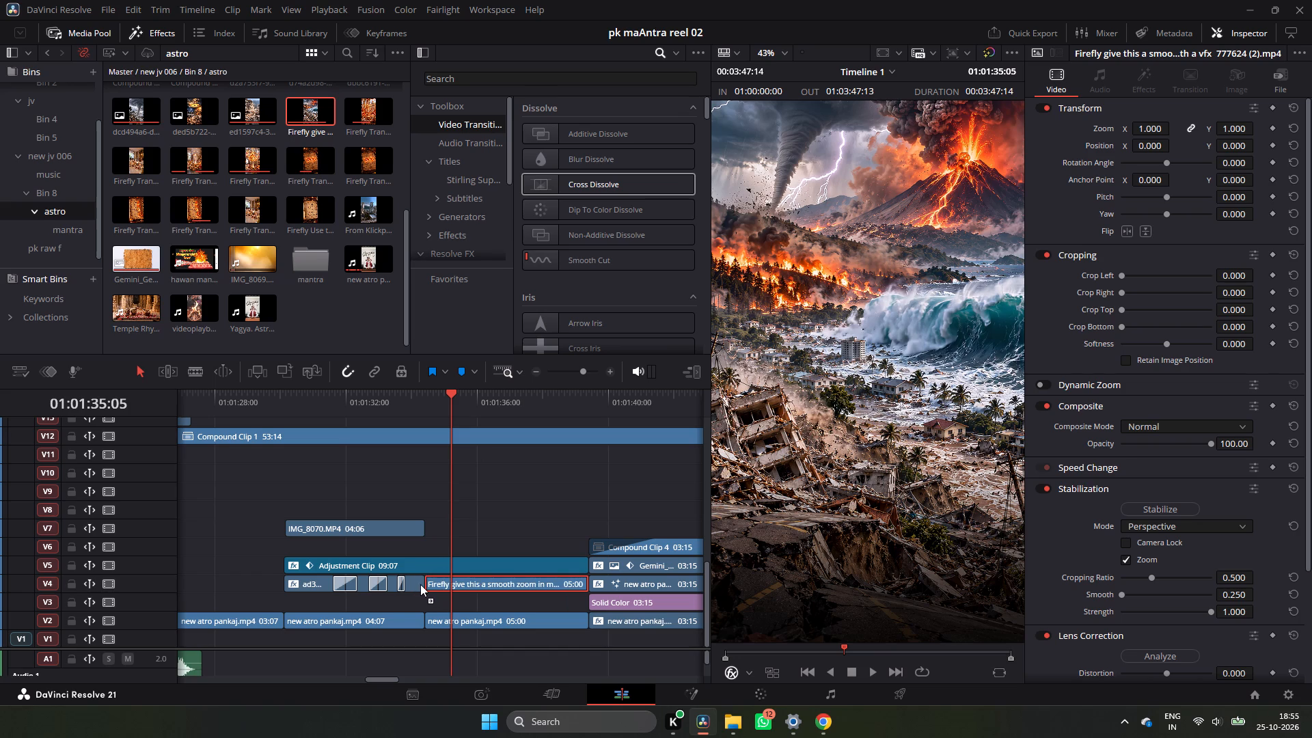
{"action": "left_click_drag", "start_coordinate": [420, 584], "coordinate": [423, 584]}
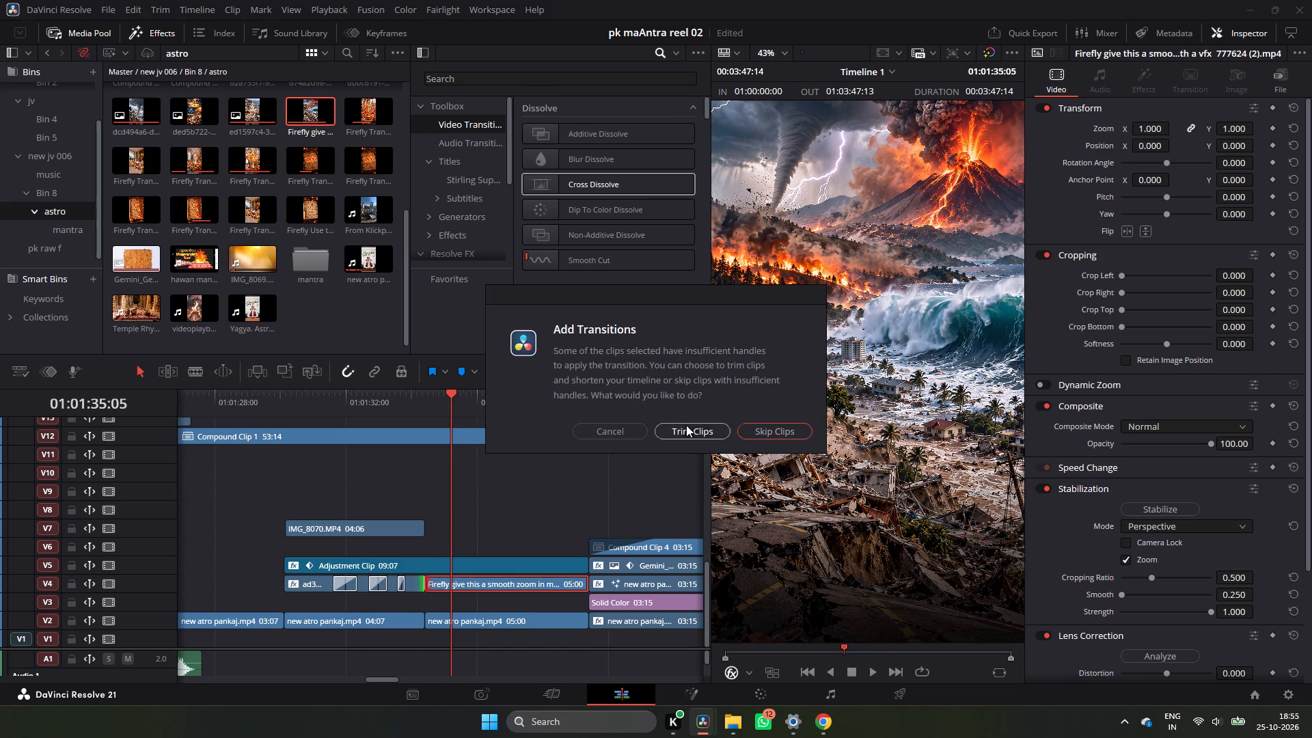
{"action": "left_click", "coordinate": [686, 425]}
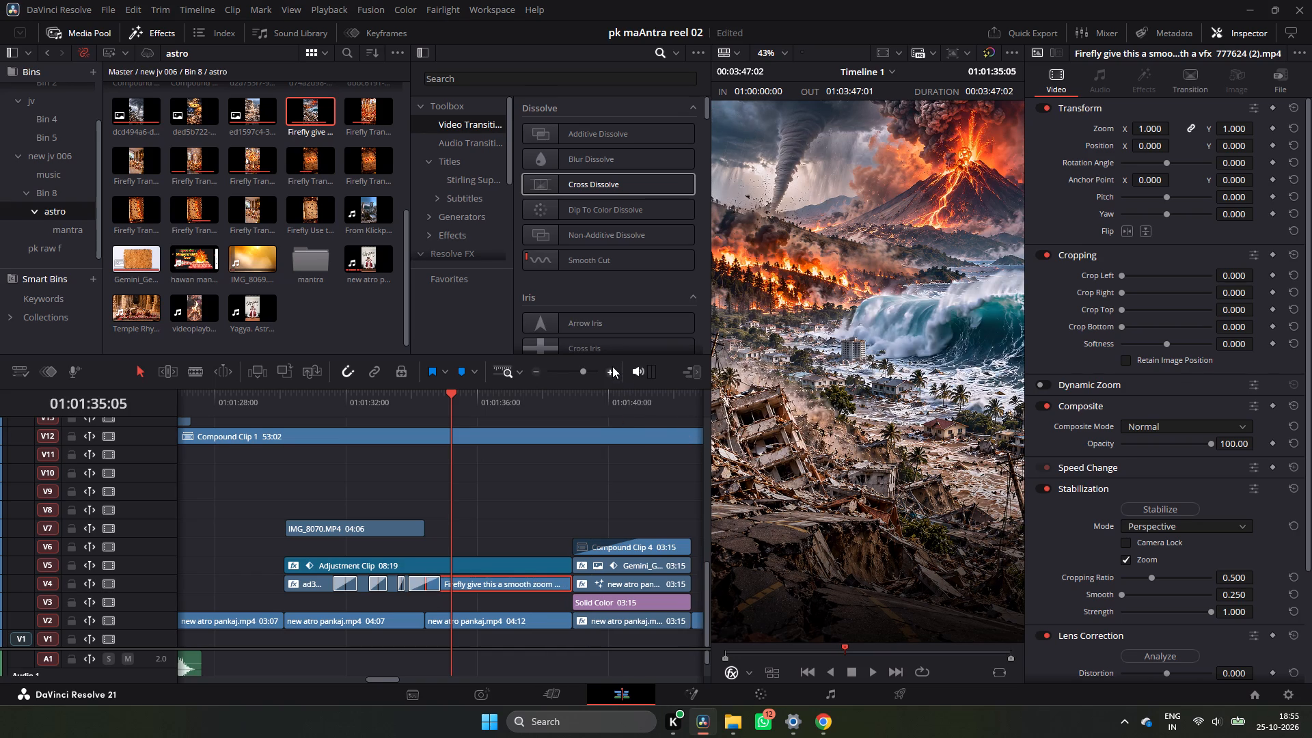
Play from about 01:01:34 to check the new cross dissolve into the Firefly video.
{"action": "left_click", "coordinate": [612, 366]}
{"action": "left_click", "coordinate": [364, 411]}
{"action": "key", "text": "space"}
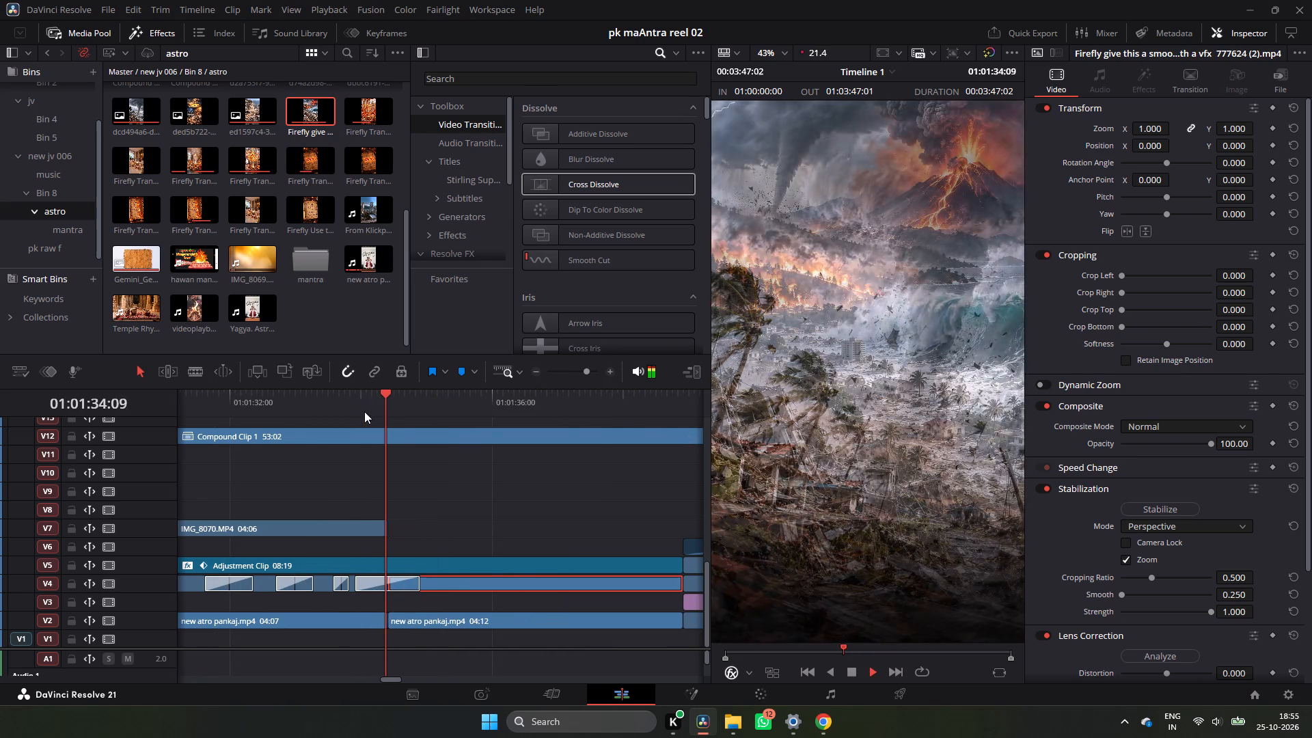
{"action": "key", "text": "space"}
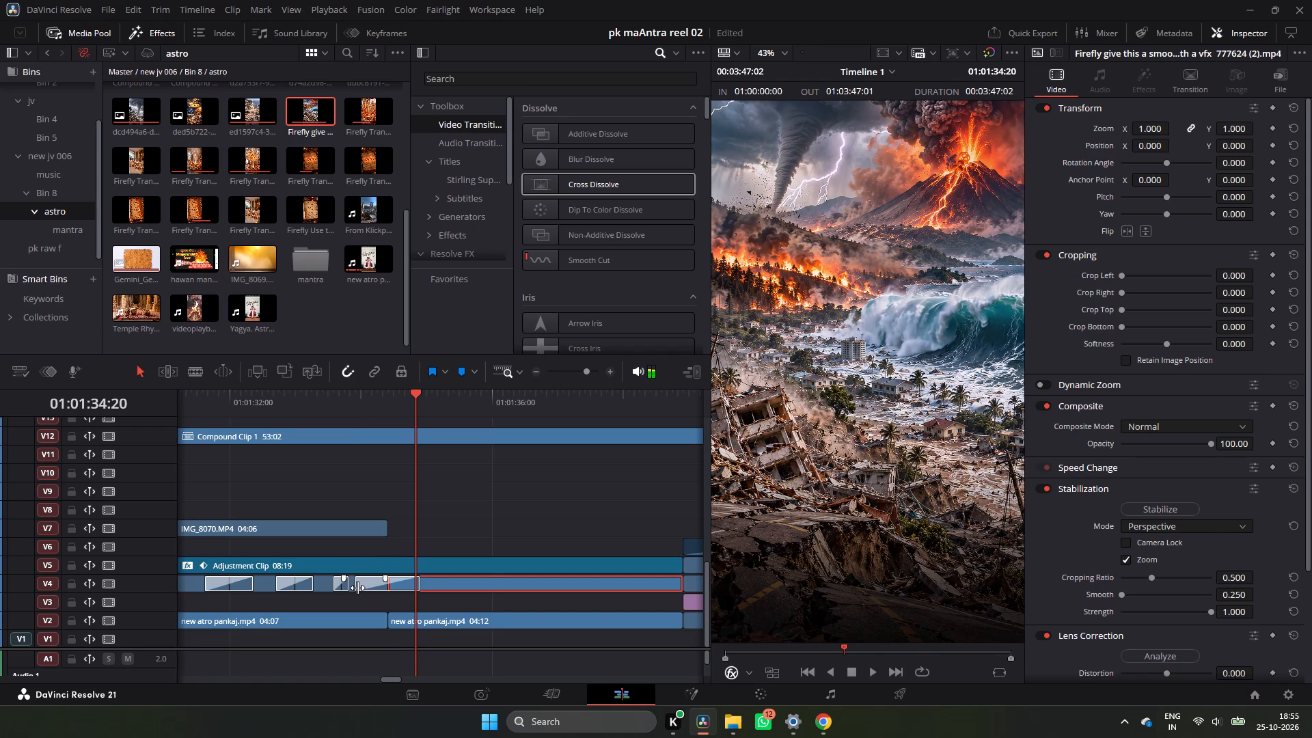
Shorten the cross dissolve before the Firefly video to 12 frames.
{"action": "left_click_drag", "start_coordinate": [357, 588], "coordinate": [376, 594]}
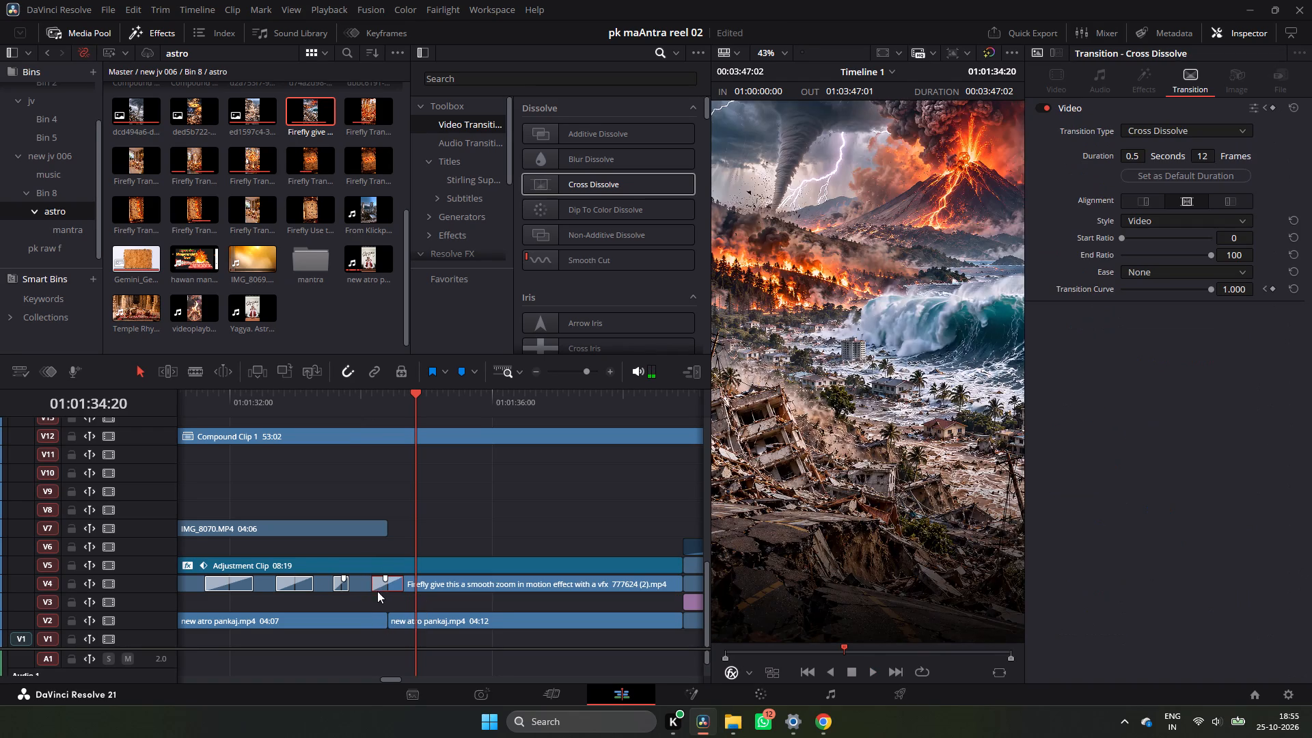
Play the shortened cross dissolve into the Firefly video from about 01:01:34 twice to check its timing.
{"action": "left_click", "coordinate": [357, 406]}
{"action": "key", "text": "space"}
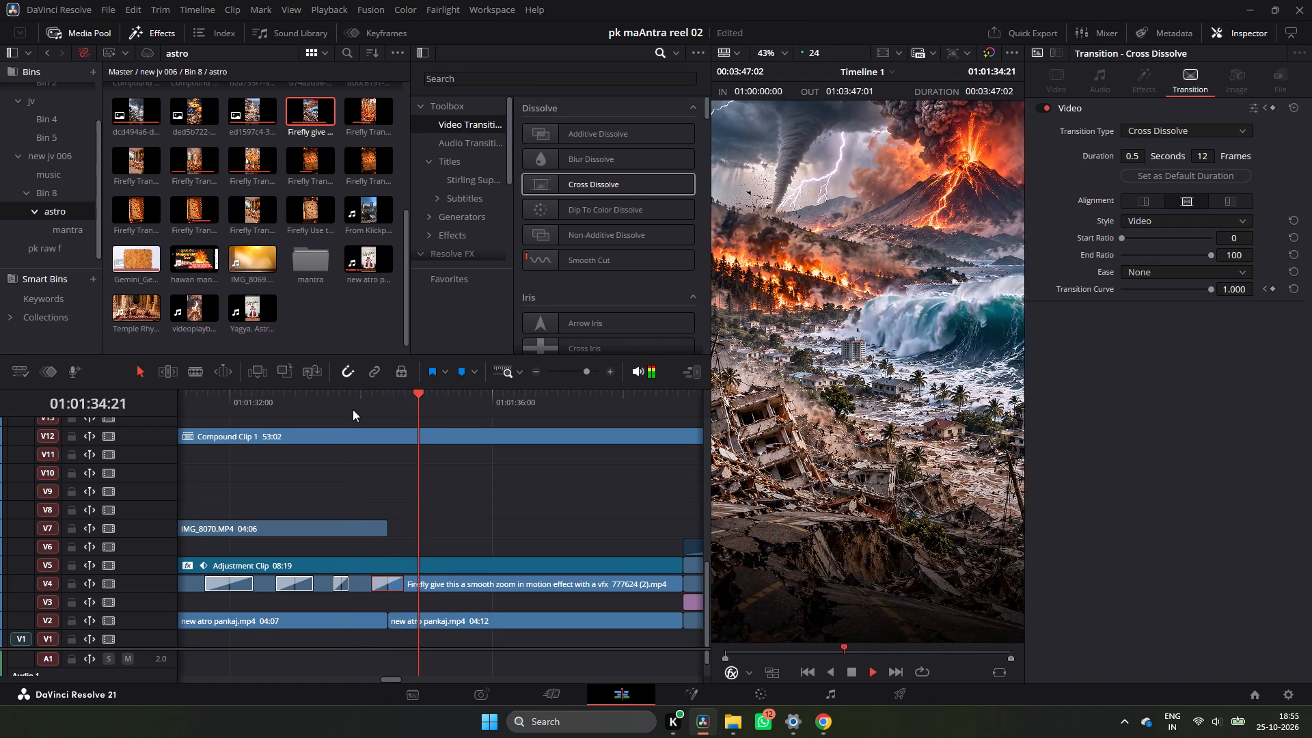
{"action": "key", "text": "space"}
{"action": "left_click", "coordinate": [365, 412]}
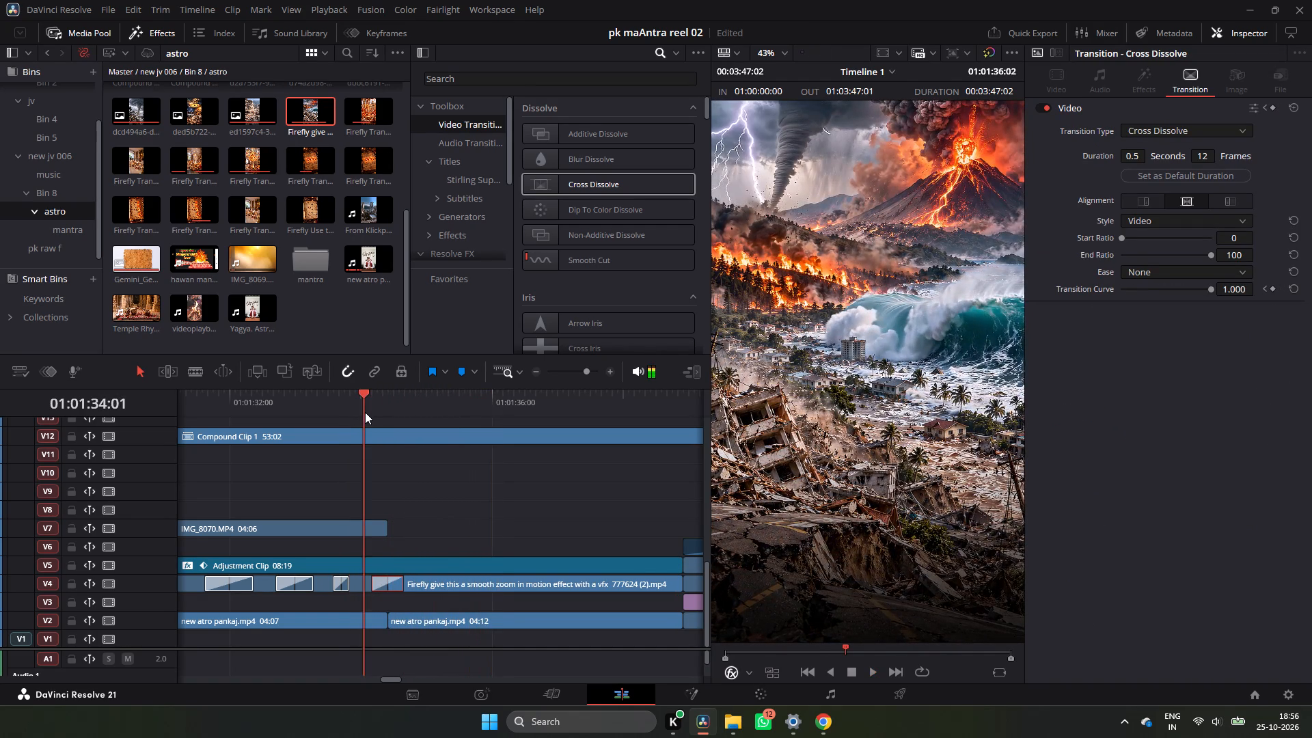
{"action": "key", "text": "space"}
{"action": "key", "text": "space"}
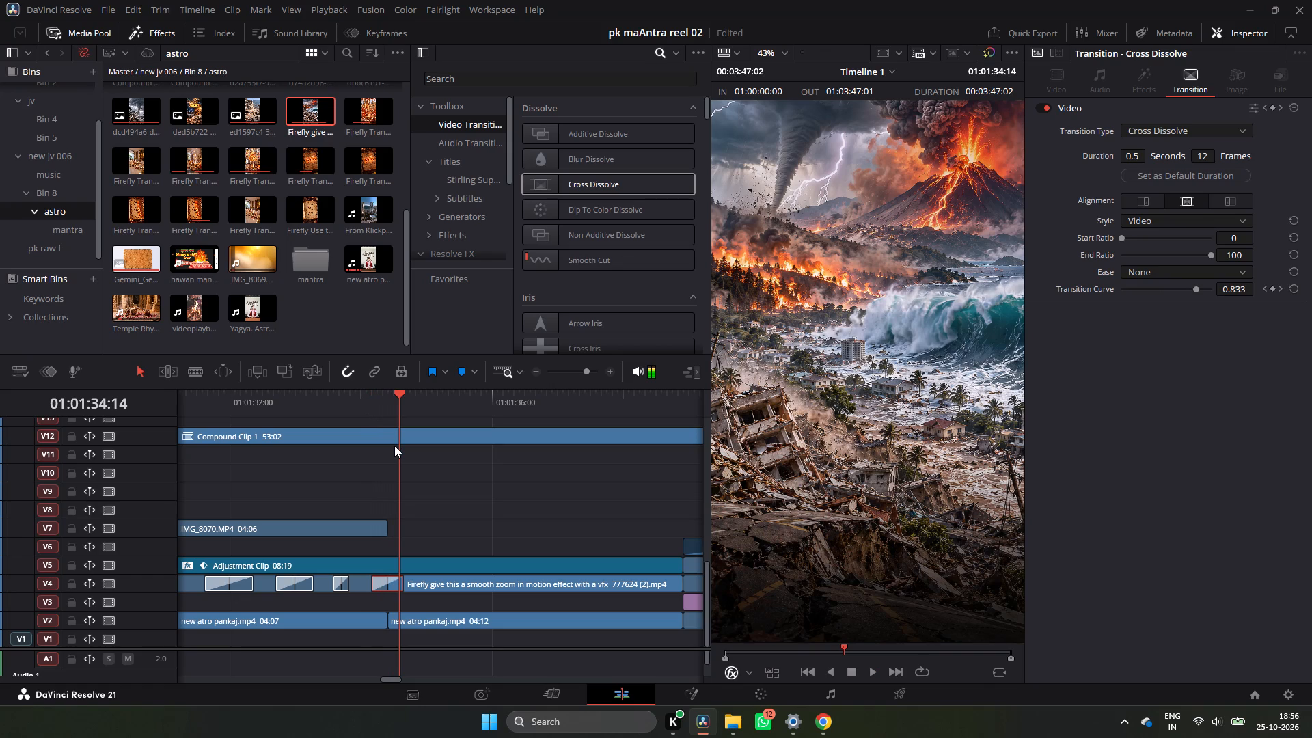
Undo the duration change and the Cross Dissolve between the tornado image and the Firefly video on V4.
{"action": "key", "text": "ctrl+z"}
{"action": "key", "text": "ctrl+z"}
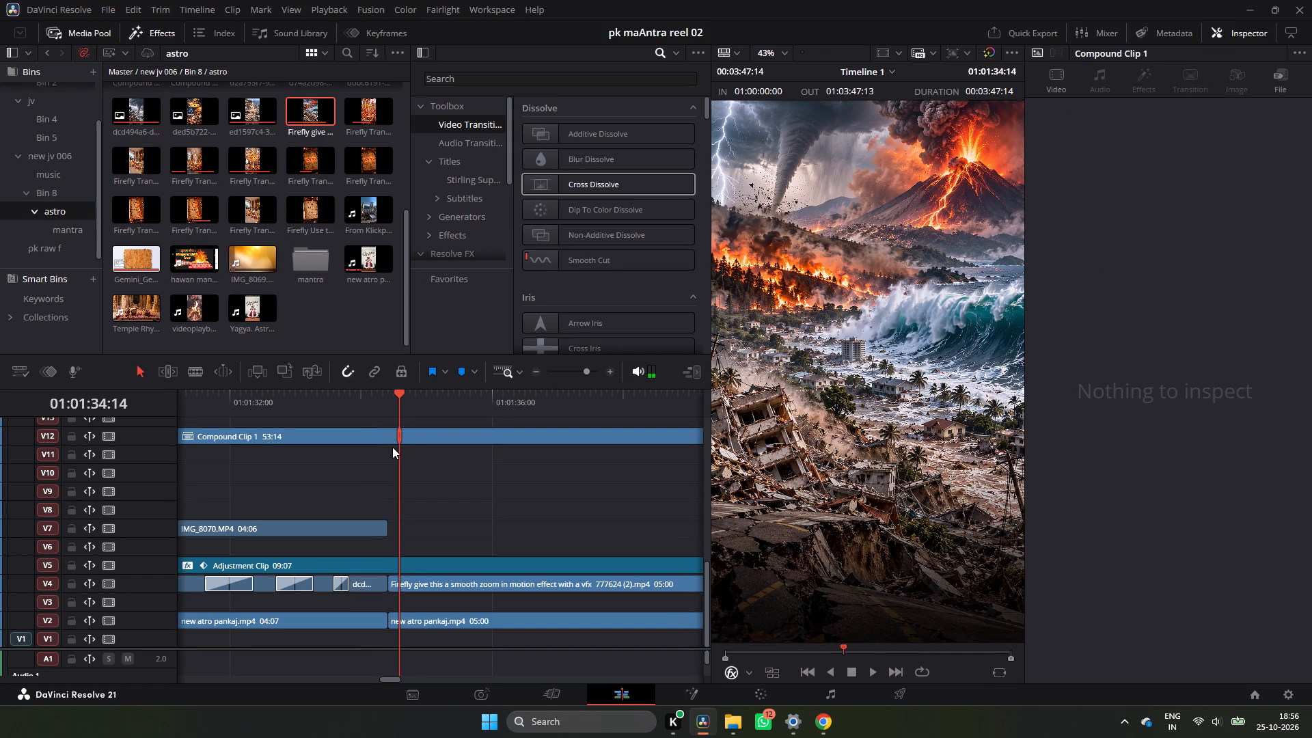
Scrub through the earlier image sections between about 01:01:14 and 01:01:34 to review the transitions used between them.
{"action": "left_click_drag", "start_coordinate": [396, 411], "coordinate": [377, 433]}
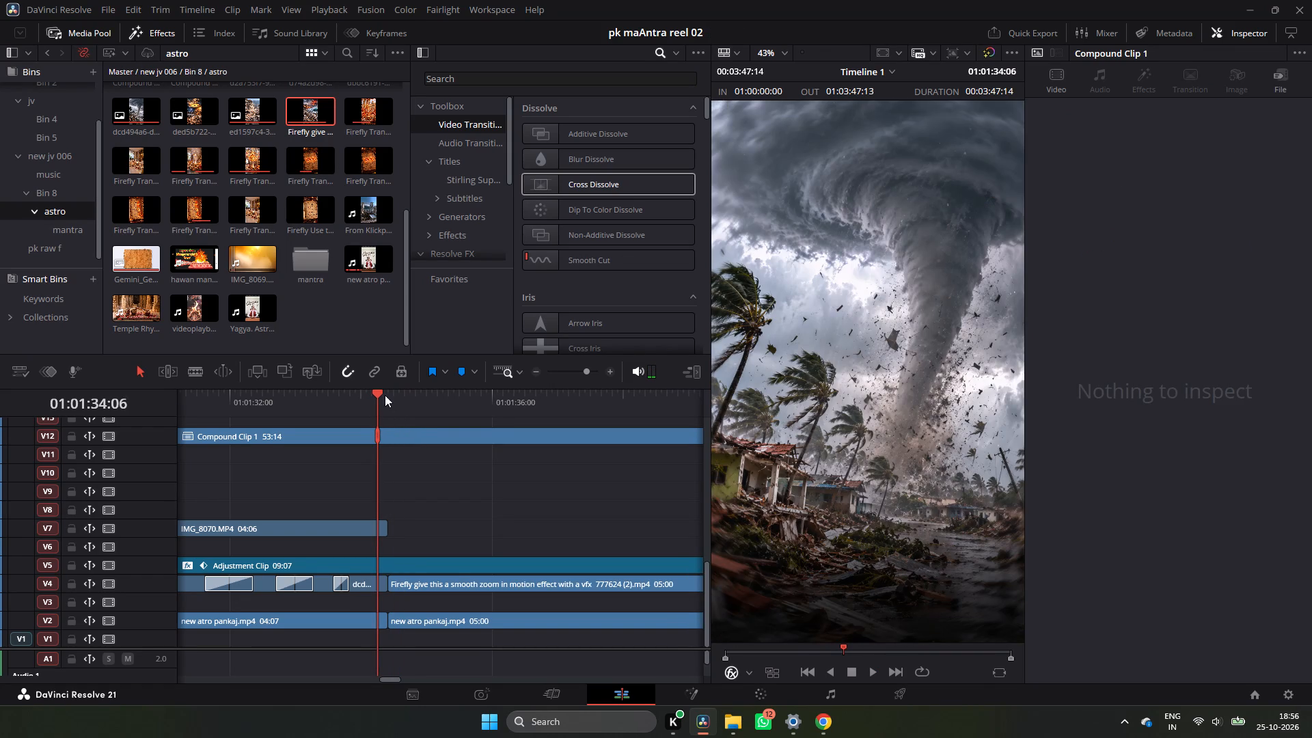
{"action": "left_click", "coordinate": [385, 395]}
{"action": "double_click", "coordinate": [538, 370]}
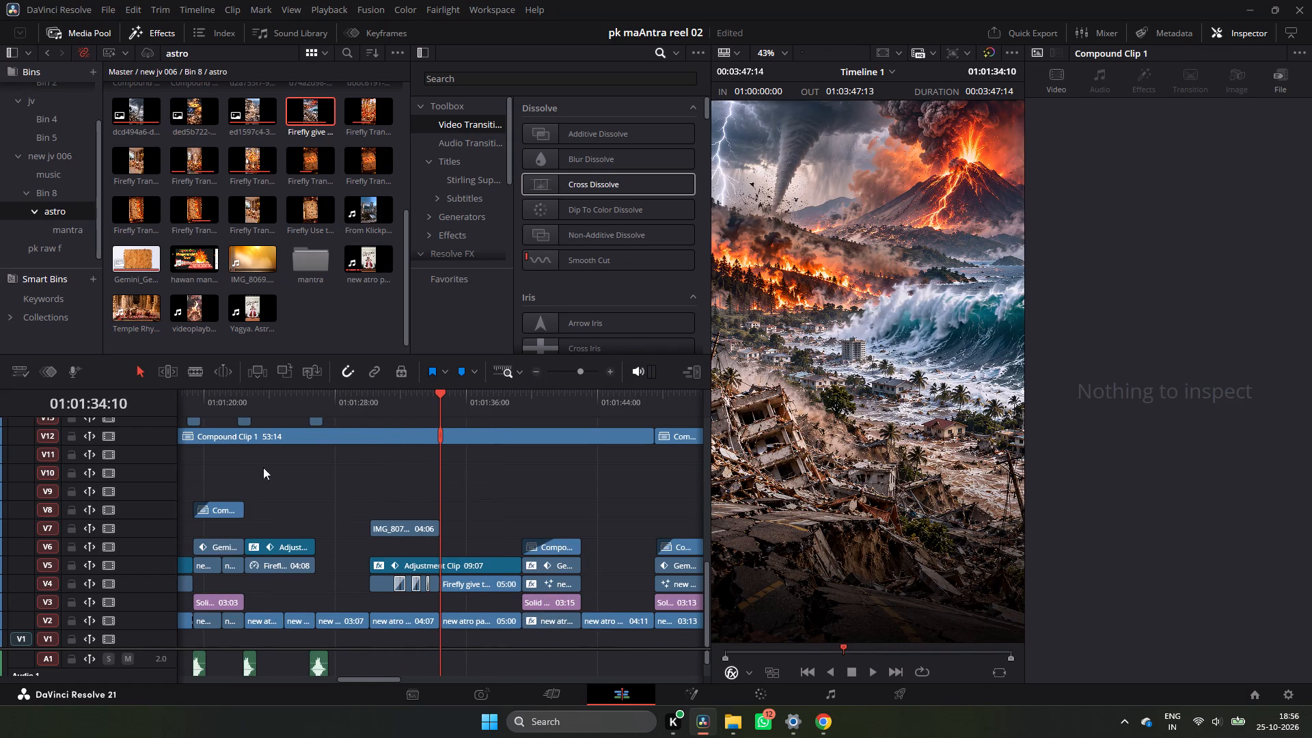
{"action": "left_click_drag", "start_coordinate": [449, 394], "coordinate": [308, 437]}
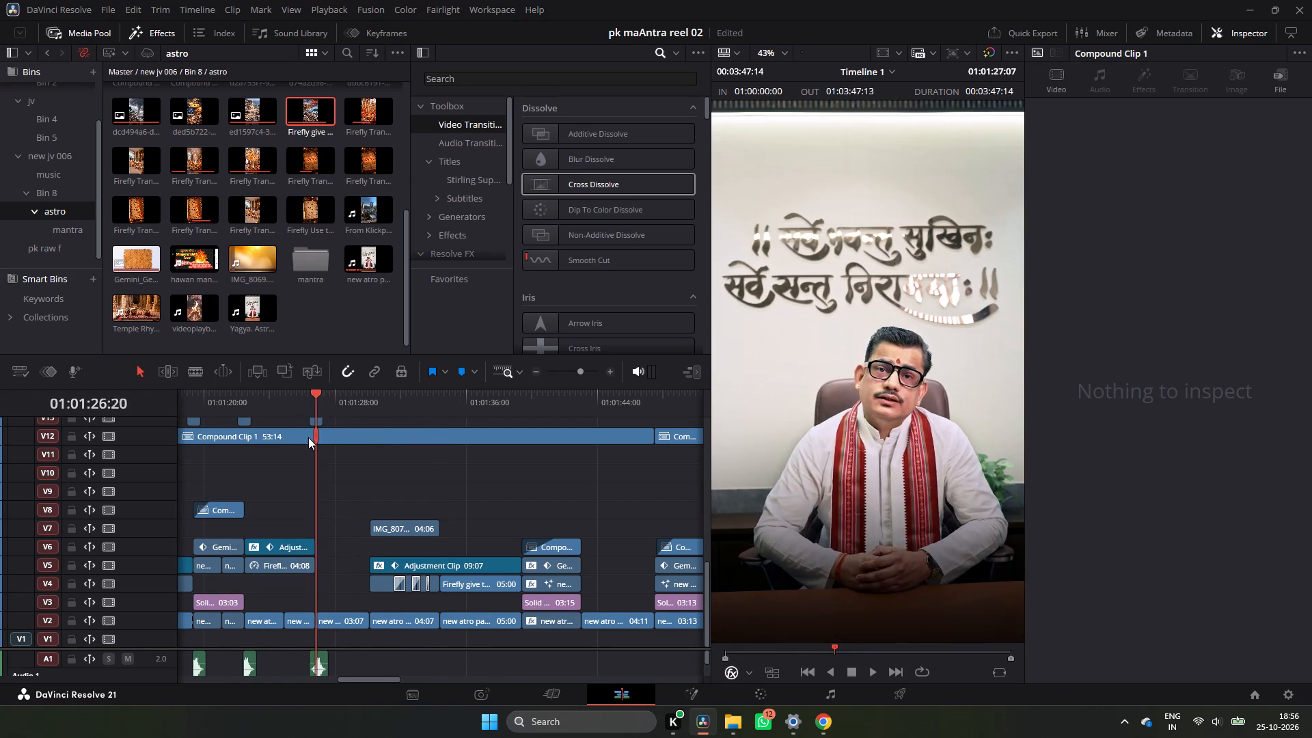
{"action": "left_click_drag", "start_coordinate": [308, 437], "coordinate": [243, 454]}
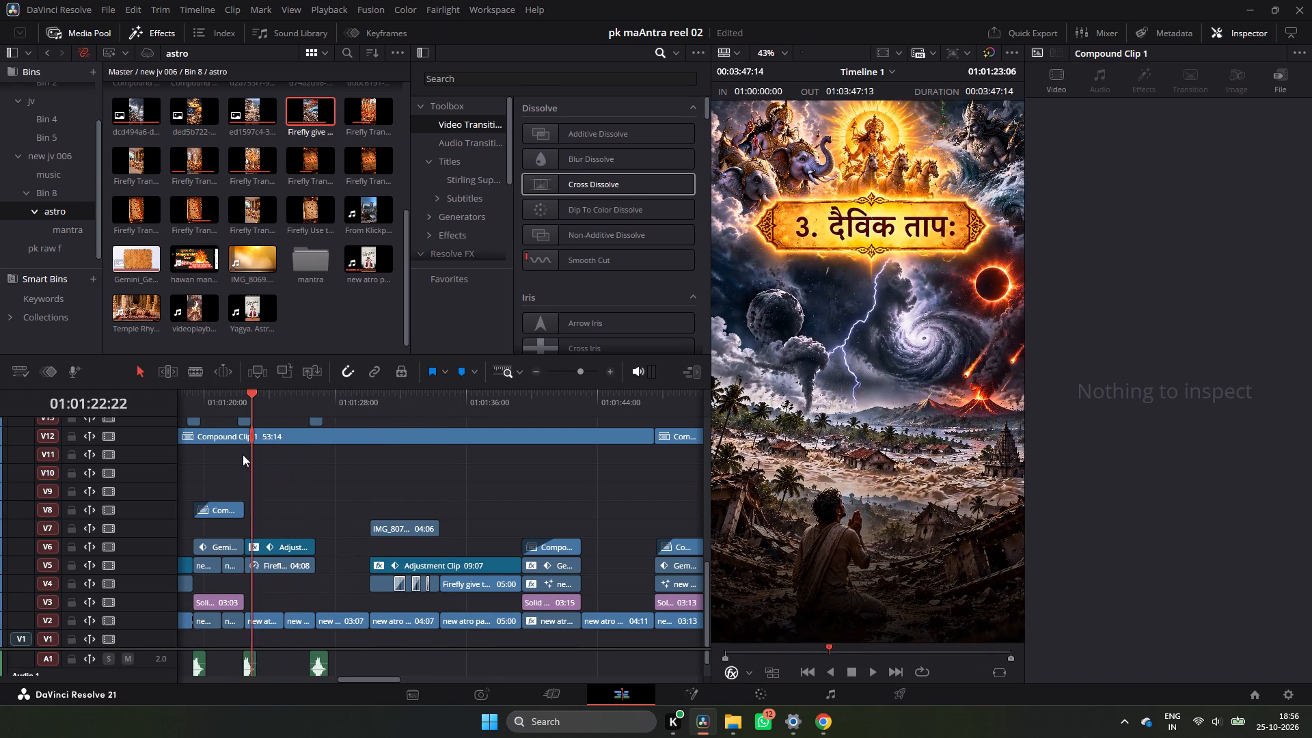
{"action": "left_click_drag", "start_coordinate": [243, 454], "coordinate": [368, 454]}
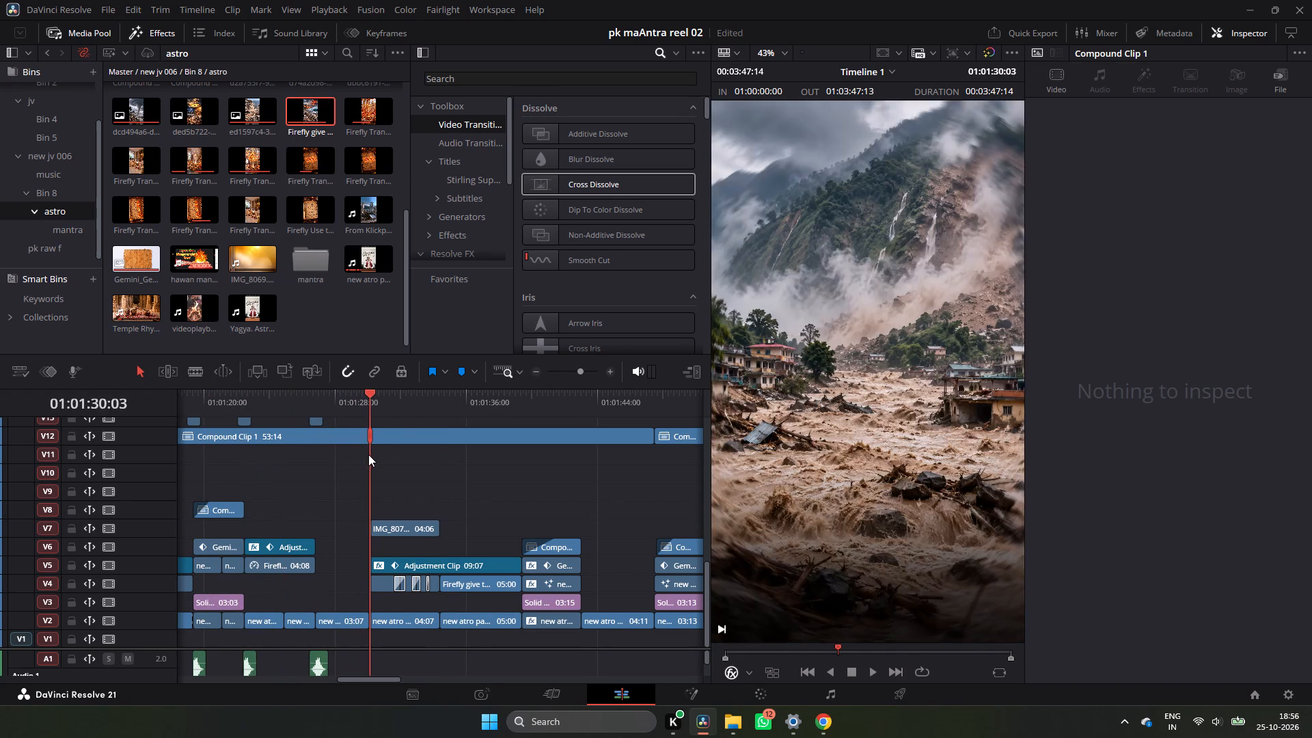
{"action": "left_click_drag", "start_coordinate": [368, 454], "coordinate": [191, 454]}
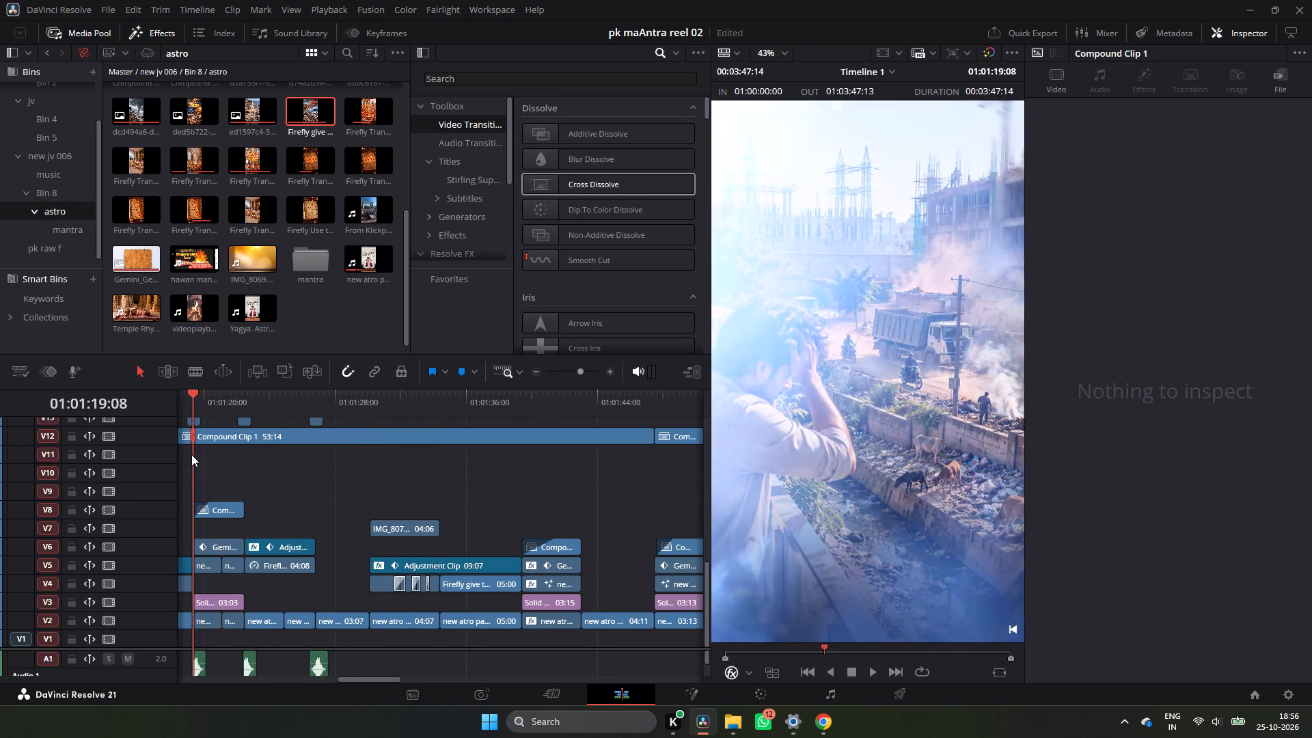
{"action": "left_click_drag", "start_coordinate": [191, 454], "coordinate": [234, 465]}
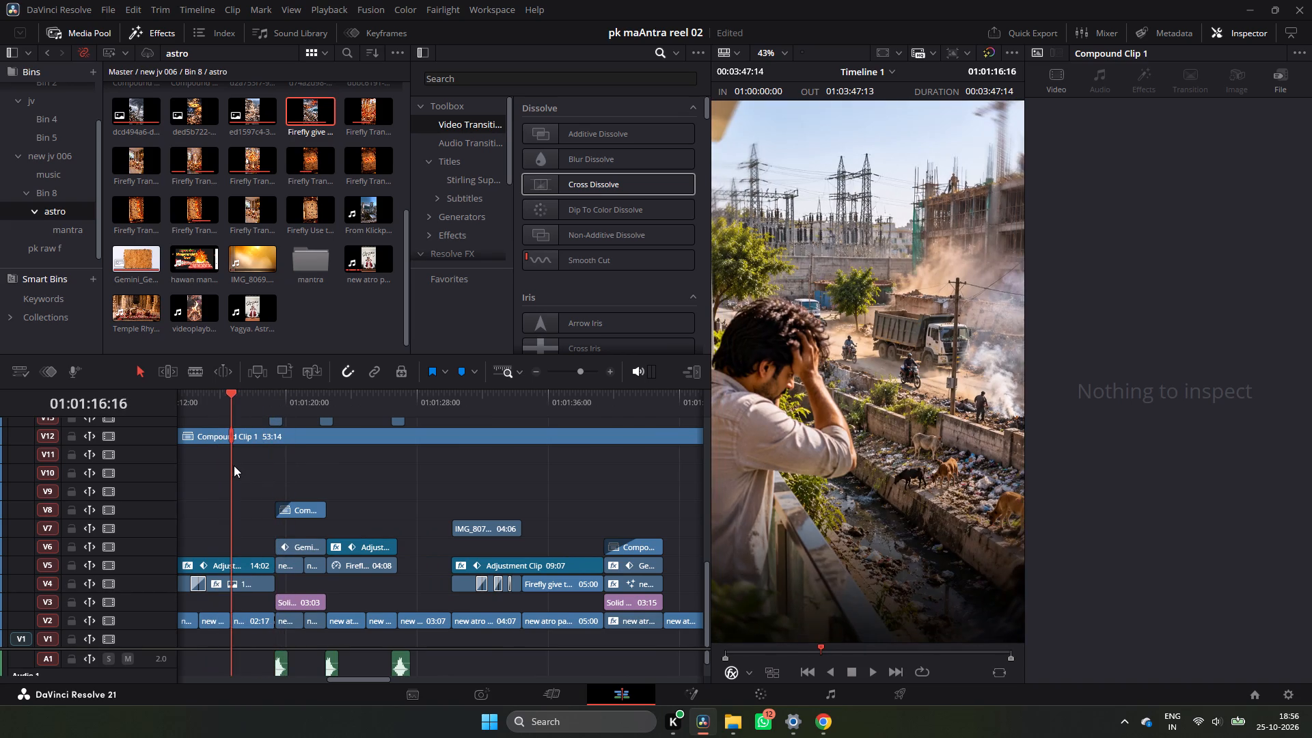
{"action": "left_click_drag", "start_coordinate": [234, 465], "coordinate": [210, 471]}
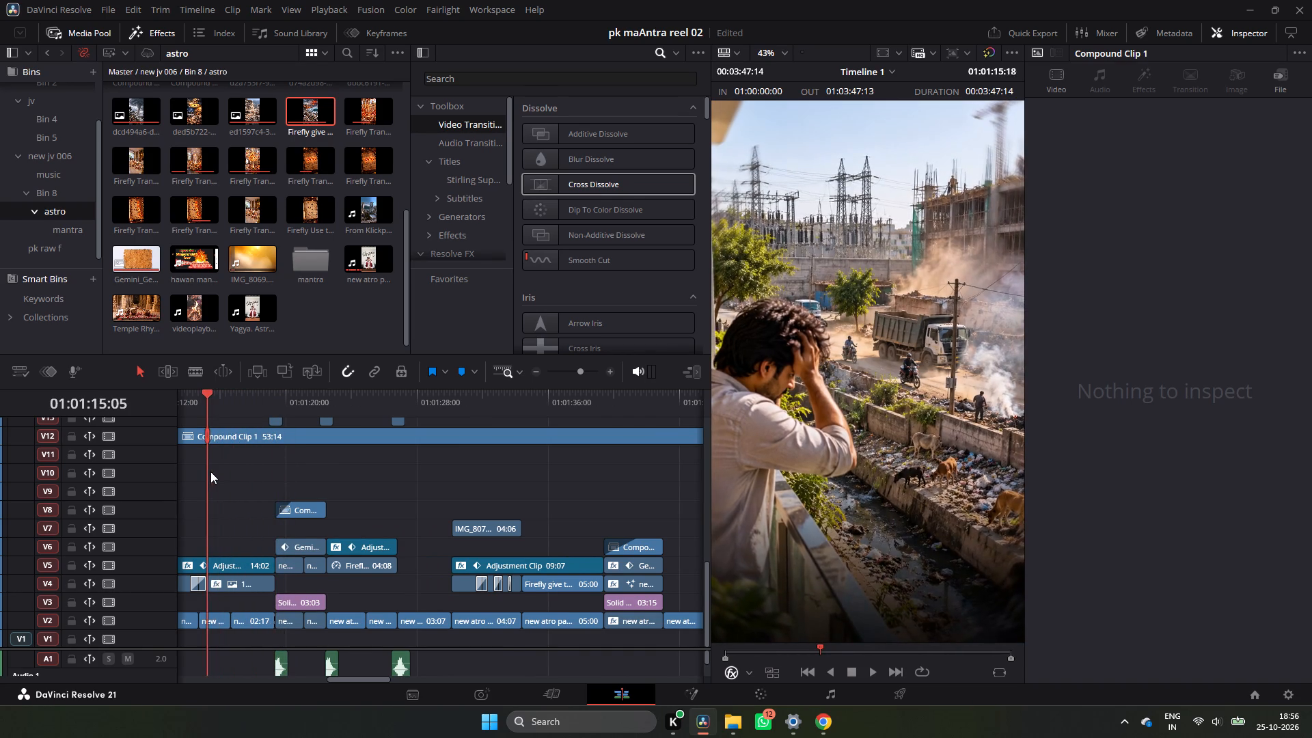
{"action": "left_click_drag", "start_coordinate": [210, 471], "coordinate": [196, 474]}
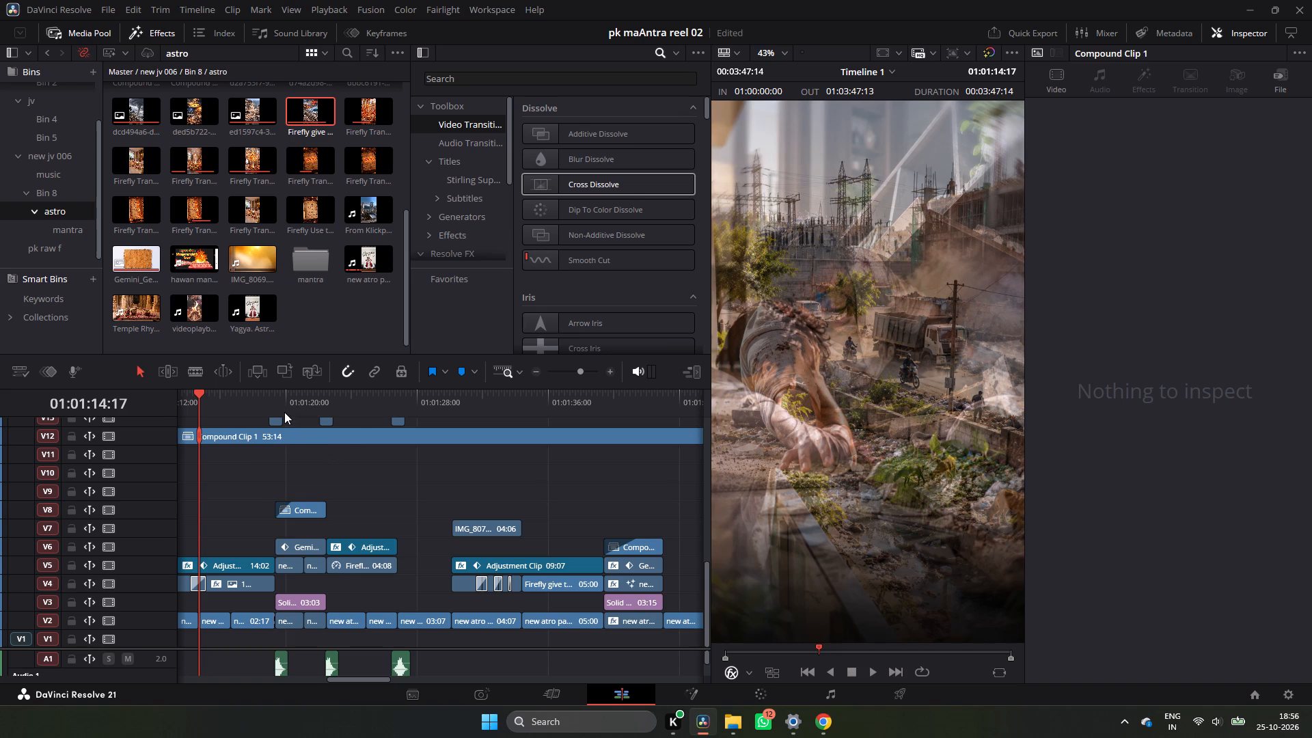
{"action": "left_click_drag", "start_coordinate": [284, 412], "coordinate": [392, 423]}
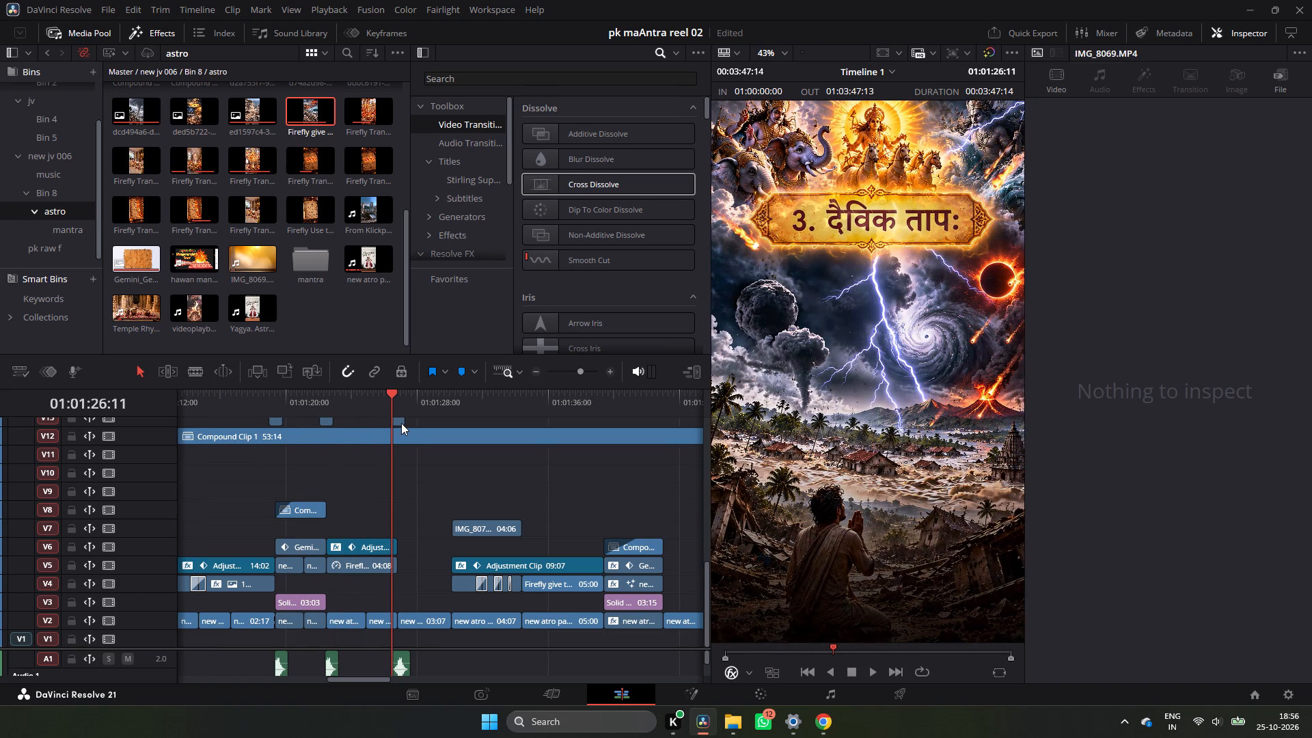
Duplicate the IMG_8069.MP4 overlay on V13 with its A1 audio from about 01:01:26 over the cut into the flood image at about 01:01:30.
{"action": "left_click", "coordinate": [402, 423]}
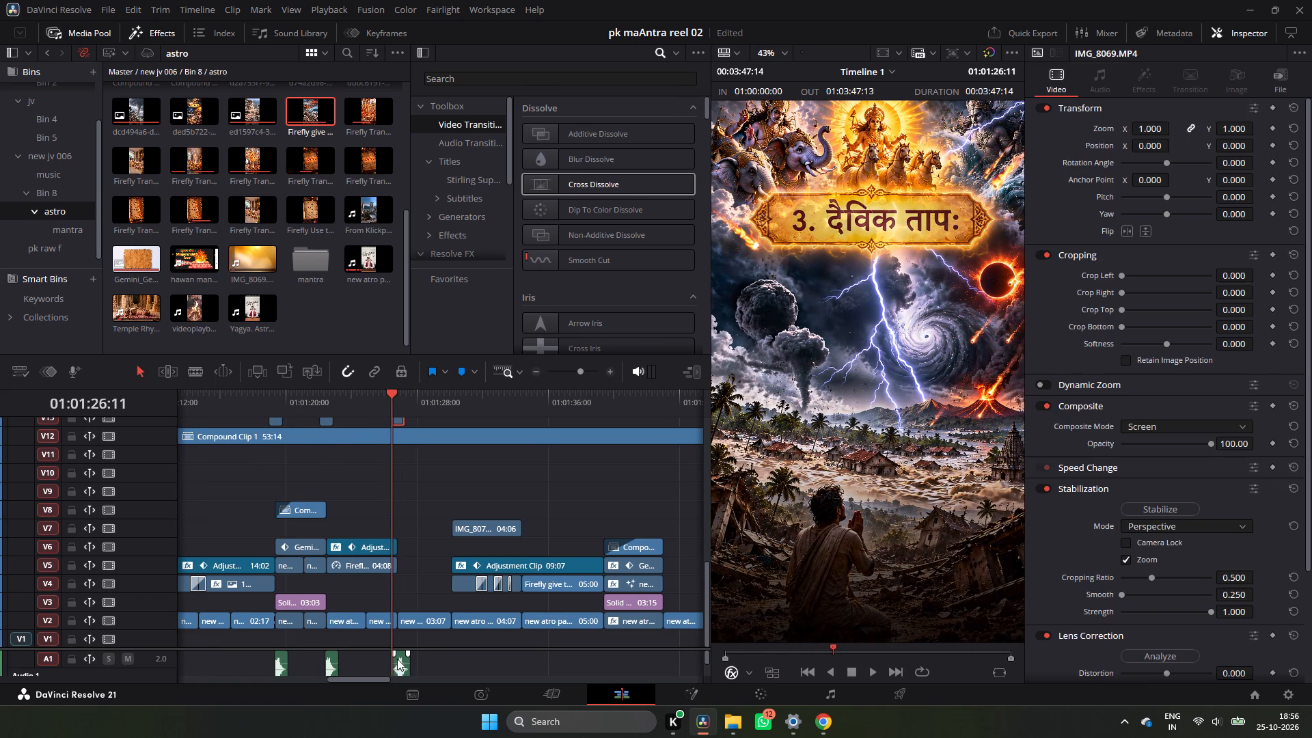
{"action": "left_click", "coordinate": [401, 659], "text": "ctrl"}
{"action": "left_click_drag", "start_coordinate": [398, 418], "coordinate": [453, 430], "text": "alt"}
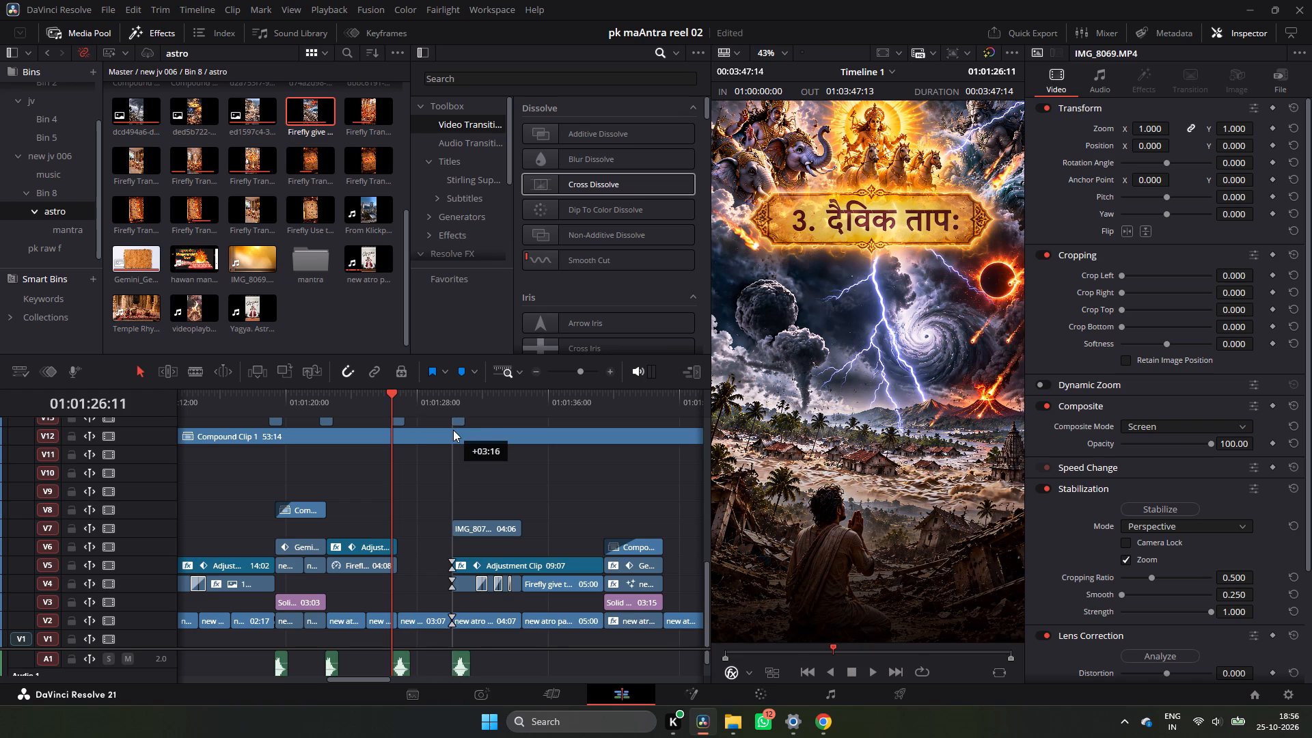
{"action": "left_click_drag", "start_coordinate": [453, 430], "coordinate": [448, 432], "text": "alt"}
{"action": "triple_click", "coordinate": [612, 372]}
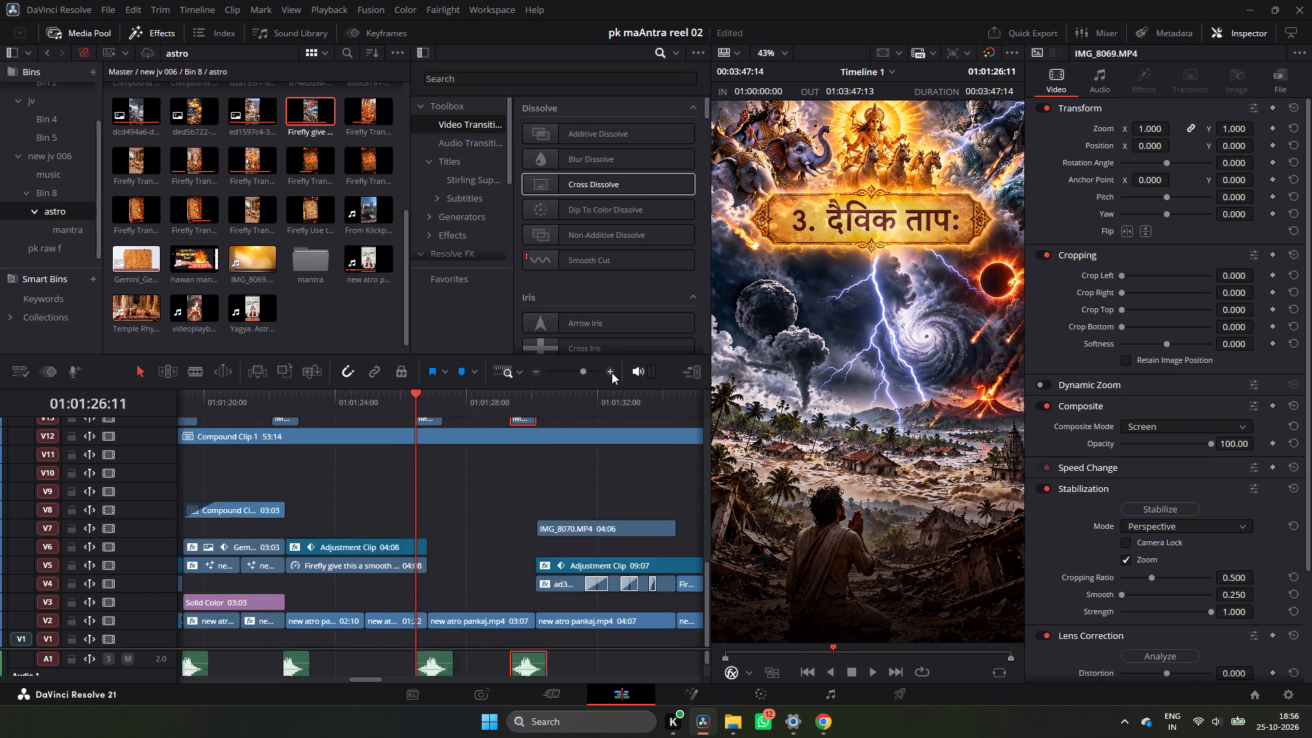
{"action": "scroll", "coordinate": [519, 455], "scroll_direction": "down", "scroll_amount": 5, "text": "ctrl"}
{"action": "left_click_drag", "start_coordinate": [509, 389], "coordinate": [510, 399]}
{"action": "left_click_drag", "start_coordinate": [488, 422], "coordinate": [517, 422]}
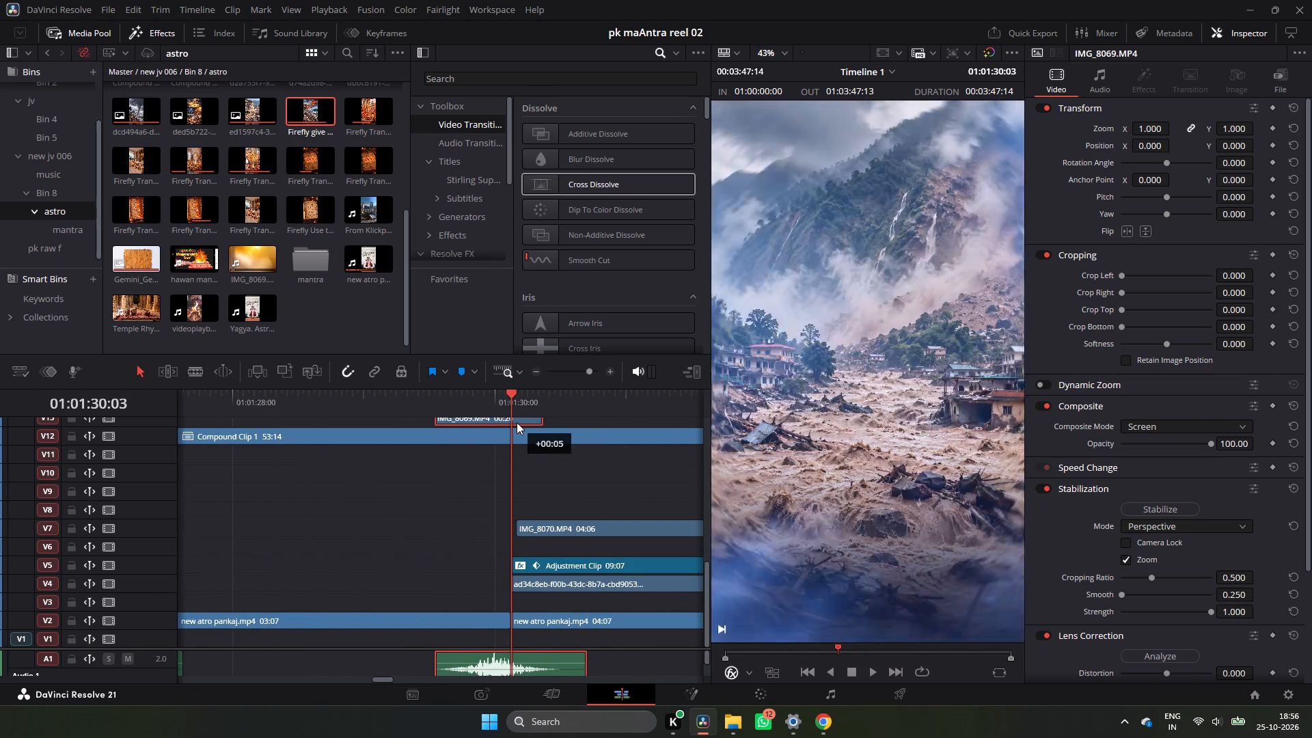
{"action": "left_click_drag", "start_coordinate": [517, 422], "coordinate": [538, 425]}
Play repeatedly from about 01:01:29 to check the overlay and its sound over the cut into the flood image.
{"action": "left_click", "coordinate": [471, 396]}
{"action": "key", "text": "space"}
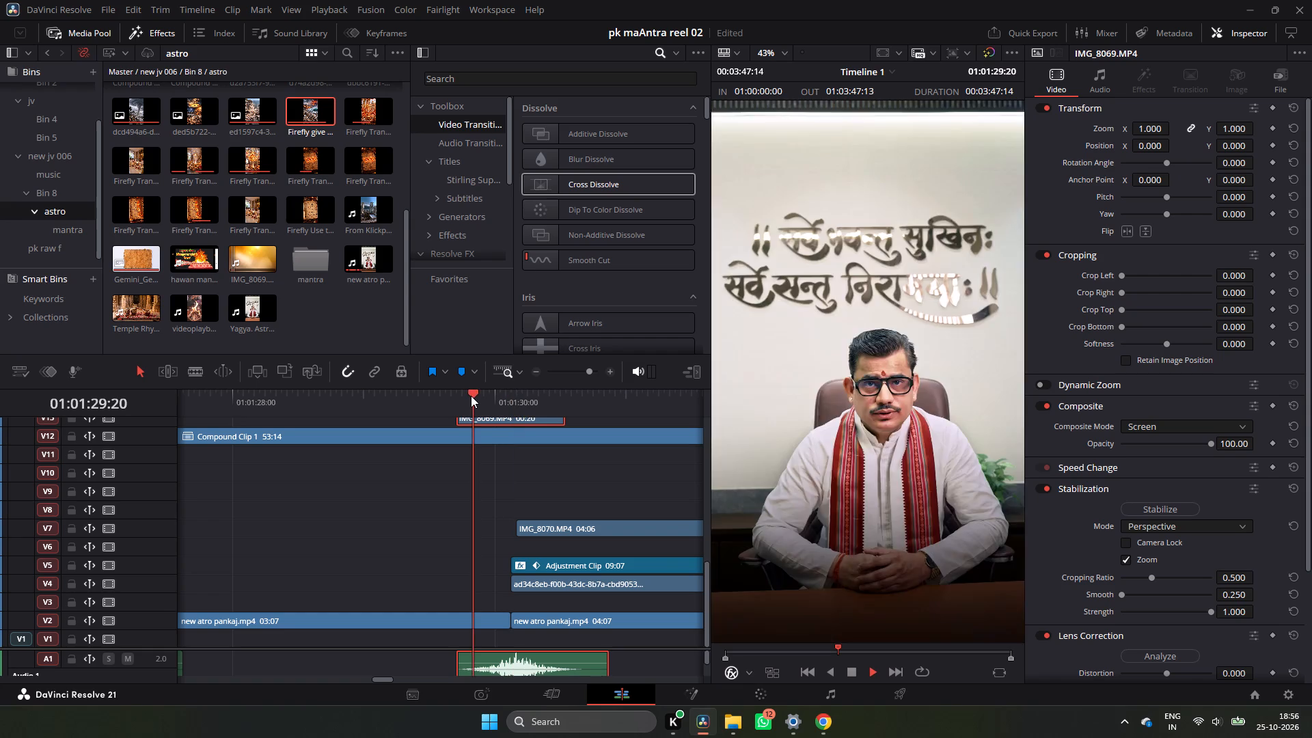
{"action": "left_click", "coordinate": [430, 398]}
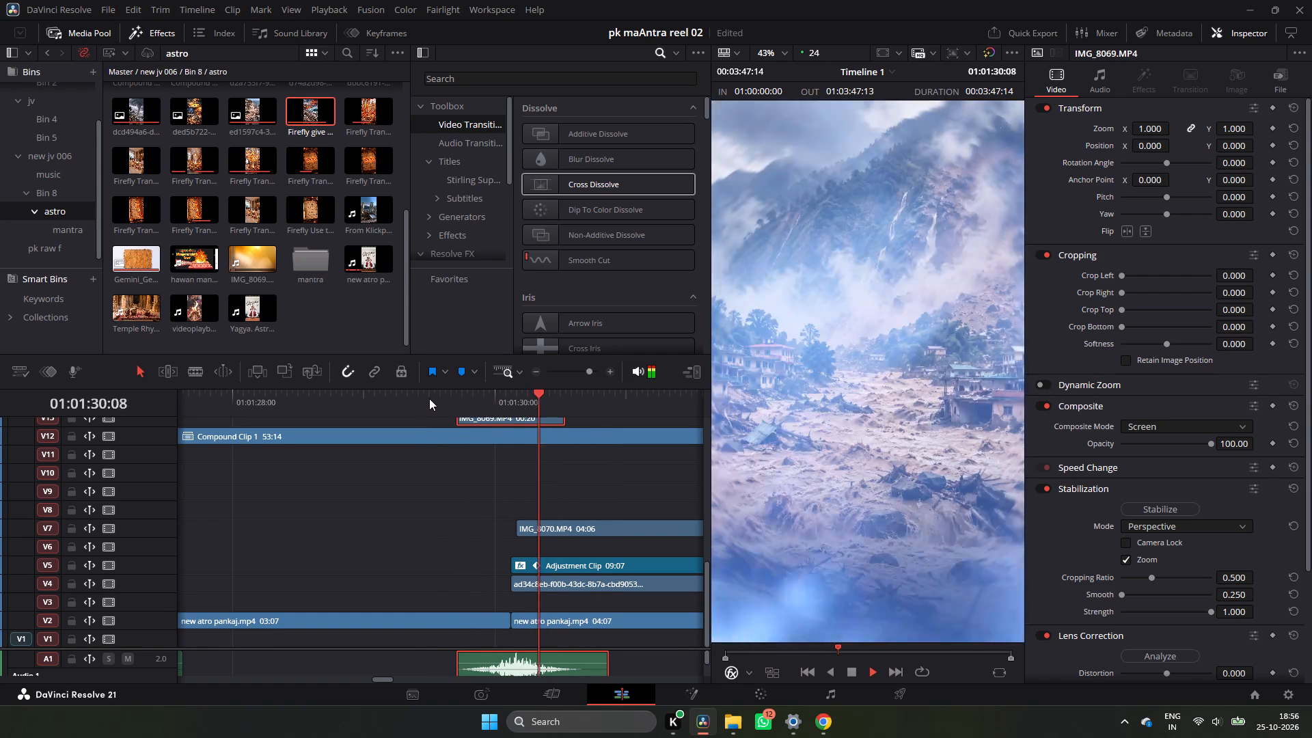
{"action": "left_click", "coordinate": [429, 398]}
{"action": "key", "text": "space"}
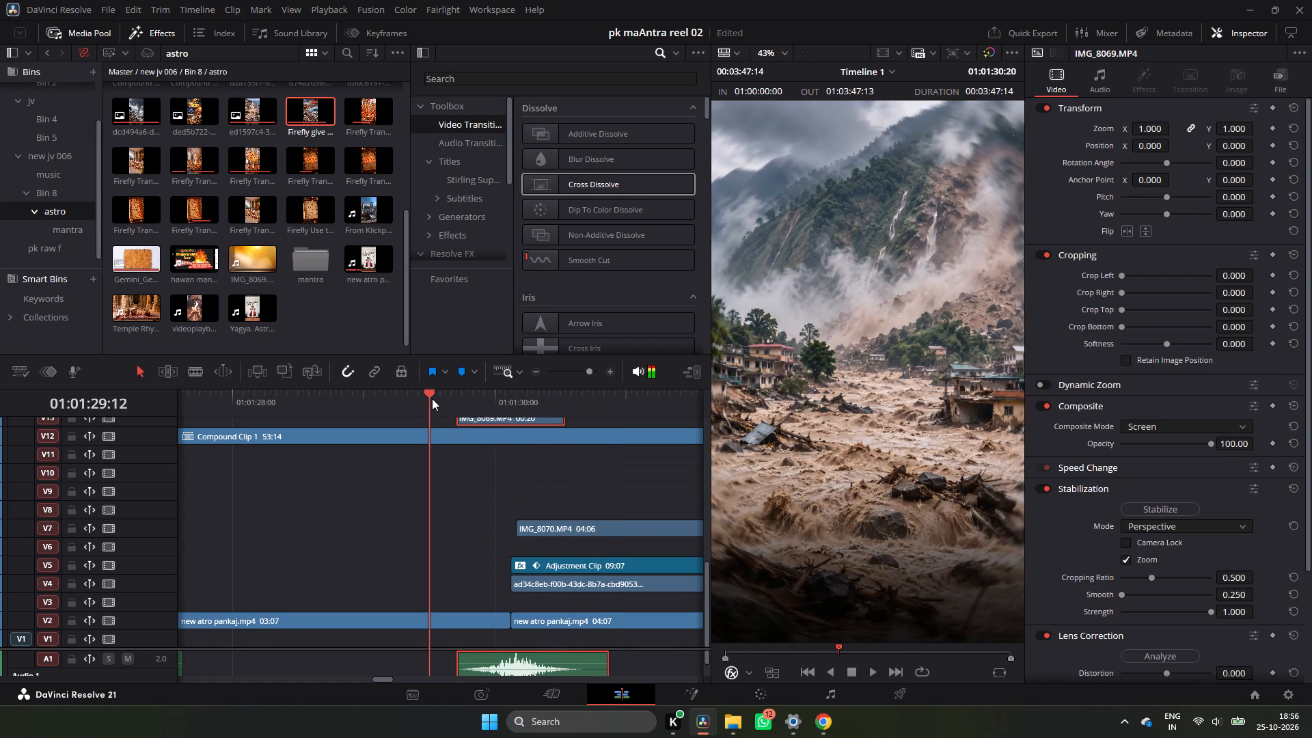
{"action": "left_click", "coordinate": [432, 398]}
{"action": "key", "text": "space"}
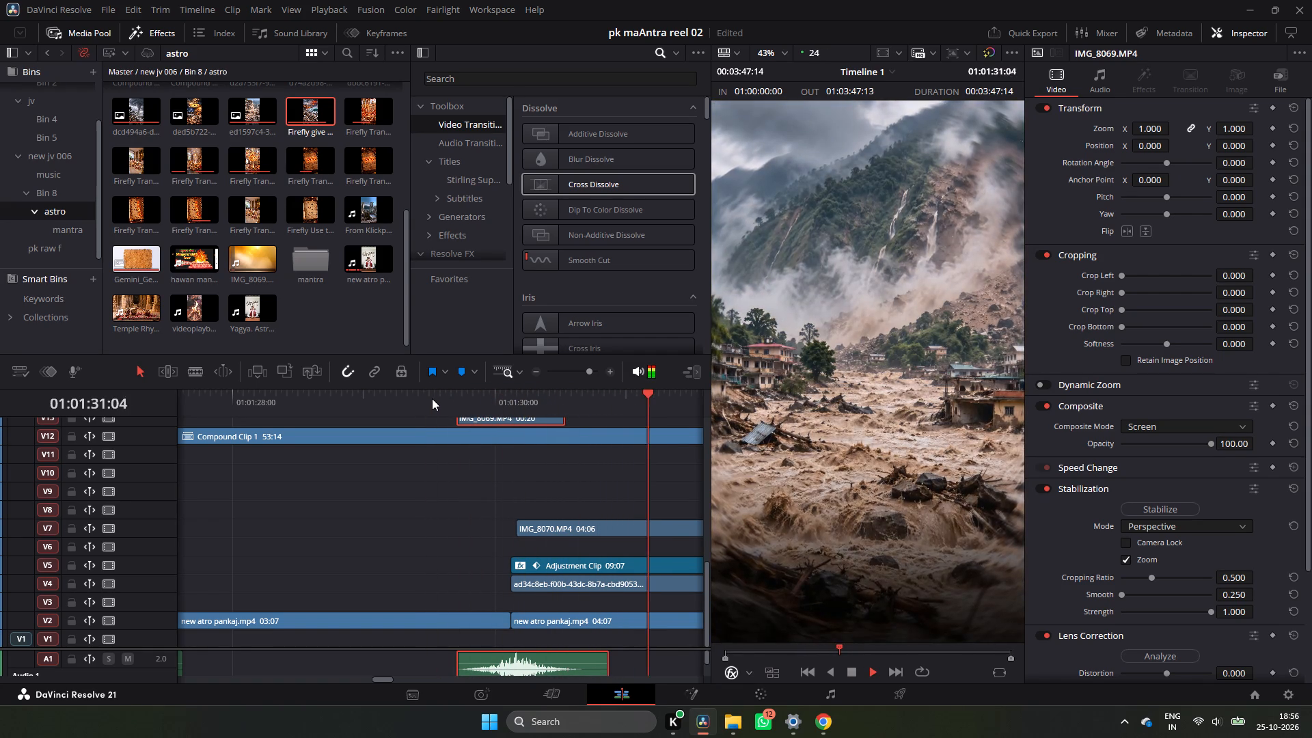
{"action": "left_click", "coordinate": [432, 398]}
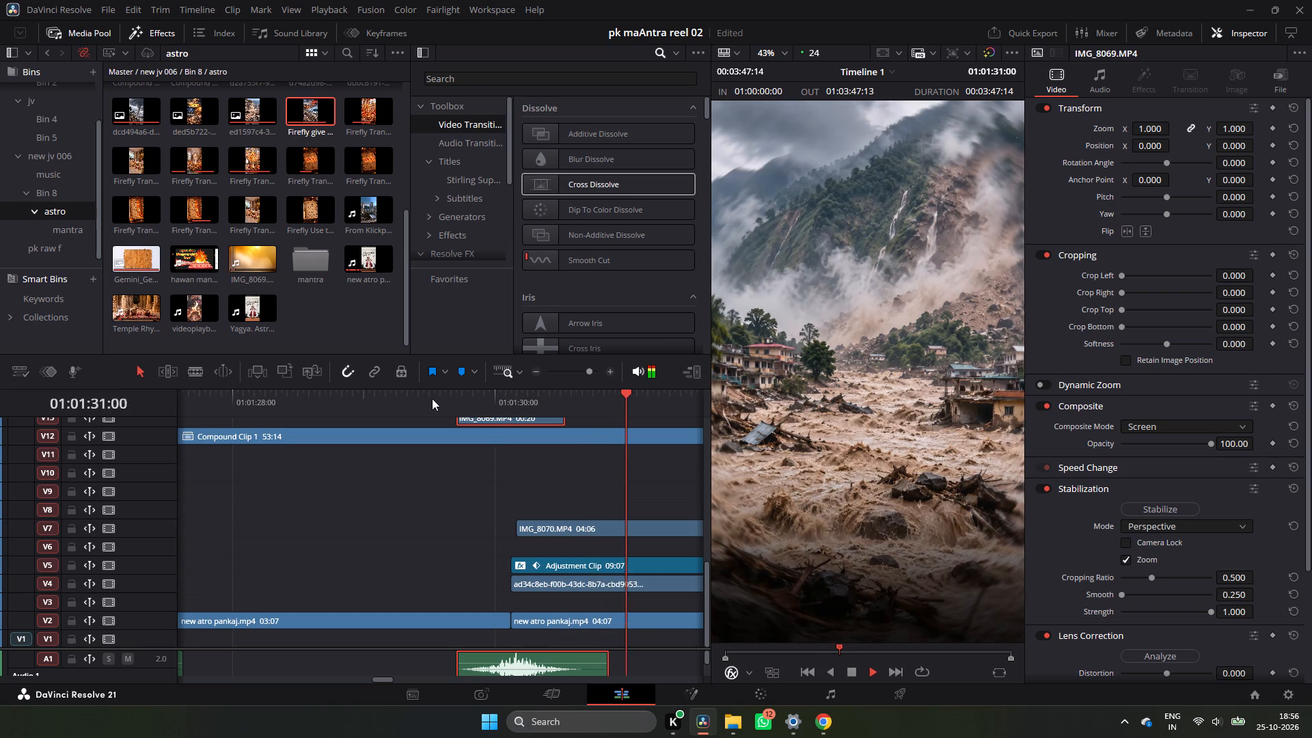
{"action": "key", "text": "space"}
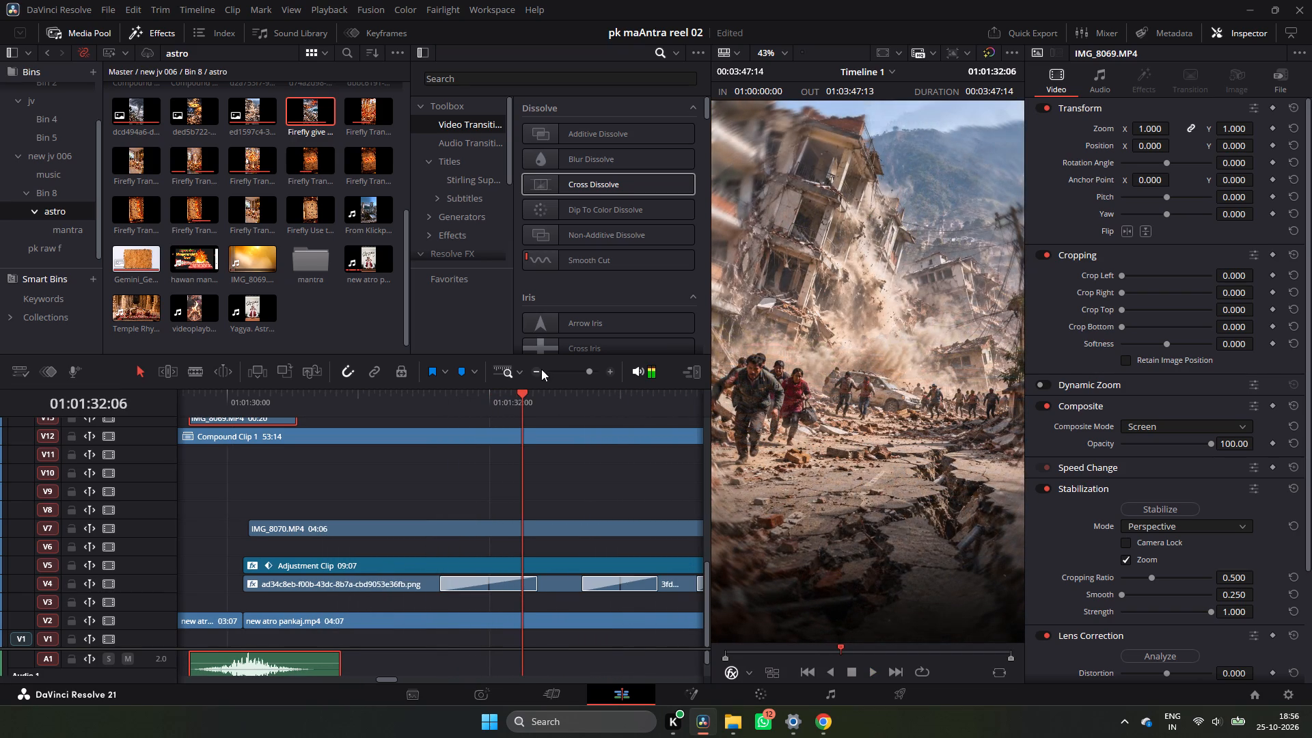
Duplicate the IMG_8069.MP4 overlay with its audio over the cut into the Firefly video, starting at about 01:01:34 on V13.
{"action": "double_click", "coordinate": [536, 369]}
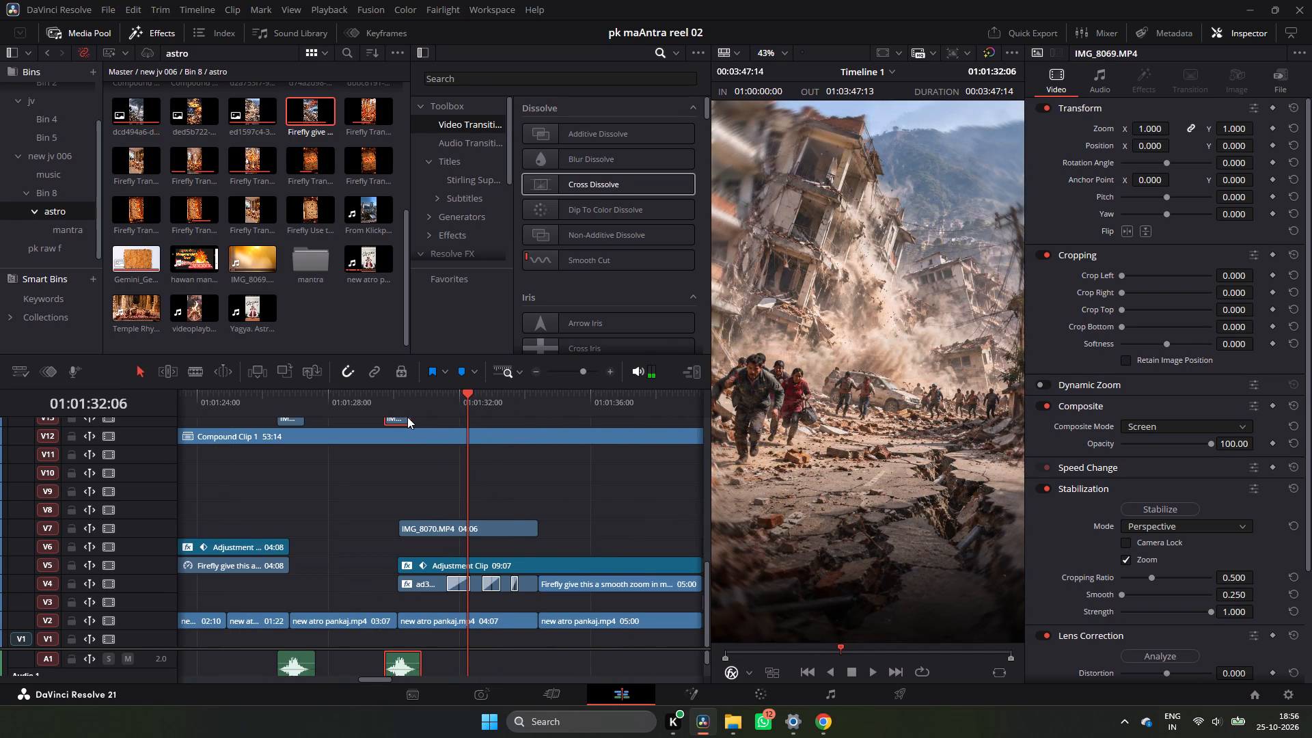
{"action": "left_click_drag", "start_coordinate": [404, 418], "coordinate": [535, 430], "text": "alt"}
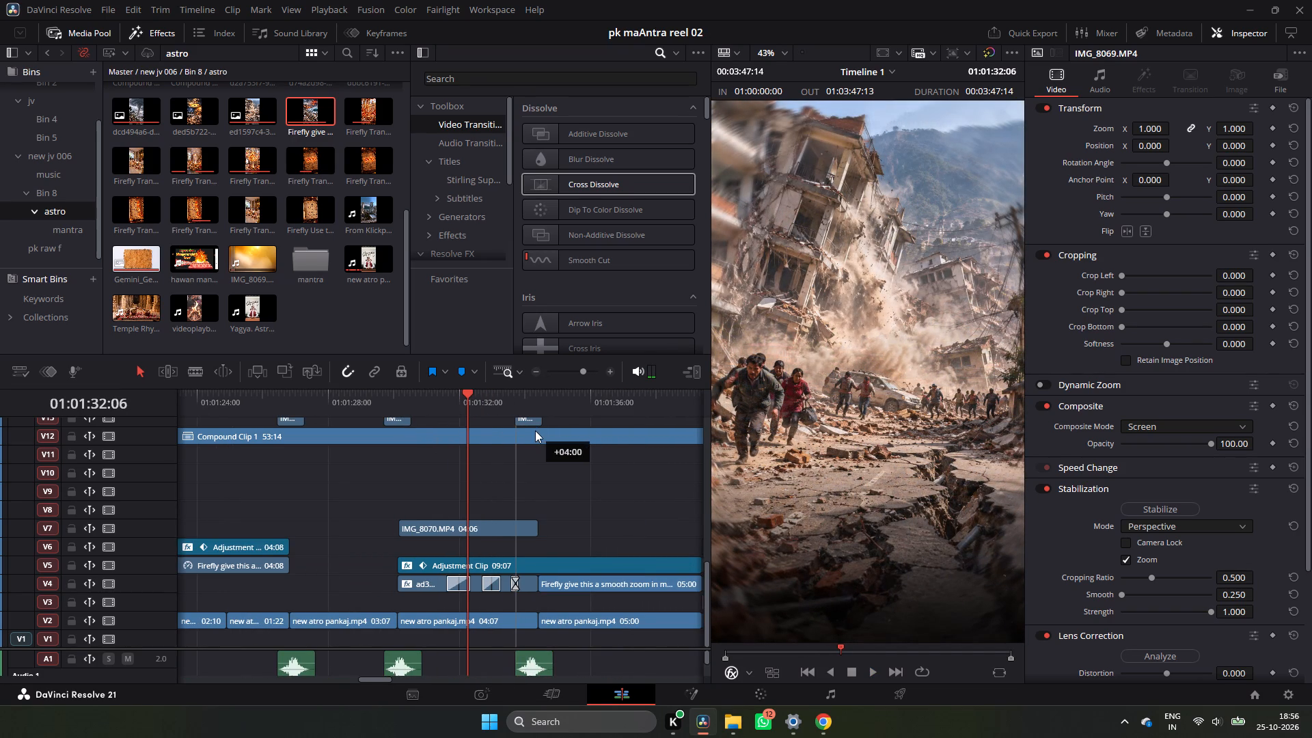
{"action": "left_click_drag", "start_coordinate": [535, 430], "coordinate": [543, 432], "text": "alt"}
{"action": "left_click", "coordinate": [536, 404]}
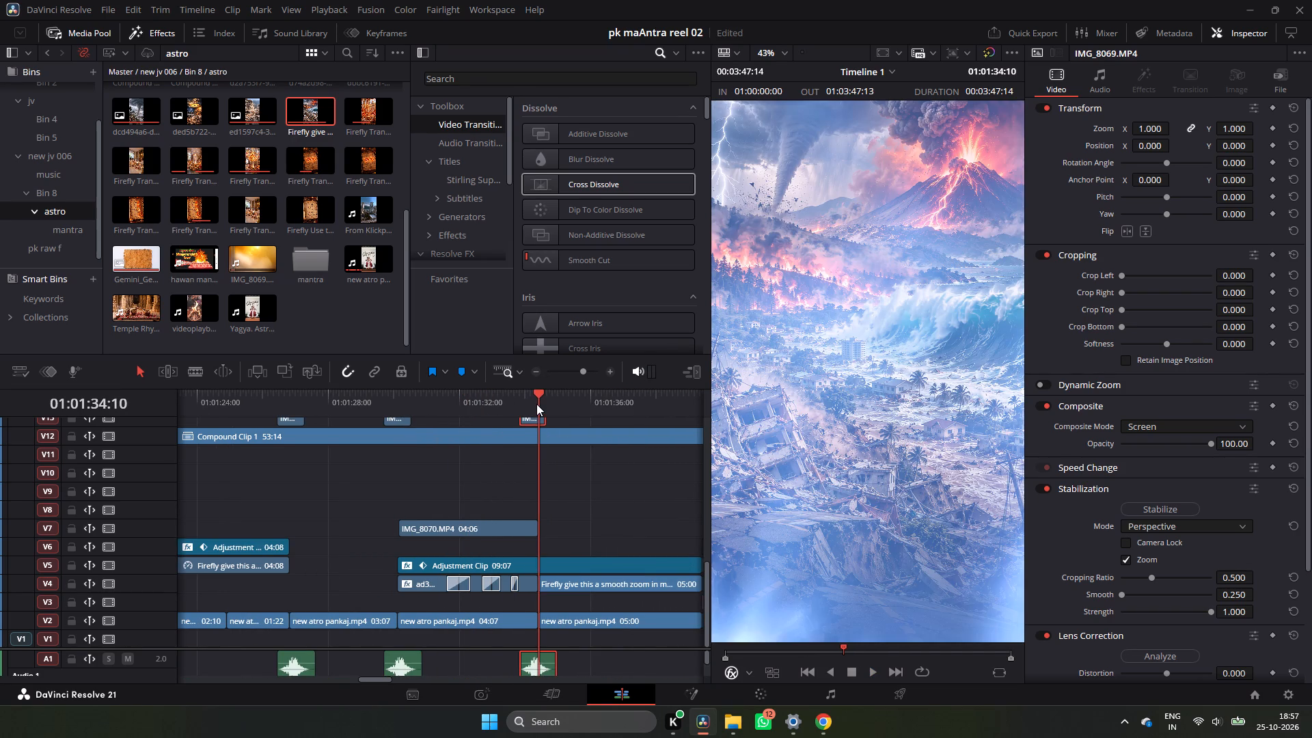
{"action": "left_click_drag", "start_coordinate": [539, 418], "coordinate": [550, 421]}
{"action": "left_click", "coordinate": [605, 372]}
{"action": "left_click", "coordinate": [610, 372]}
{"action": "left_click_drag", "start_coordinate": [513, 419], "coordinate": [512, 418]}
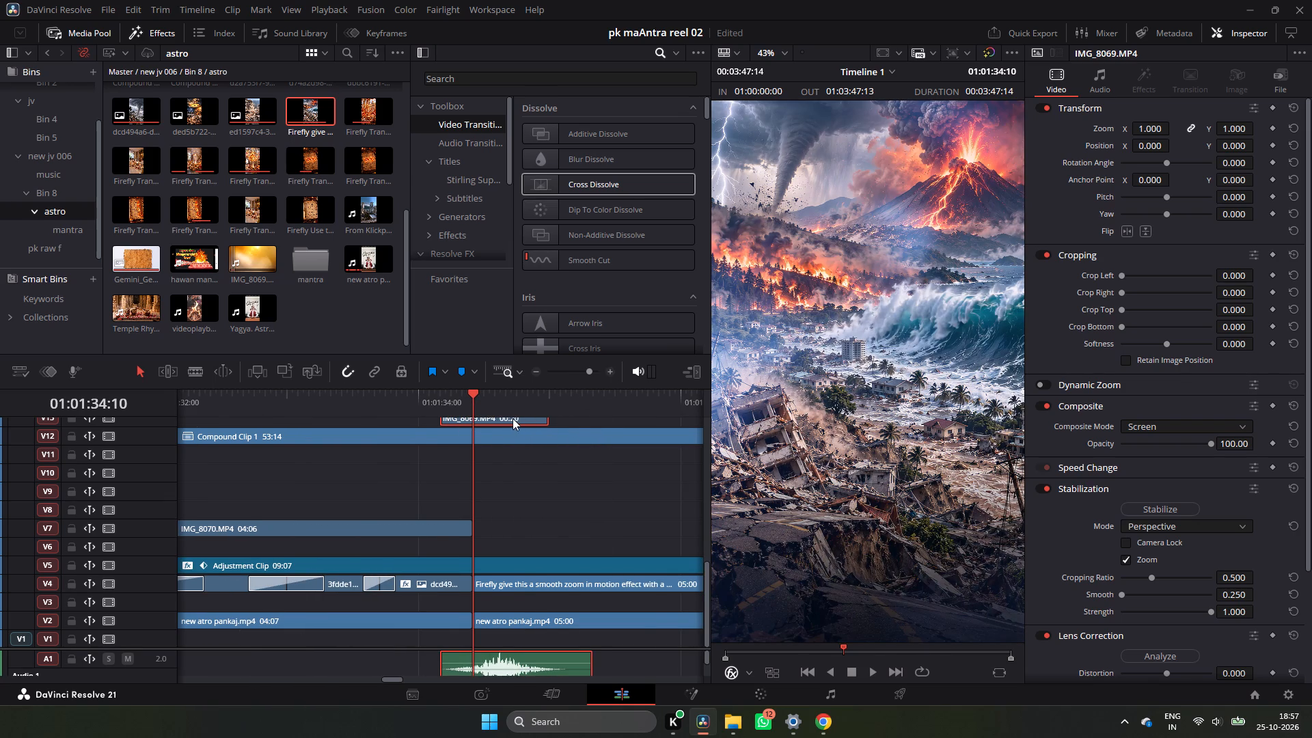
{"action": "left_click_drag", "start_coordinate": [512, 418], "coordinate": [505, 439]}
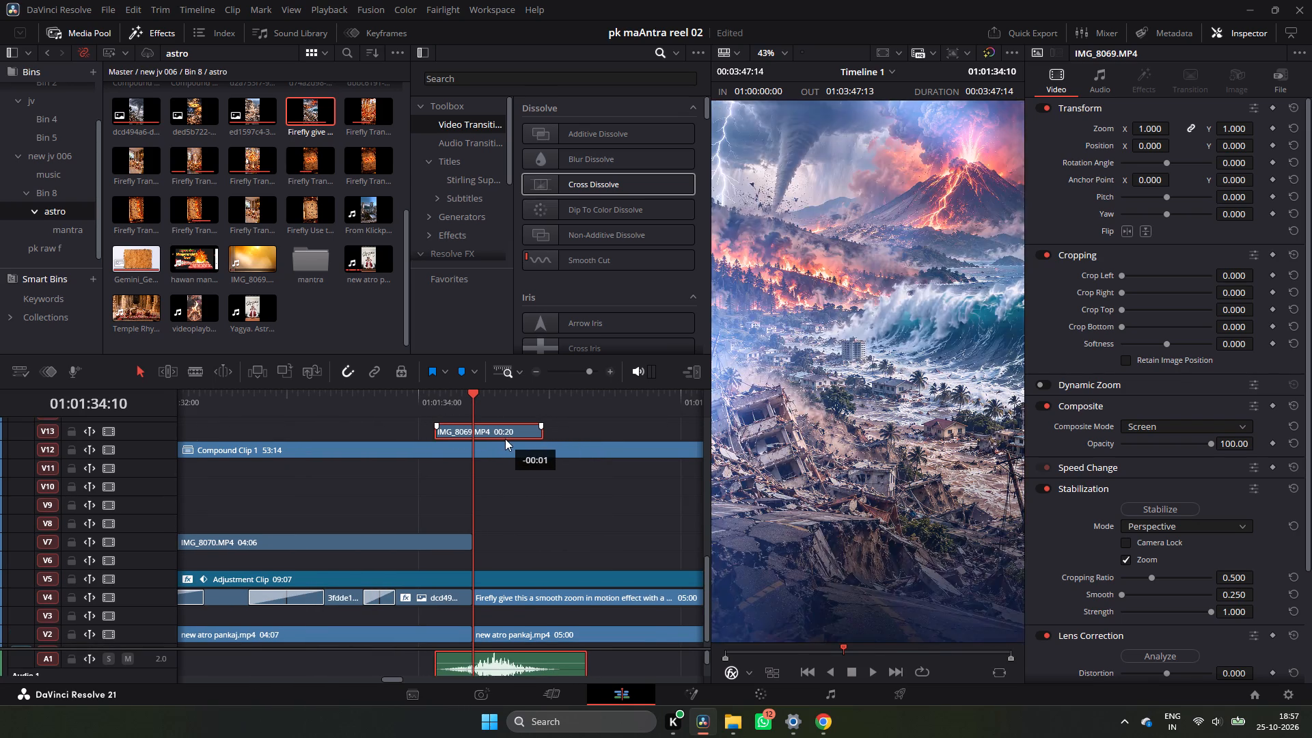
{"action": "left_click_drag", "start_coordinate": [505, 439], "coordinate": [486, 439]}
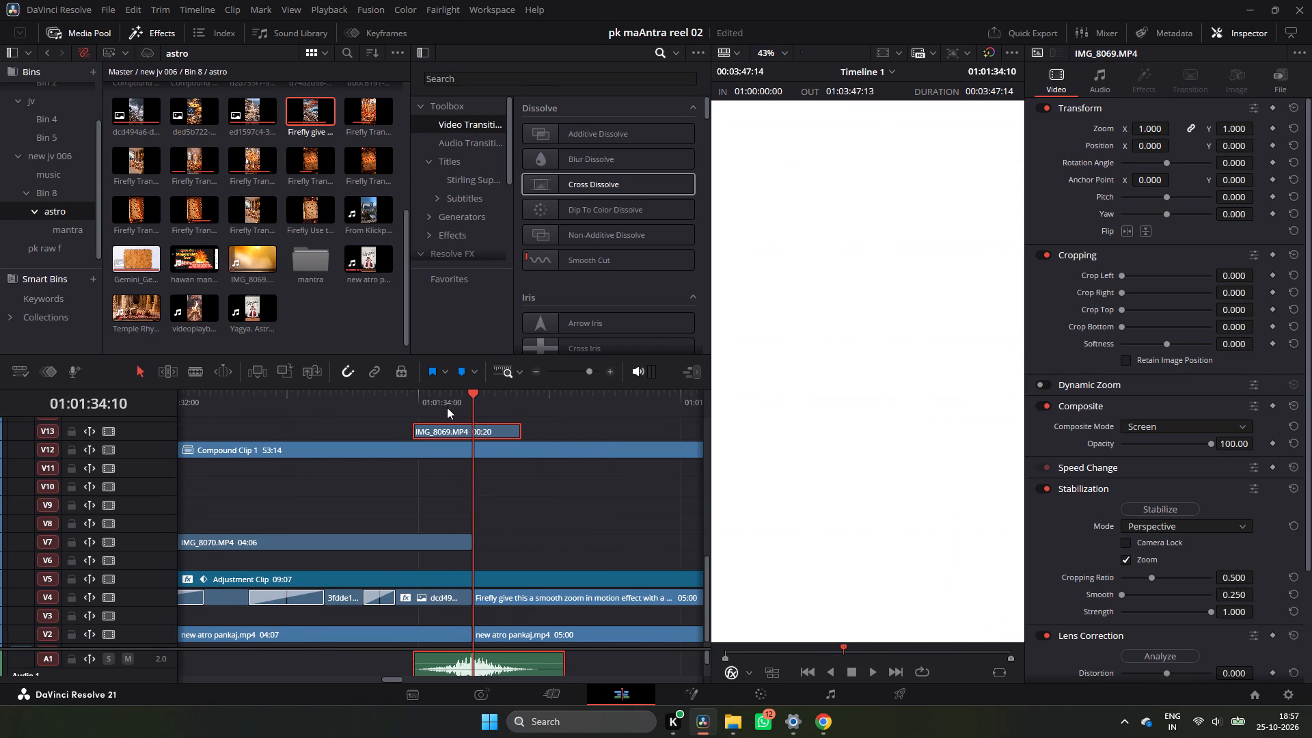
Play twice from about 01:01:34 and on through the Firefly video to check the overlay's timing over the cut.
{"action": "left_click", "coordinate": [414, 403]}
{"action": "key", "text": "space"}
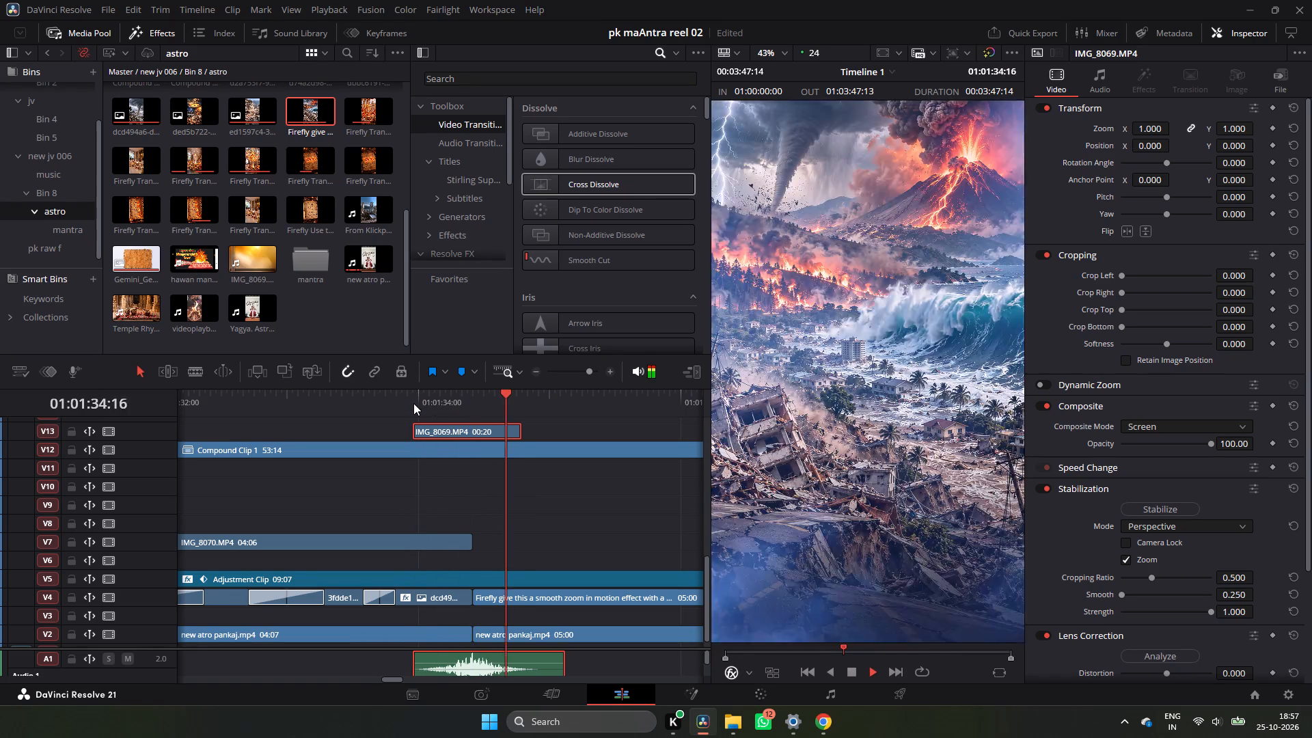
{"action": "left_click", "coordinate": [413, 403]}
{"action": "key", "text": "space"}
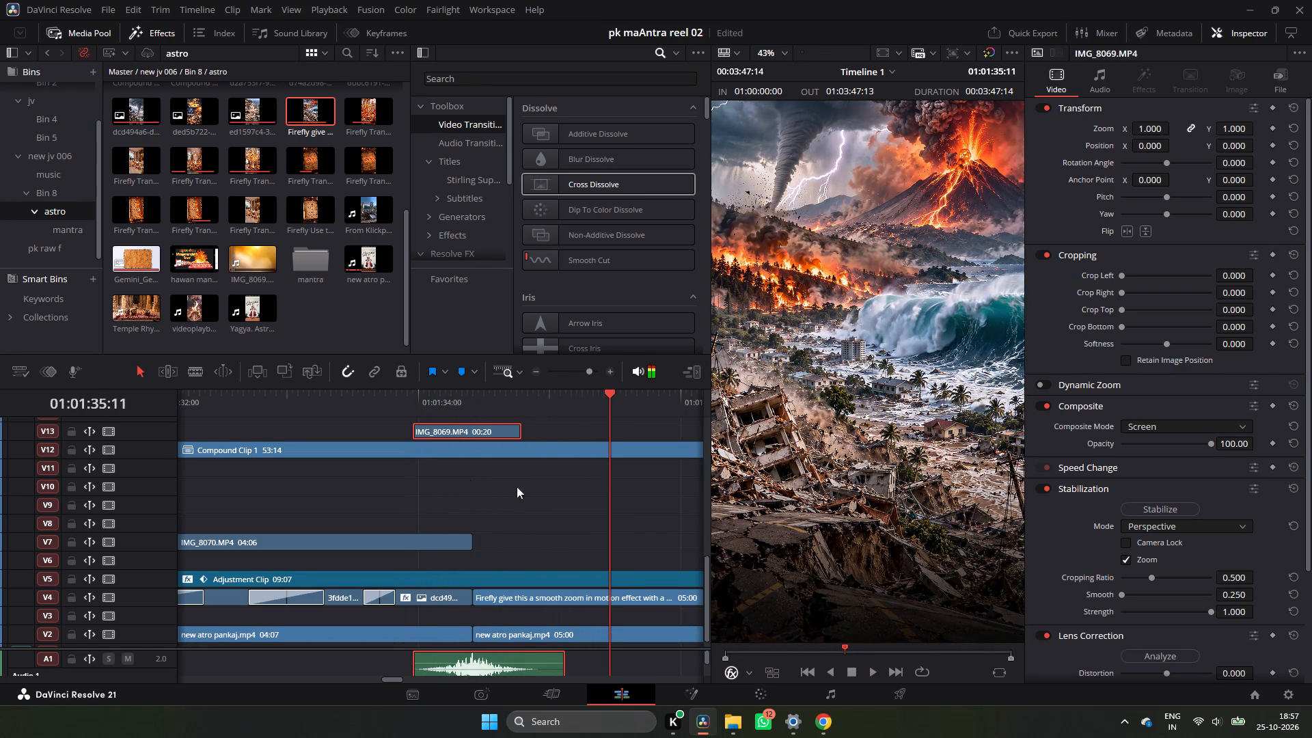
{"action": "double_click", "coordinate": [536, 375]}
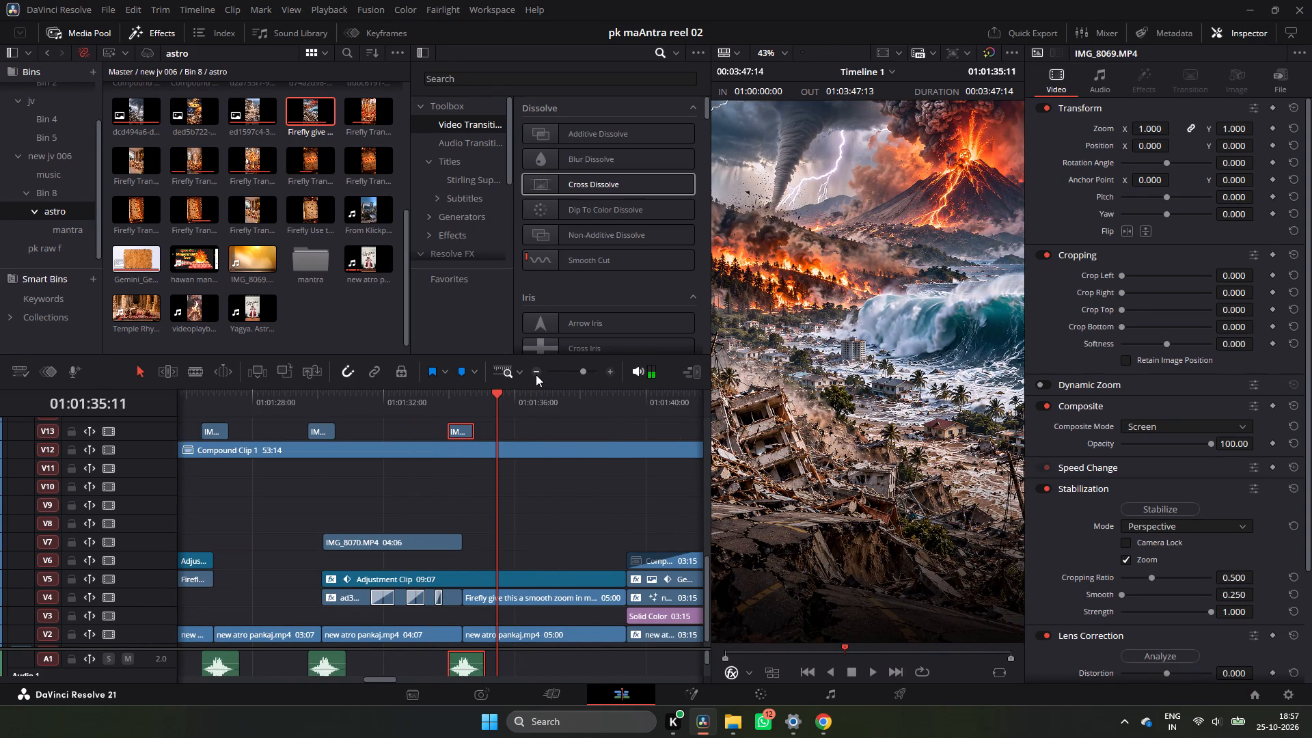
{"action": "key", "text": "space"}
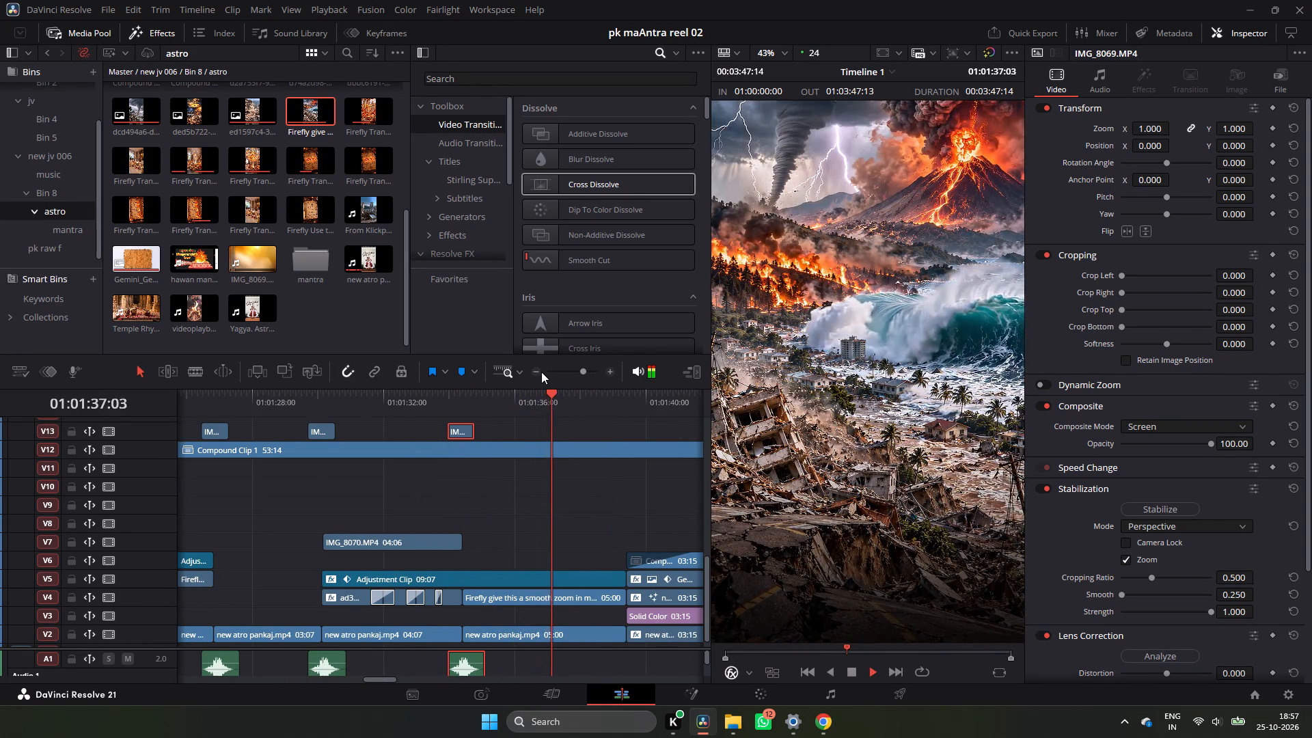
{"action": "key", "text": "space"}
Trim the end of the Adjustment Clip on V5 back to the start of the Firefly video, making it 04:07 long.
{"action": "left_click", "coordinate": [582, 579]}
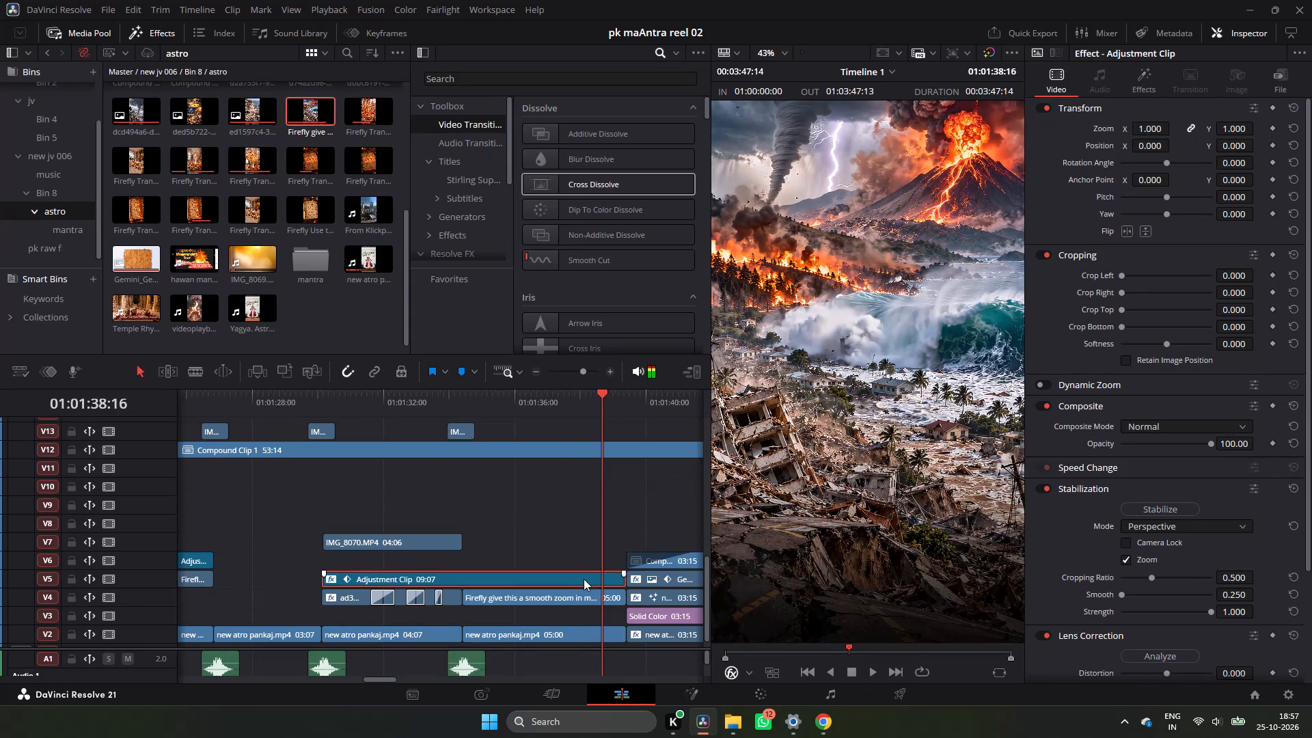
{"action": "left_click_drag", "start_coordinate": [622, 579], "coordinate": [498, 590]}
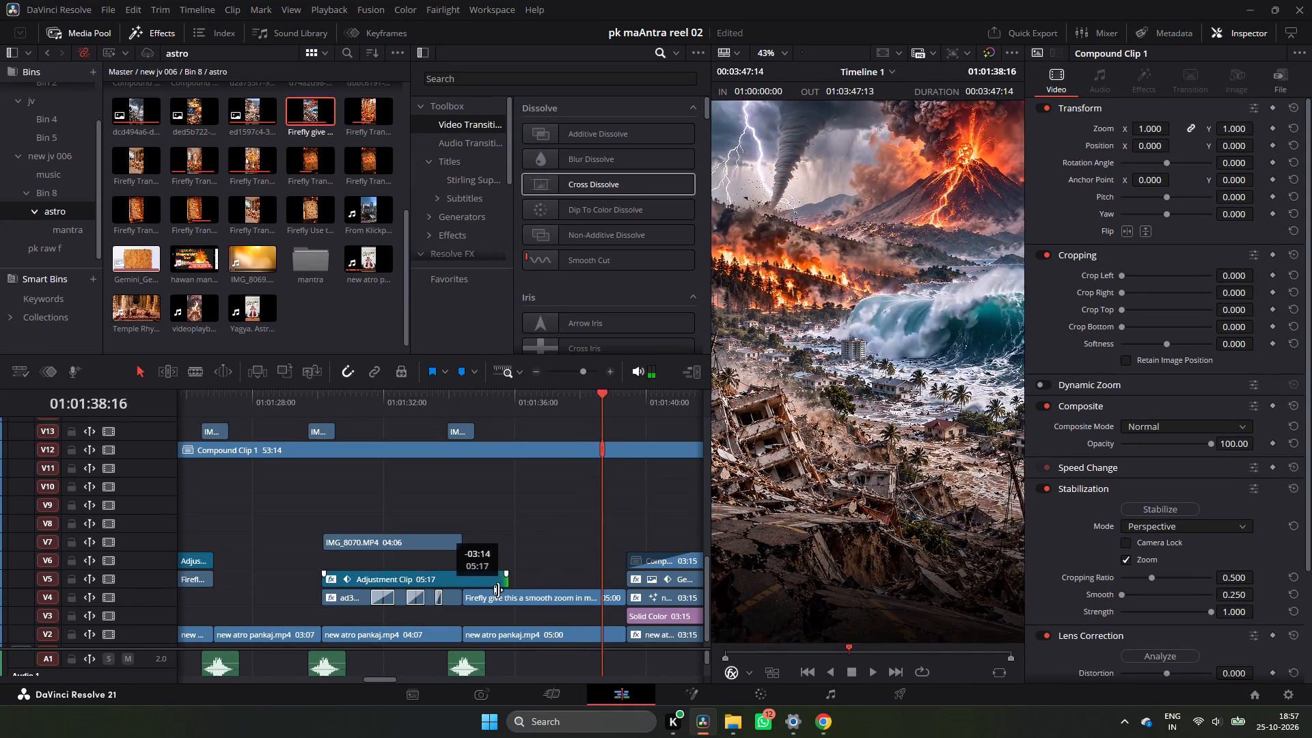
{"action": "left_click_drag", "start_coordinate": [498, 590], "coordinate": [461, 590]}
Play from about 01:01:32 across the cut into the Firefly video to check the trimmed Adjustment Clip.
{"action": "left_click", "coordinate": [407, 420]}
{"action": "key", "text": "space"}
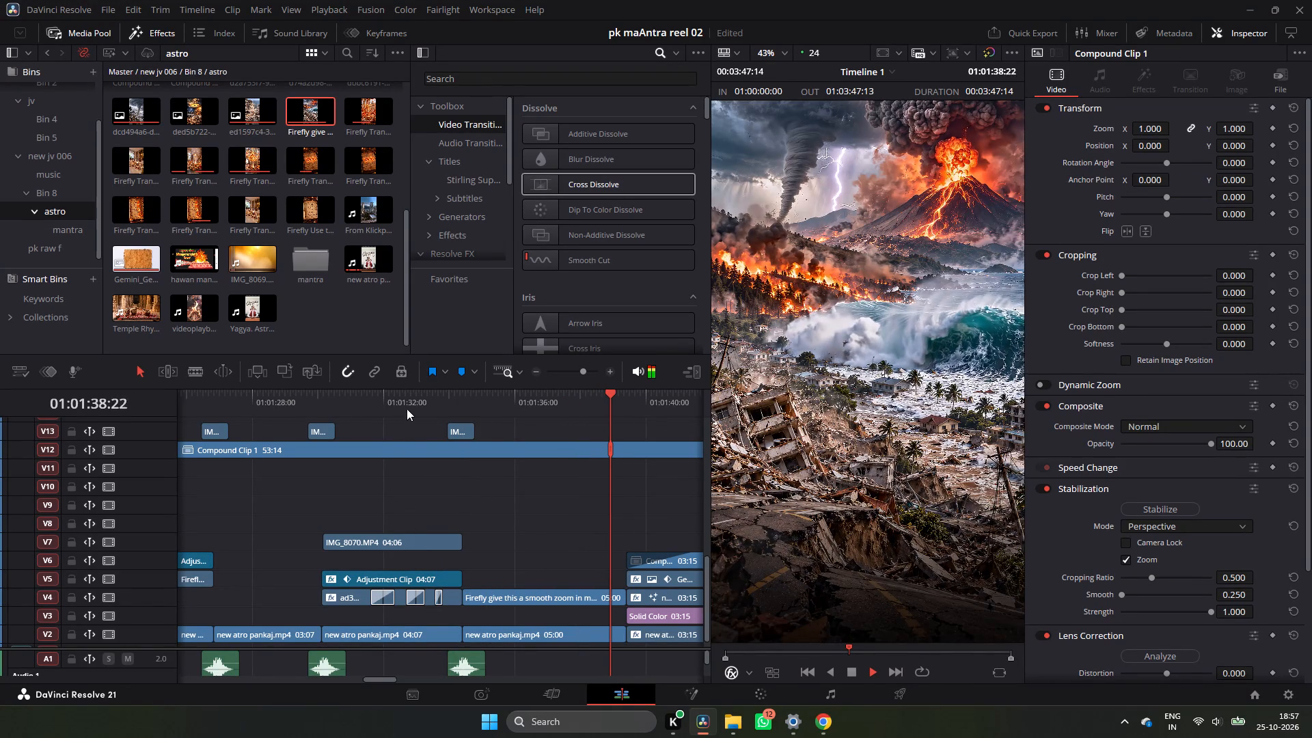
{"action": "left_click", "coordinate": [406, 405]}
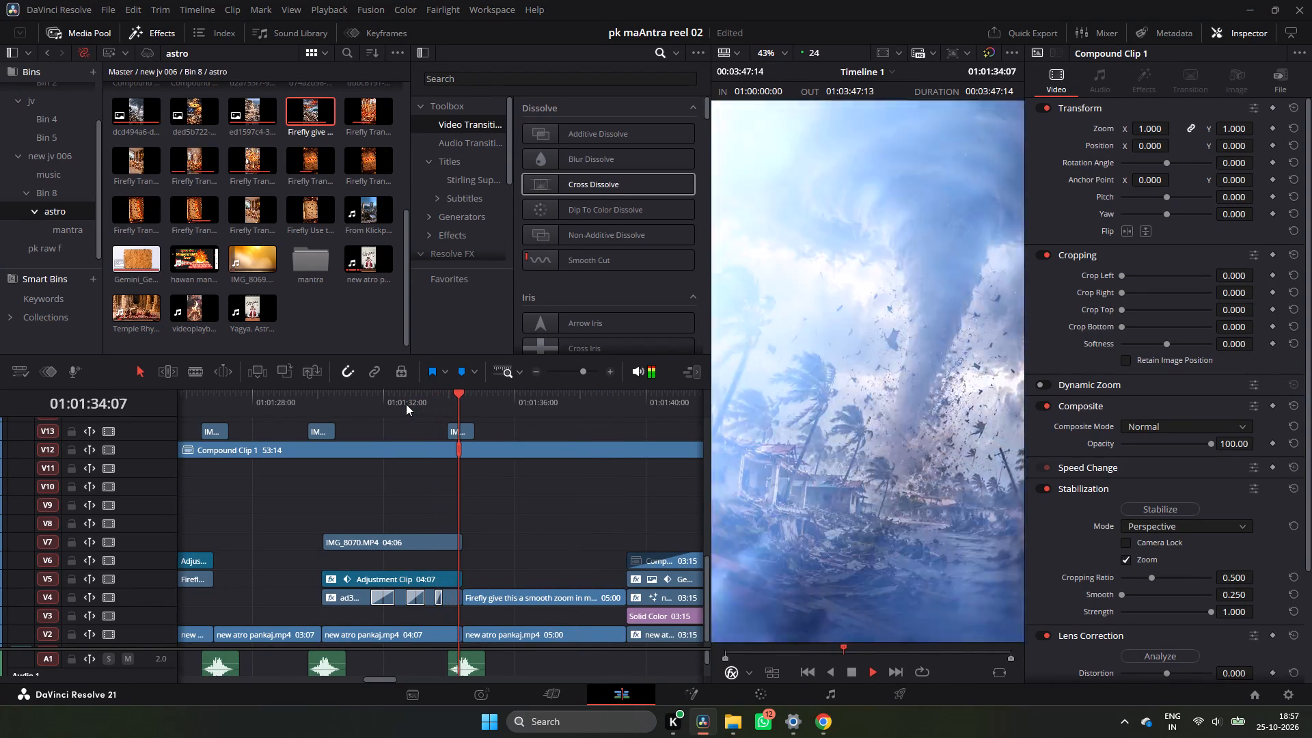
{"action": "key", "text": "space"}
Duplicate the Adjustment Clip on V5 directly over the Firefly video and extend the copy's end to a length of 05:00.
{"action": "left_click", "coordinate": [447, 569]}
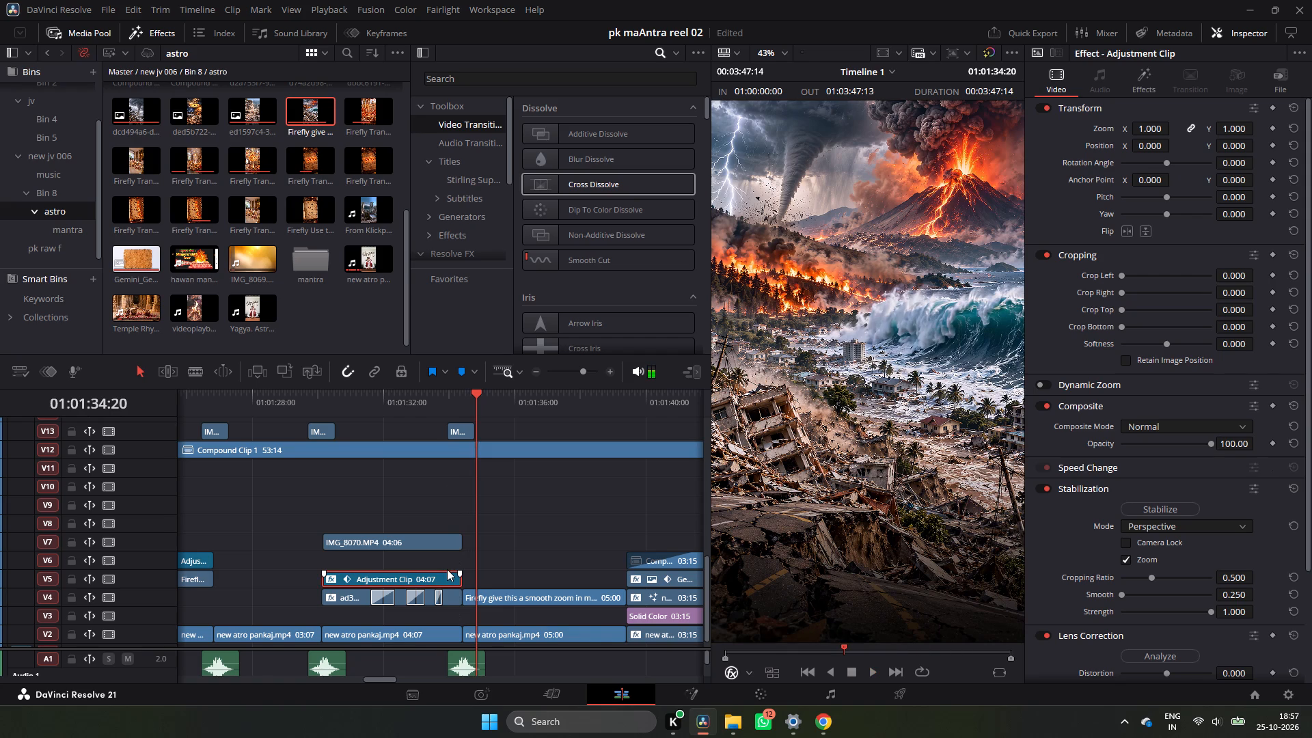
{"action": "left_click_drag", "start_coordinate": [447, 569], "coordinate": [575, 536], "text": "alt"}
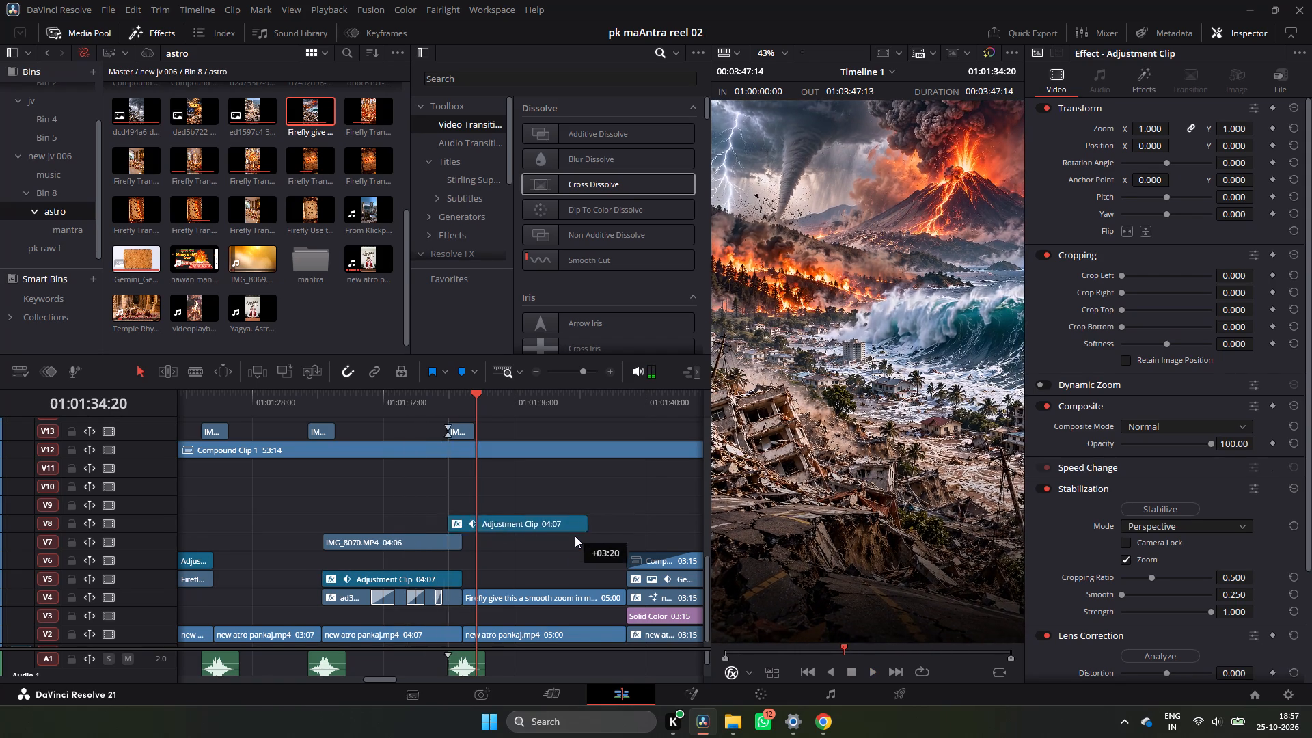
{"action": "left_click_drag", "start_coordinate": [575, 536], "coordinate": [592, 573], "text": "alt"}
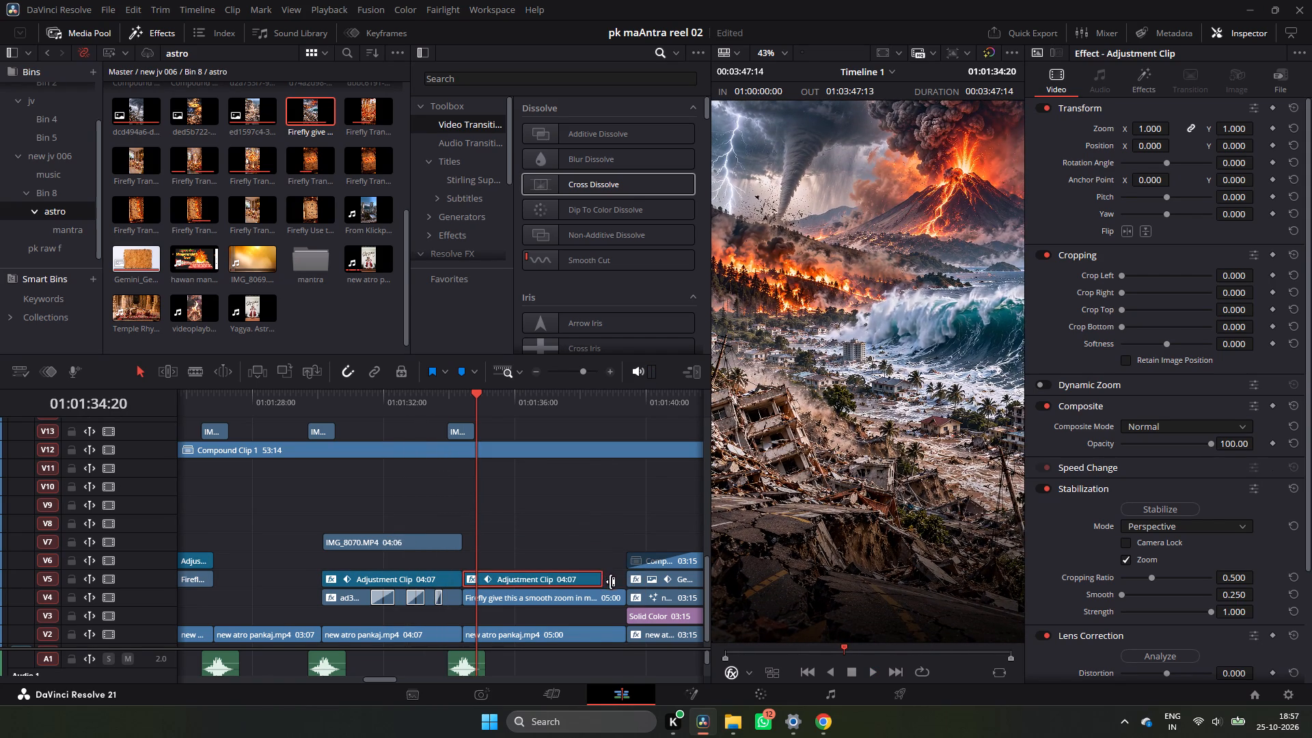
{"action": "left_click_drag", "start_coordinate": [603, 583], "coordinate": [620, 588]}
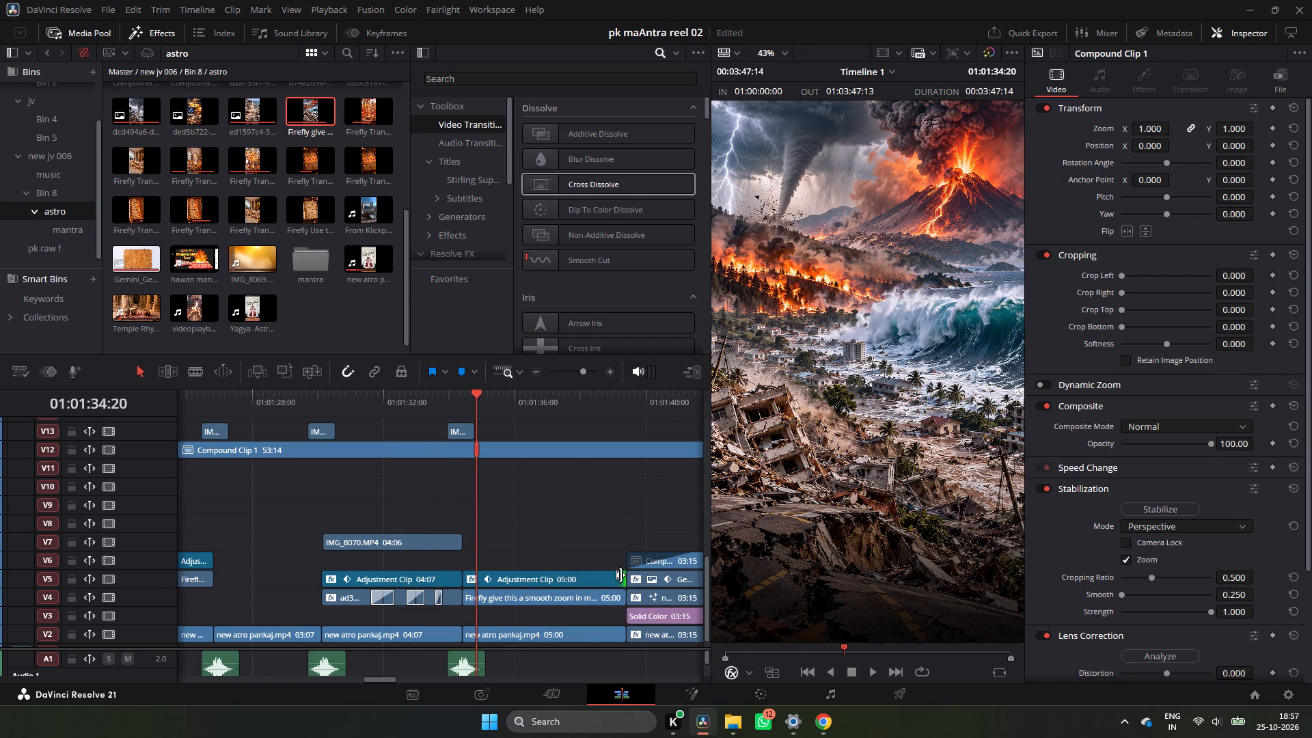
Keyframe the copied Adjustment Clip's Transform effect Zoom at 1.091 at the end of the Firefly video, 01:01:39:10.
{"action": "left_click", "coordinate": [615, 583]}
{"action": "left_click_drag", "start_coordinate": [476, 403], "coordinate": [642, 465]}
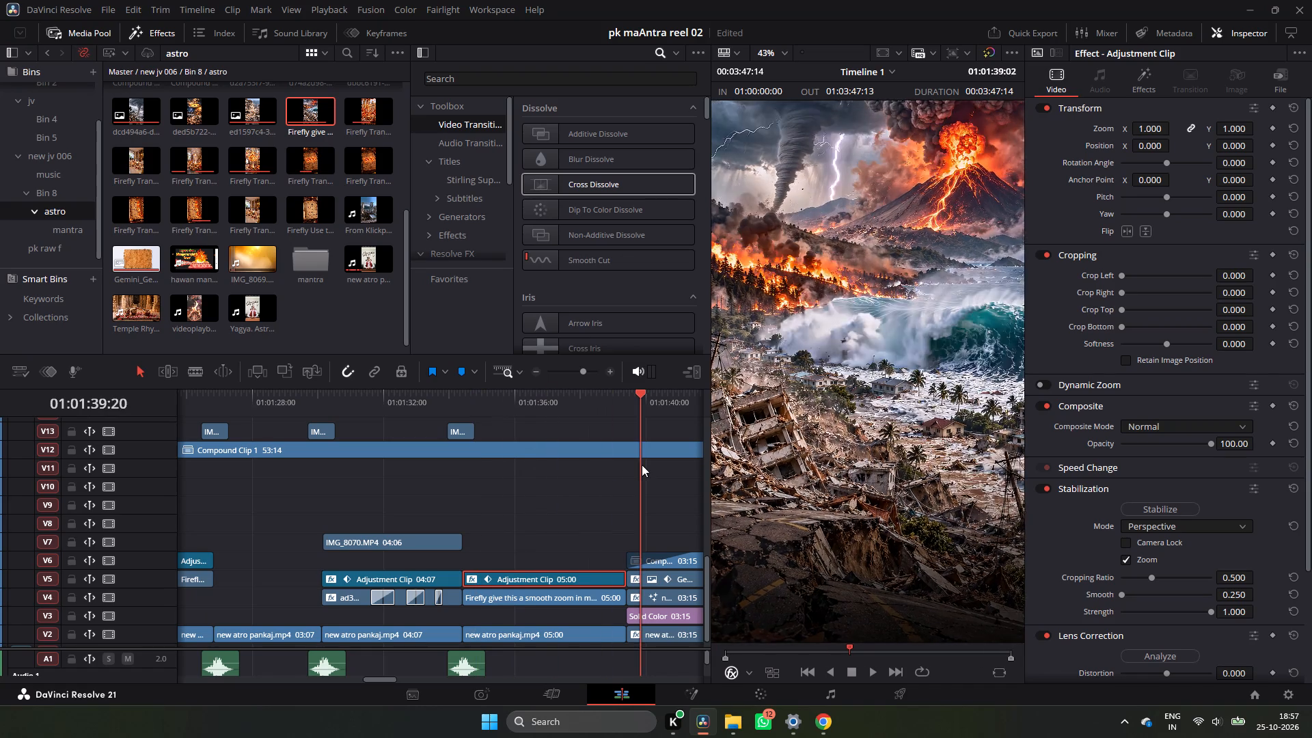
{"action": "left_click_drag", "start_coordinate": [642, 465], "coordinate": [628, 474]}
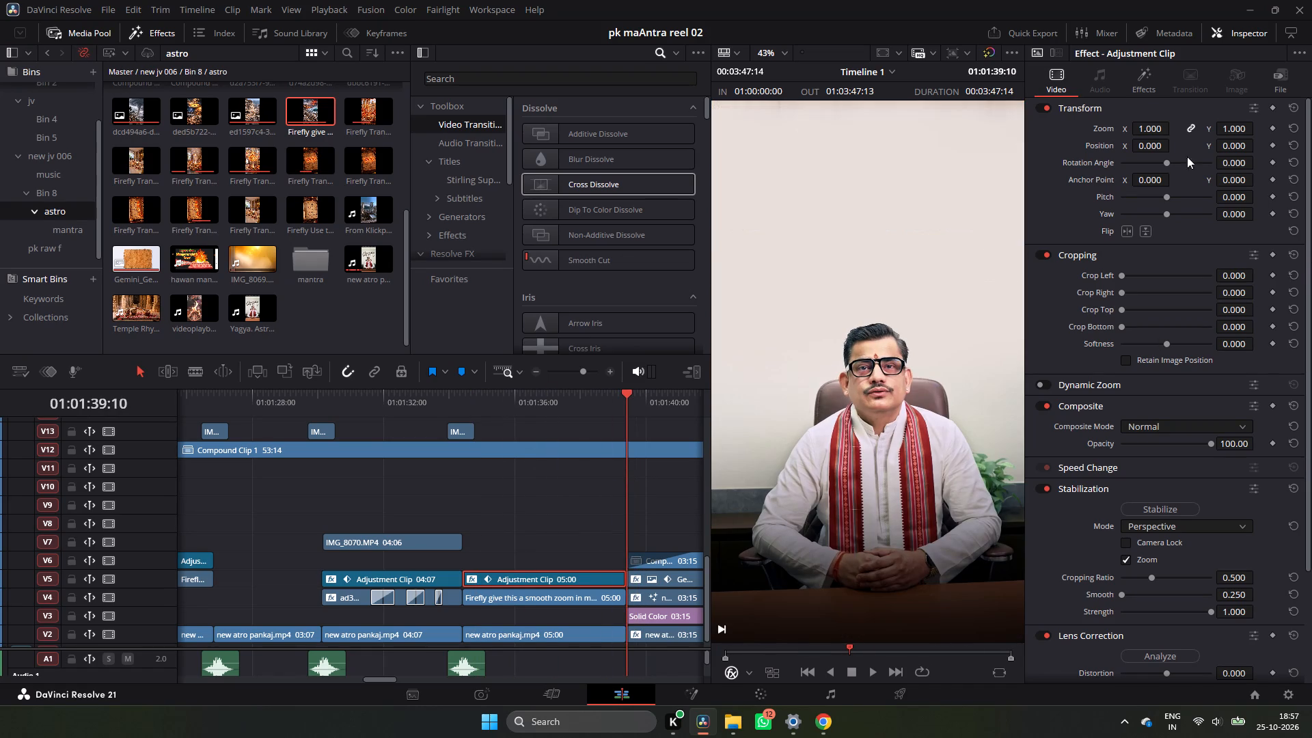
{"action": "left_click", "coordinate": [1142, 89]}
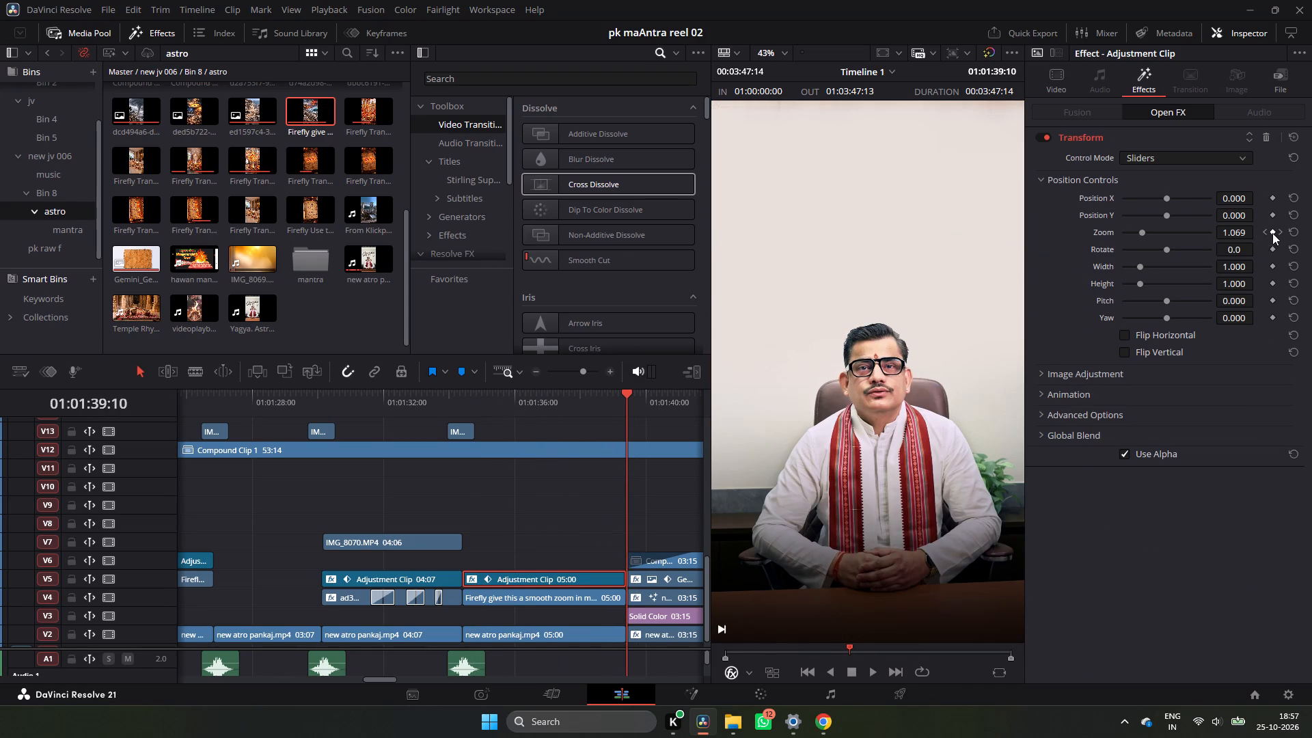
{"action": "left_click", "coordinate": [1272, 234]}
{"action": "left_click_drag", "start_coordinate": [1245, 236], "coordinate": [1260, 243]}
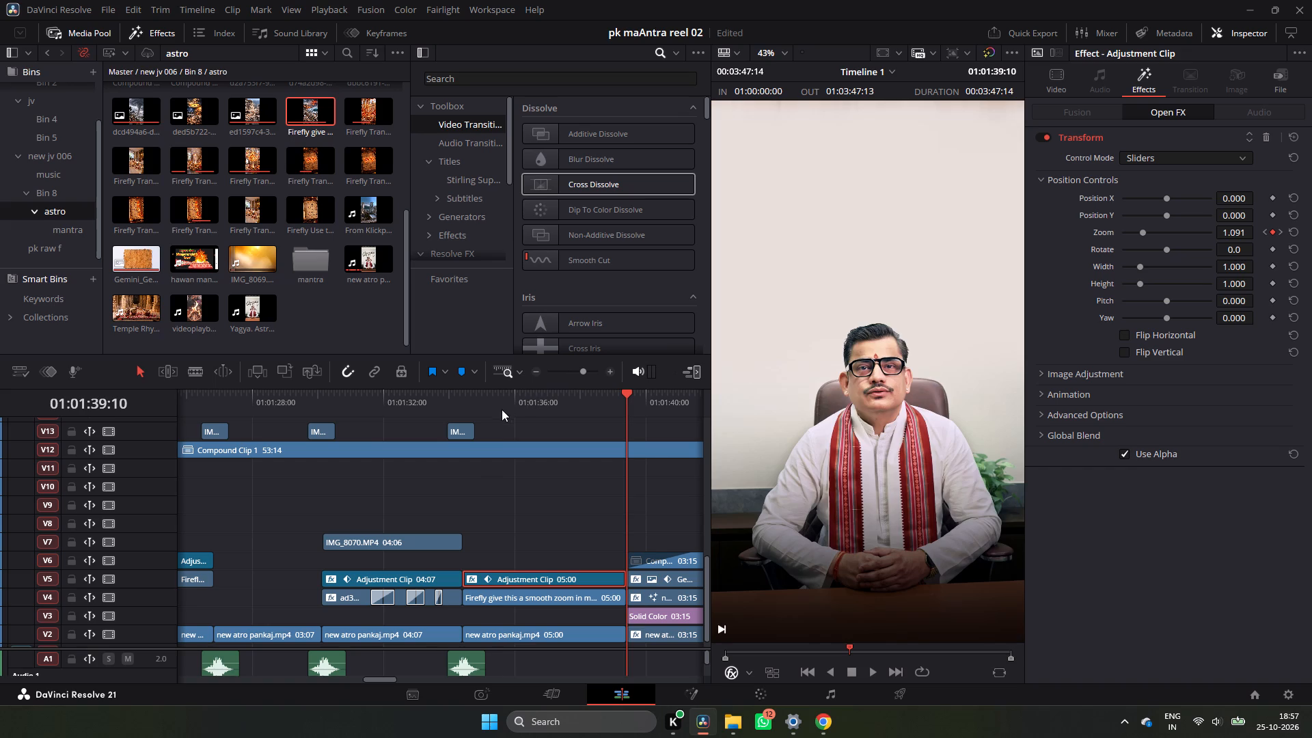
Play the second half of the Firefly video up to the speaker shot to check the new zoom.
{"action": "left_click", "coordinate": [500, 411]}
{"action": "key", "text": "space"}
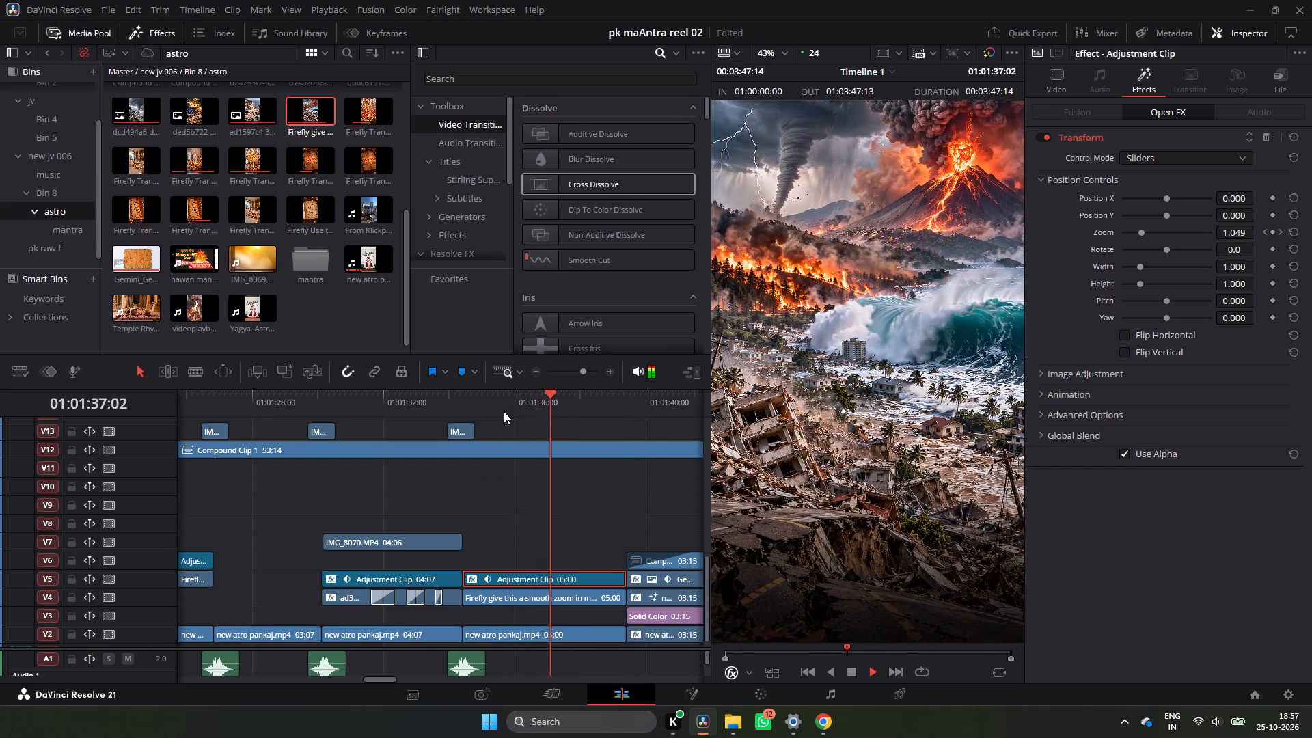
{"action": "key", "text": "space"}
{"action": "key", "text": "space"}
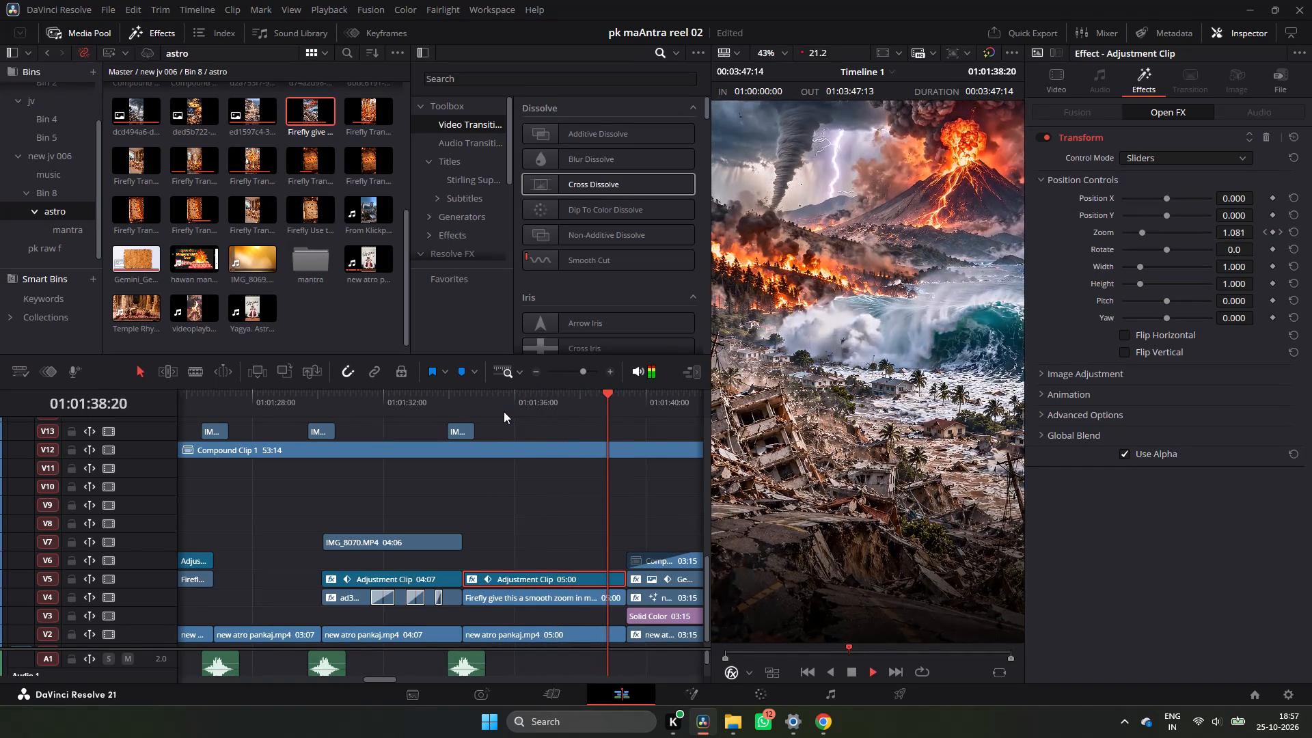
{"action": "key", "text": "space"}
{"action": "key", "text": "space"}
{"action": "key", "text": "space"}
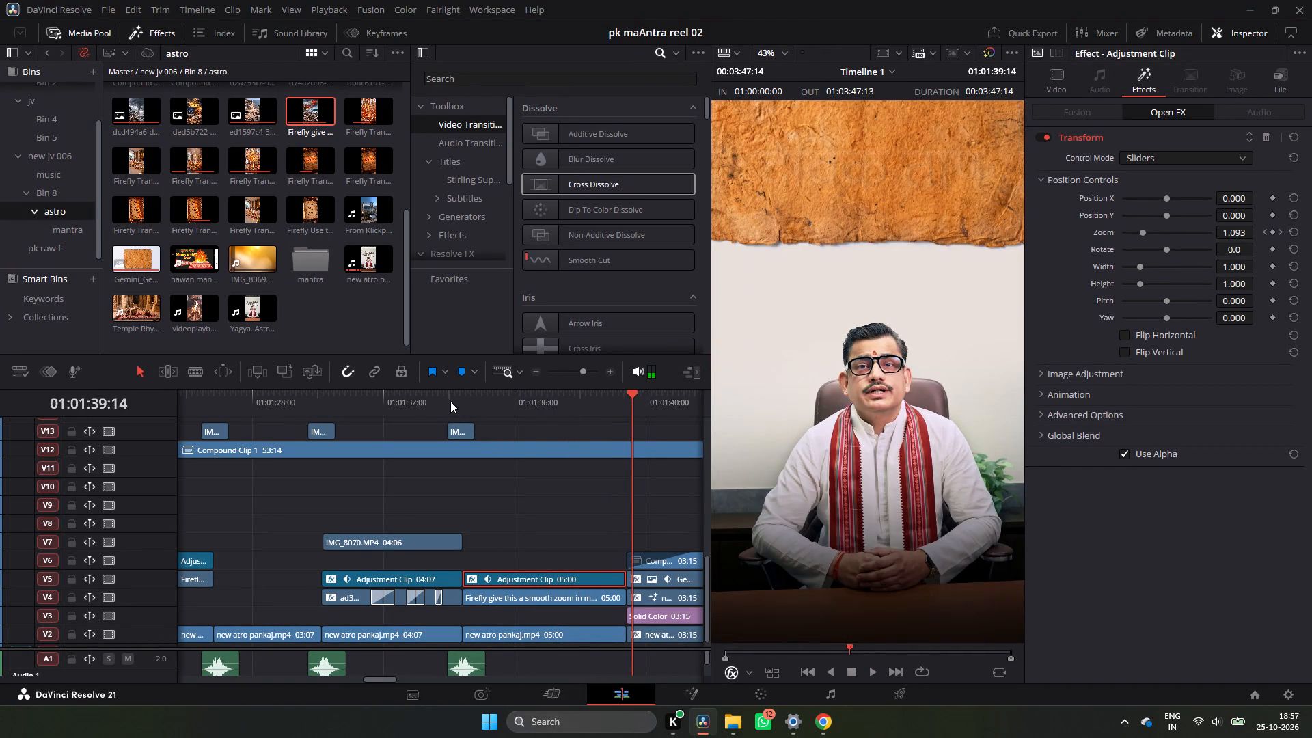
Play repeatedly from between about 01:01:32 and 01:01:34 to check the cut from the tornado image into the Firefly video.
{"action": "left_click", "coordinate": [448, 405]}
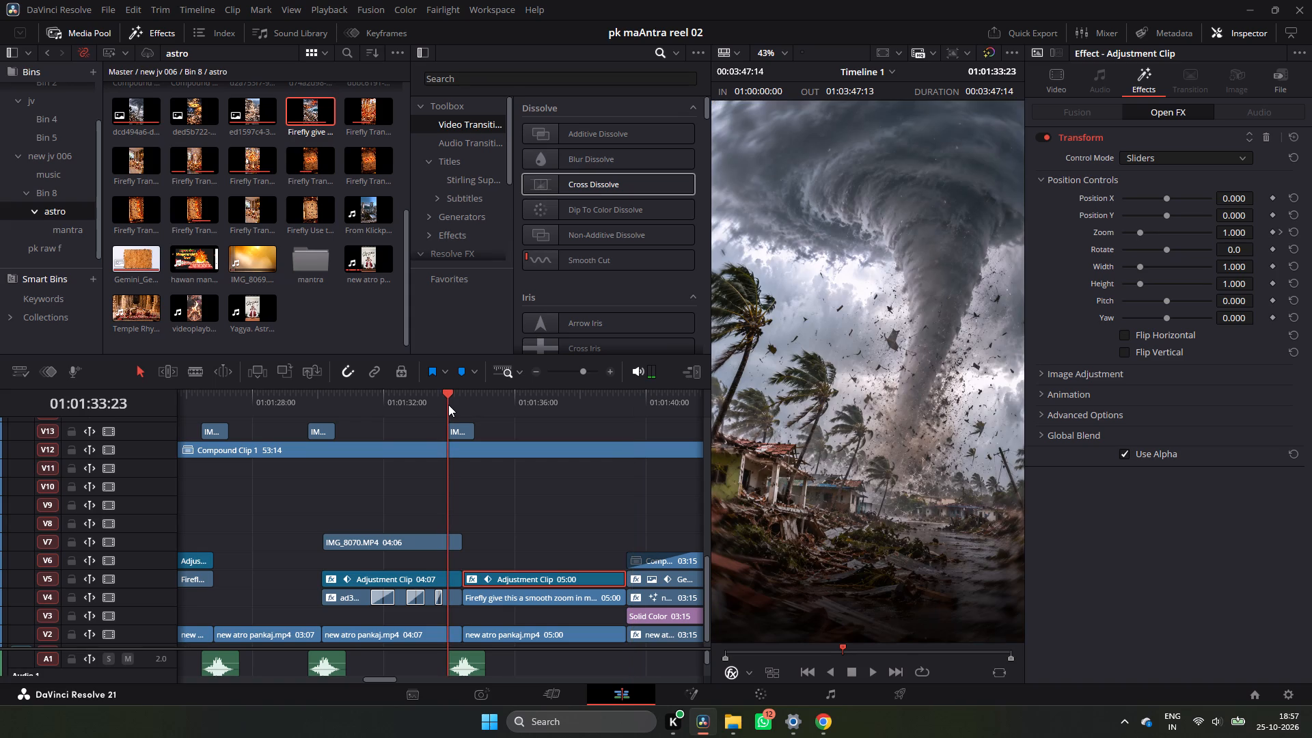
{"action": "key", "text": "space"}
{"action": "key", "text": "space"}
{"action": "left_click", "coordinate": [448, 405]}
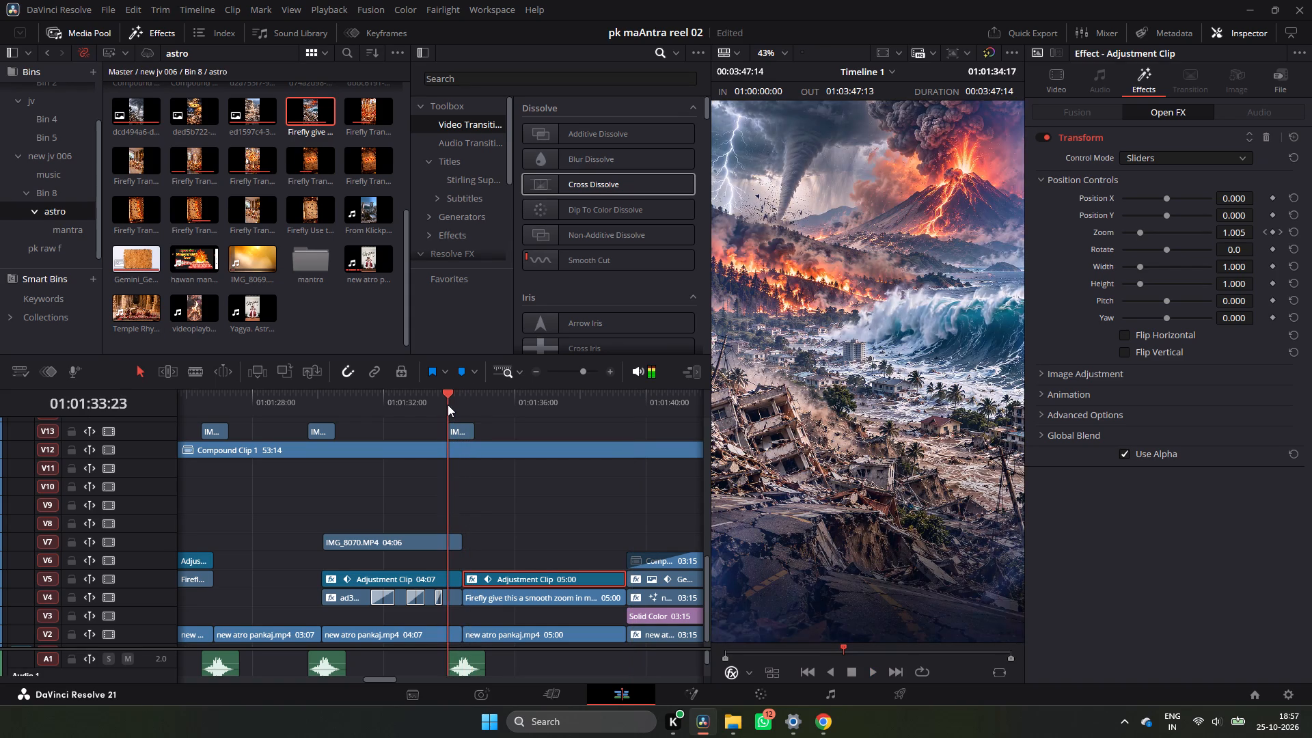
{"action": "key", "text": "space"}
{"action": "key", "text": "space"}
{"action": "left_click", "coordinate": [431, 396]}
{"action": "key", "text": "space"}
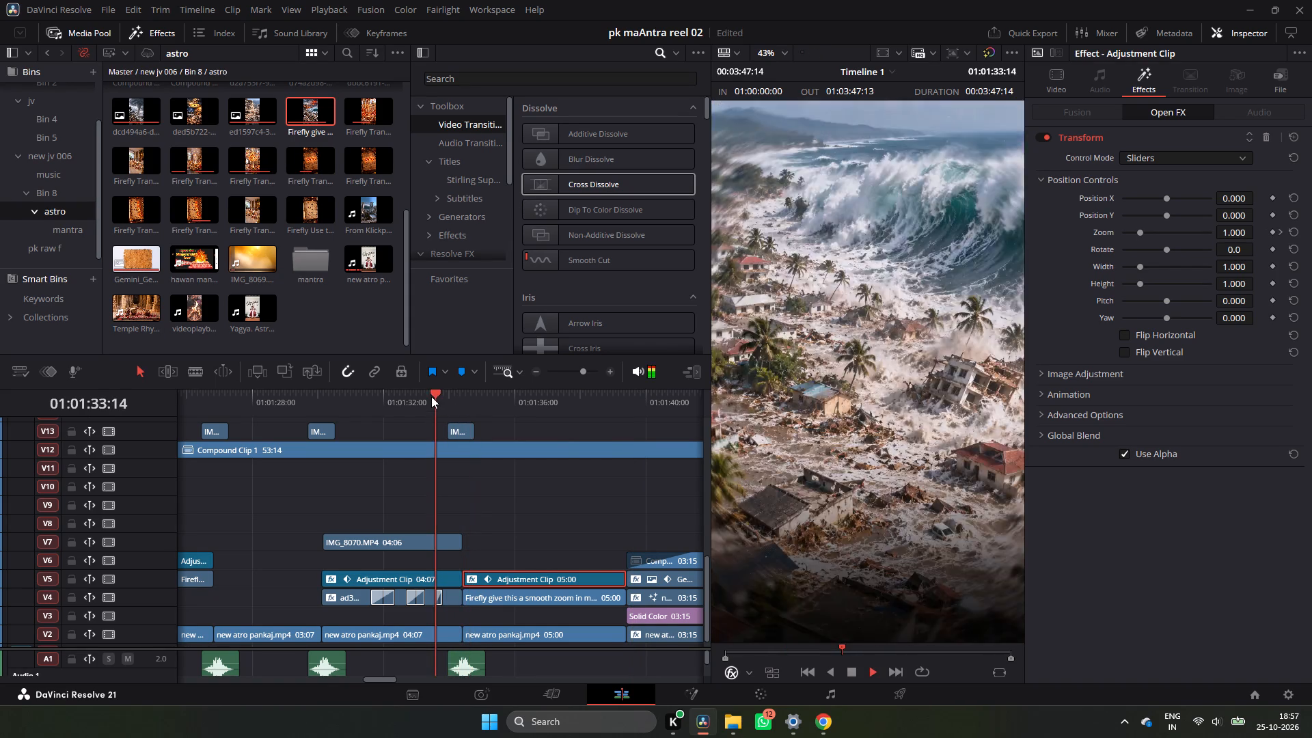
{"action": "key", "text": "space"}
{"action": "left_click", "coordinate": [404, 400]}
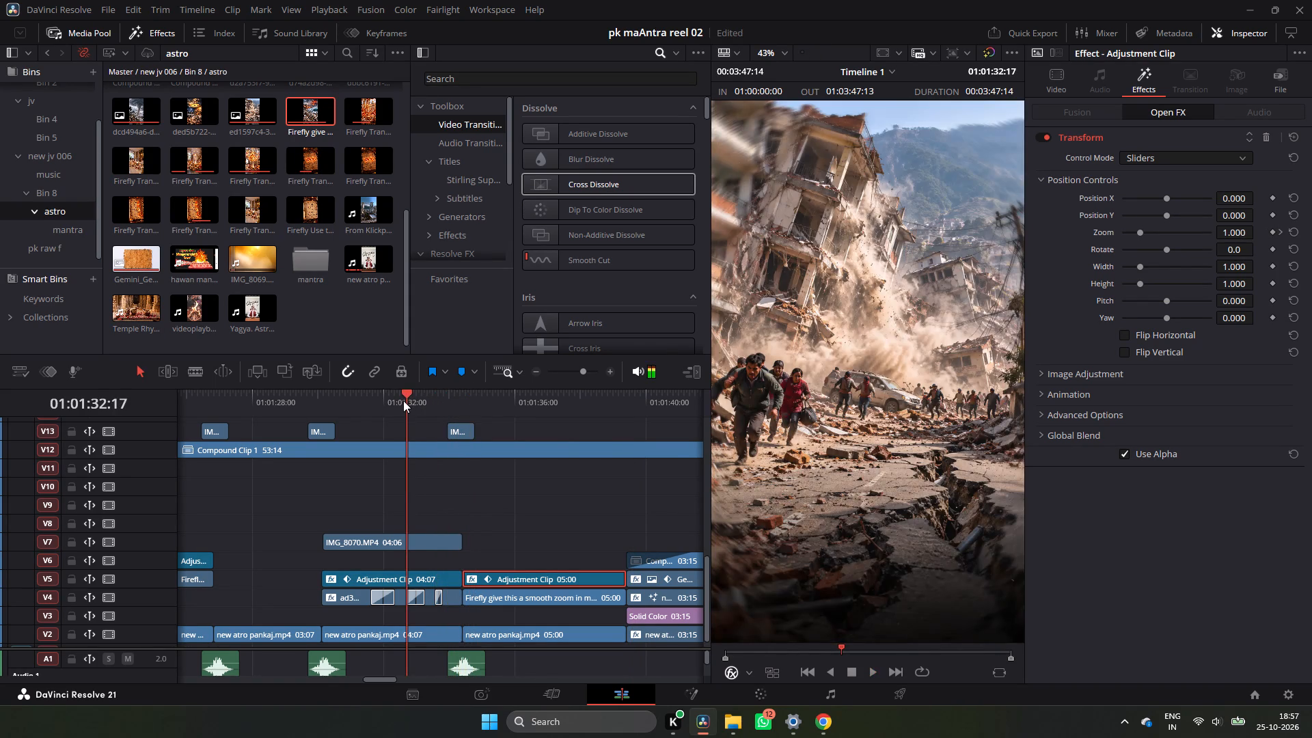
{"action": "key", "text": "space"}
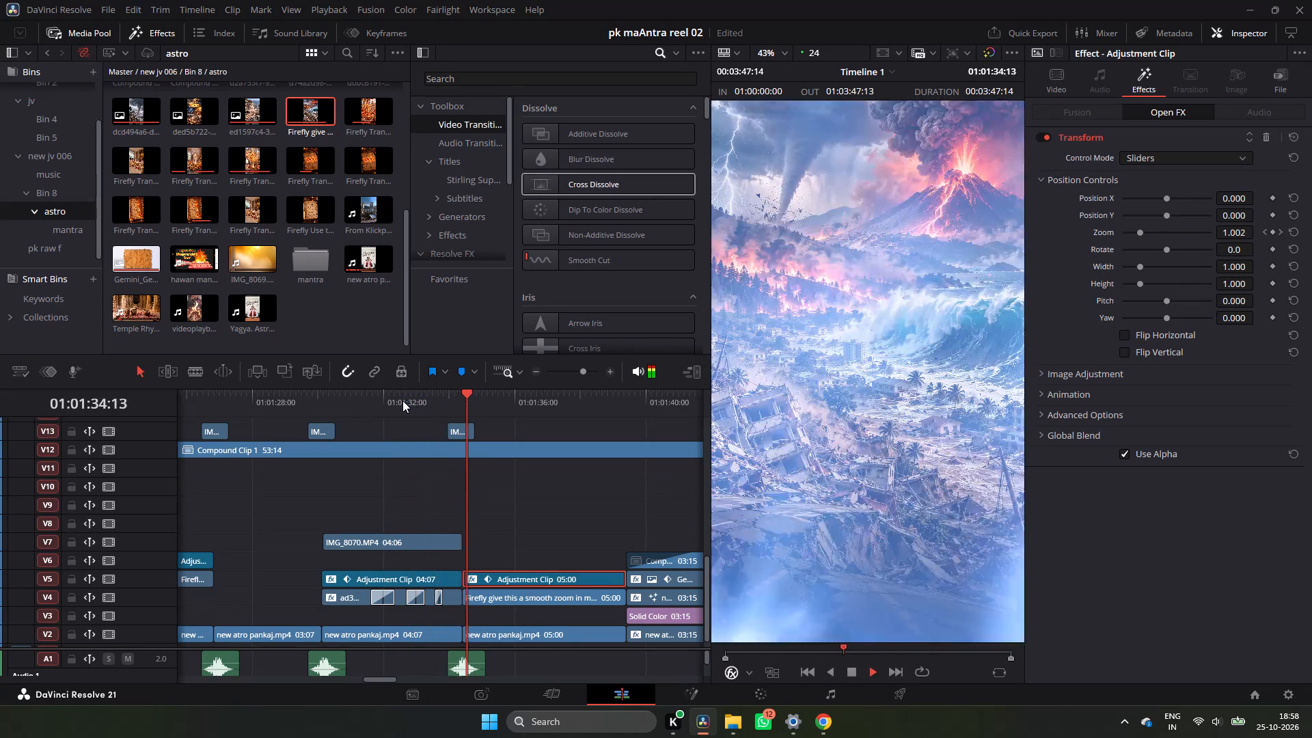
{"action": "key", "text": "space"}
{"action": "left_click", "coordinate": [443, 405]}
{"action": "key", "text": "space"}
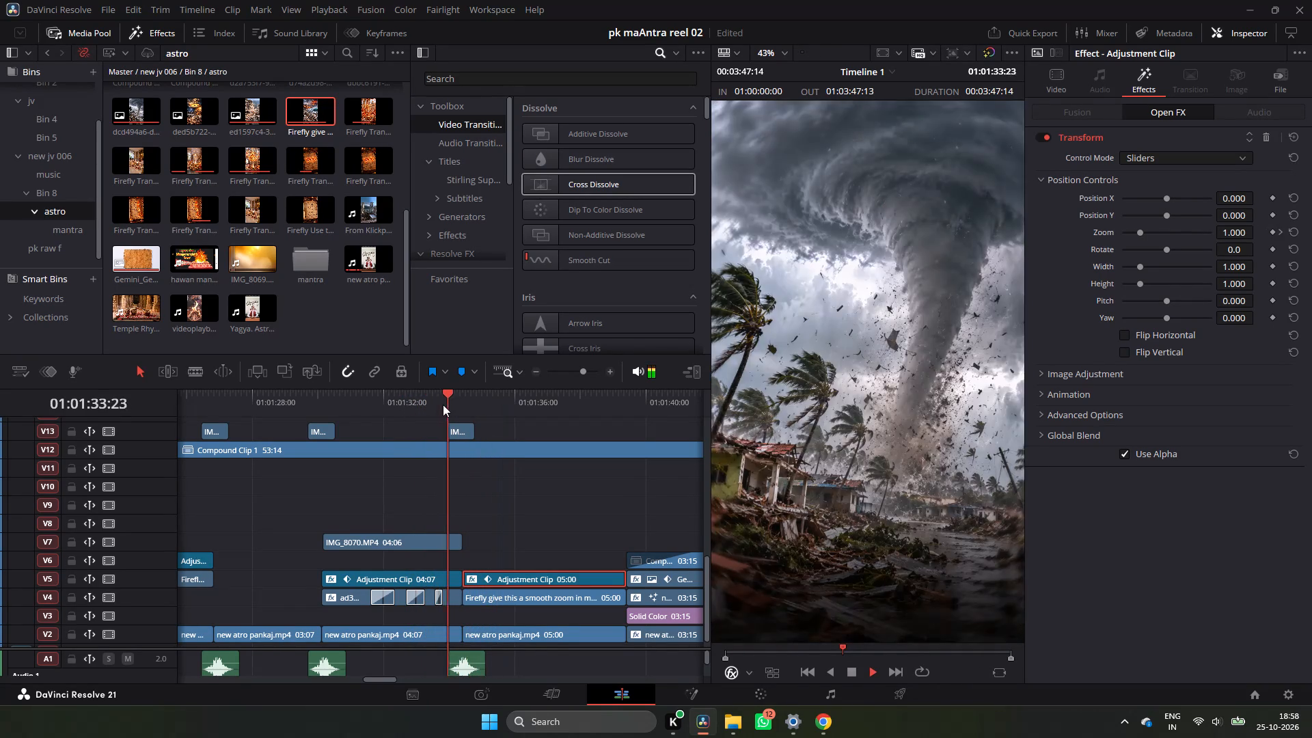
{"action": "key", "text": "space"}
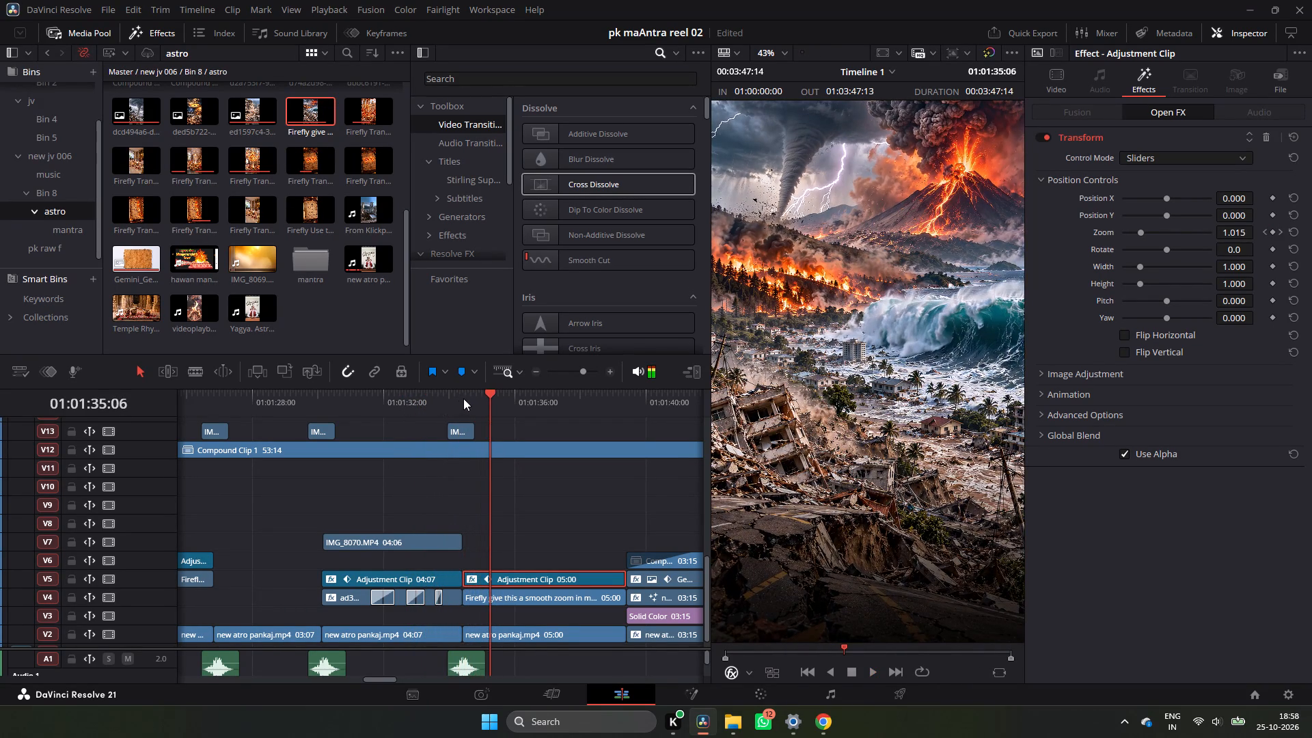
Play the Firefly video from about 01:01:34 to the speaker shot at 01:01:39 to check the zoom's pace.
{"action": "left_click", "coordinate": [463, 398]}
{"action": "key", "text": "space"}
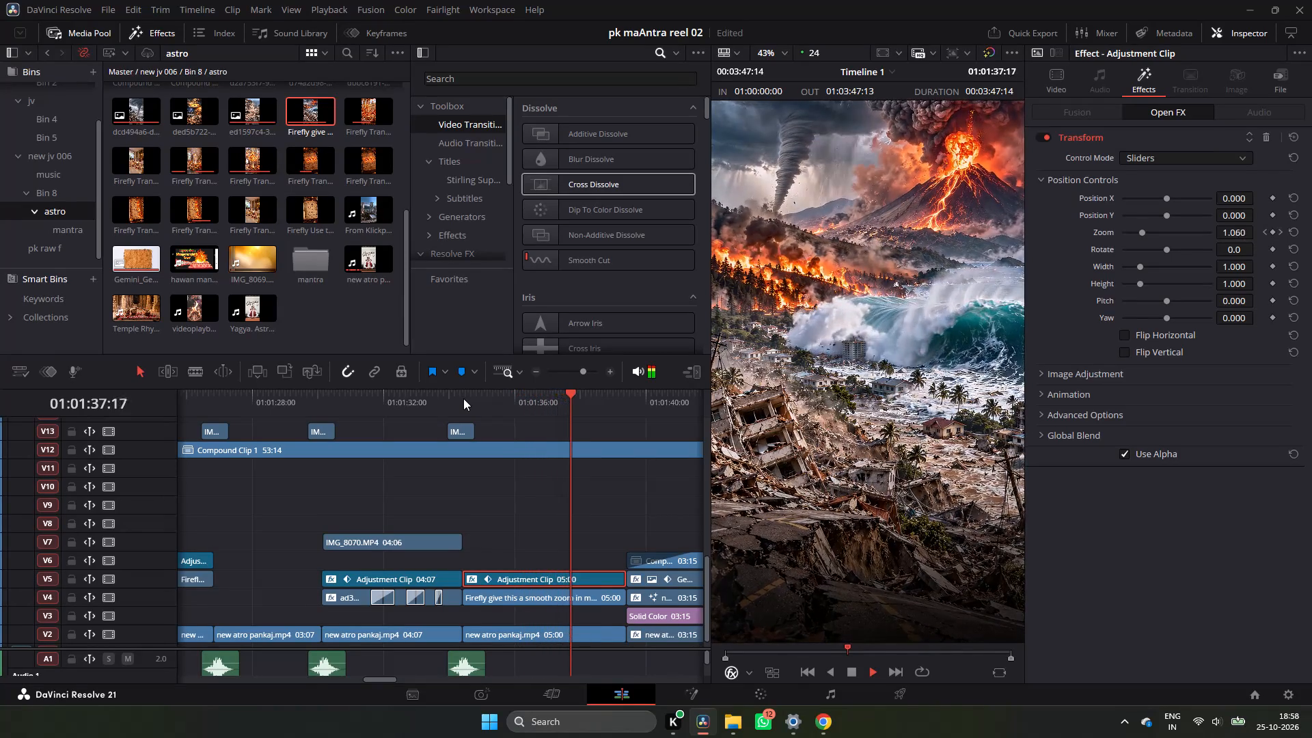
{"action": "key", "text": "space"}
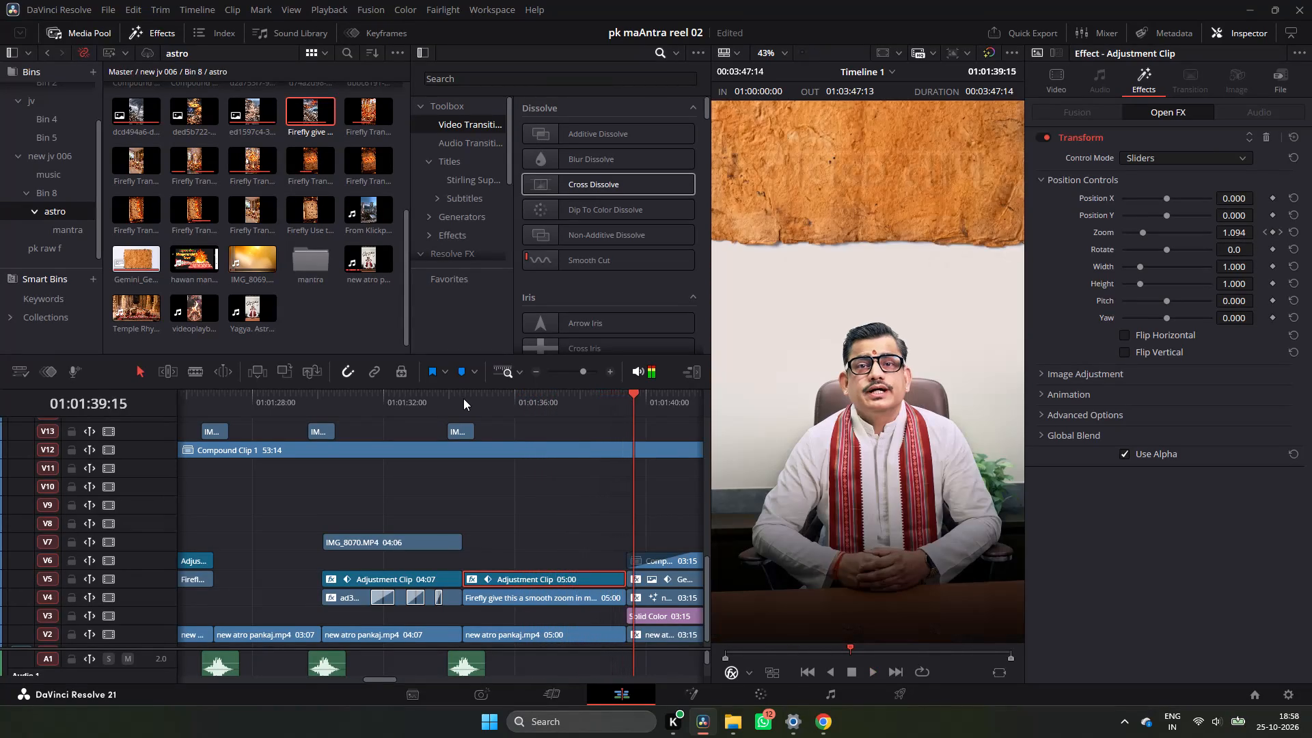
{"action": "left_click", "coordinate": [480, 404]}
{"action": "key", "text": "space"}
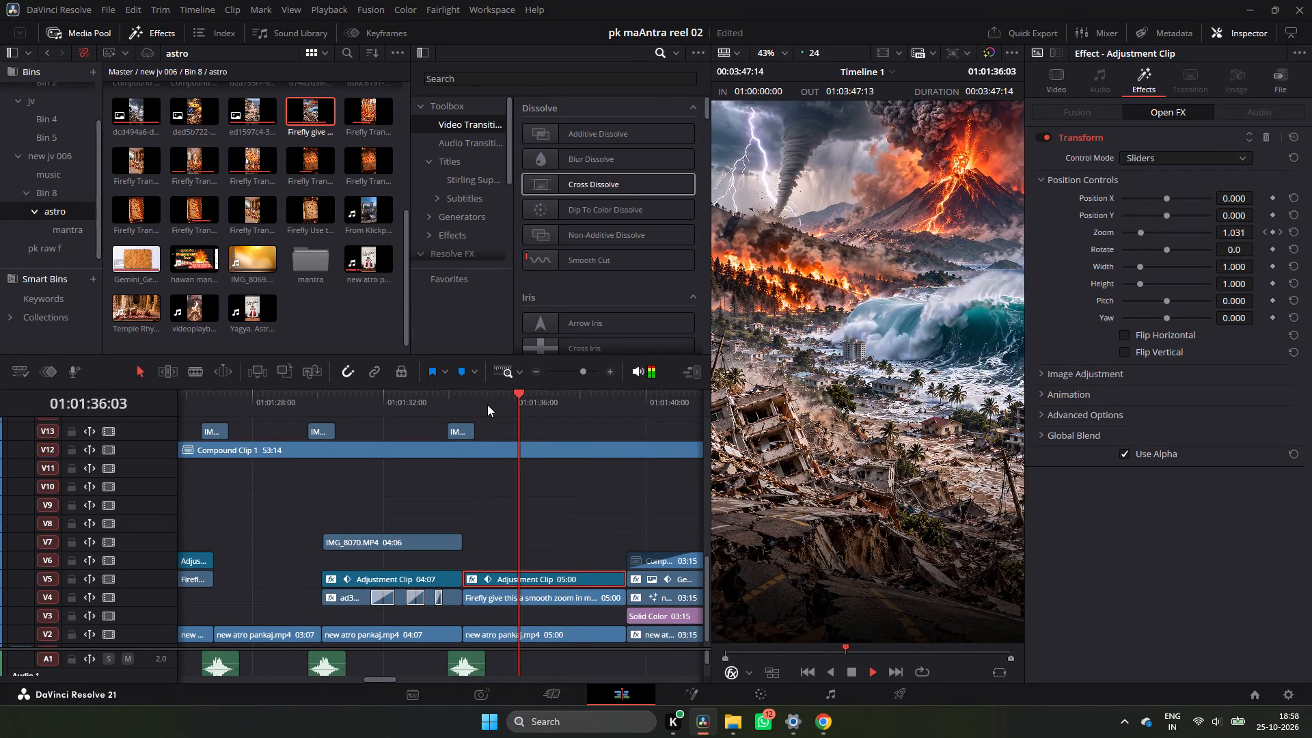
{"action": "key", "text": "space"}
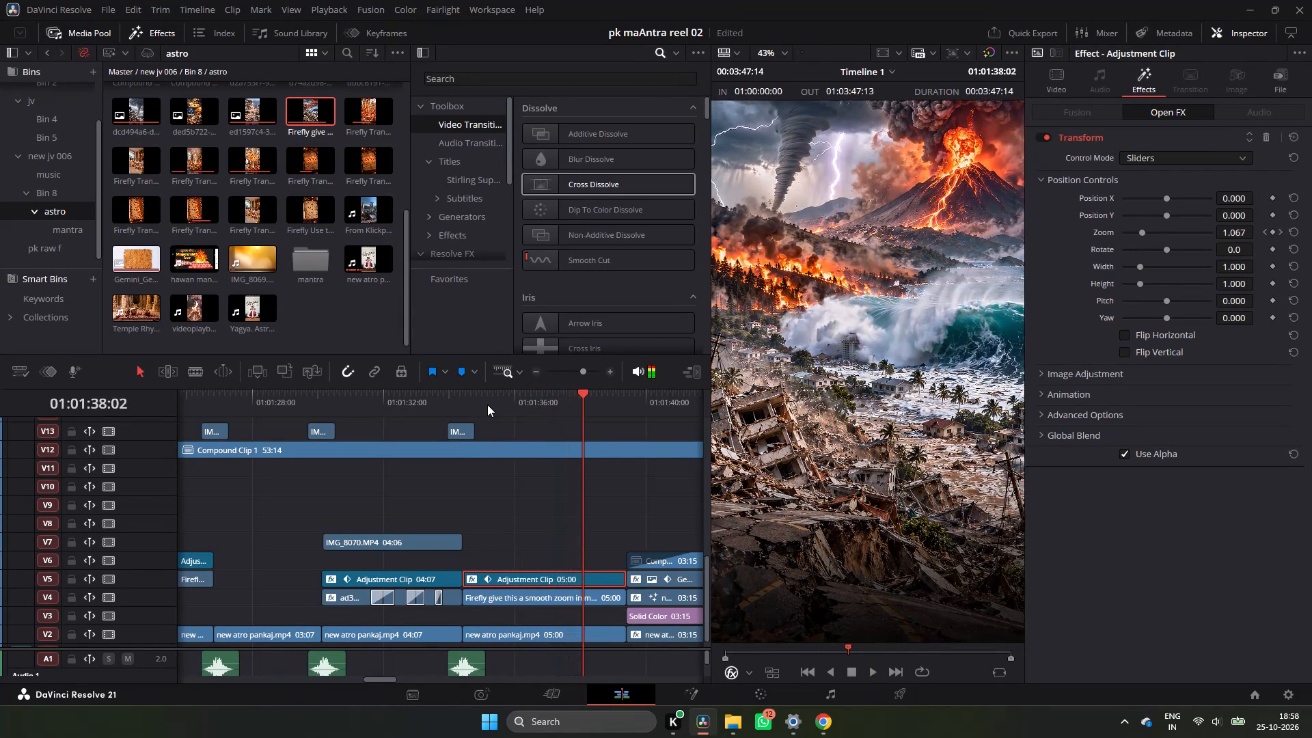
{"action": "key", "text": "space"}
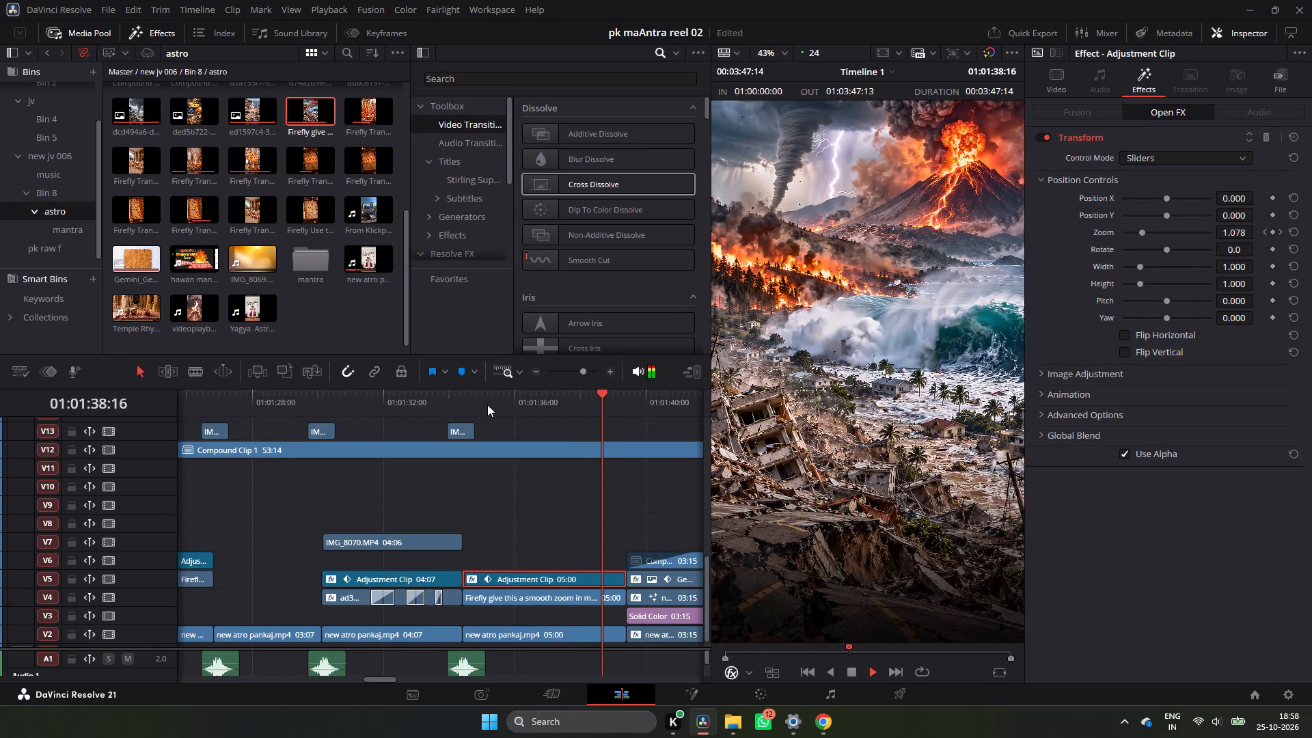
{"action": "key", "text": "space"}
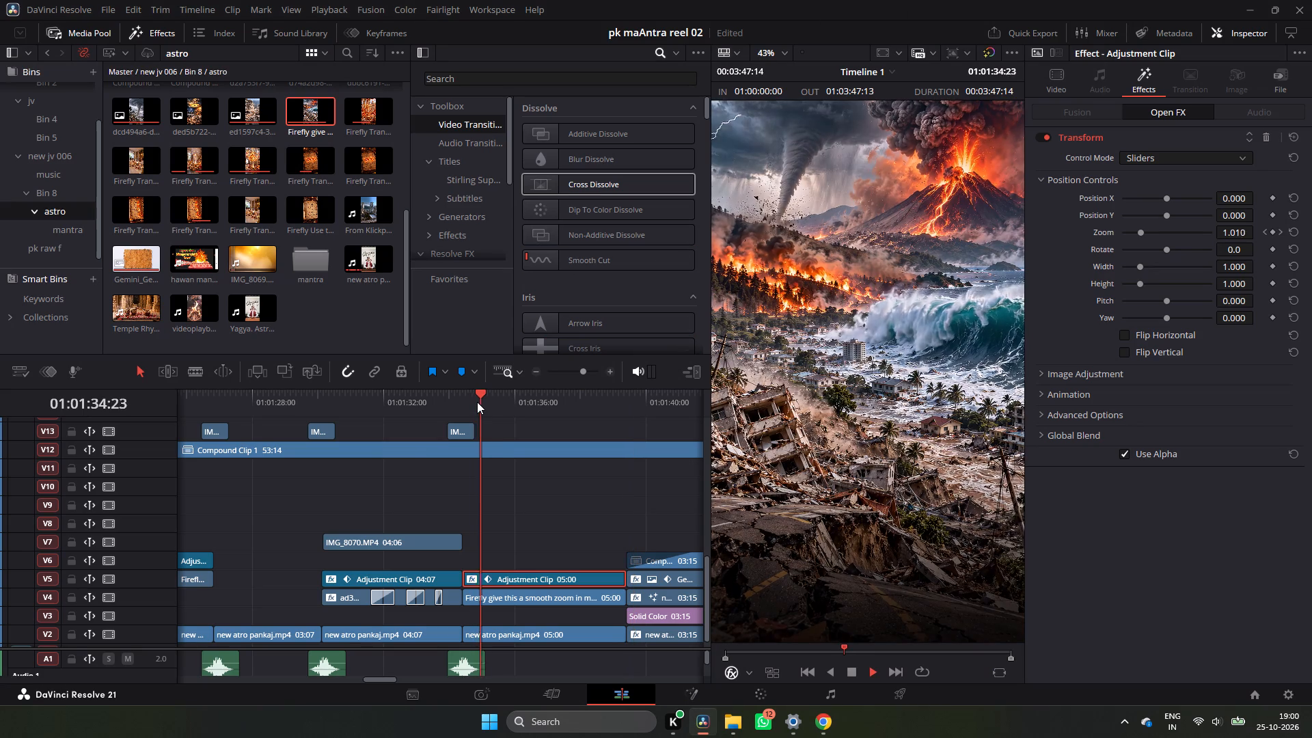
{"action": "key", "text": "space"}
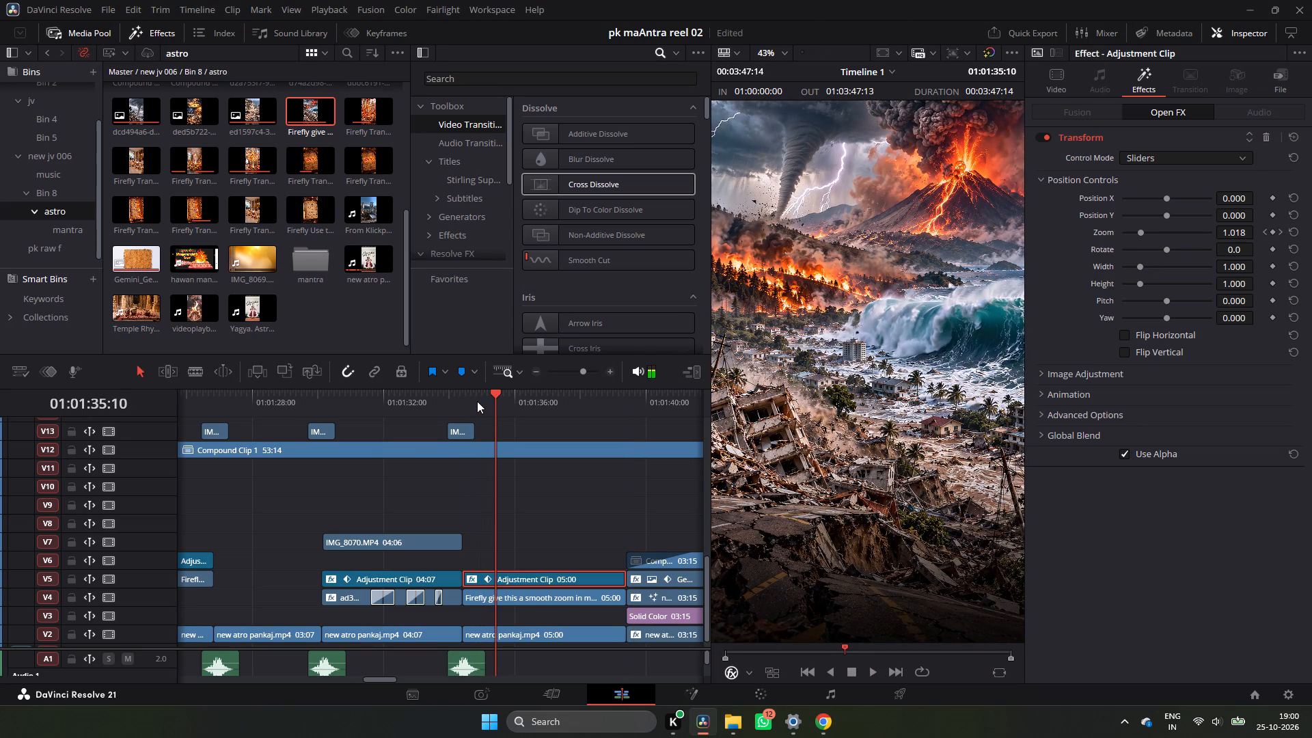
Select the V3 Solid Color clip and look through the available generators, including the Fusion Generators and Stinger Transitions.
{"action": "left_click", "coordinate": [657, 617]}
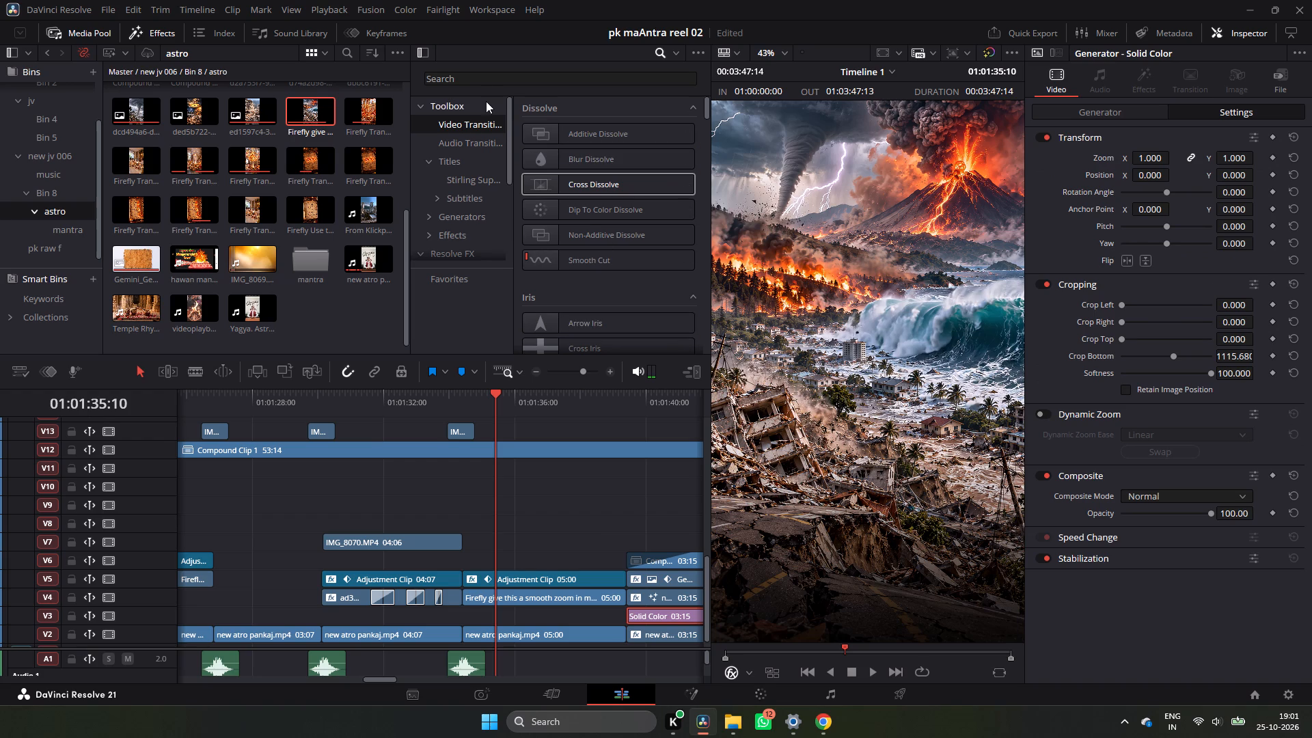
{"action": "left_click", "coordinate": [506, 77]}
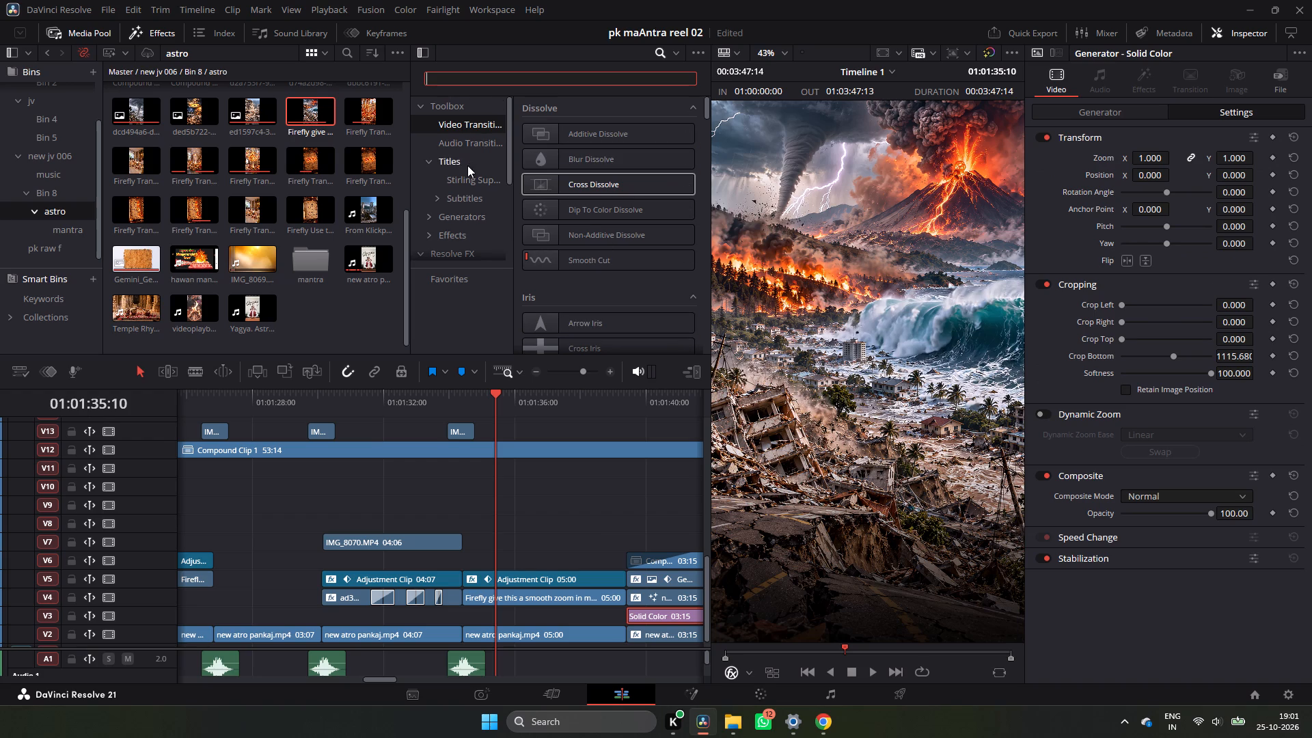
{"action": "left_click", "coordinate": [462, 218]}
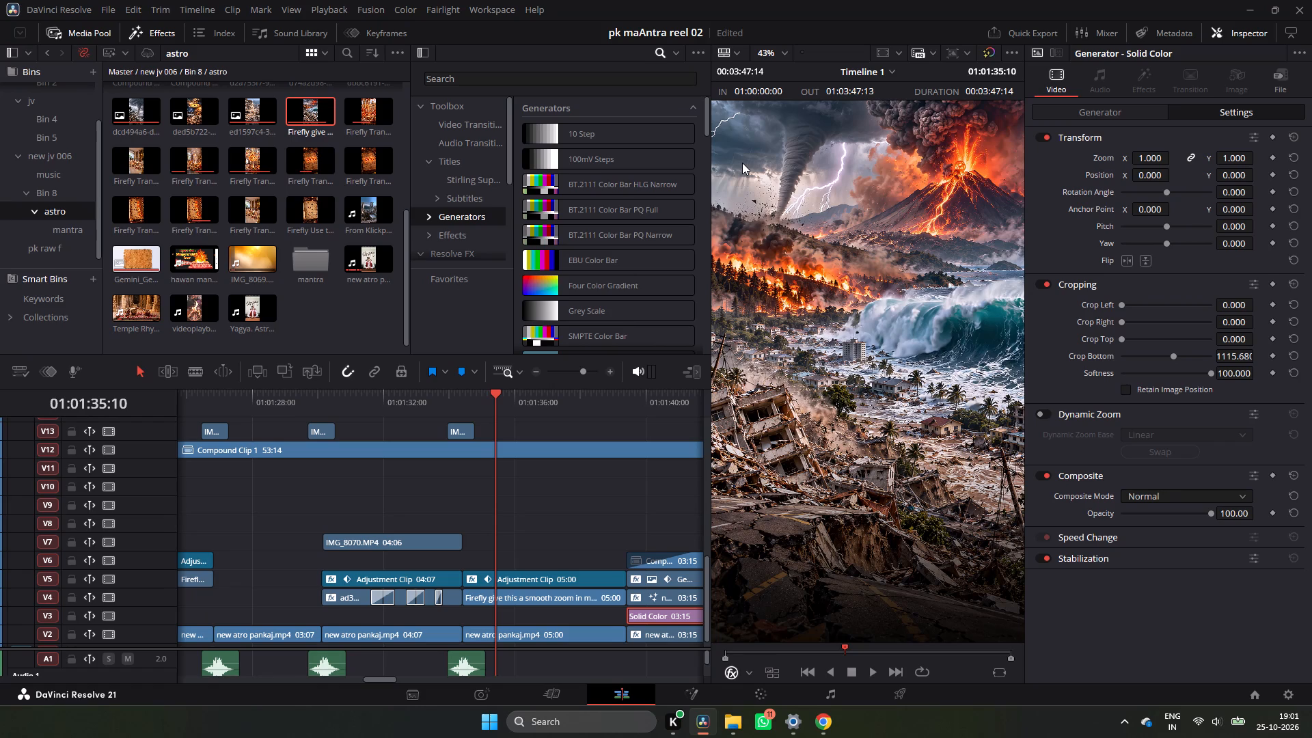
{"action": "scroll", "coordinate": [596, 249], "scroll_direction": "down", "scroll_amount": 5}
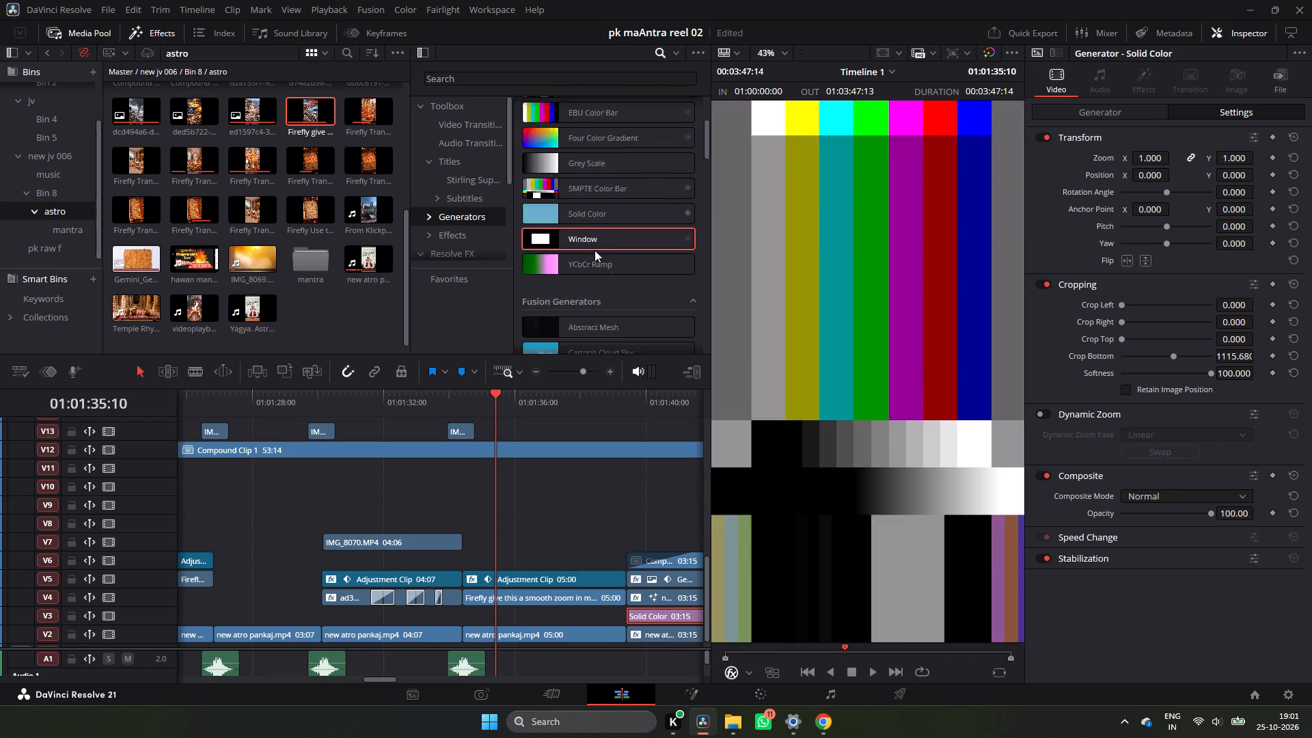
{"action": "scroll", "coordinate": [594, 250], "scroll_direction": "down", "scroll_amount": 12}
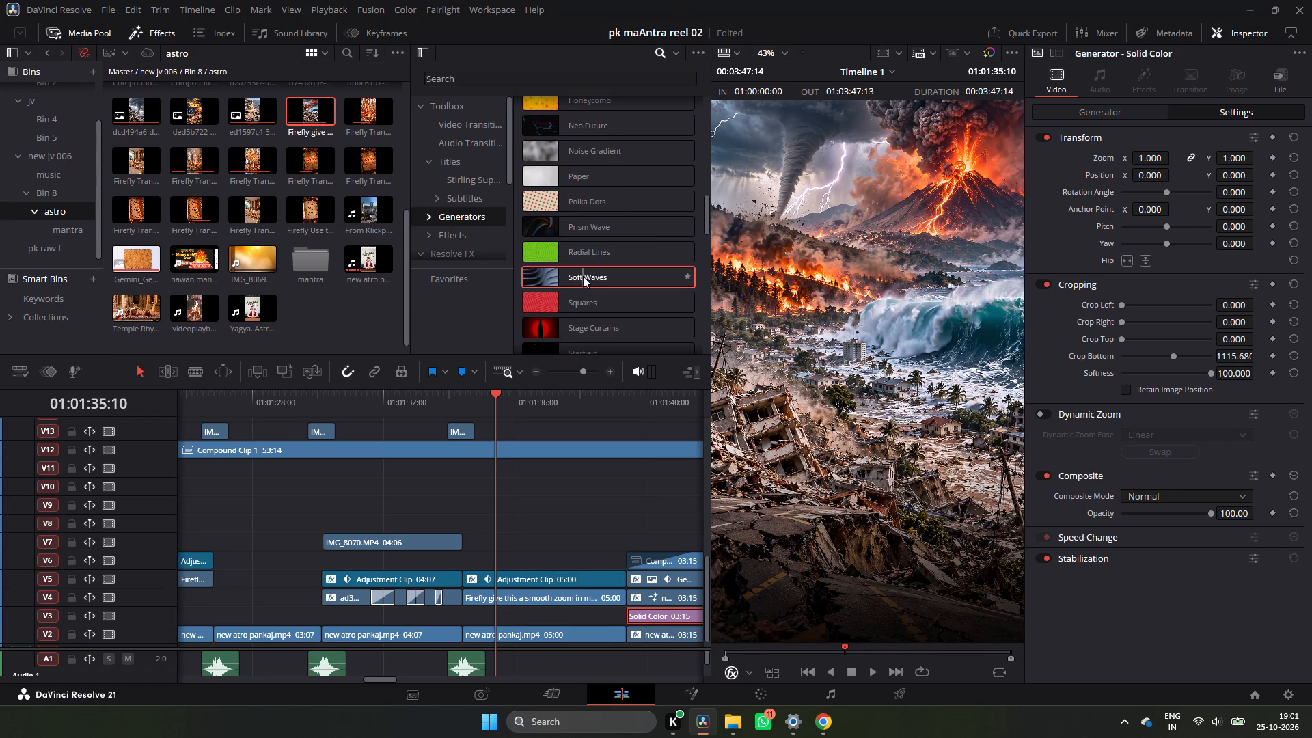
{"action": "scroll", "coordinate": [583, 276], "scroll_direction": "down", "scroll_amount": 8}
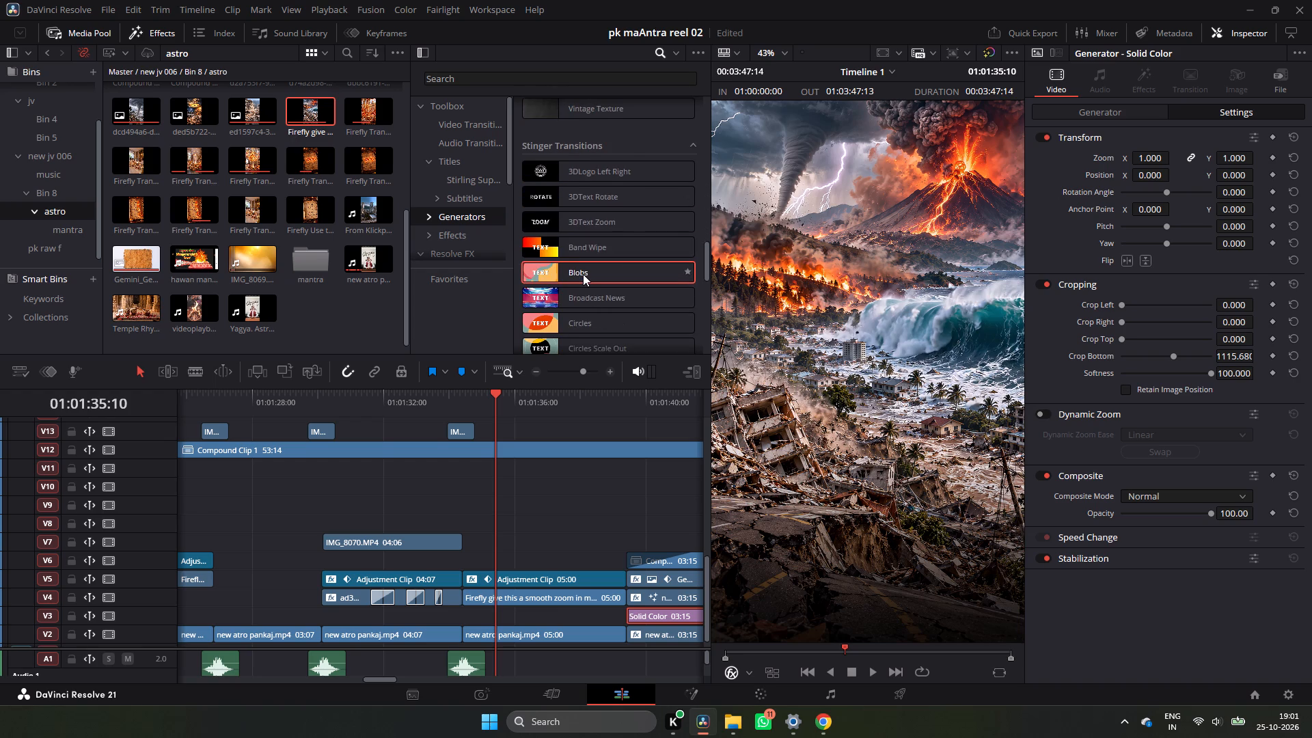
{"action": "scroll", "coordinate": [583, 274], "scroll_direction": "down", "scroll_amount": 9}
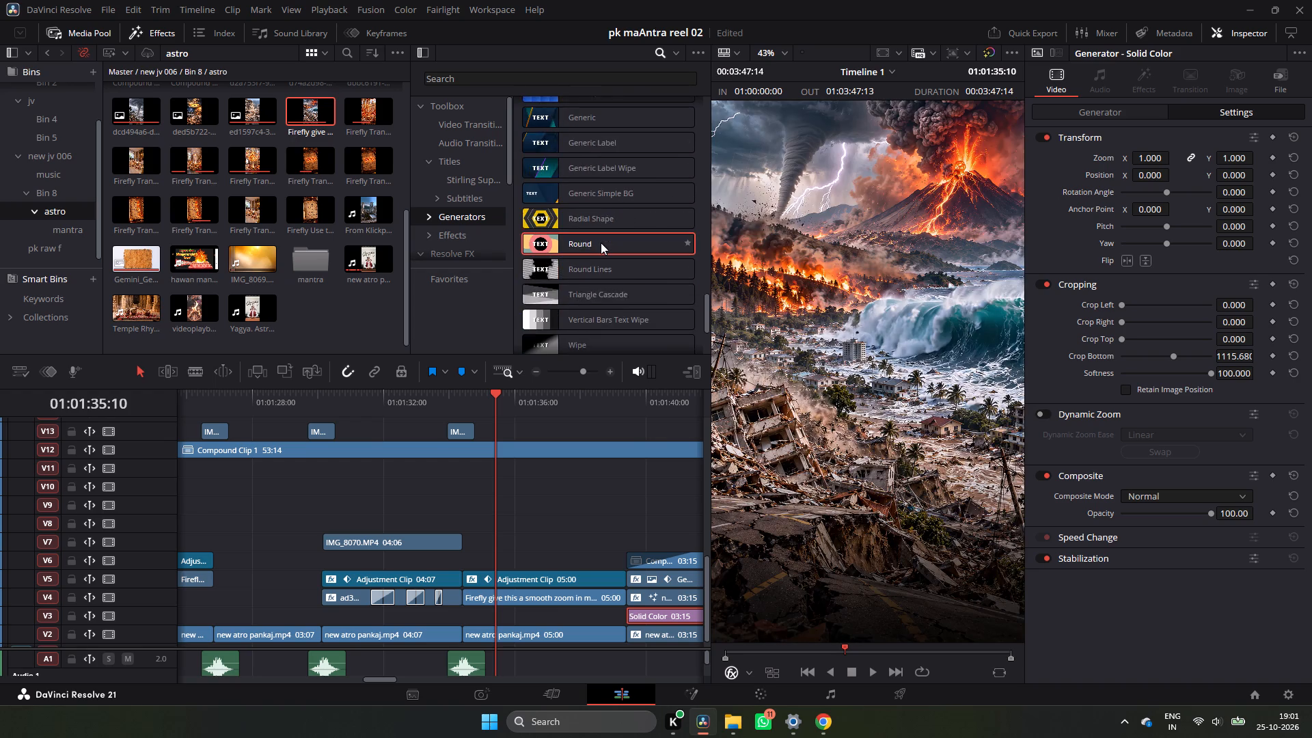
{"action": "scroll", "coordinate": [601, 243], "scroll_direction": "up", "scroll_amount": 7}
{"action": "scroll", "coordinate": [601, 243], "scroll_direction": "down", "scroll_amount": 1}
{"action": "scroll", "coordinate": [601, 243], "scroll_direction": "up", "scroll_amount": 7}
{"action": "scroll", "coordinate": [601, 243], "scroll_direction": "down", "scroll_amount": 1}
{"action": "scroll", "coordinate": [601, 243], "scroll_direction": "up", "scroll_amount": 15}
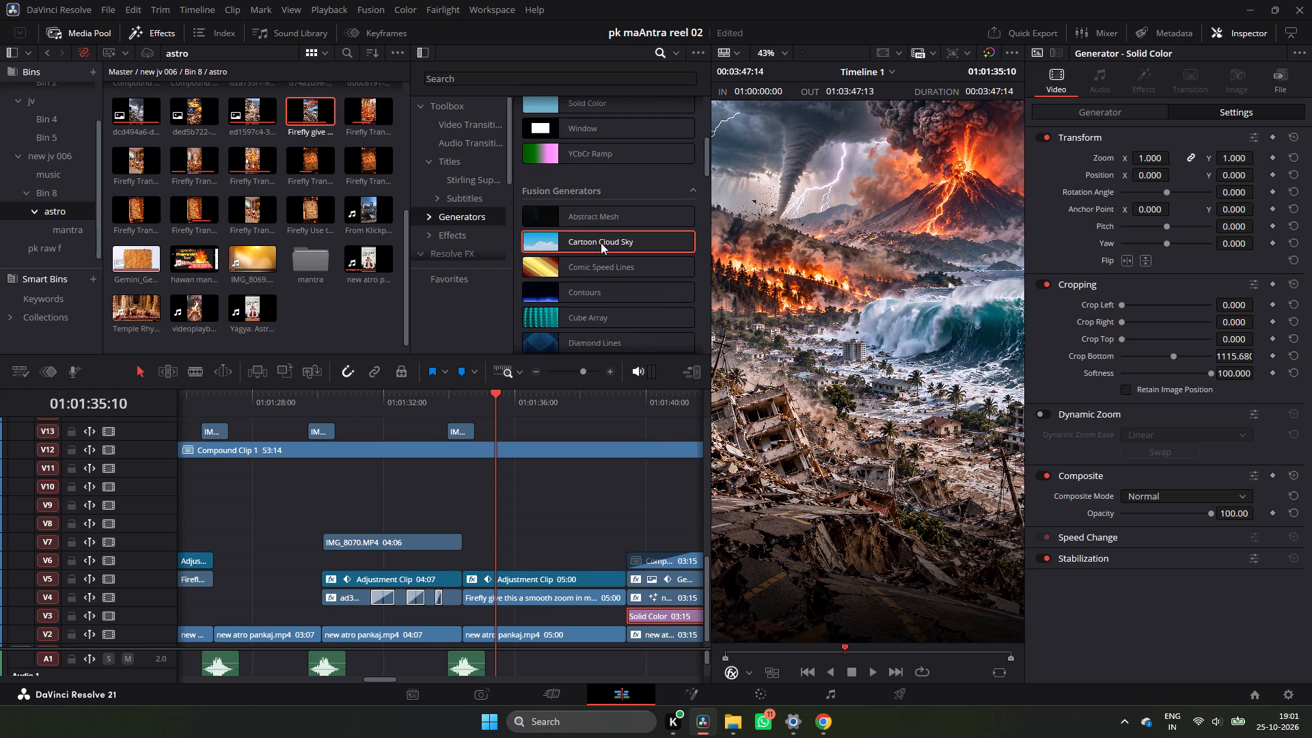
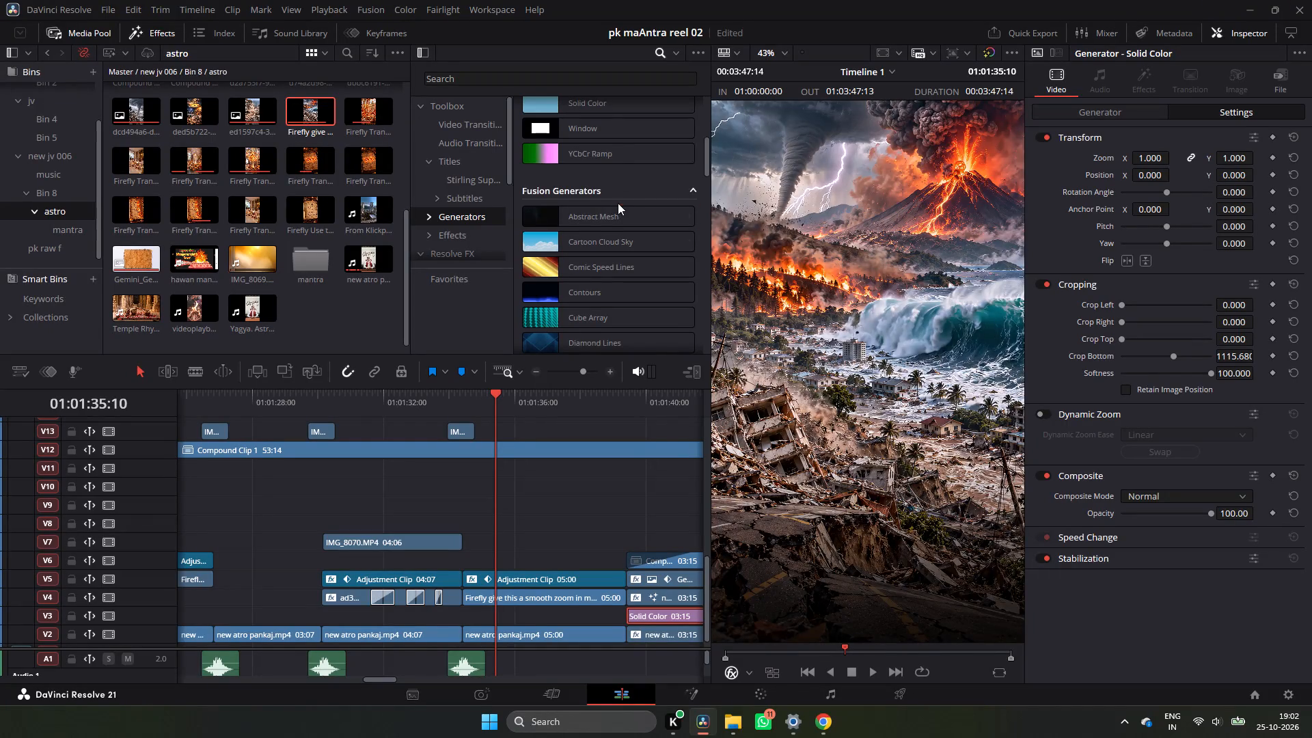
Add a Solid Color generator on V6 above the adjustment clip, aligned with the start of the Firefly disaster clip.
{"action": "left_click_drag", "start_coordinate": [613, 101], "coordinate": [496, 544]}
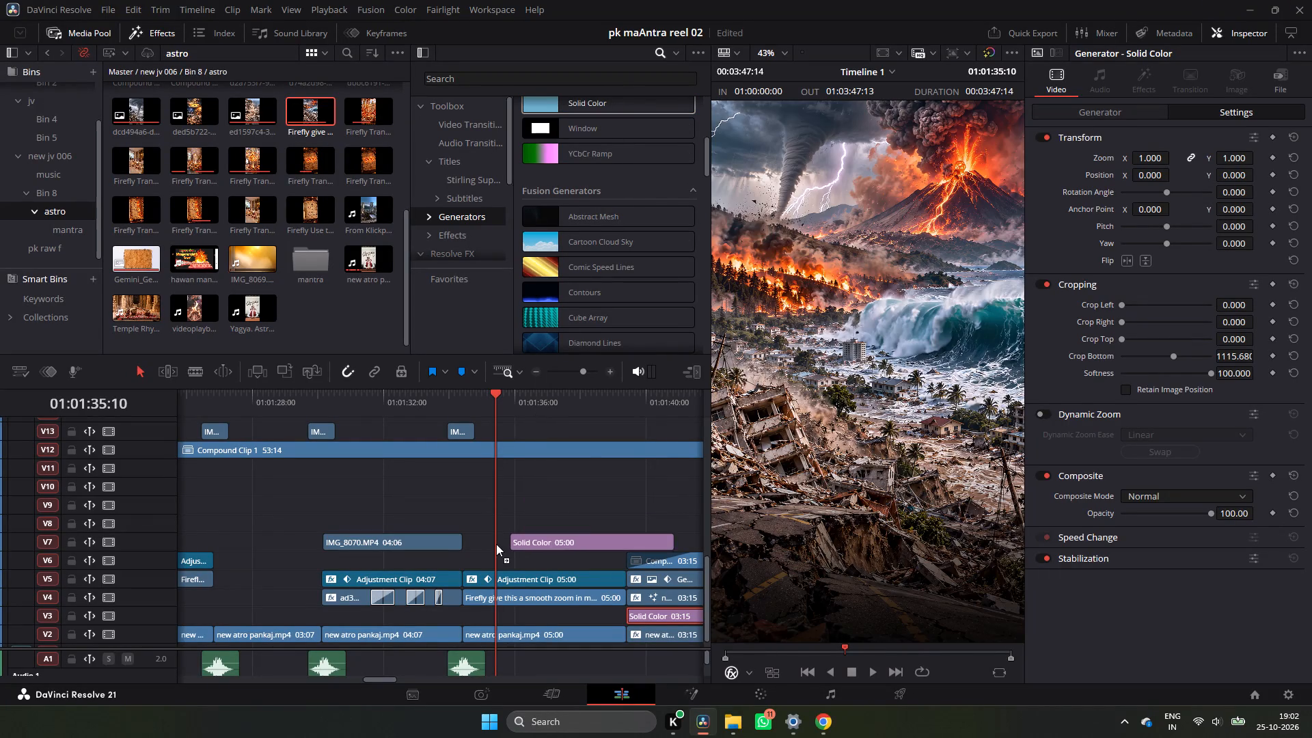
{"action": "left_click_drag", "start_coordinate": [496, 544], "coordinate": [459, 562]}
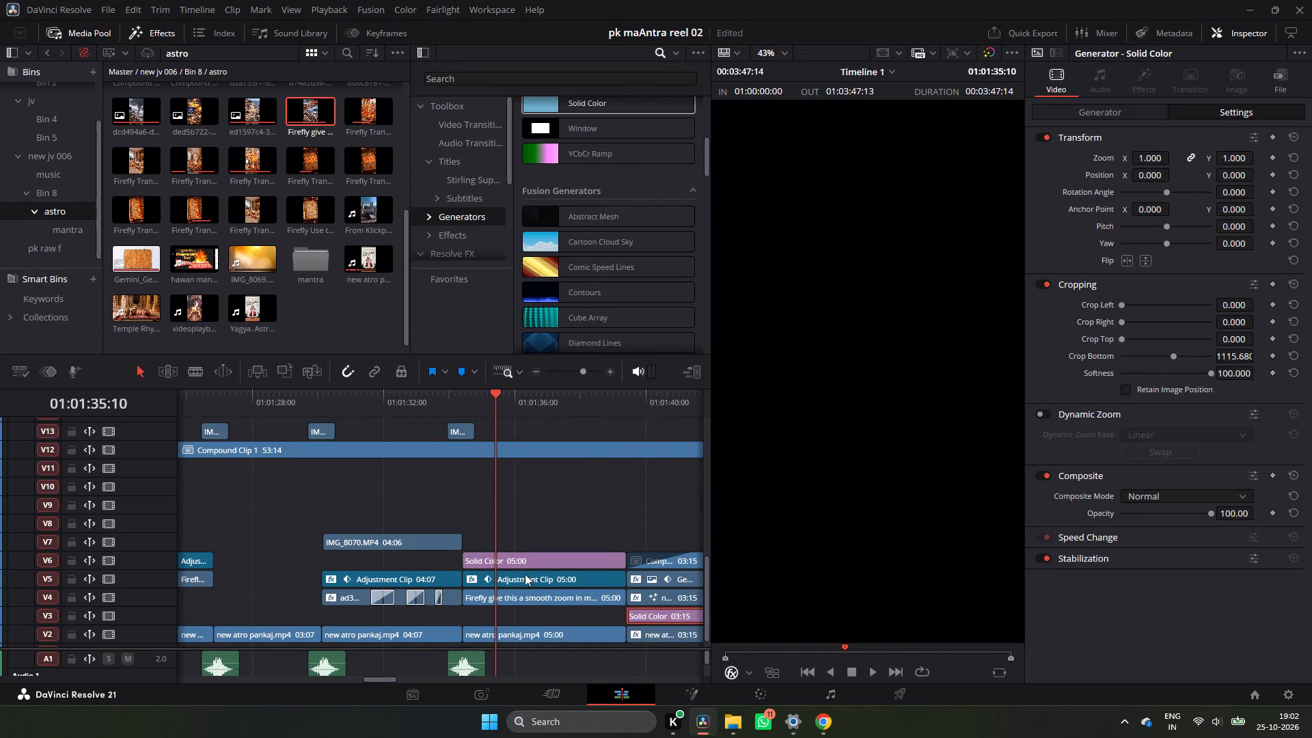
Set the V6 Solid Color clip's colour to orange #ff720e.
{"action": "left_click", "coordinate": [542, 561]}
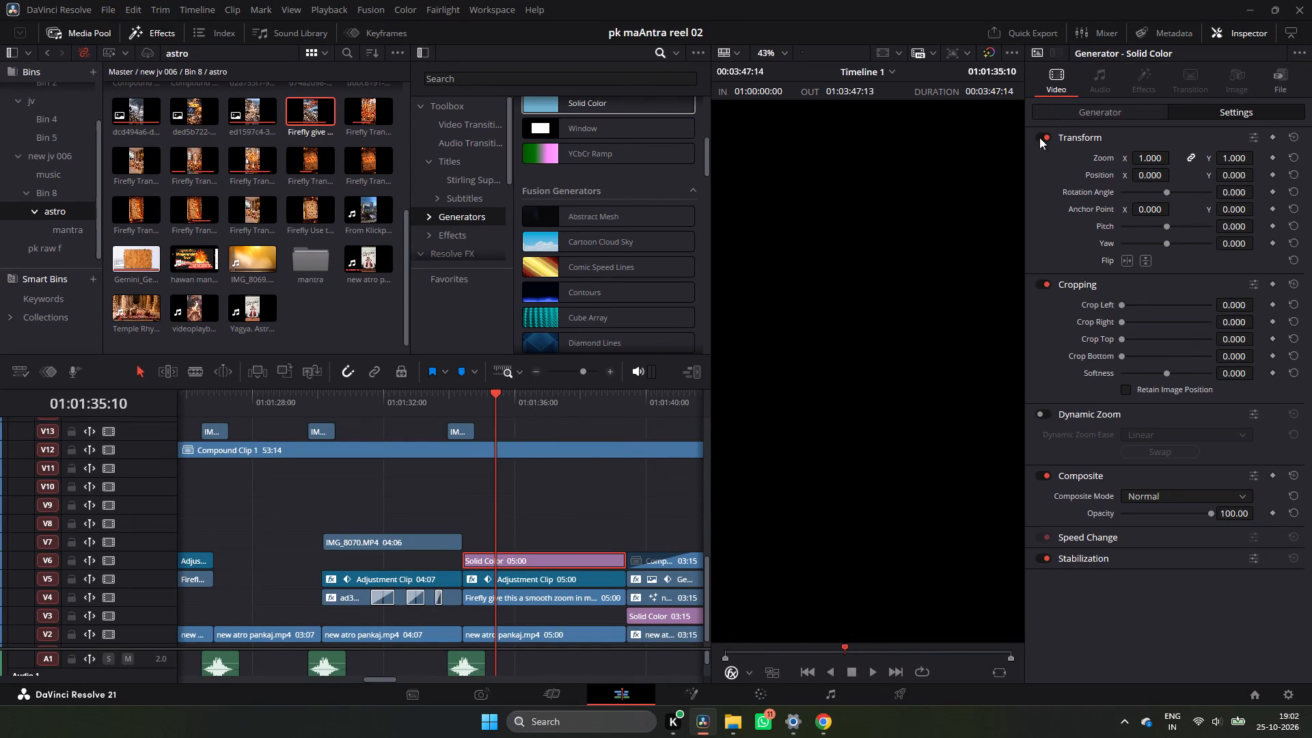
{"action": "left_click", "coordinate": [1098, 110]}
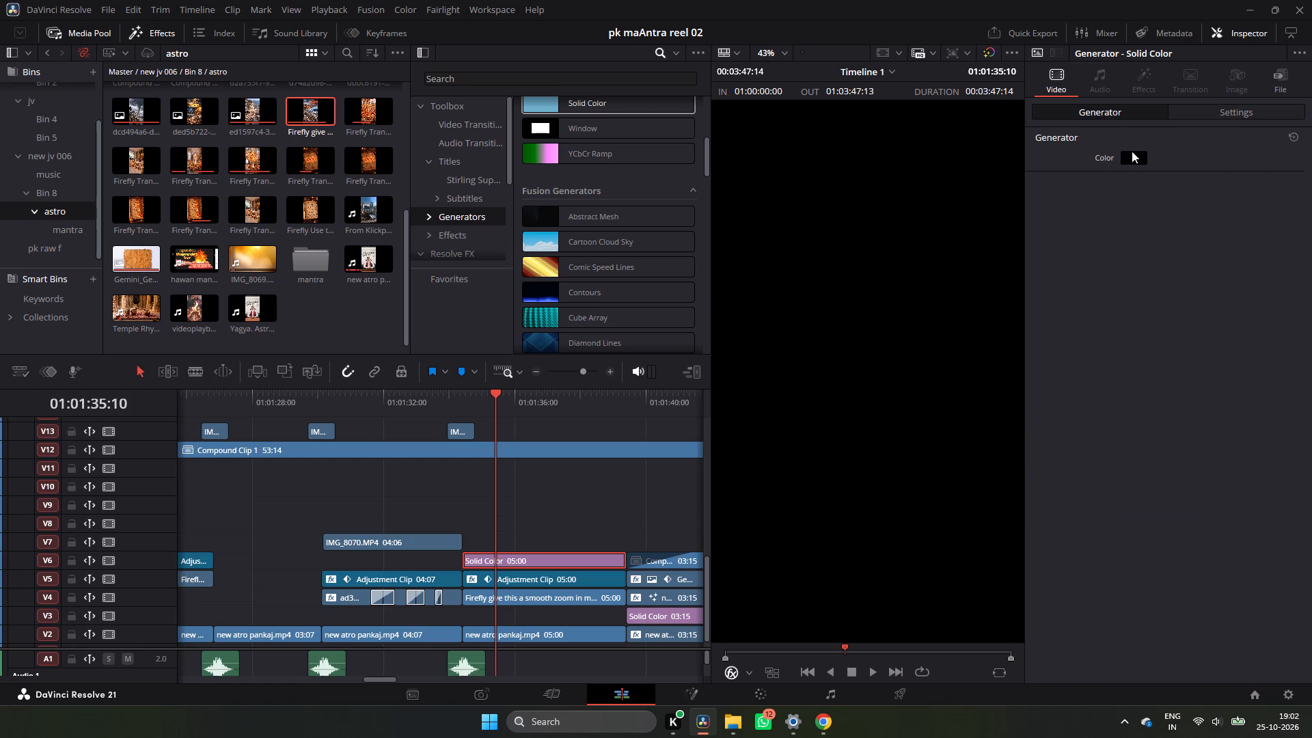
{"action": "left_click", "coordinate": [1132, 151]}
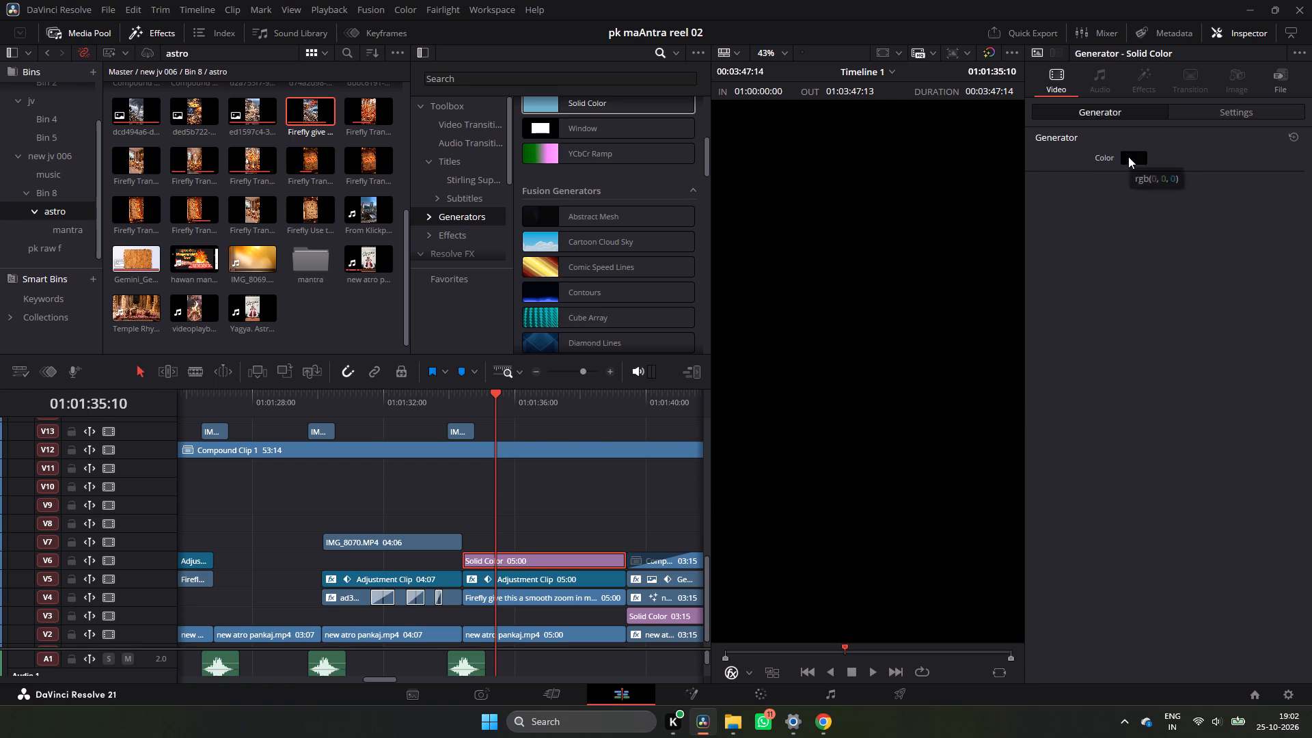
{"action": "left_click", "coordinate": [1128, 156]}
{"action": "left_click_drag", "start_coordinate": [749, 276], "coordinate": [763, 256]}
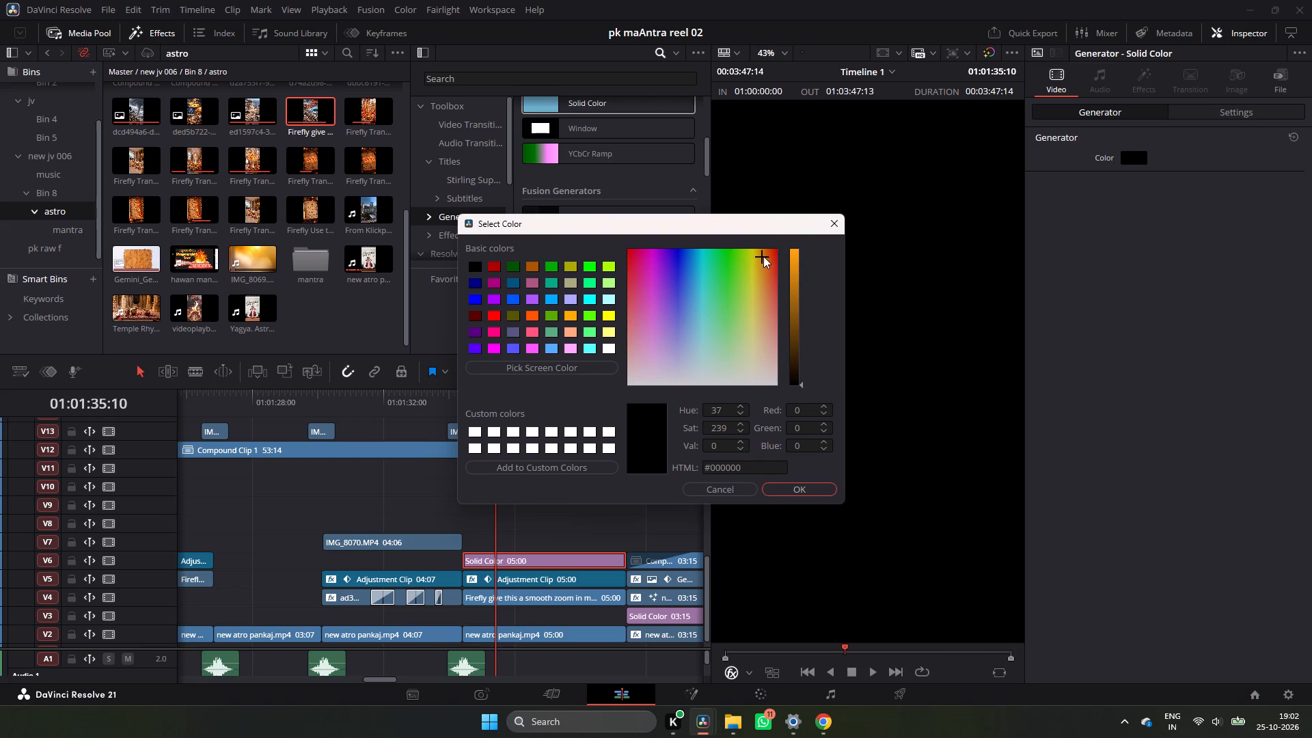
{"action": "left_click", "coordinate": [812, 485]}
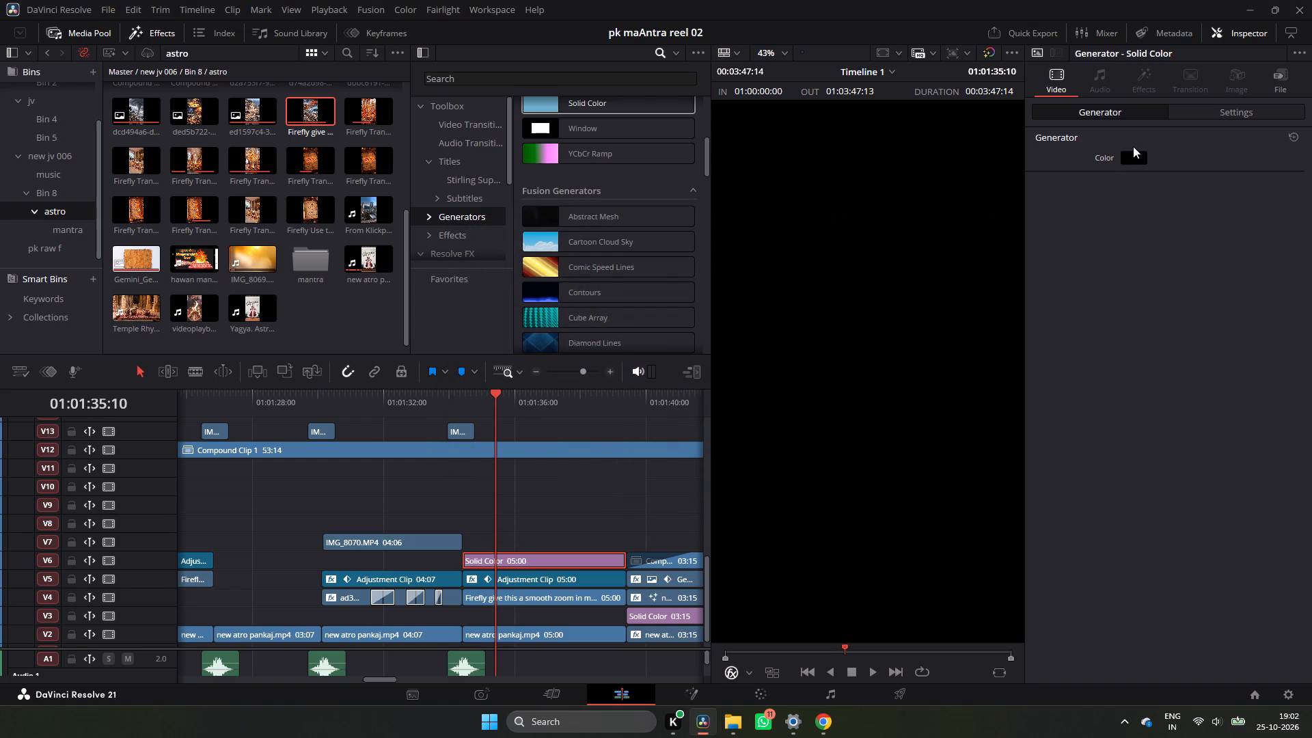
{"action": "left_click", "coordinate": [1135, 156]}
{"action": "left_click", "coordinate": [751, 275]}
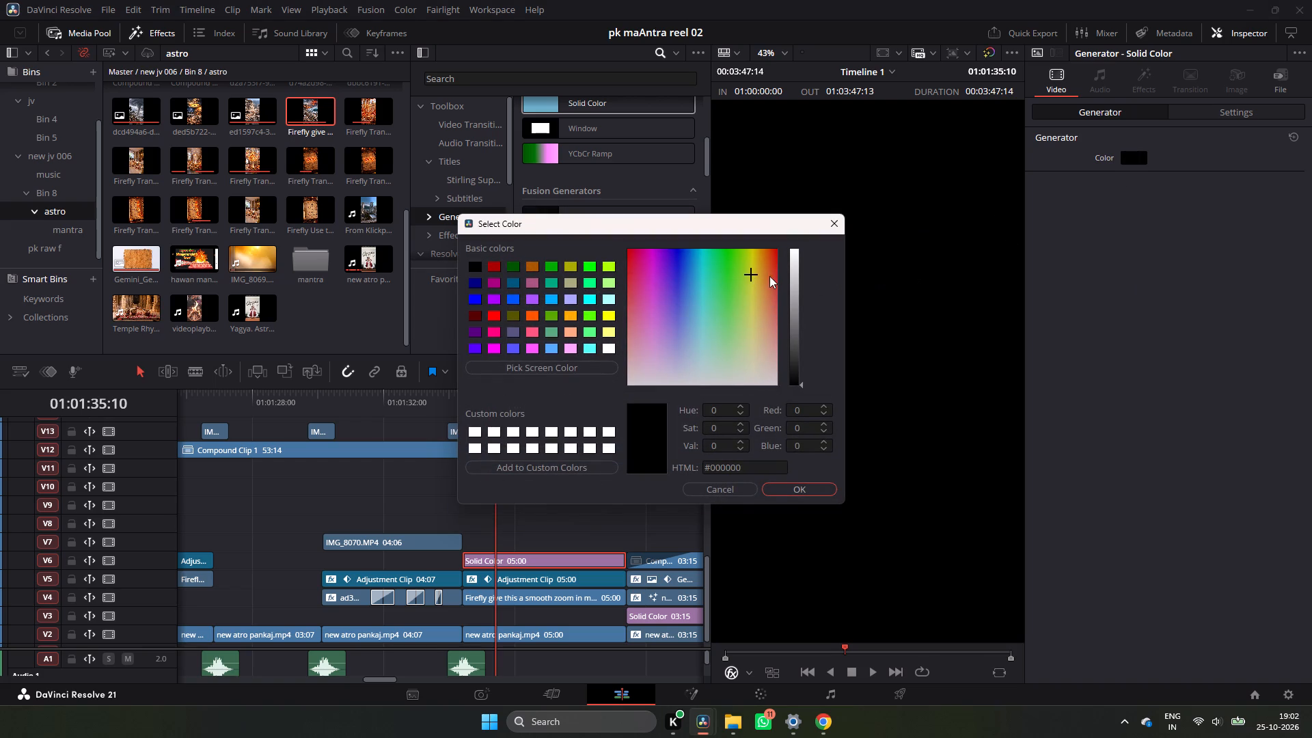
{"action": "left_click_drag", "start_coordinate": [754, 276], "coordinate": [753, 260]}
{"action": "left_click", "coordinate": [761, 257]}
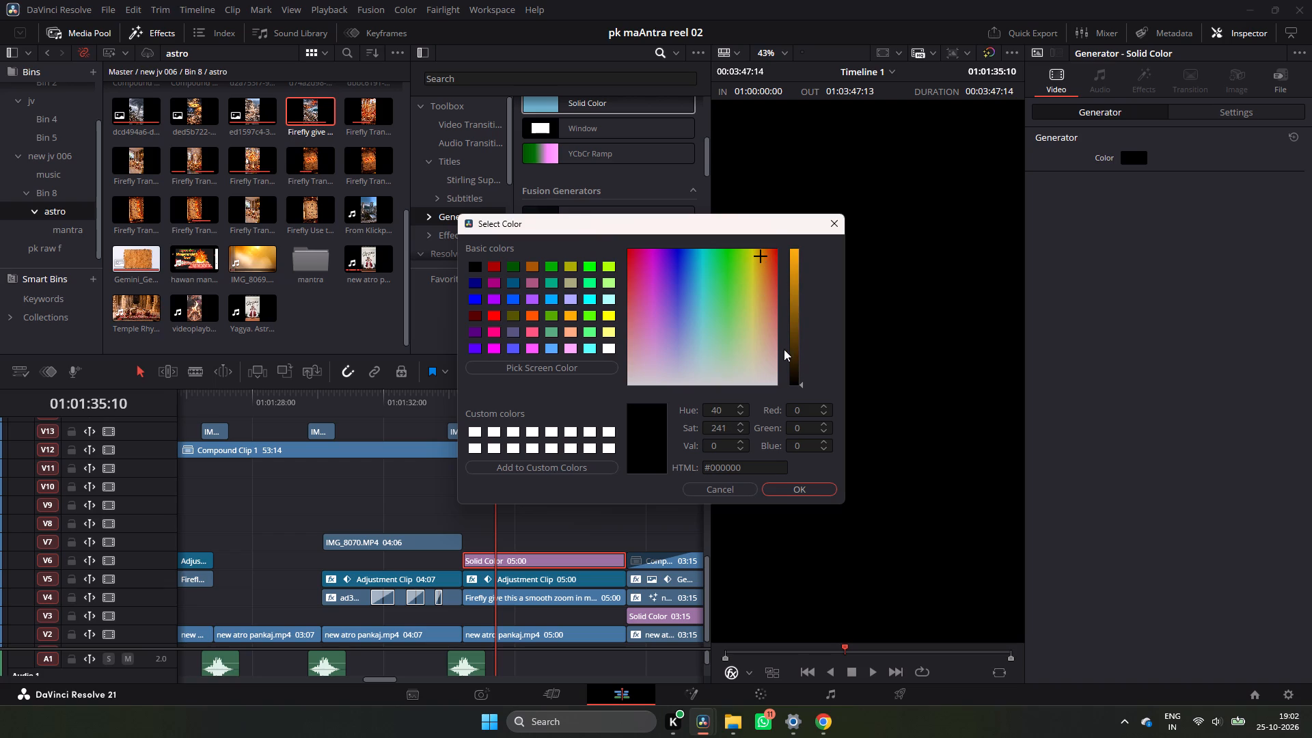
{"action": "left_click", "coordinate": [763, 260]}
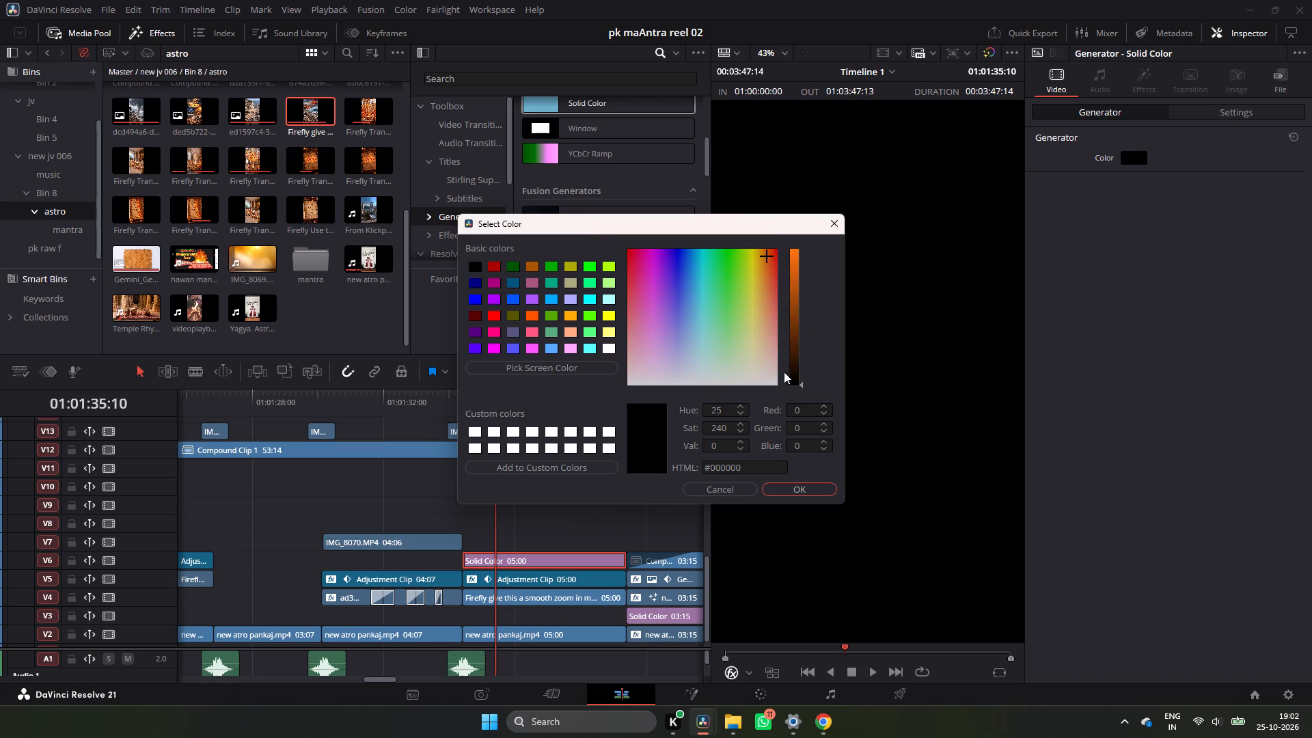
{"action": "left_click_drag", "start_coordinate": [799, 384], "coordinate": [834, 235]}
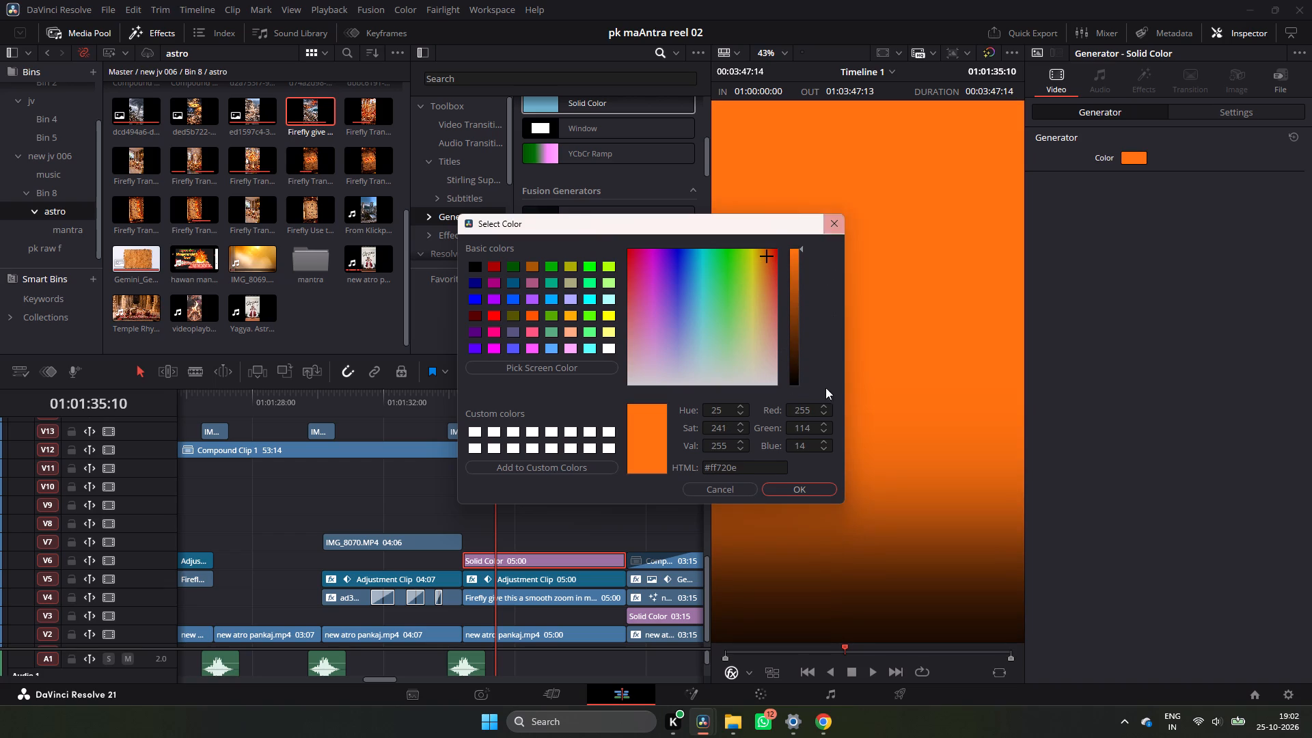
{"action": "left_click", "coordinate": [822, 489]}
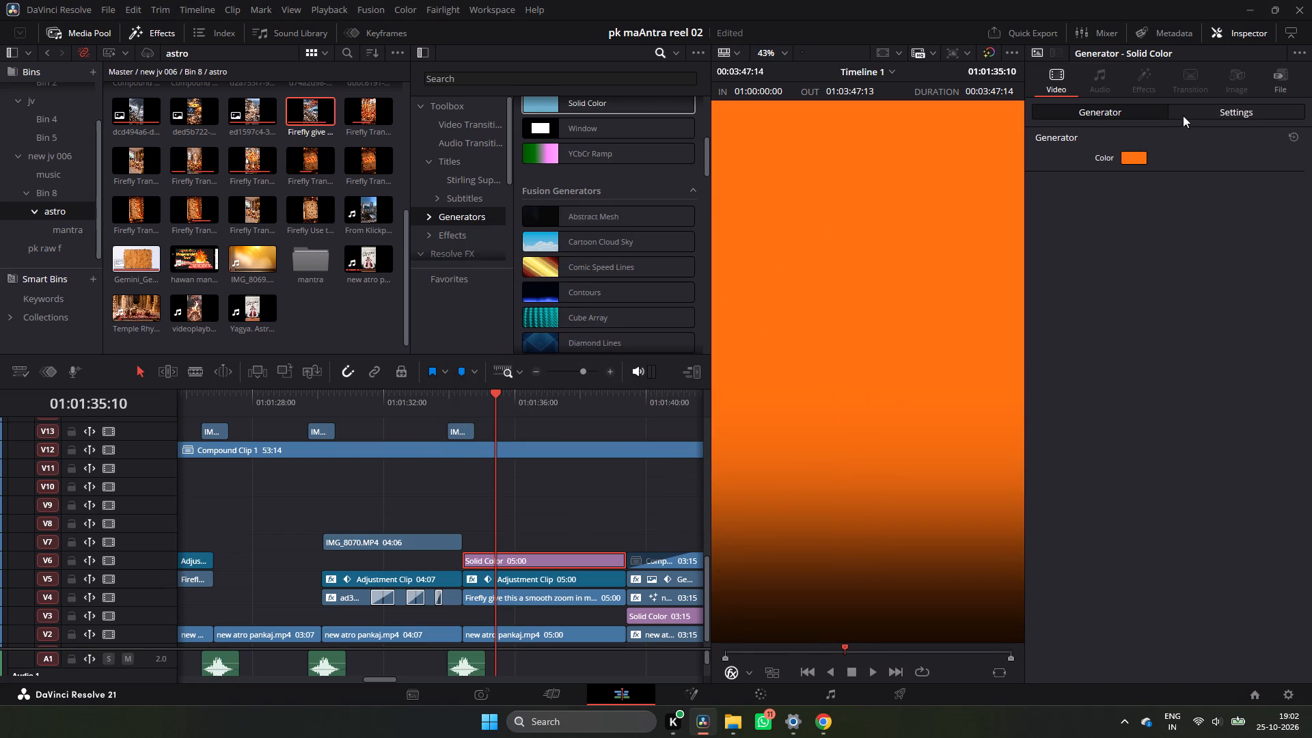
Crop the V6 Solid Color into a soft-edged band with Crop Top 428, Crop Bottom 1028 and Softness -33.8.
{"action": "left_click", "coordinate": [1183, 115]}
{"action": "left_click_drag", "start_coordinate": [1233, 336], "coordinate": [673, 368]}
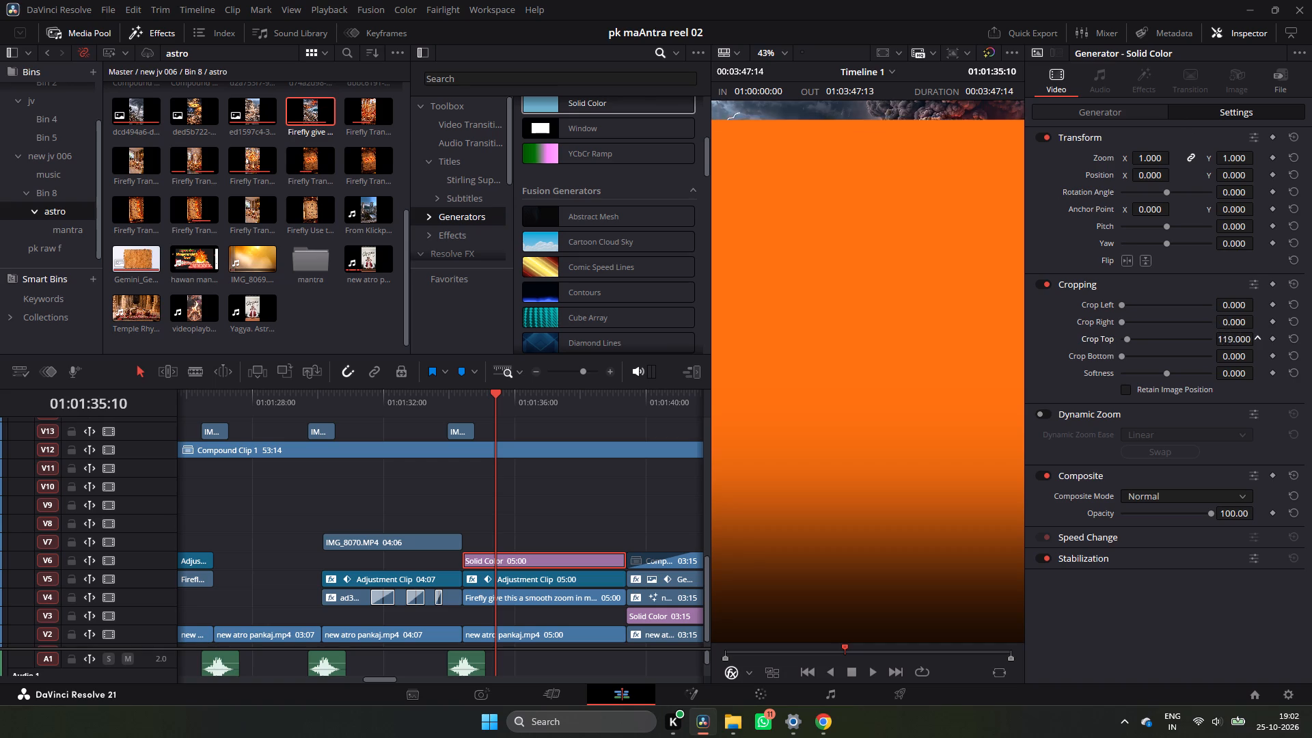
{"action": "left_click_drag", "start_coordinate": [673, 368], "coordinate": [882, 412]}
{"action": "left_click_drag", "start_coordinate": [1235, 355], "coordinate": [1291, 355]}
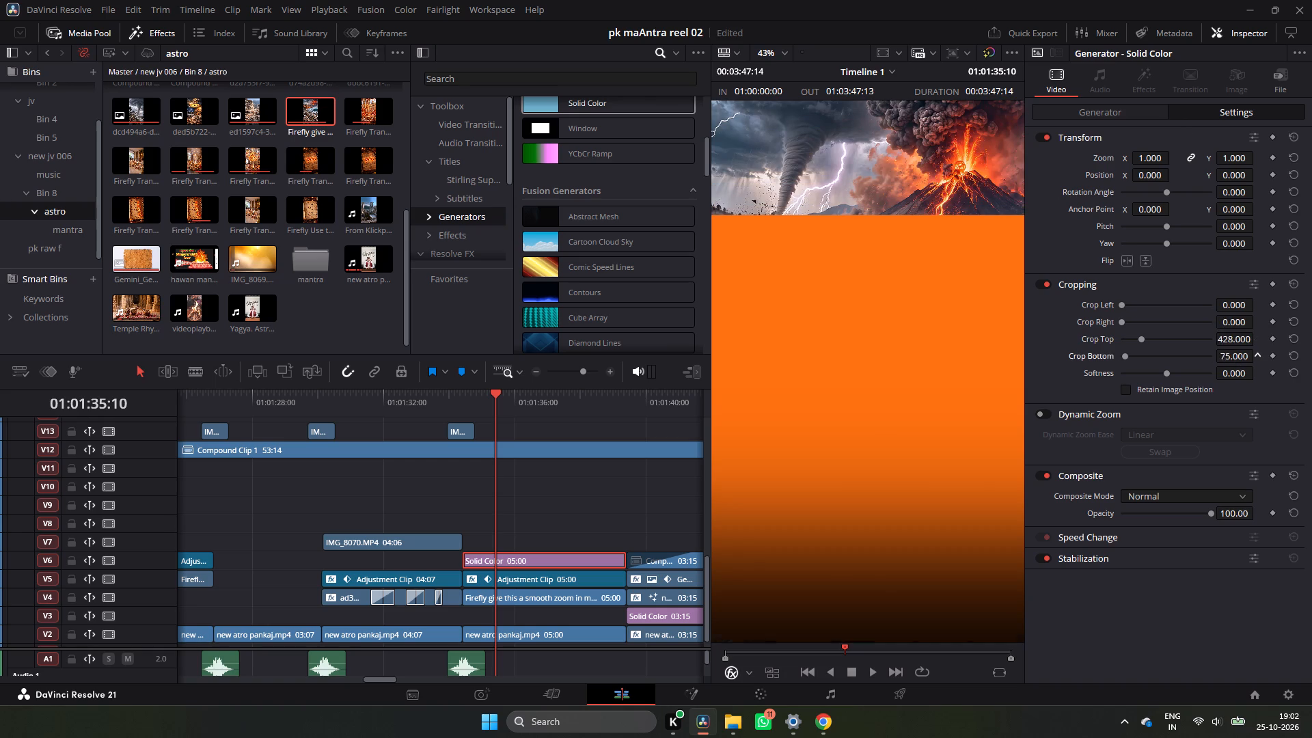
{"action": "left_click_drag", "start_coordinate": [1291, 355], "coordinate": [1295, 361]}
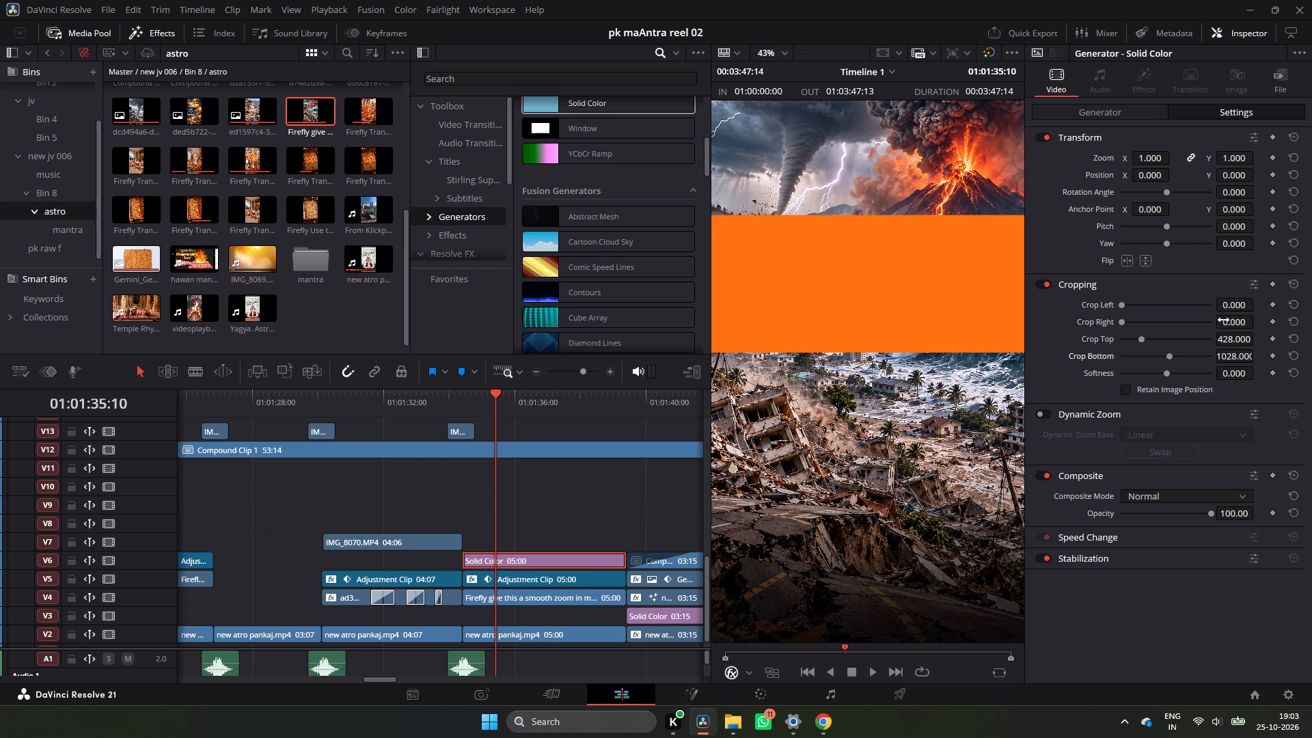
{"action": "left_click_drag", "start_coordinate": [1234, 373], "coordinate": [1239, 373]}
{"action": "left_click_drag", "start_coordinate": [1239, 373], "coordinate": [464, 400]}
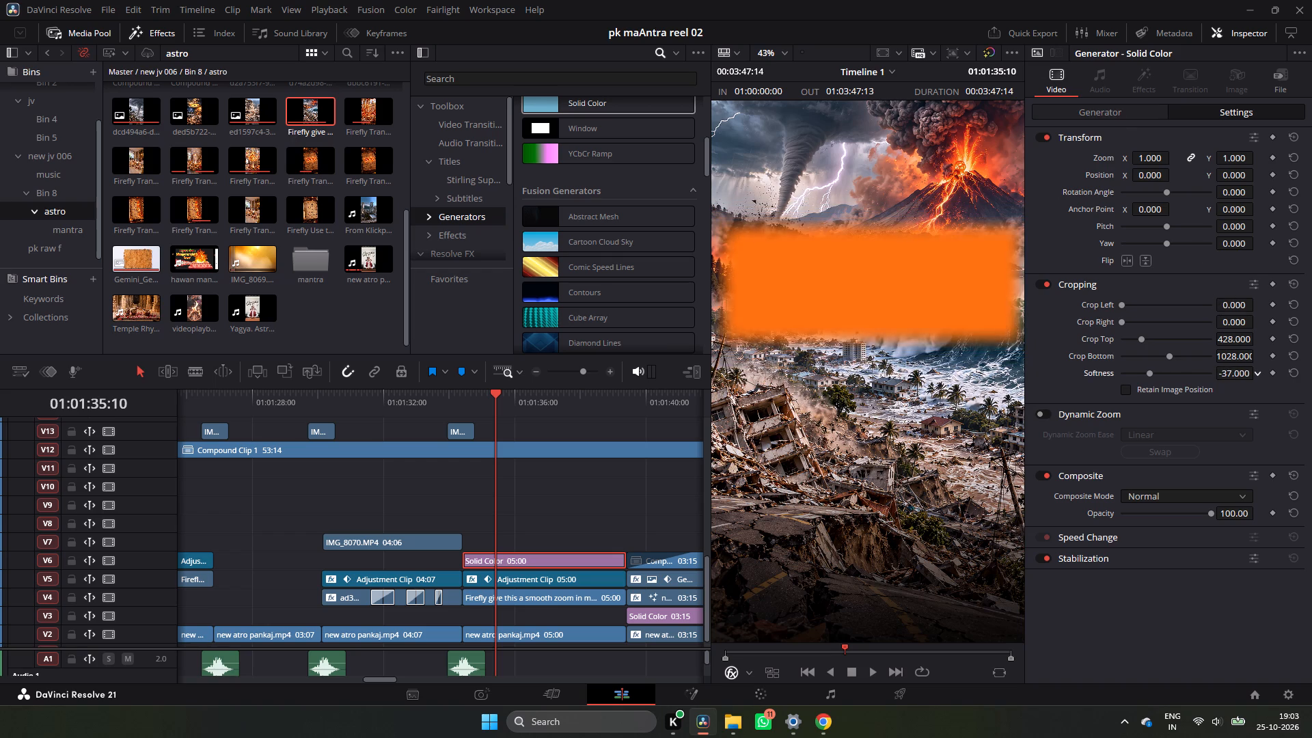
{"action": "left_click_drag", "start_coordinate": [464, 400], "coordinate": [475, 402]}
Look through the Subtitles presets in the effects library for a text style.
{"action": "scroll", "coordinate": [452, 110], "scroll_direction": "up", "scroll_amount": 4}
{"action": "scroll", "coordinate": [457, 244], "scroll_direction": "down", "scroll_amount": 2}
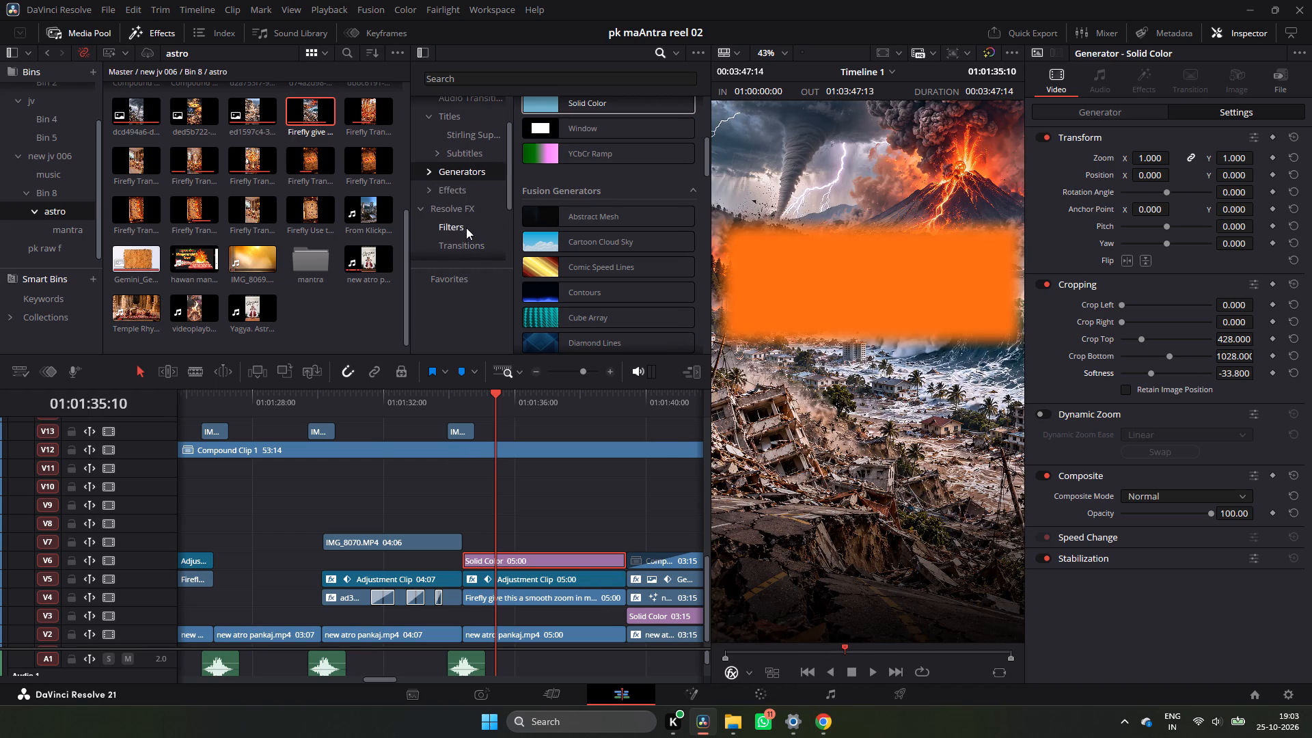
{"action": "scroll", "coordinate": [456, 112], "scroll_direction": "up", "scroll_amount": 3}
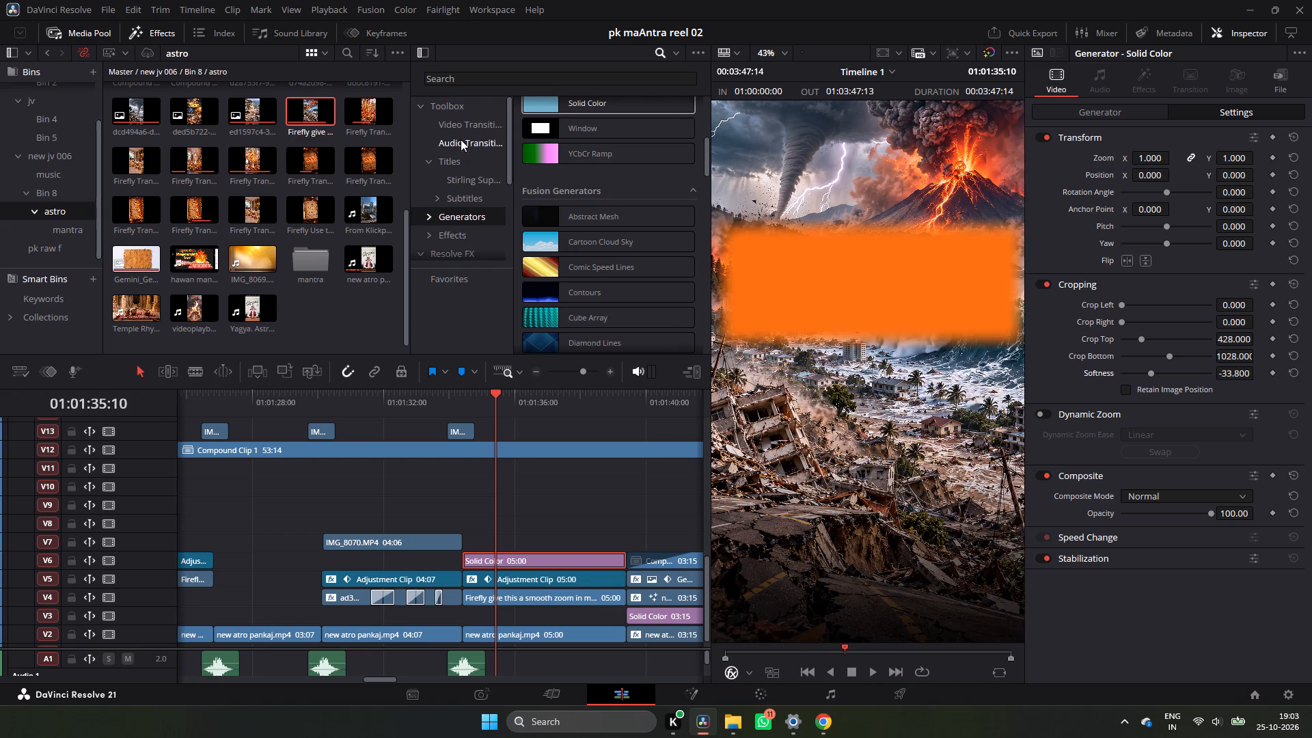
{"action": "left_click", "coordinate": [458, 197]}
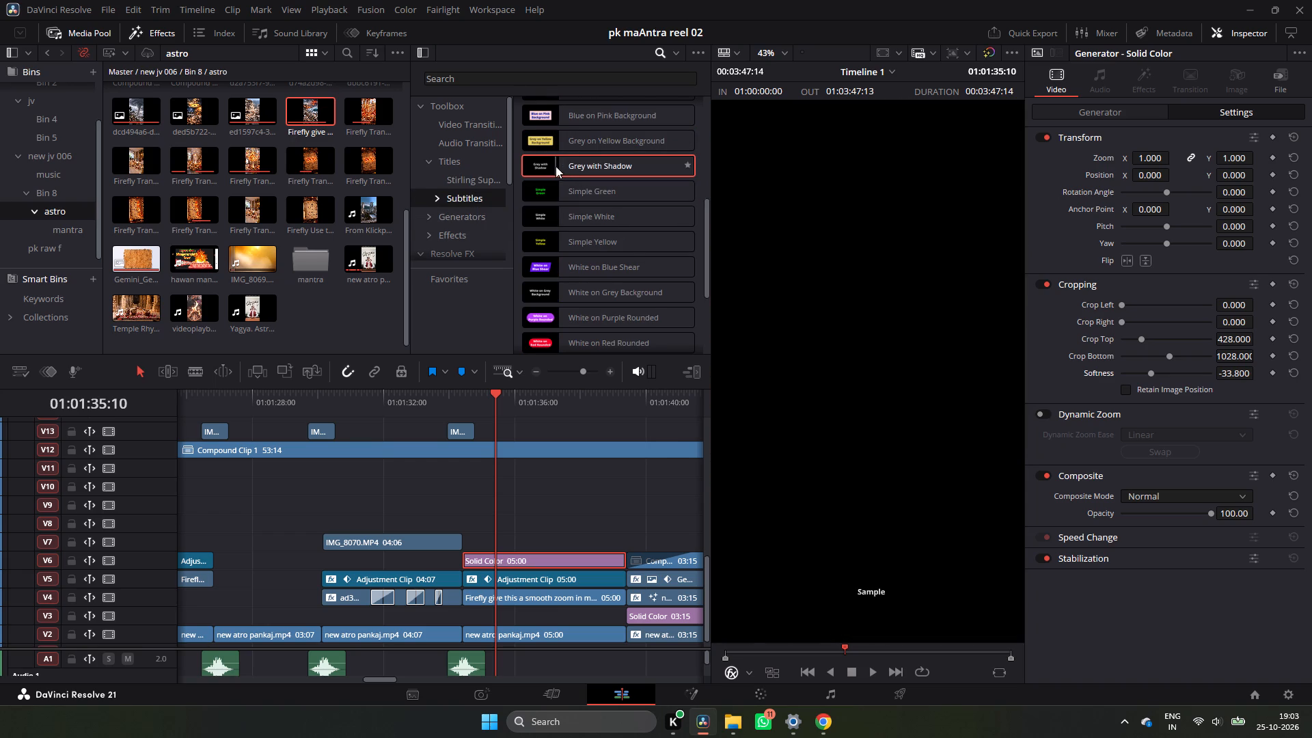
{"action": "scroll", "coordinate": [569, 328], "scroll_direction": "down", "scroll_amount": 4}
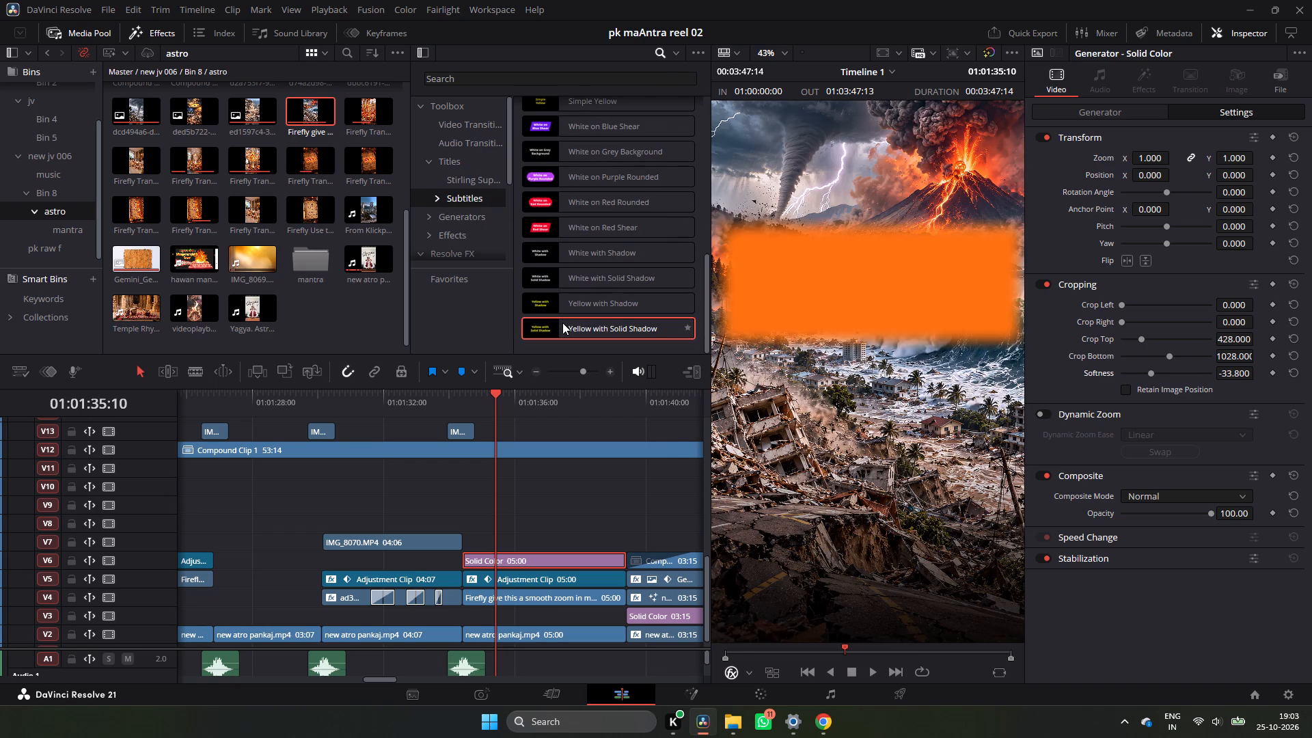
{"action": "scroll", "coordinate": [562, 323], "scroll_direction": "down", "scroll_amount": 3}
{"action": "scroll", "coordinate": [480, 177], "scroll_direction": "up", "scroll_amount": 6}
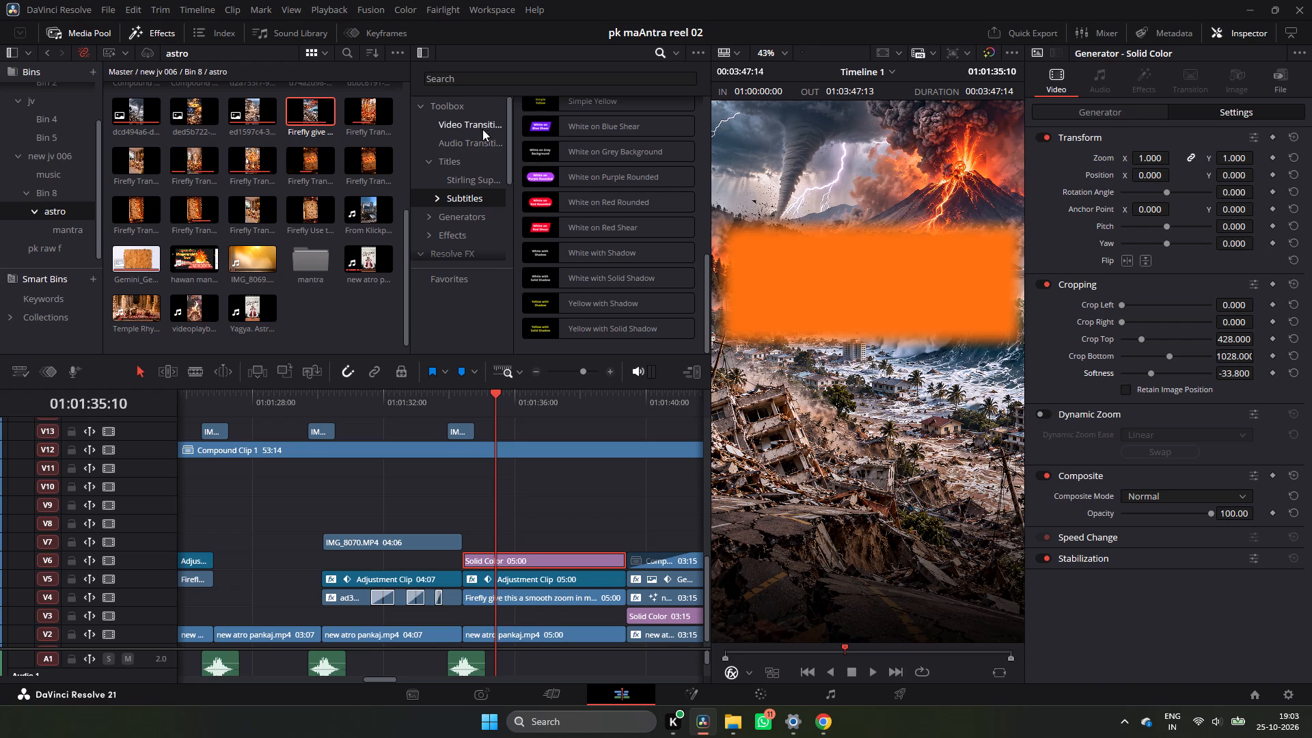
Add a basic Text title on V7 directly above the orange Solid Color clip, aligned with its start.
{"action": "left_click", "coordinate": [451, 160]}
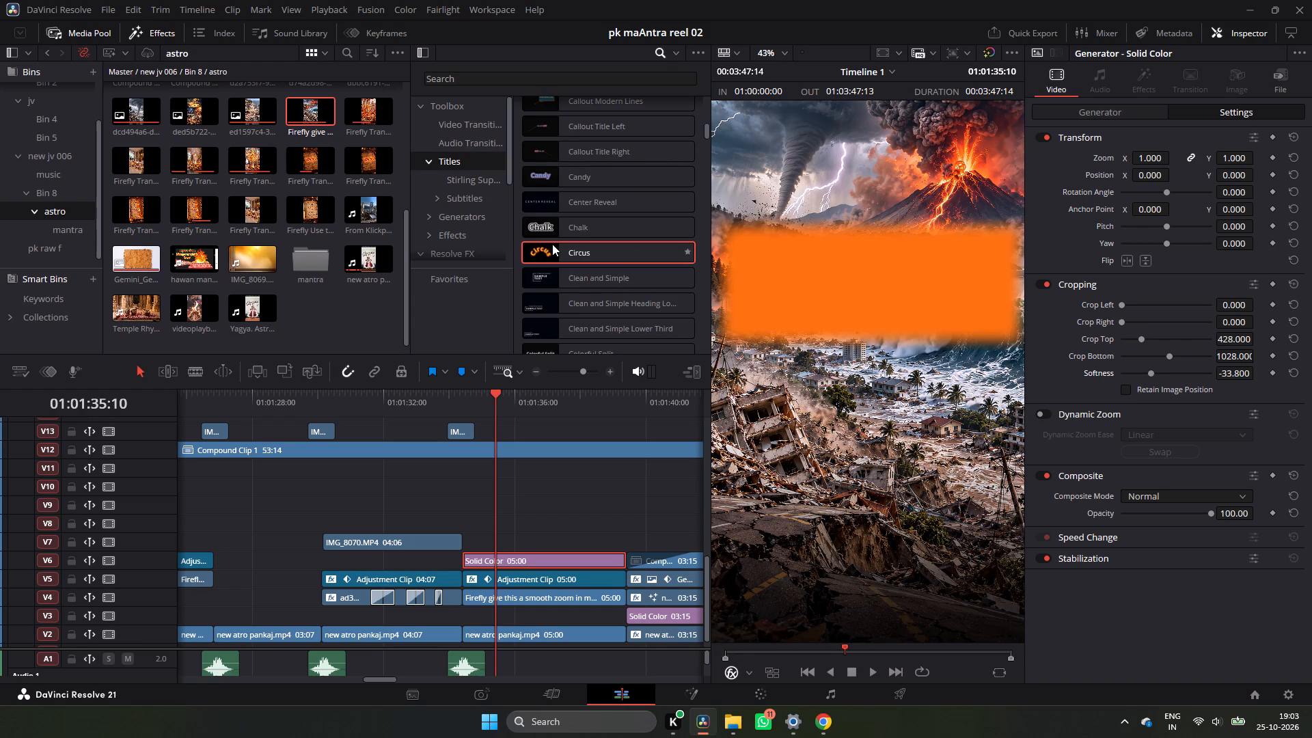
{"action": "scroll", "coordinate": [537, 219], "scroll_direction": "up", "scroll_amount": 10}
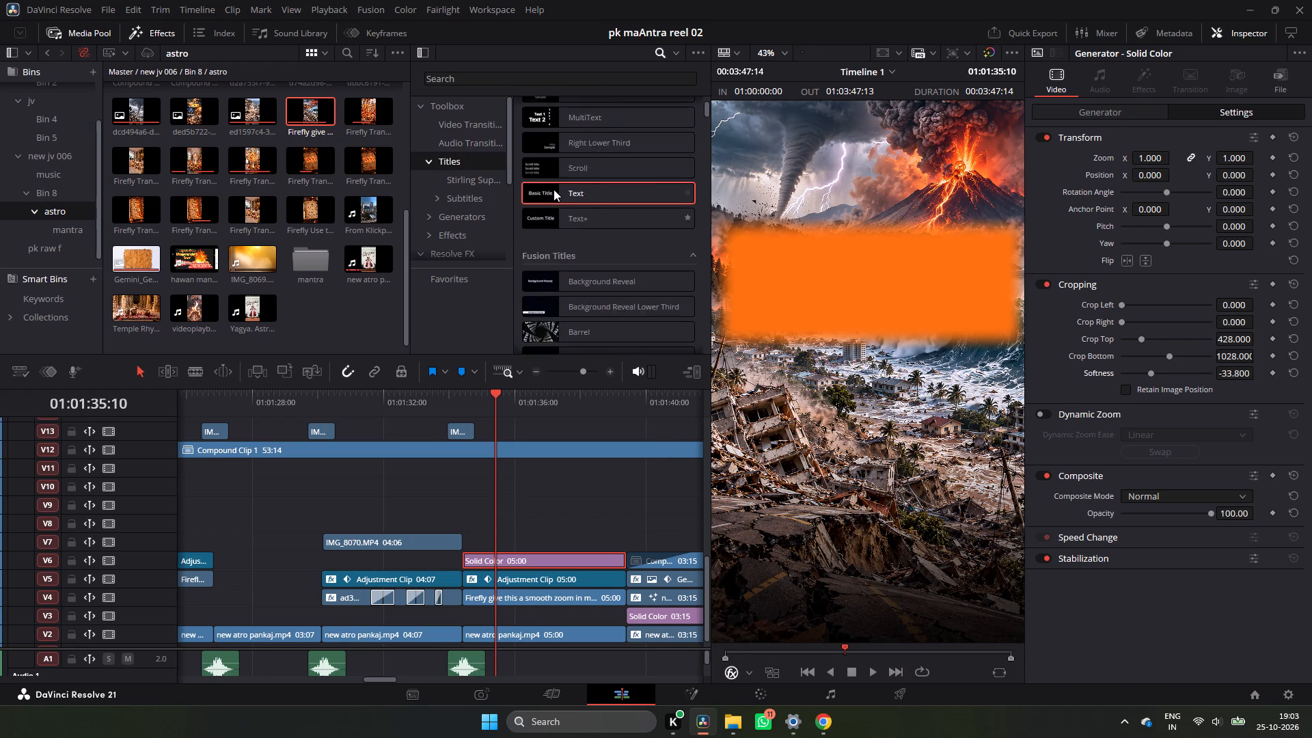
{"action": "scroll", "coordinate": [553, 189], "scroll_direction": "up", "scroll_amount": 9}
{"action": "middle_click", "coordinate": [553, 189]}
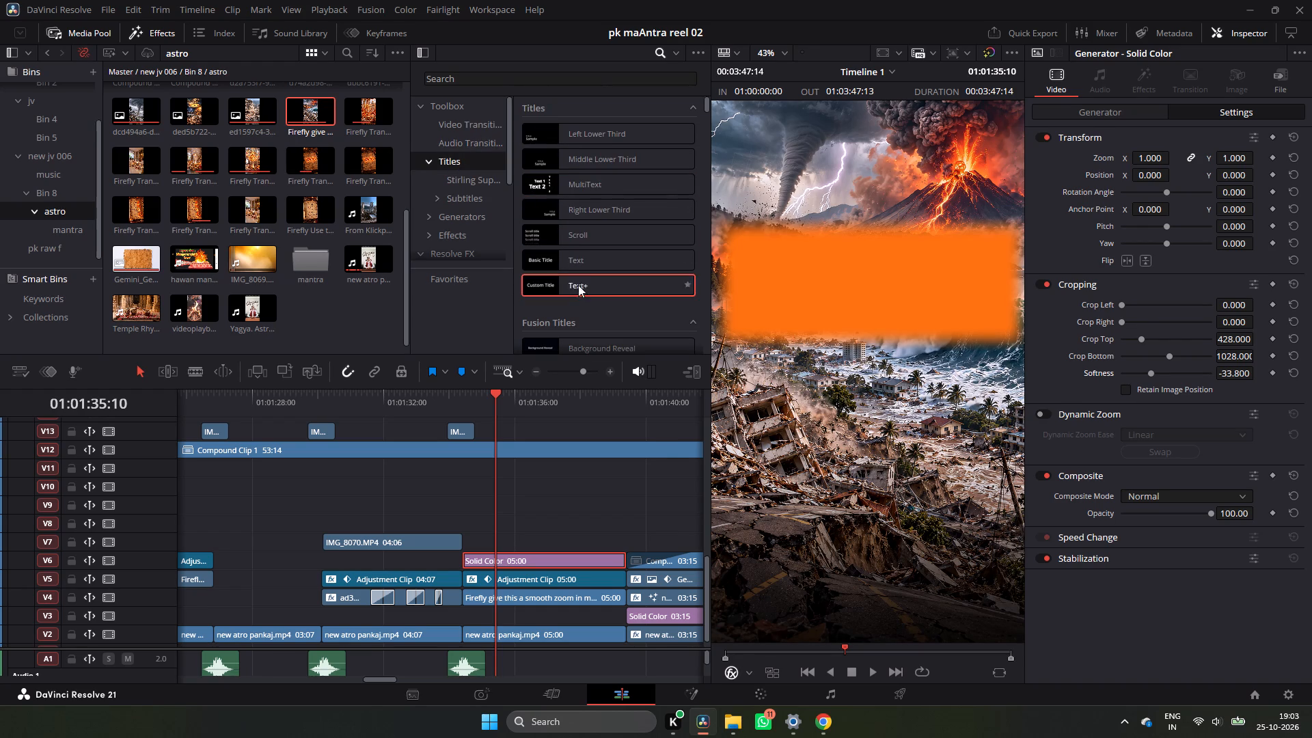
{"action": "left_click_drag", "start_coordinate": [584, 266], "coordinate": [469, 540]}
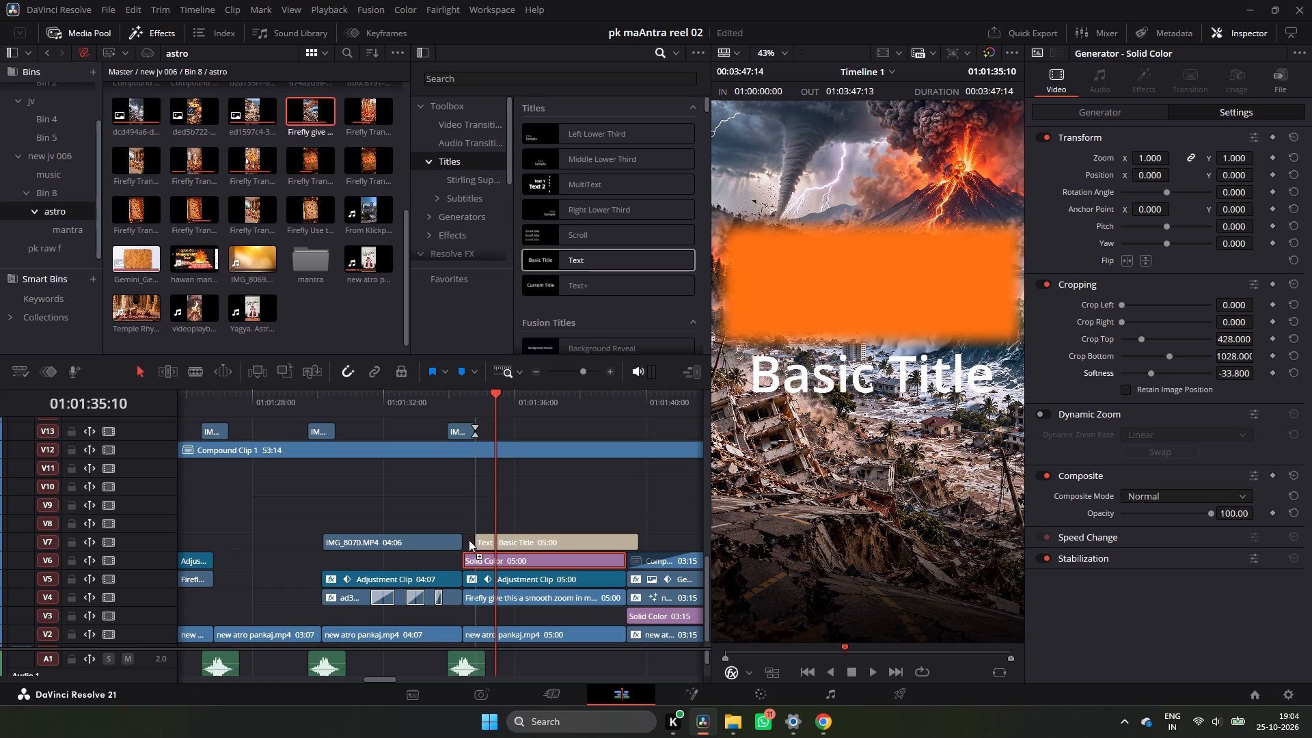
{"action": "left_click_drag", "start_coordinate": [469, 540], "coordinate": [465, 543]}
Replace the V7 title's text with the copied headline "कुछ शक्तियाँ मनुष्य के नियंत्रण से परे होती हैं।".
{"action": "left_click", "coordinate": [496, 543]}
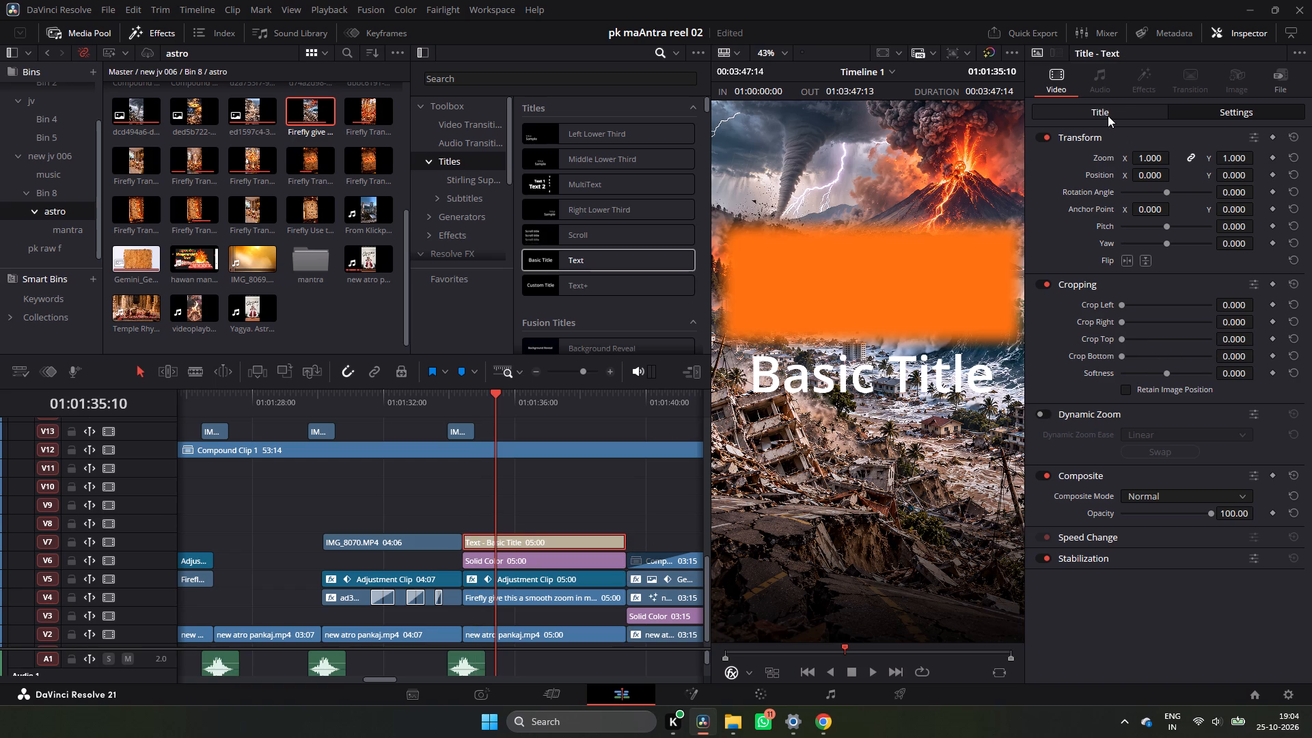
{"action": "left_click", "coordinate": [1114, 98]}
{"action": "left_click", "coordinate": [1118, 108]}
{"action": "left_click", "coordinate": [1138, 184]}
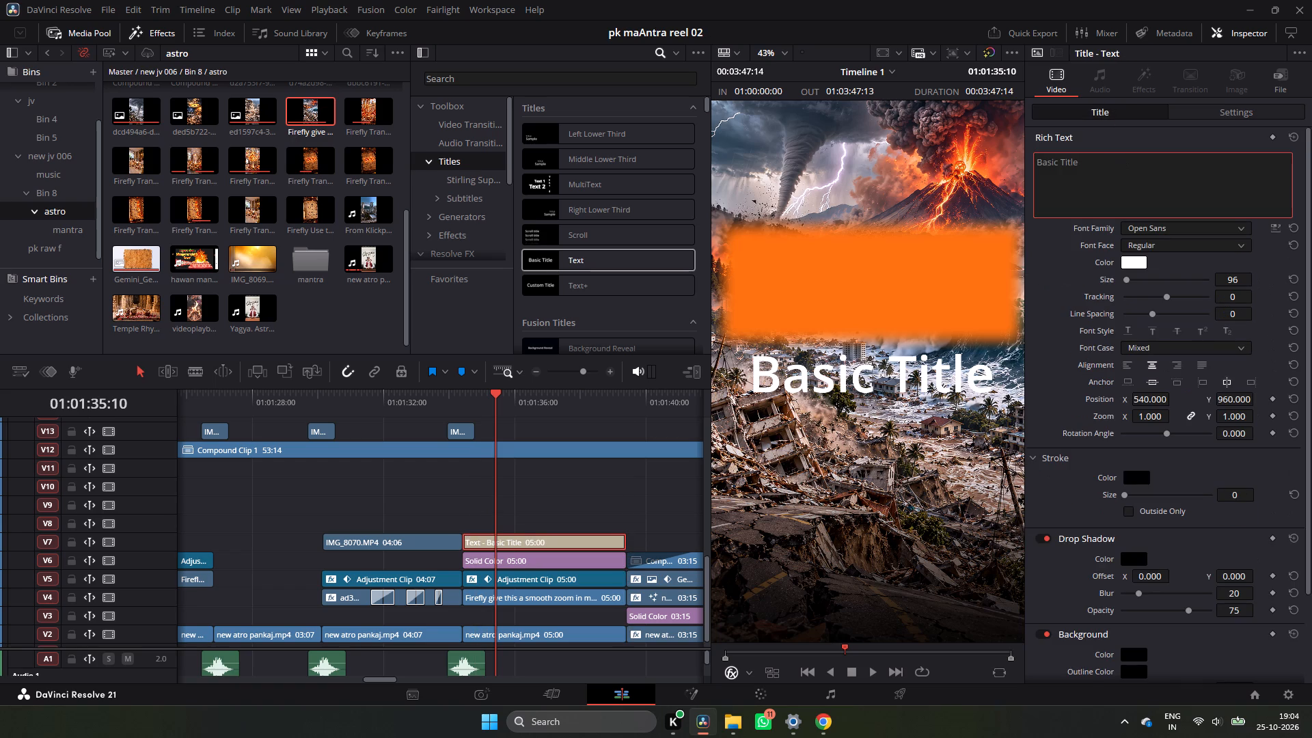
{"action": "key", "text": "ctrl+a"}
{"action": "key", "text": "ctrl+v"}
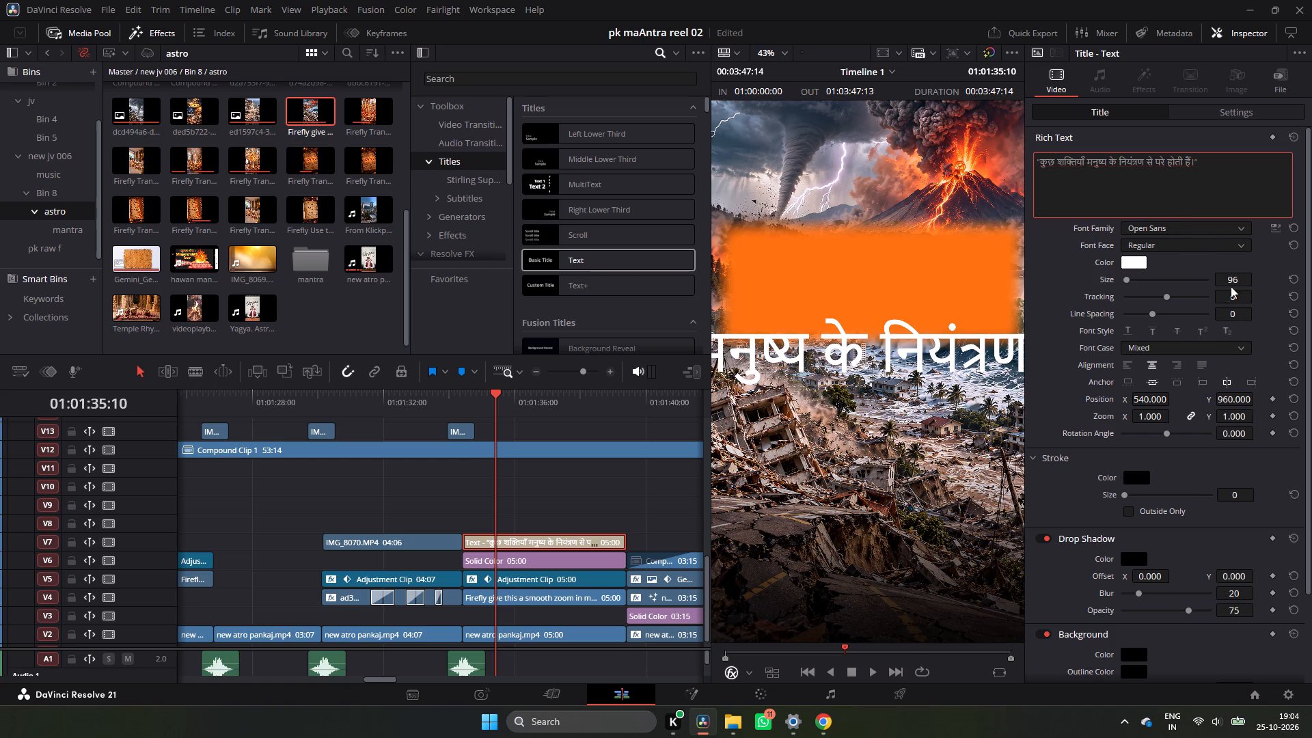
Set the Hindi title's font size to 36.
{"action": "left_click_drag", "start_coordinate": [1232, 284], "coordinate": [1186, 318]}
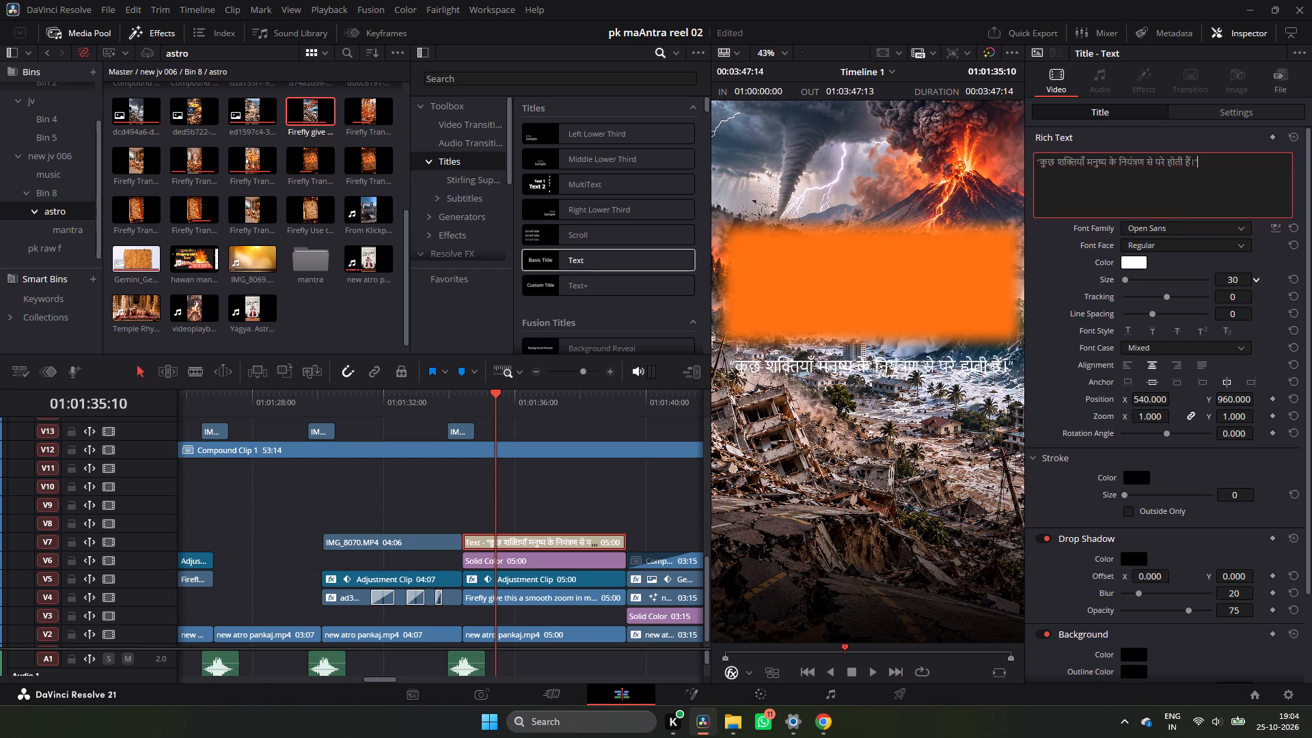
{"action": "left_click_drag", "start_coordinate": [1186, 318], "coordinate": [1191, 321]}
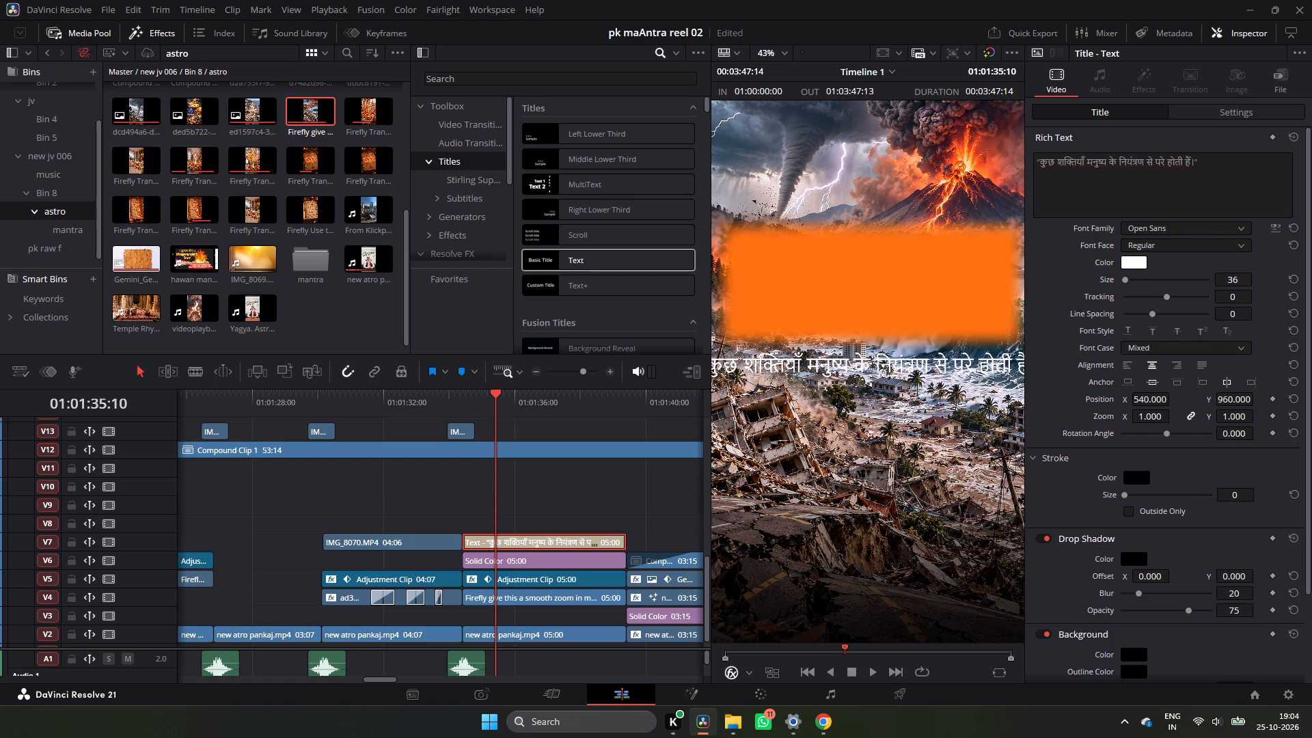
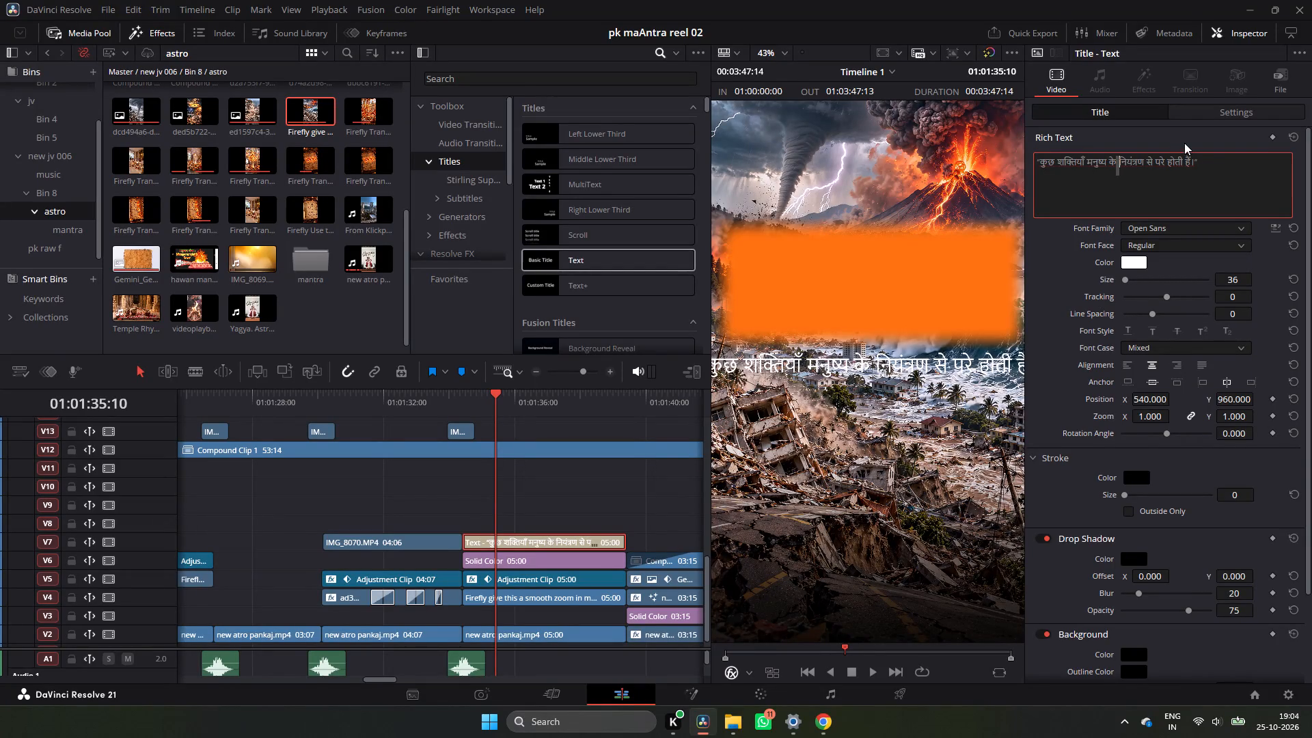
{"action": "left_click", "coordinate": [1192, 206]}
{"action": "left_click", "coordinate": [1118, 161]}
{"action": "key", "text": "Return"}
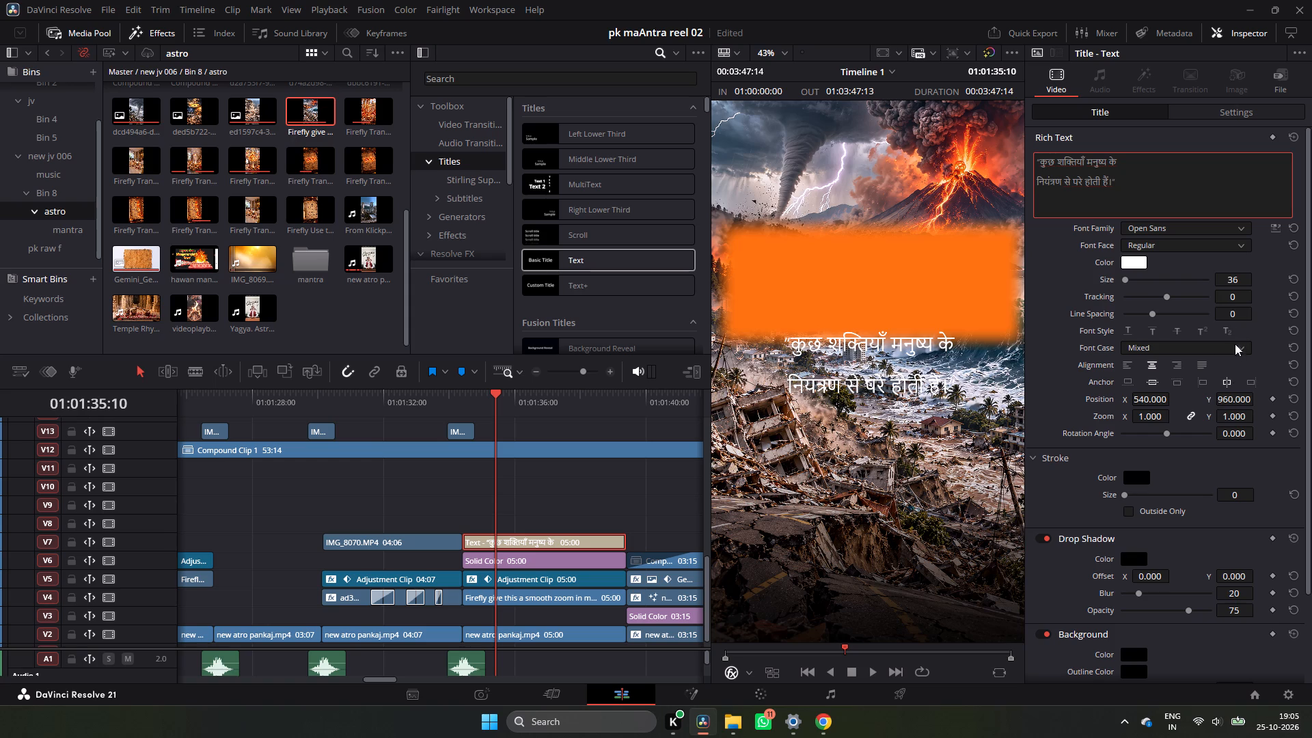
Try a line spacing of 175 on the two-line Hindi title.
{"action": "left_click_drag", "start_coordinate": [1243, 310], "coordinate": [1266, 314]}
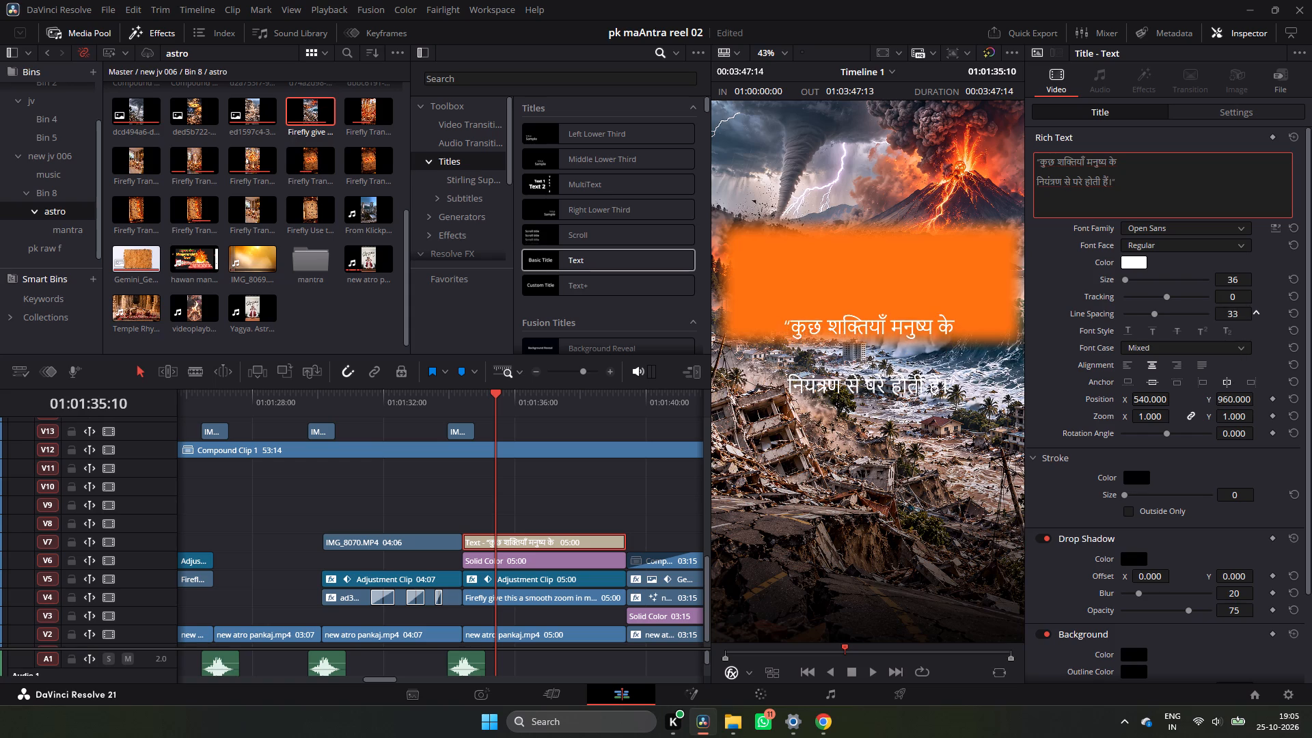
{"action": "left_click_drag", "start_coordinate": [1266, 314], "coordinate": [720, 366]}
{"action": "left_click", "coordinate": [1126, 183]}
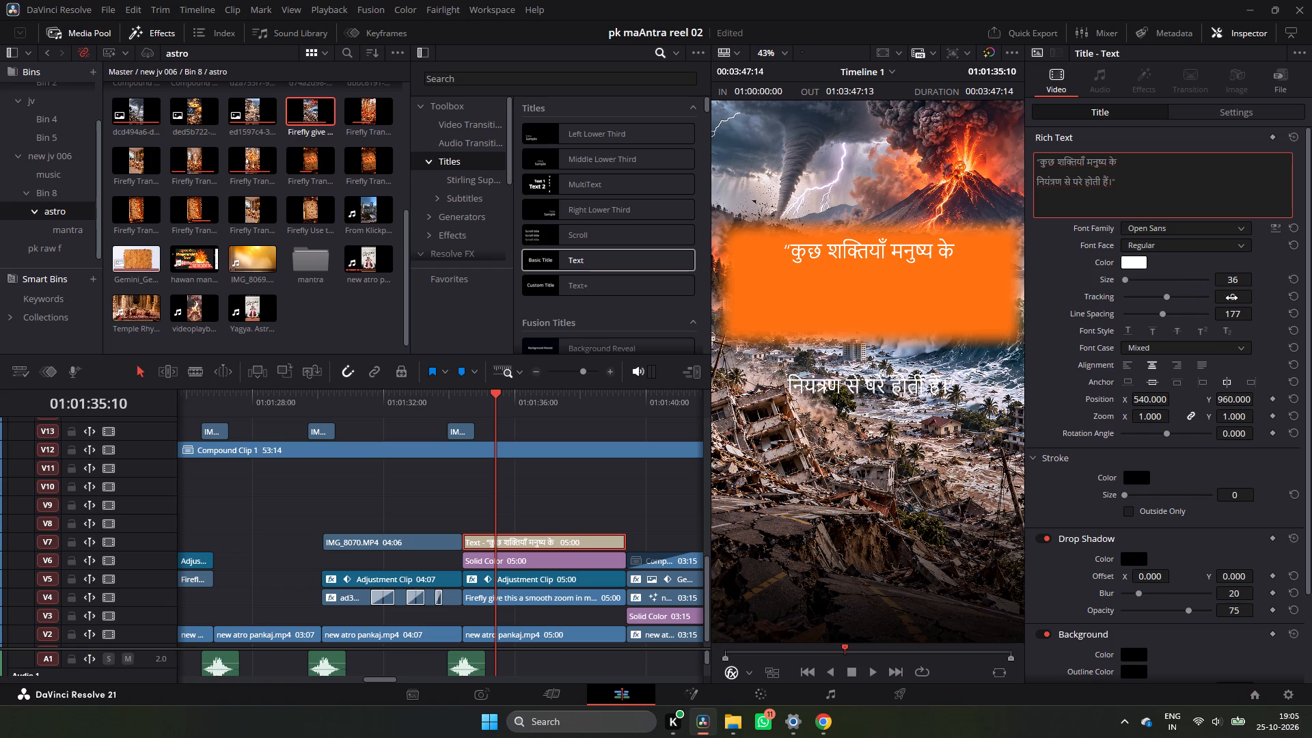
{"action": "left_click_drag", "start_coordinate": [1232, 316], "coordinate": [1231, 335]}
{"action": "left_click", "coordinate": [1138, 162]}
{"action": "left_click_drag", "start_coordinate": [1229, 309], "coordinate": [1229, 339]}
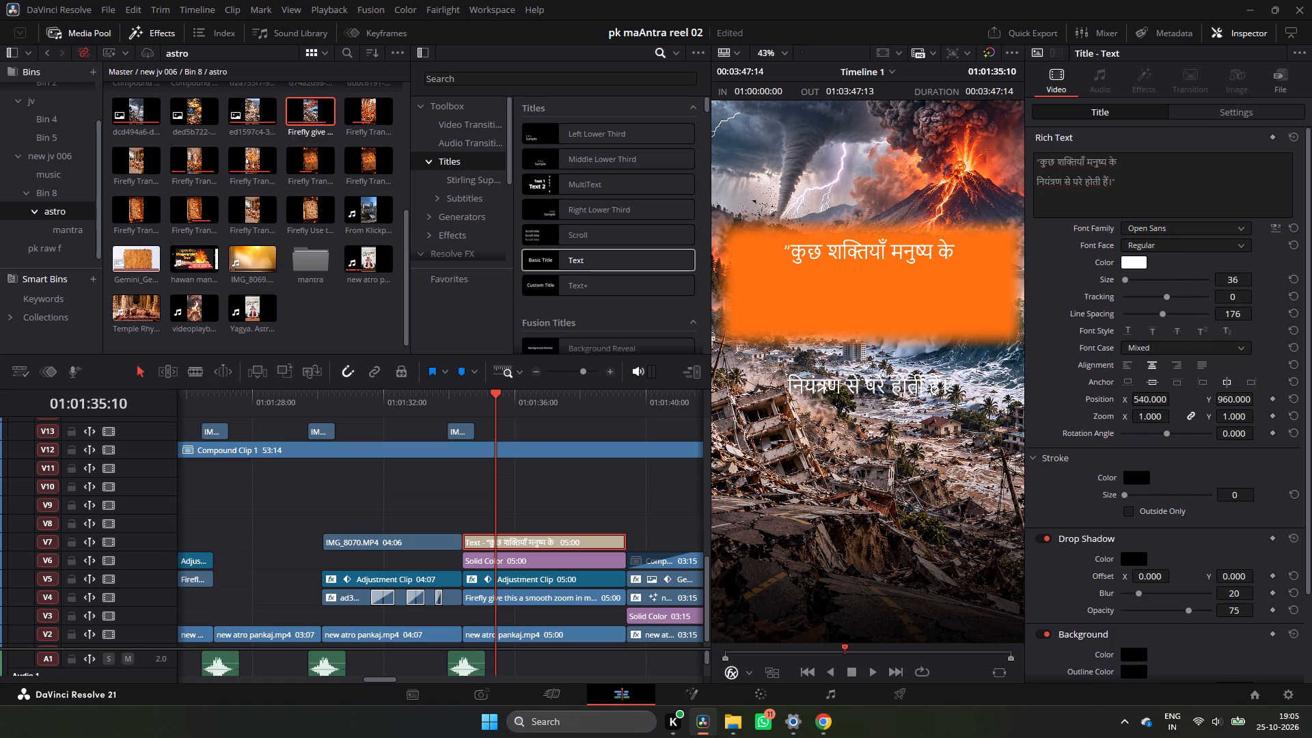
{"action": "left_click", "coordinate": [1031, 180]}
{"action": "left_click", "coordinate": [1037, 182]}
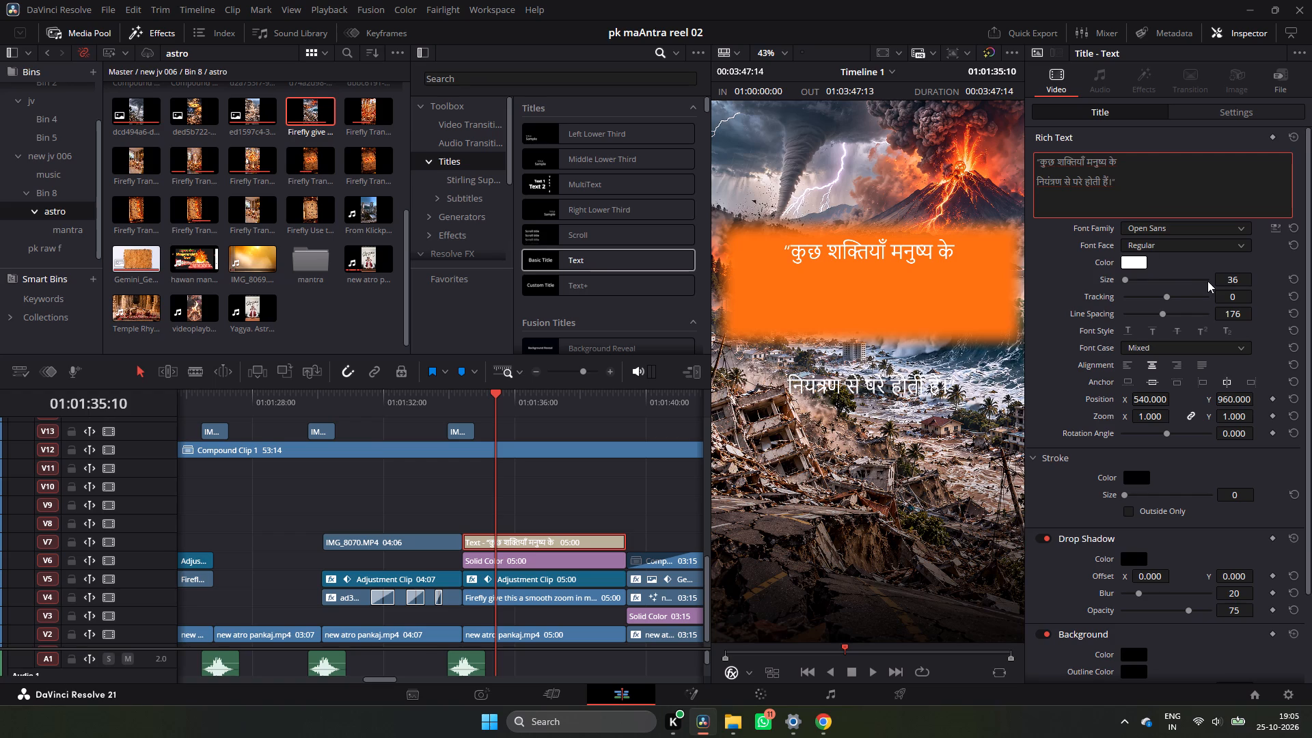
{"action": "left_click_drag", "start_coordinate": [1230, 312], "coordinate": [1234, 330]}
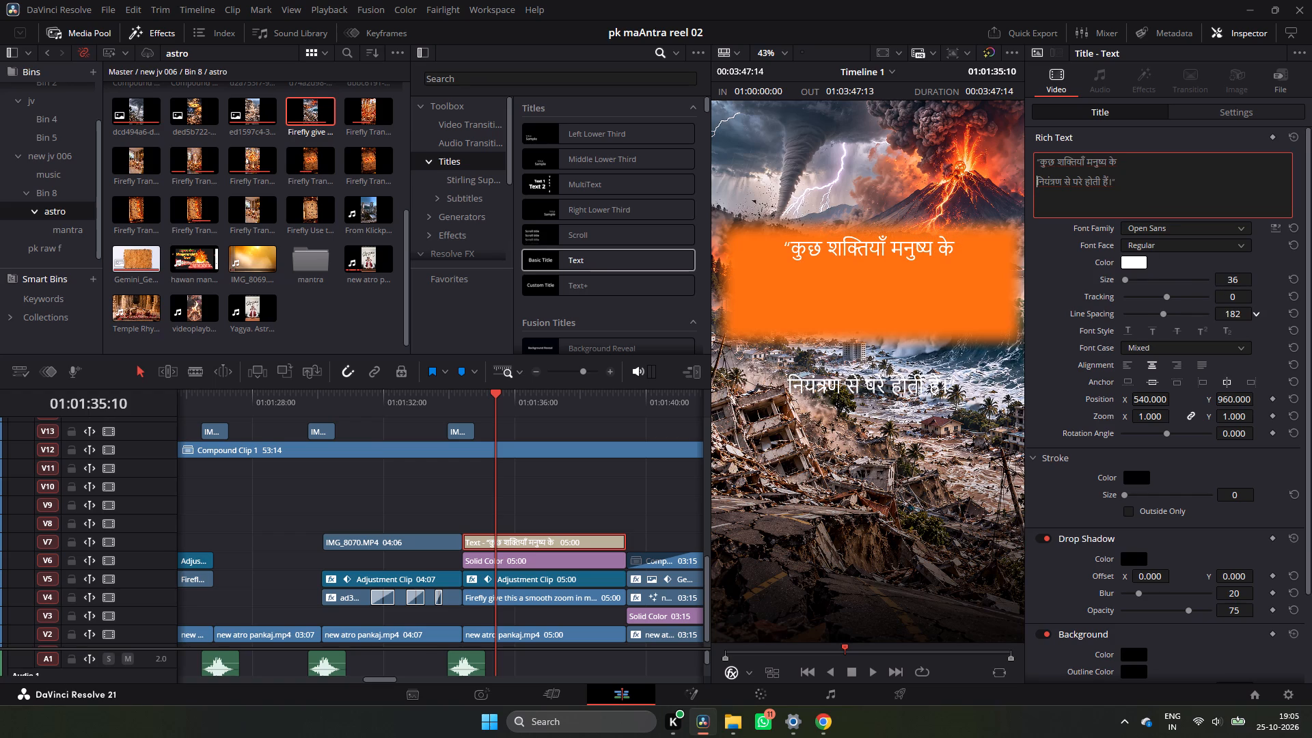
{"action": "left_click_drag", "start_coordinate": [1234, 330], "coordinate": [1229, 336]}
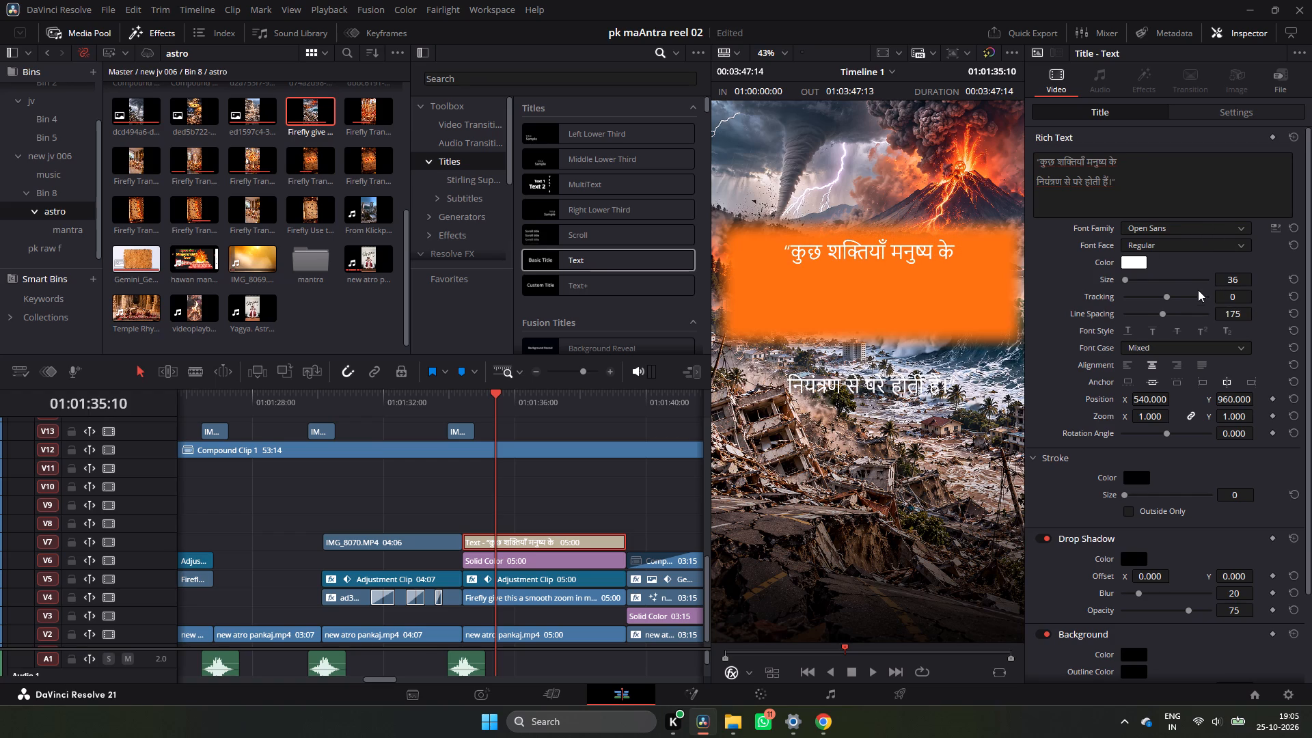
Set the Hindi title's font size to 37.
{"action": "left_click_drag", "start_coordinate": [1240, 281], "coordinate": [1246, 290]}
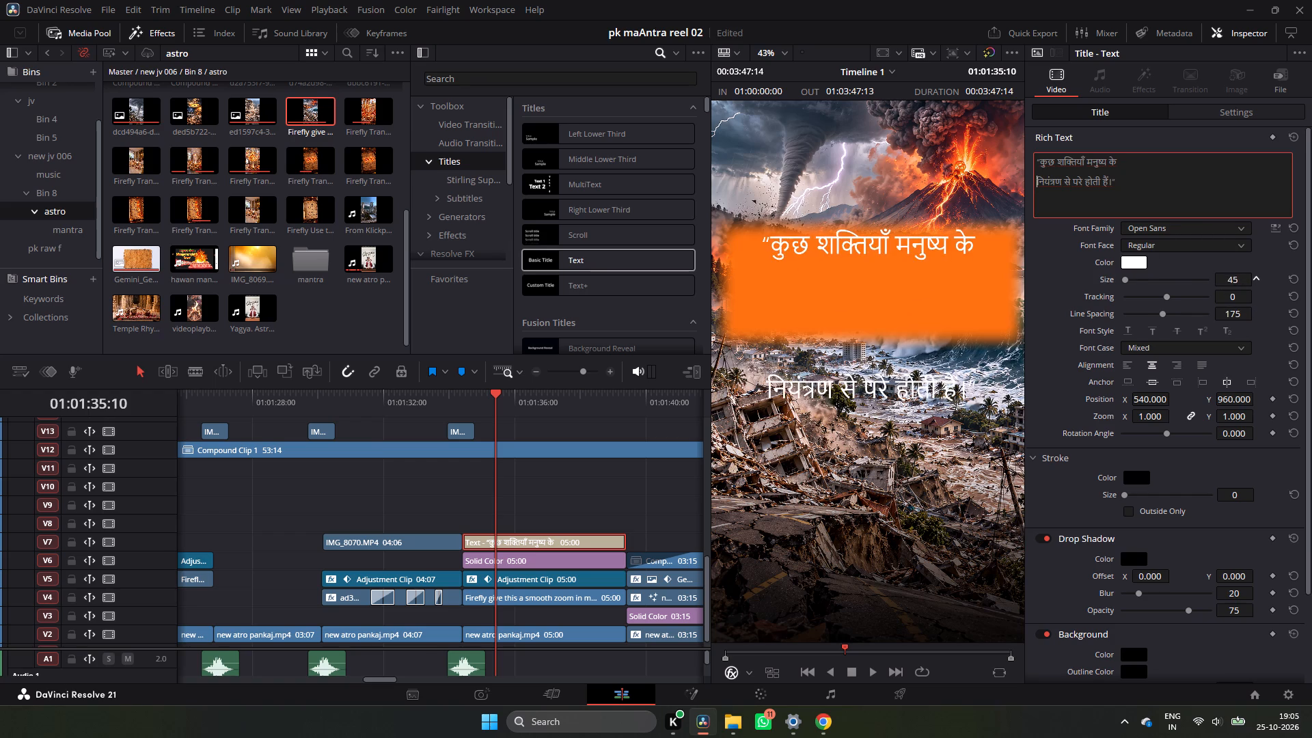
{"action": "left_click_drag", "start_coordinate": [1246, 290], "coordinate": [1240, 293]}
Set the line spacing of the title's second line, "नियंत्रण से परे होती हैं।", to 484.
{"action": "left_click_drag", "start_coordinate": [1173, 181], "coordinate": [1064, 192]}
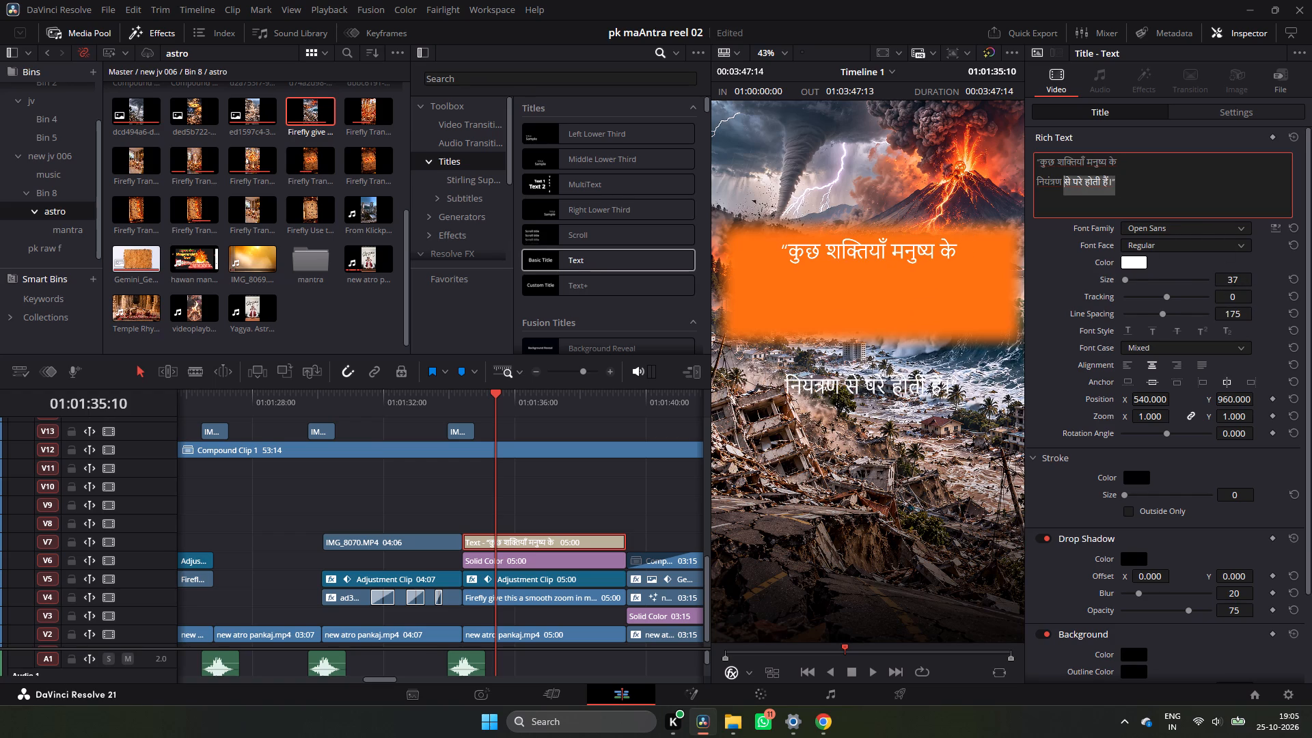
{"action": "left_click_drag", "start_coordinate": [1064, 192], "coordinate": [996, 189]}
{"action": "left_click_drag", "start_coordinate": [1242, 311], "coordinate": [1242, 312]}
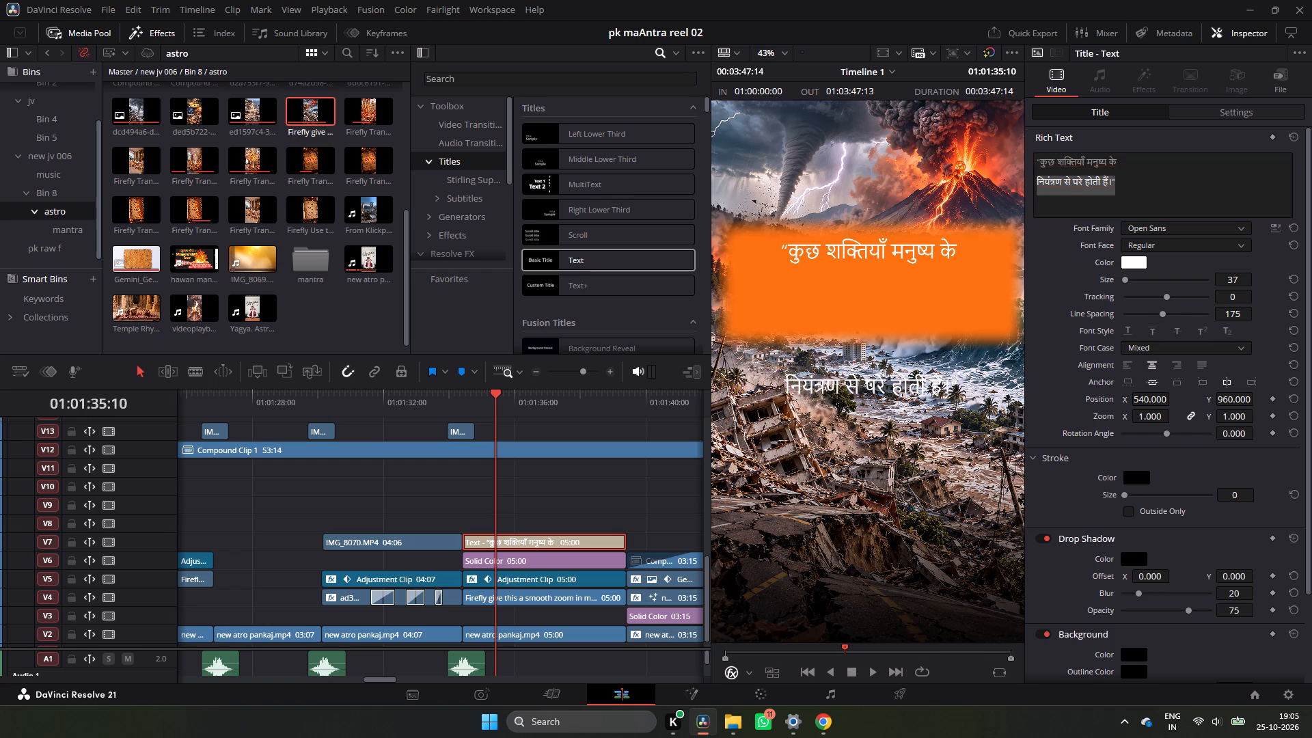
{"action": "left_click_drag", "start_coordinate": [1242, 312], "coordinate": [811, 341]}
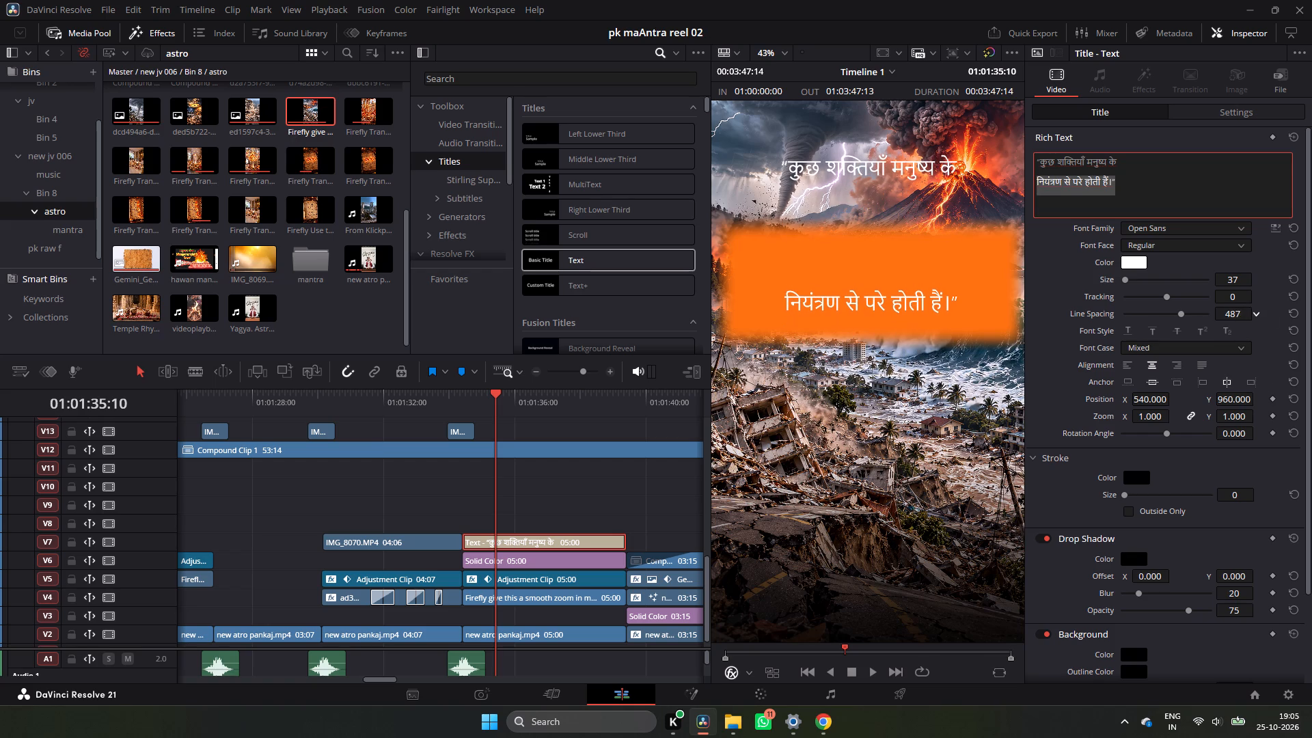
{"action": "left_click_drag", "start_coordinate": [811, 341], "coordinate": [810, 342]}
Set the line spacing of the title's first line, "कुछ शक्तियाँ मनुष्य के", to -29.
{"action": "left_click_drag", "start_coordinate": [1151, 172], "coordinate": [1028, 167]}
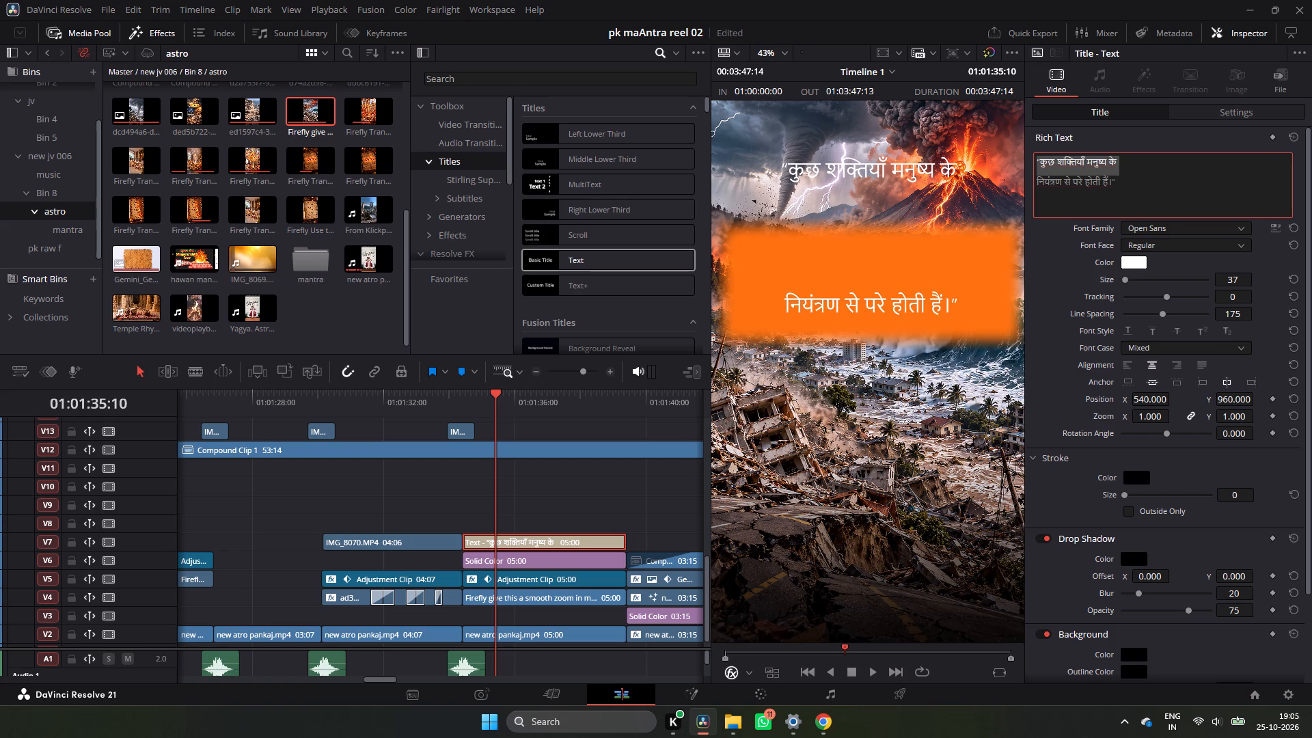
{"action": "left_click_drag", "start_coordinate": [1028, 167], "coordinate": [1024, 173]}
{"action": "left_click_drag", "start_coordinate": [1245, 312], "coordinate": [1214, 325]}
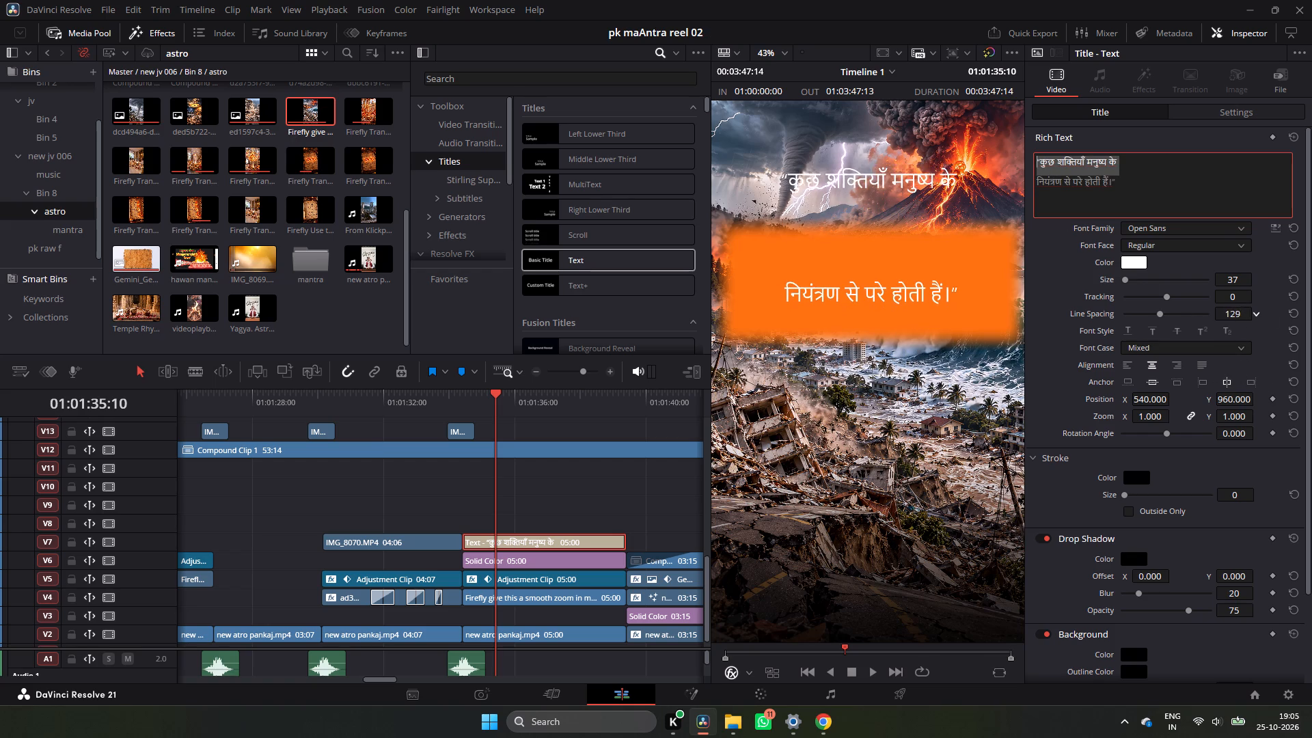
{"action": "left_click_drag", "start_coordinate": [1214, 325], "coordinate": [1108, 370]}
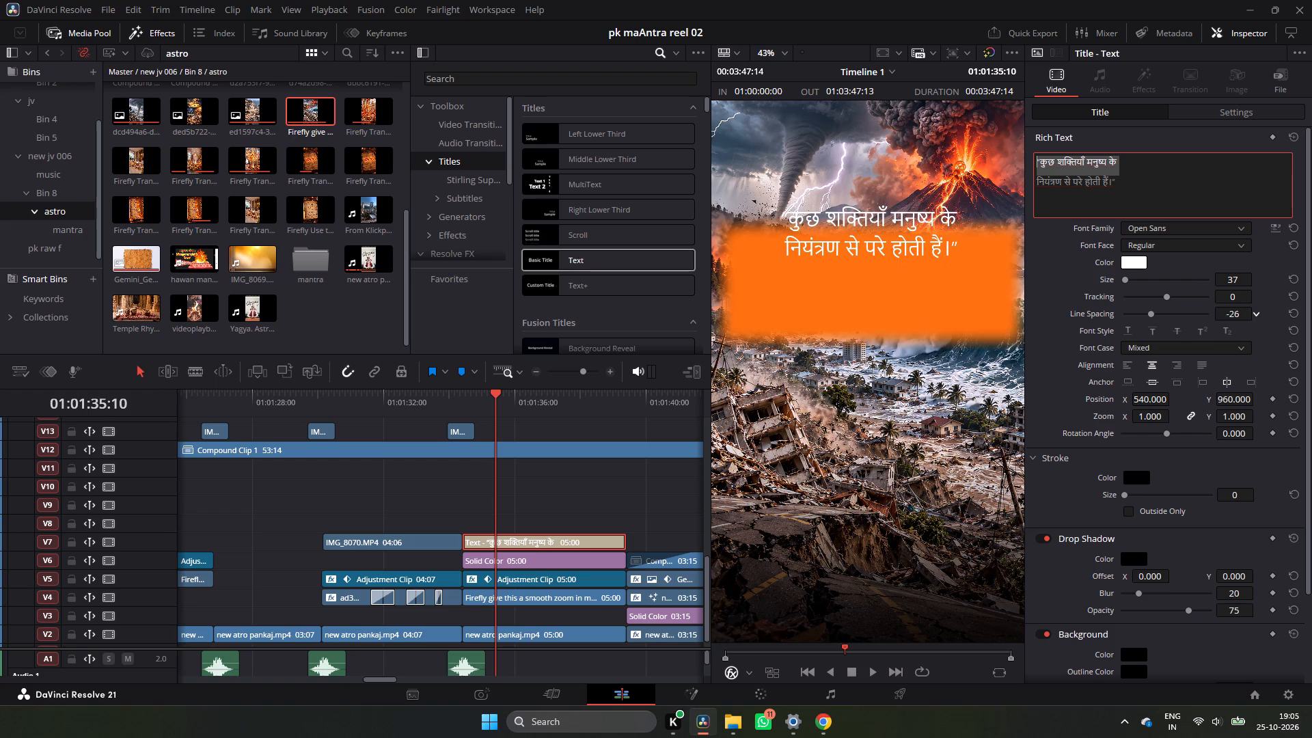
{"action": "left_click_drag", "start_coordinate": [1108, 370], "coordinate": [1106, 374]}
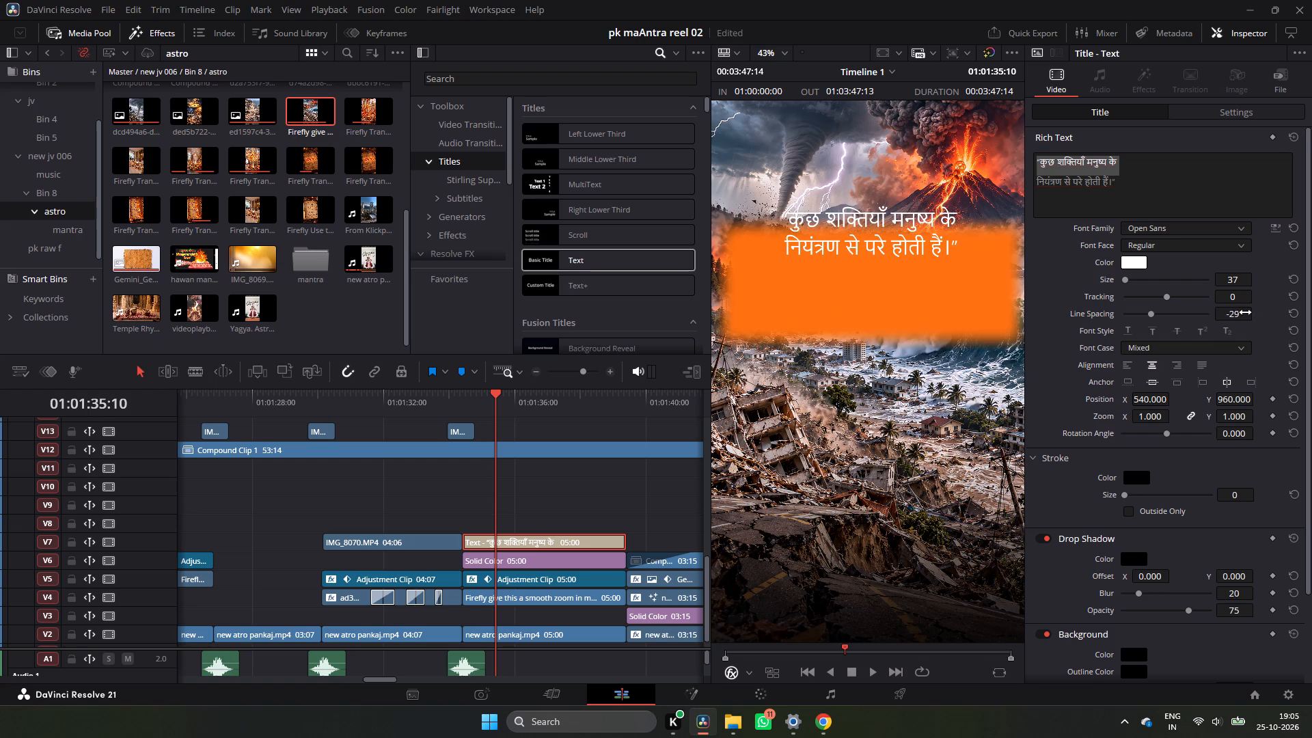
Move the Hindi title down onto the orange band by setting its transform Position Y to -167.
{"action": "left_click", "coordinate": [1225, 113]}
{"action": "left_click_drag", "start_coordinate": [1235, 178], "coordinate": [1169, 243]}
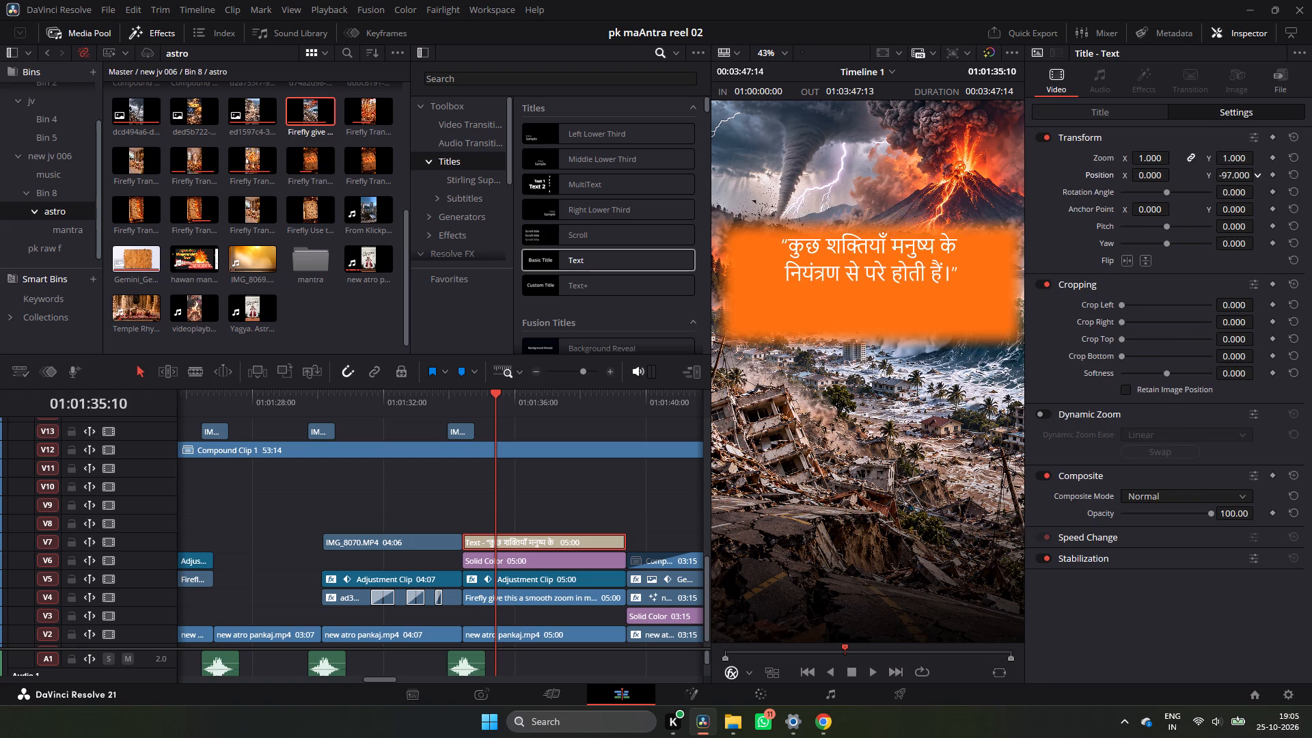
{"action": "left_click_drag", "start_coordinate": [1169, 243], "coordinate": [1121, 305]}
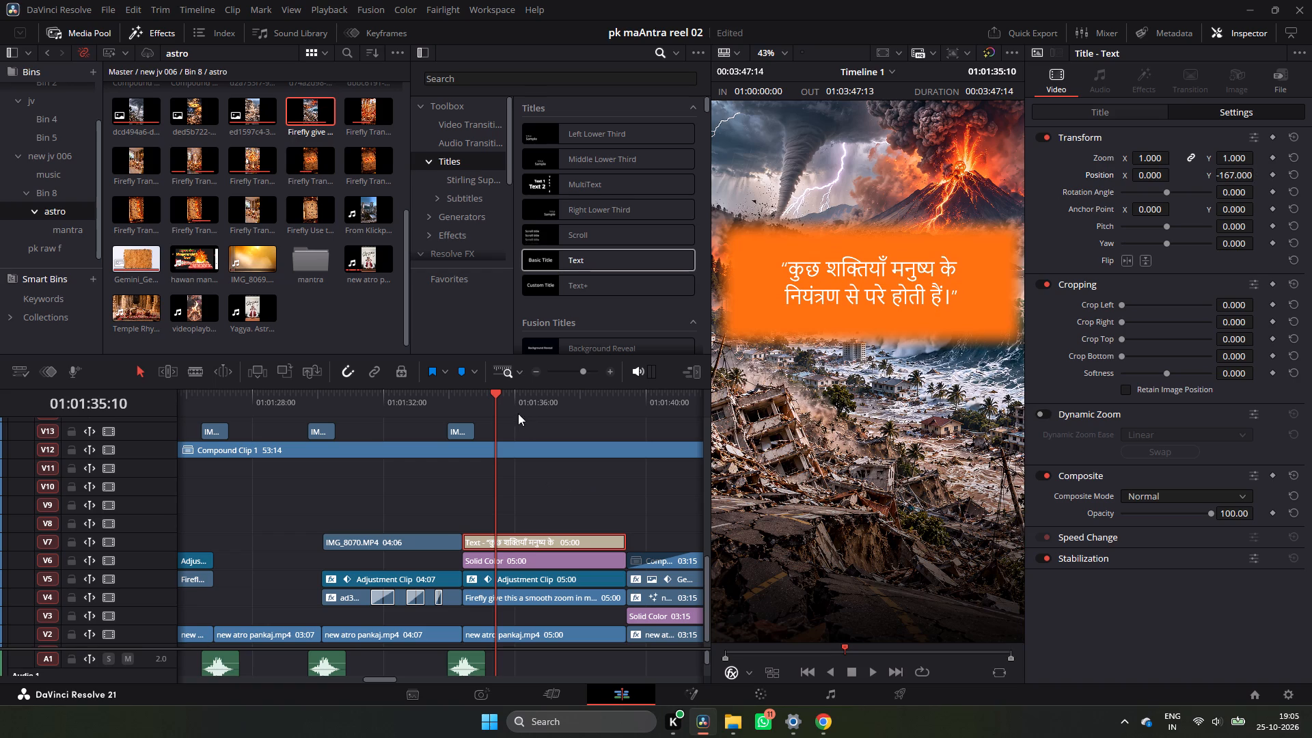
Play back the disaster clip from just before the title starts to review the headline on its band.
{"action": "left_click", "coordinate": [475, 396]}
{"action": "key", "text": "space"}
{"action": "key", "text": "space"}
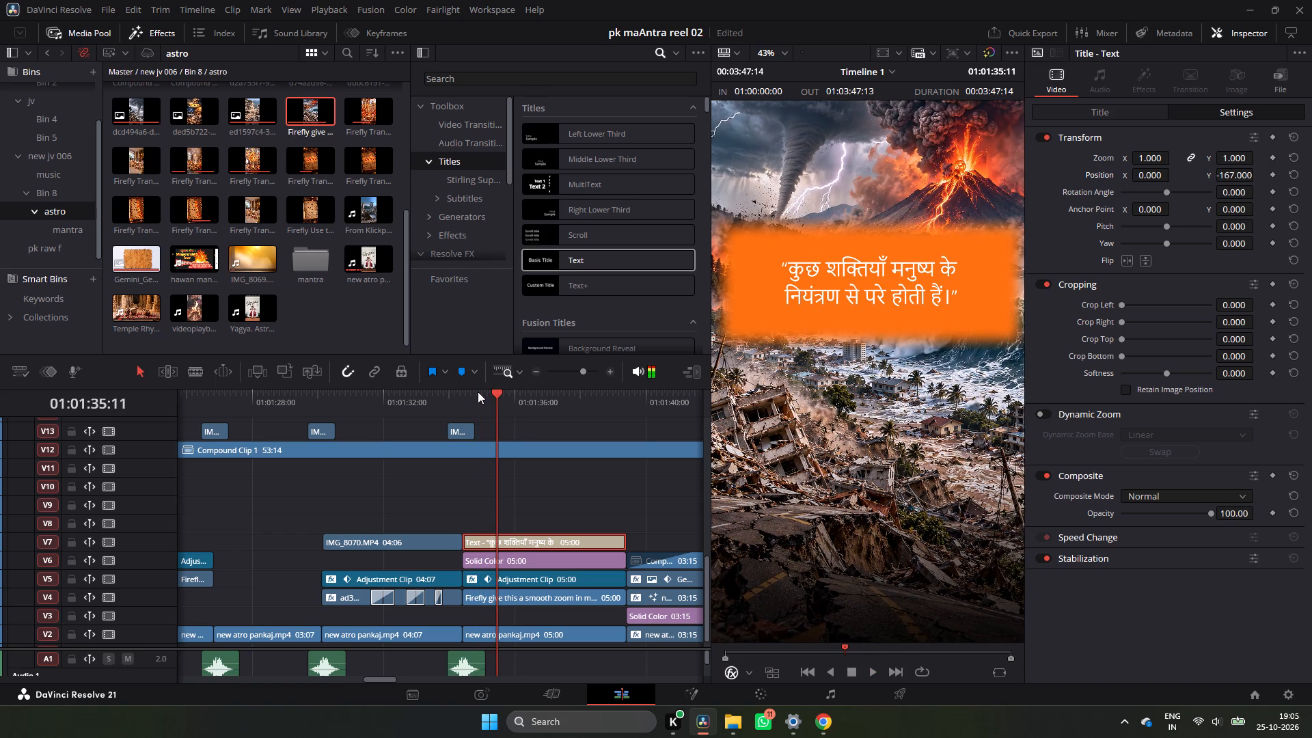
{"action": "left_click", "coordinate": [465, 409]}
{"action": "key", "text": "space"}
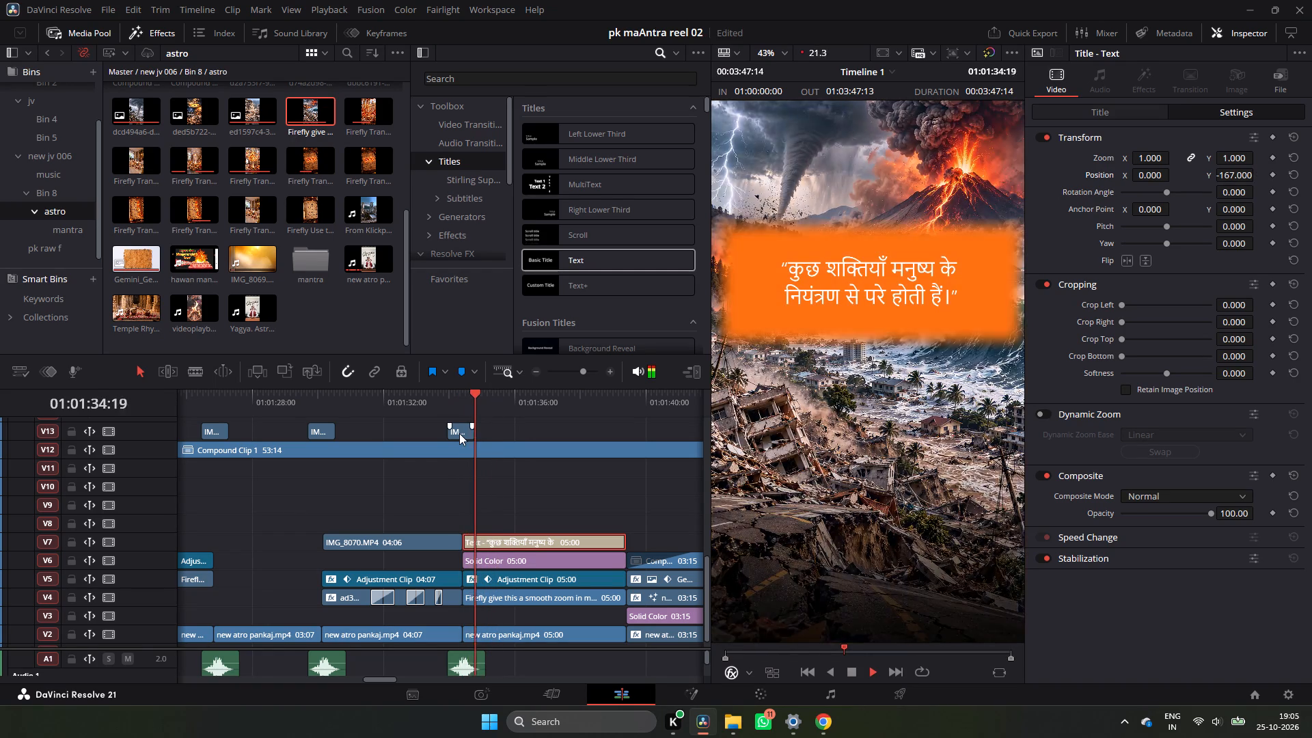
{"action": "key", "text": "space"}
{"action": "left_click", "coordinate": [451, 411]}
{"action": "key", "text": "space"}
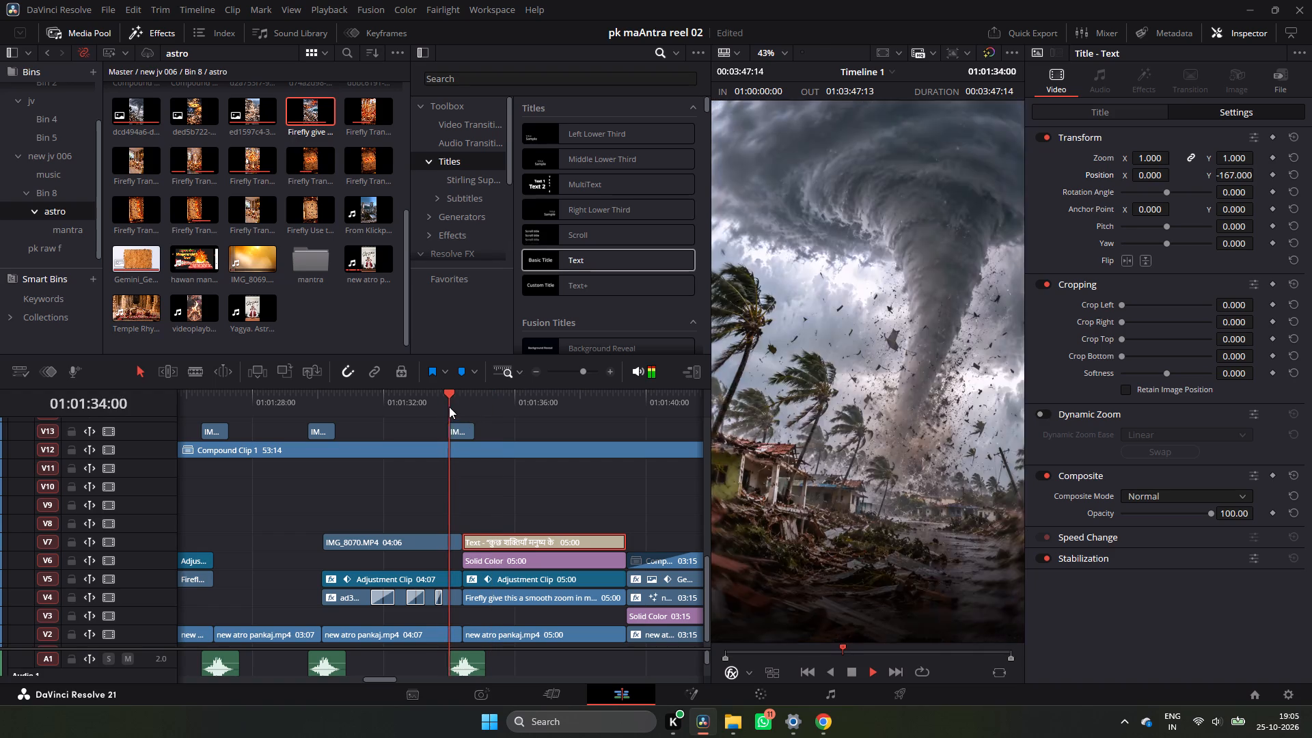
{"action": "left_click", "coordinate": [450, 406]}
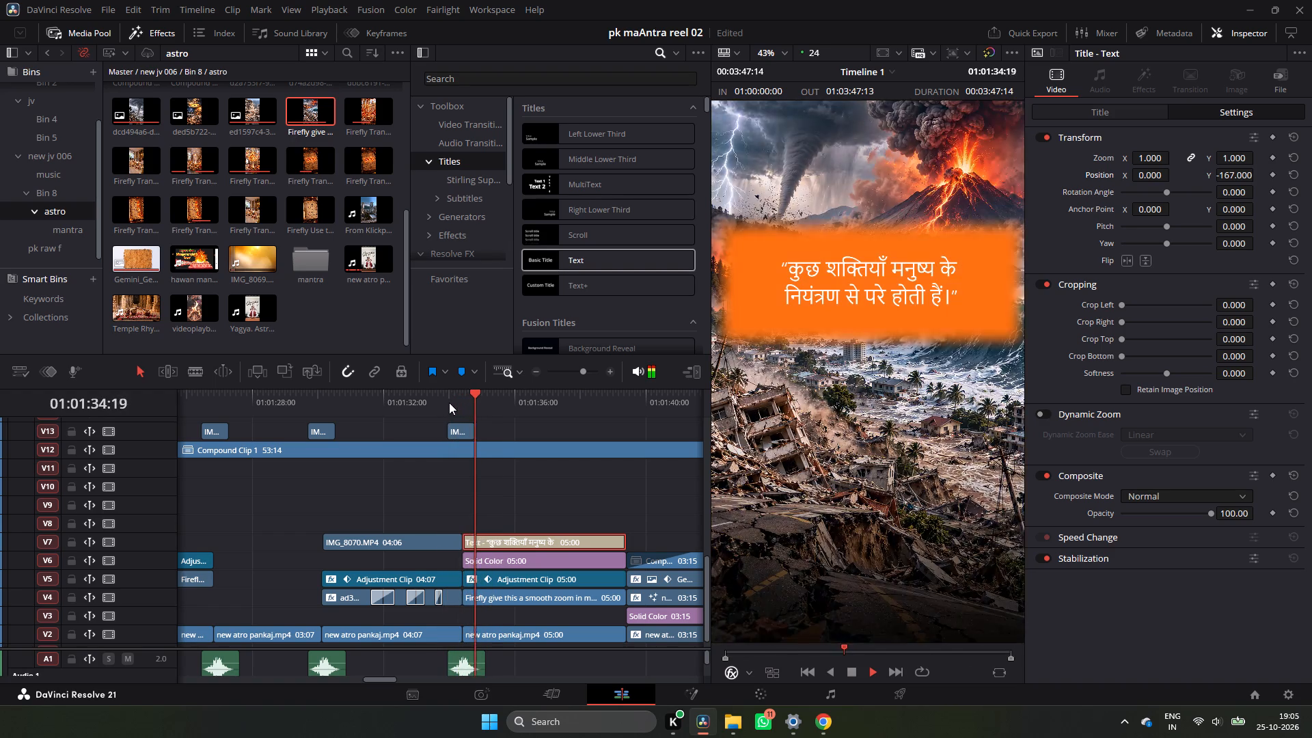
{"action": "key", "text": "space"}
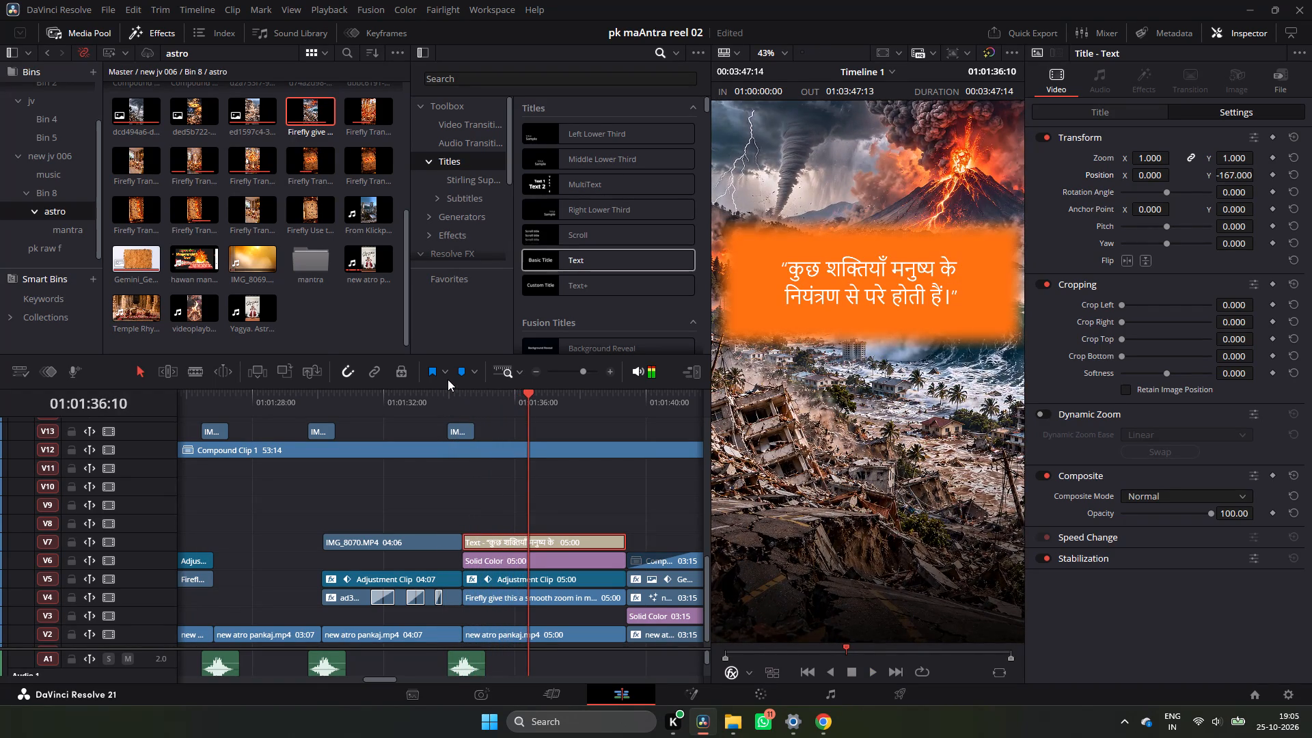
{"action": "key", "text": "space"}
{"action": "key", "text": "space"}
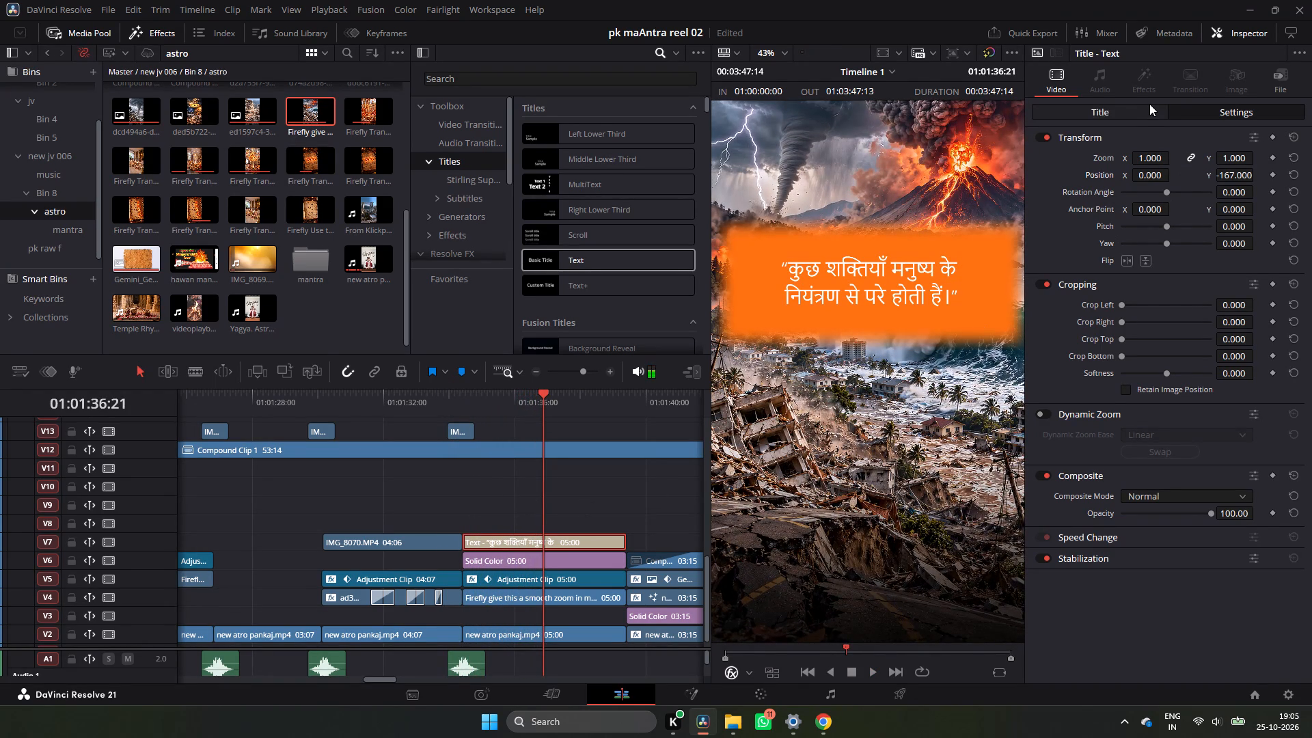
Set the font face of both lines of the Hindi title to Bold.
{"action": "left_click", "coordinate": [1143, 103]}
{"action": "left_click", "coordinate": [1143, 105]}
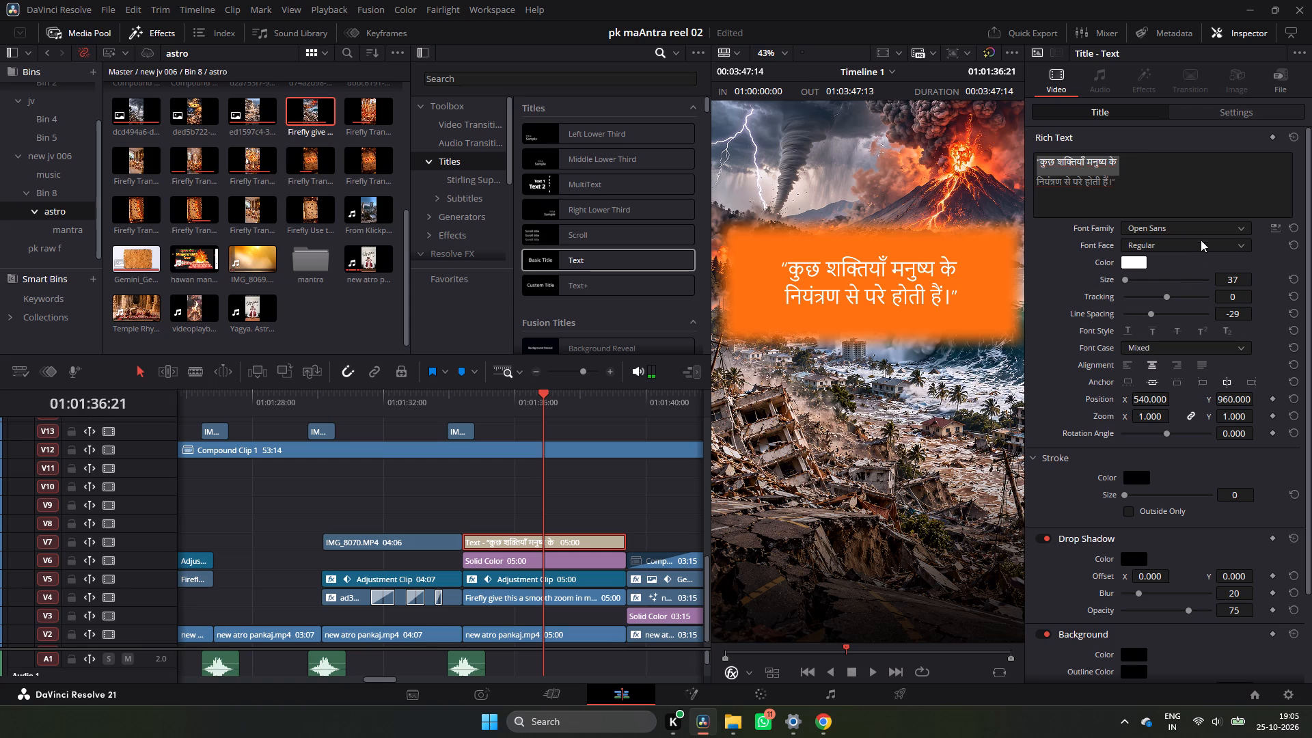
{"action": "left_click", "coordinate": [1193, 250]}
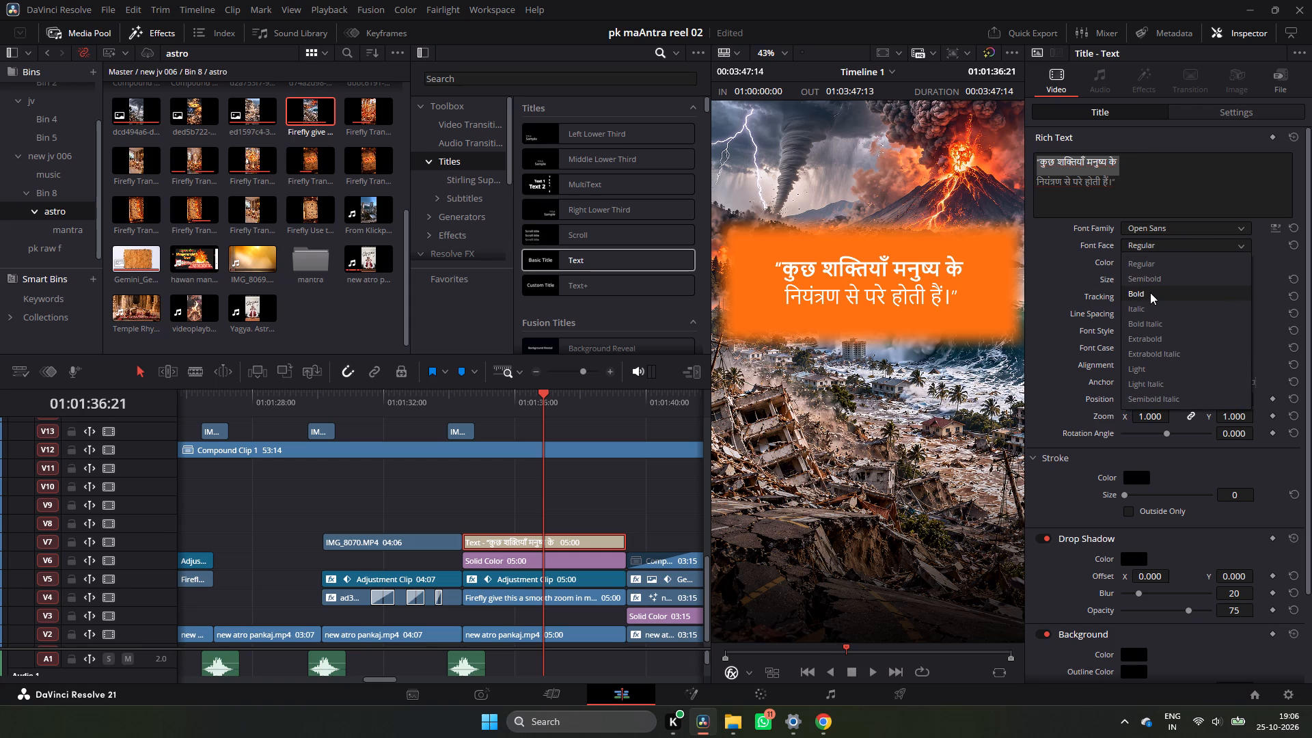
{"action": "left_click", "coordinate": [1150, 292]}
{"action": "left_click_drag", "start_coordinate": [1141, 182], "coordinate": [1056, 186]}
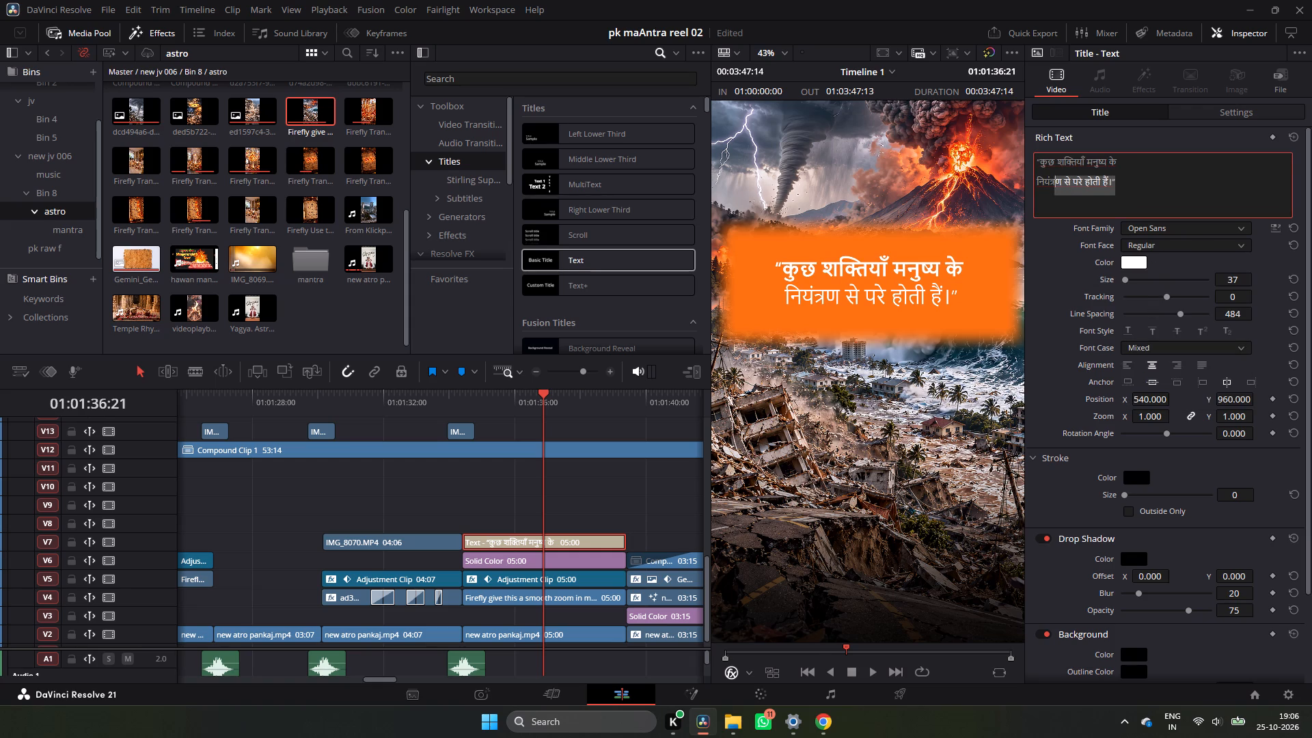
{"action": "left_click_drag", "start_coordinate": [1056, 186], "coordinate": [1030, 186]}
{"action": "left_click", "coordinate": [1154, 245]}
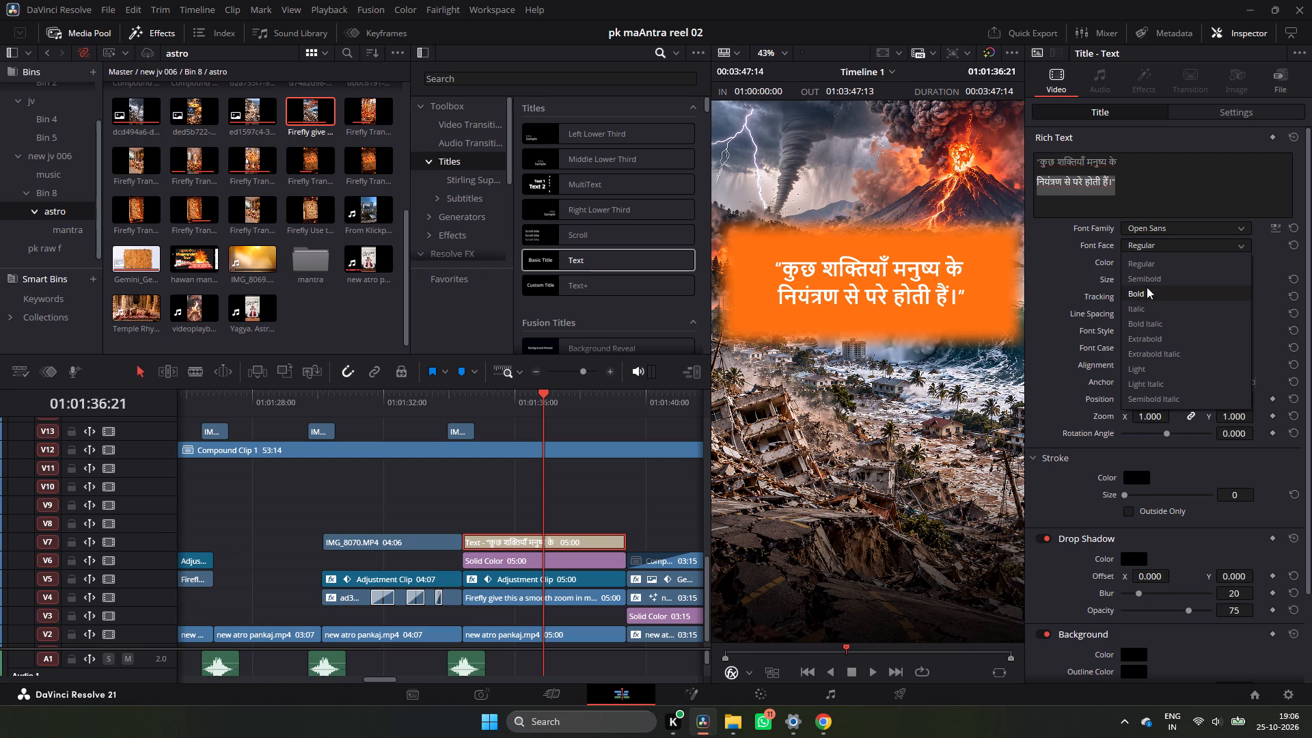
{"action": "left_click", "coordinate": [1147, 287]}
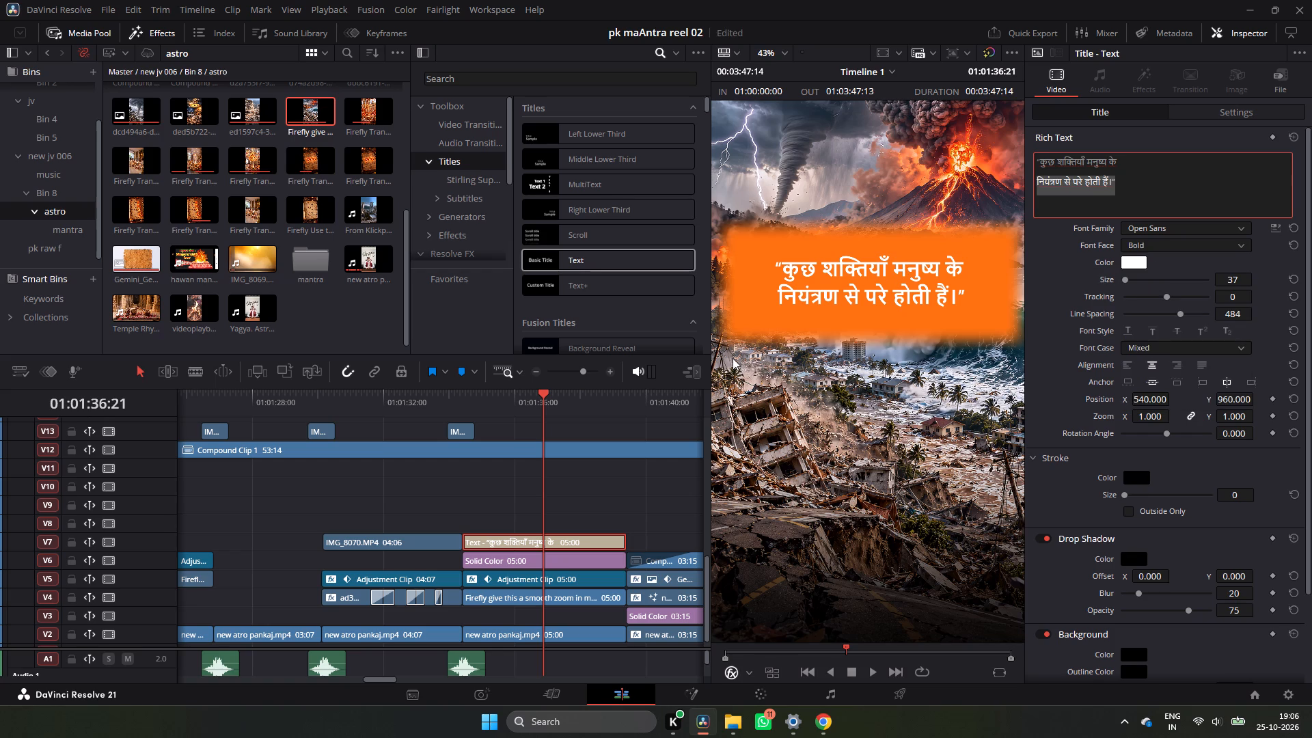
Change the Solid Color band behind the Hindi headline to the amber-orange #ff9e03.
{"action": "left_click", "coordinate": [536, 557]}
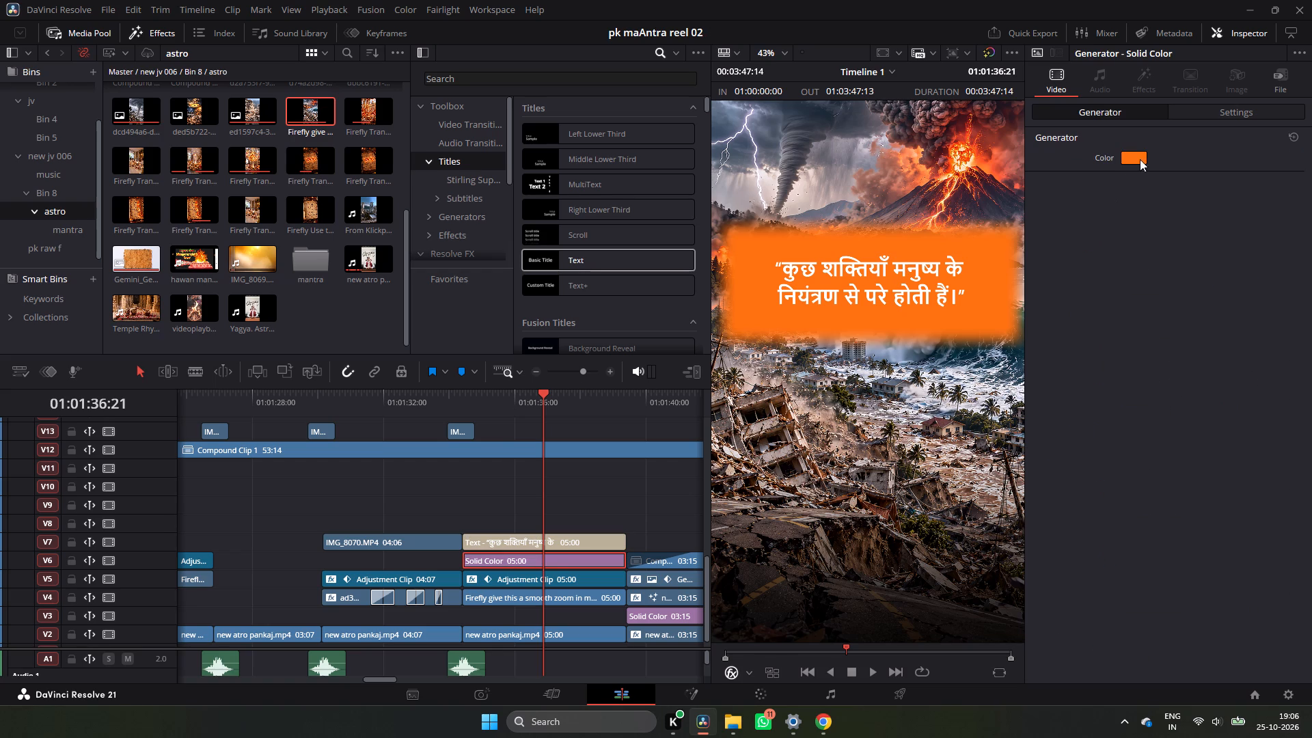
{"action": "left_click", "coordinate": [1145, 153]}
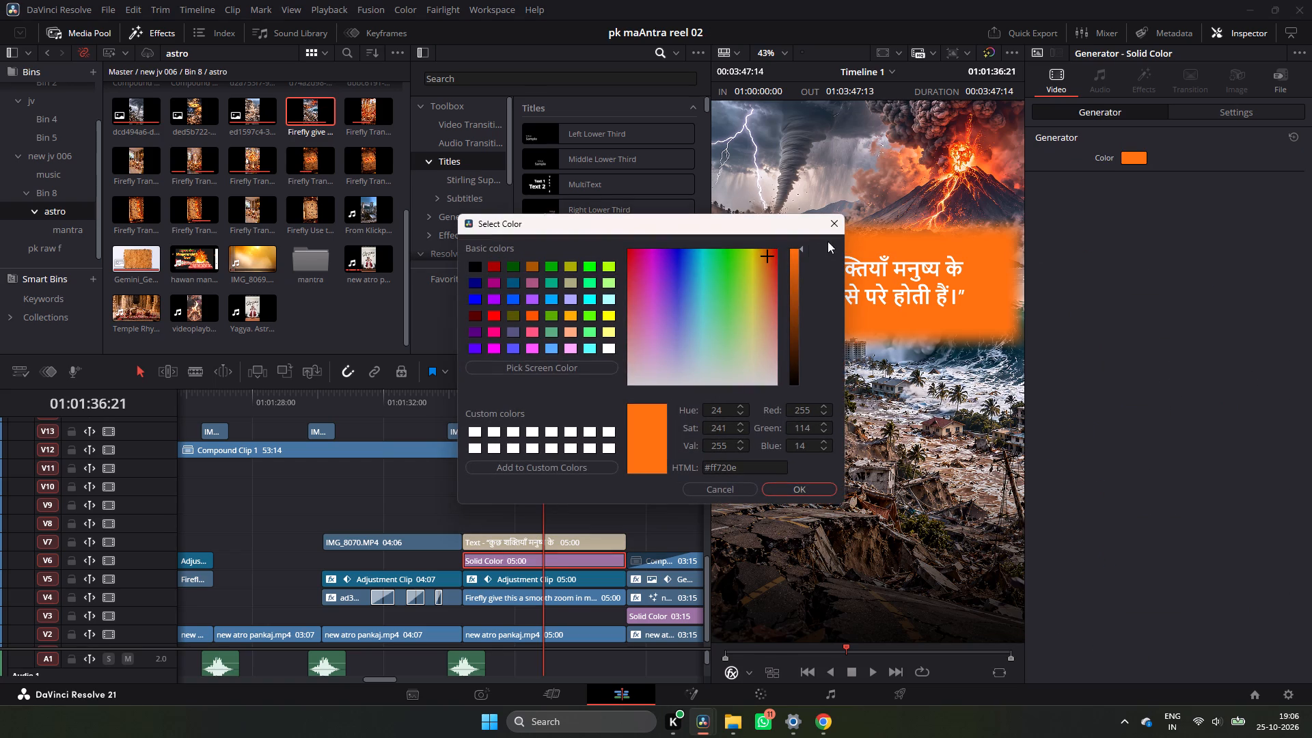
{"action": "left_click_drag", "start_coordinate": [768, 254], "coordinate": [758, 259]}
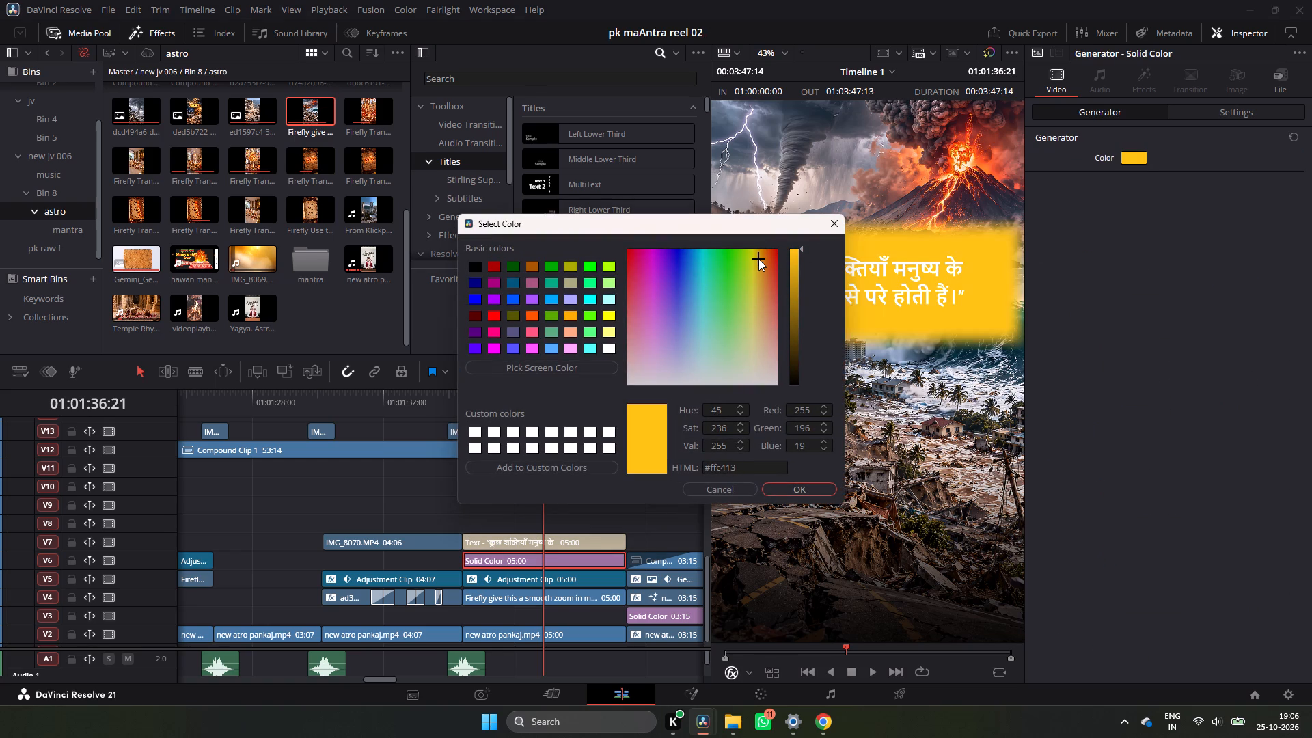
{"action": "left_click_drag", "start_coordinate": [758, 259], "coordinate": [761, 258]}
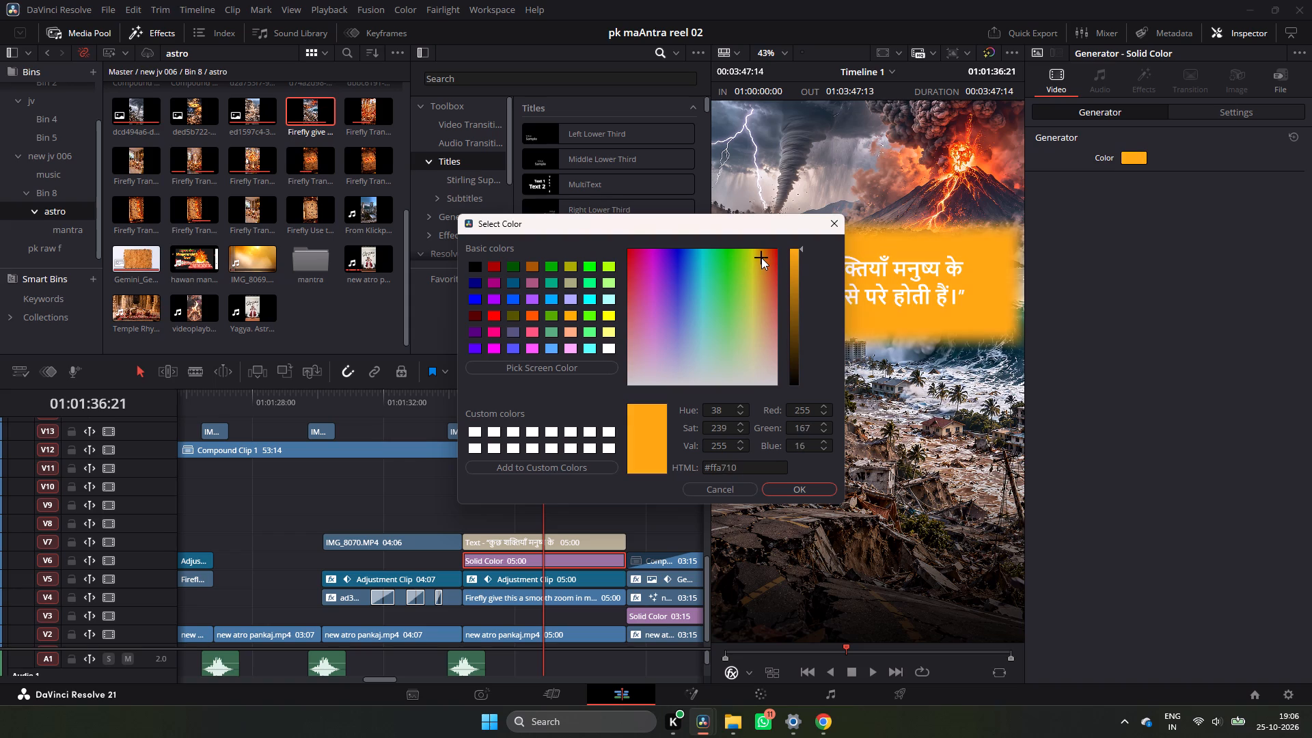
{"action": "left_click_drag", "start_coordinate": [761, 258], "coordinate": [760, 263]}
{"action": "left_click_drag", "start_coordinate": [760, 263], "coordinate": [759, 242]}
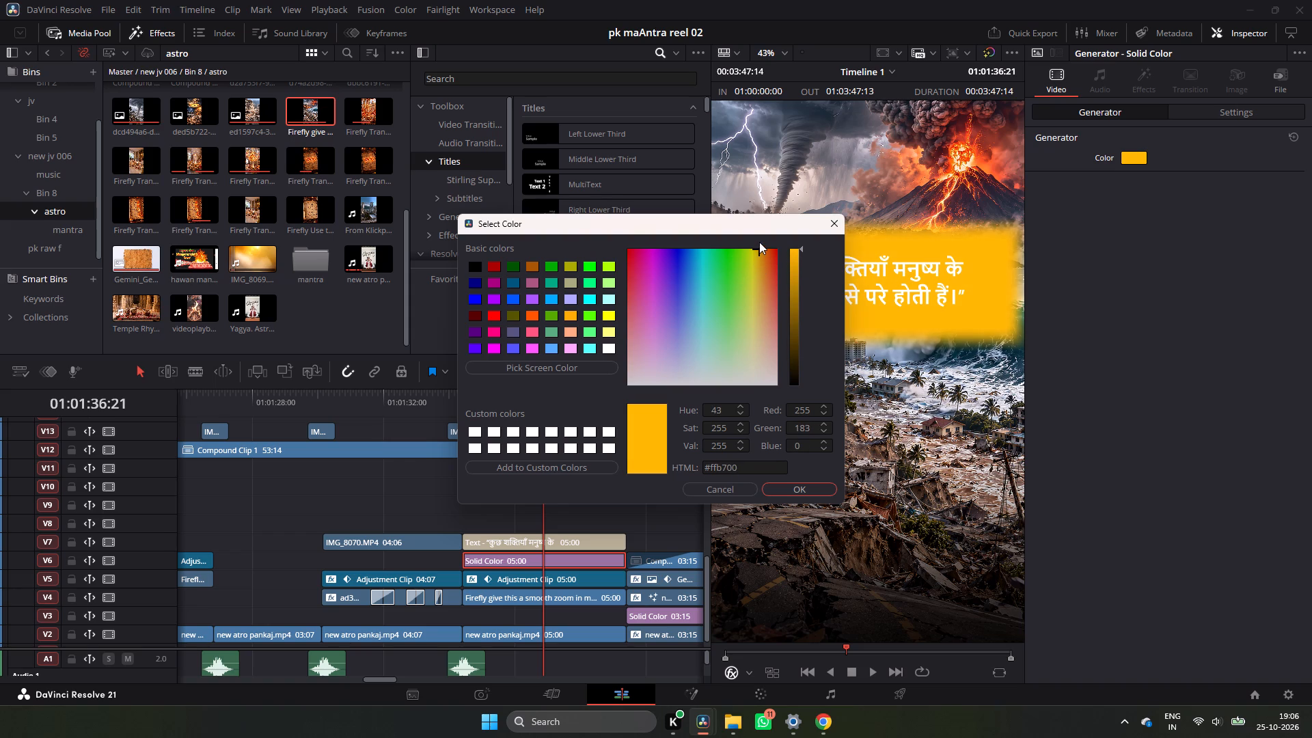
{"action": "left_click_drag", "start_coordinate": [759, 242], "coordinate": [762, 251]}
{"action": "left_click", "coordinate": [803, 249]}
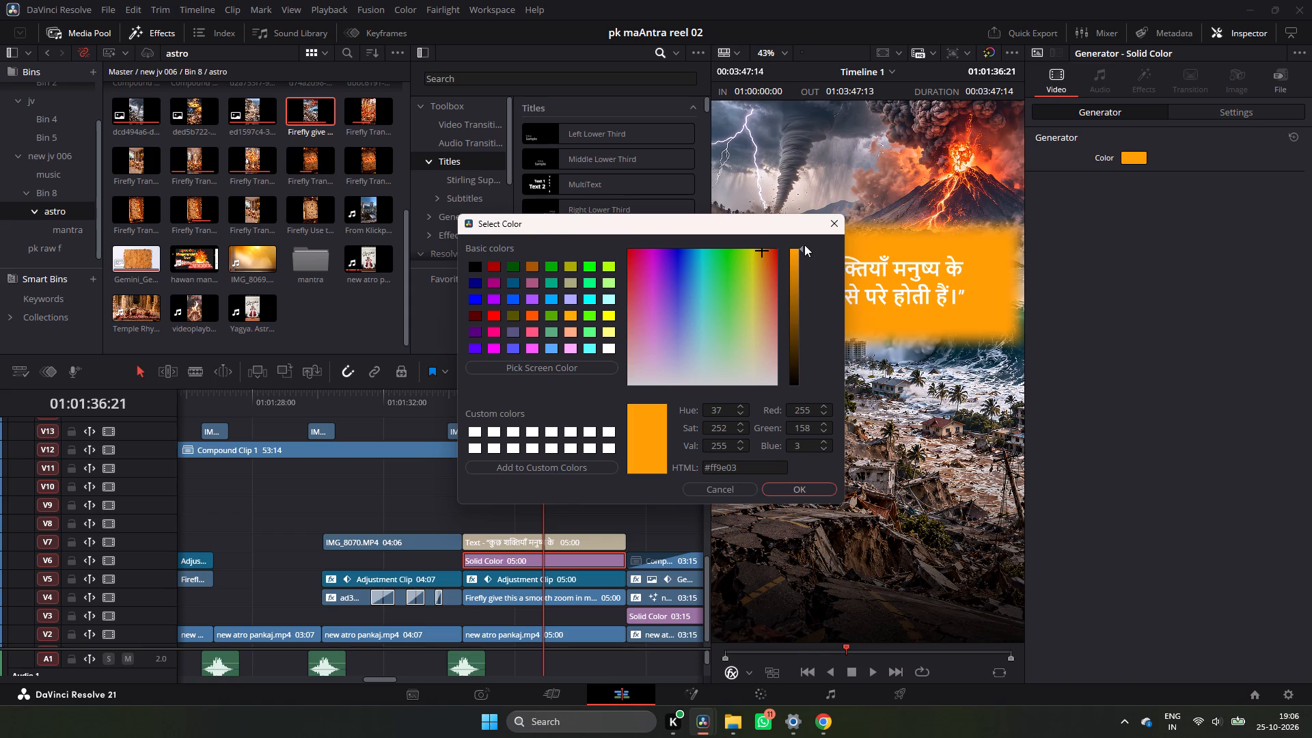
{"action": "left_click_drag", "start_coordinate": [802, 247], "coordinate": [802, 246]}
{"action": "left_click_drag", "start_coordinate": [802, 246], "coordinate": [803, 239]}
{"action": "left_click", "coordinate": [806, 485]}
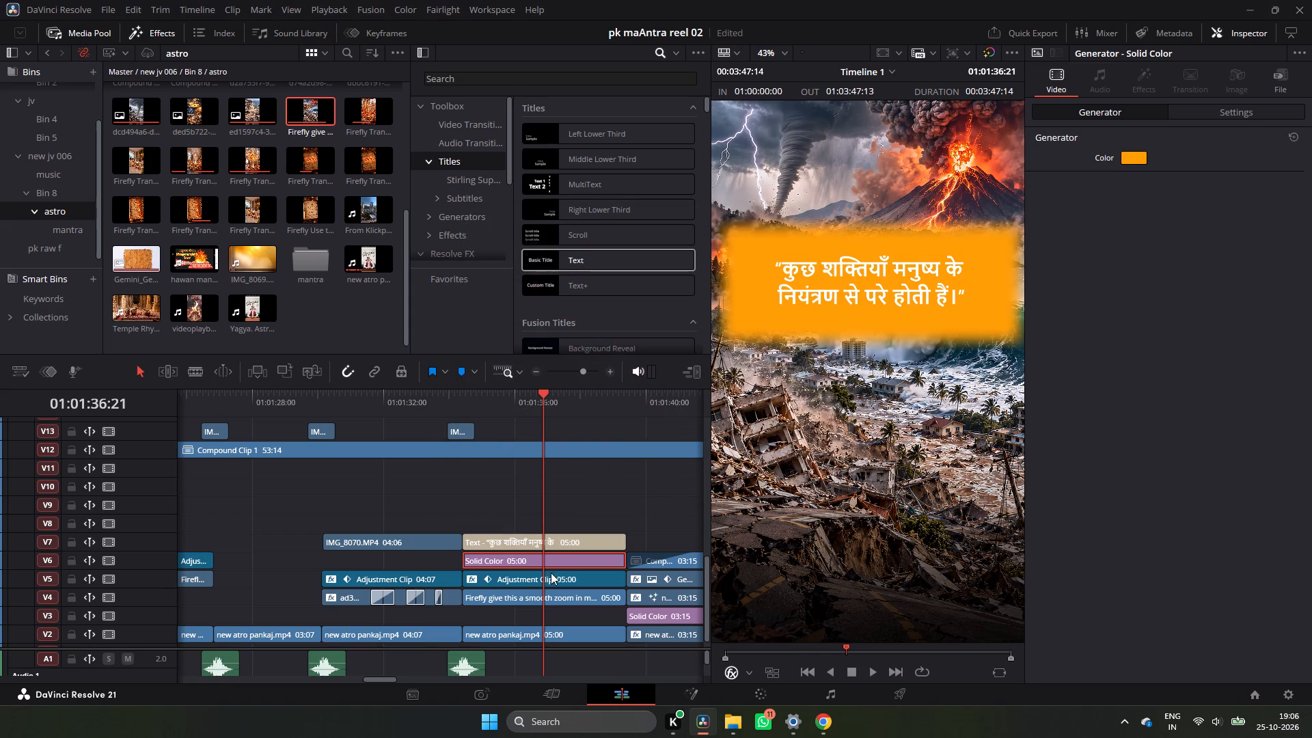
Duplicate the Hindi title clip from track V7 onto V8 directly above, and select the V7 original.
{"action": "left_click", "coordinate": [515, 547]}
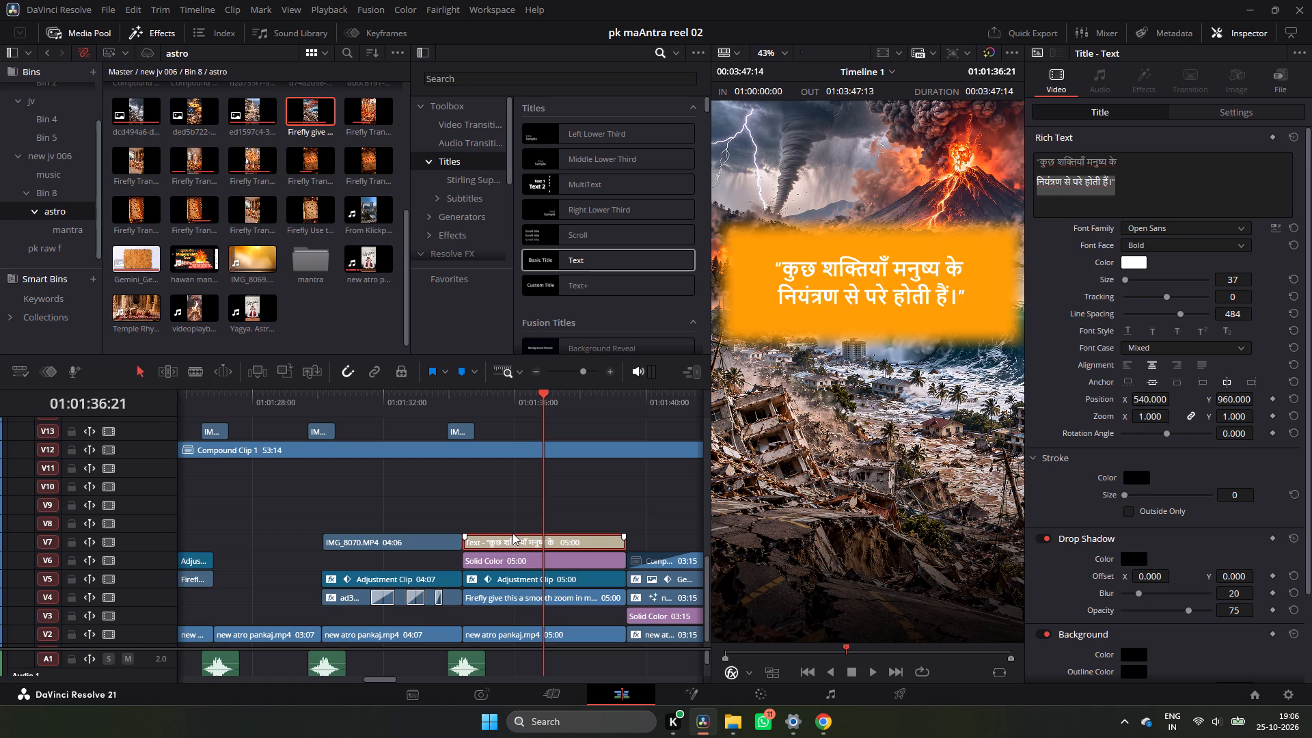
{"action": "left_click_drag", "start_coordinate": [515, 538], "coordinate": [517, 538]}
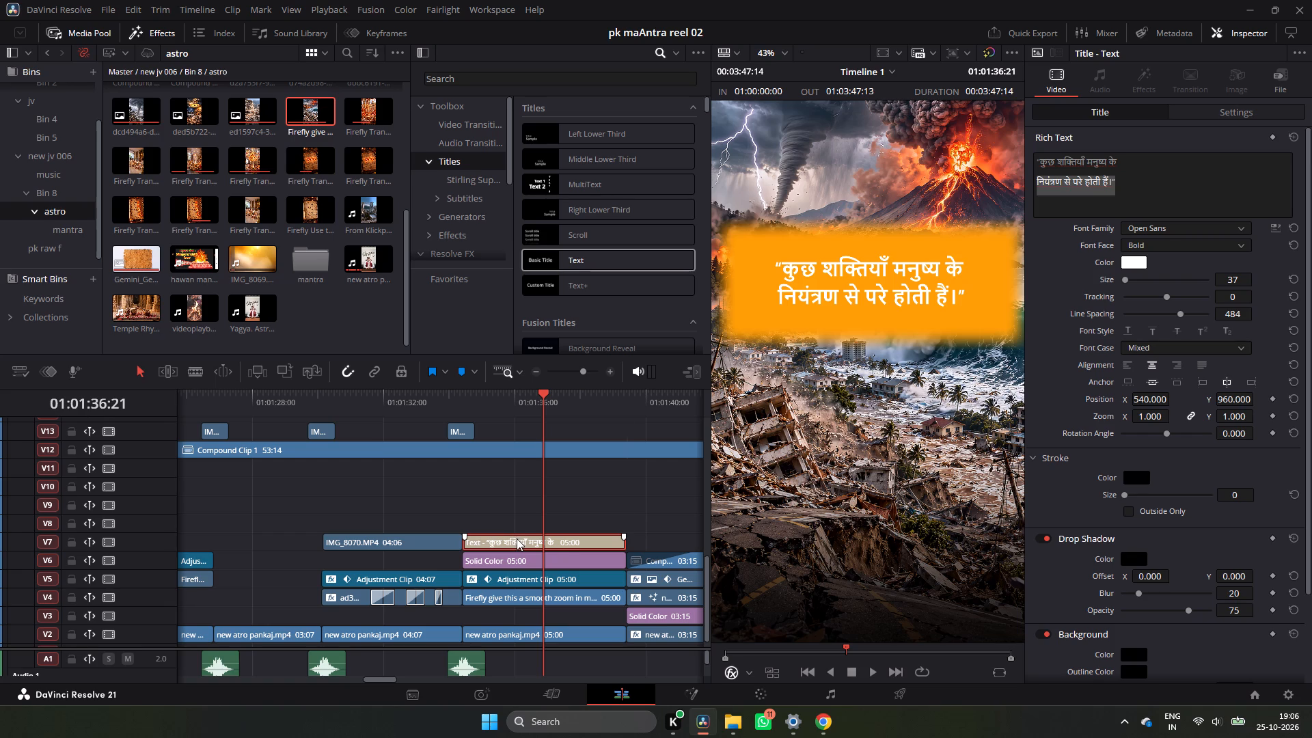
{"action": "left_click_drag", "start_coordinate": [517, 538], "coordinate": [518, 529]}
{"action": "left_click", "coordinate": [517, 545]}
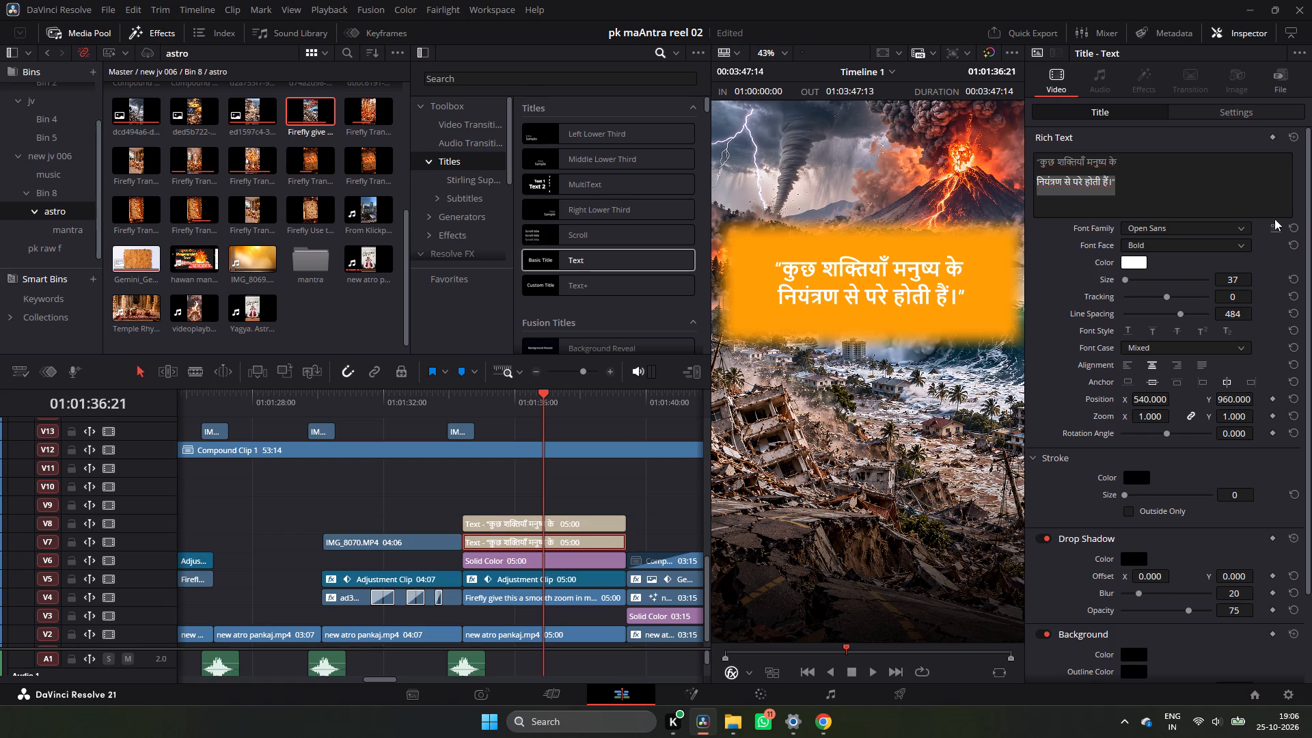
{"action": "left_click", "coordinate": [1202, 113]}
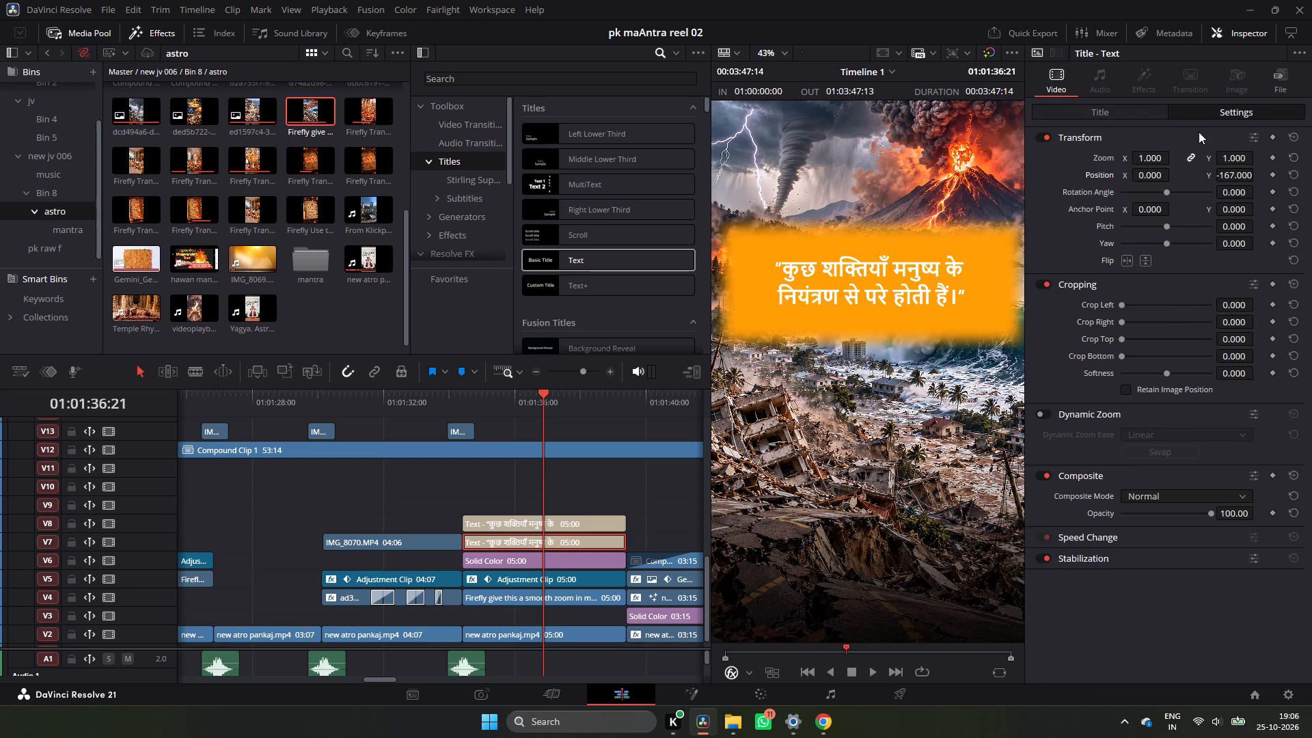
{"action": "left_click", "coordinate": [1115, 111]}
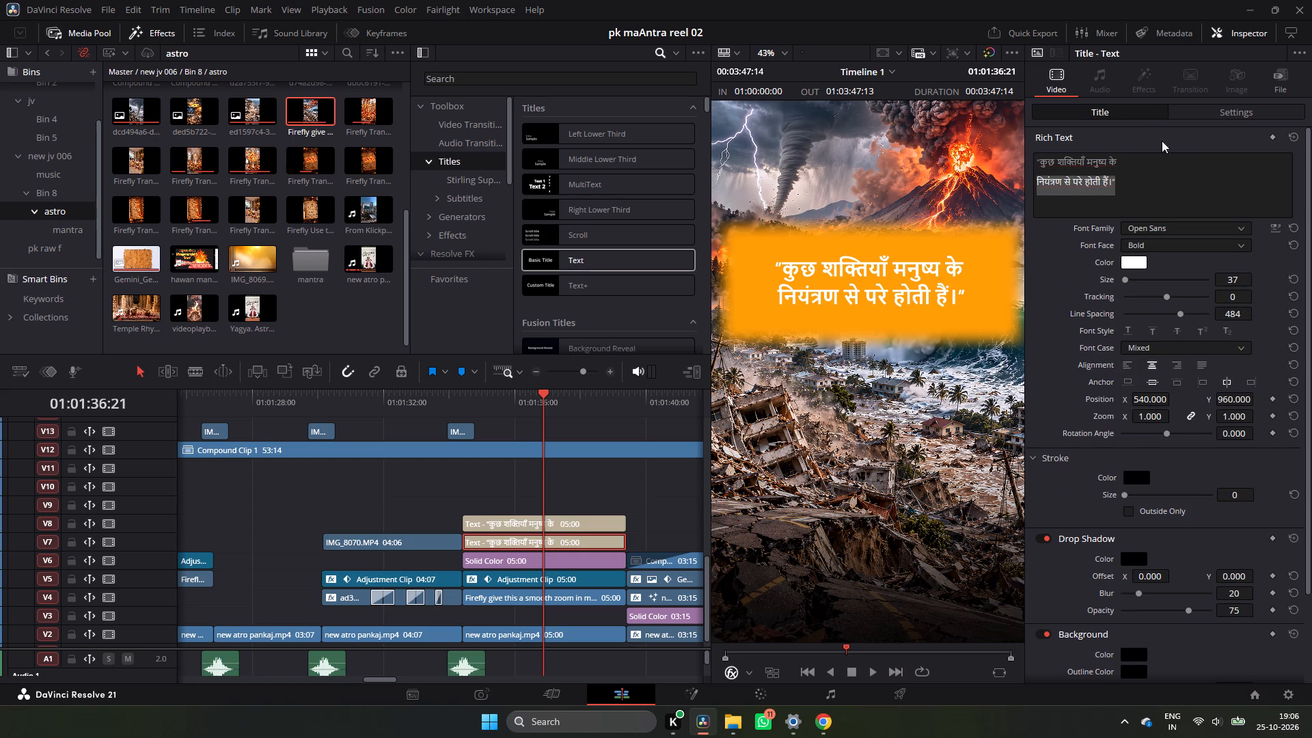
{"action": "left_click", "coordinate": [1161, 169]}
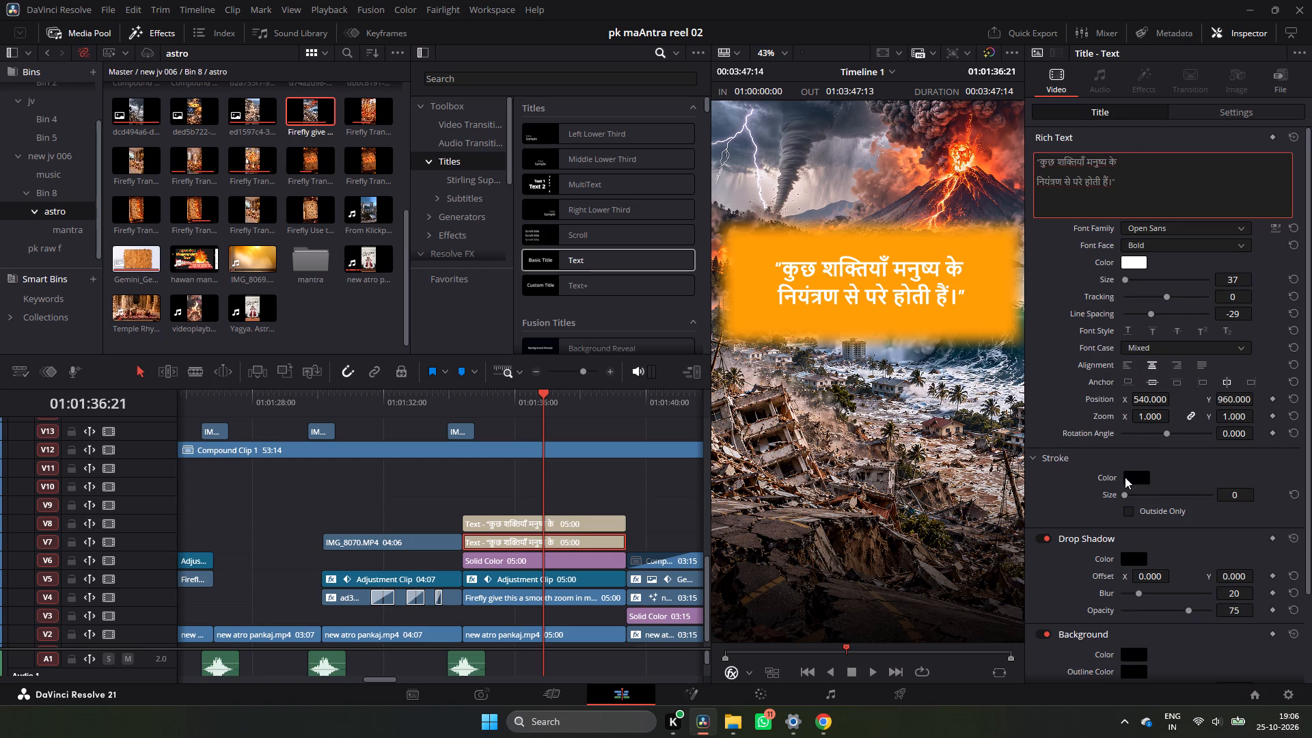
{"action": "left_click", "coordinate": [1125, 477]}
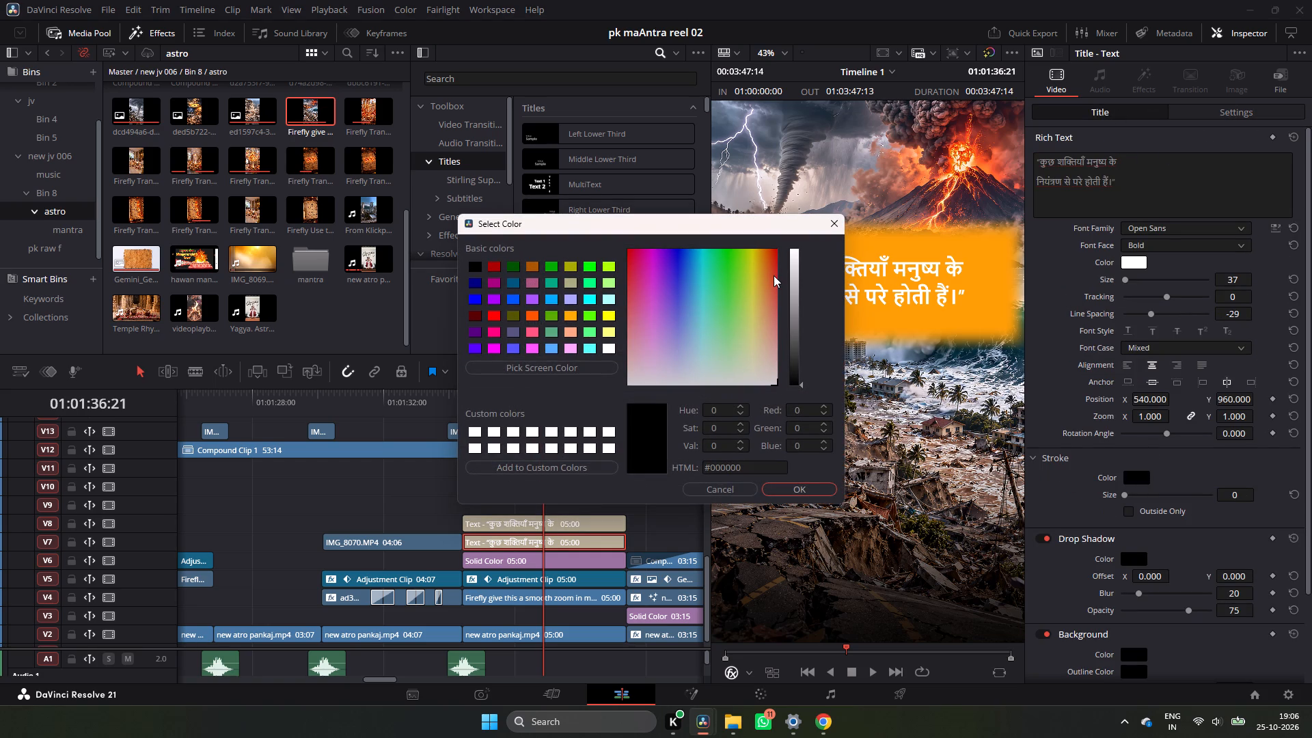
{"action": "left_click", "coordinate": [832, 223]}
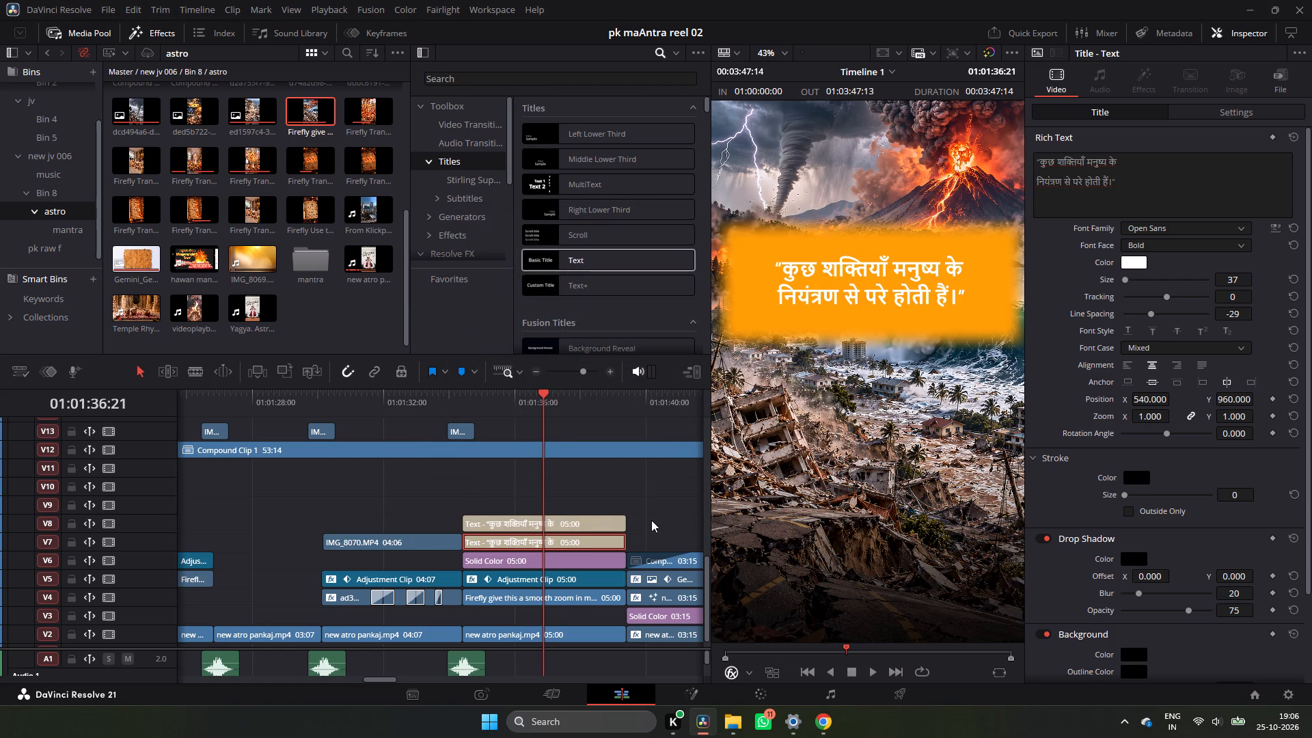
Offset the V7 title behind its copy by setting its transform Position X to 6.
{"action": "left_click", "coordinate": [1196, 111]}
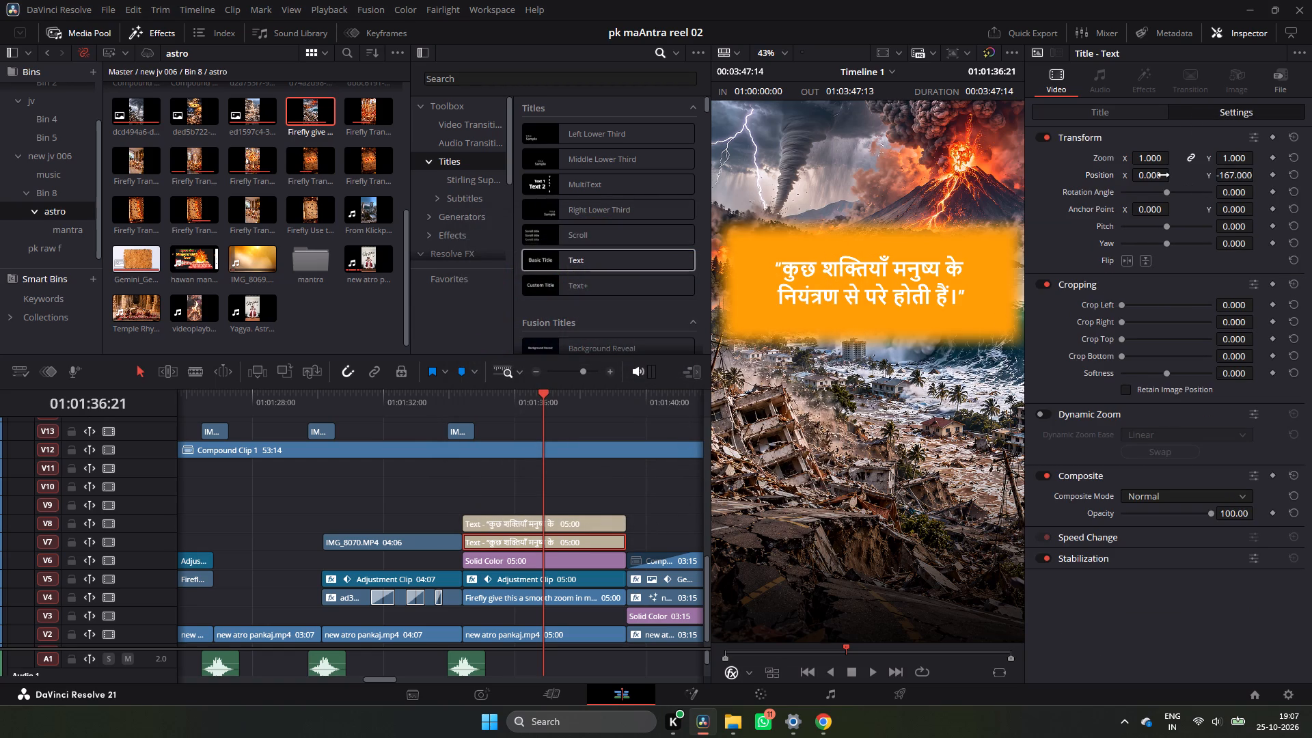
{"action": "left_click_drag", "start_coordinate": [1163, 175], "coordinate": [1163, 180]}
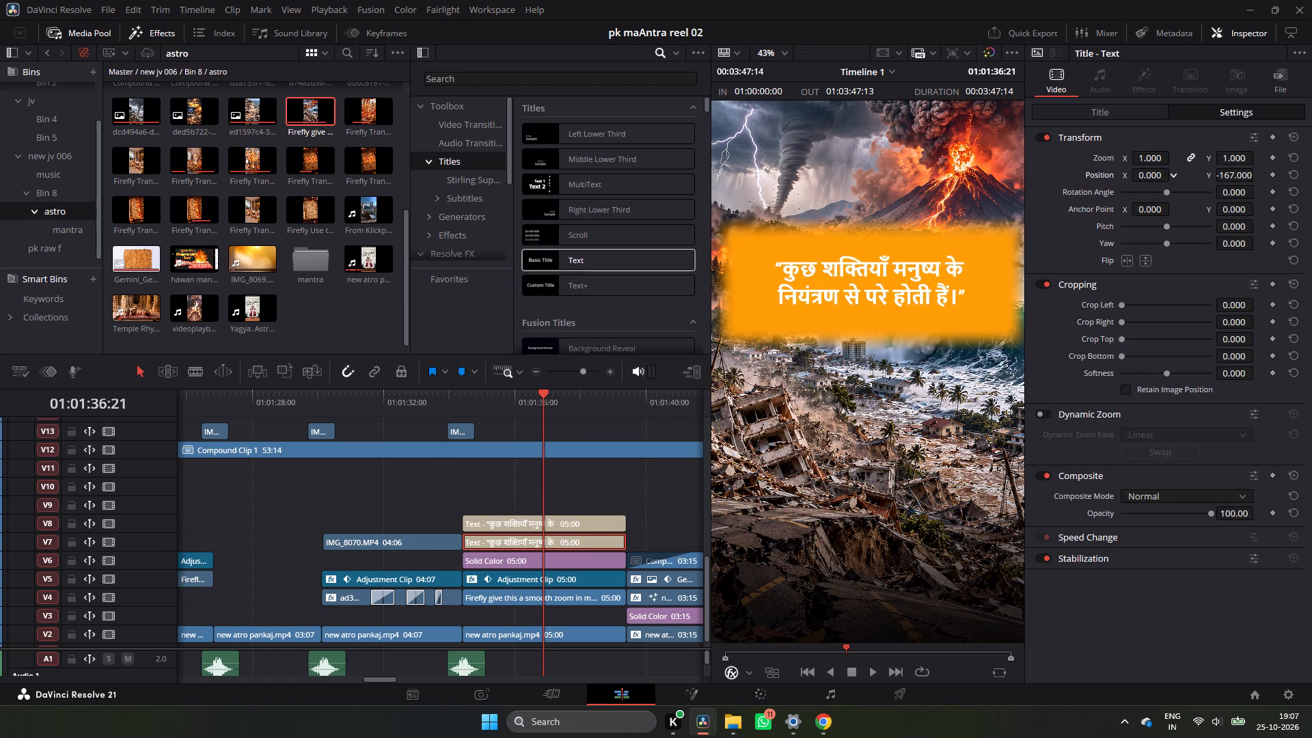
{"action": "left_click_drag", "start_coordinate": [1163, 180], "coordinate": [1167, 182]}
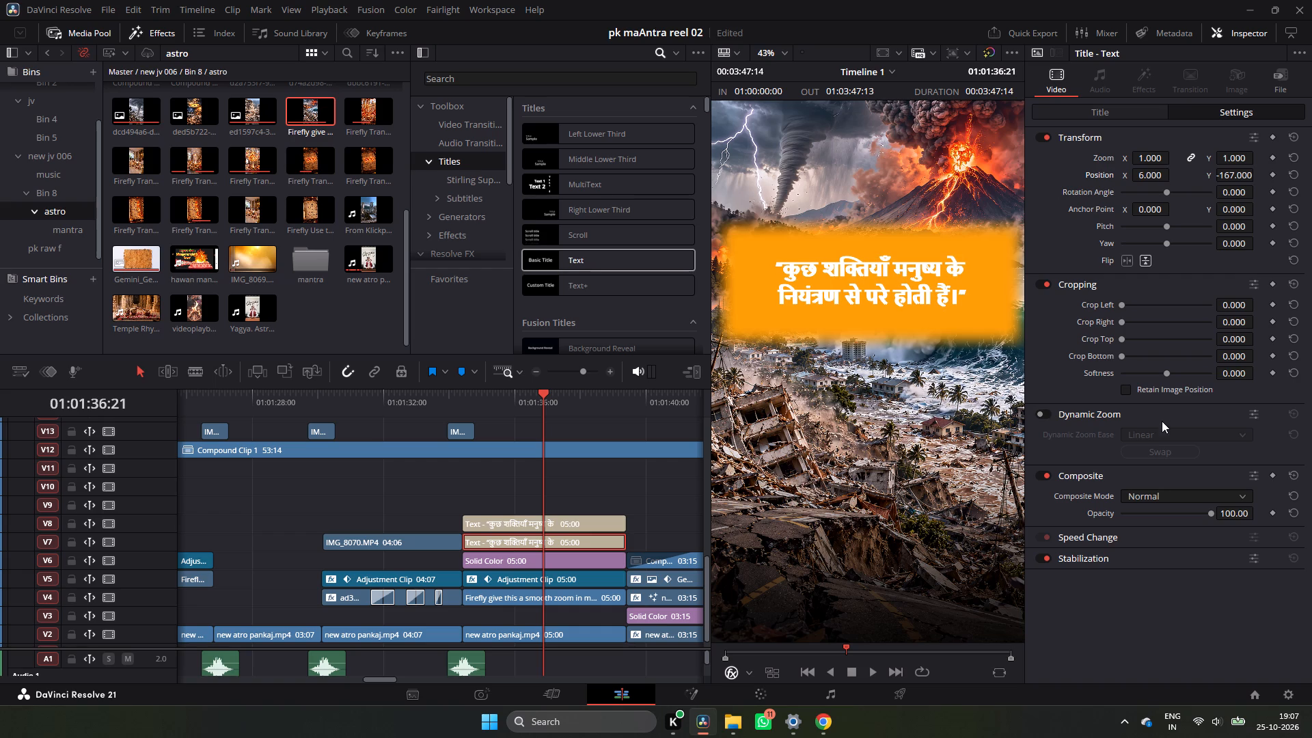
Set the text color of the V7 title to black so it acts as a shadow.
{"action": "left_click", "coordinate": [1099, 116]}
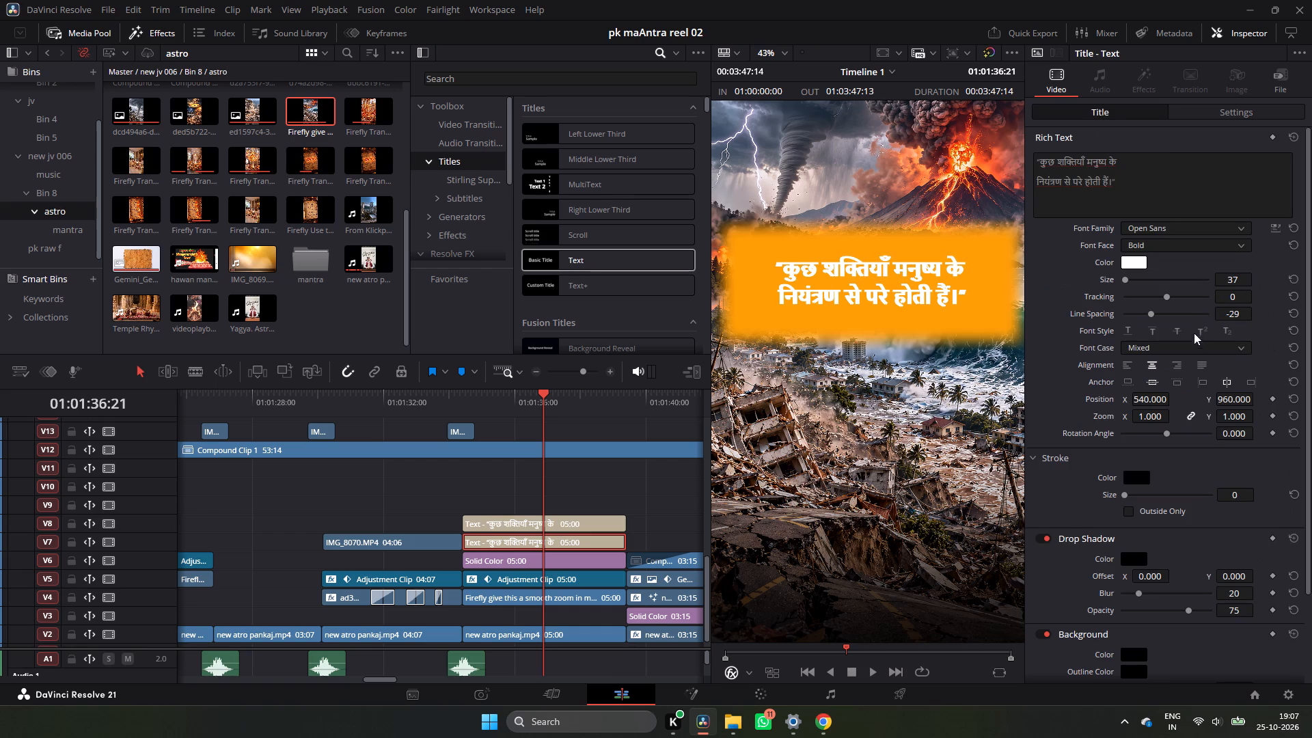
{"action": "left_click", "coordinate": [1148, 478]}
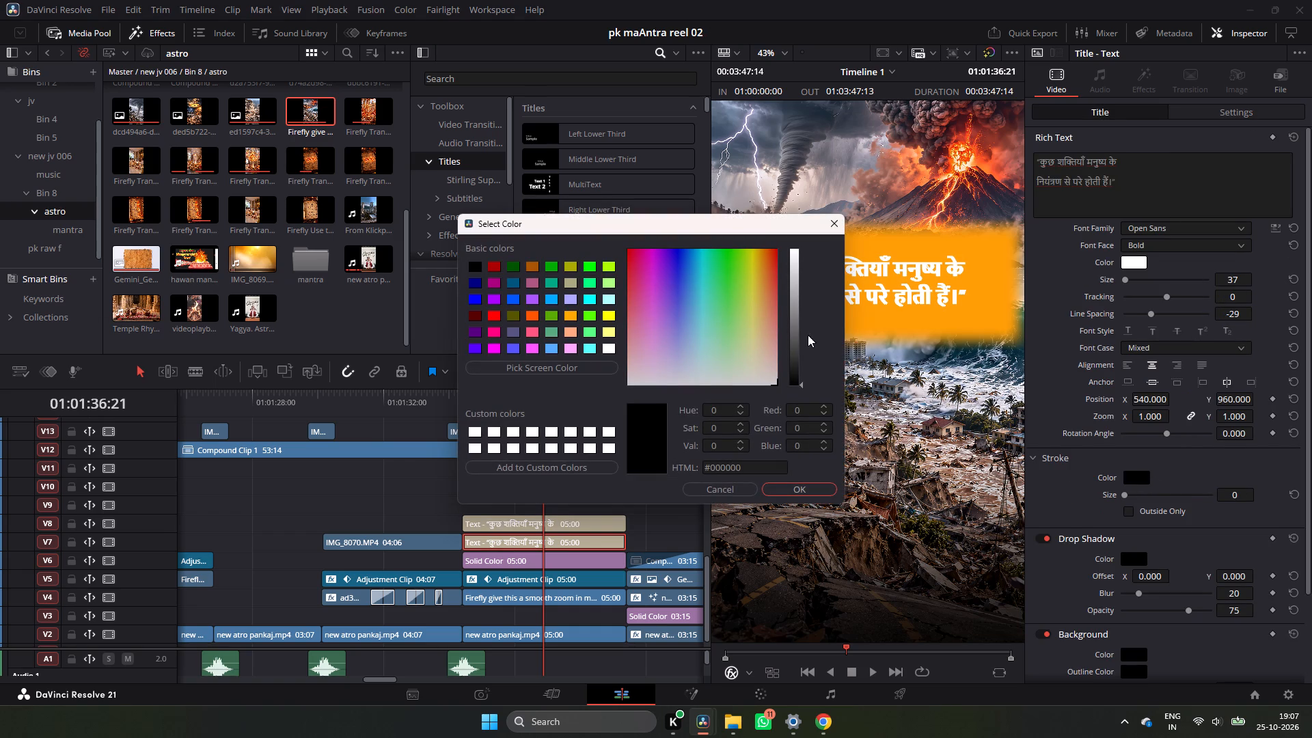
{"action": "left_click_drag", "start_coordinate": [793, 383], "coordinate": [799, 427]}
{"action": "left_click", "coordinate": [796, 498]}
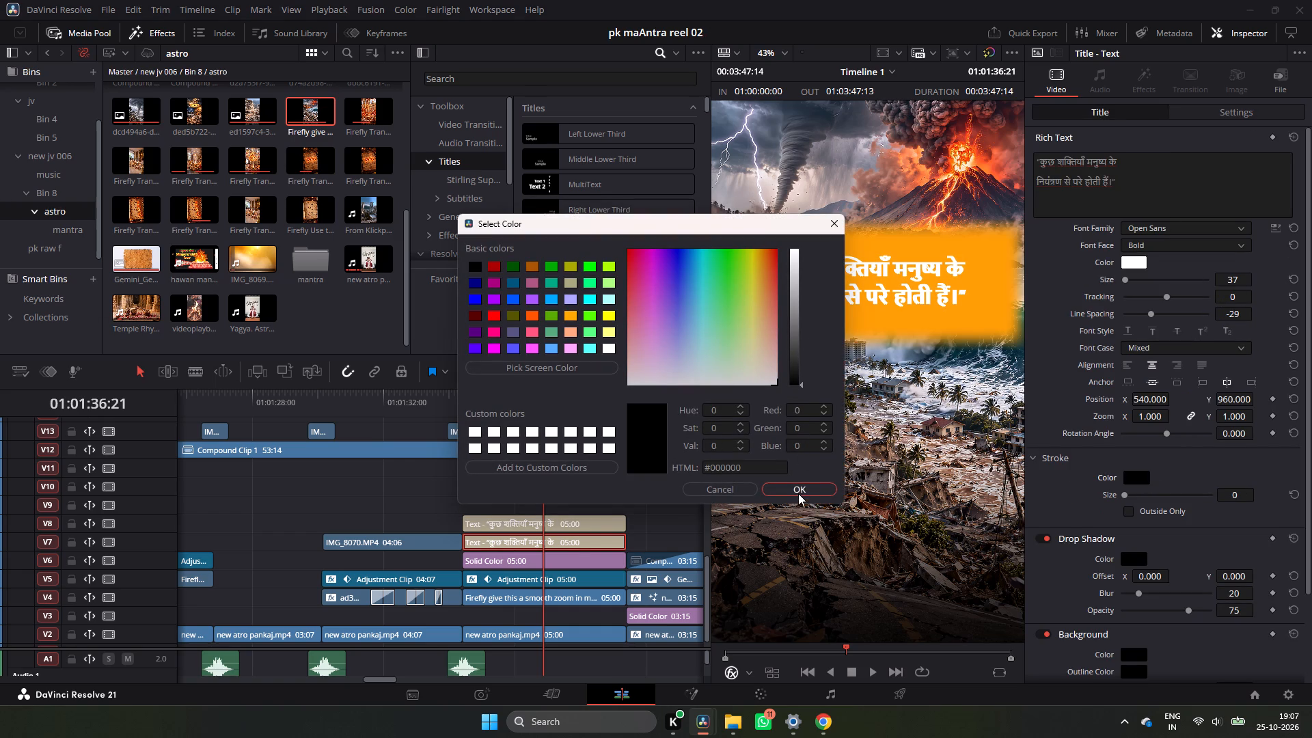
{"action": "left_click", "coordinate": [800, 491]}
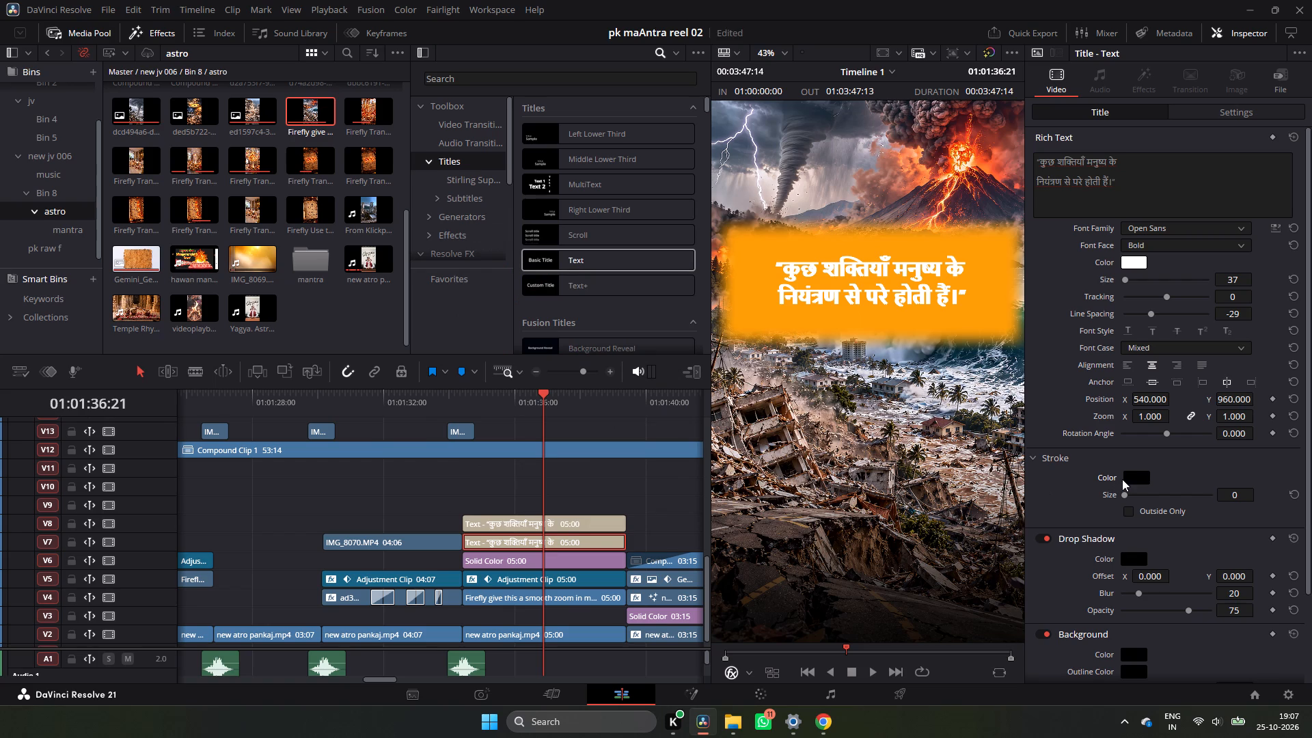
{"action": "left_click", "coordinate": [1139, 265]}
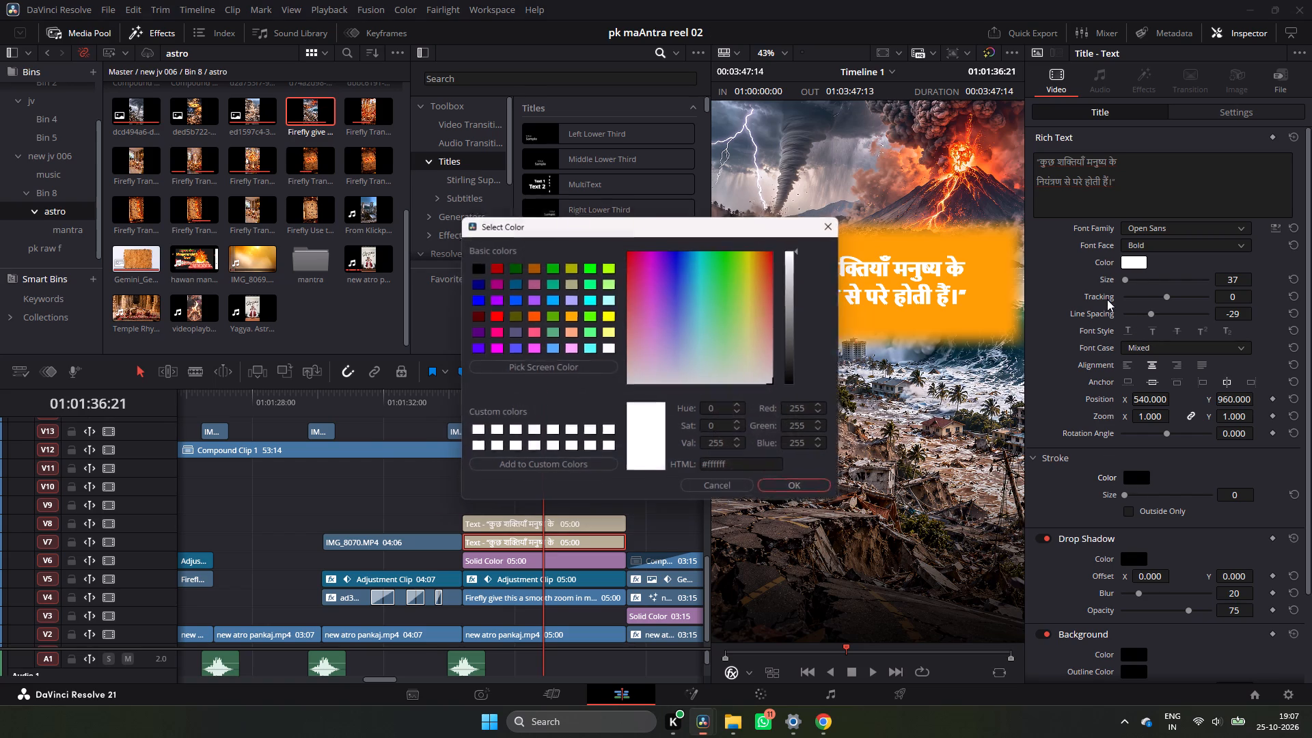
{"action": "left_click", "coordinate": [795, 382]}
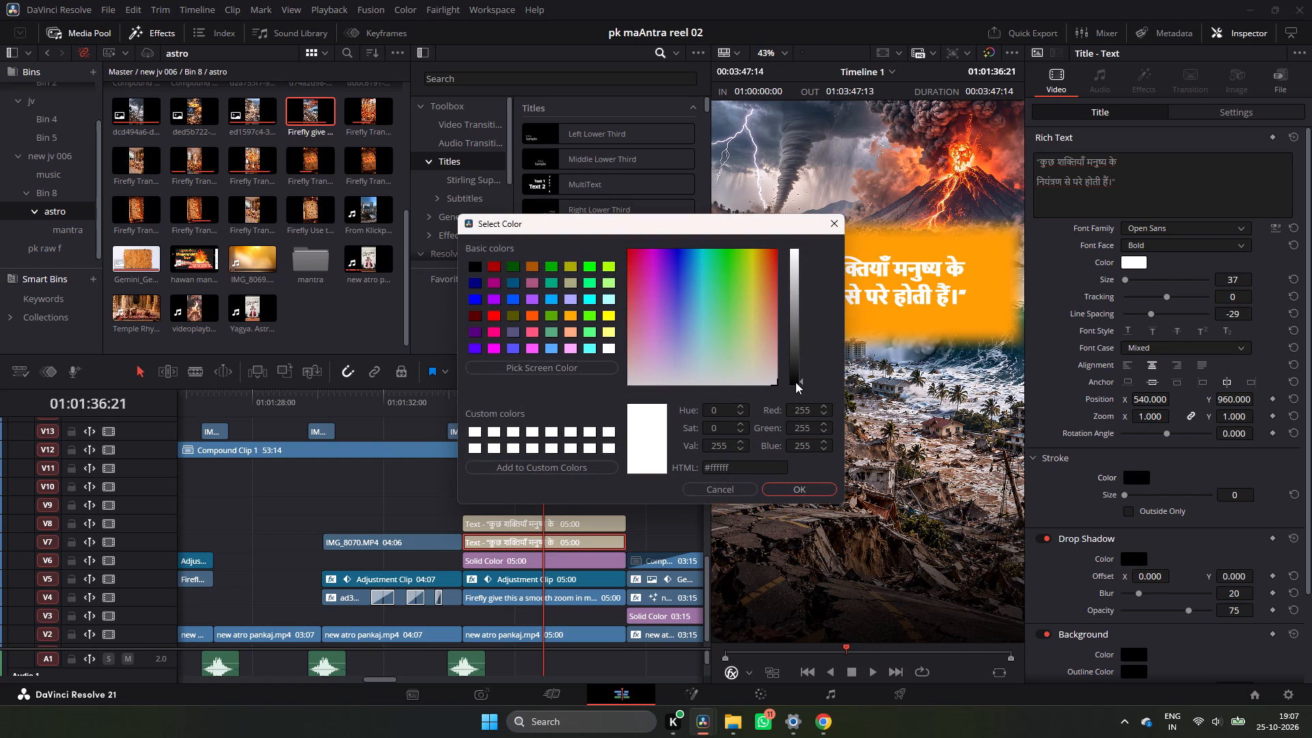
{"action": "left_click_drag", "start_coordinate": [802, 381], "coordinate": [803, 395]}
{"action": "left_click", "coordinate": [817, 484]}
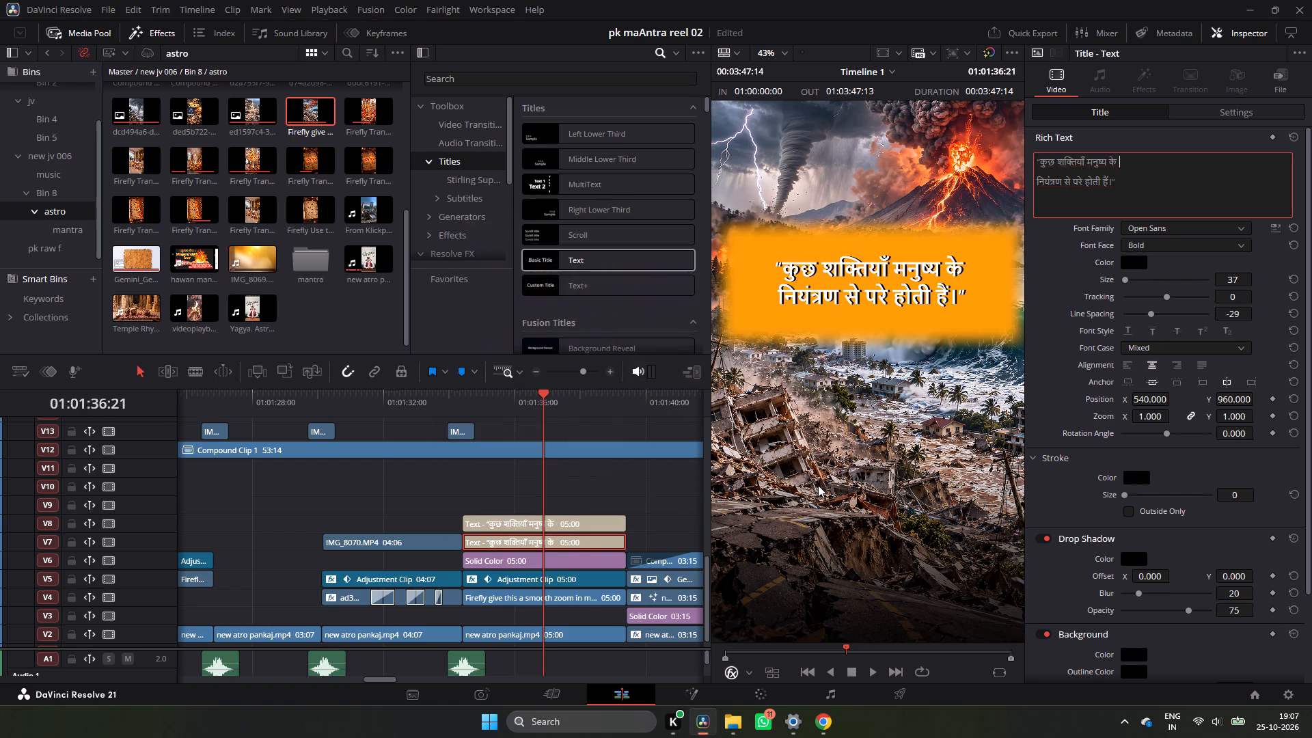
Play back from the start of the title clips to review the shadowed headline on its band.
{"action": "left_click", "coordinate": [471, 409]}
{"action": "key", "text": "space"}
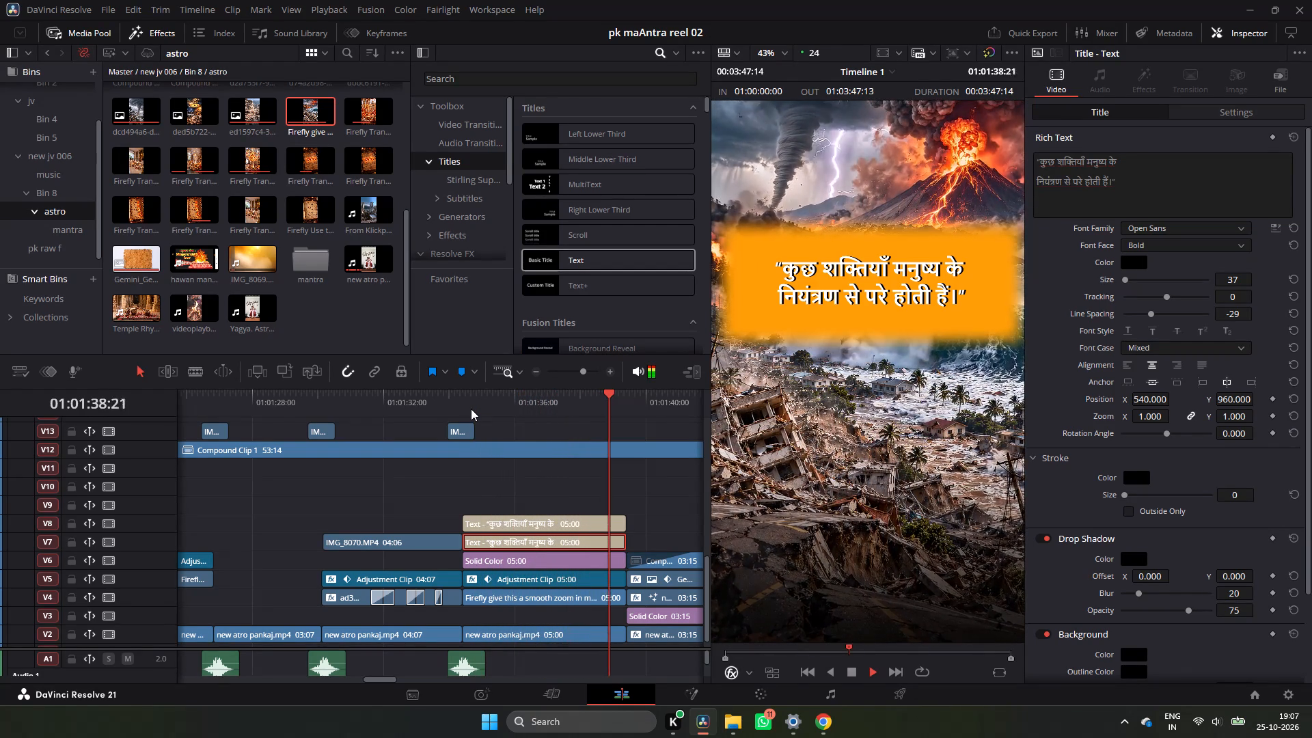
{"action": "key", "text": "space"}
{"action": "key", "text": "space"}
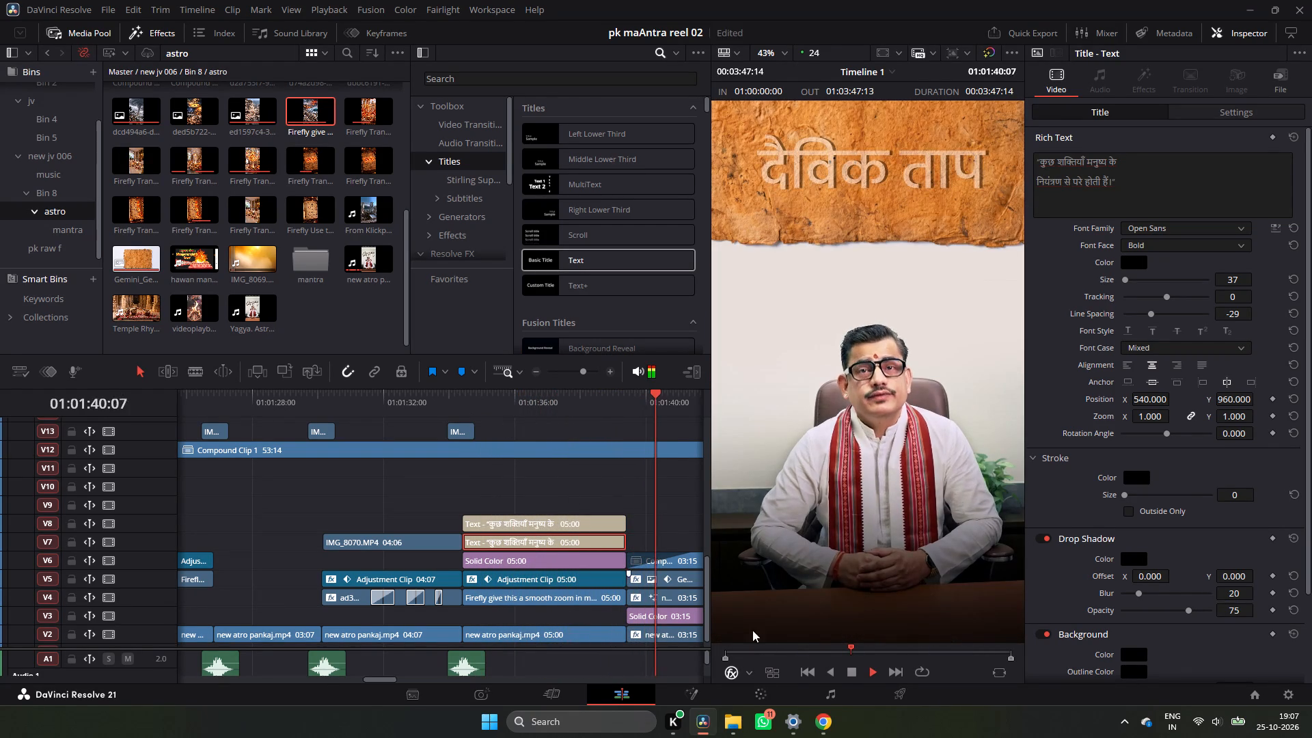
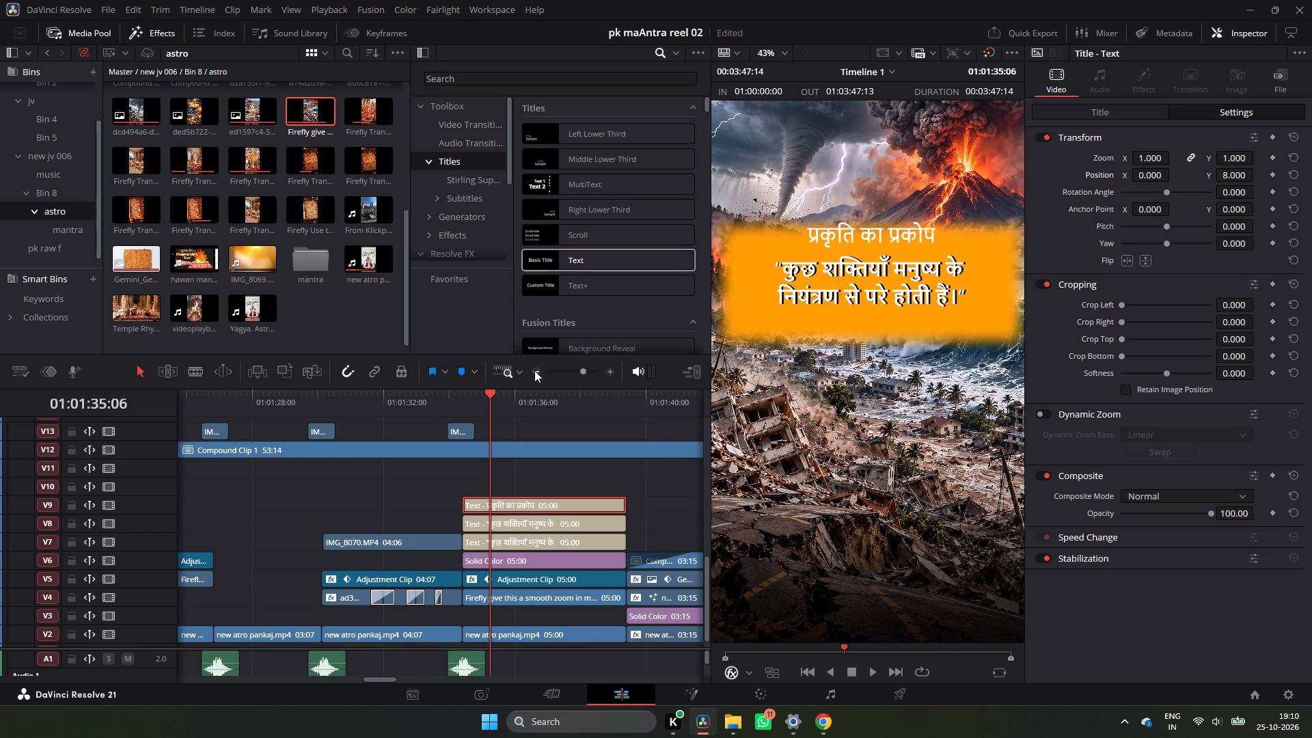
{"action": "left_click", "coordinate": [541, 392]}
{"action": "key", "text": "space"}
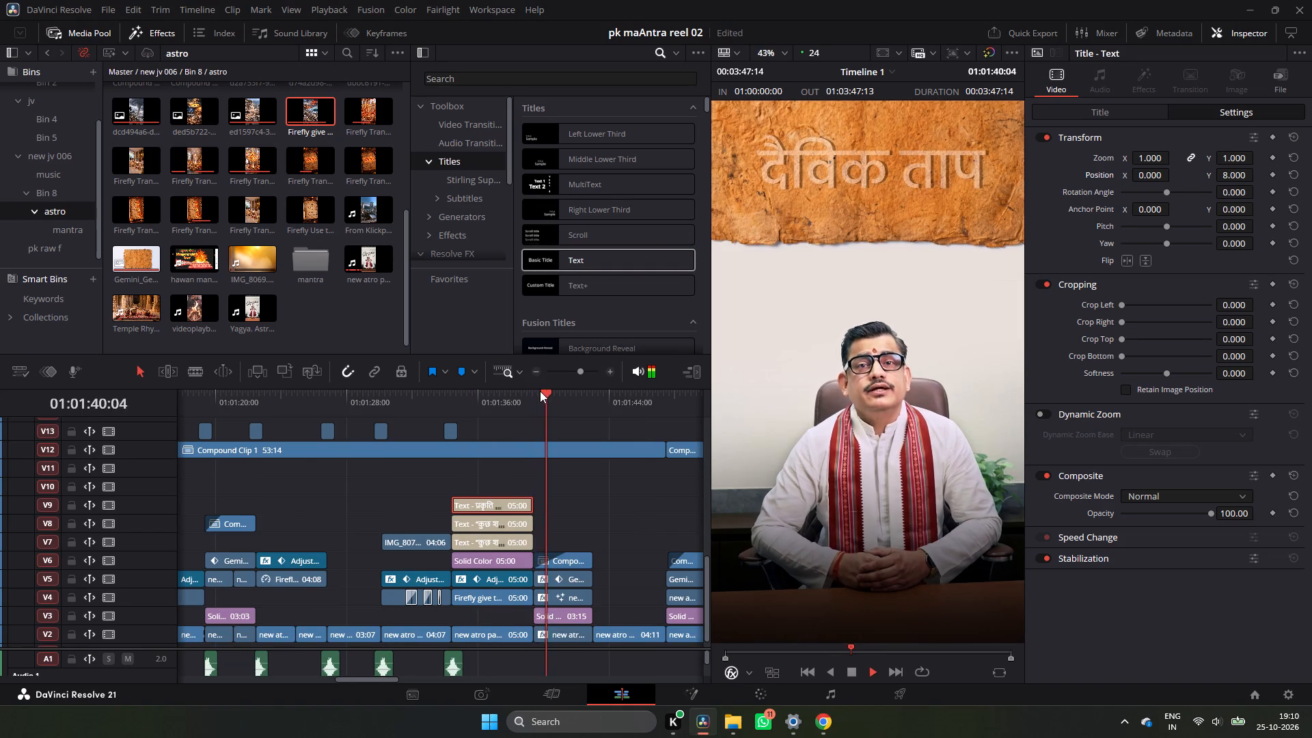
{"action": "key", "text": "space"}
{"action": "left_click", "coordinate": [530, 398]}
{"action": "key", "text": "space"}
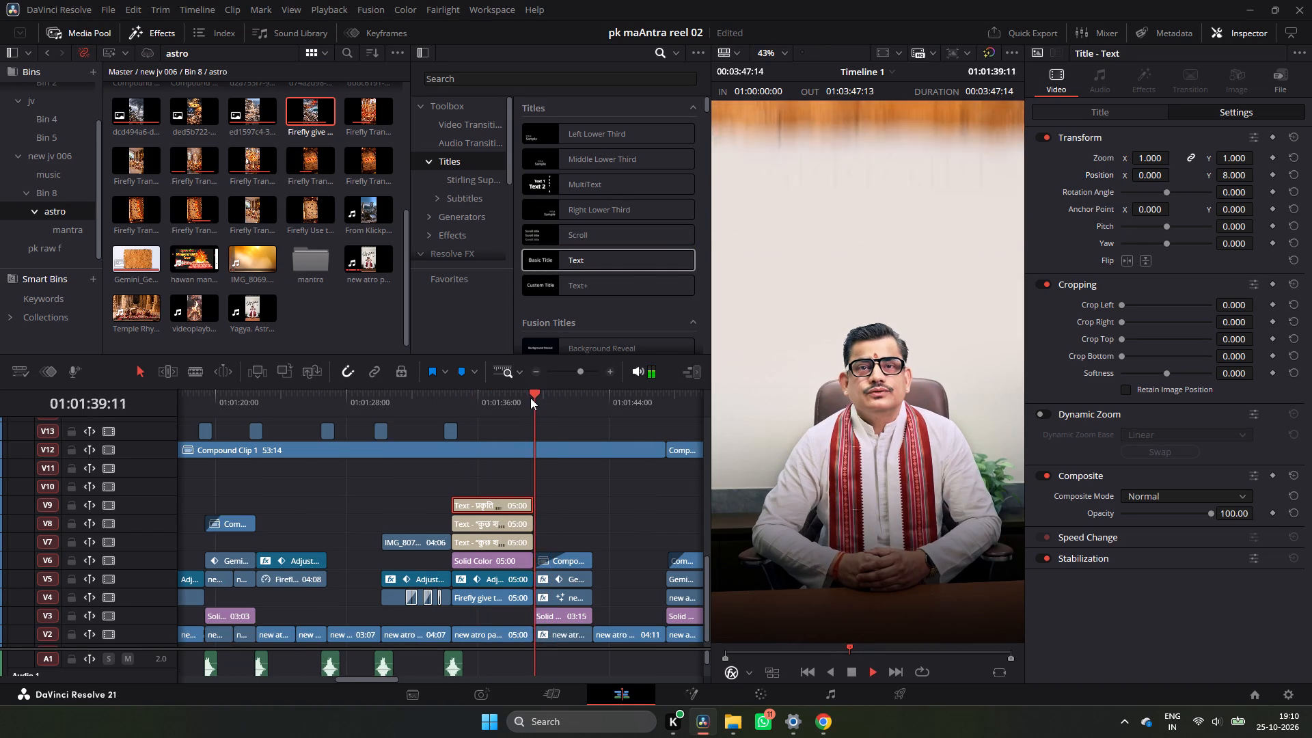
{"action": "key", "text": "space"}
{"action": "left_click", "coordinate": [448, 433]}
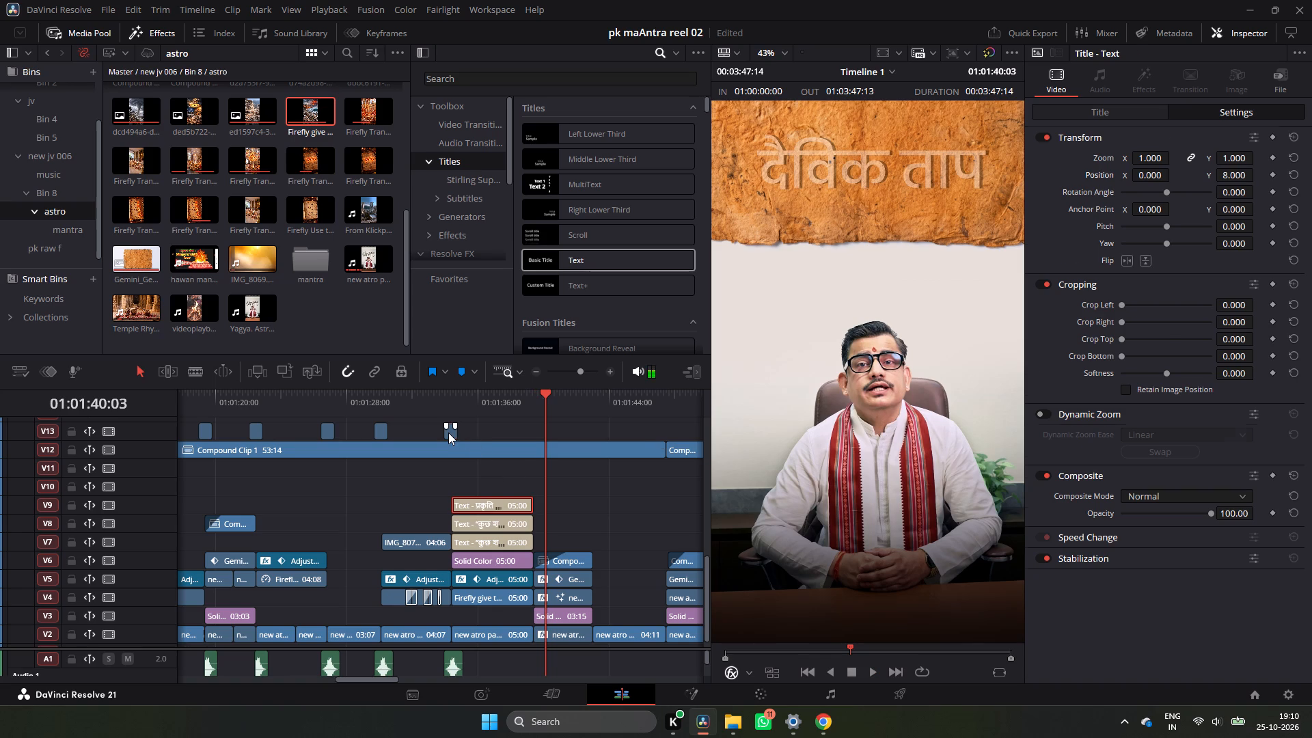
{"action": "left_click", "coordinate": [450, 672], "text": "ctrl"}
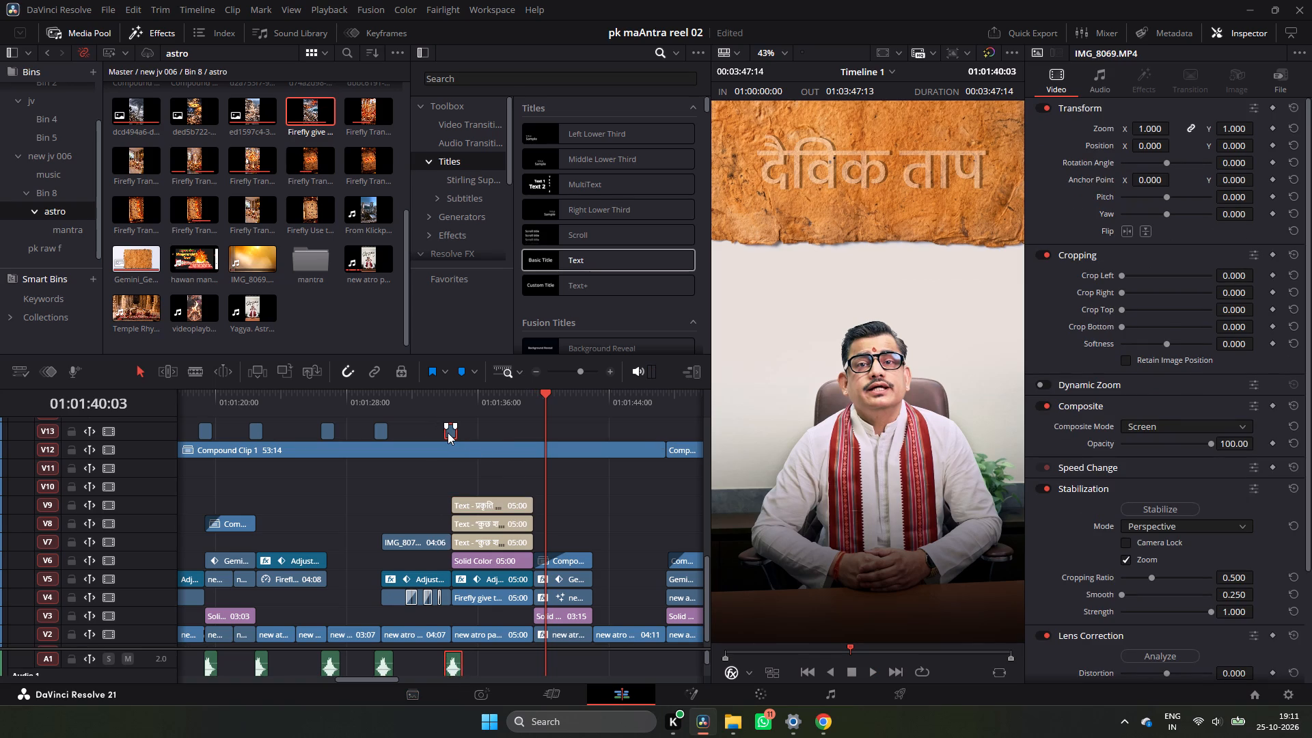
{"action": "left_click_drag", "start_coordinate": [448, 433], "coordinate": [549, 432], "text": "alt"}
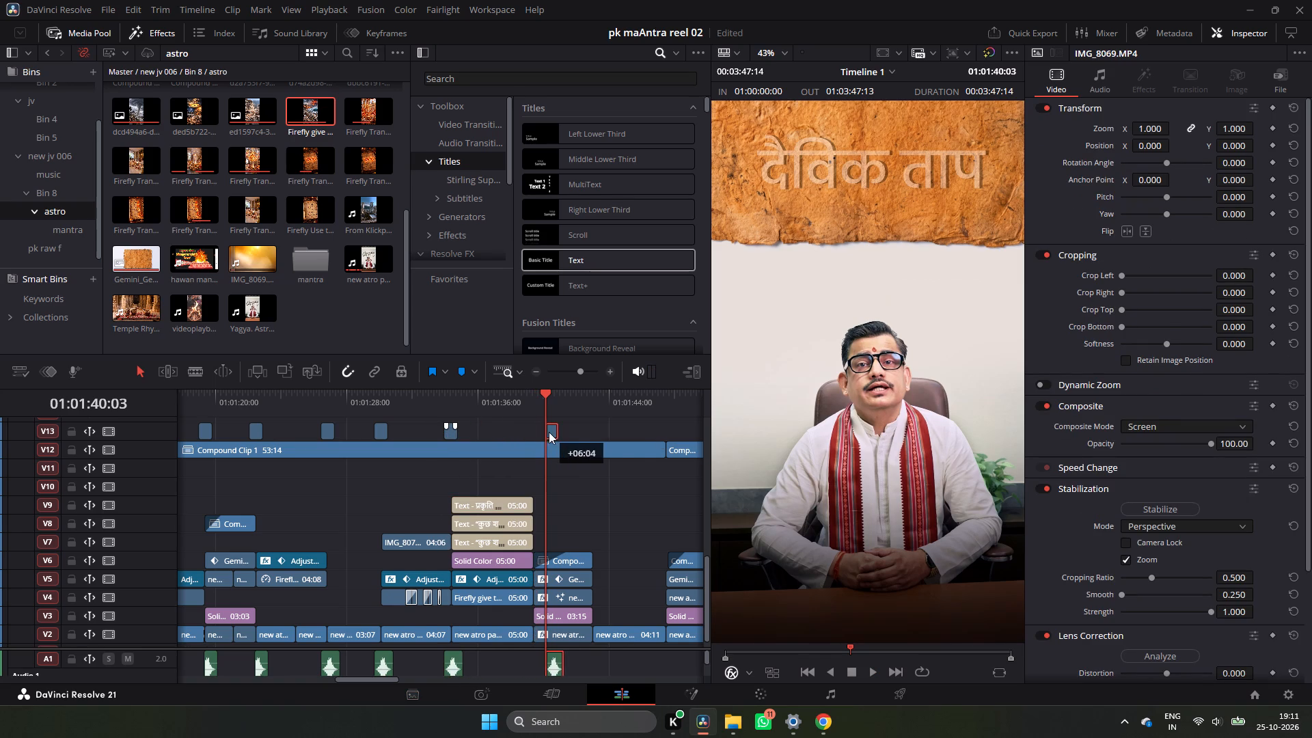
Reposition the duplicated IMG_8069.MP4 clip on V13 so it straddles the cut at 01:01:39:10, where Compound Clip 4 begins.
{"action": "left_click_drag", "start_coordinate": [549, 432], "coordinate": [591, 433], "text": "alt"}
{"action": "left_click_drag", "start_coordinate": [543, 401], "coordinate": [515, 425]}
{"action": "left_click_drag", "start_coordinate": [597, 435], "coordinate": [525, 441]}
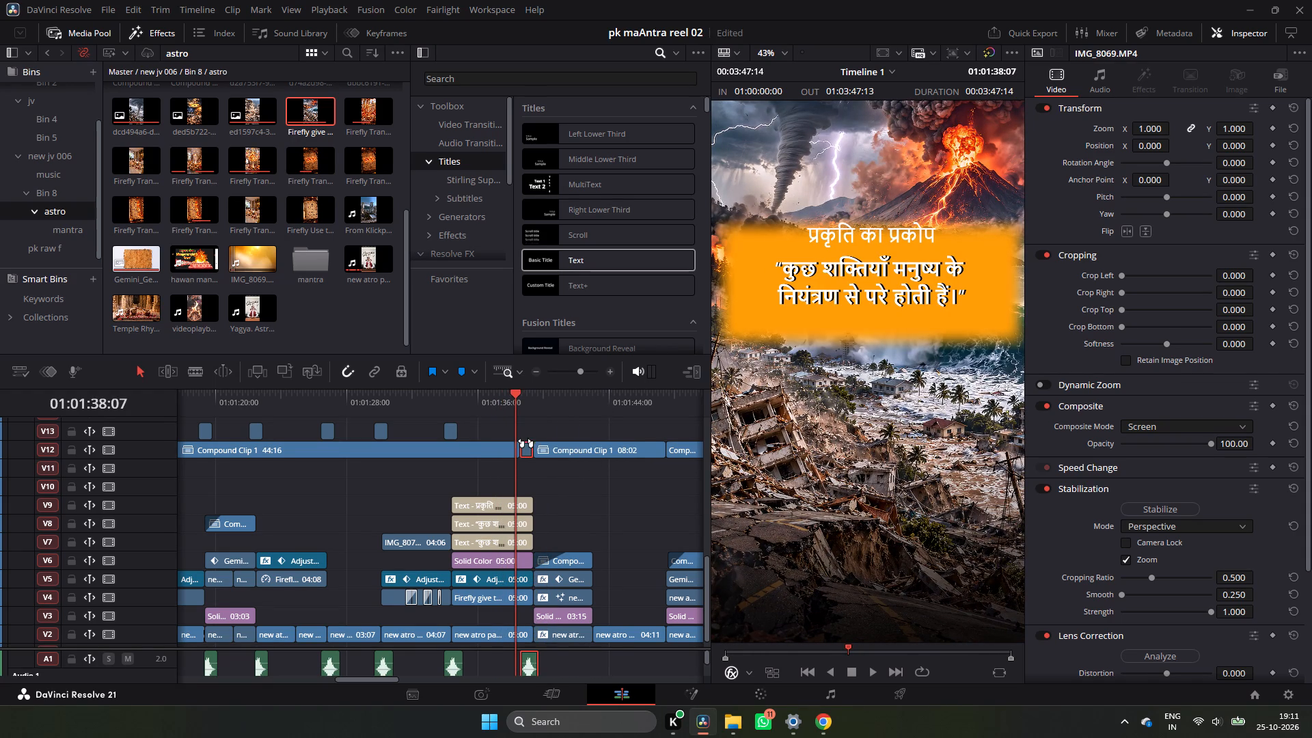
{"action": "key", "text": "ctrl+z"}
{"action": "left_click_drag", "start_coordinate": [602, 432], "coordinate": [599, 432]}
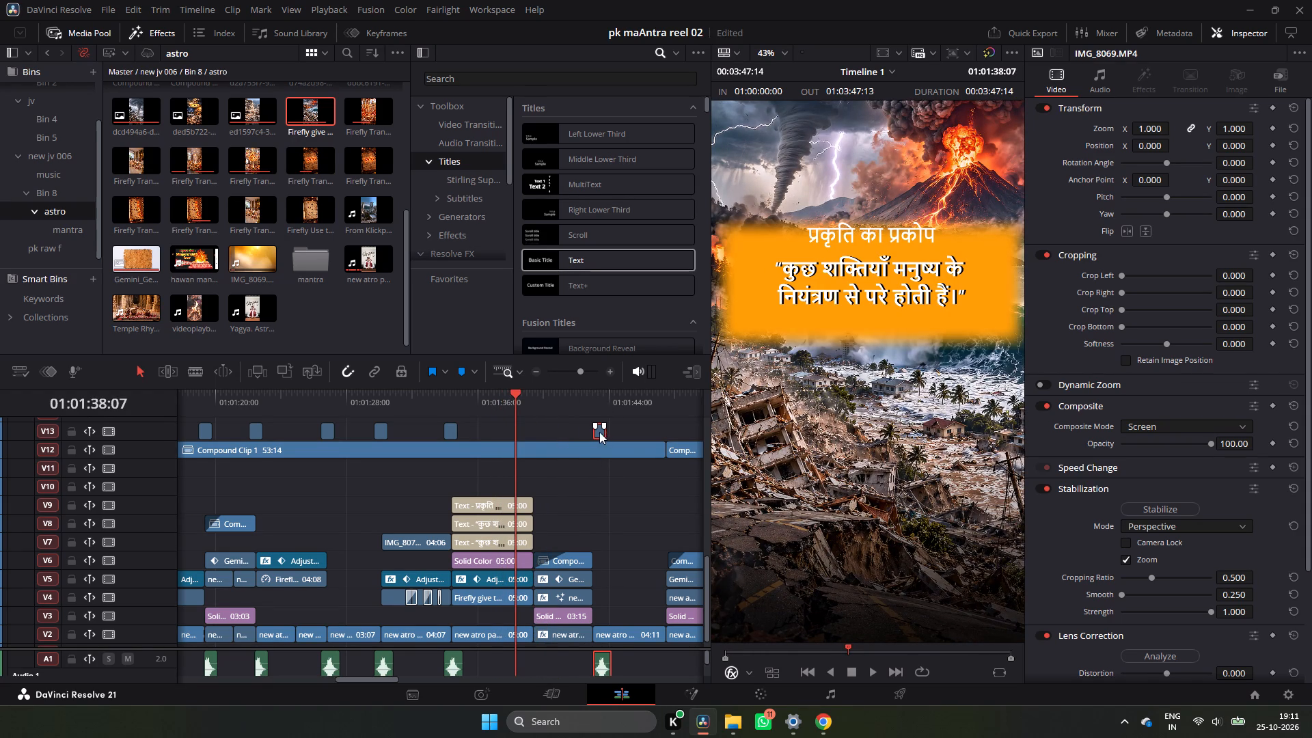
{"action": "left_click_drag", "start_coordinate": [599, 432], "coordinate": [537, 435]}
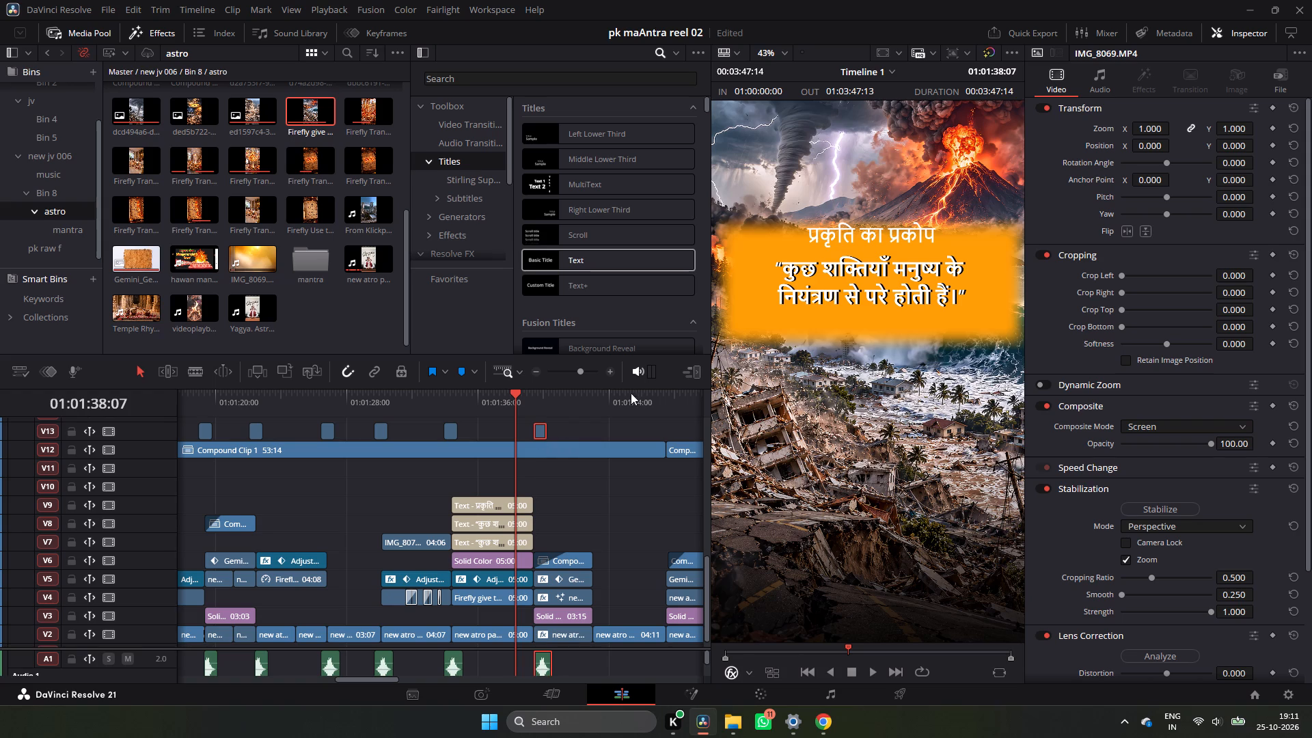
{"action": "double_click", "coordinate": [609, 371]}
{"action": "left_click_drag", "start_coordinate": [543, 429], "coordinate": [533, 430]}
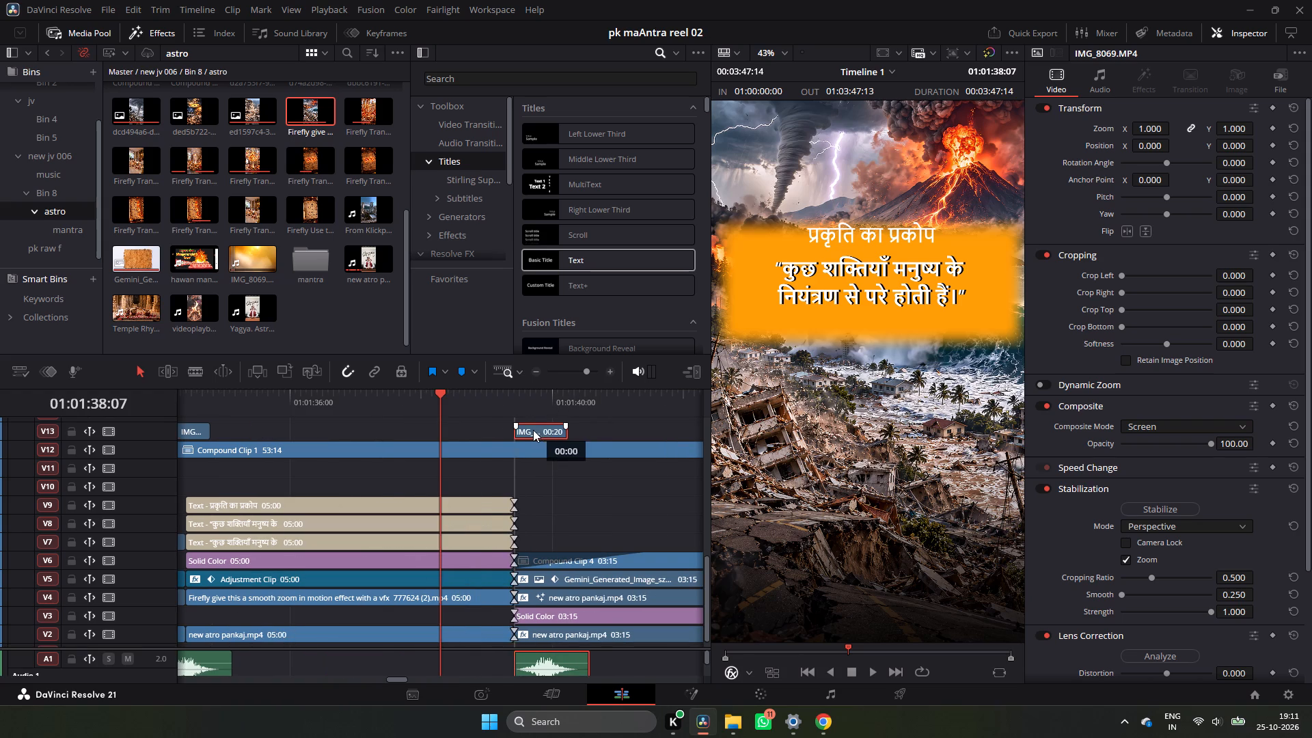
{"action": "left_click_drag", "start_coordinate": [533, 430], "coordinate": [523, 431]}
{"action": "left_click_drag", "start_coordinate": [528, 403], "coordinate": [520, 411]}
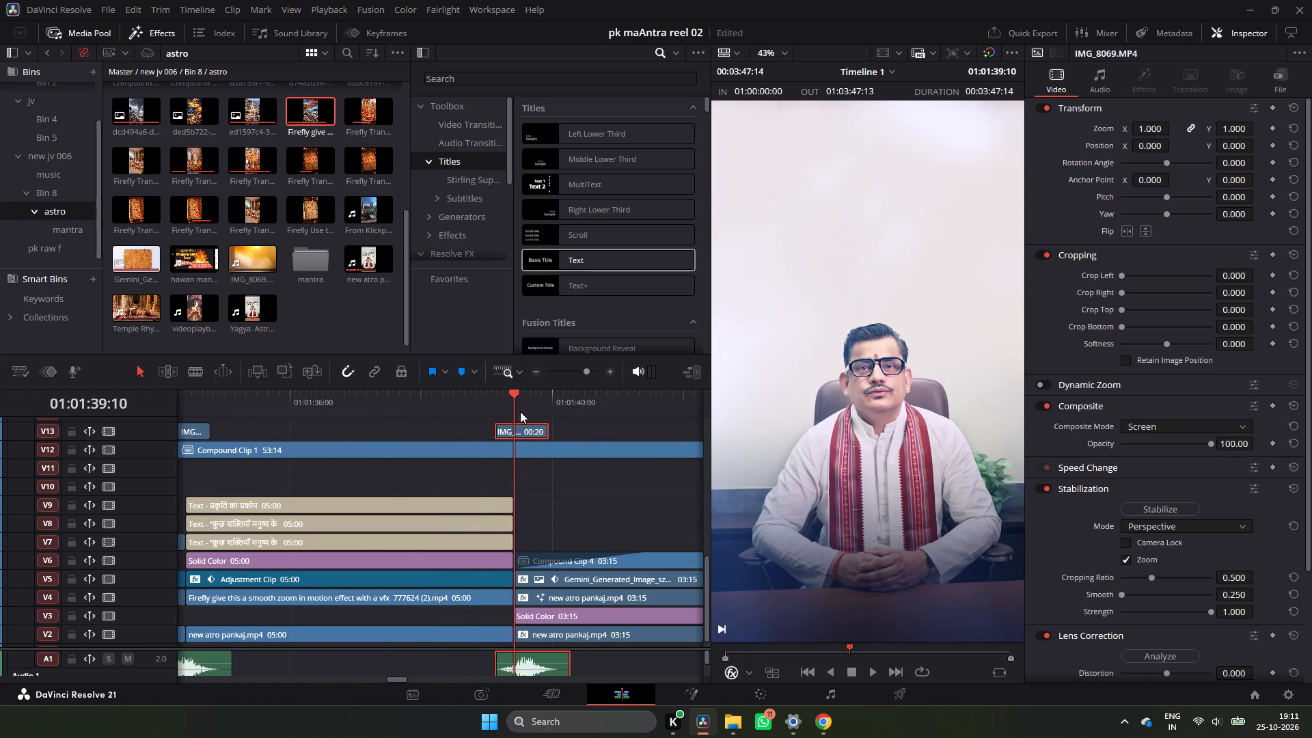
{"action": "left_click_drag", "start_coordinate": [525, 429], "coordinate": [516, 428]}
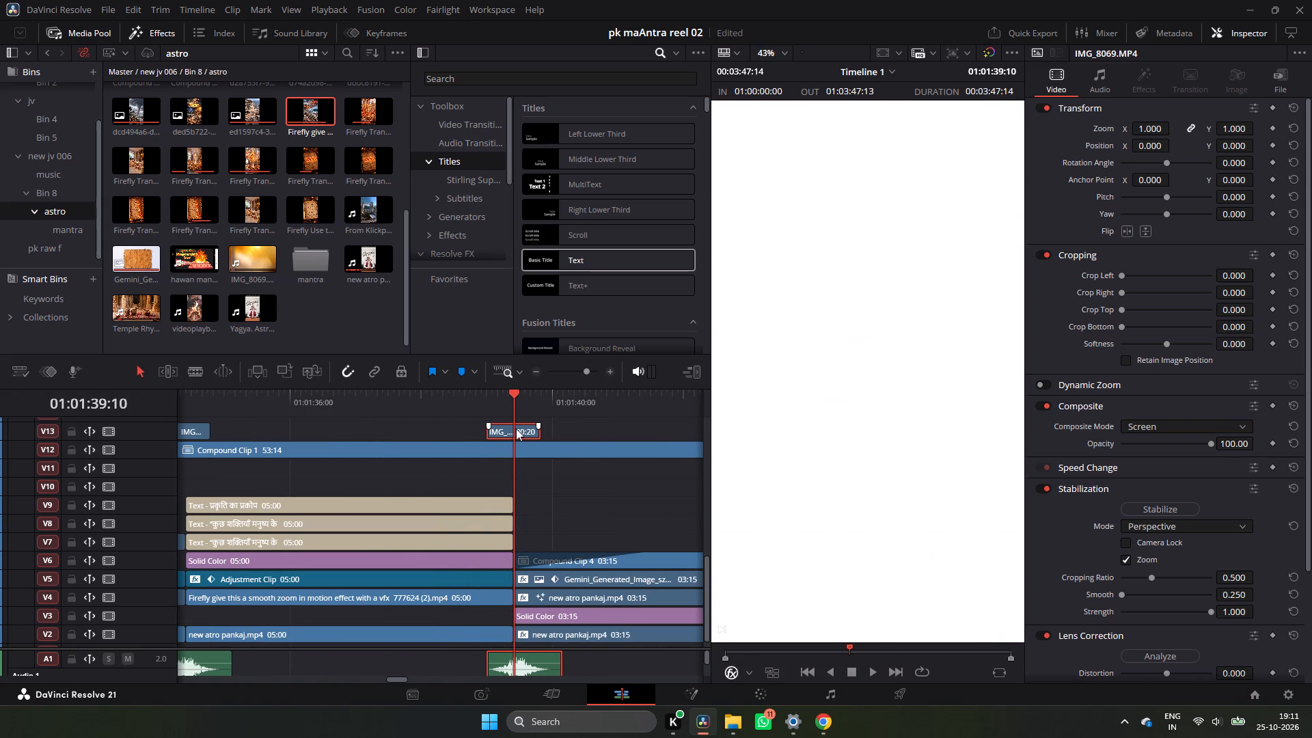
Duplicate that V13 IMG_8069.MP4 clip with its audio over the cut at the end of Compound Clip 4, around 01:01:43:01.
{"action": "left_click_drag", "start_coordinate": [515, 428], "coordinate": [616, 461], "text": "alt"}
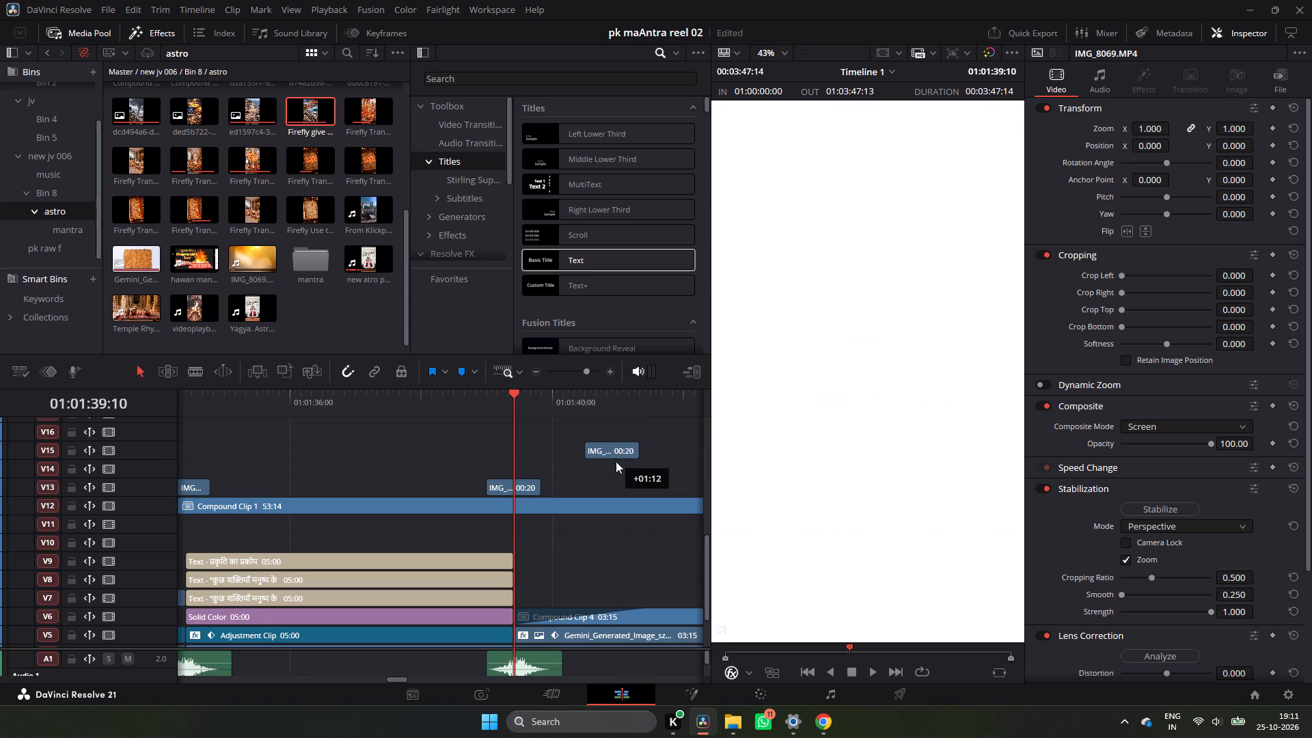
{"action": "left_click_drag", "start_coordinate": [616, 461], "coordinate": [644, 484], "text": "alt"}
{"action": "scroll", "coordinate": [644, 484], "scroll_direction": "down", "scroll_amount": 2, "text": "ctrl"}
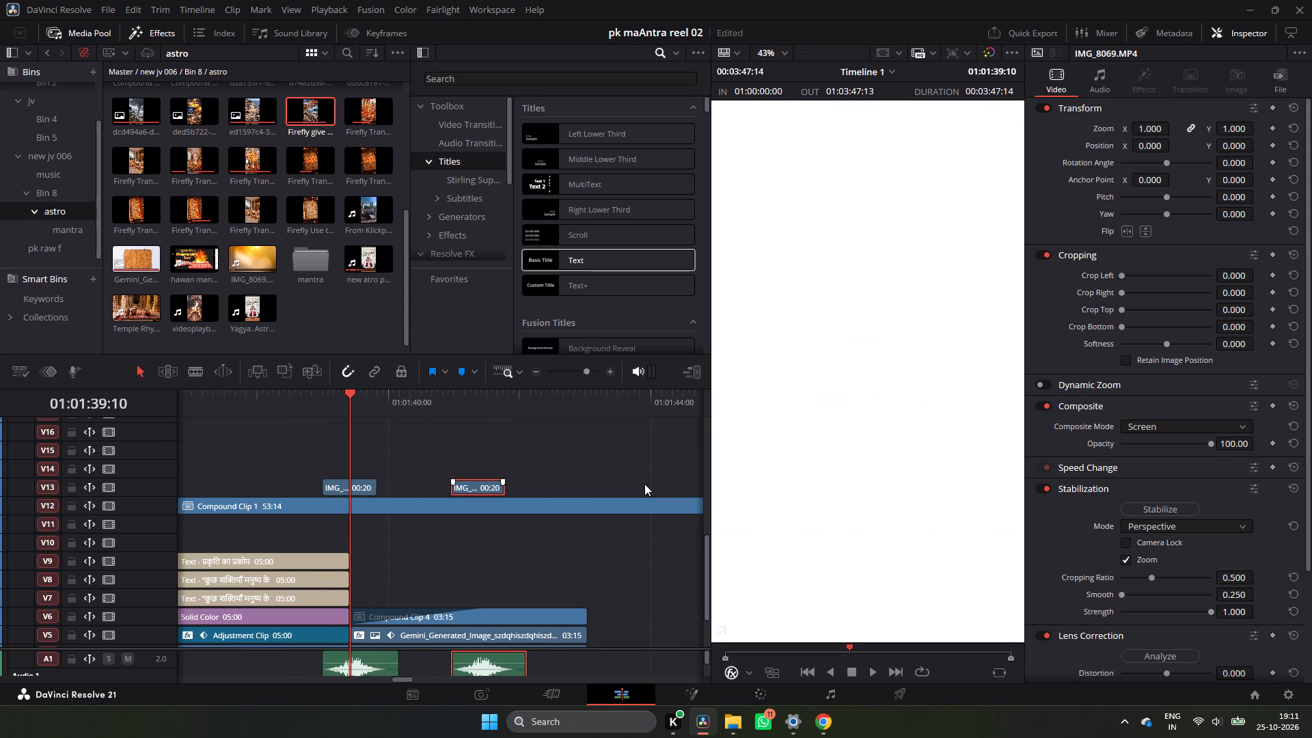
{"action": "left_click_drag", "start_coordinate": [481, 491], "coordinate": [583, 487]}
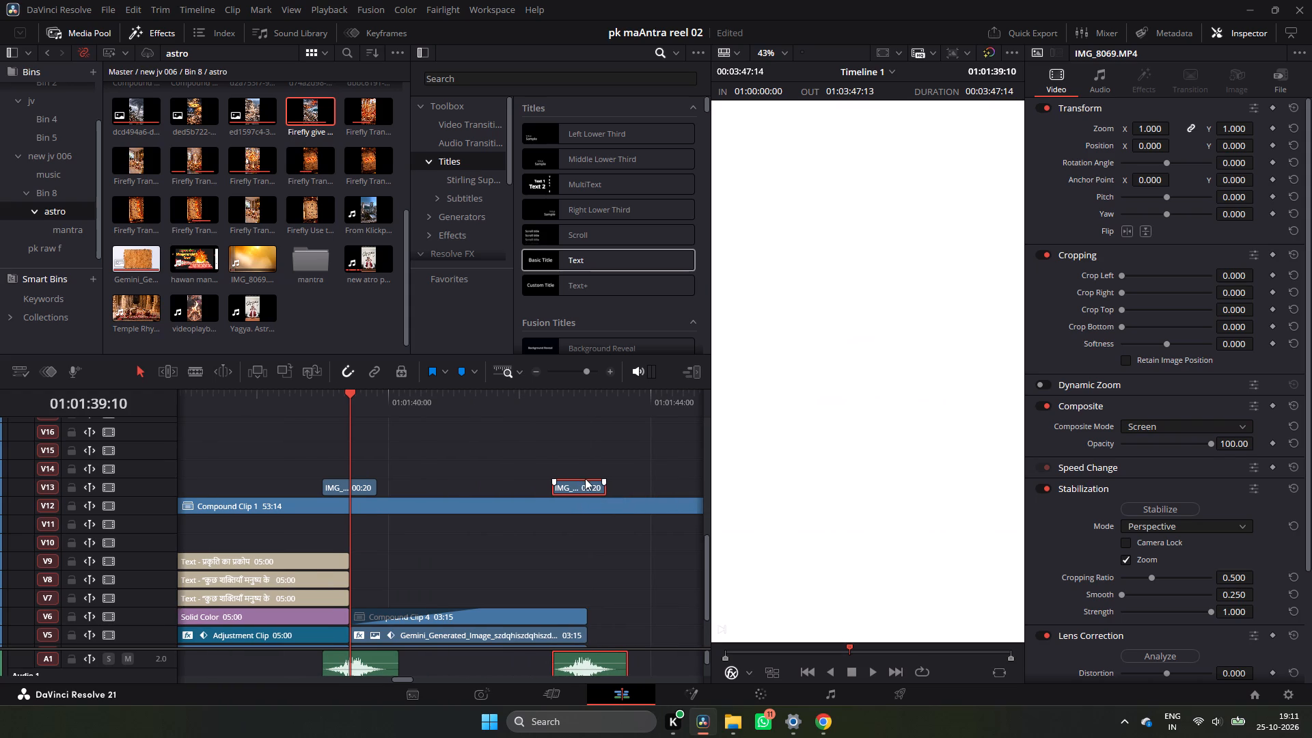
{"action": "left_click", "coordinate": [592, 405]}
{"action": "double_click", "coordinate": [592, 480]}
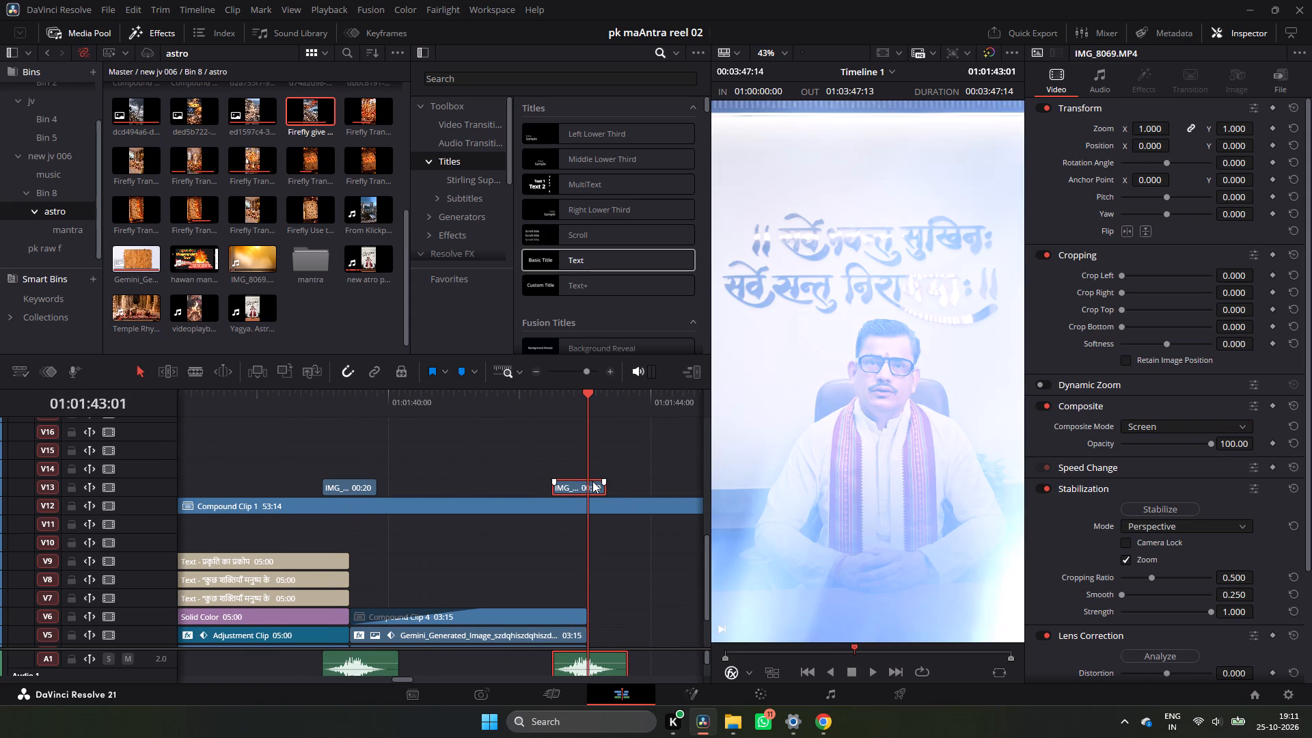
{"action": "left_click", "coordinate": [594, 484]}
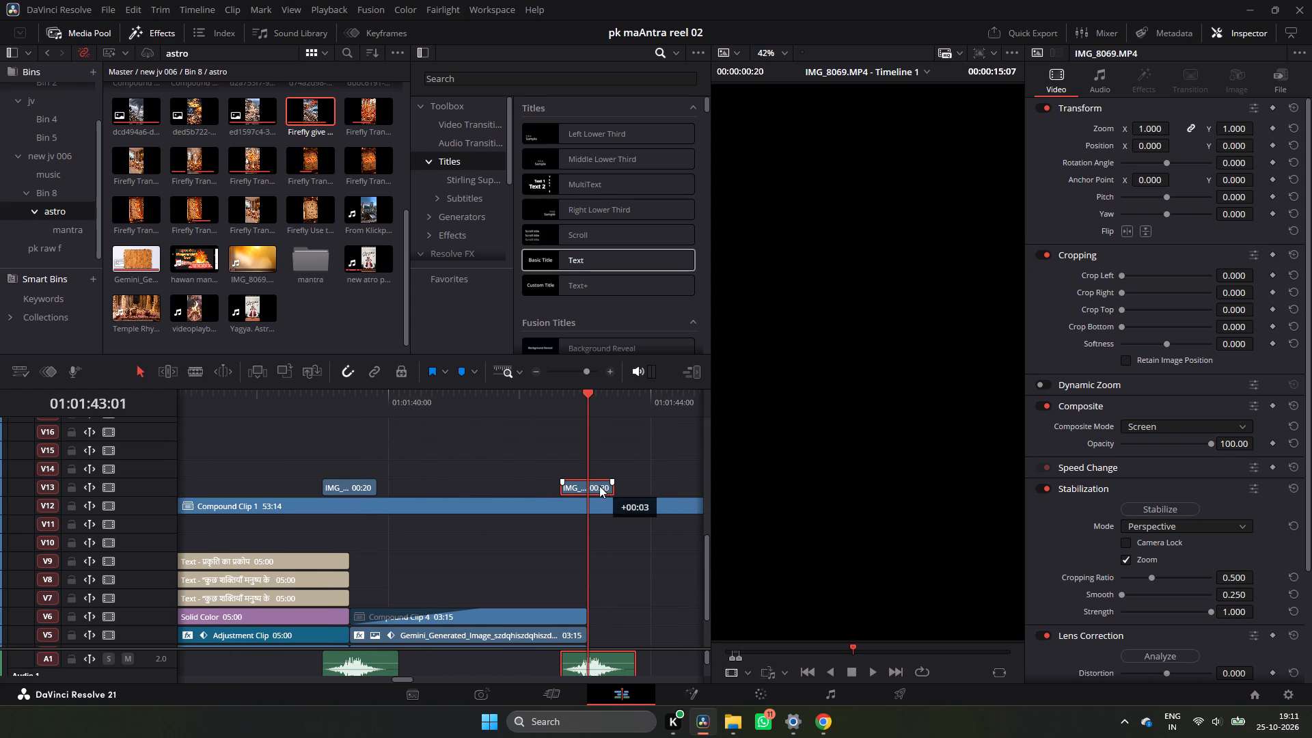
{"action": "left_click_drag", "start_coordinate": [587, 402], "coordinate": [585, 417]}
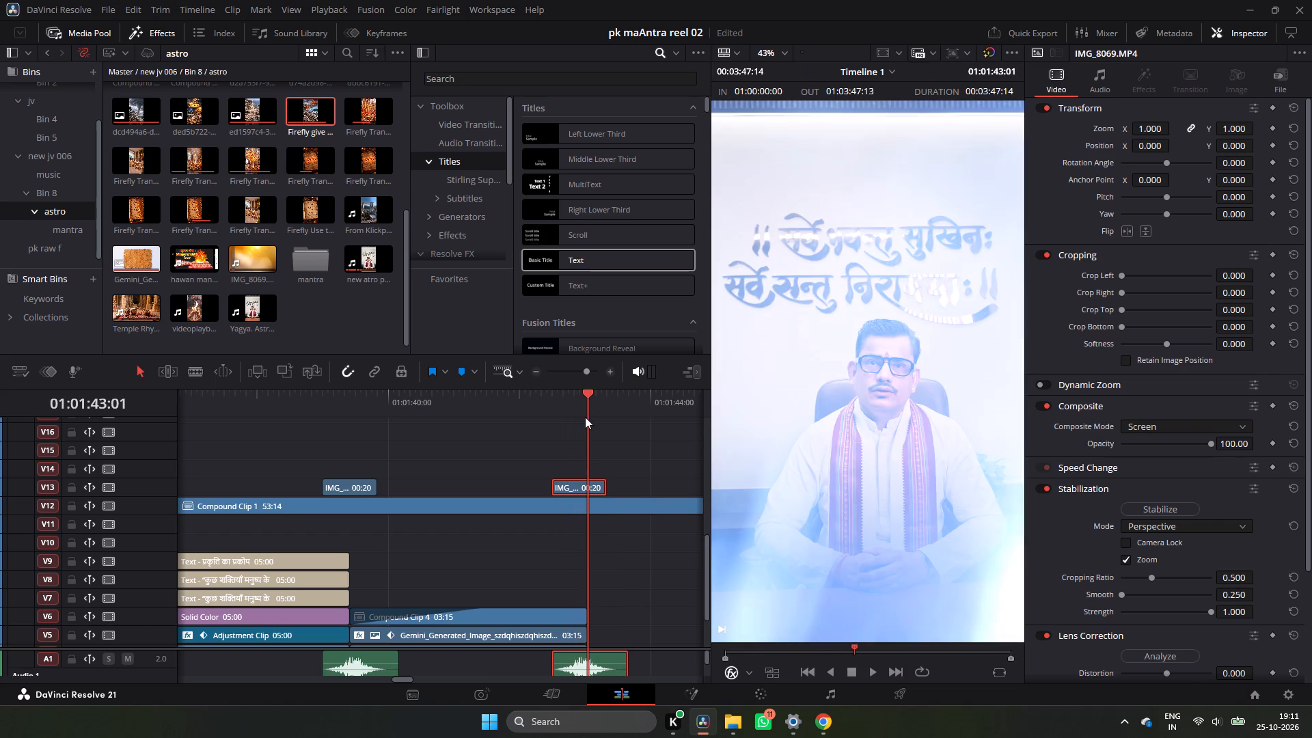
{"action": "left_click_drag", "start_coordinate": [585, 417], "coordinate": [586, 417]}
{"action": "left_click_drag", "start_coordinate": [590, 489], "coordinate": [601, 489]}
Play back the transition at the end of Compound Clip 4 to check the overlay's timing.
{"action": "left_click", "coordinate": [562, 401]}
{"action": "key", "text": "space"}
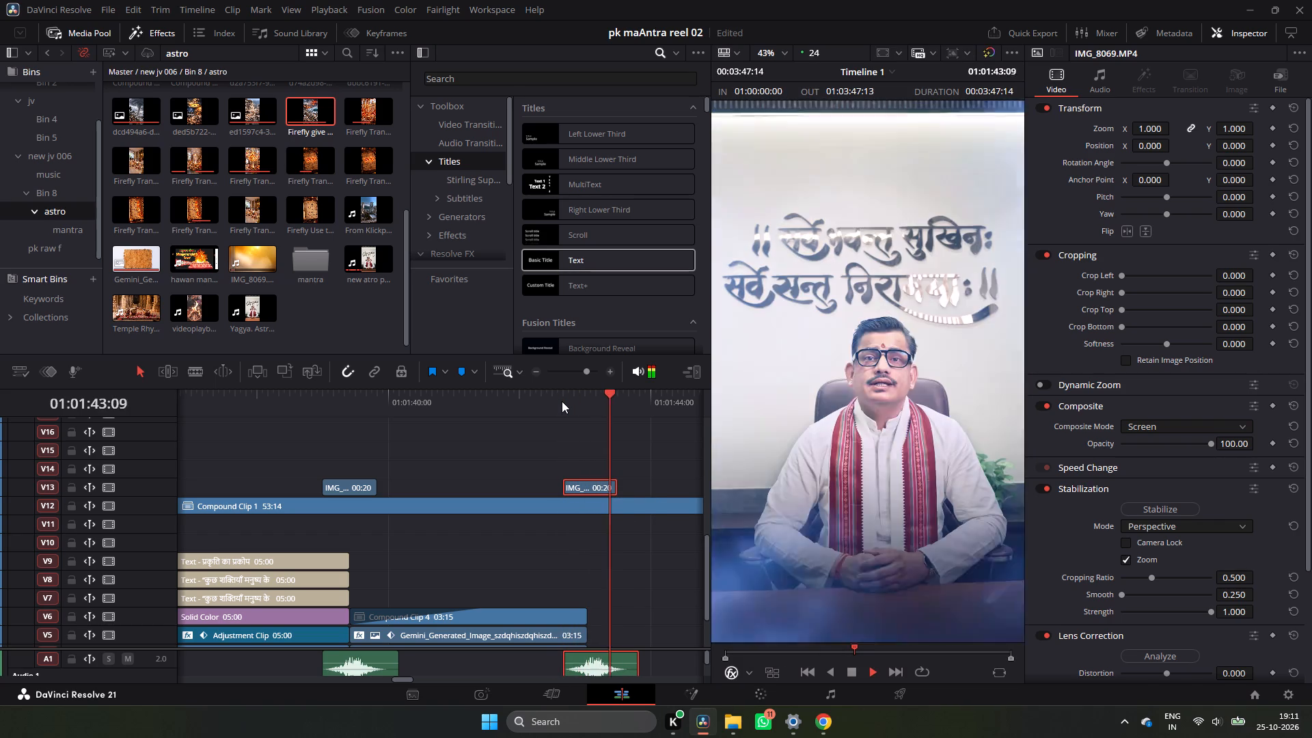
{"action": "left_click", "coordinate": [562, 401]}
{"action": "key", "text": "space"}
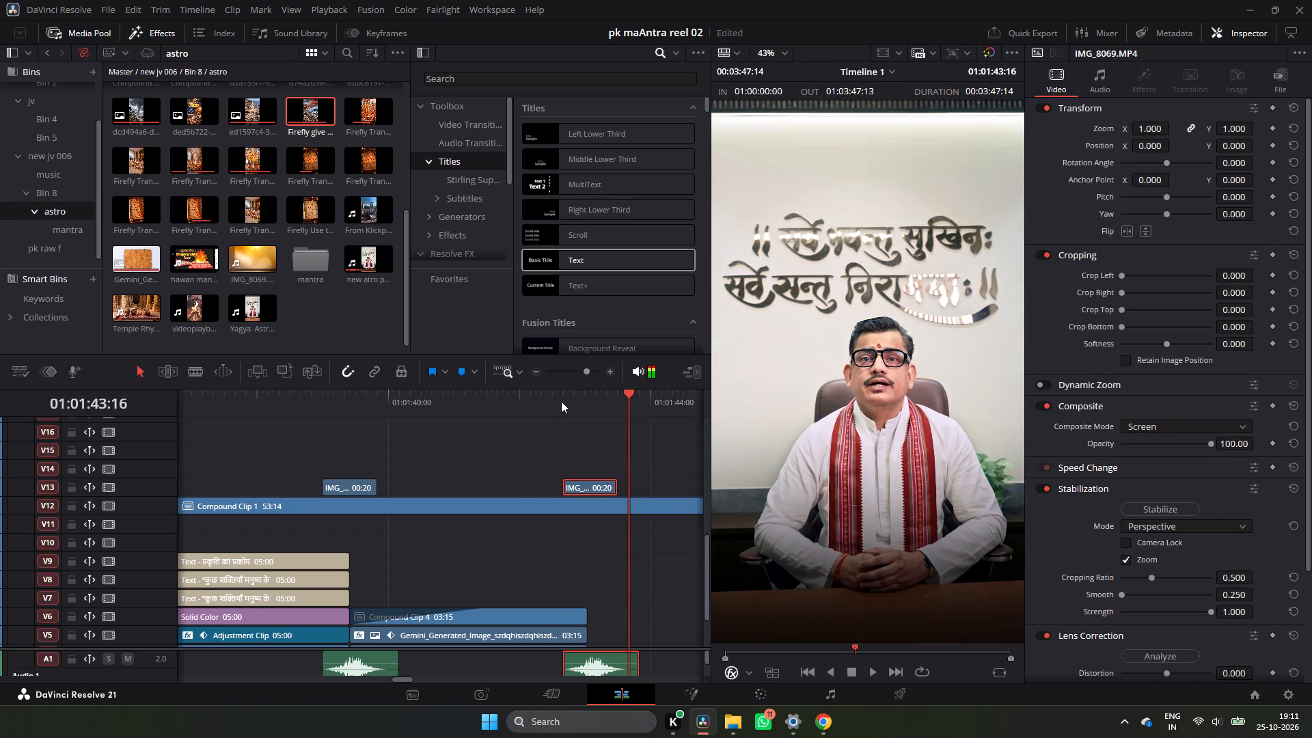
{"action": "left_click", "coordinate": [525, 394]}
{"action": "key", "text": "space"}
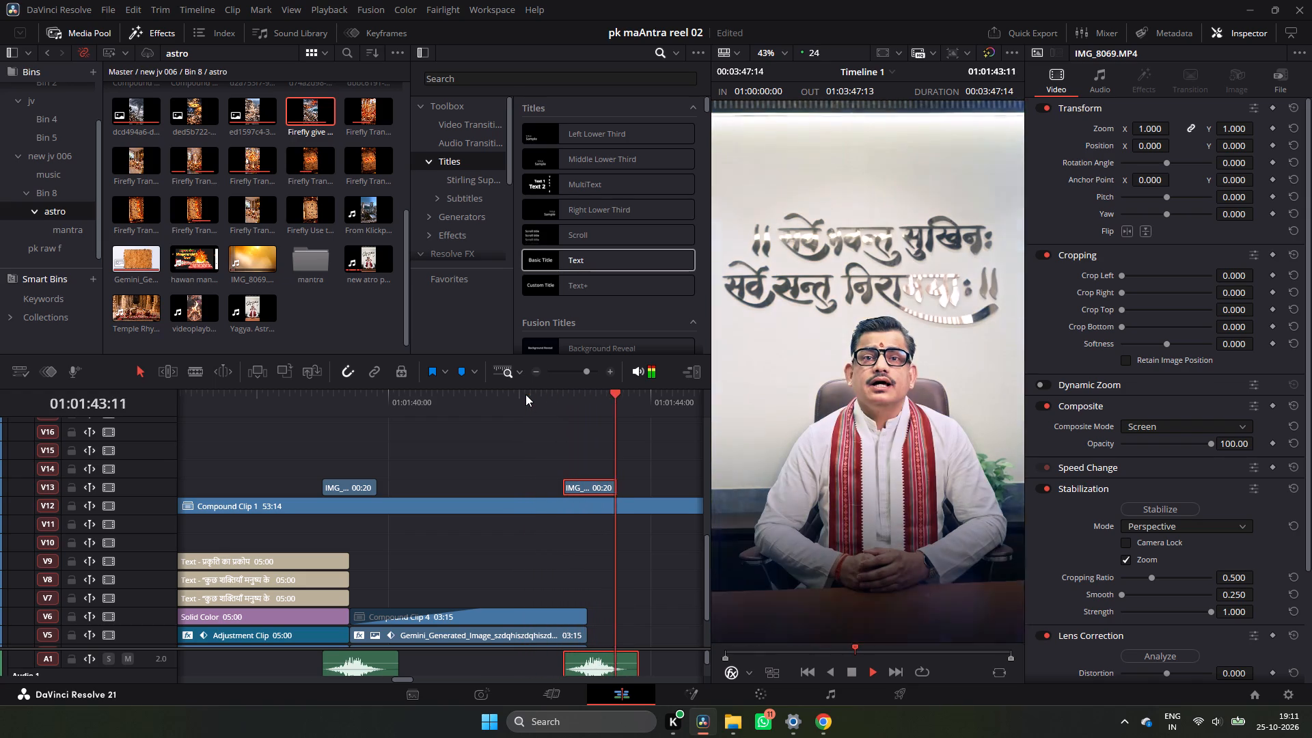
{"action": "key", "text": "space"}
{"action": "left_click", "coordinate": [402, 396]}
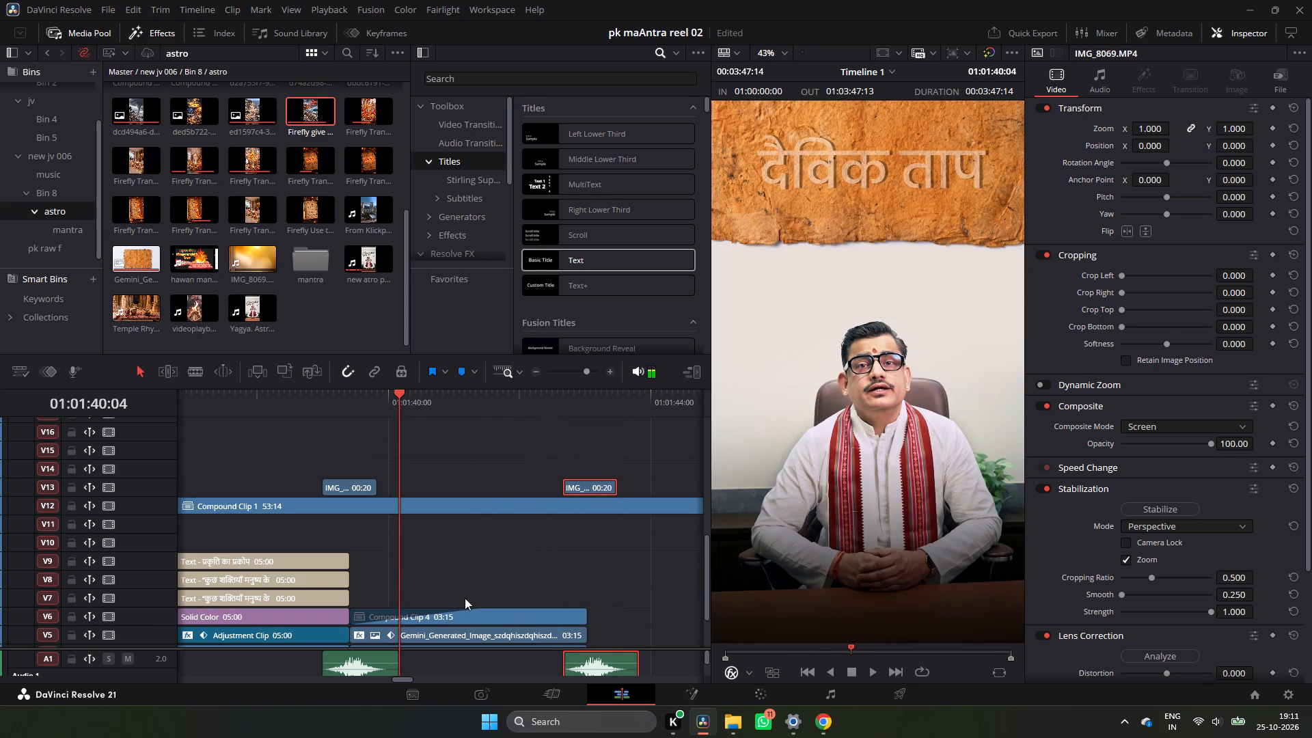
Apply the Transform effect to Compound Clip 4 on V6.
{"action": "left_click", "coordinate": [536, 370]}
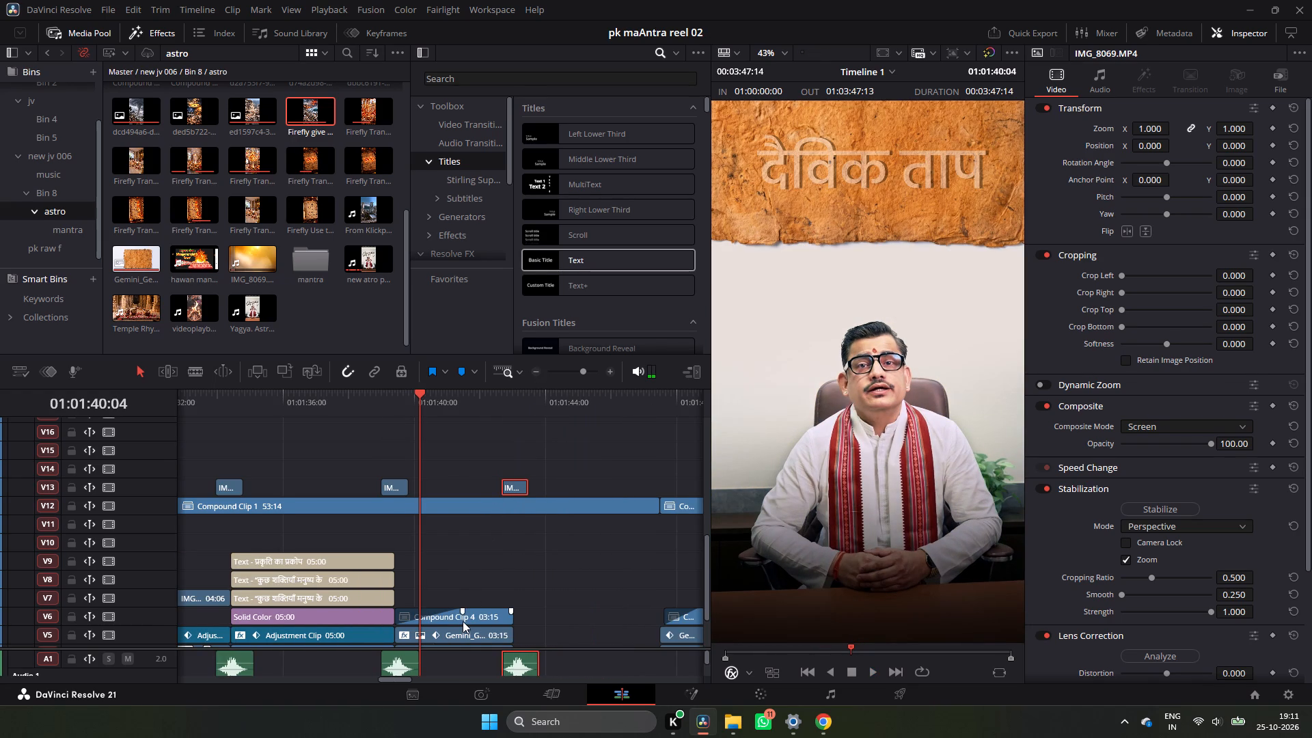
{"action": "left_click", "coordinate": [463, 622]}
{"action": "left_click_drag", "start_coordinate": [419, 394], "coordinate": [397, 413]}
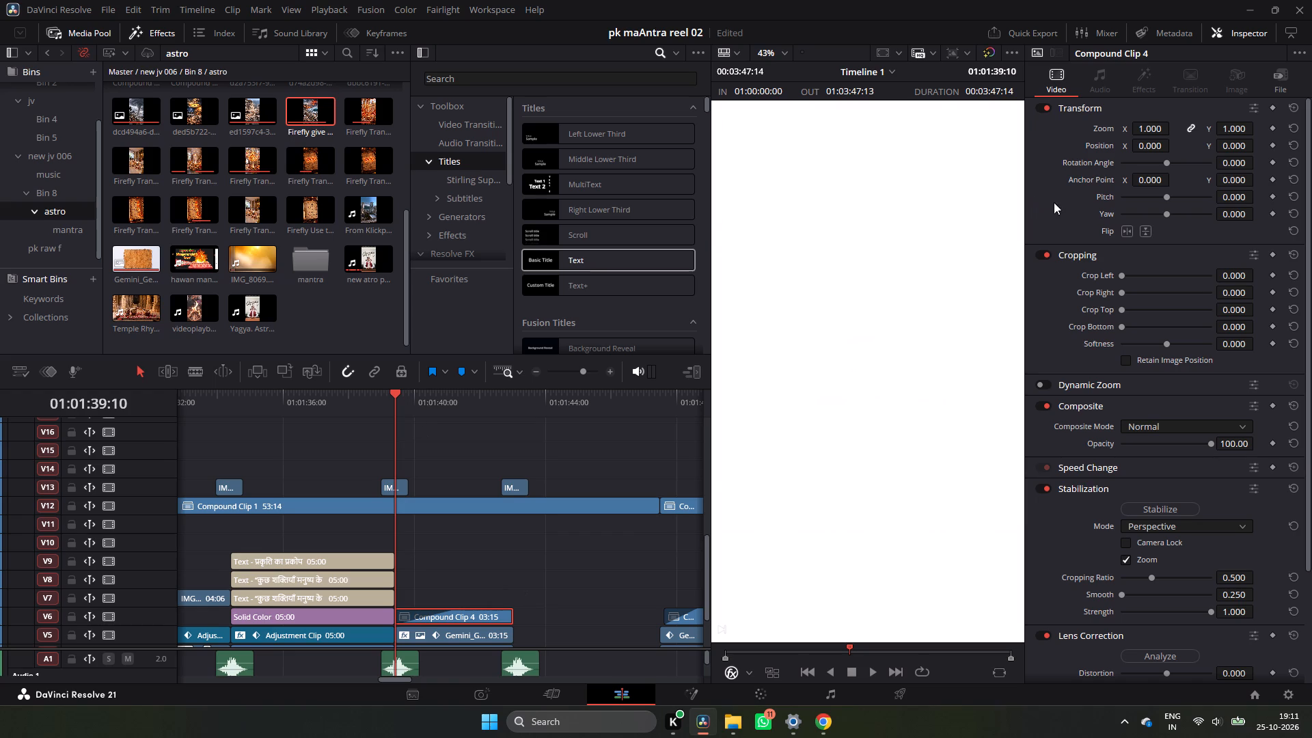
{"action": "key", "text": "shift+space"}
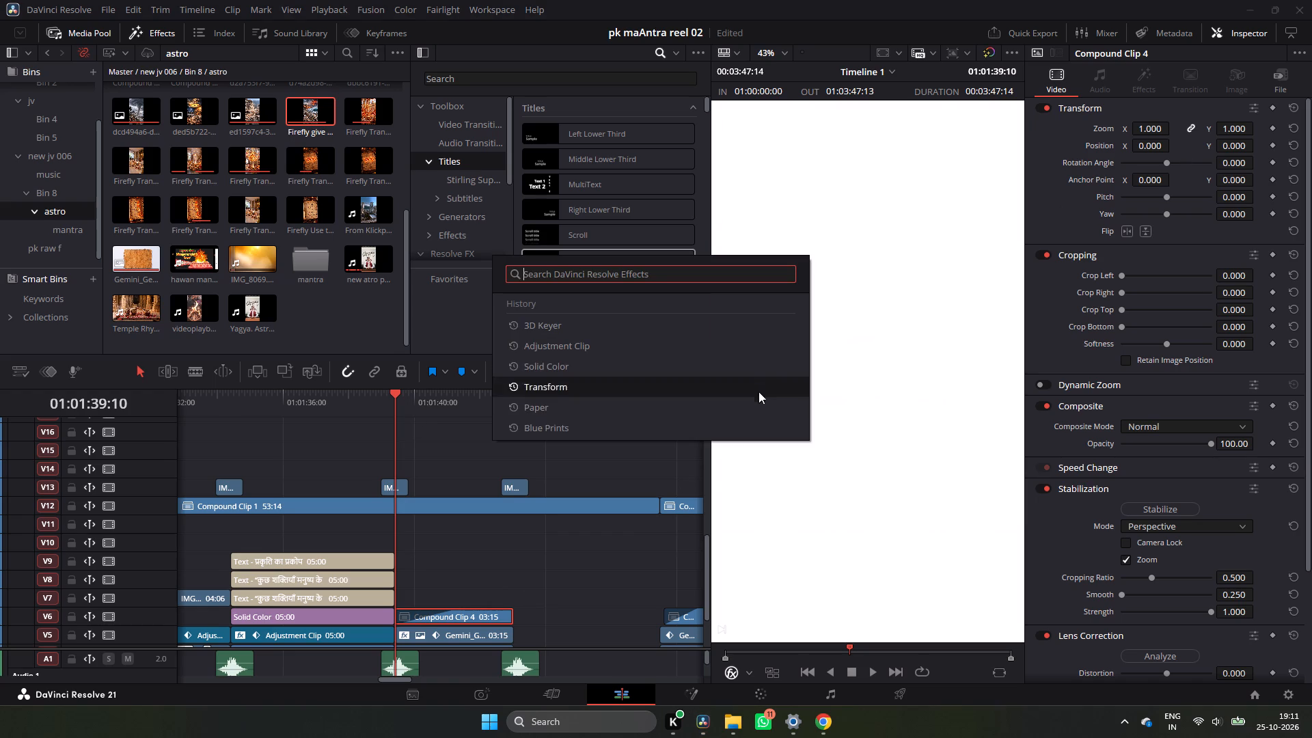
{"action": "left_click", "coordinate": [592, 394]}
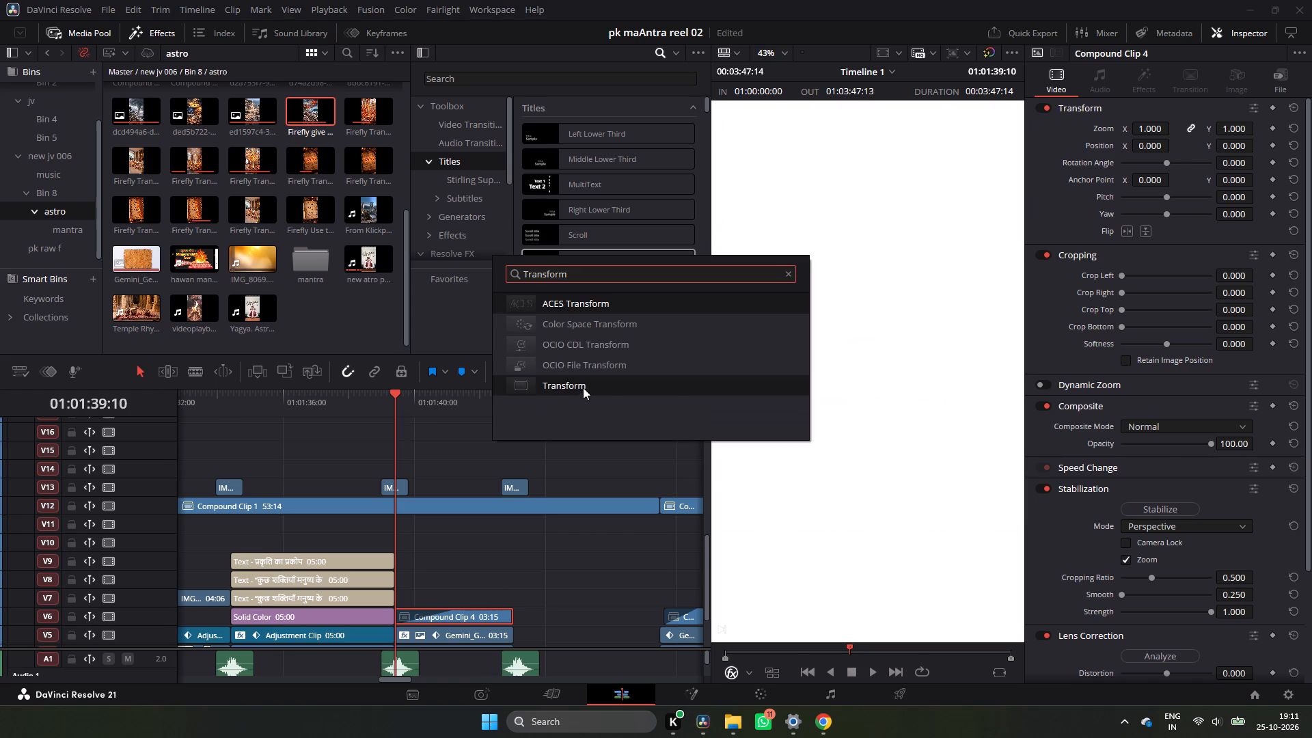
{"action": "left_click", "coordinate": [585, 385]}
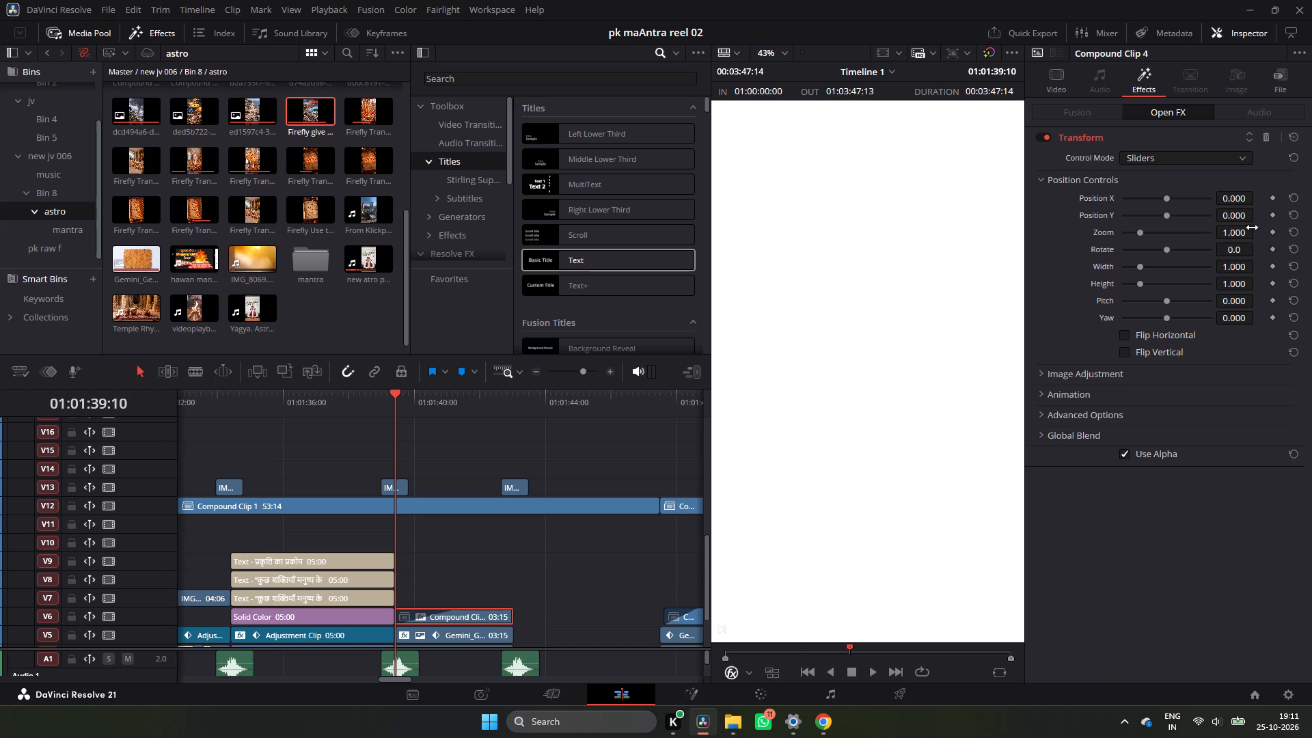
Keyframe the Transform effect's Position Y at 0.000 at the clip's start, 01:01:39:10, and set its Motion Blur to 1.000.
{"action": "left_click", "coordinate": [1271, 213]}
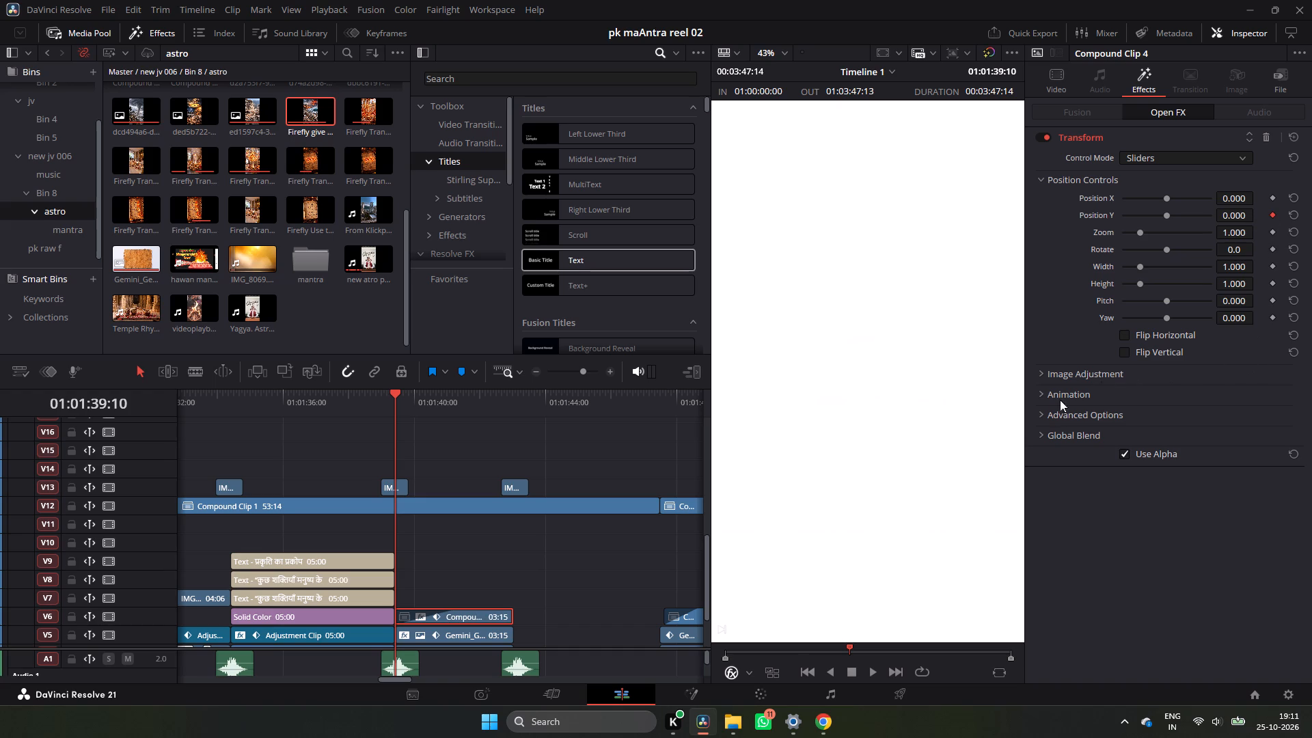
{"action": "left_click", "coordinate": [1053, 404]}
{"action": "left_click_drag", "start_coordinate": [1157, 412], "coordinate": [1311, 407]}
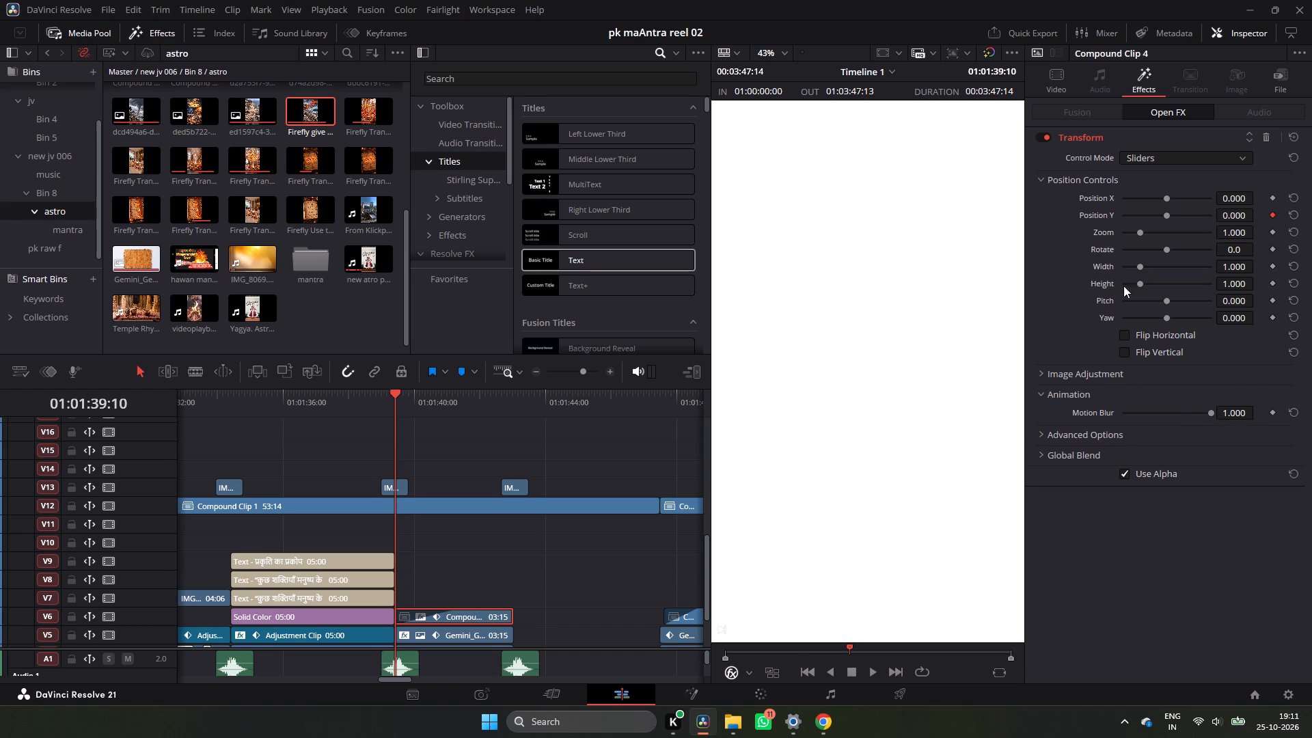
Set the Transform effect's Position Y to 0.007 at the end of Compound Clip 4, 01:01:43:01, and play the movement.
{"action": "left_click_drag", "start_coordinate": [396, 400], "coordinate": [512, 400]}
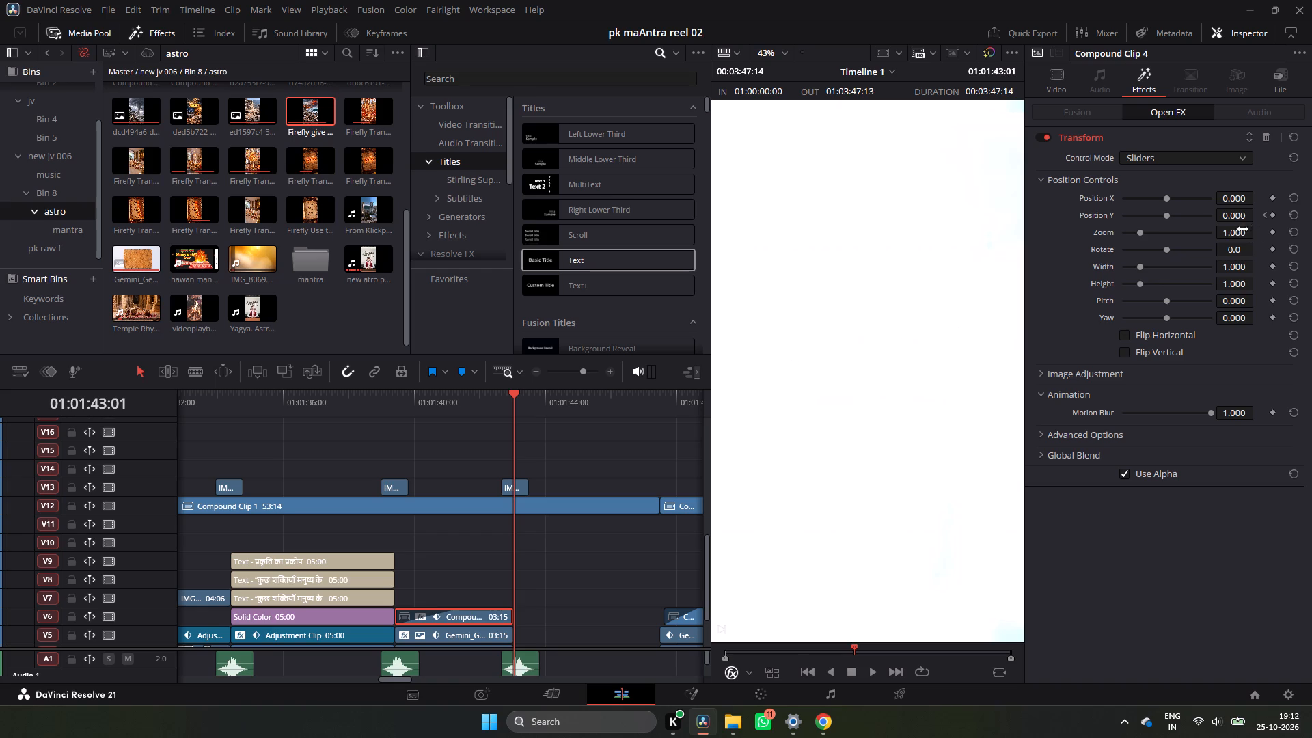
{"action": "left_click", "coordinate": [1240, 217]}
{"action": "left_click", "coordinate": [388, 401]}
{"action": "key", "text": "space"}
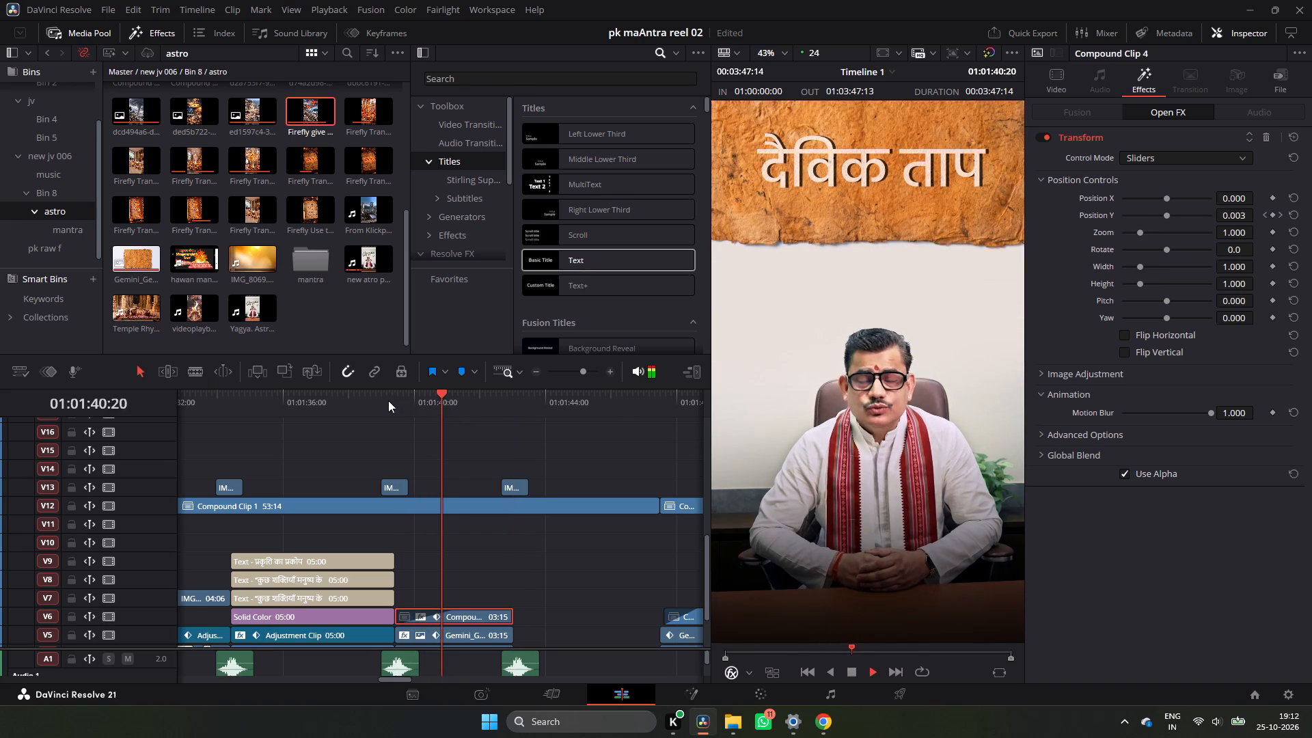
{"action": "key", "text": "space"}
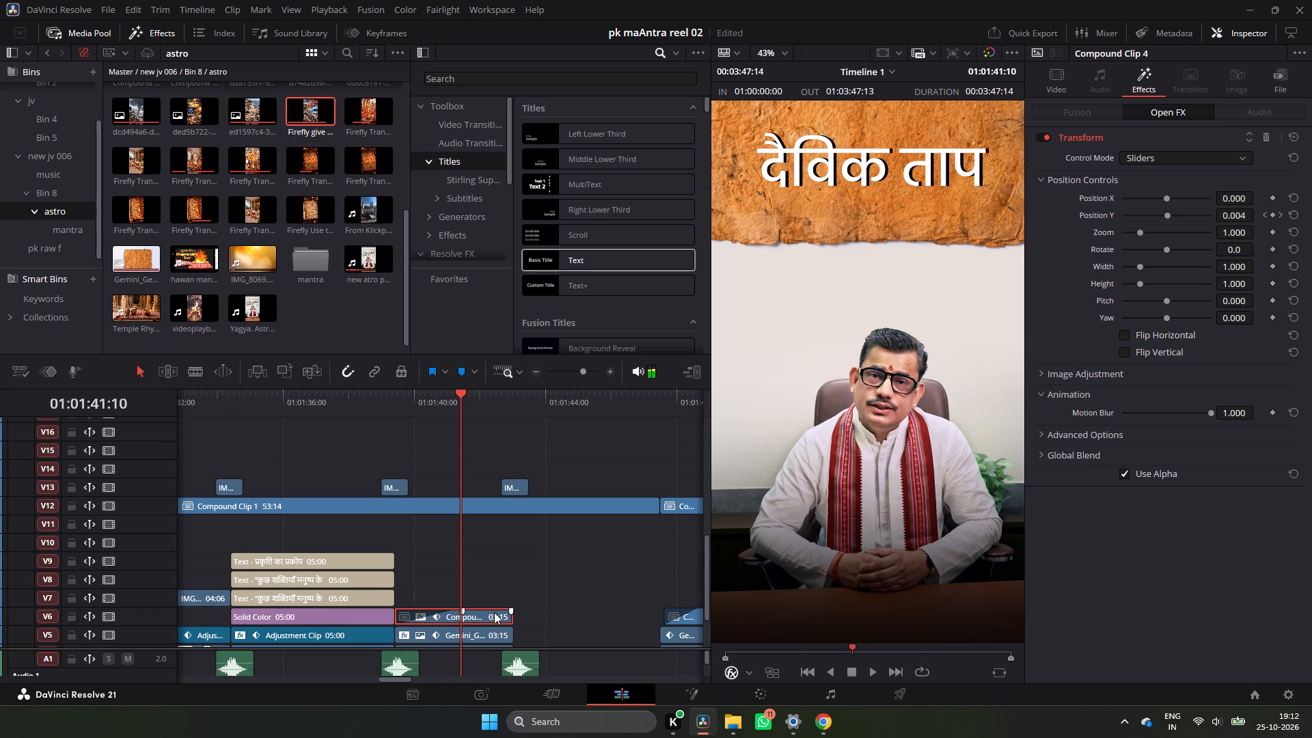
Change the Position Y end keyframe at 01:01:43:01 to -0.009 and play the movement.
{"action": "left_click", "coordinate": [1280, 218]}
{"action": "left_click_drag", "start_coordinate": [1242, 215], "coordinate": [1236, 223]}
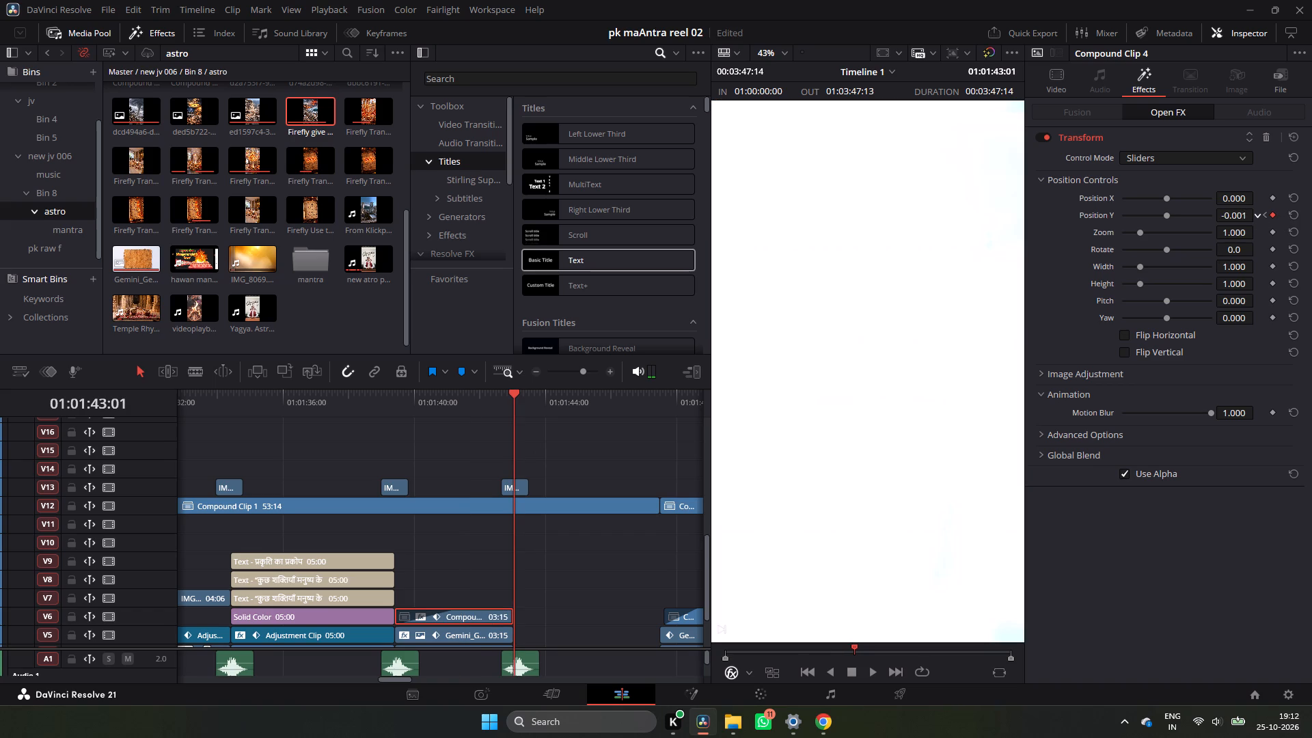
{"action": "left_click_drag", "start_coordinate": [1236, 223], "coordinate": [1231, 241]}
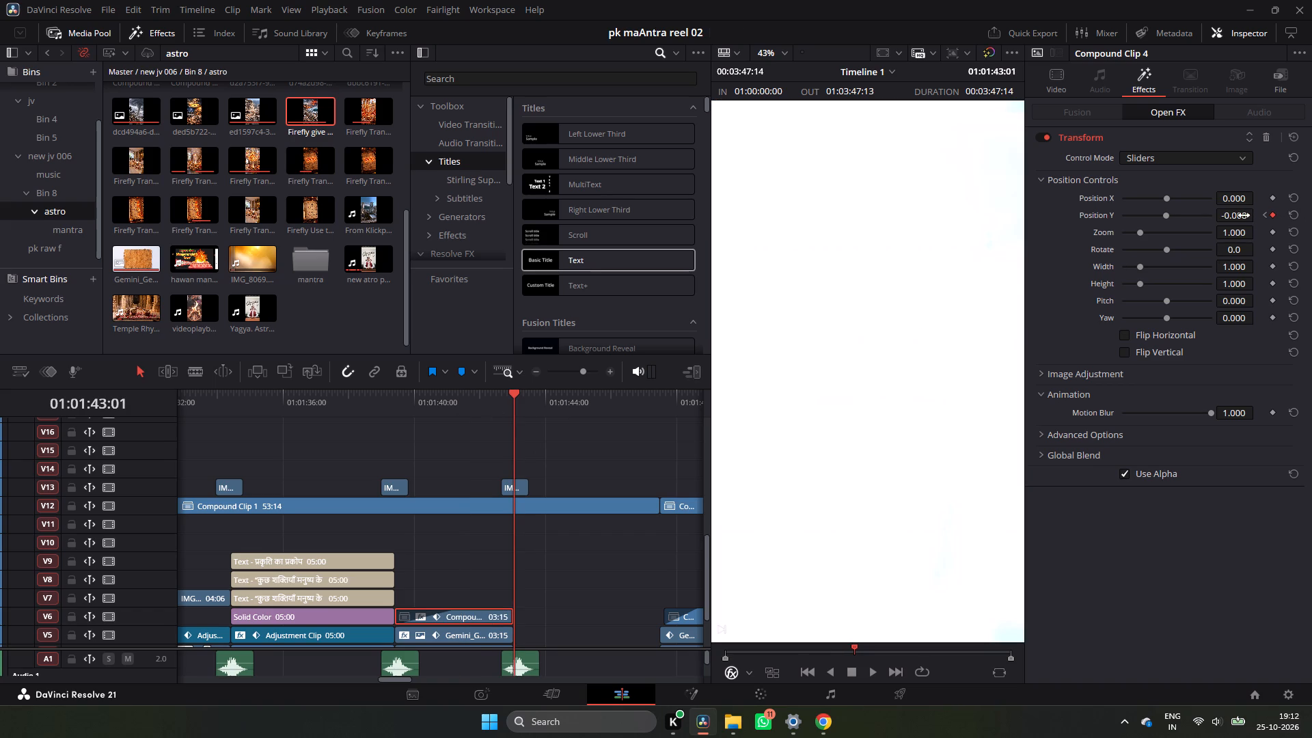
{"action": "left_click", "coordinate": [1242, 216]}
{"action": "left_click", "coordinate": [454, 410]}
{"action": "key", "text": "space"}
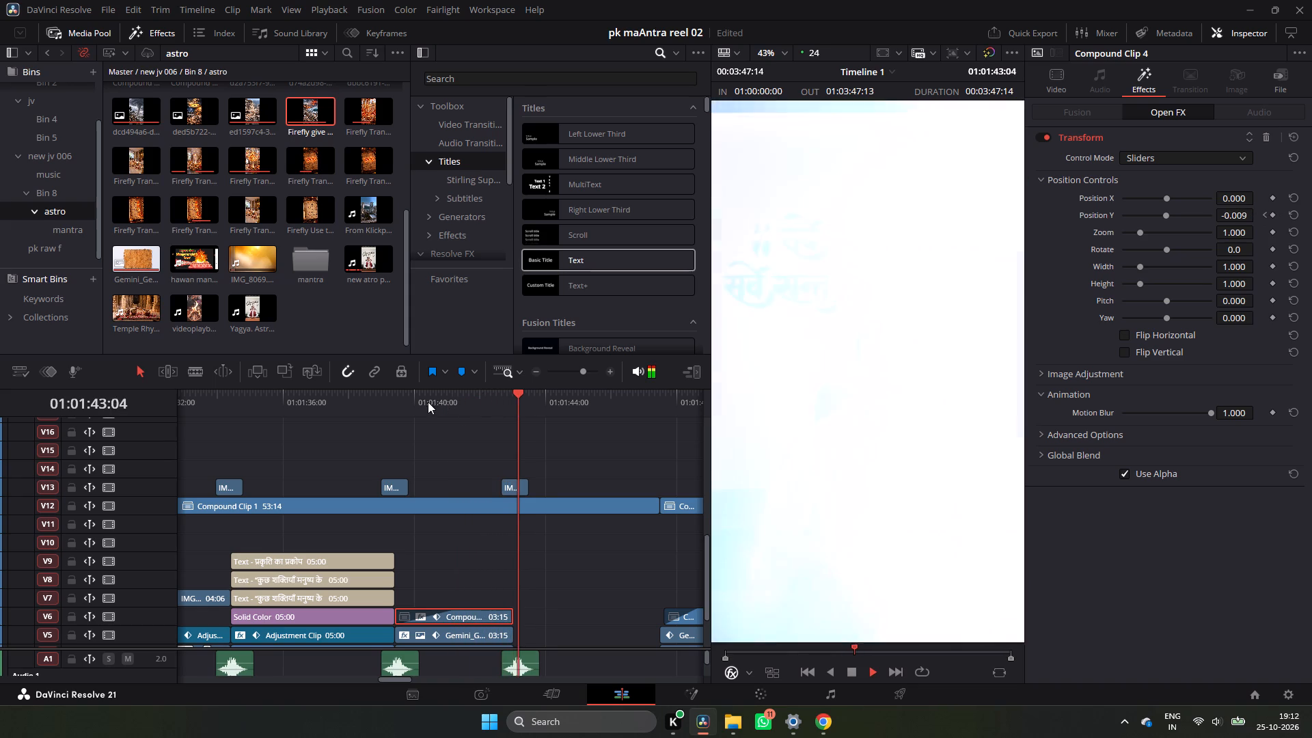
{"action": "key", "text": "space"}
Set the Position Y end keyframe at 01:01:43:01 to -0.005 and play Compound Clip 4 through the following cut.
{"action": "left_click", "coordinate": [515, 395]}
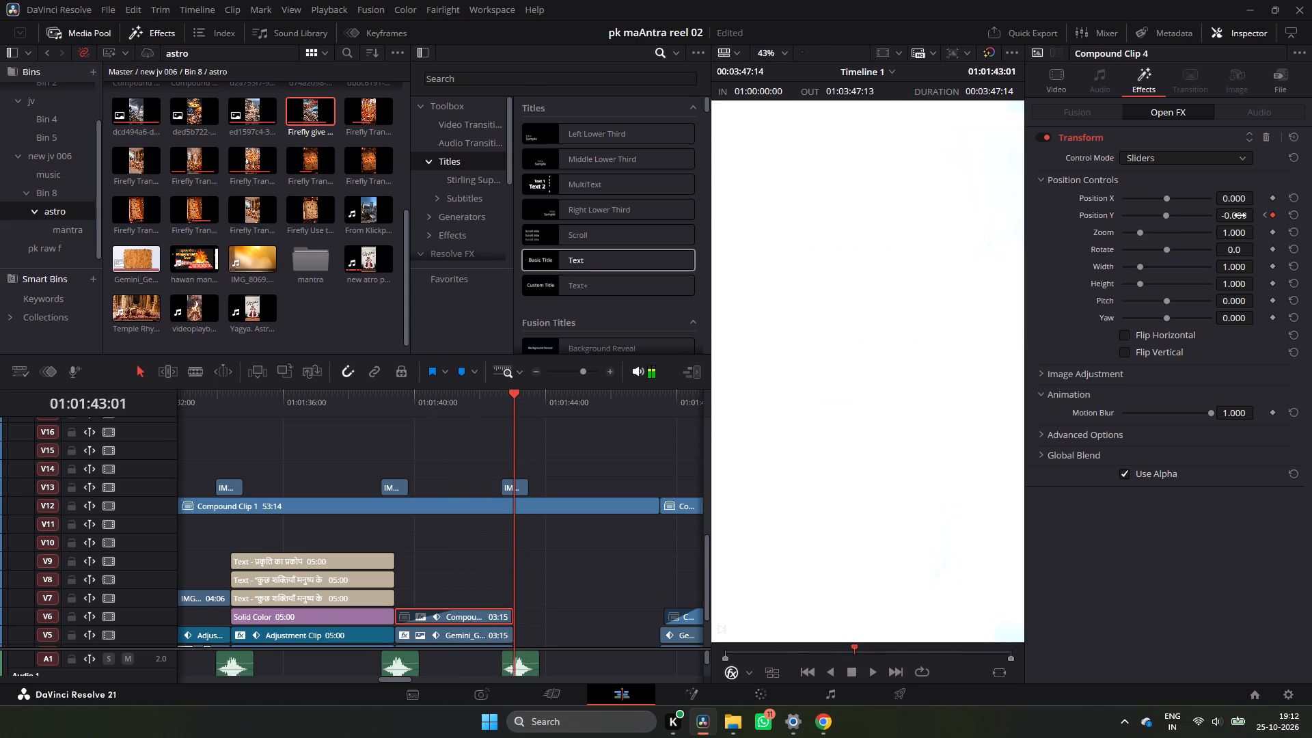
{"action": "left_click", "coordinate": [1243, 215]}
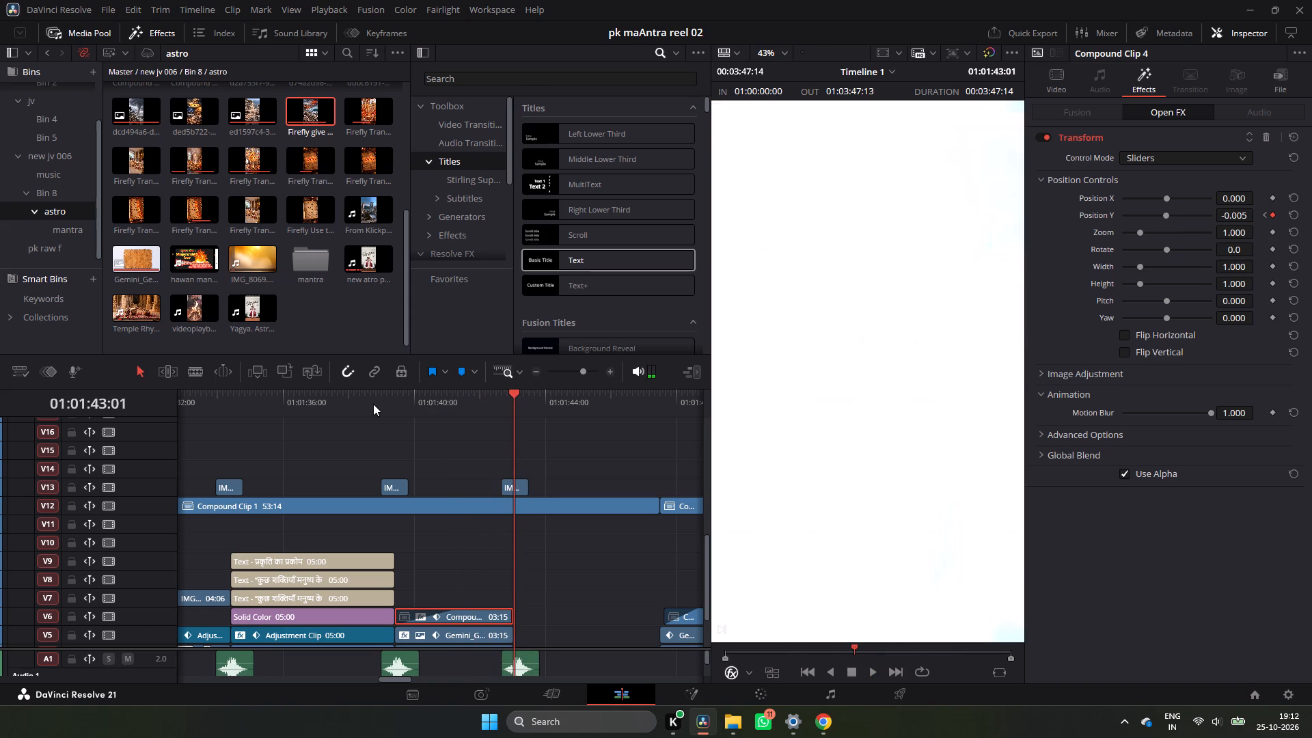
{"action": "left_click", "coordinate": [373, 404]}
{"action": "left_click", "coordinate": [400, 399]}
{"action": "key", "text": "space"}
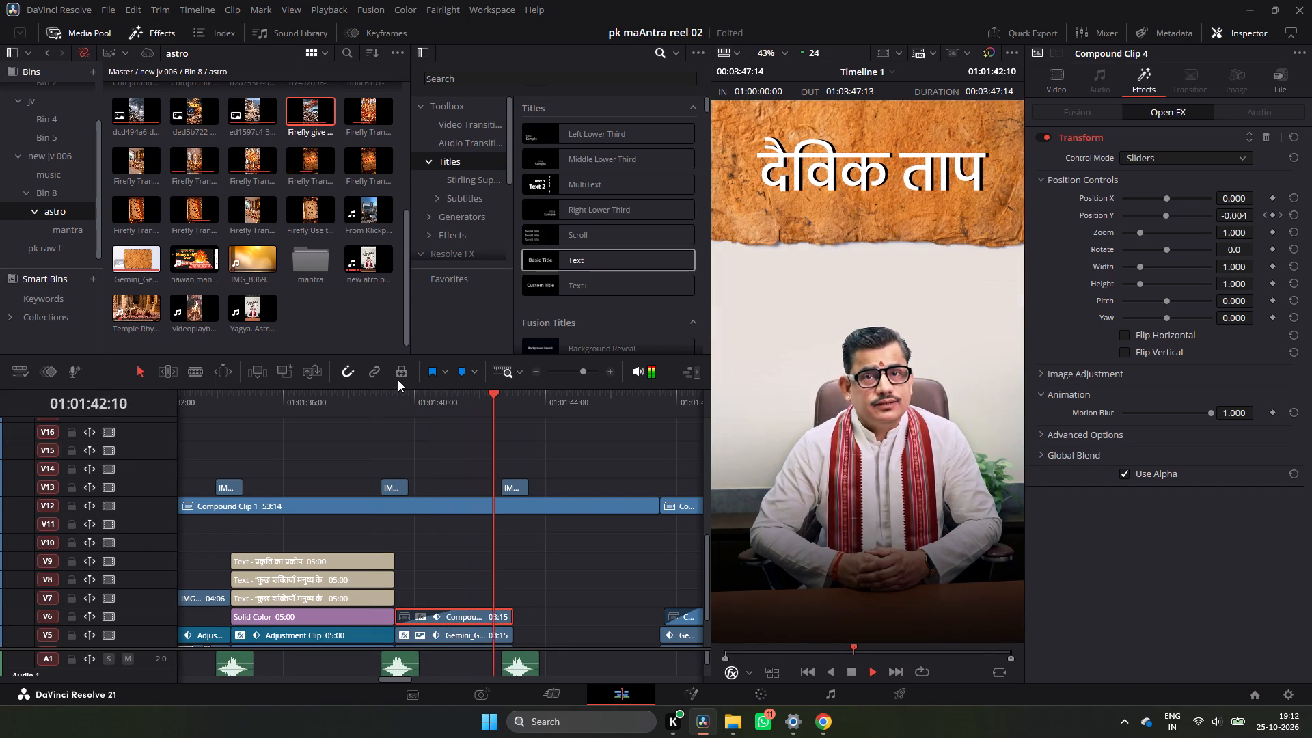
{"action": "key", "text": "space"}
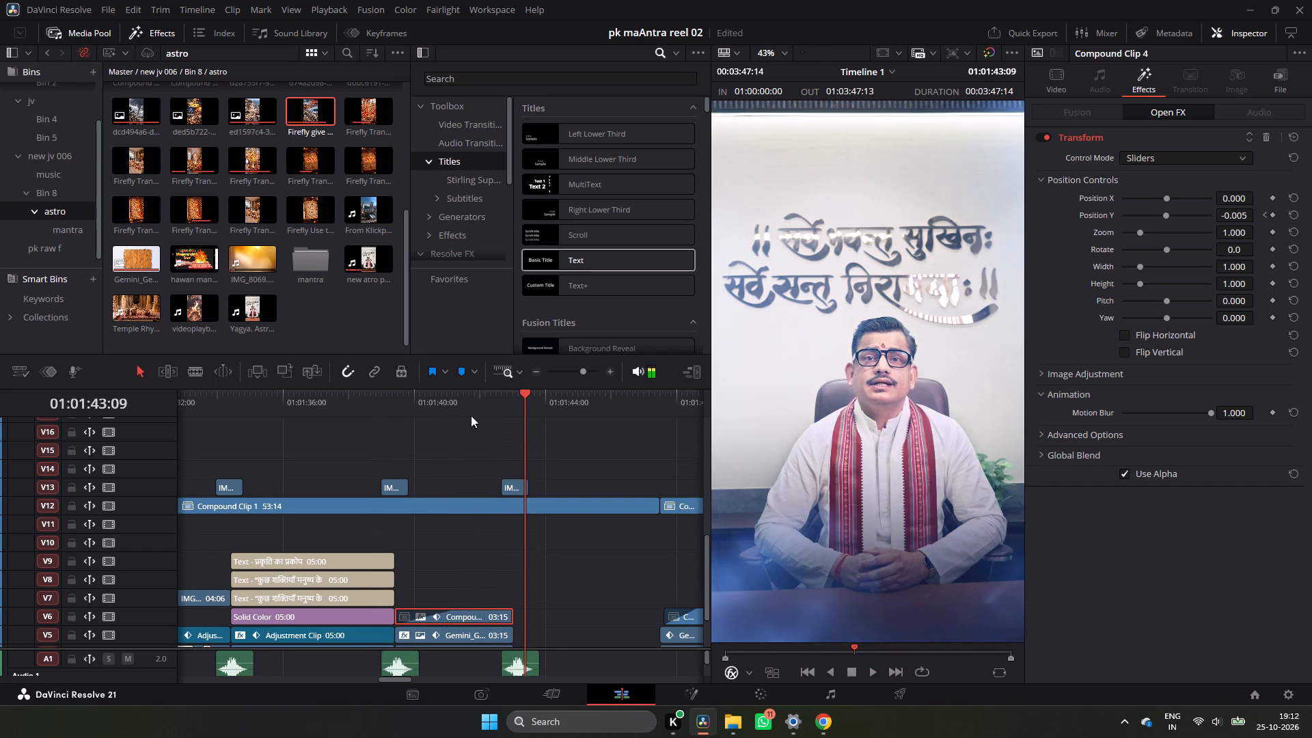
{"action": "key", "text": "space"}
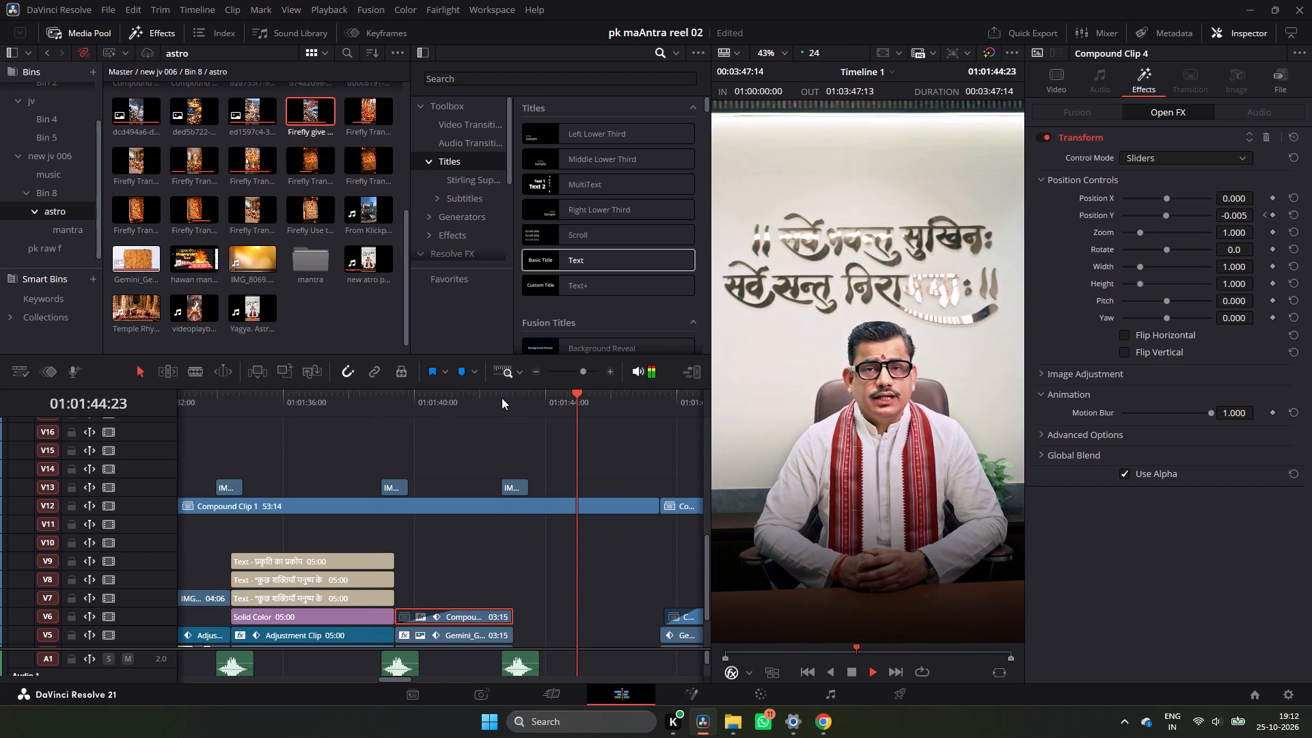
{"action": "key", "text": "space"}
{"action": "key", "text": "space"}
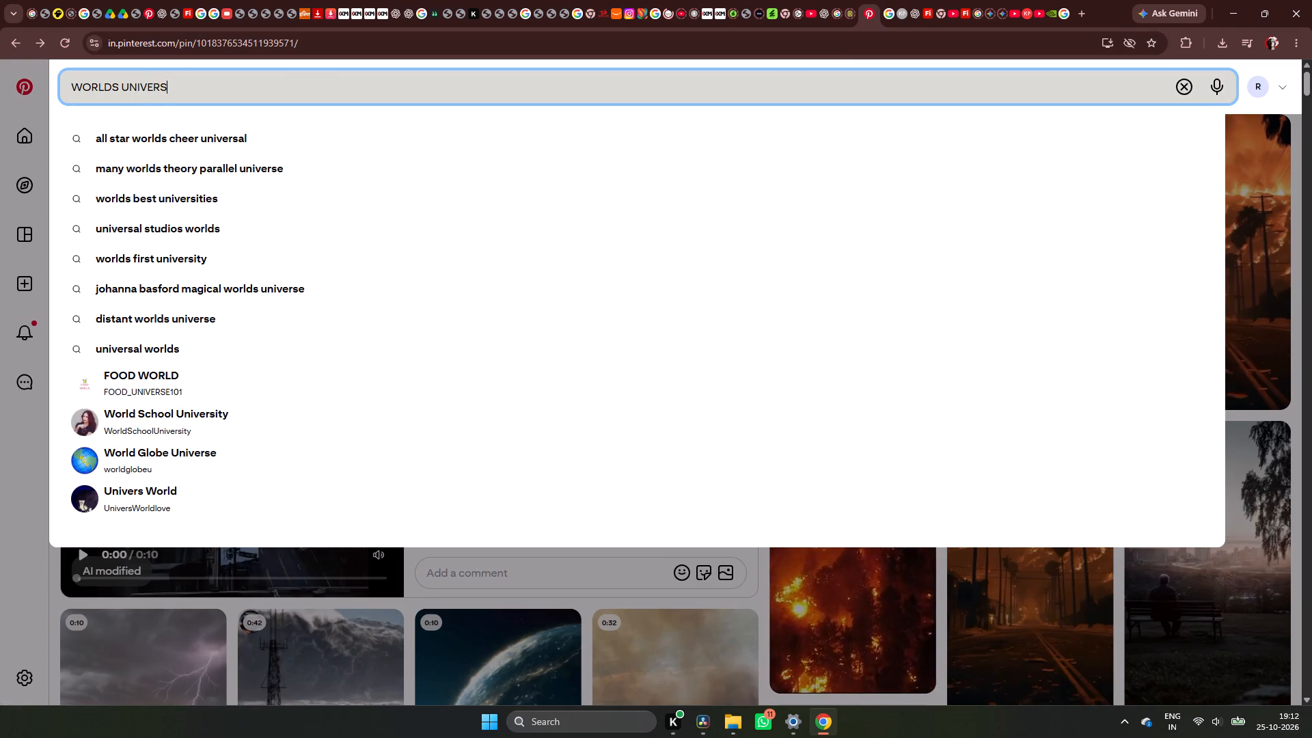
{"action": "key", "text": "Return"}
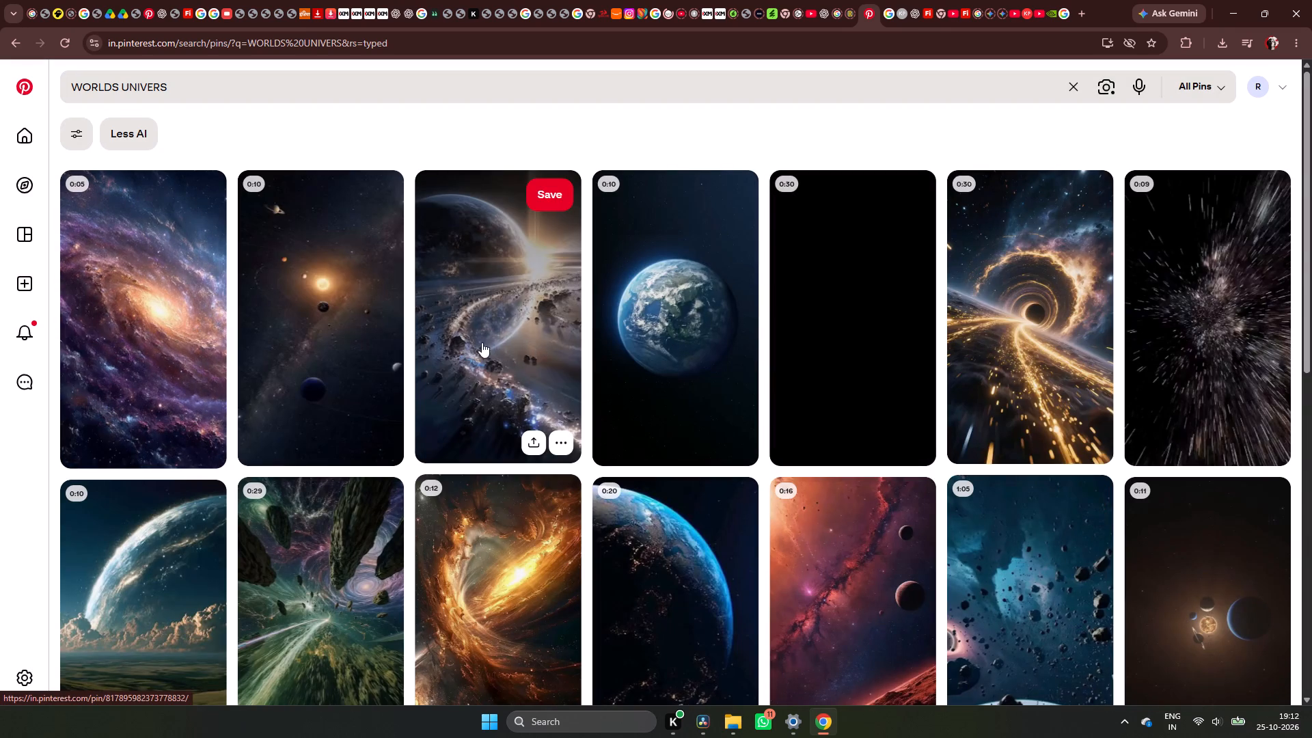
Examine the spiral galaxy video pins and their related suggestions for suitable vertical universe footage.
{"action": "left_click", "coordinate": [174, 353]}
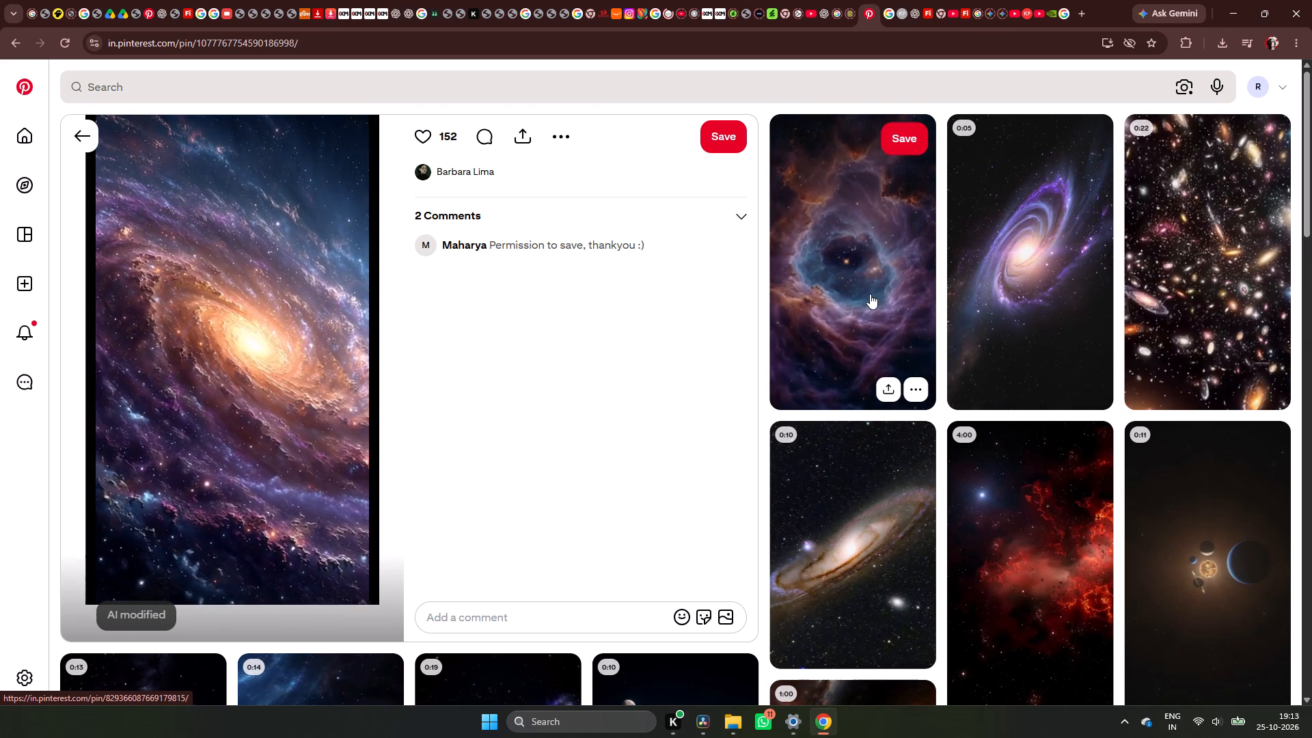
{"action": "scroll", "coordinate": [911, 431], "scroll_direction": "down", "scroll_amount": 2}
{"action": "scroll", "coordinate": [911, 431], "scroll_direction": "up", "scroll_amount": 1}
{"action": "scroll", "coordinate": [911, 431], "scroll_direction": "down", "scroll_amount": 7}
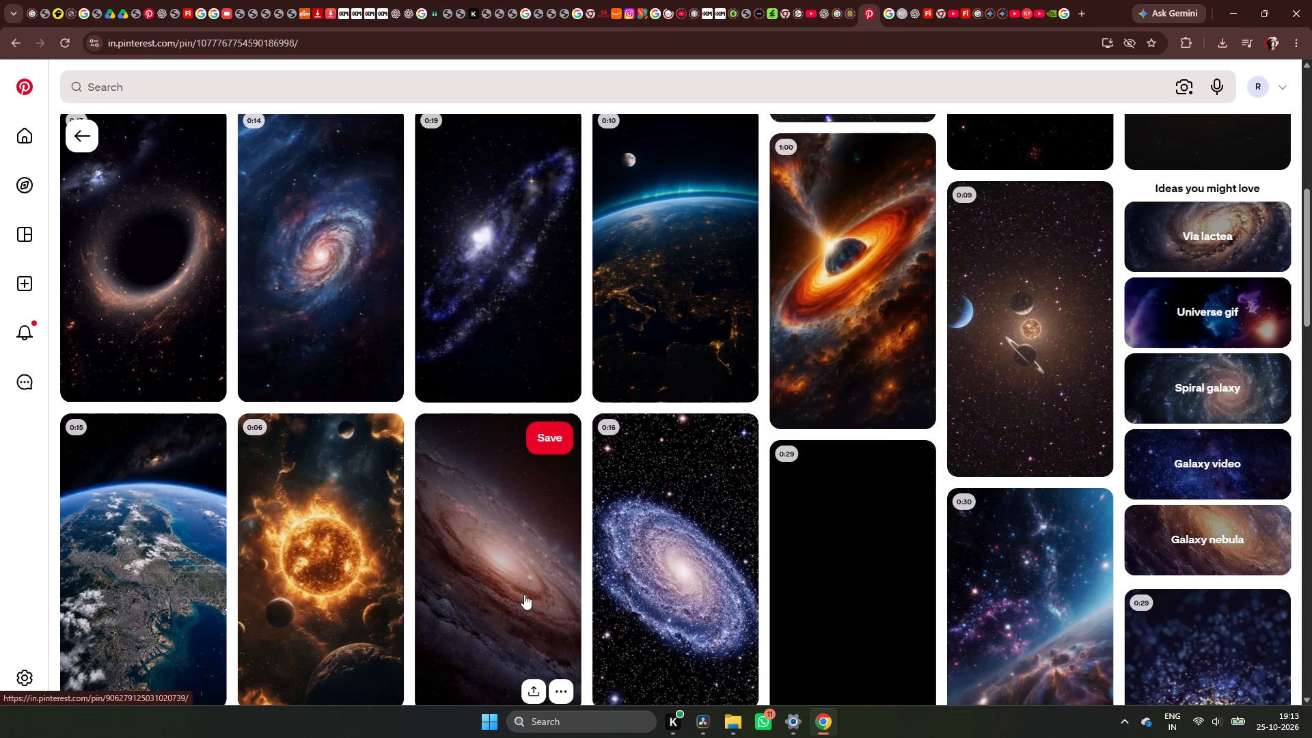
{"action": "left_click", "coordinate": [617, 573]}
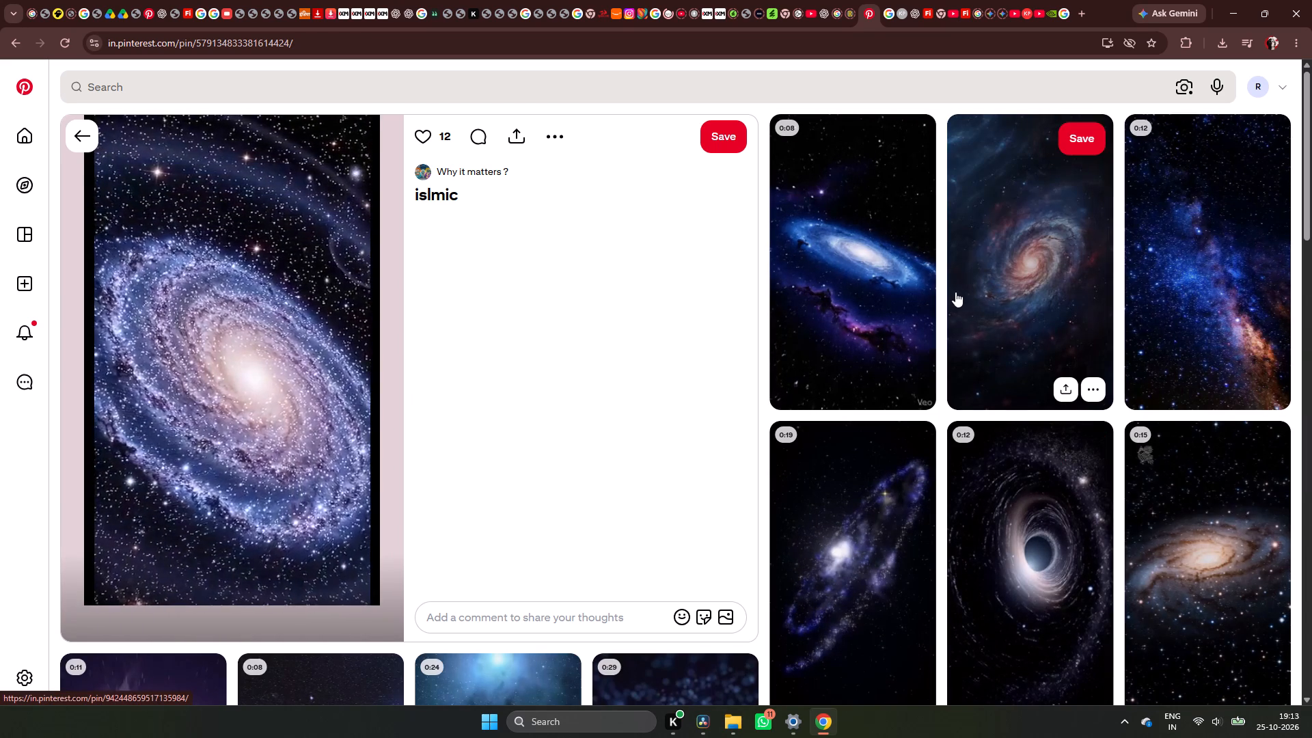
{"action": "scroll", "coordinate": [954, 290], "scroll_direction": "down", "scroll_amount": 6}
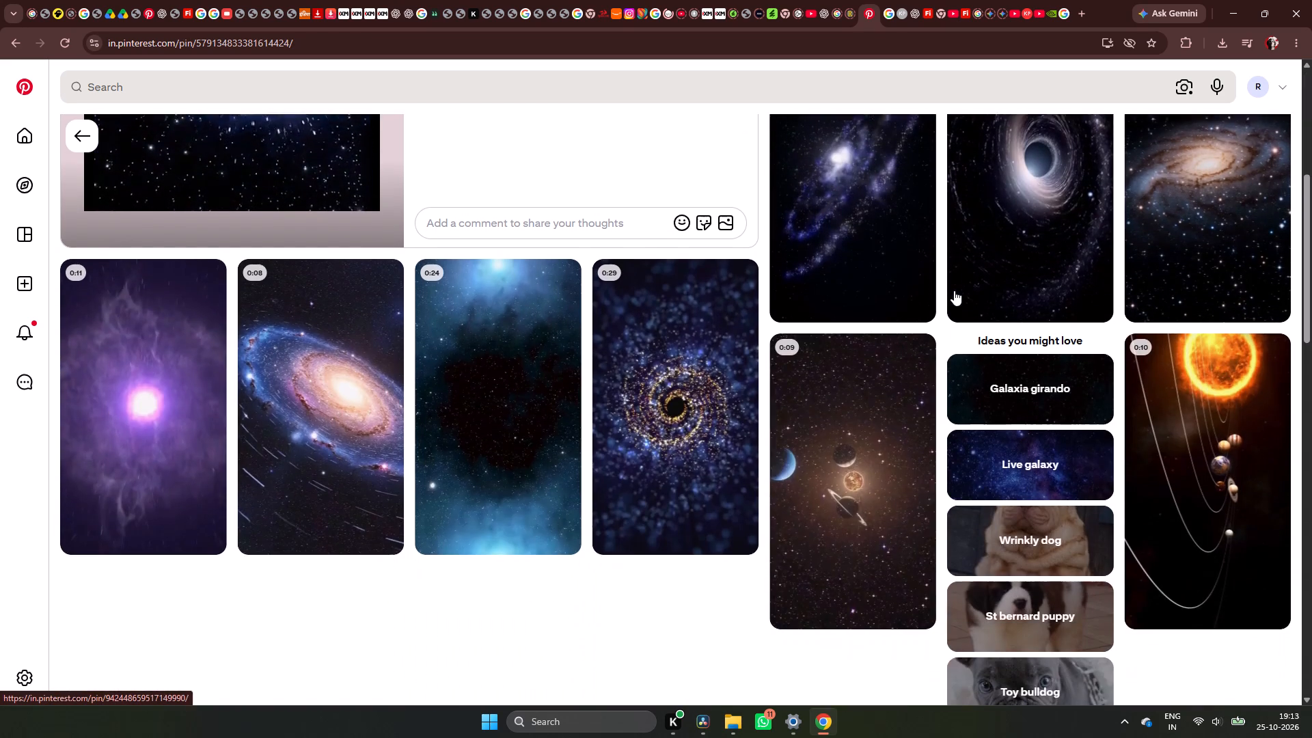
{"action": "left_click", "coordinate": [310, 400]}
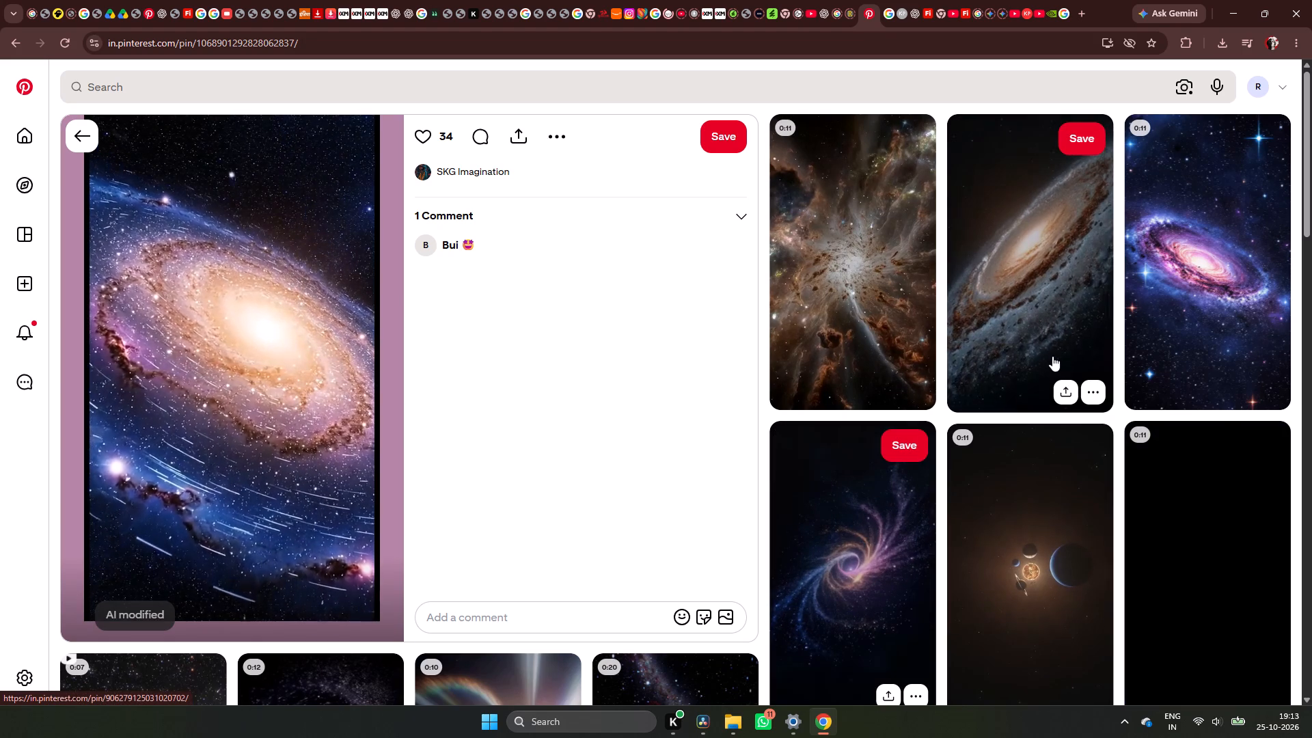
{"action": "scroll", "coordinate": [927, 555], "scroll_direction": "down", "scroll_amount": 5}
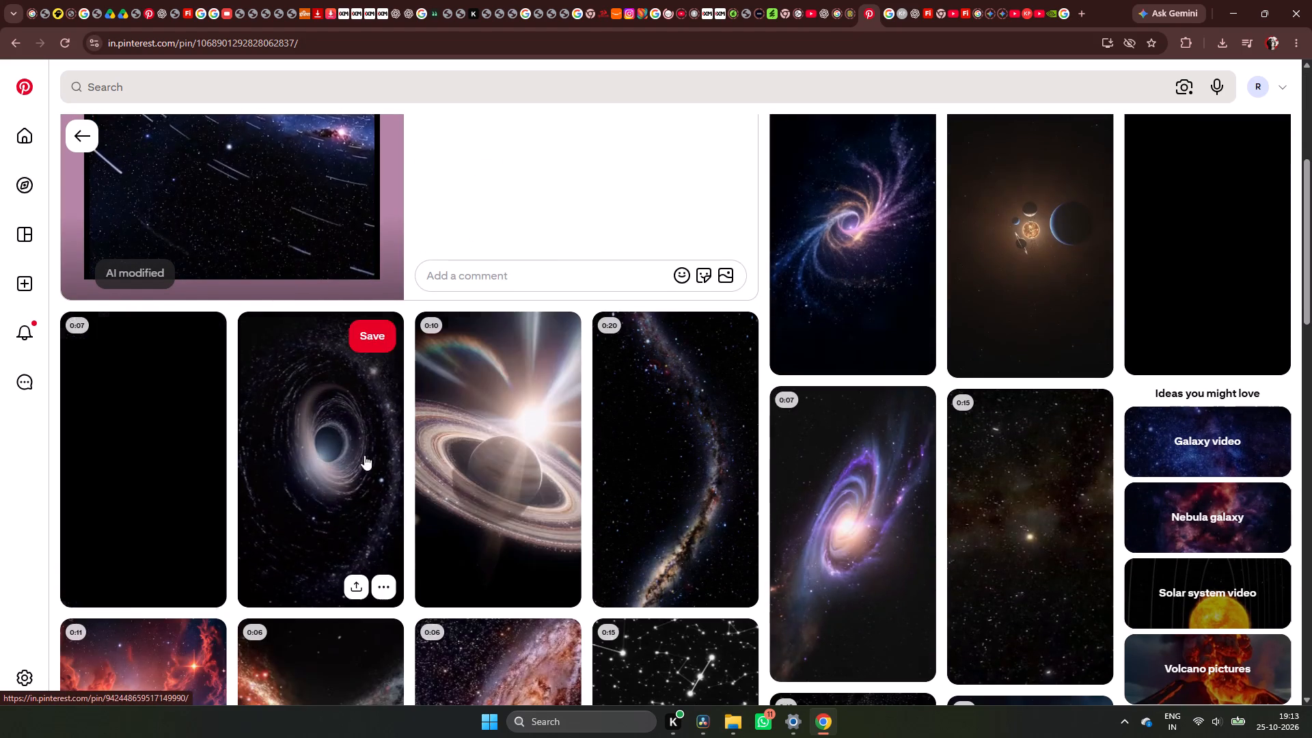
{"action": "scroll", "coordinate": [299, 455], "scroll_direction": "down", "scroll_amount": 7}
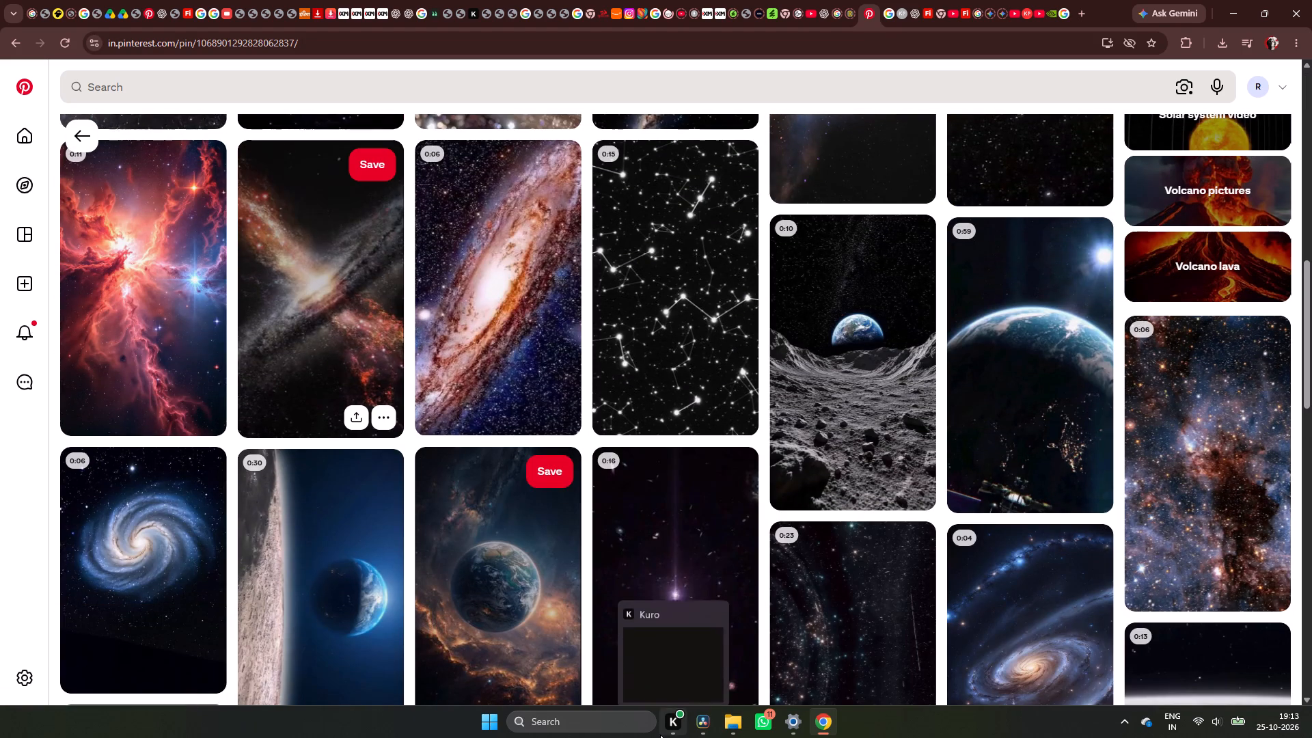
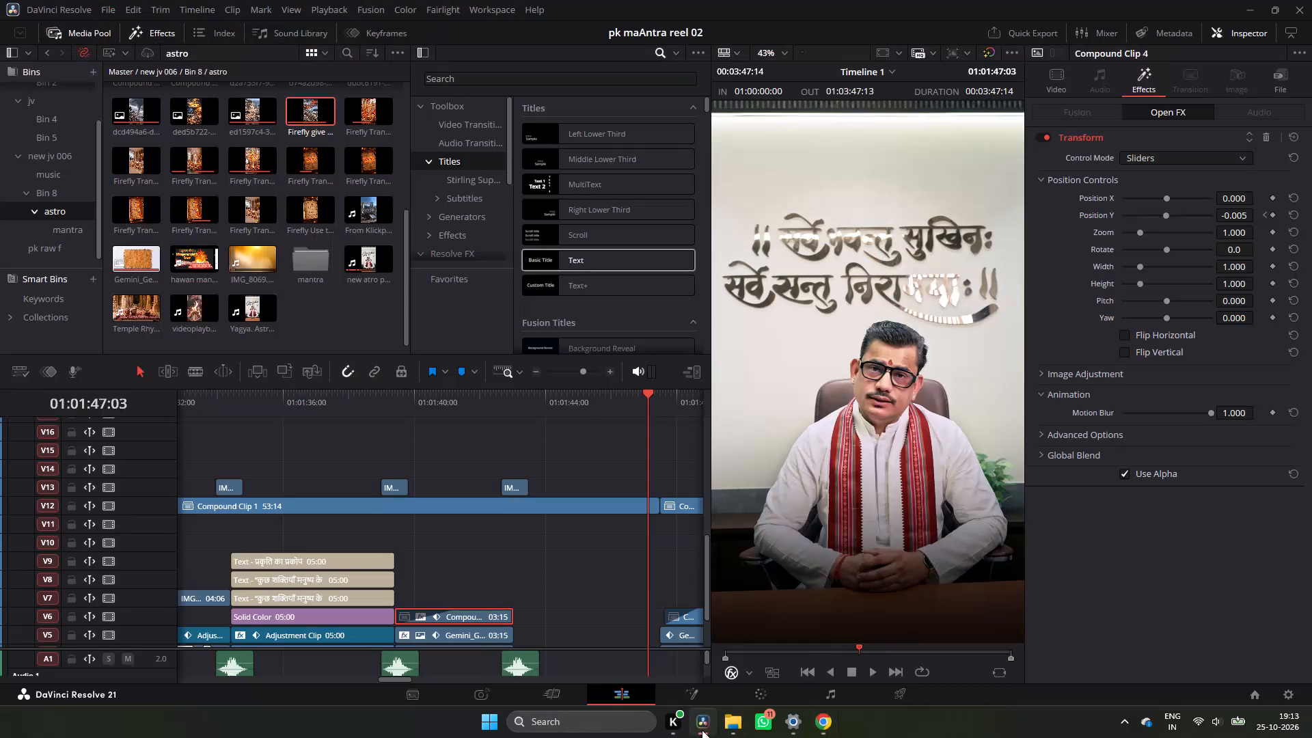
Duplicate the IMG_8069 flash clip and its sound effect from the previous title's end onto V13 and A1 at the 01:01:47:12 cut.
{"action": "key", "text": "space"}
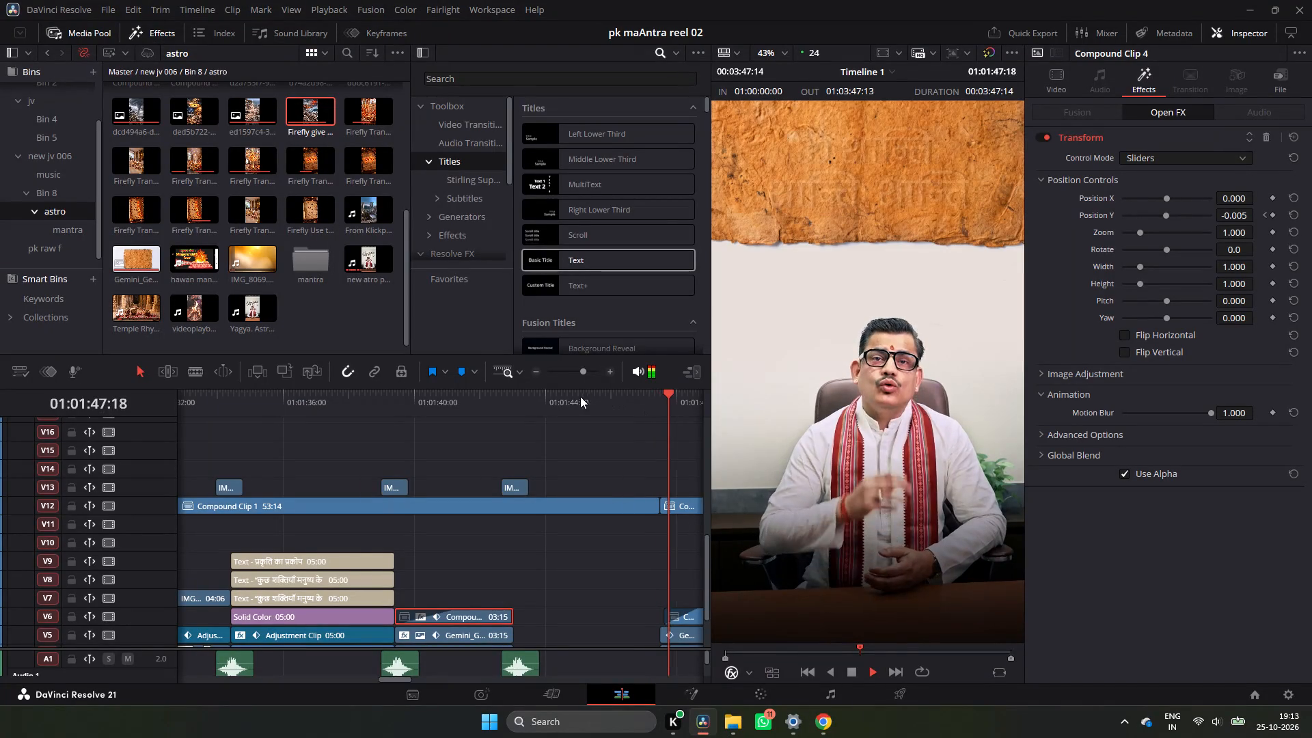
{"action": "double_click", "coordinate": [534, 370]}
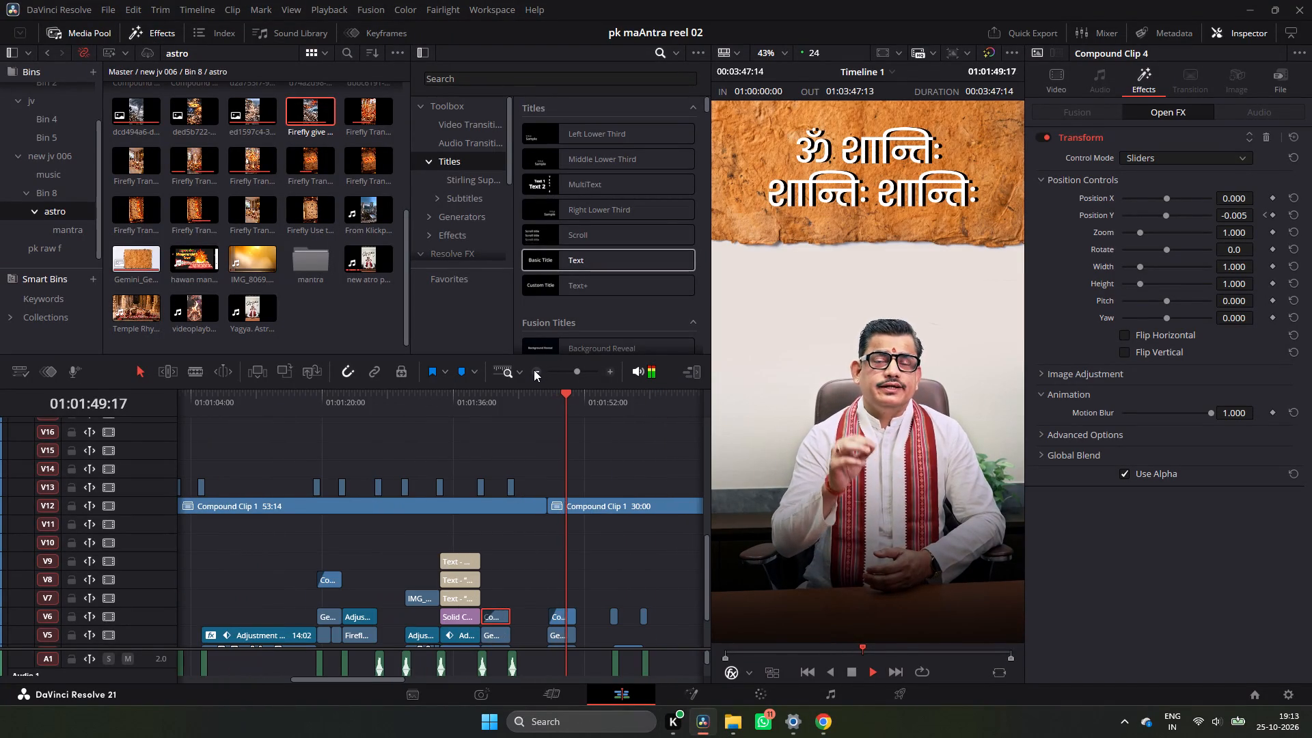
{"action": "key", "text": "space"}
{"action": "left_click", "coordinate": [612, 370]}
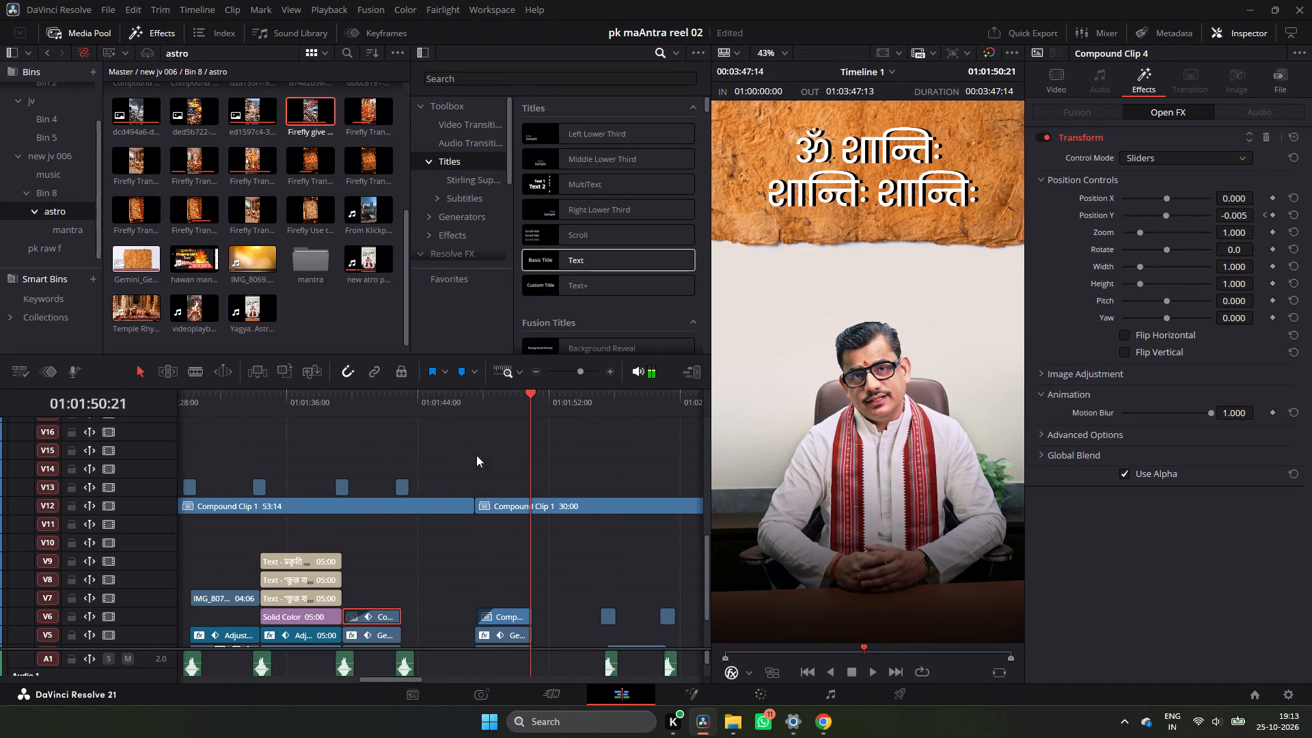
{"action": "left_click", "coordinate": [405, 664]}
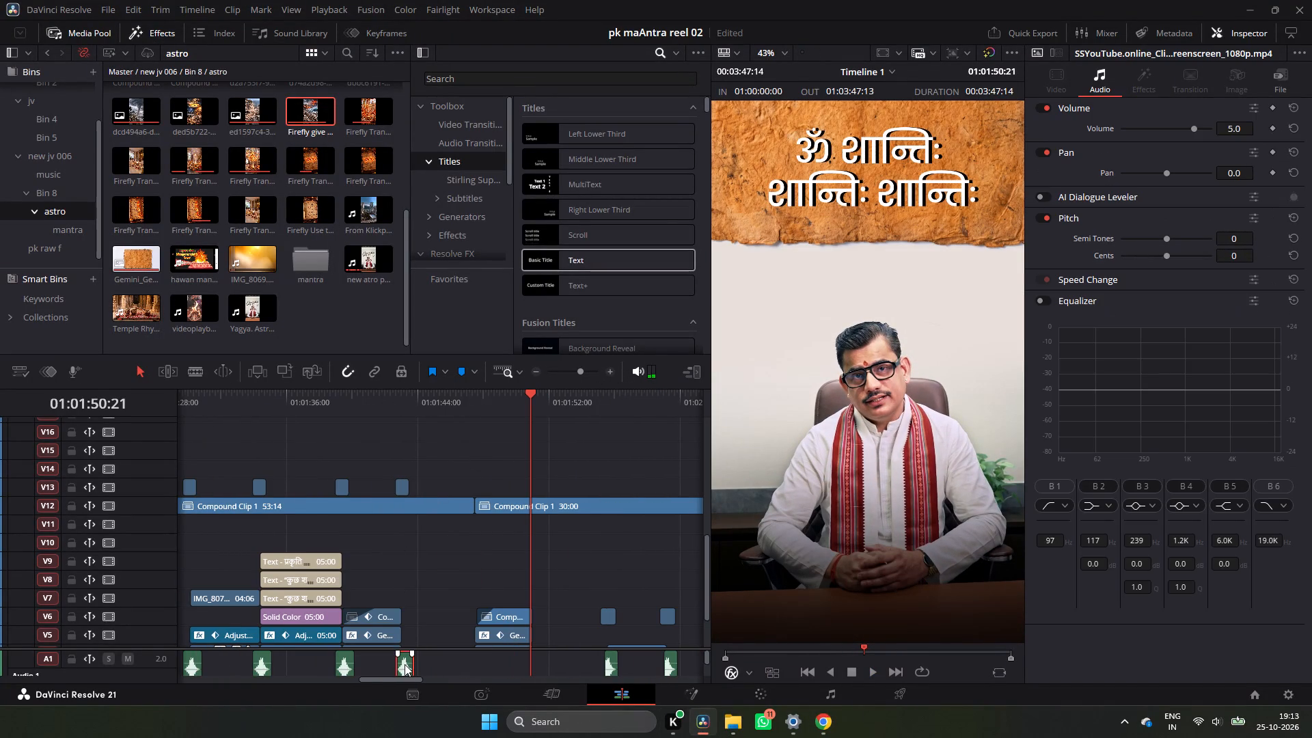
{"action": "left_click", "coordinate": [402, 491], "text": "ctrl"}
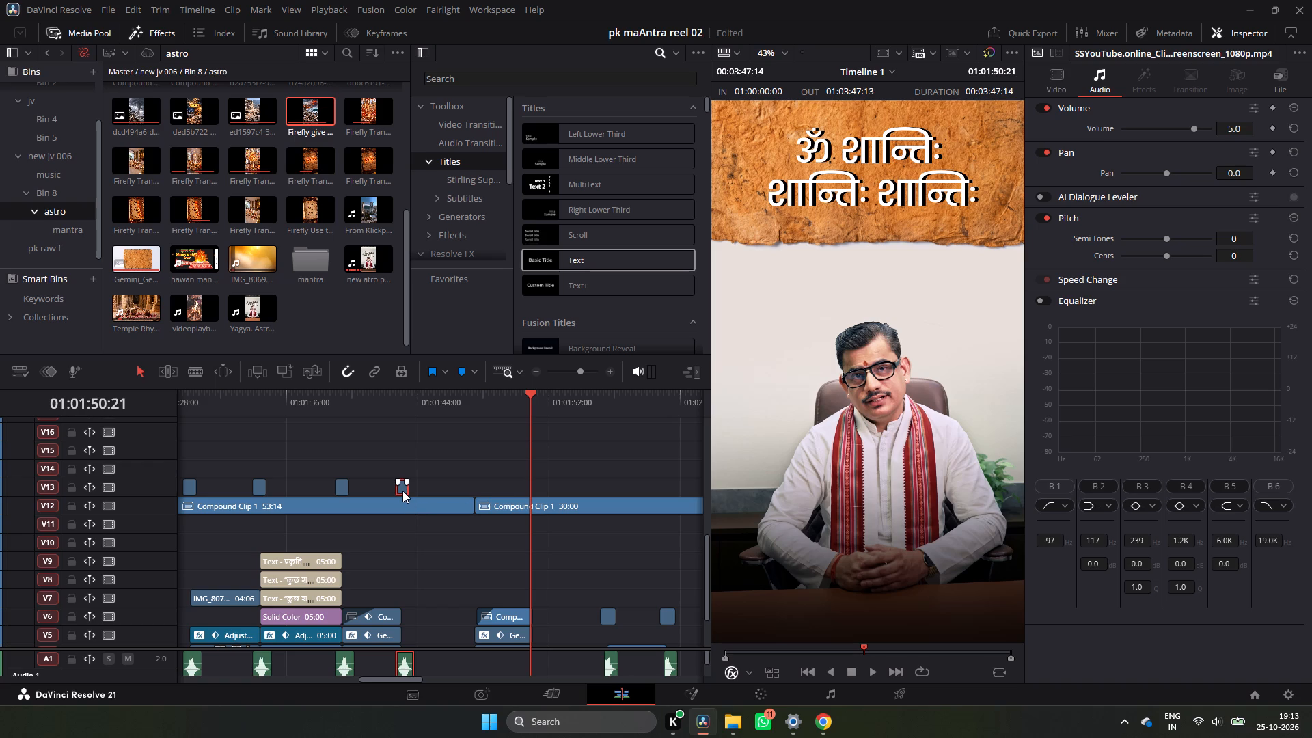
{"action": "left_click_drag", "start_coordinate": [402, 491], "coordinate": [479, 491], "text": "alt"}
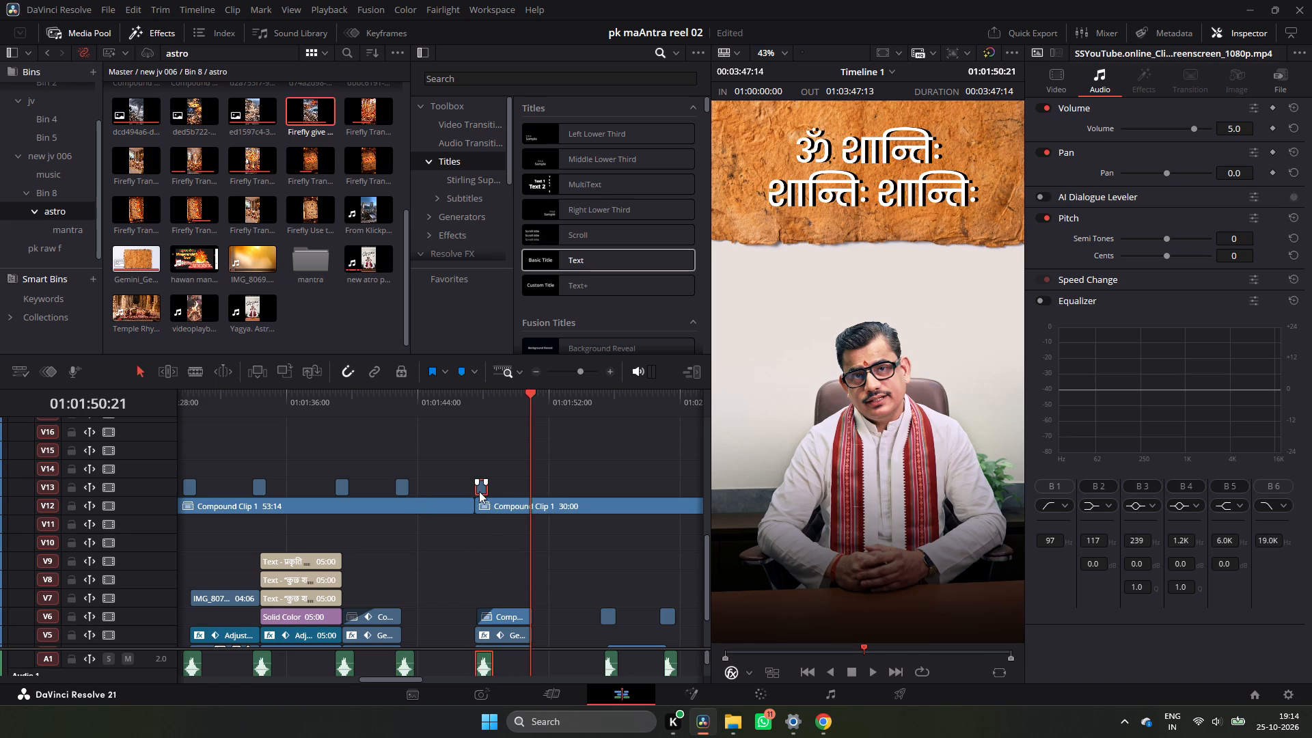
Shift the copied IMG_8069 clip and its sound effect earlier together so the flash straddles the cut at 01:01:47:12.
{"action": "left_click", "coordinate": [479, 491], "text": "alt"}
{"action": "left_click", "coordinate": [479, 411]}
{"action": "left_click", "coordinate": [615, 372]}
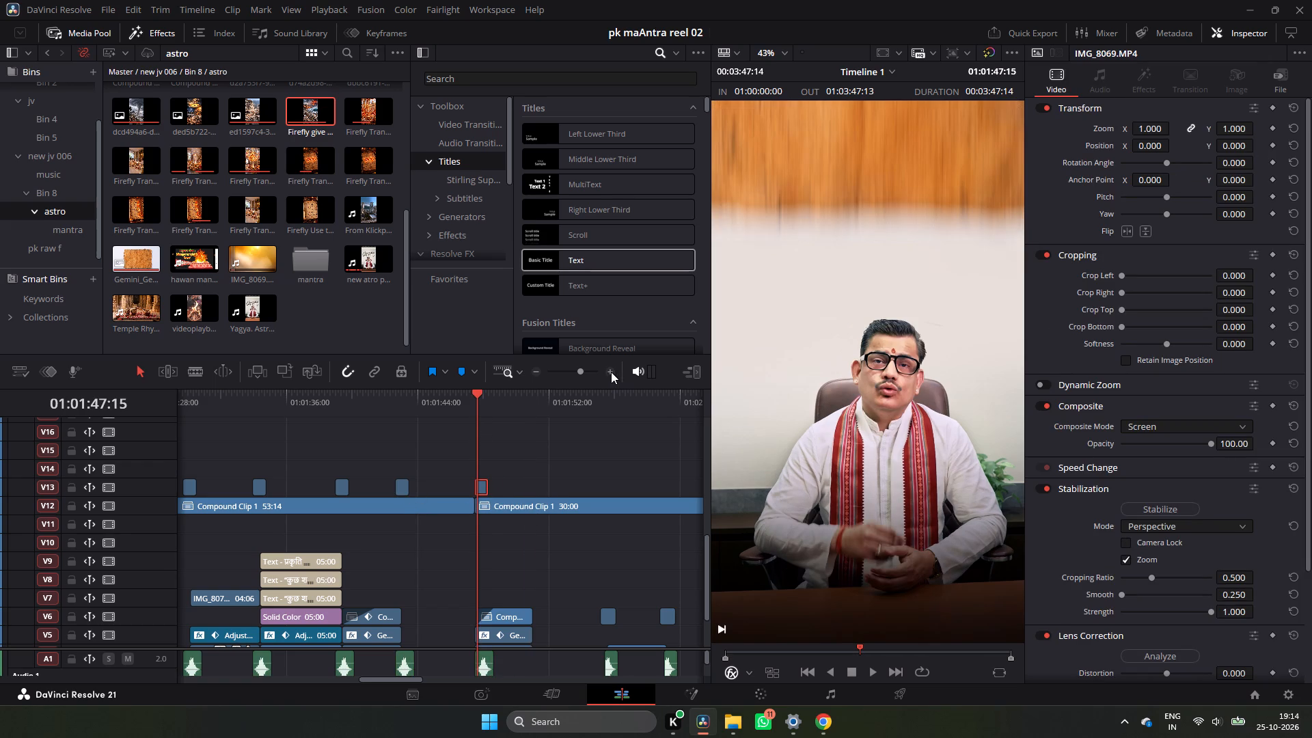
{"action": "left_click", "coordinate": [611, 372]}
{"action": "left_click", "coordinate": [611, 372]}
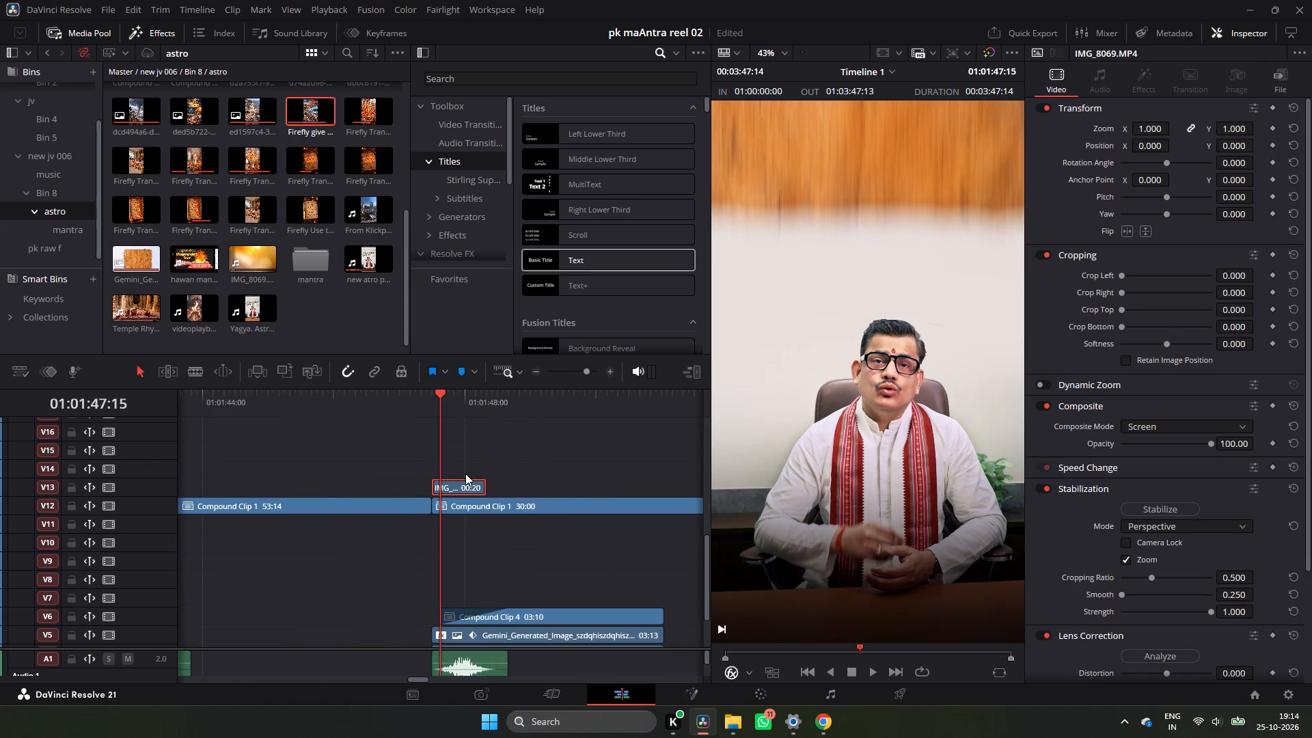
{"action": "left_click_drag", "start_coordinate": [463, 487], "coordinate": [446, 492]}
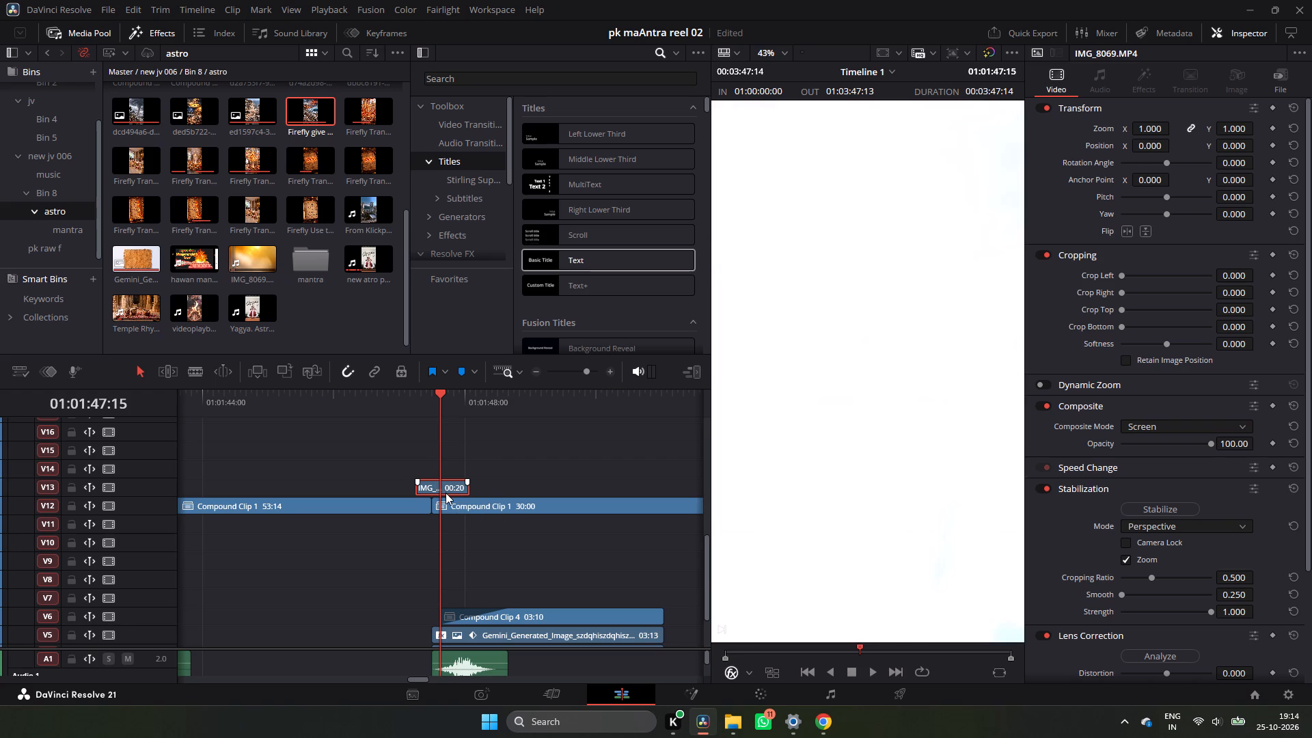
{"action": "key", "text": "ctrl+z"}
{"action": "left_click", "coordinate": [461, 662], "text": "ctrl"}
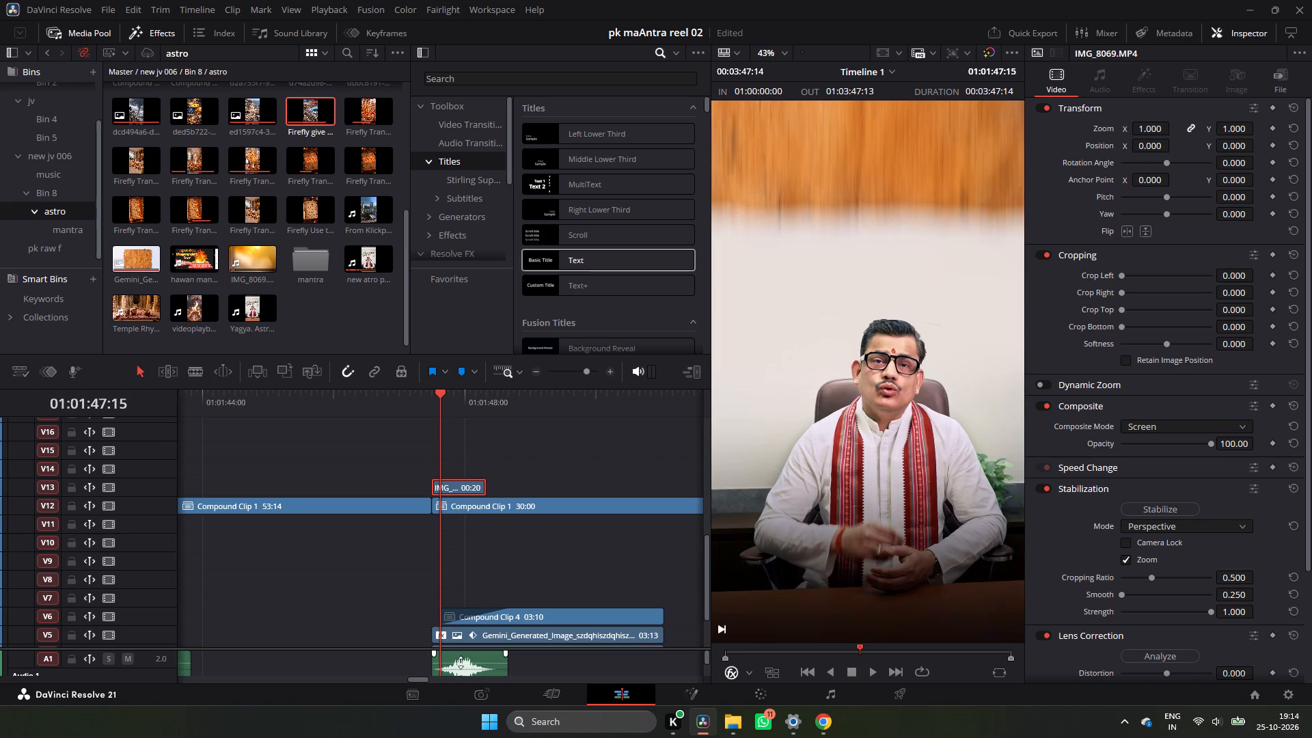
{"action": "left_click", "coordinate": [463, 661]}
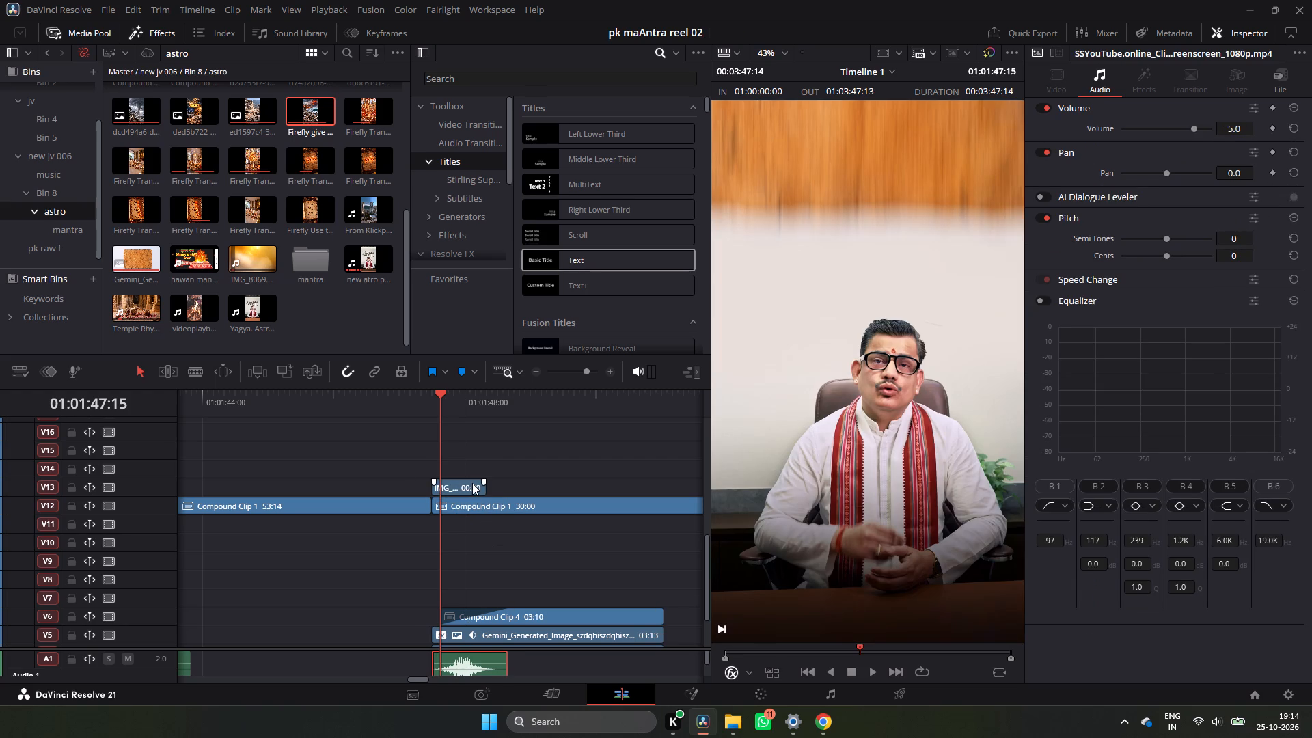
{"action": "left_click", "coordinate": [472, 483], "text": "ctrl"}
{"action": "left_click_drag", "start_coordinate": [472, 483], "coordinate": [448, 484]}
{"action": "left_click", "coordinate": [433, 417]}
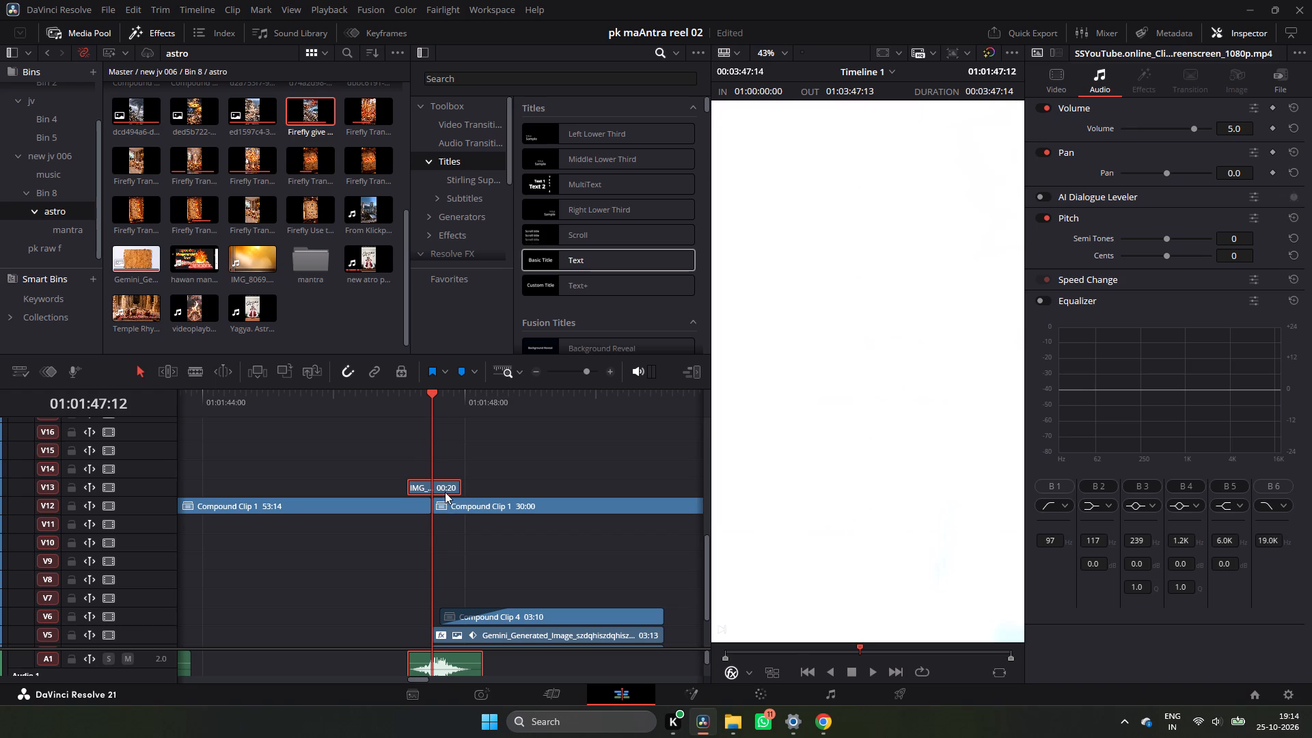
Duplicate the flash clip with its sound effect onto the end of Compound Clip 4 at 01:01:51:01.
{"action": "left_click_drag", "start_coordinate": [445, 491], "coordinate": [635, 489], "text": "alt"}
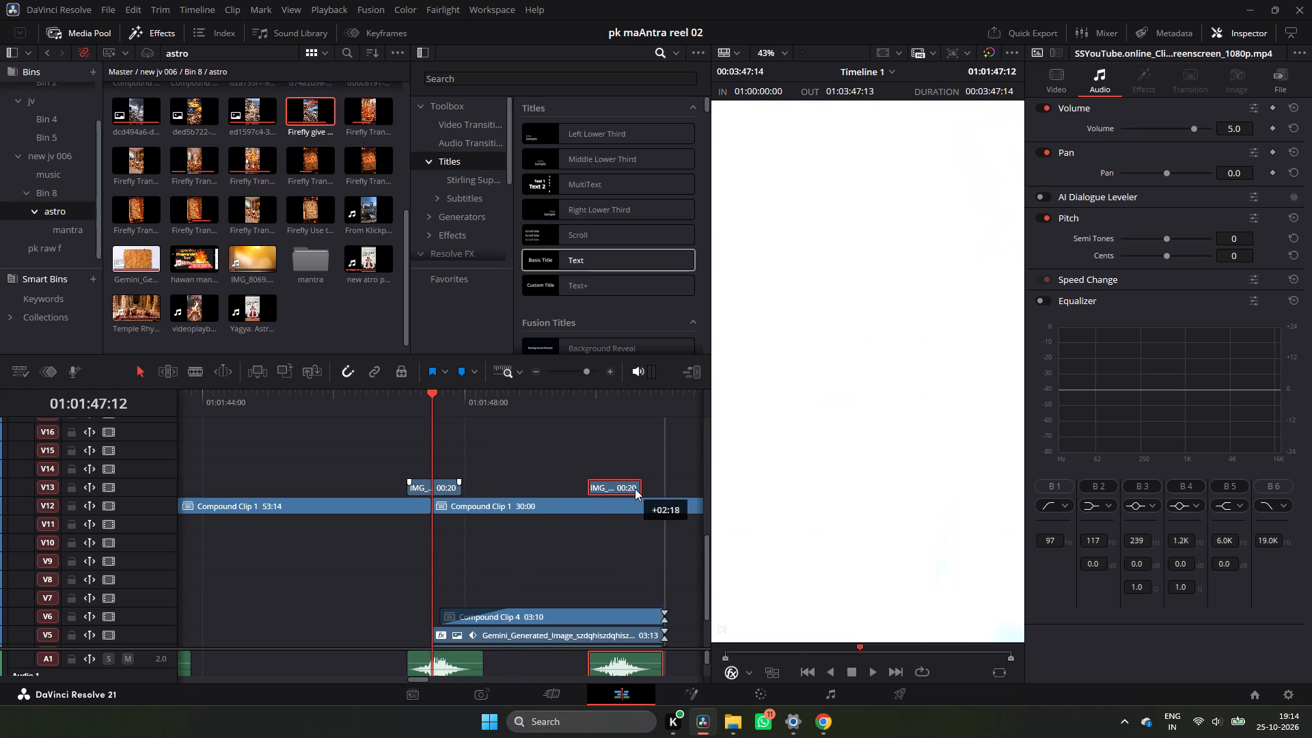
{"action": "left_click_drag", "start_coordinate": [635, 489], "coordinate": [667, 484], "text": "alt"}
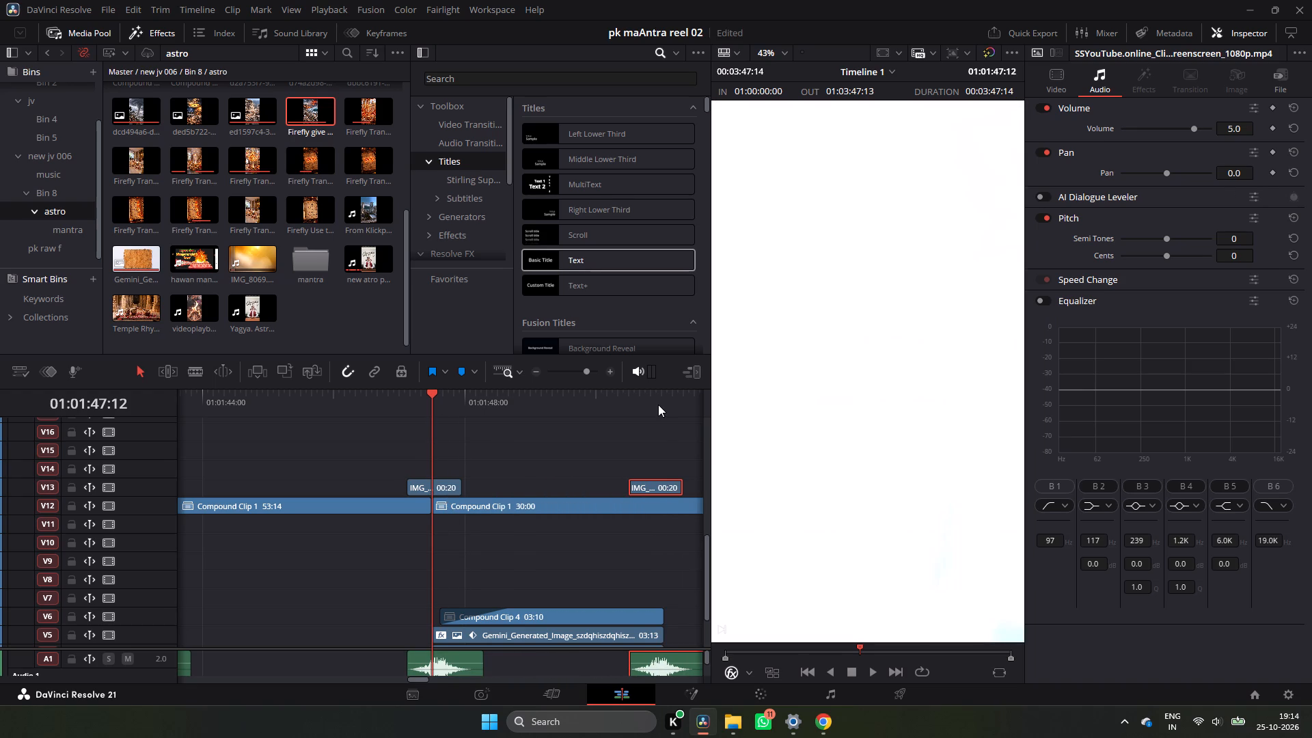
{"action": "left_click", "coordinate": [658, 404]}
Disable the IMG_8069 flash clip on V13 over the 01:01:47:12 cut.
{"action": "left_click", "coordinate": [444, 483]}
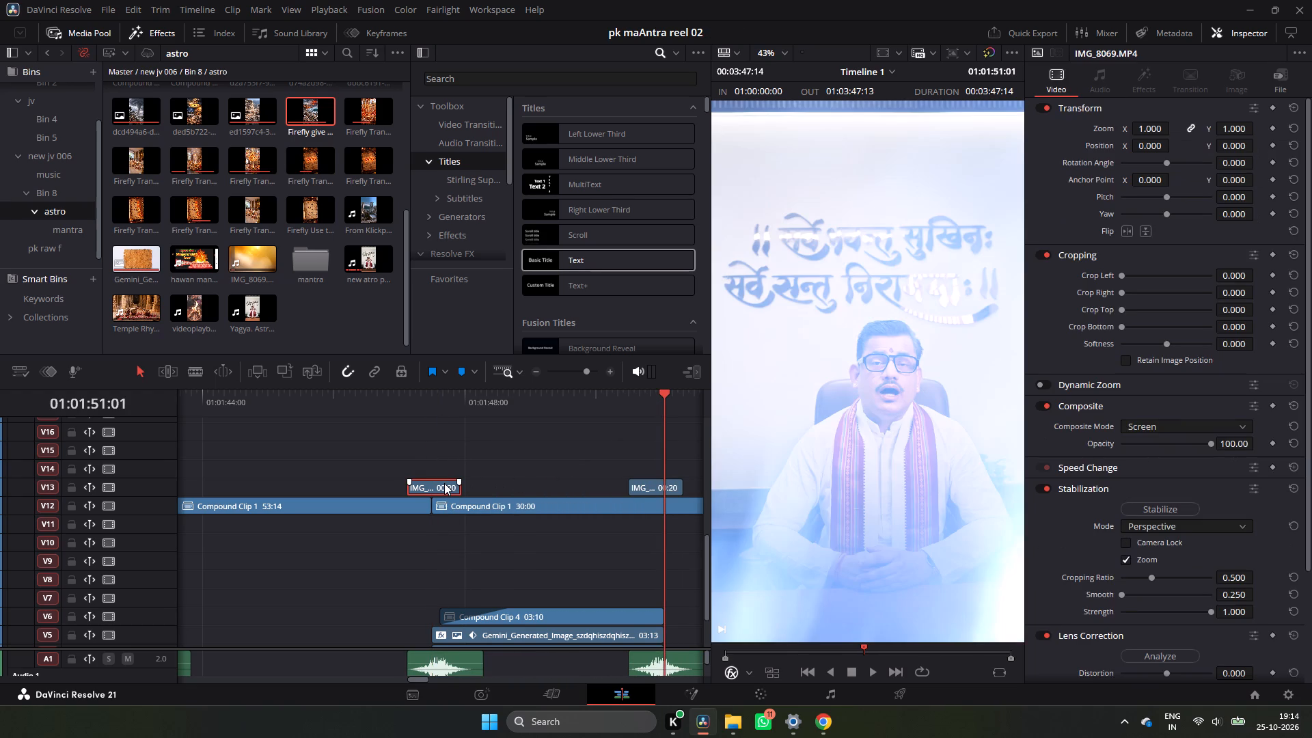
{"action": "key", "text": "d"}
Play through the ॐ शान्तिः title and move the end flash with its sound slightly later, centred on the 01:01:51:01 cut.
{"action": "left_click", "coordinate": [405, 424]}
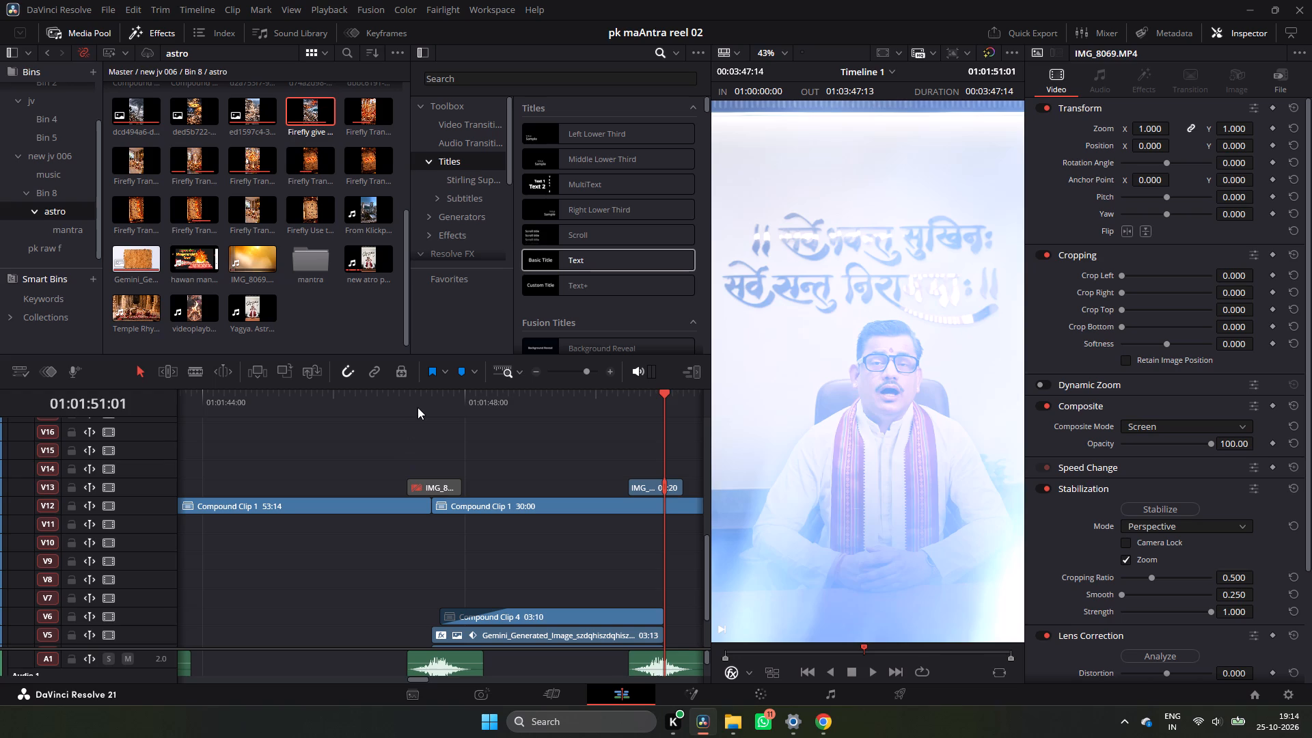
{"action": "left_click", "coordinate": [418, 407]}
{"action": "key", "text": "space"}
{"action": "left_click", "coordinate": [418, 407]}
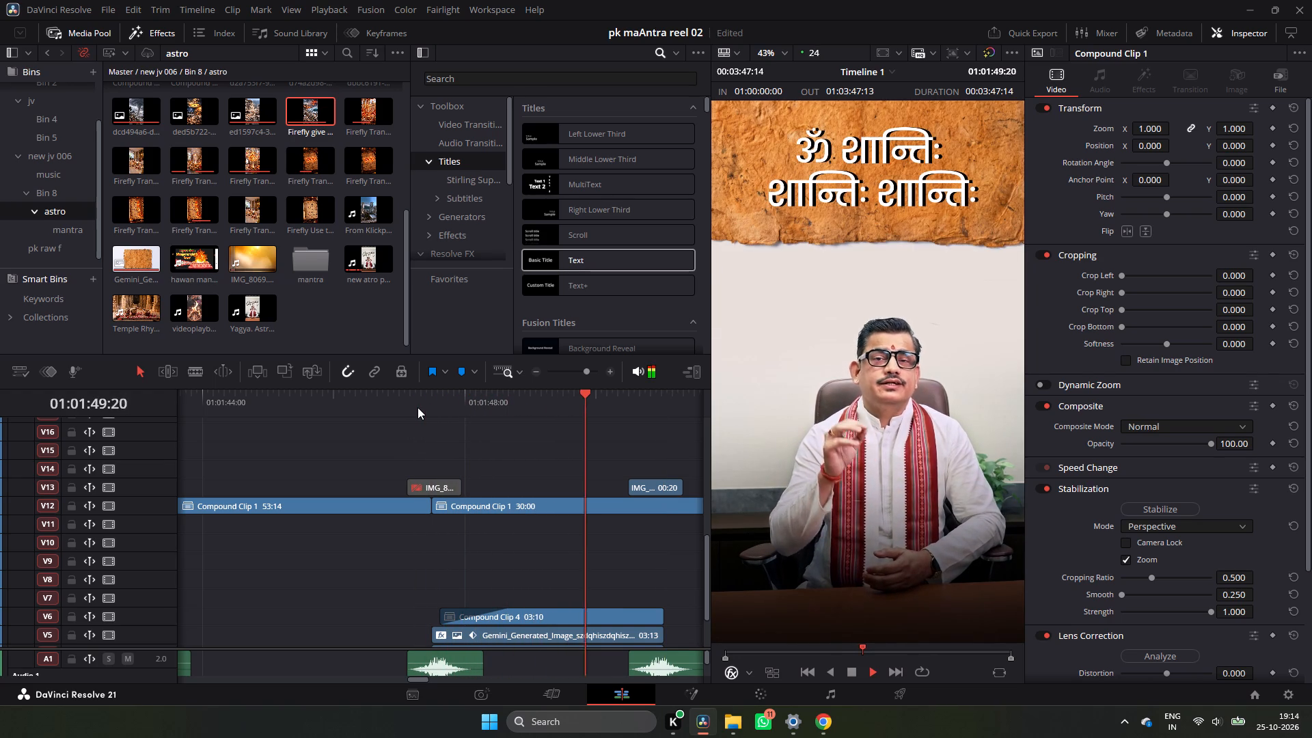
{"action": "key", "text": "space"}
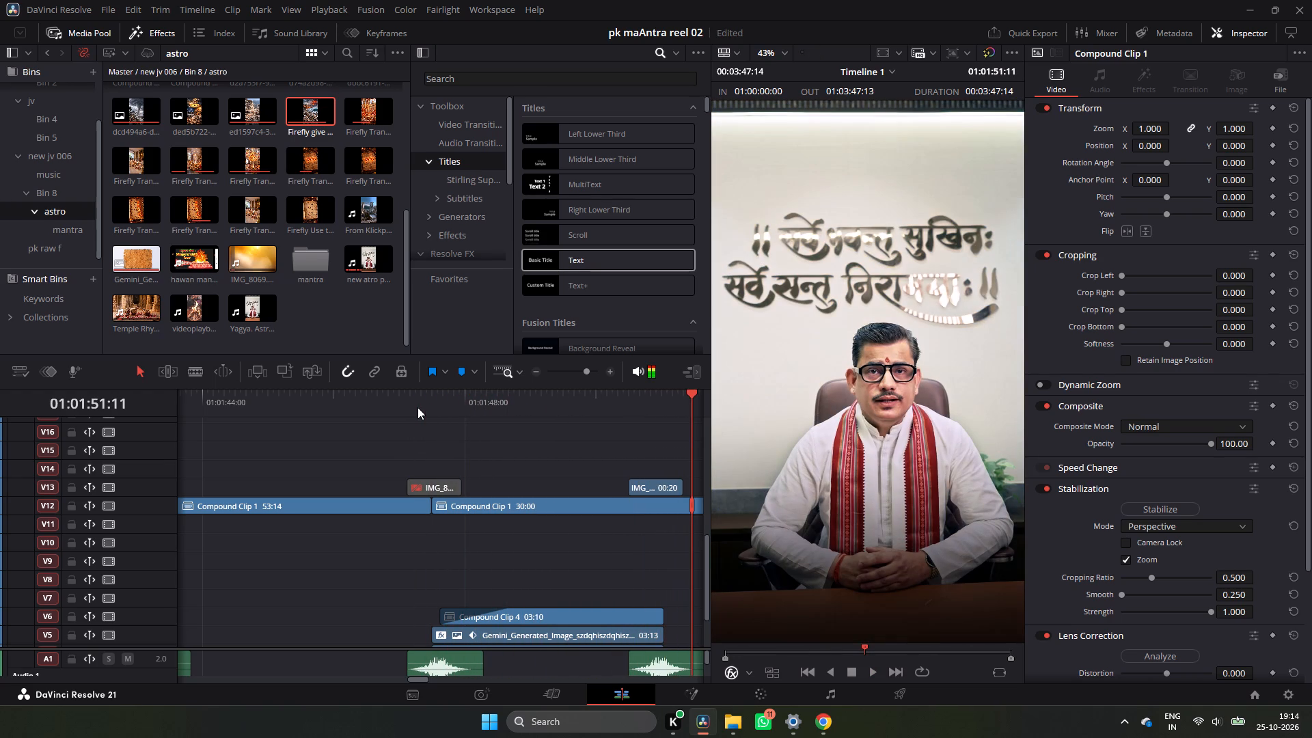
{"action": "left_click_drag", "start_coordinate": [666, 395], "coordinate": [657, 407]}
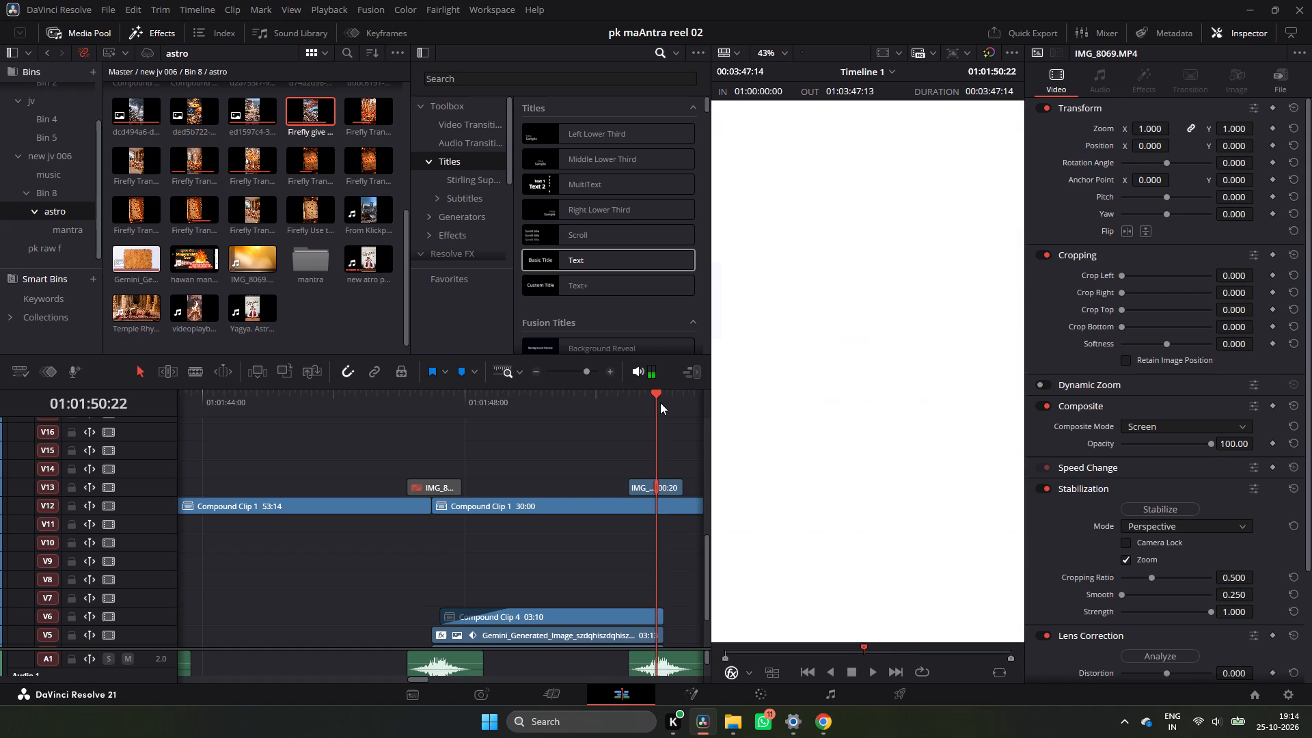
{"action": "left_click", "coordinate": [660, 402]}
{"action": "left_click", "coordinate": [658, 488]}
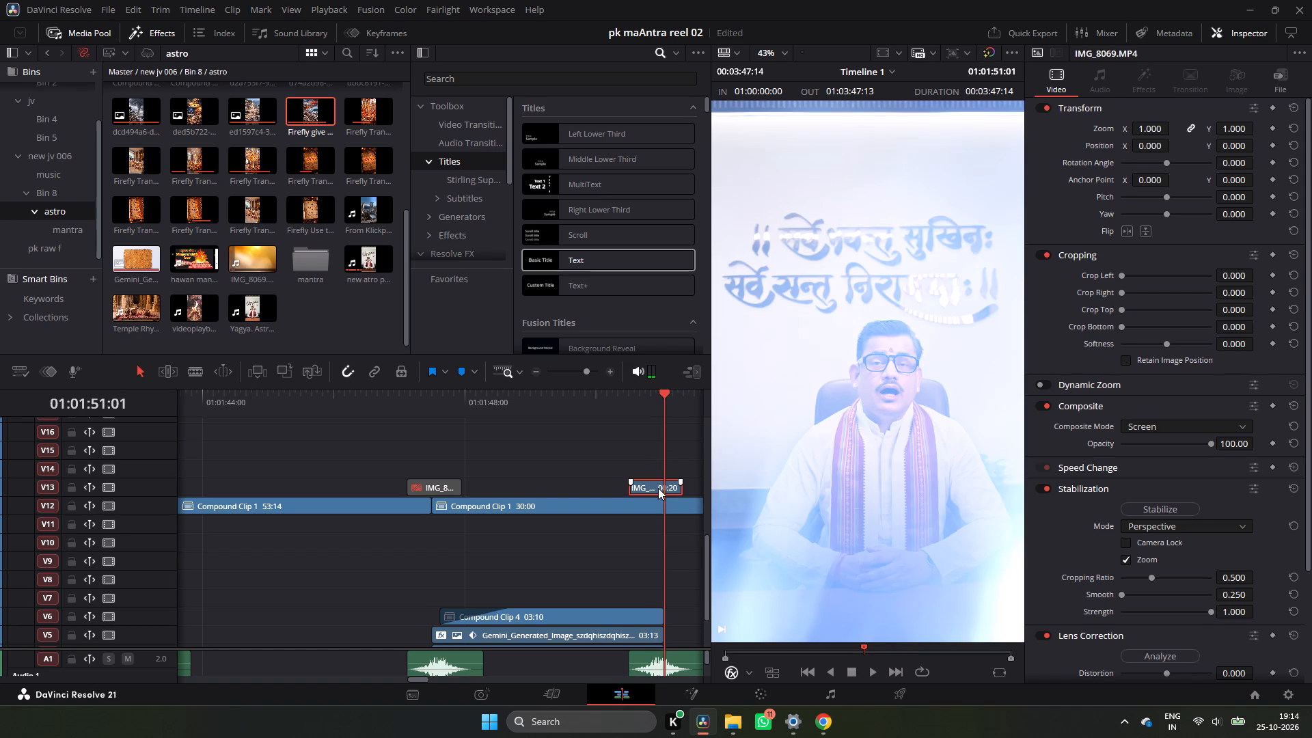
{"action": "left_click", "coordinate": [651, 658], "text": "ctrl"}
{"action": "left_click_drag", "start_coordinate": [670, 487], "coordinate": [677, 487]}
{"action": "left_click_drag", "start_coordinate": [651, 487], "coordinate": [659, 489]}
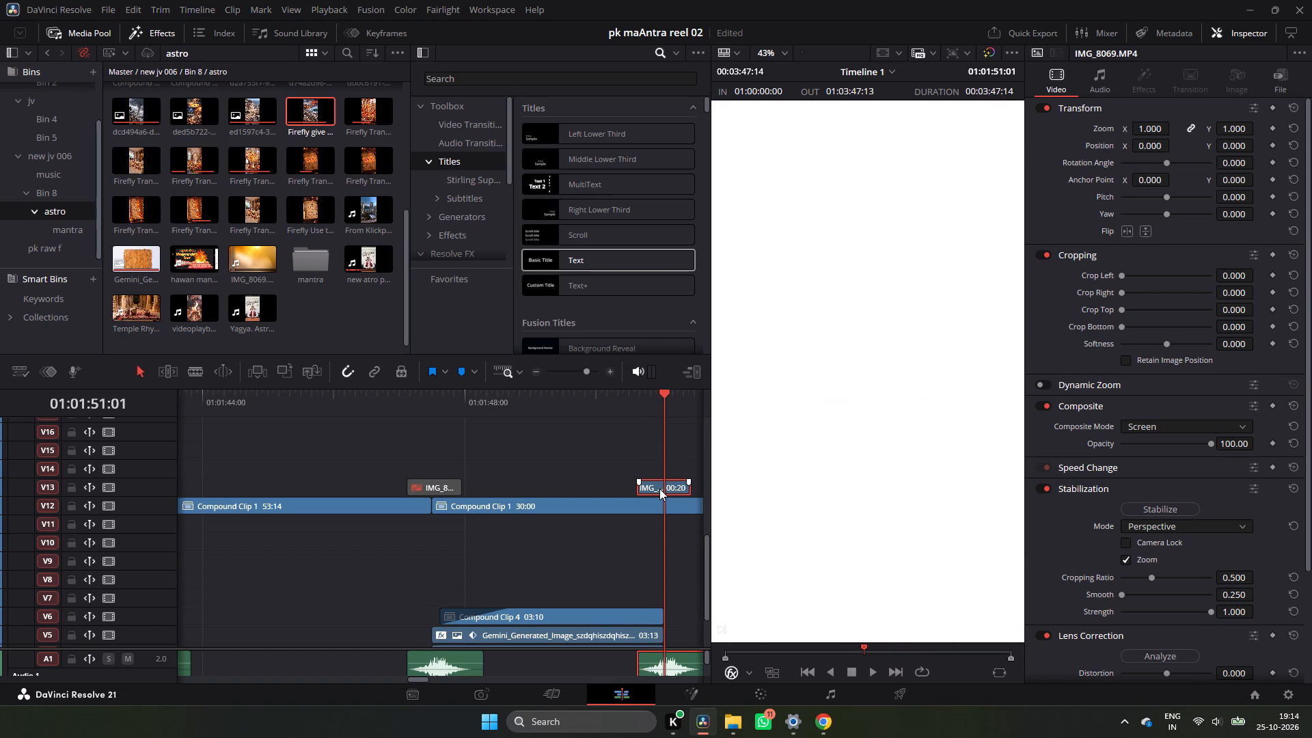
Play the timeline from the end of the ॐ शान्तिः title through 01:02:19:01 to review the following shots.
{"action": "left_click", "coordinate": [627, 405]}
{"action": "key", "text": "space"}
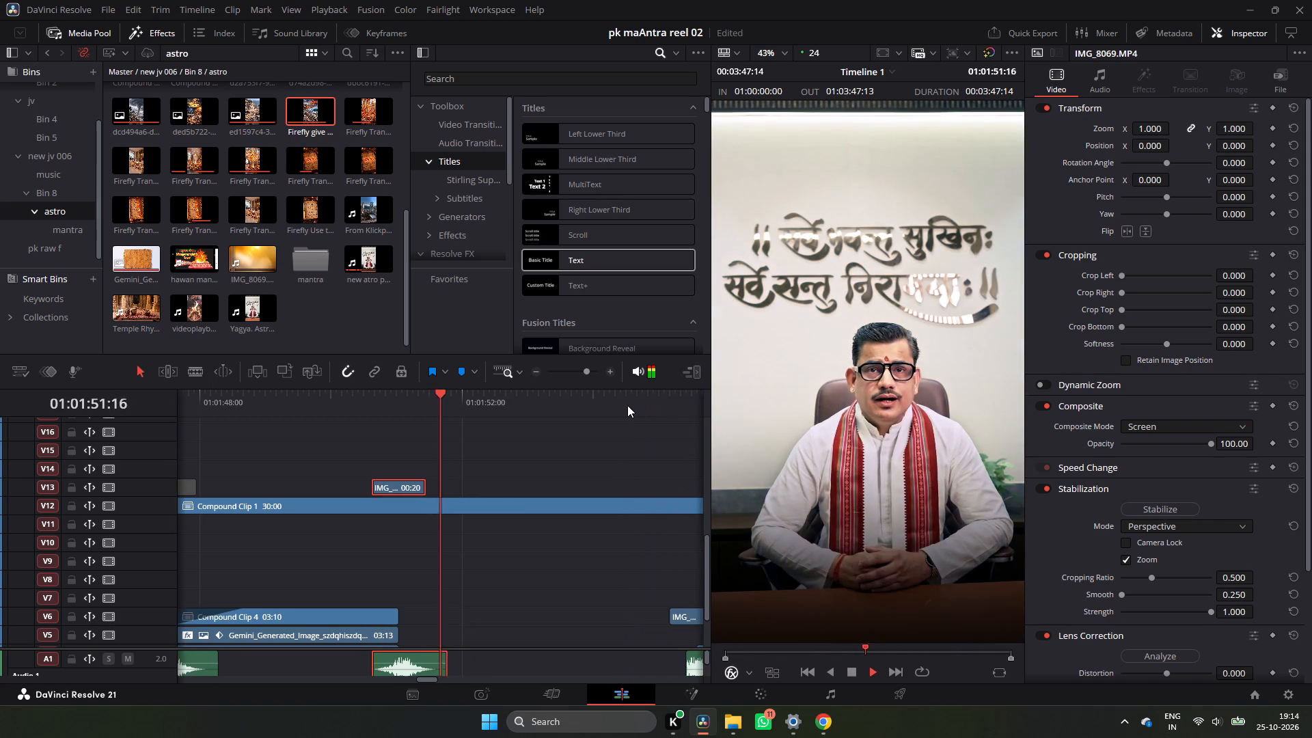
{"action": "left_click", "coordinate": [536, 376]}
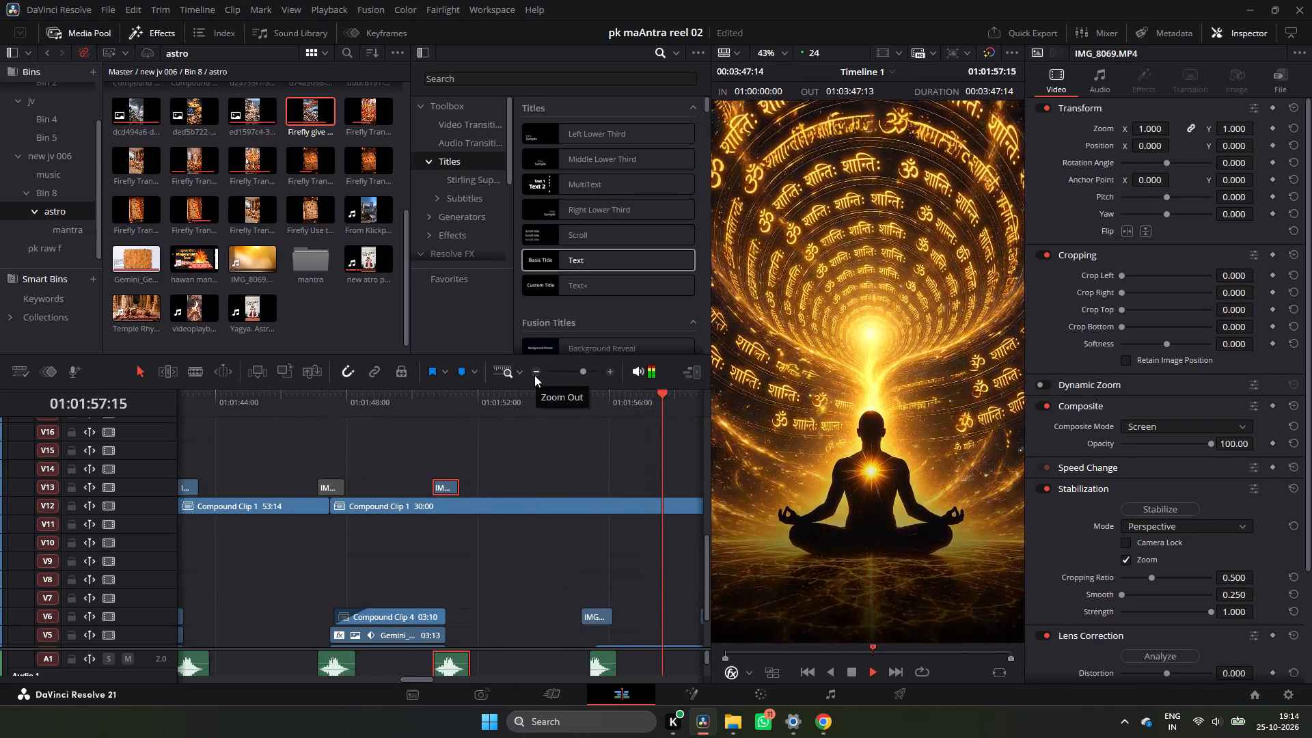
{"action": "left_click", "coordinate": [534, 375]}
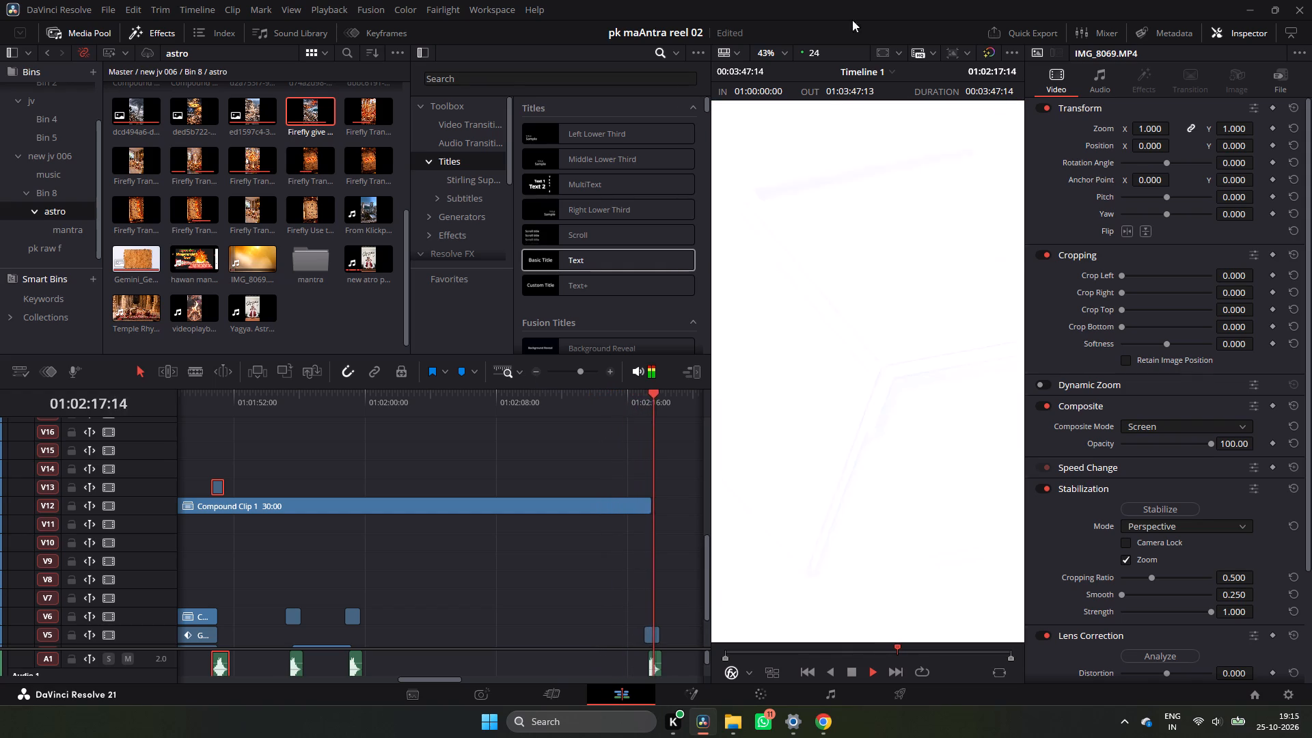
{"action": "key", "text": "space"}
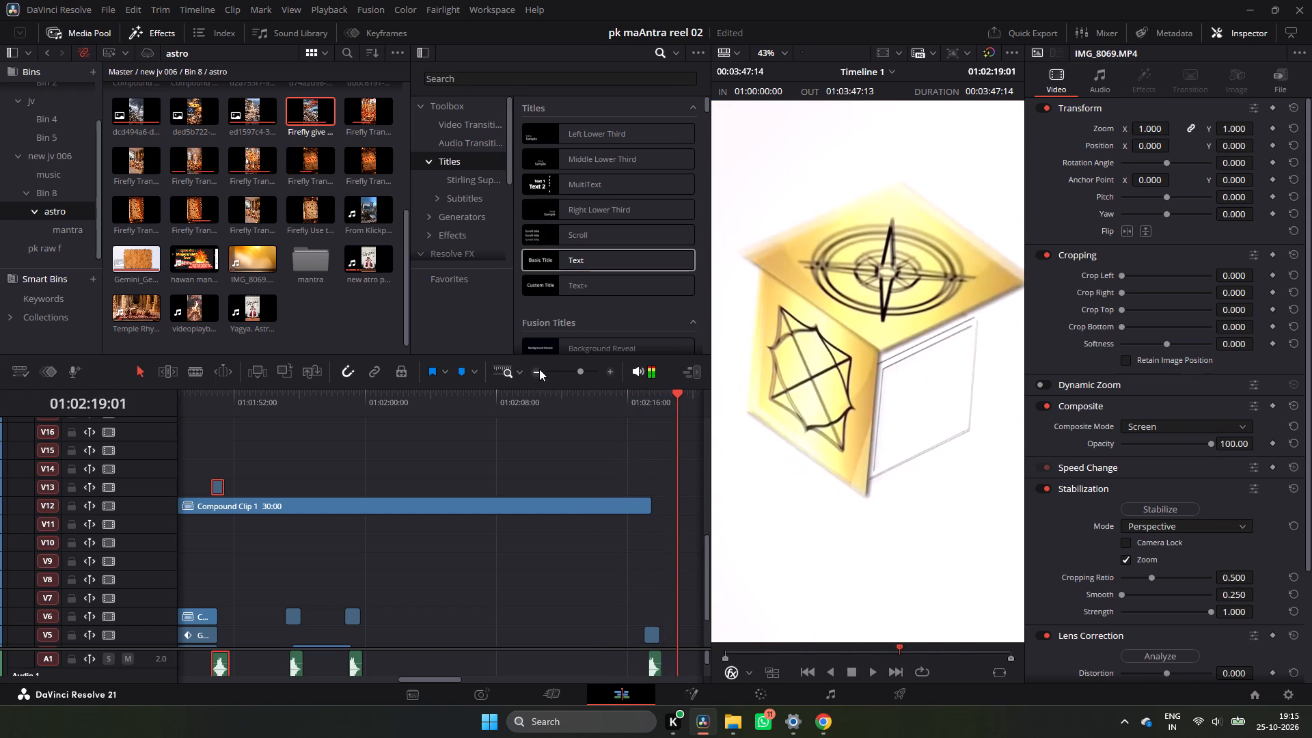
Return to the स्वस्ति वाचन book sequence near the reel's start and delete its Firefly clips on V3 beneath the adjustment clip around 01:00:08:11.
{"action": "double_click", "coordinate": [539, 369]}
{"action": "left_click_drag", "start_coordinate": [428, 398], "coordinate": [343, 406]}
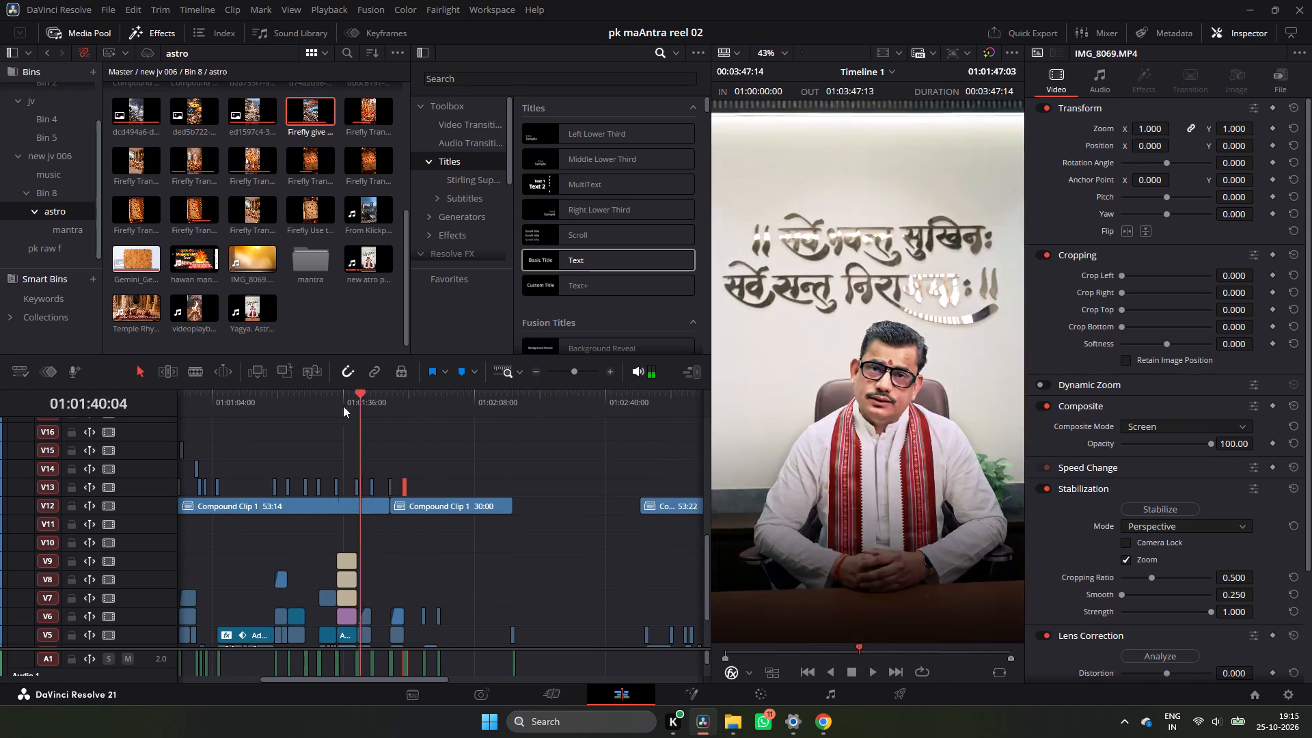
{"action": "left_click_drag", "start_coordinate": [343, 406], "coordinate": [234, 449]}
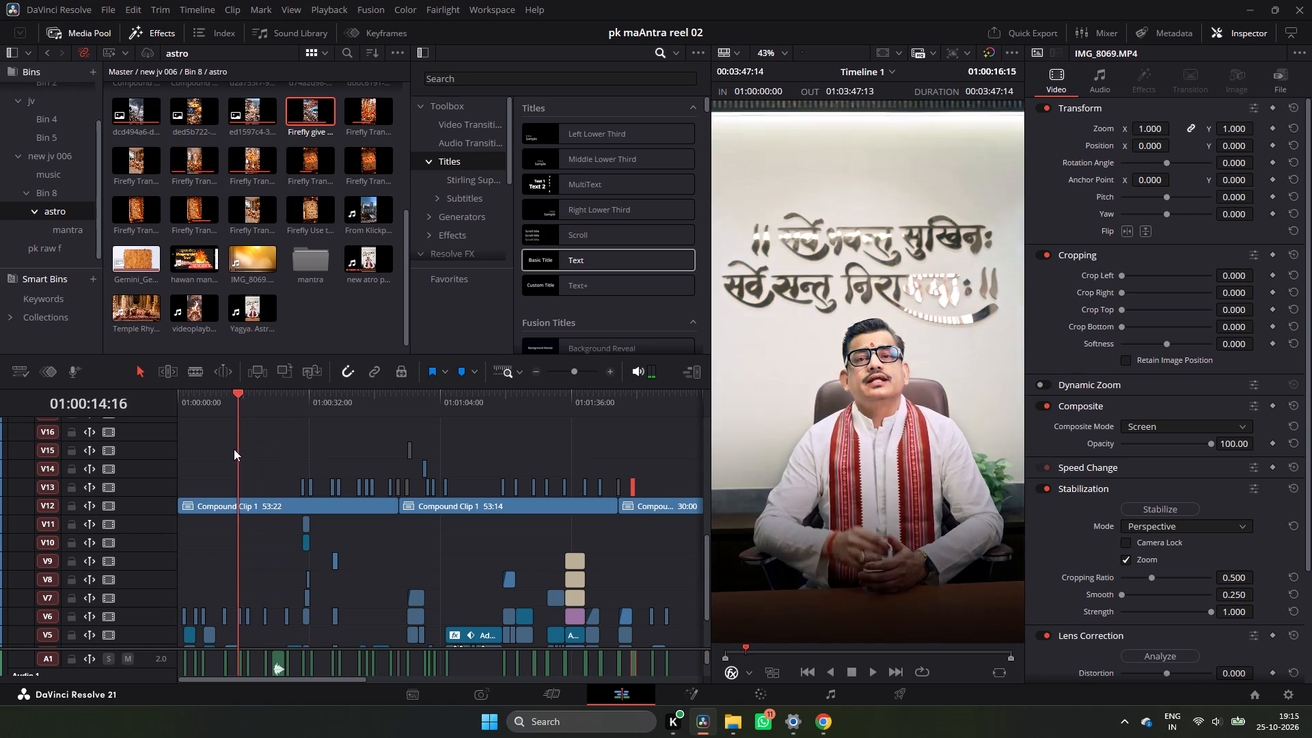
{"action": "left_click_drag", "start_coordinate": [234, 449], "coordinate": [212, 460]}
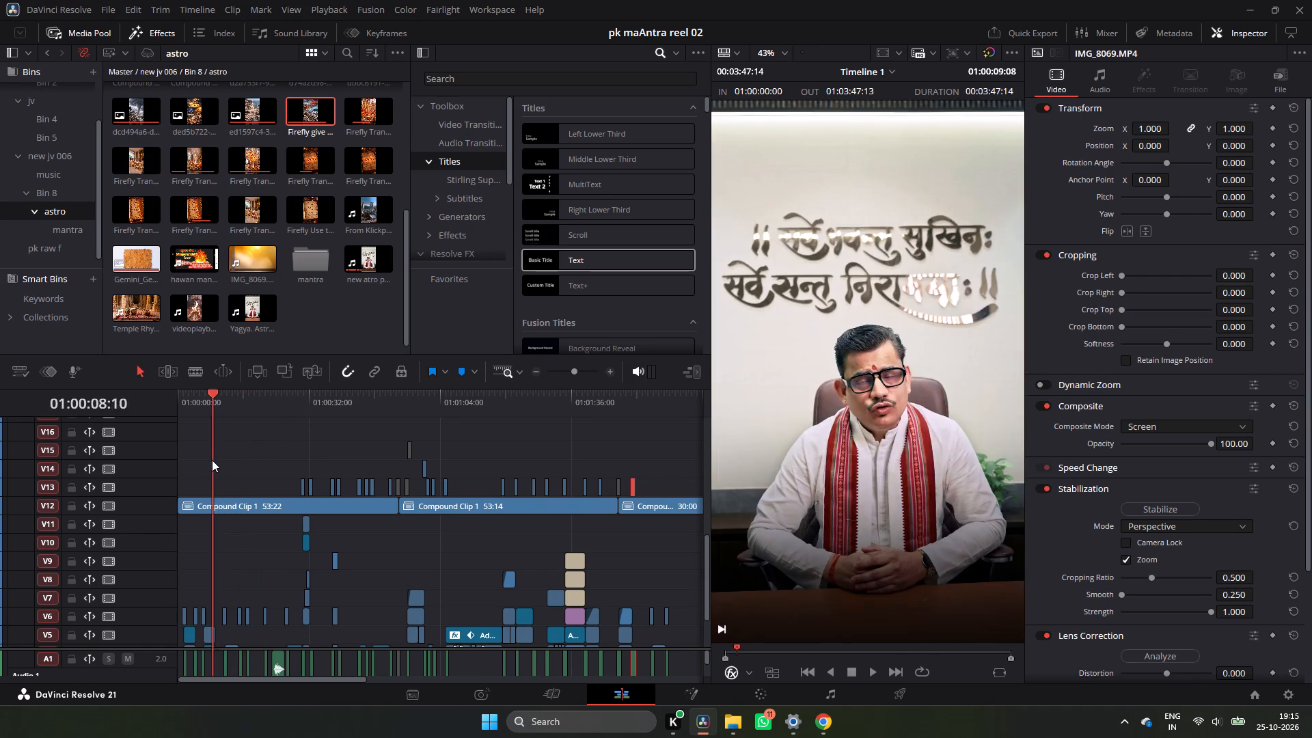
{"action": "left_click_drag", "start_coordinate": [212, 460], "coordinate": [204, 463]}
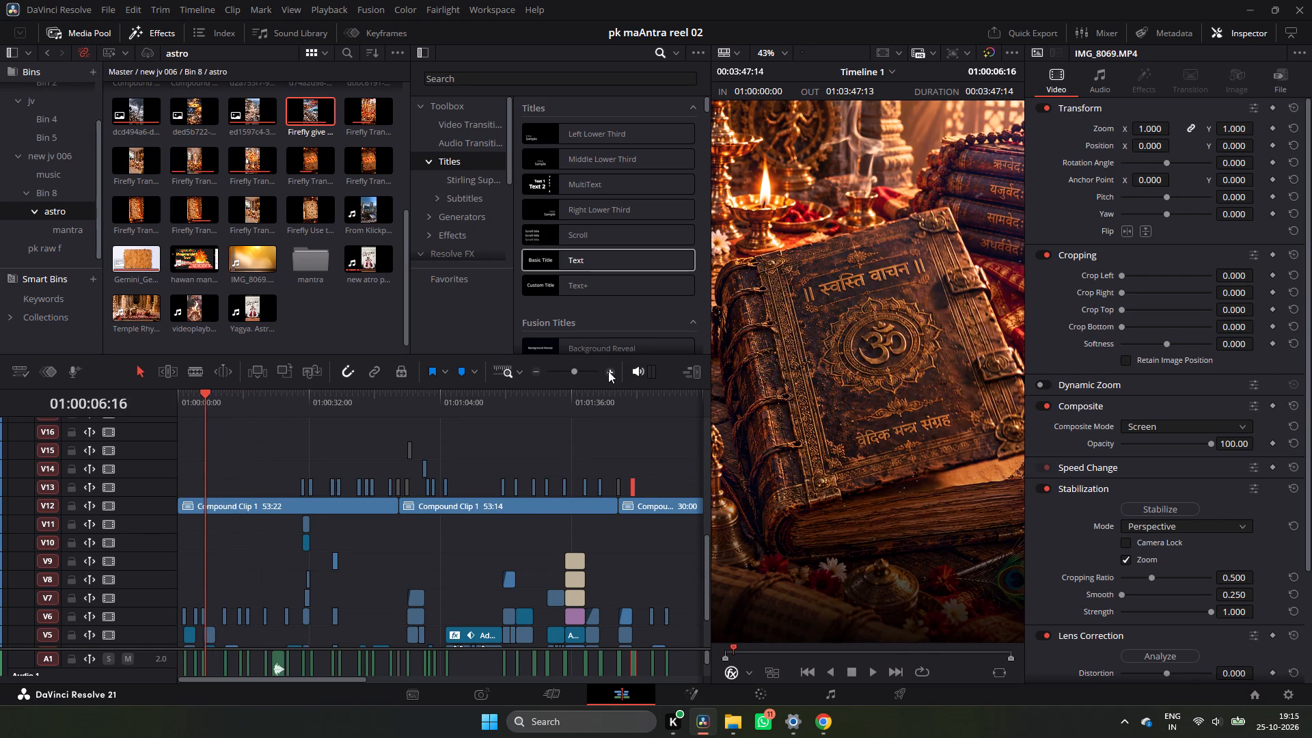
{"action": "triple_click", "coordinate": [608, 371]}
{"action": "key", "text": "space"}
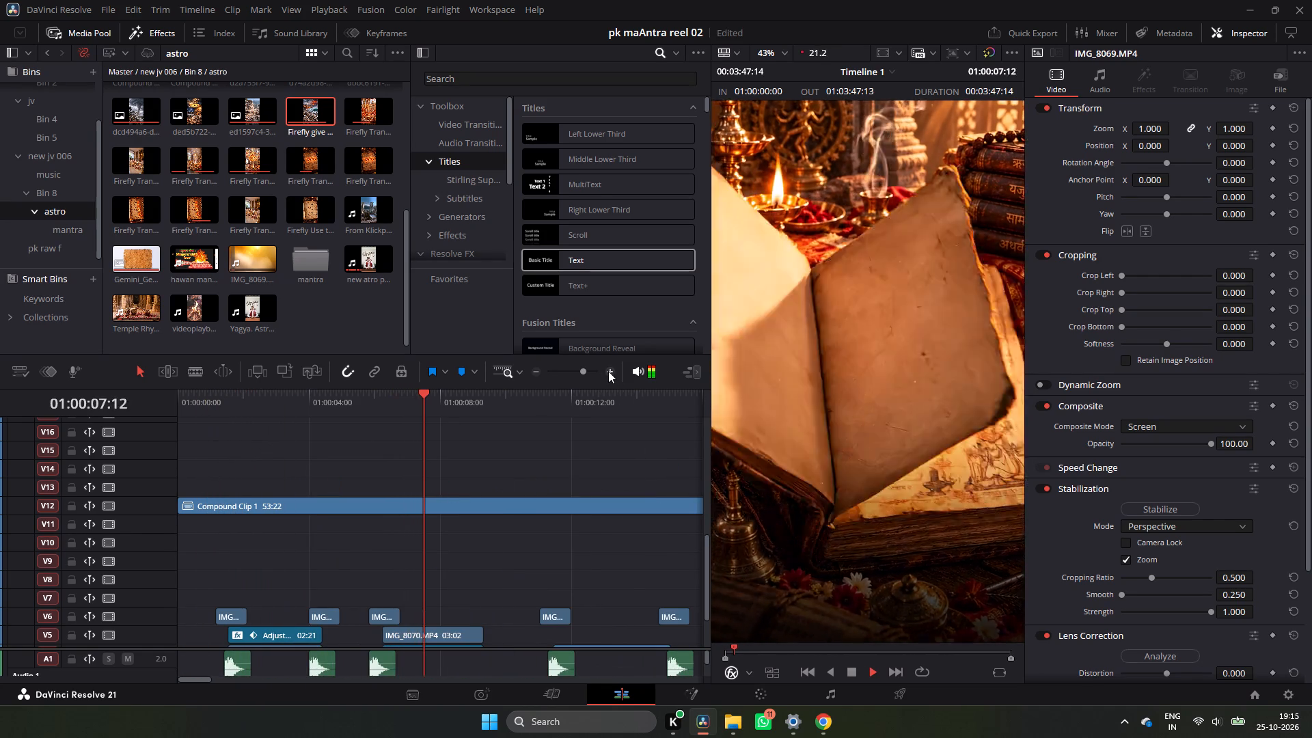
{"action": "key", "text": "space"}
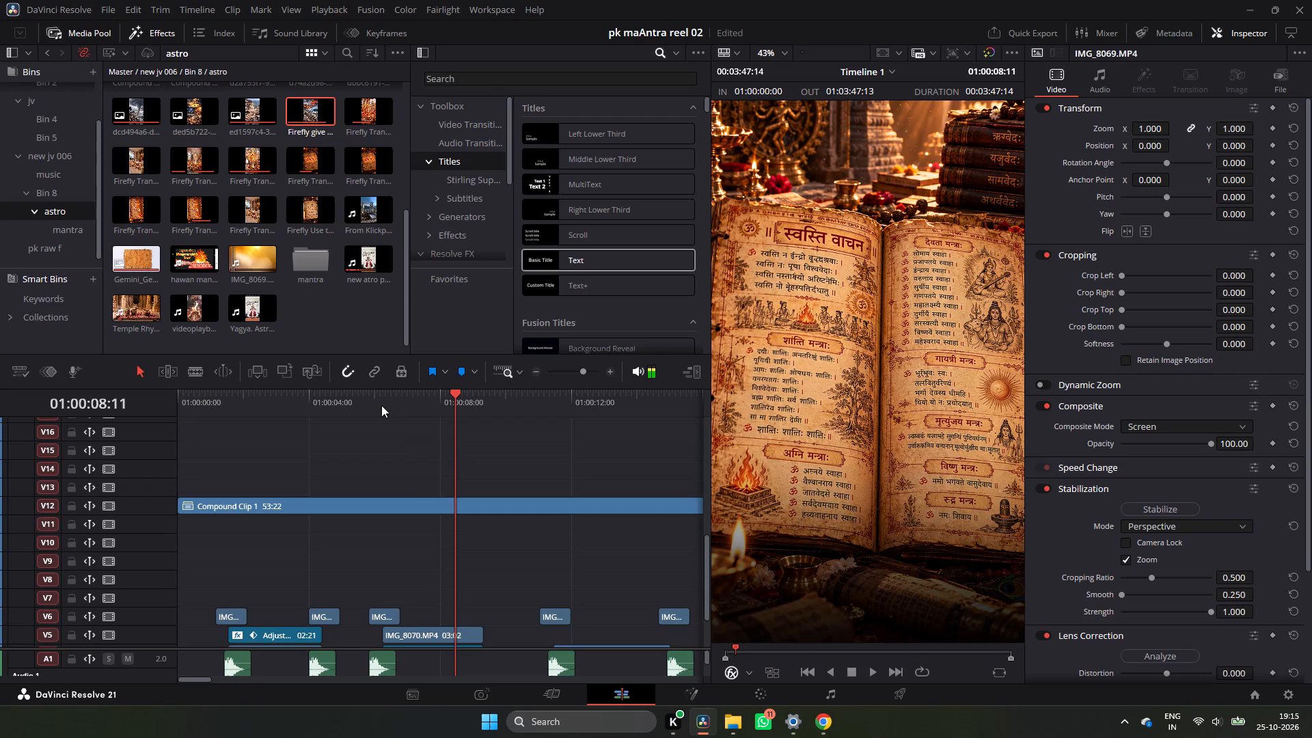
{"action": "scroll", "coordinate": [389, 414], "scroll_direction": "down", "scroll_amount": 2}
{"action": "left_click", "coordinate": [419, 570]}
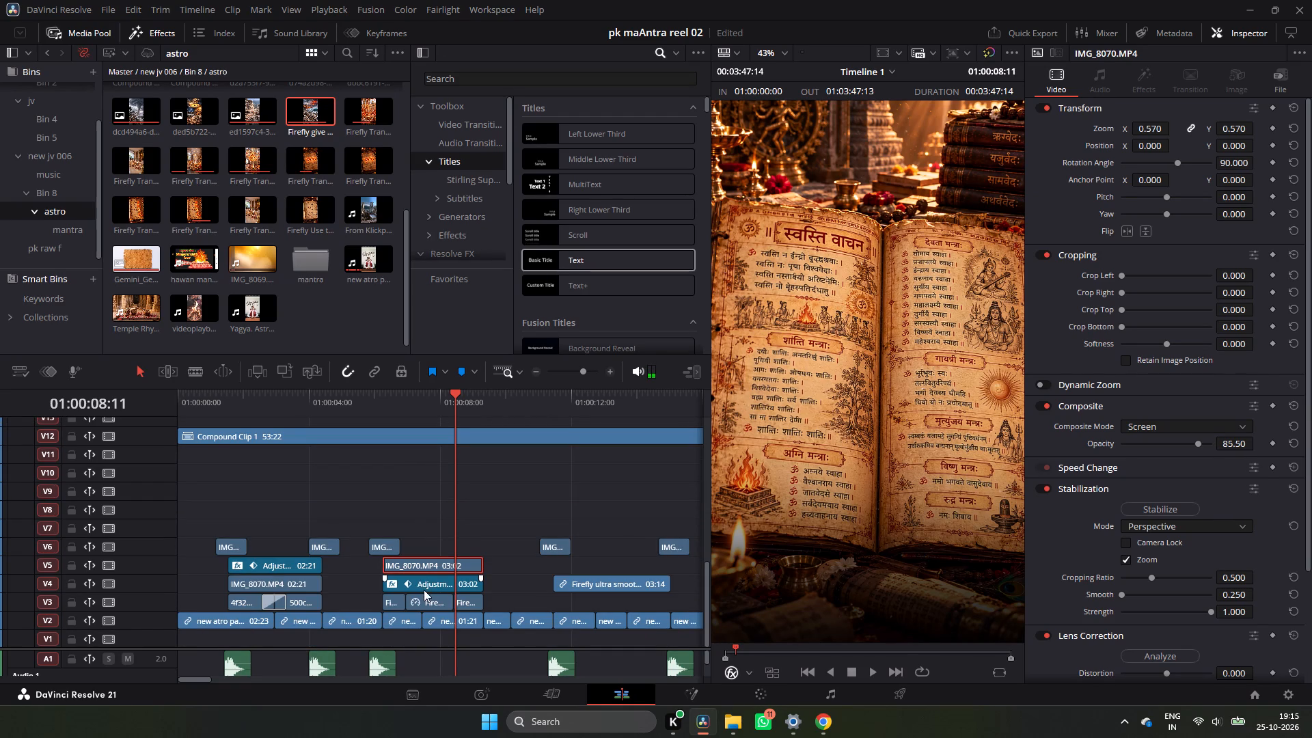
{"action": "left_click_drag", "start_coordinate": [498, 596], "coordinate": [386, 601]}
{"action": "key", "text": "BackSpace"}
Import the Firefly Ultra-Realistic Ancient Vedic Book Animation video from the daihik taap folder into the astro bin.
{"action": "right_click", "coordinate": [321, 338]}
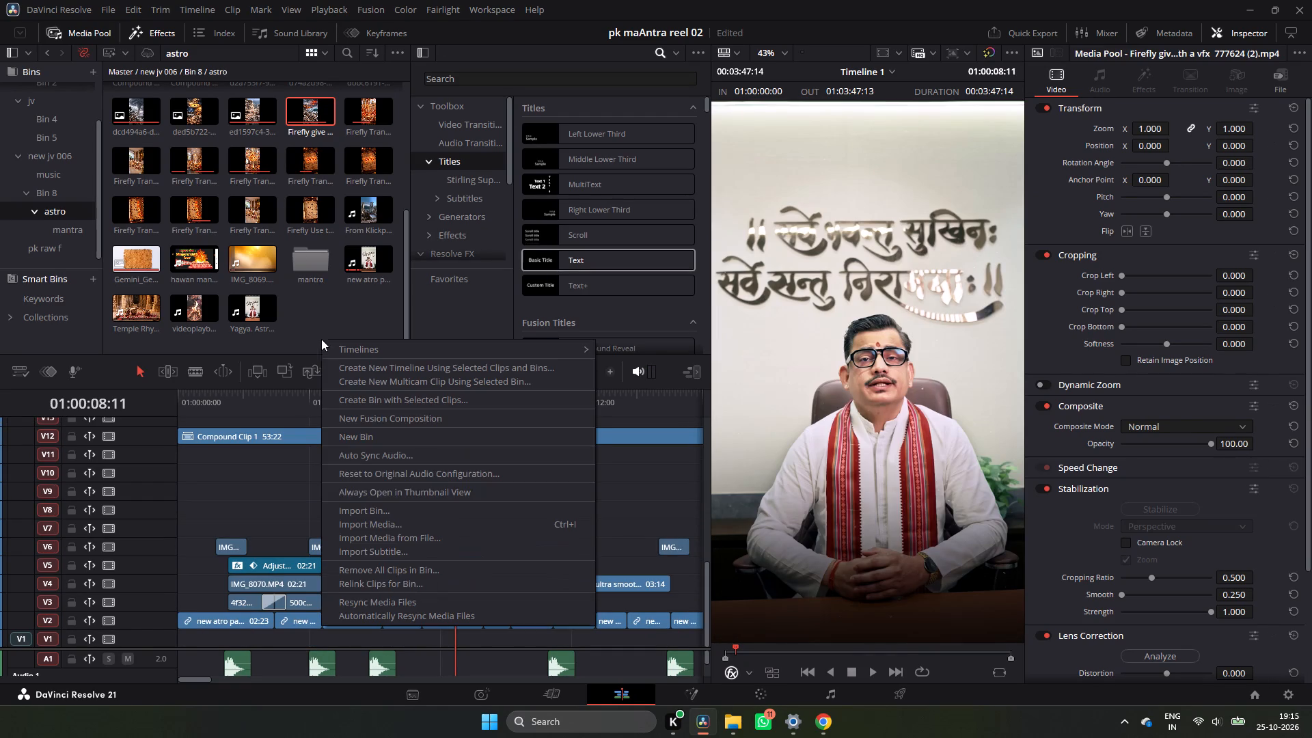
{"action": "left_click", "coordinate": [398, 525]}
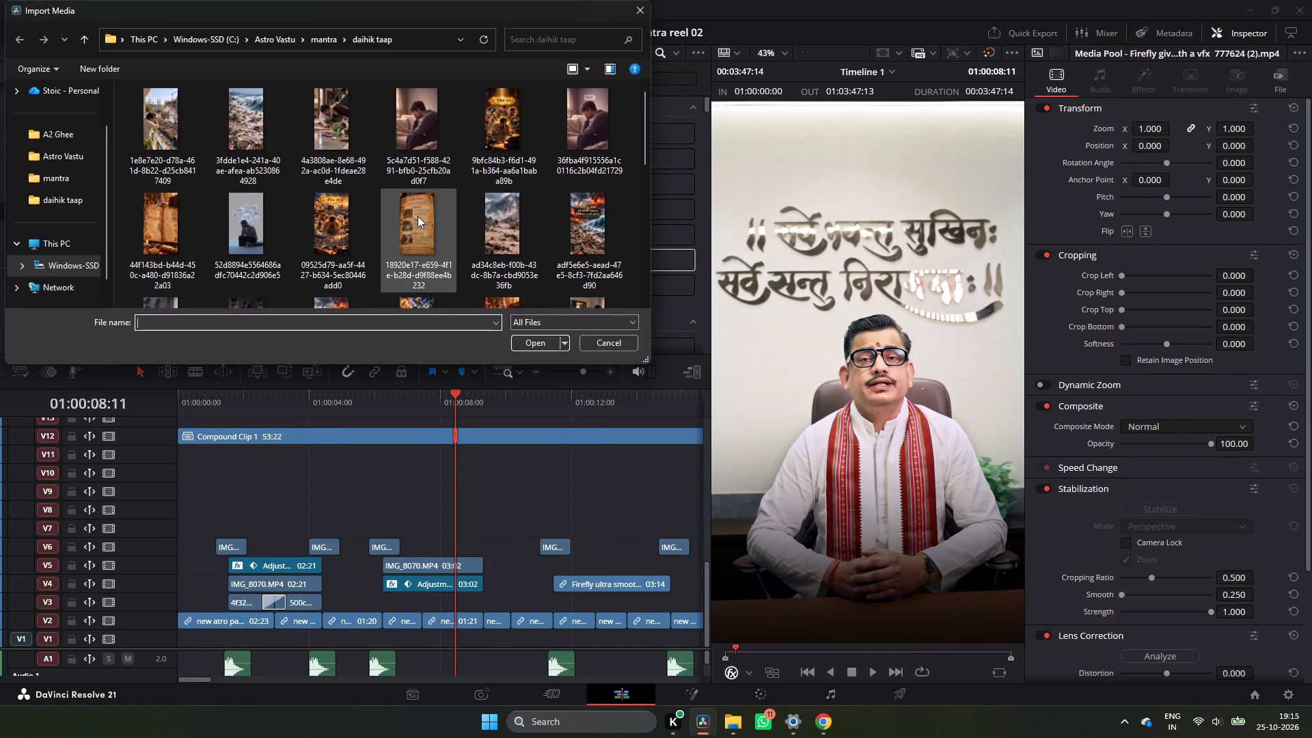
{"action": "scroll", "coordinate": [501, 152], "scroll_direction": "down", "scroll_amount": 1}
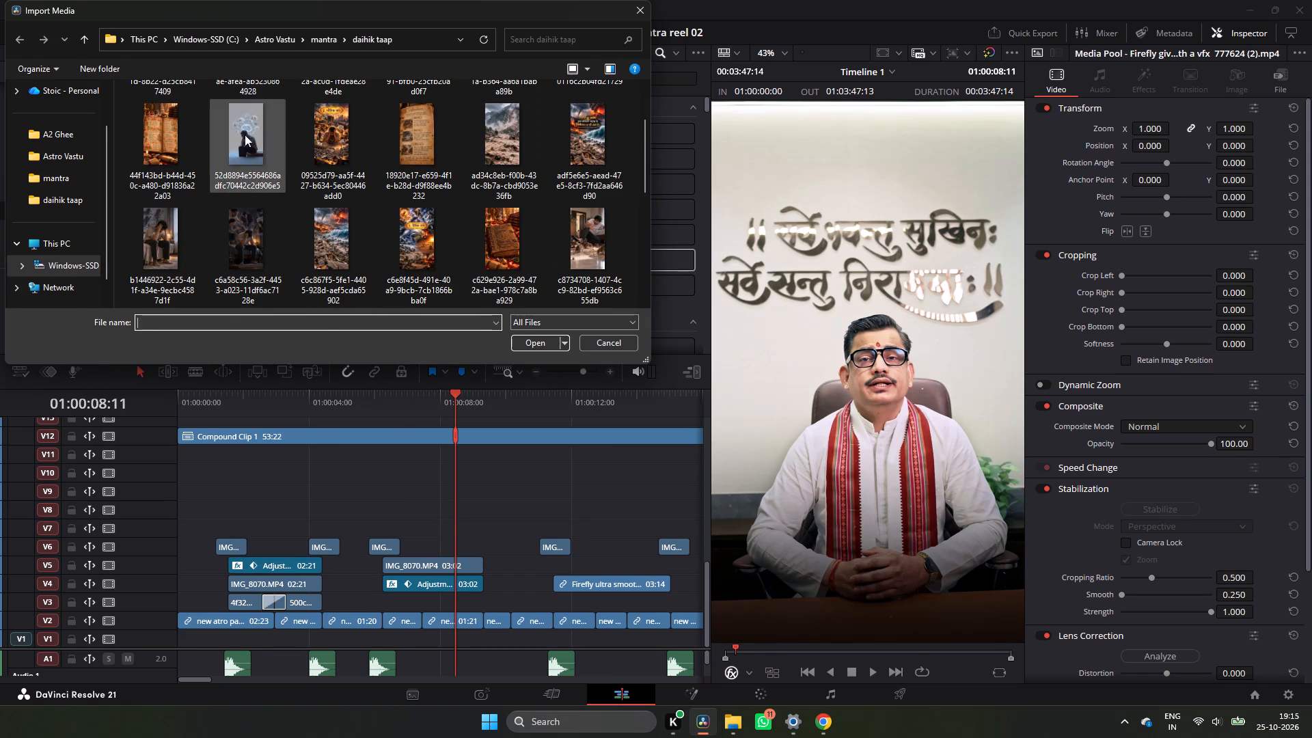
{"action": "scroll", "coordinate": [486, 241], "scroll_direction": "down", "scroll_amount": 4}
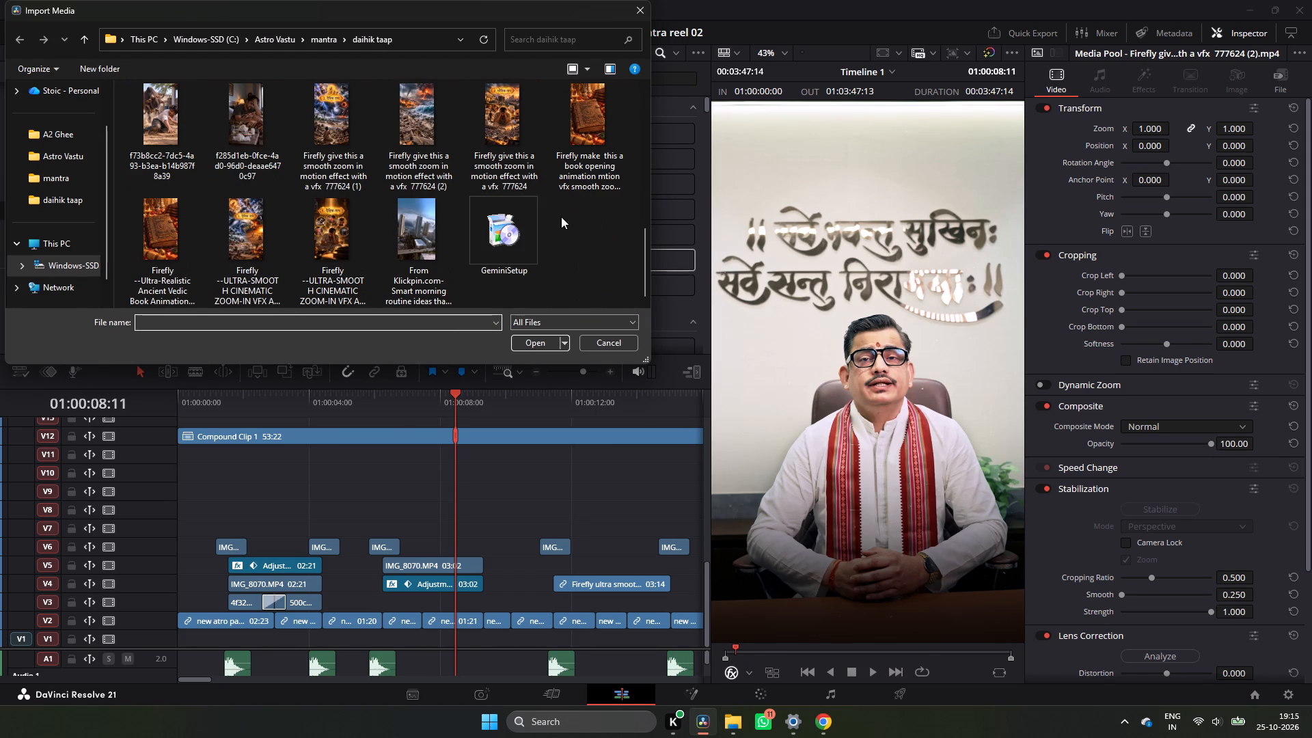
{"action": "left_click", "coordinate": [168, 239]}
{"action": "left_click", "coordinate": [538, 348]}
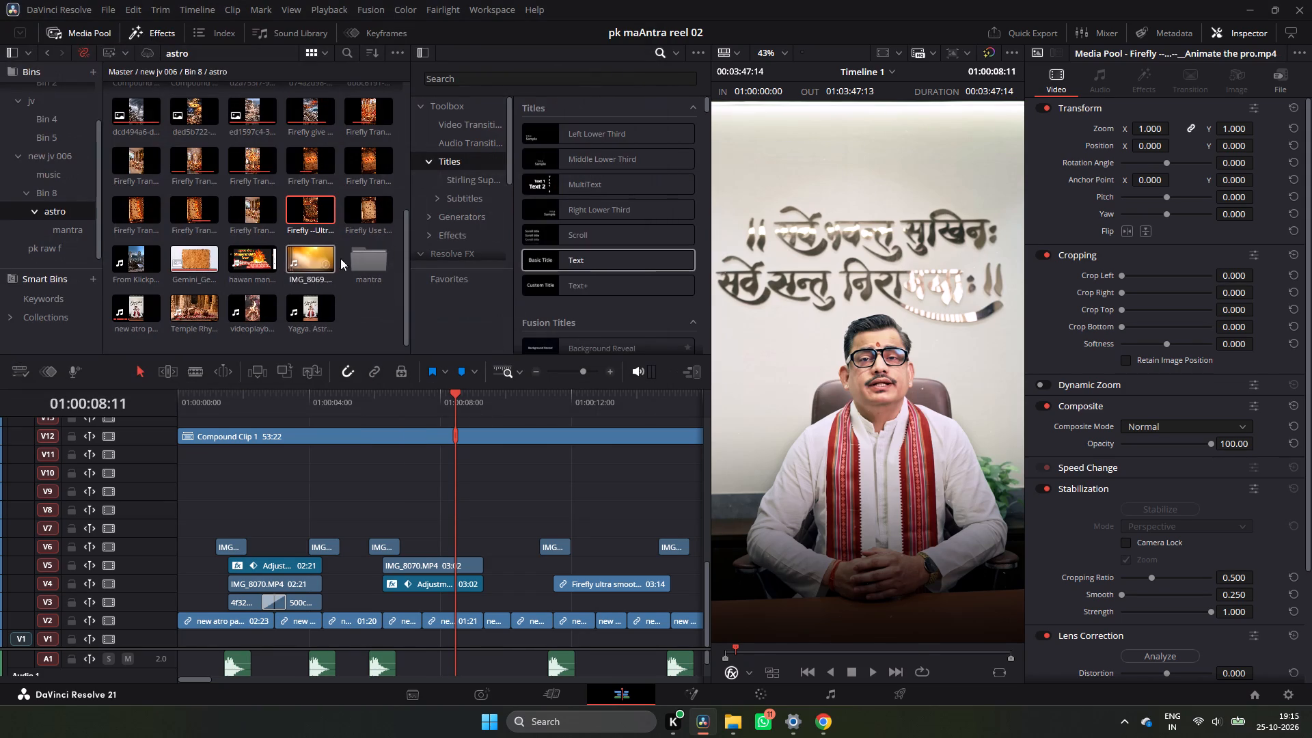
Place the imported Vedic book clip on V3, trim both ends to match the adjustment clip above at 03:02, and play it through.
{"action": "left_click", "coordinate": [307, 205]}
{"action": "left_click_drag", "start_coordinate": [307, 205], "coordinate": [359, 604]}
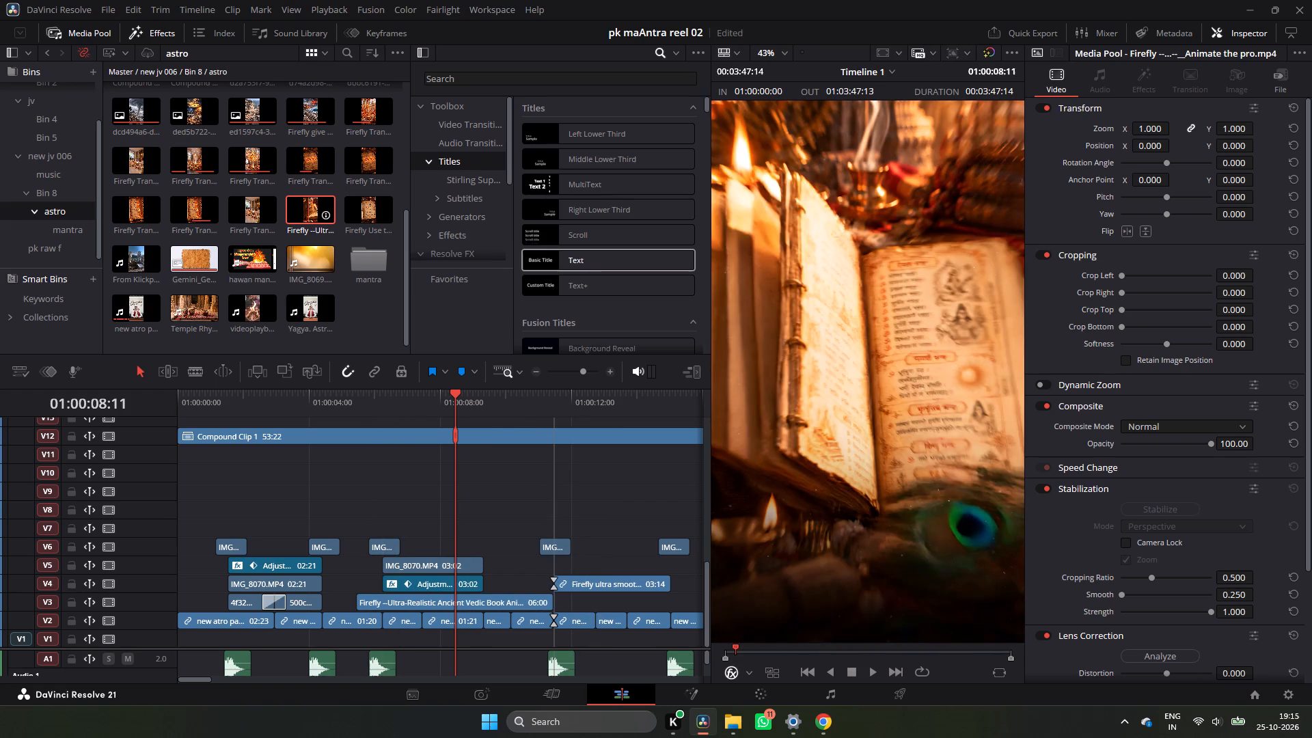
{"action": "left_click_drag", "start_coordinate": [359, 604], "coordinate": [359, 603]}
{"action": "left_click_drag", "start_coordinate": [549, 603], "coordinate": [489, 594]}
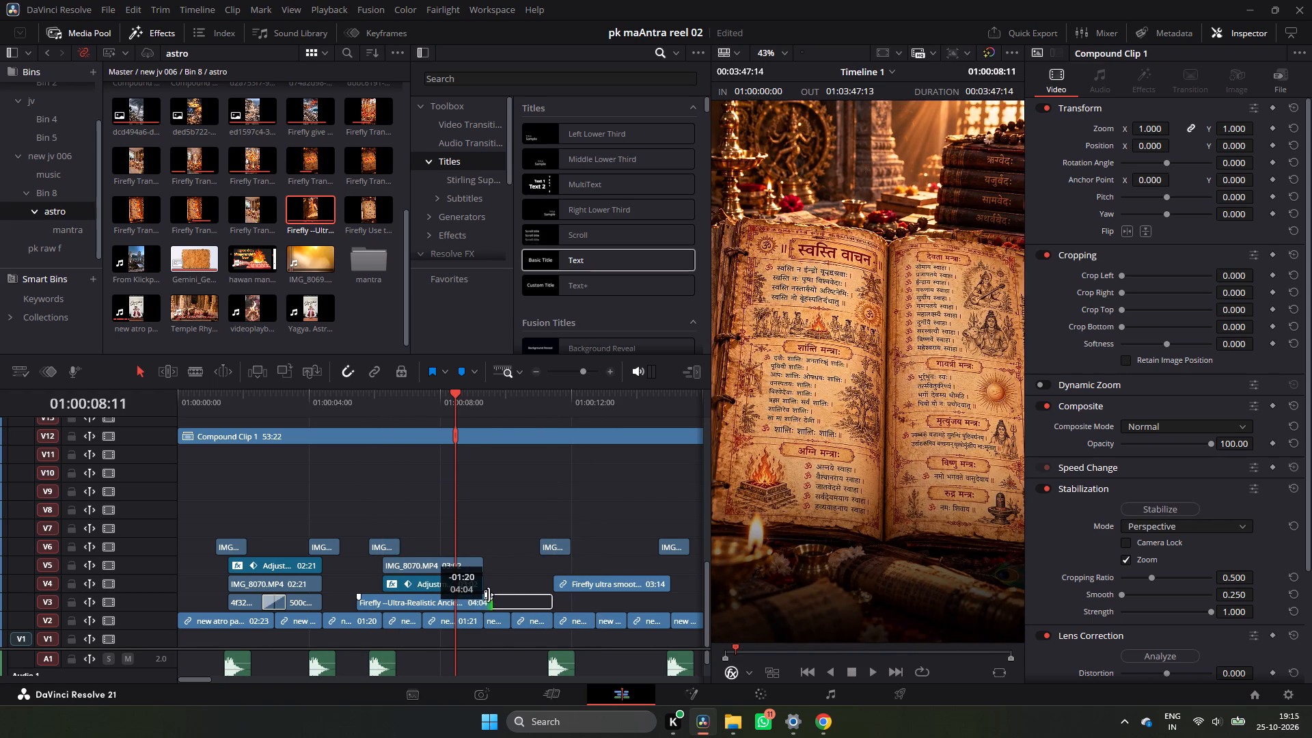
{"action": "left_click_drag", "start_coordinate": [489, 594], "coordinate": [483, 596]}
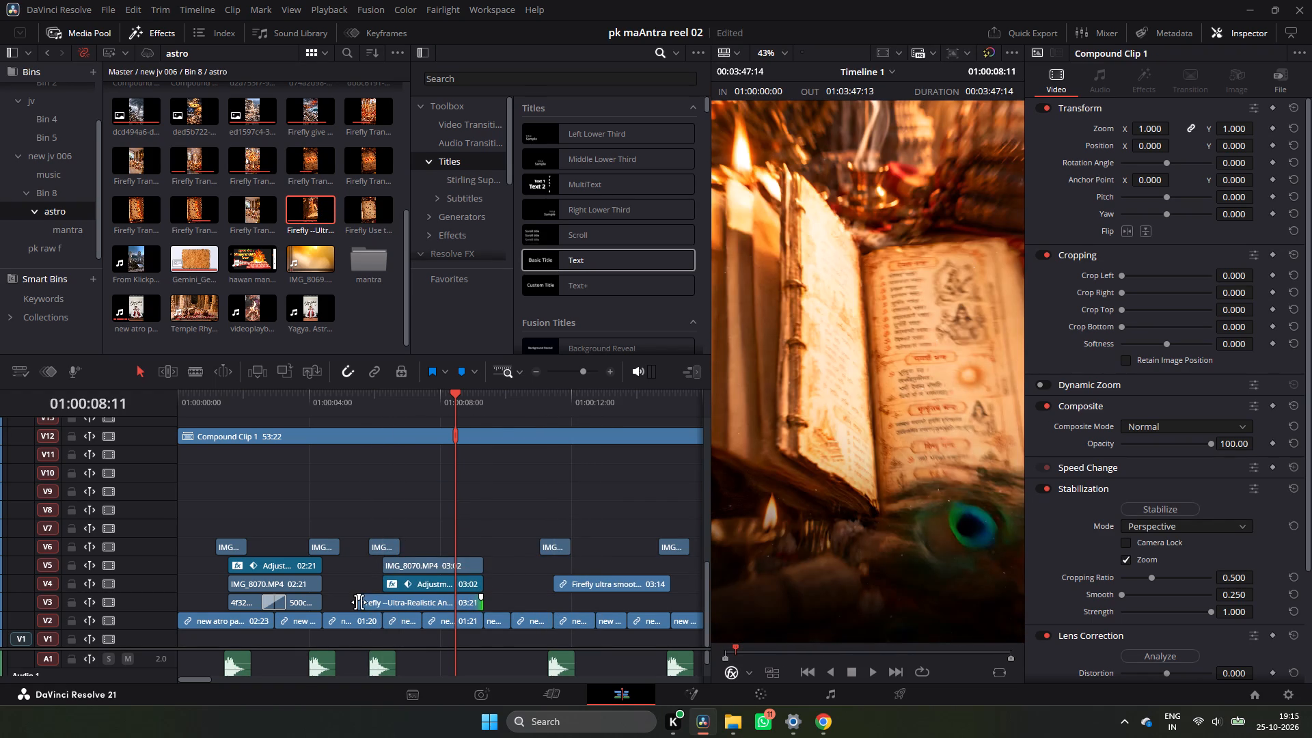
{"action": "left_click_drag", "start_coordinate": [358, 602], "coordinate": [383, 605]}
{"action": "left_click", "coordinate": [386, 419]}
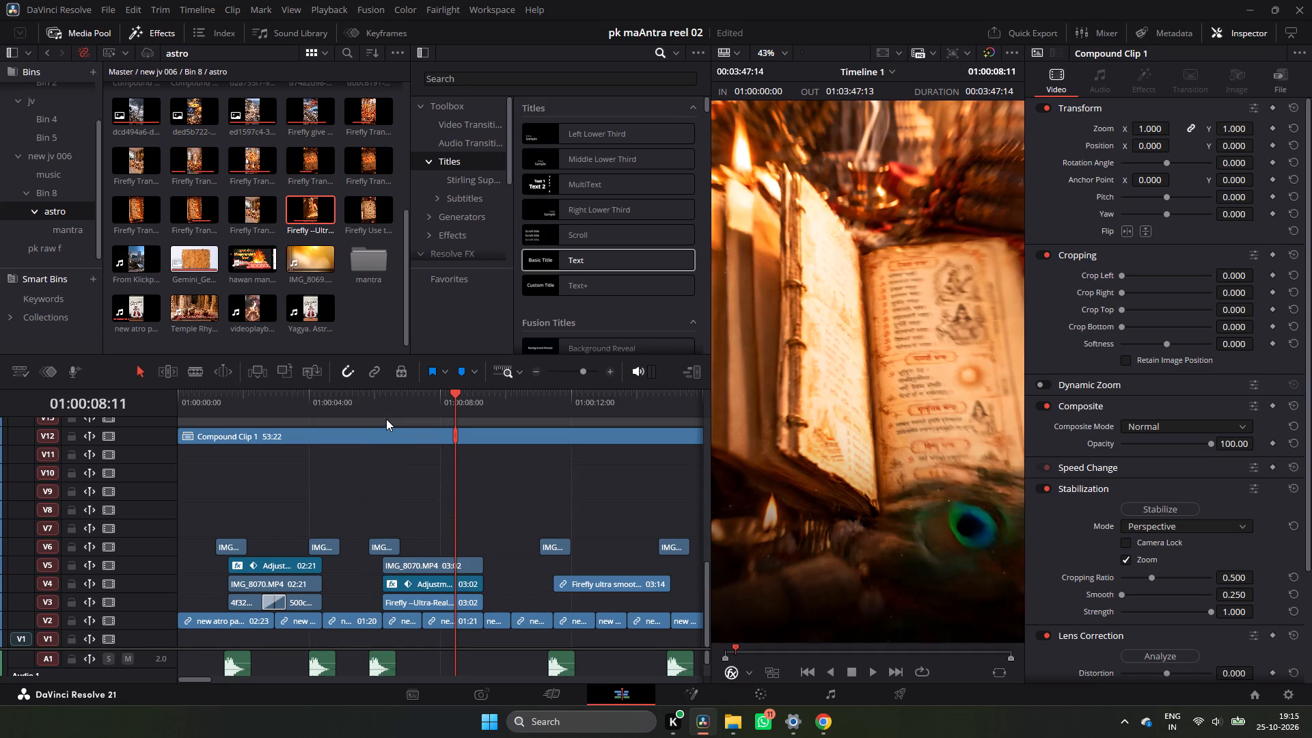
{"action": "left_click", "coordinate": [387, 402]}
{"action": "type", "text": "V"}
{"action": "key", "text": "space"}
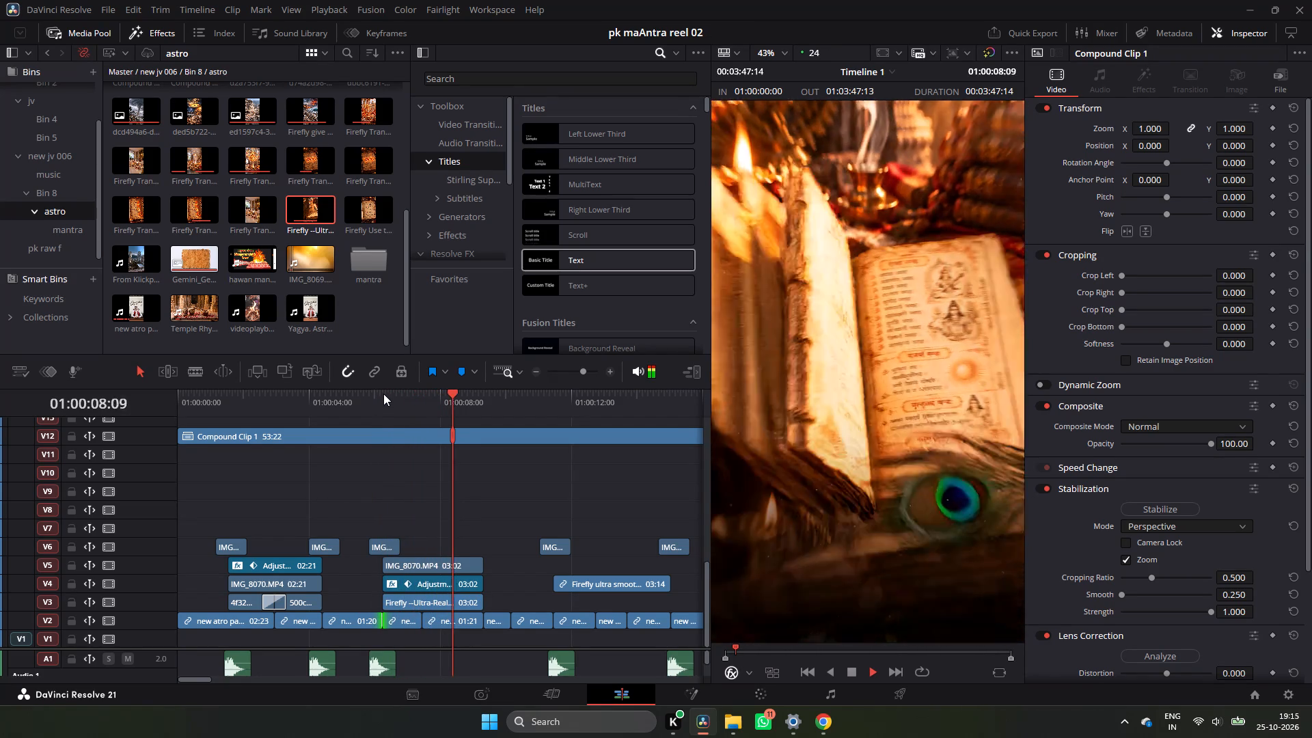
{"action": "key", "text": "space"}
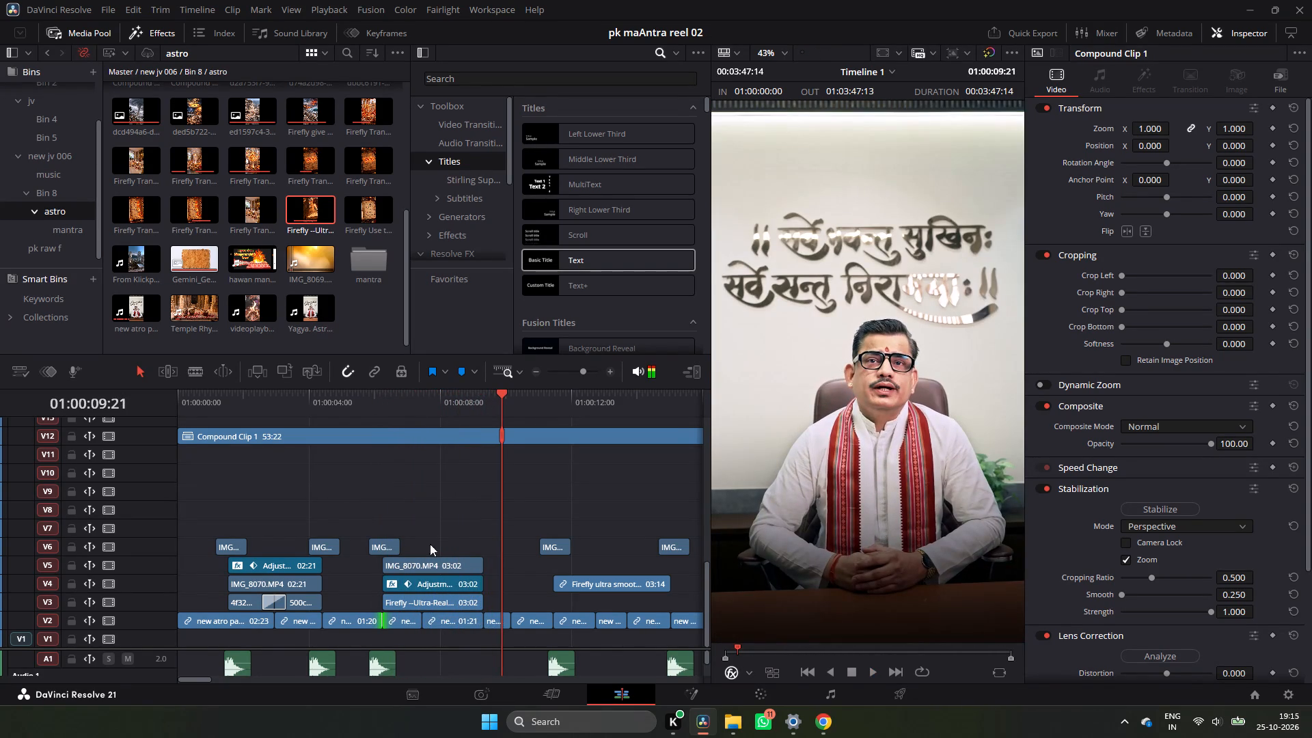
Slide the V3 book clip earlier, extend its end to a 05:05 duration, start it around 01:00:05:00, and play the result.
{"action": "left_click_drag", "start_coordinate": [430, 605], "coordinate": [409, 603]}
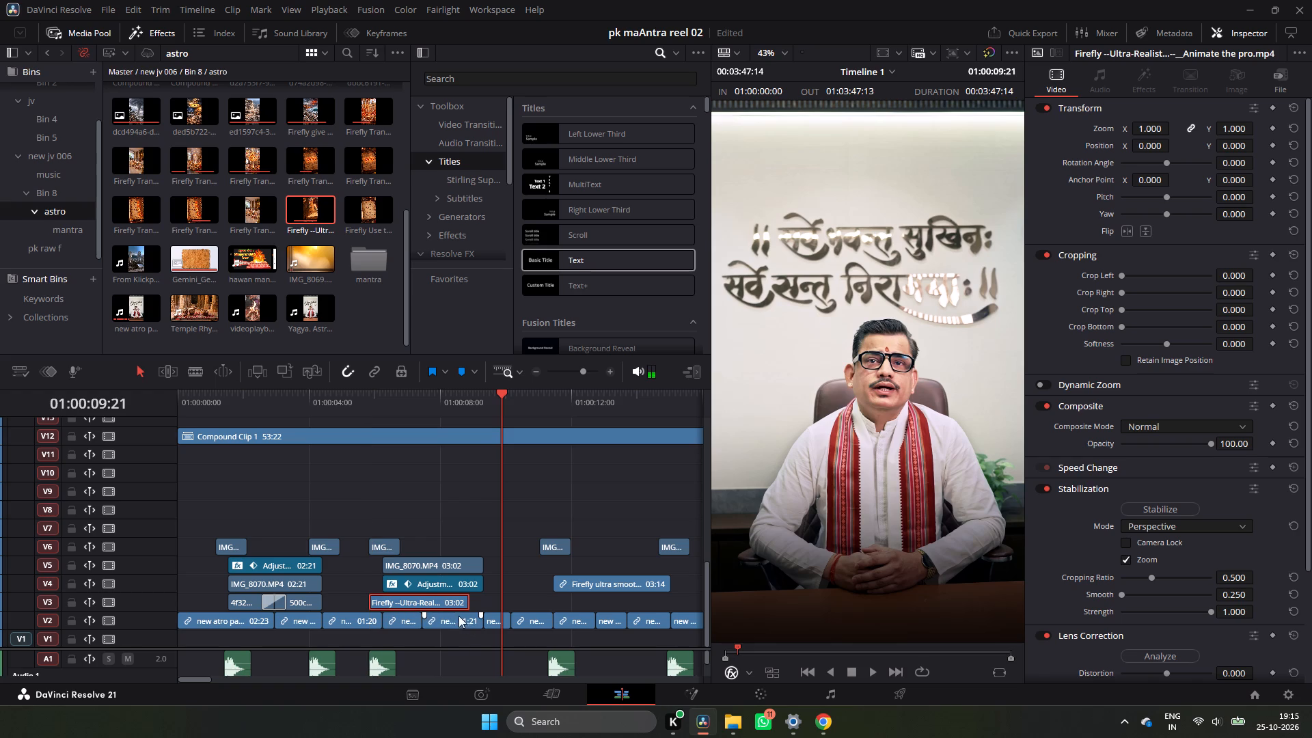
{"action": "left_click_drag", "start_coordinate": [468, 606], "coordinate": [548, 610]}
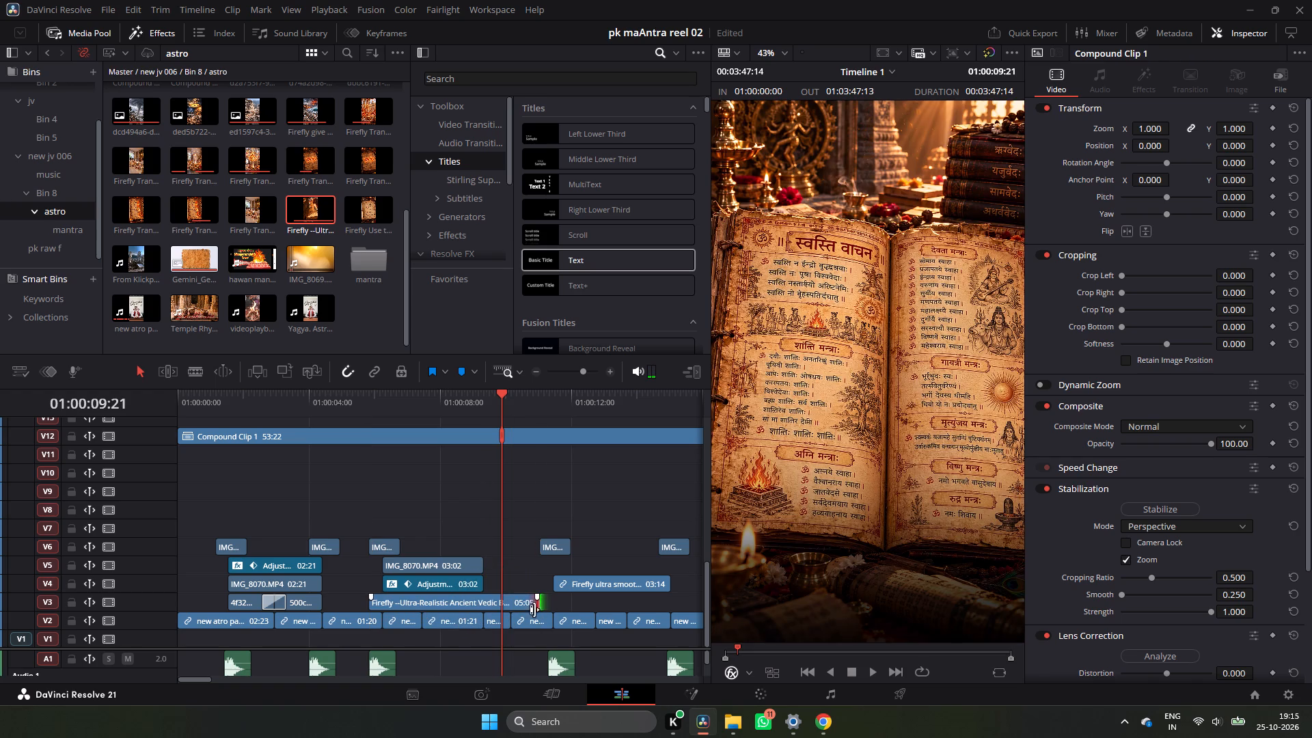
{"action": "left_click_drag", "start_coordinate": [497, 602], "coordinate": [468, 601]}
{"action": "left_click", "coordinate": [382, 420]}
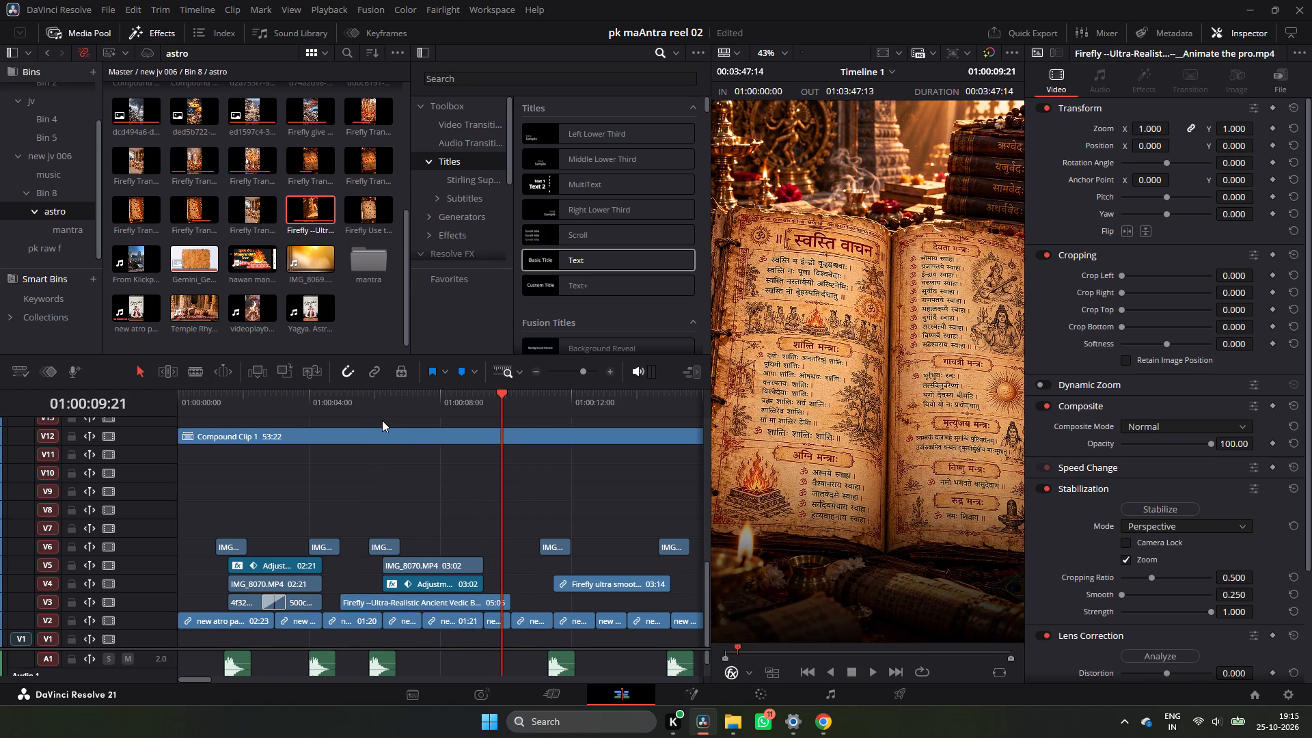
{"action": "left_click", "coordinate": [385, 404]}
{"action": "key", "text": "space"}
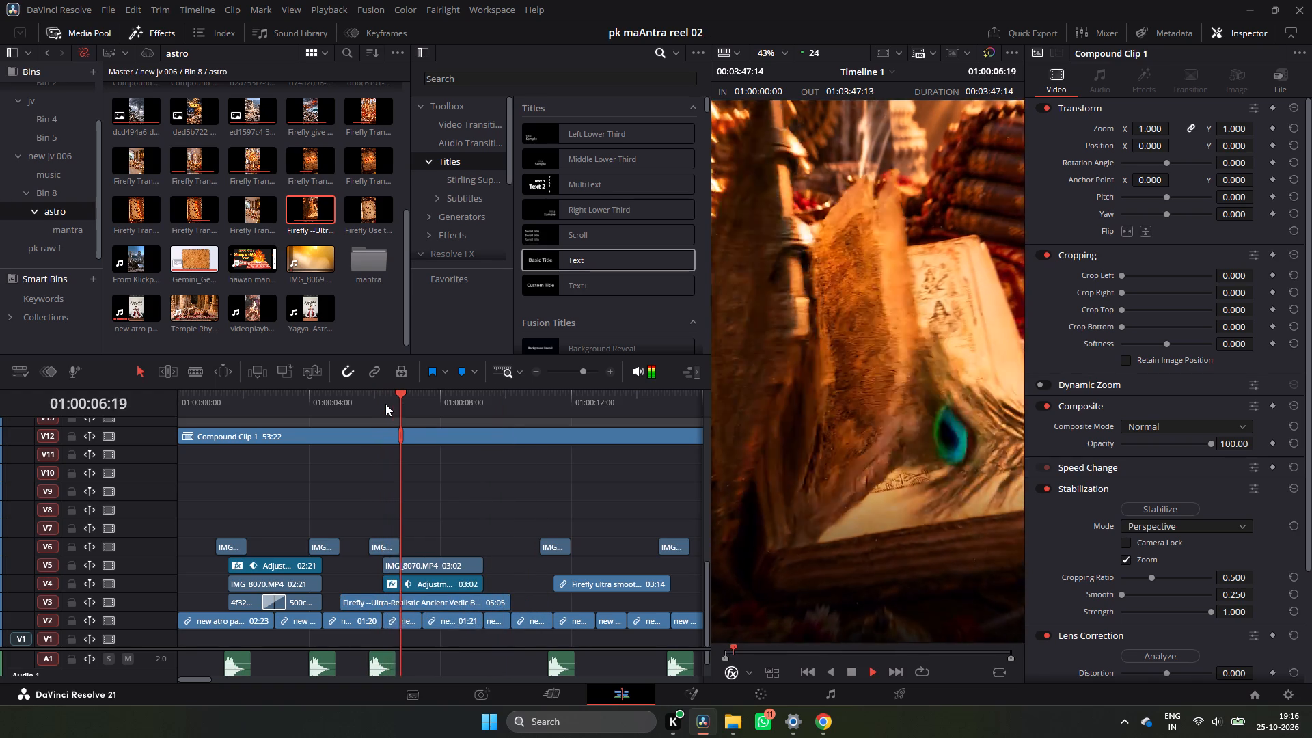
{"action": "key", "text": "space"}
{"action": "key", "text": "space"}
{"action": "key", "text": "space"}
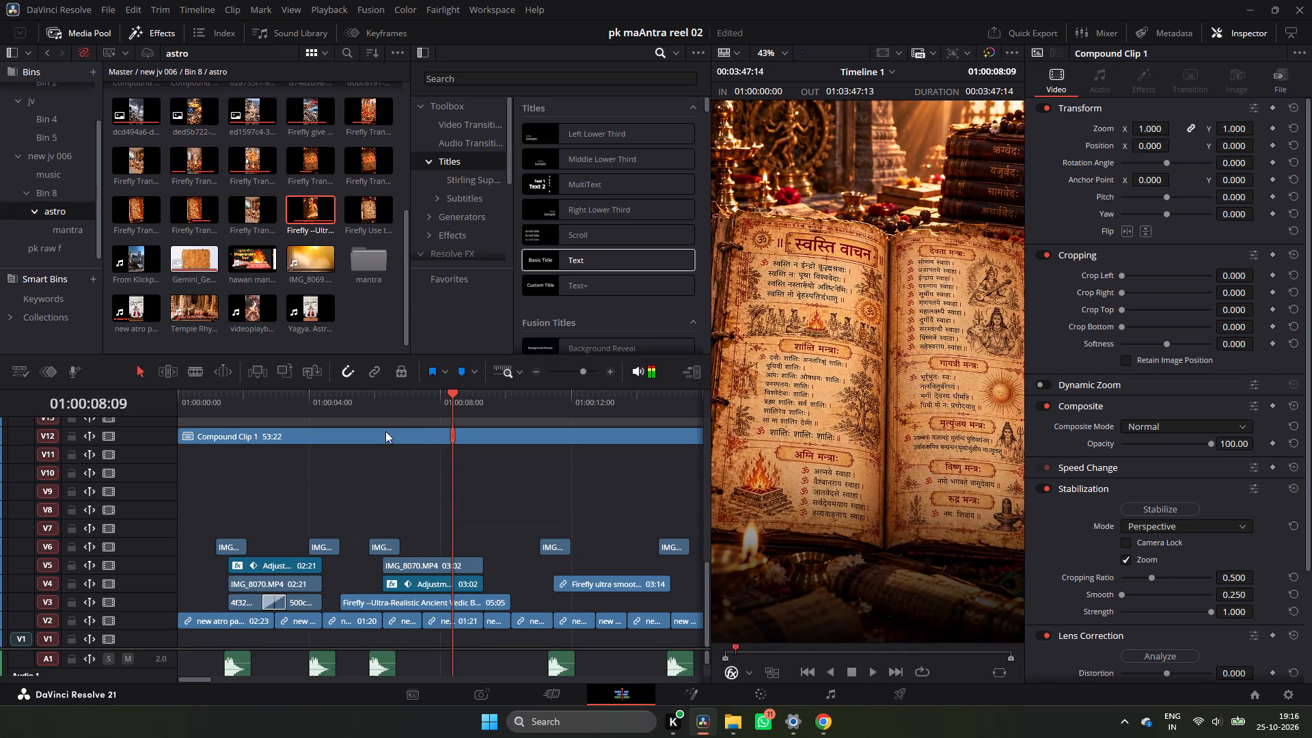
Trim the V3 book clip's start to the closed-book frame at 01:00:05:09, then move it to start at 01:00:06:06 under the adjustment clip.
{"action": "left_click", "coordinate": [383, 601]}
{"action": "right_click", "coordinate": [383, 601]}
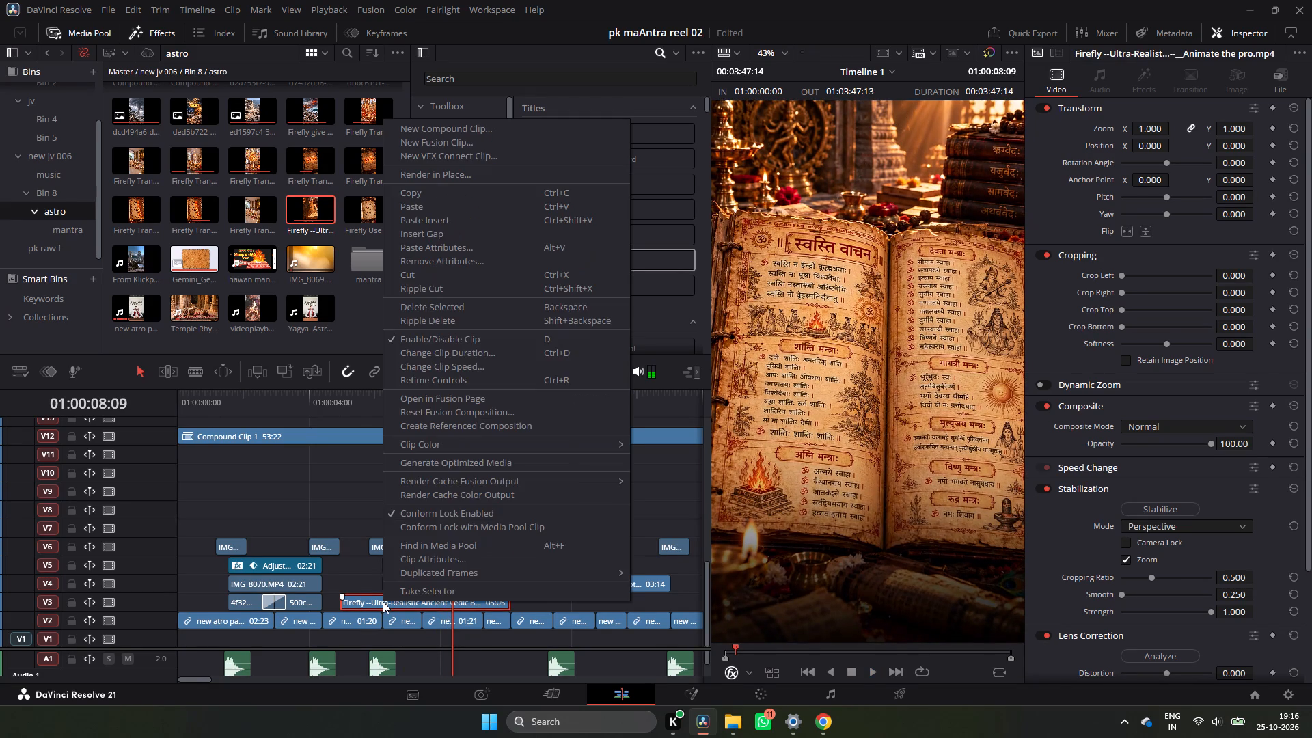
{"action": "left_click", "coordinate": [338, 411]}
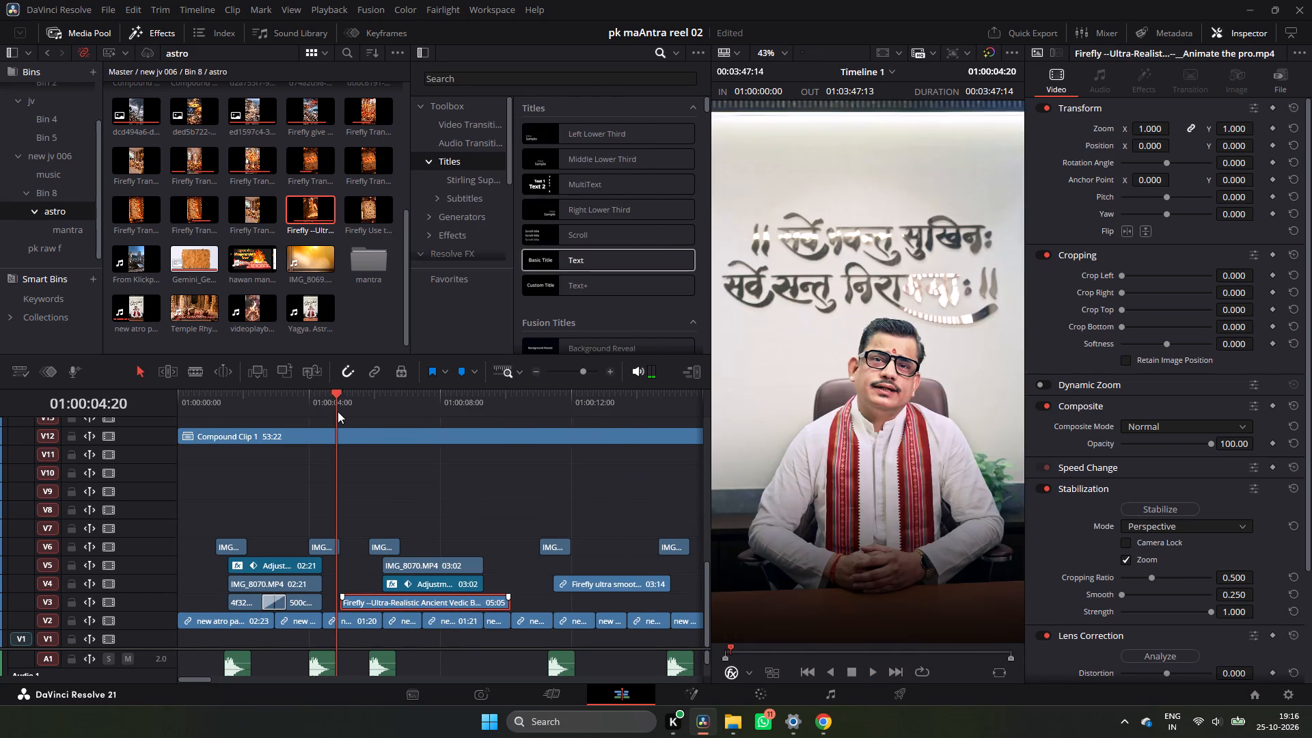
{"action": "key", "text": "space"}
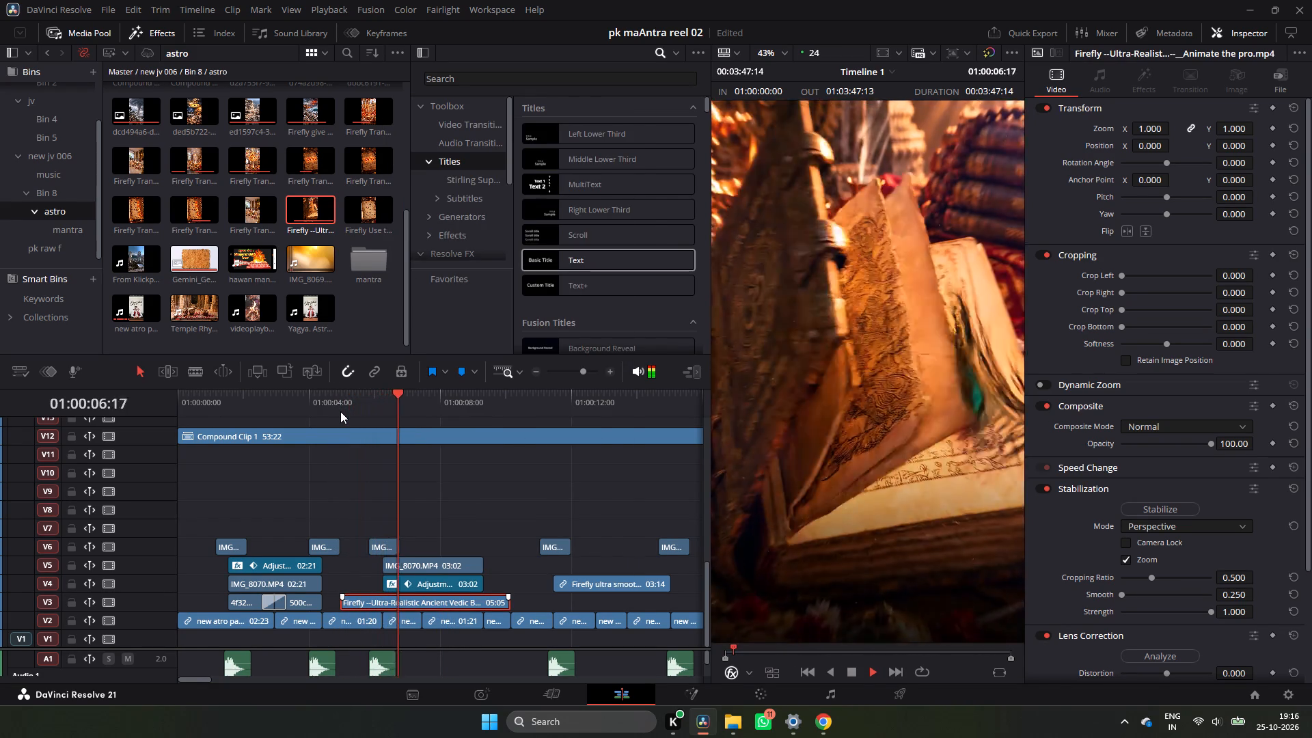
{"action": "left_click", "coordinate": [340, 412]}
{"action": "key", "text": "space"}
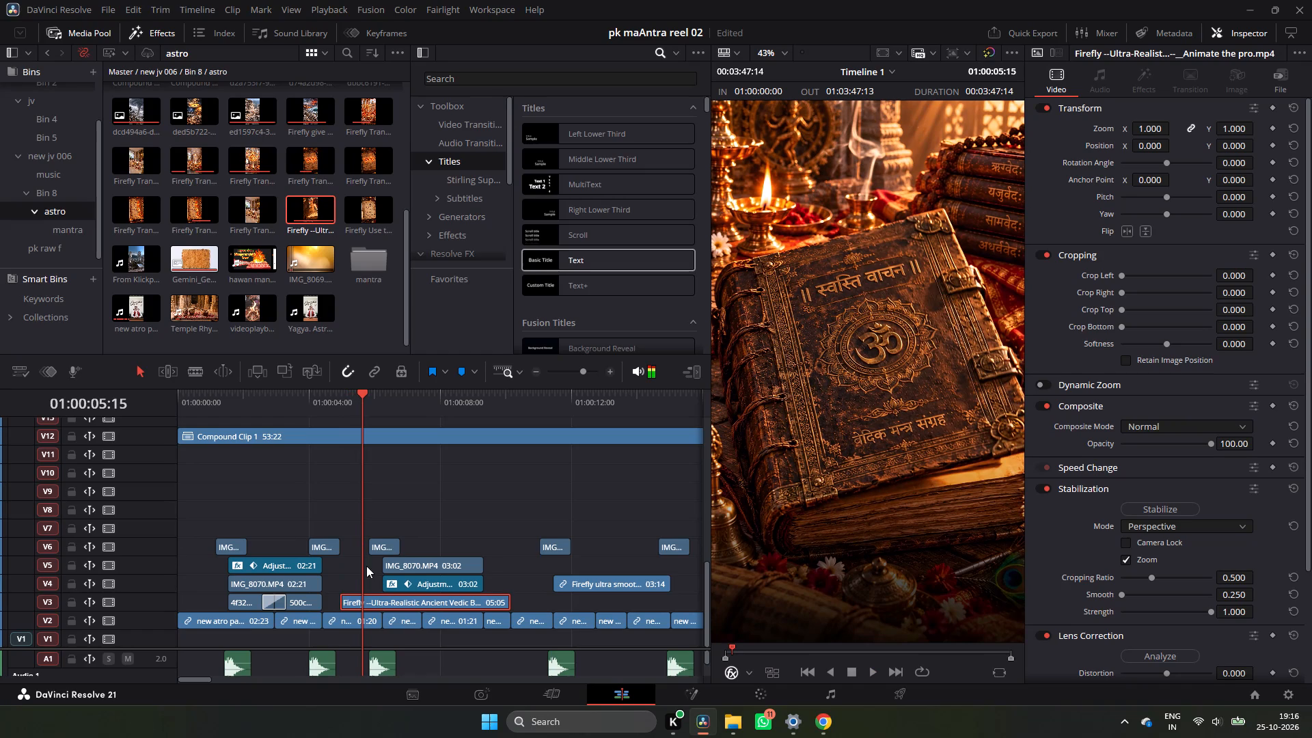
{"action": "right_click", "coordinate": [411, 602]}
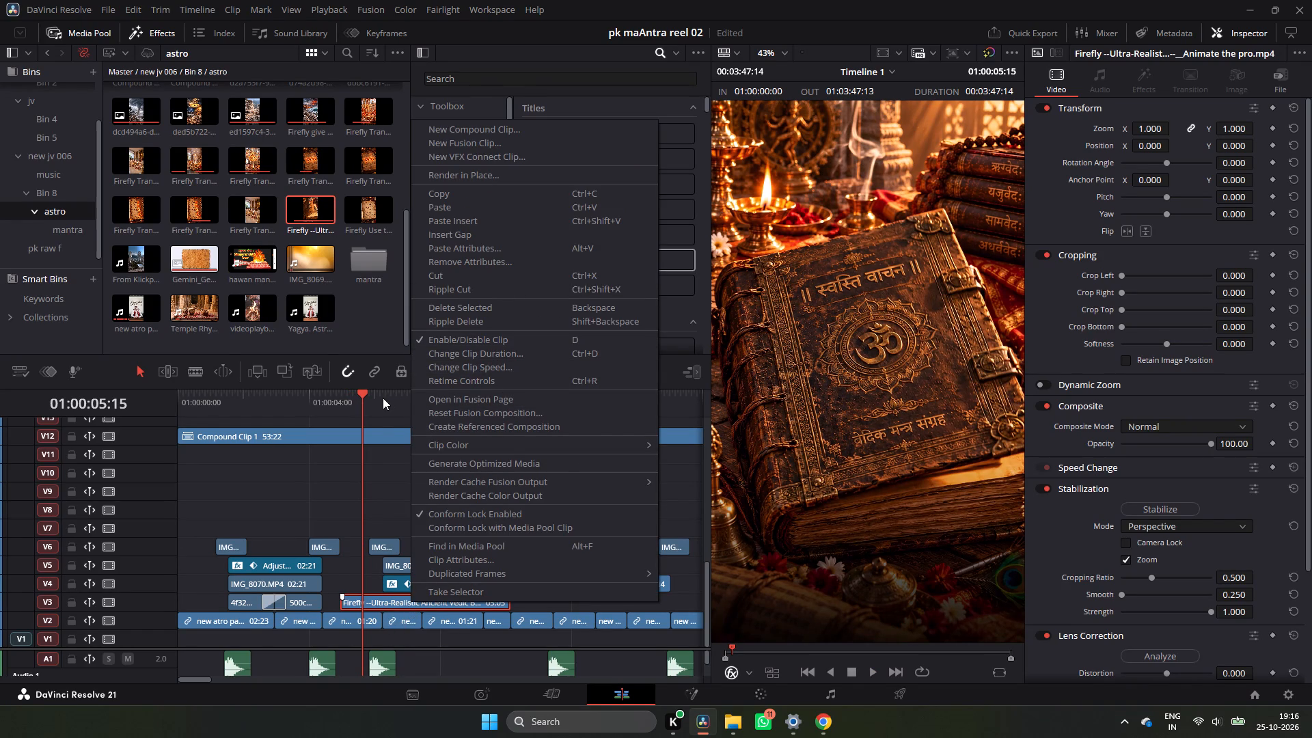
{"action": "left_click", "coordinate": [368, 409]}
{"action": "left_click_drag", "start_coordinate": [364, 413], "coordinate": [359, 418]}
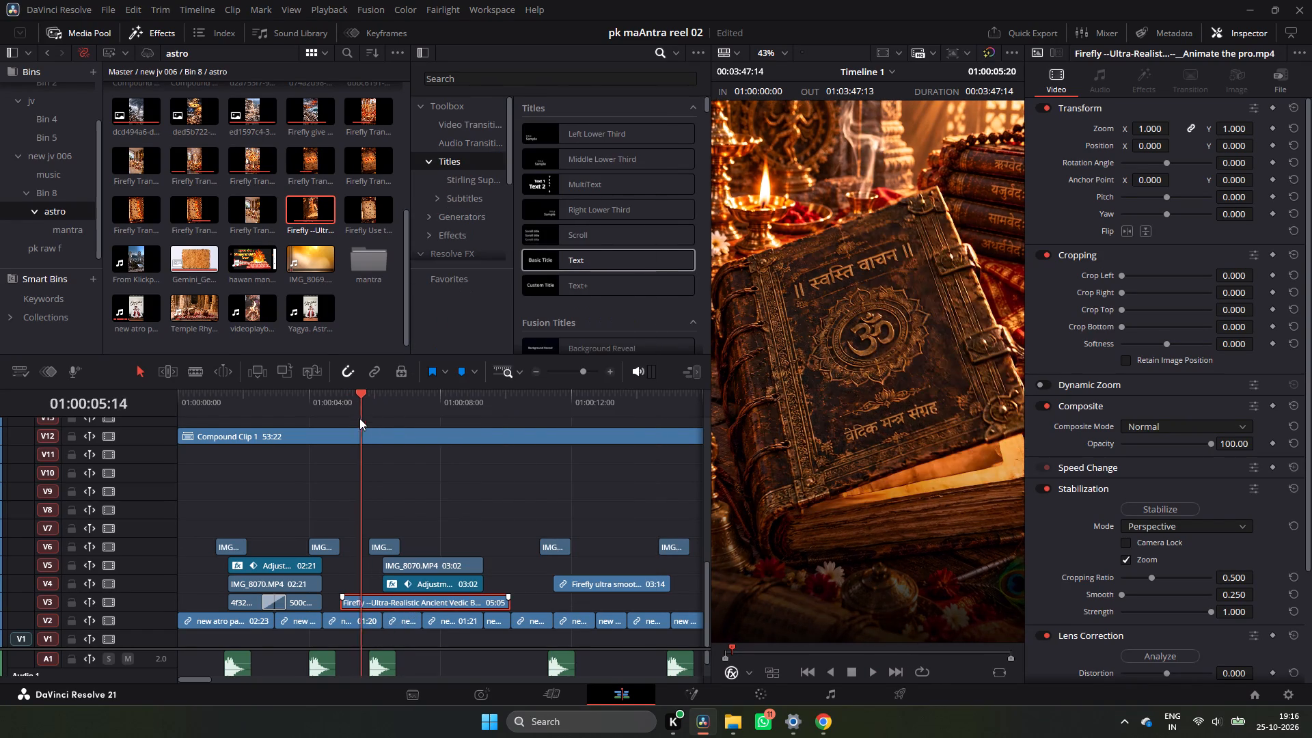
{"action": "left_click_drag", "start_coordinate": [359, 418], "coordinate": [354, 421]}
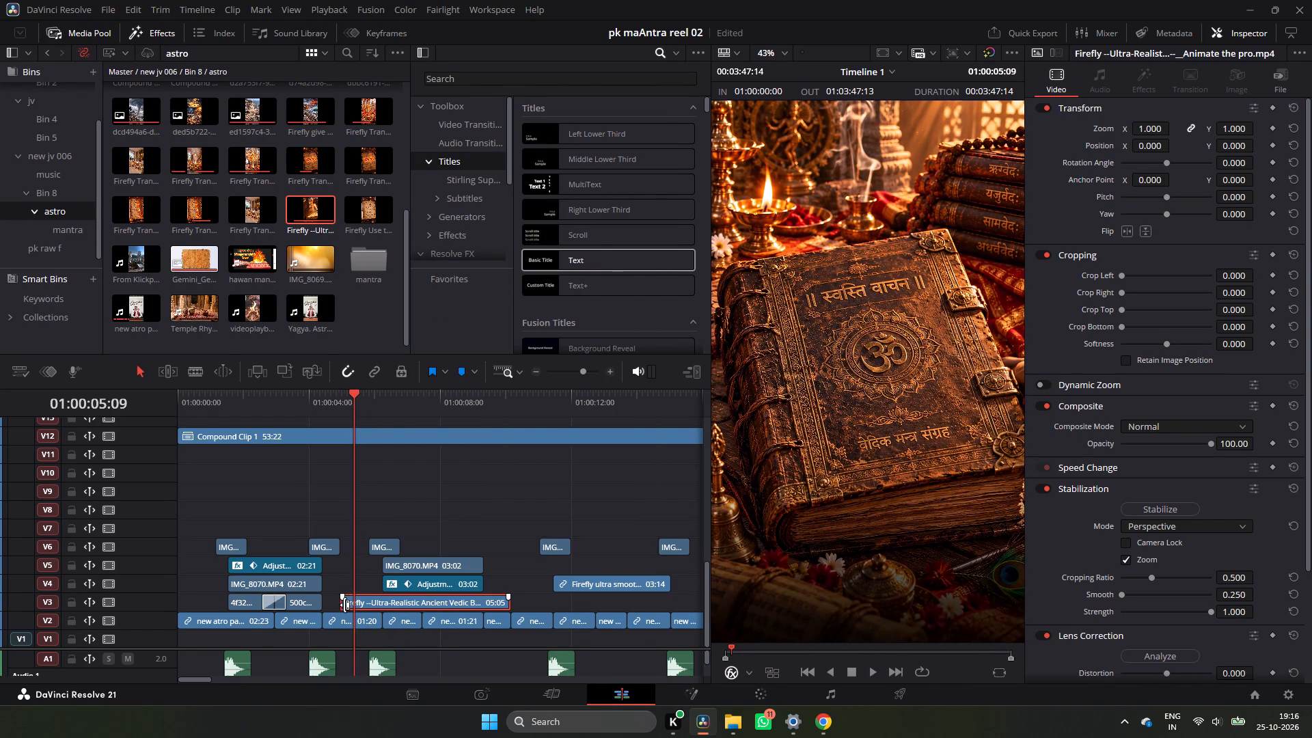
{"action": "left_click_drag", "start_coordinate": [344, 605], "coordinate": [357, 607]}
{"action": "left_click_drag", "start_coordinate": [404, 604], "coordinate": [429, 604]}
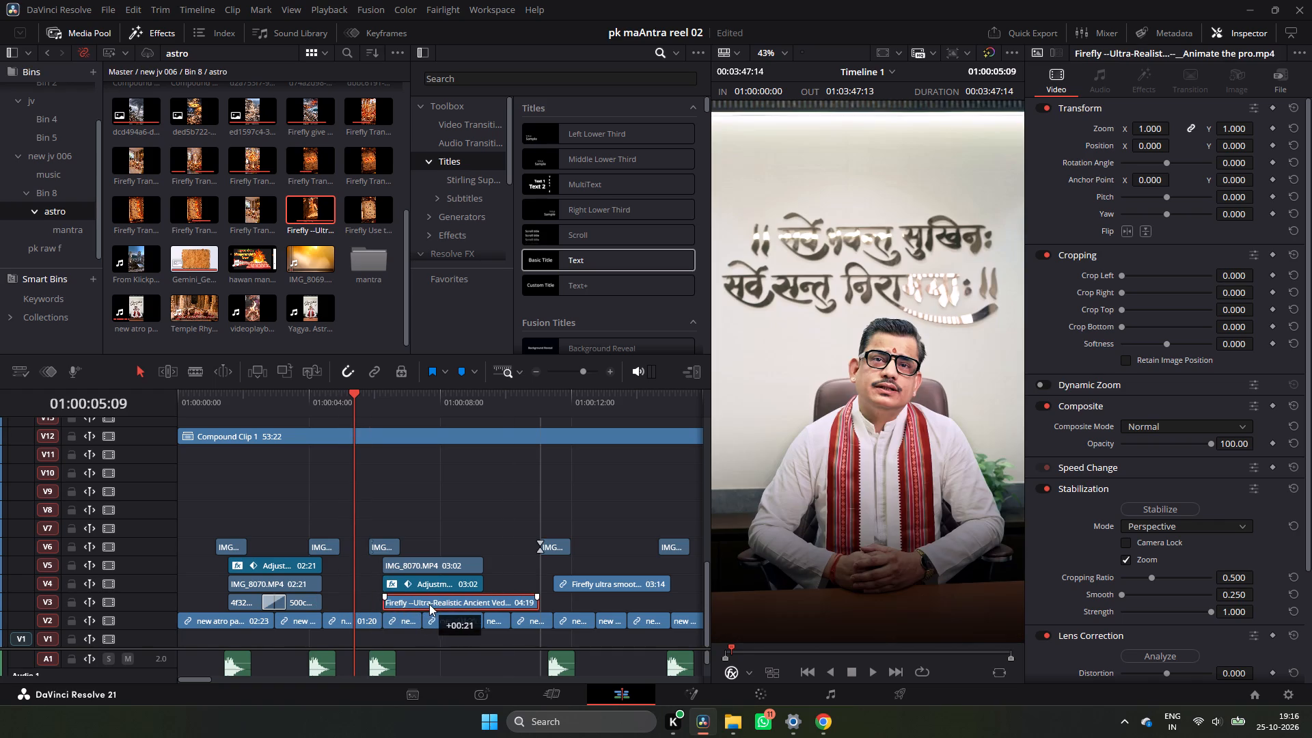
{"action": "left_click_drag", "start_coordinate": [429, 604], "coordinate": [430, 604]}
Play through the repositioned book clip and trim its end on V3 to 03:02, flush with the adjustment clip's end.
{"action": "left_click", "coordinate": [383, 421]}
{"action": "left_click", "coordinate": [377, 407]}
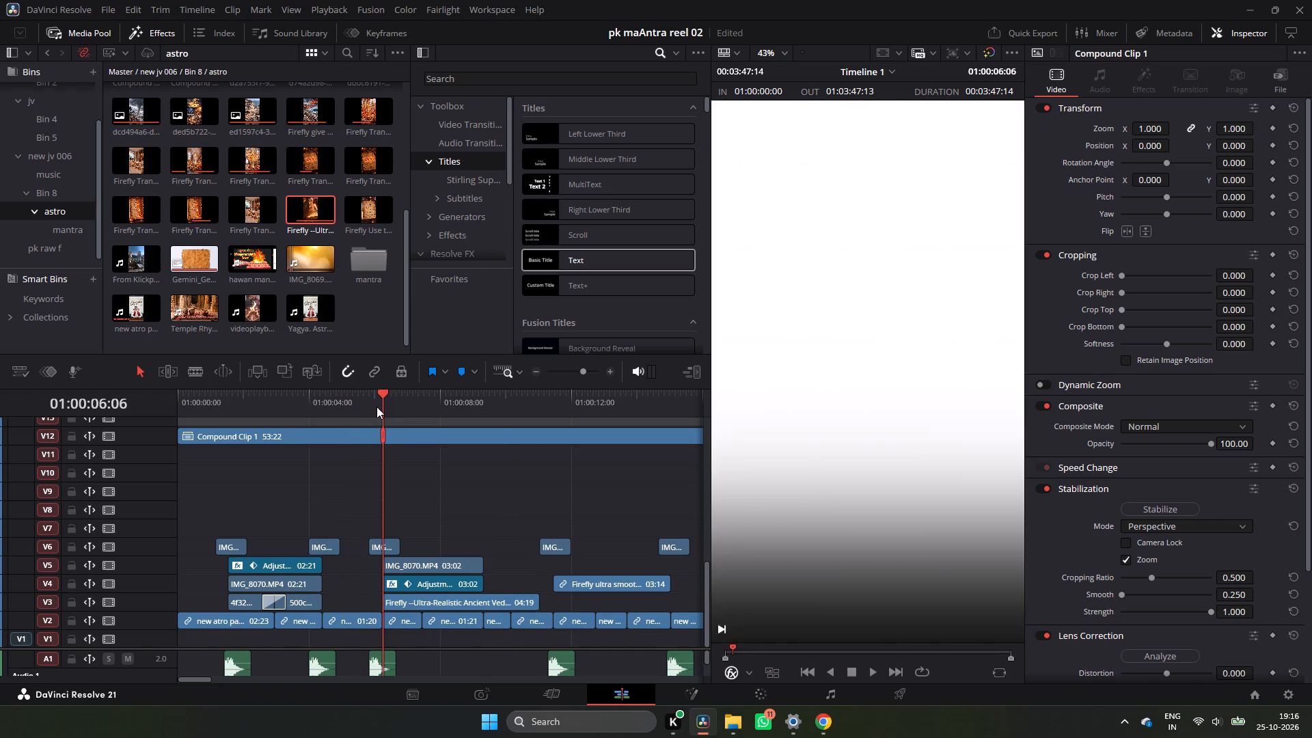
{"action": "key", "text": "space"}
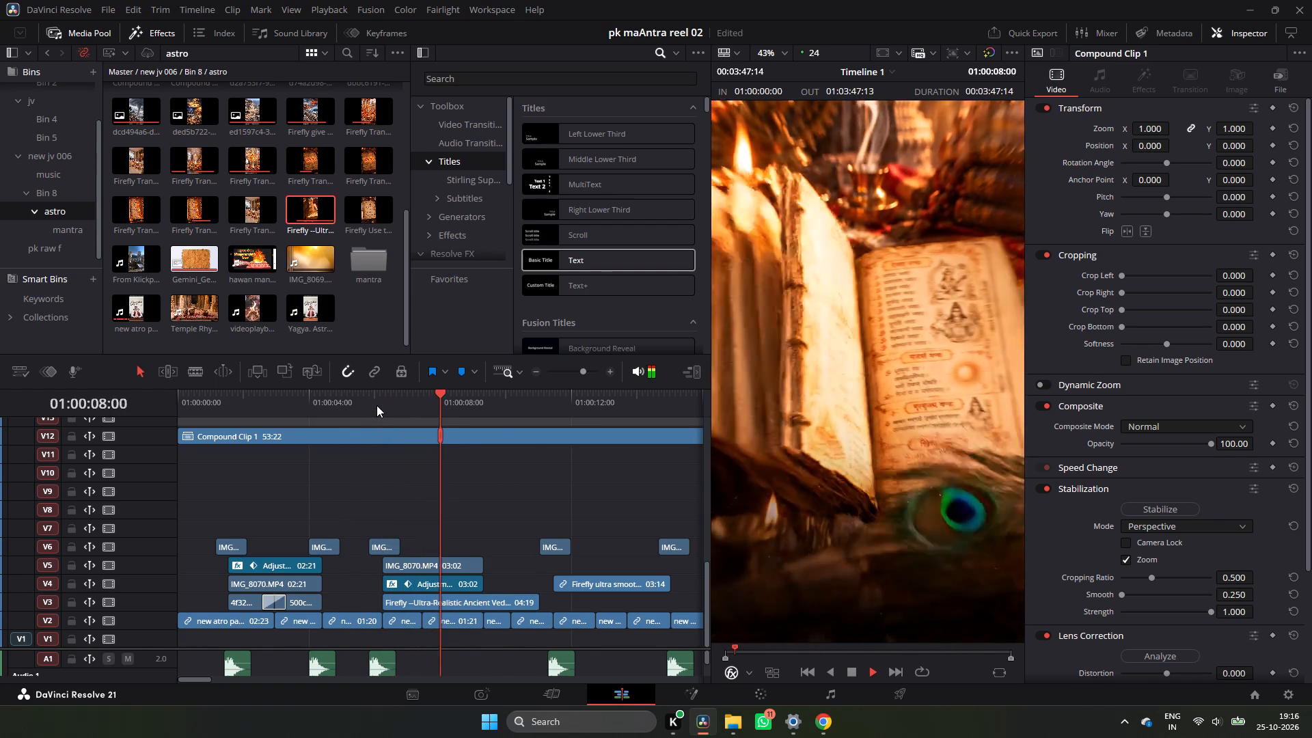
{"action": "key", "text": "space"}
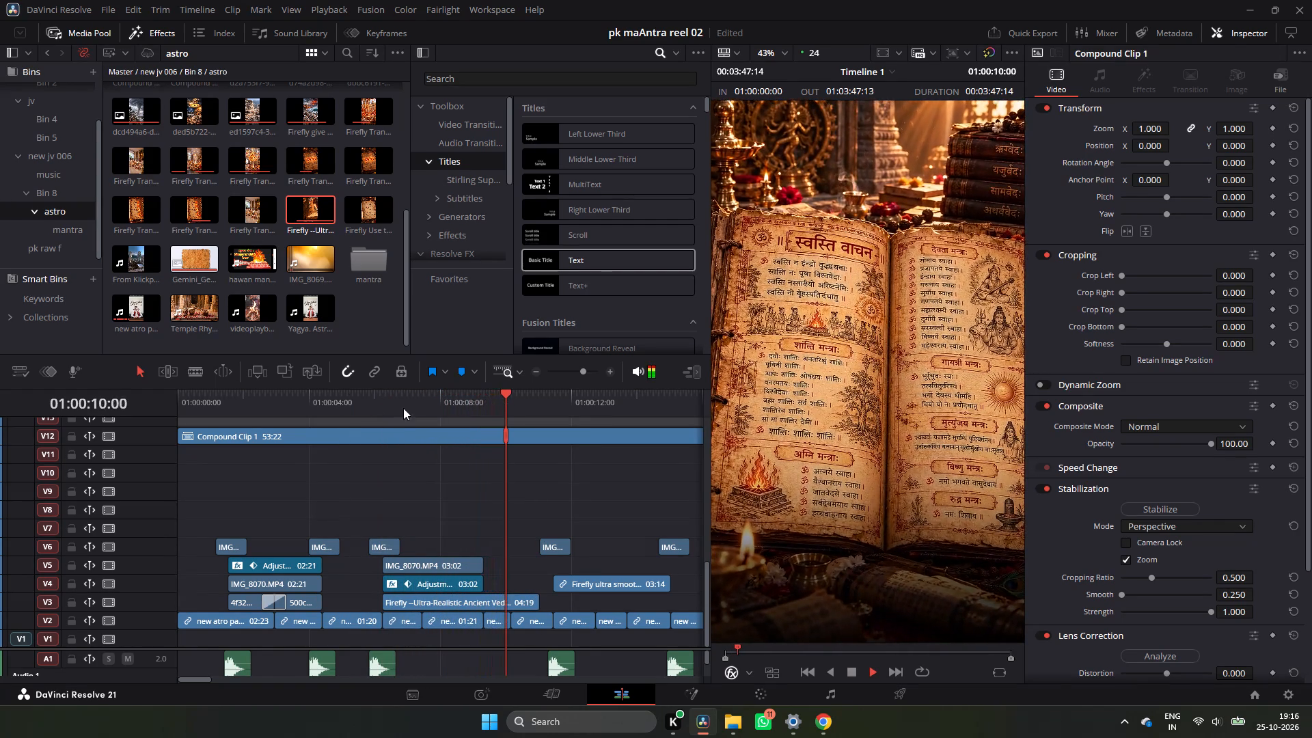
{"action": "left_click", "coordinate": [441, 409]}
{"action": "key", "text": "space"}
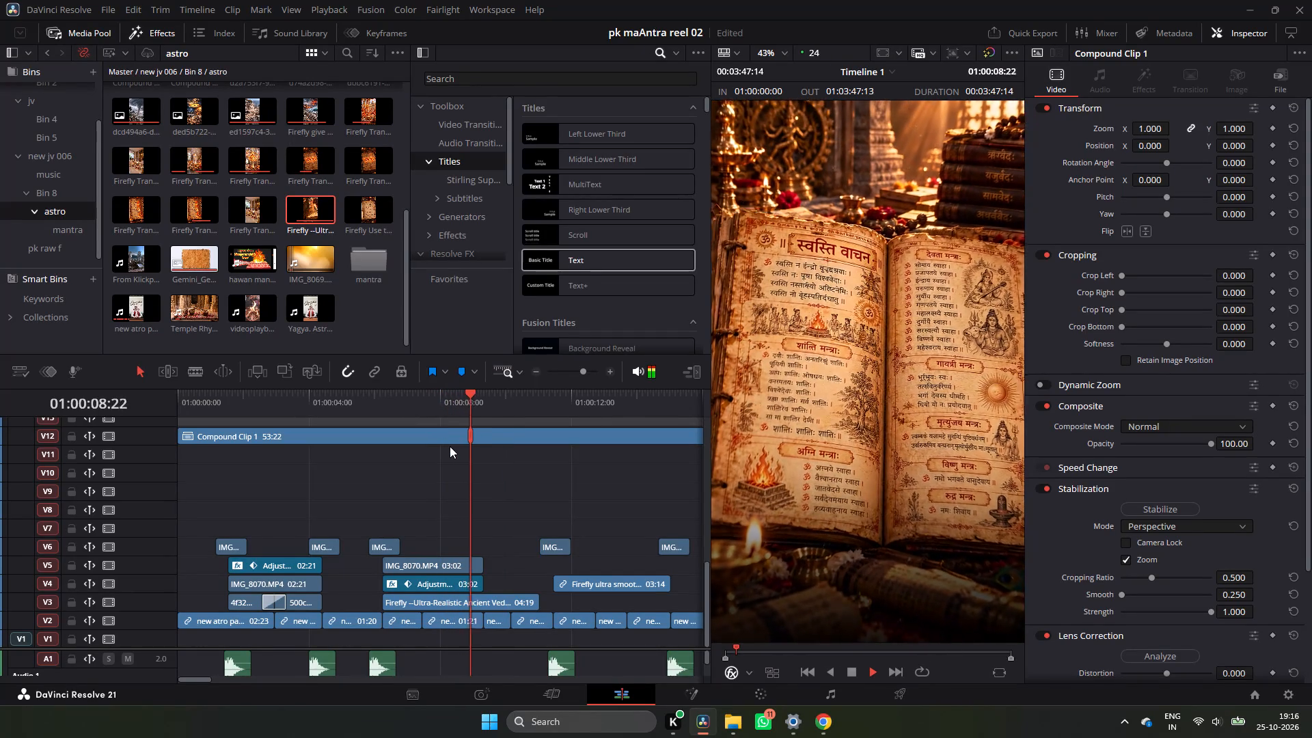
{"action": "key", "text": "space"}
{"action": "key", "text": "space"}
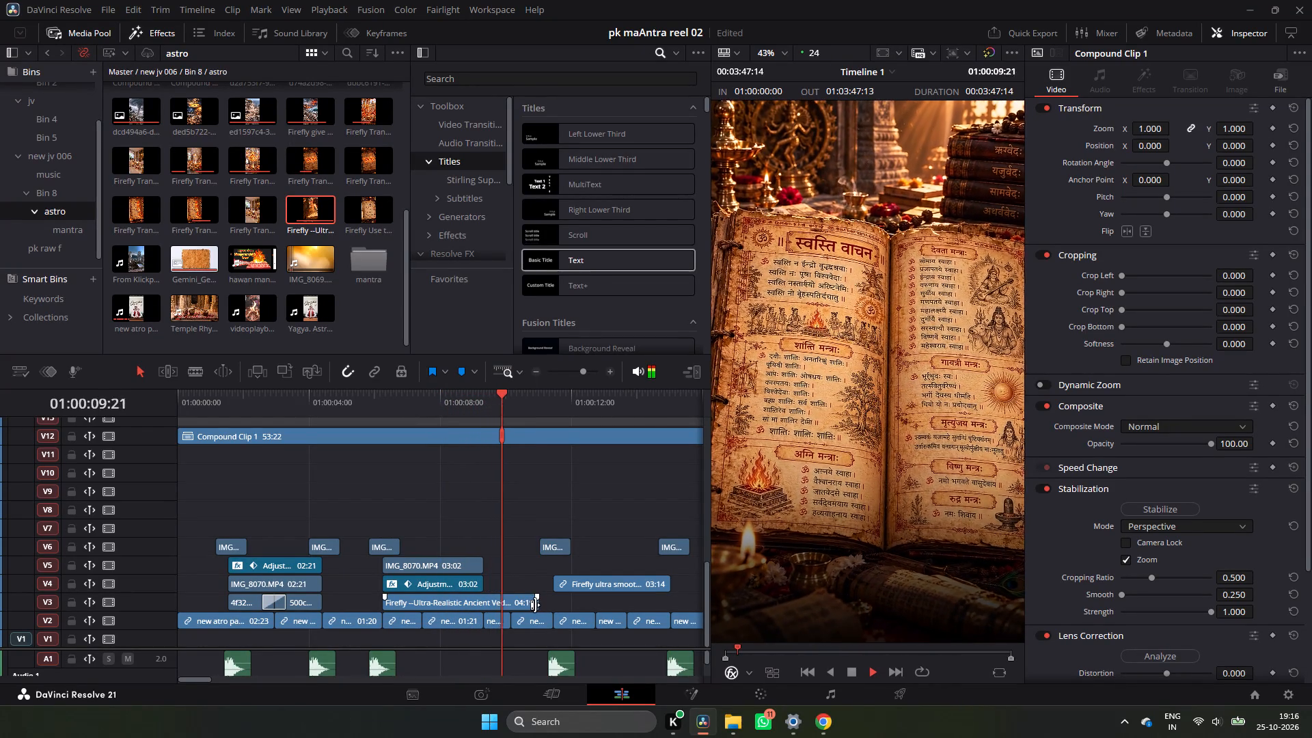
{"action": "key", "text": "space"}
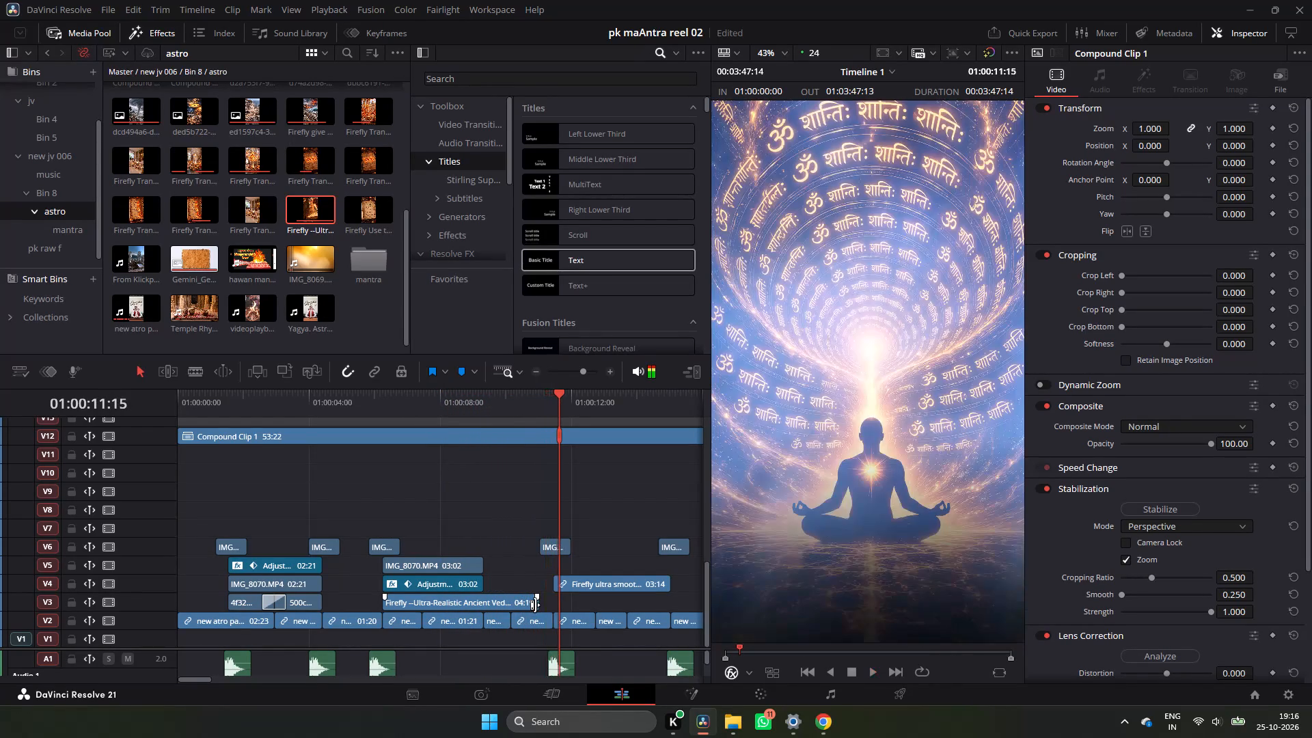
{"action": "left_click_drag", "start_coordinate": [536, 605], "coordinate": [484, 610]}
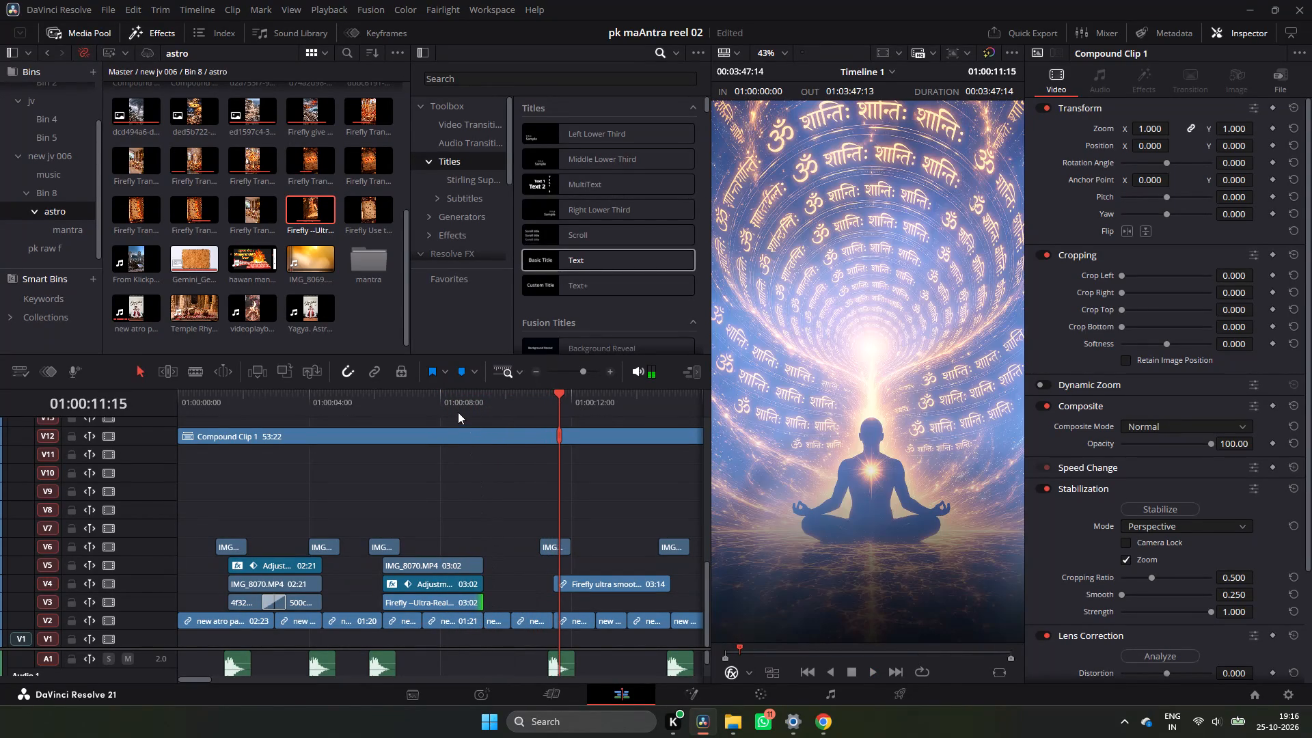
{"action": "left_click", "coordinate": [458, 412]}
{"action": "key", "text": "space"}
{"action": "key", "text": "space"}
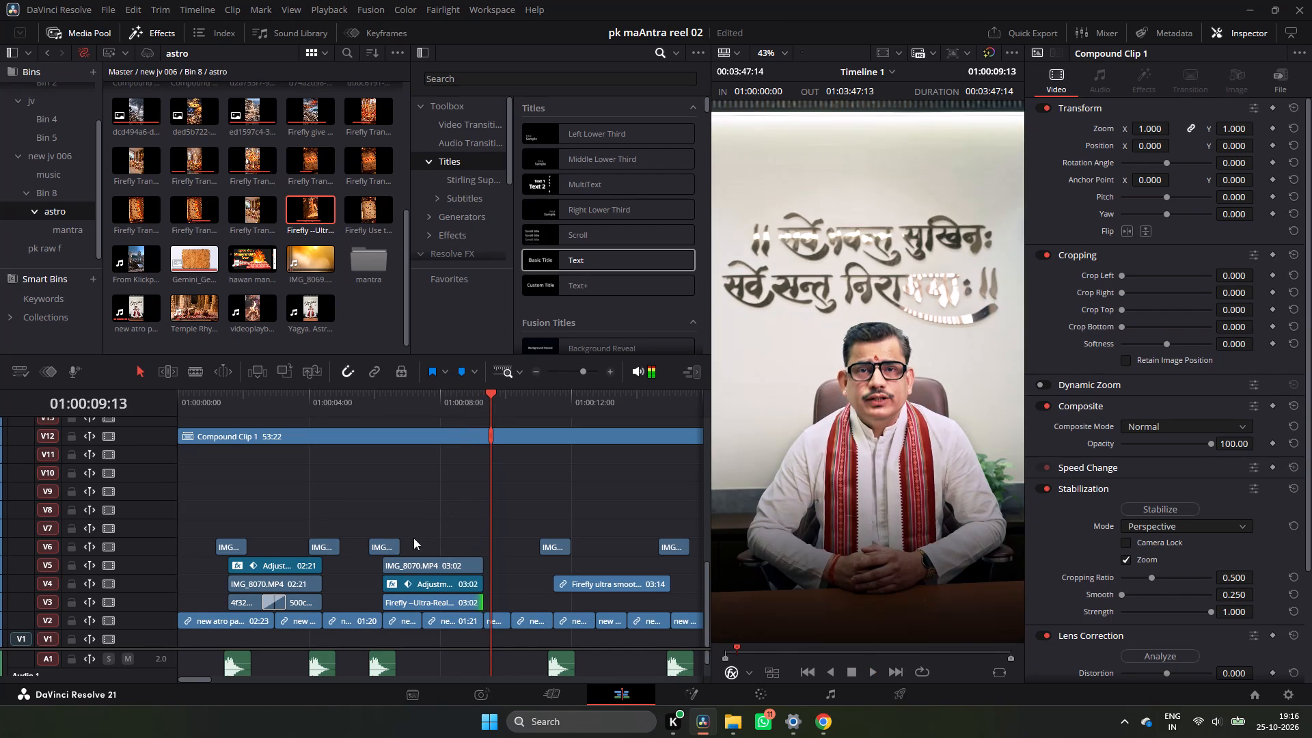
Duplicate the IMG_8069 flash clip with its sound effect onto the book clip's end, starting at 01:00:08:23, and play the transition.
{"action": "left_click", "coordinate": [390, 550]}
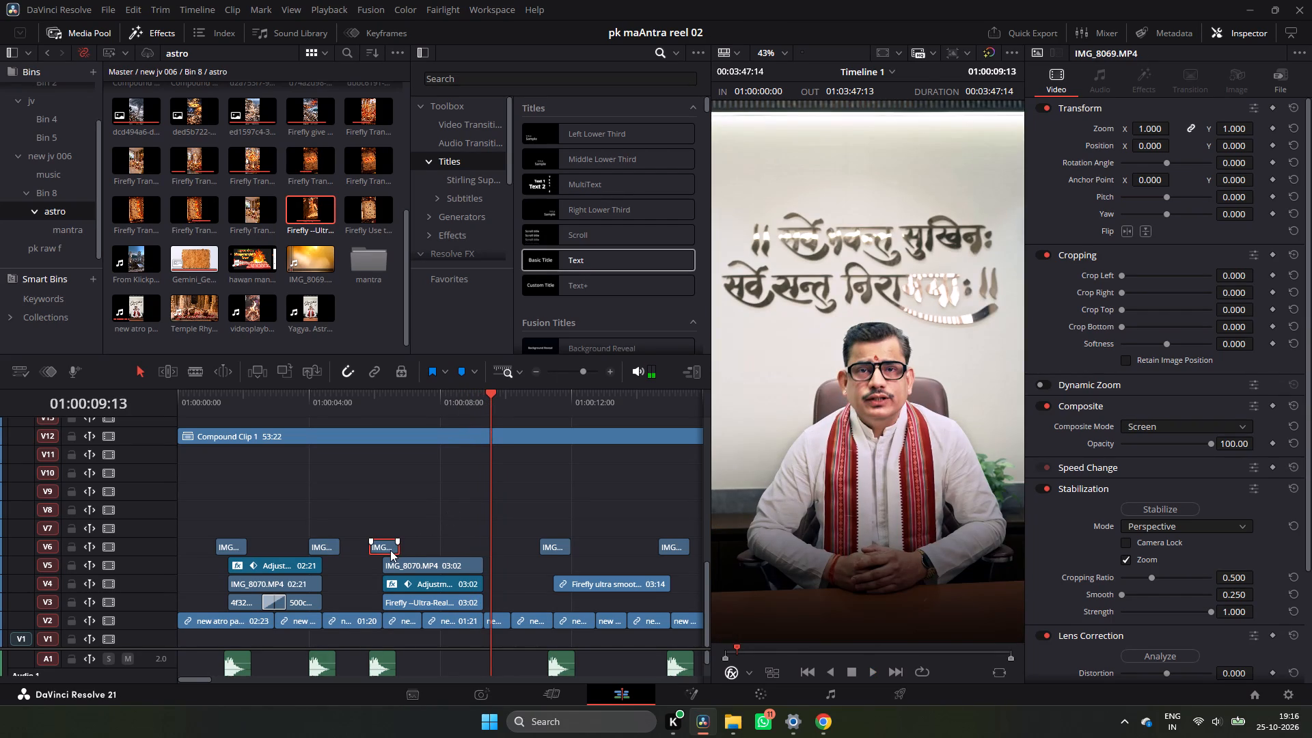
{"action": "left_click", "coordinate": [385, 655], "text": "ctrl"}
{"action": "left_click_drag", "start_coordinate": [391, 549], "coordinate": [484, 549], "text": "alt"}
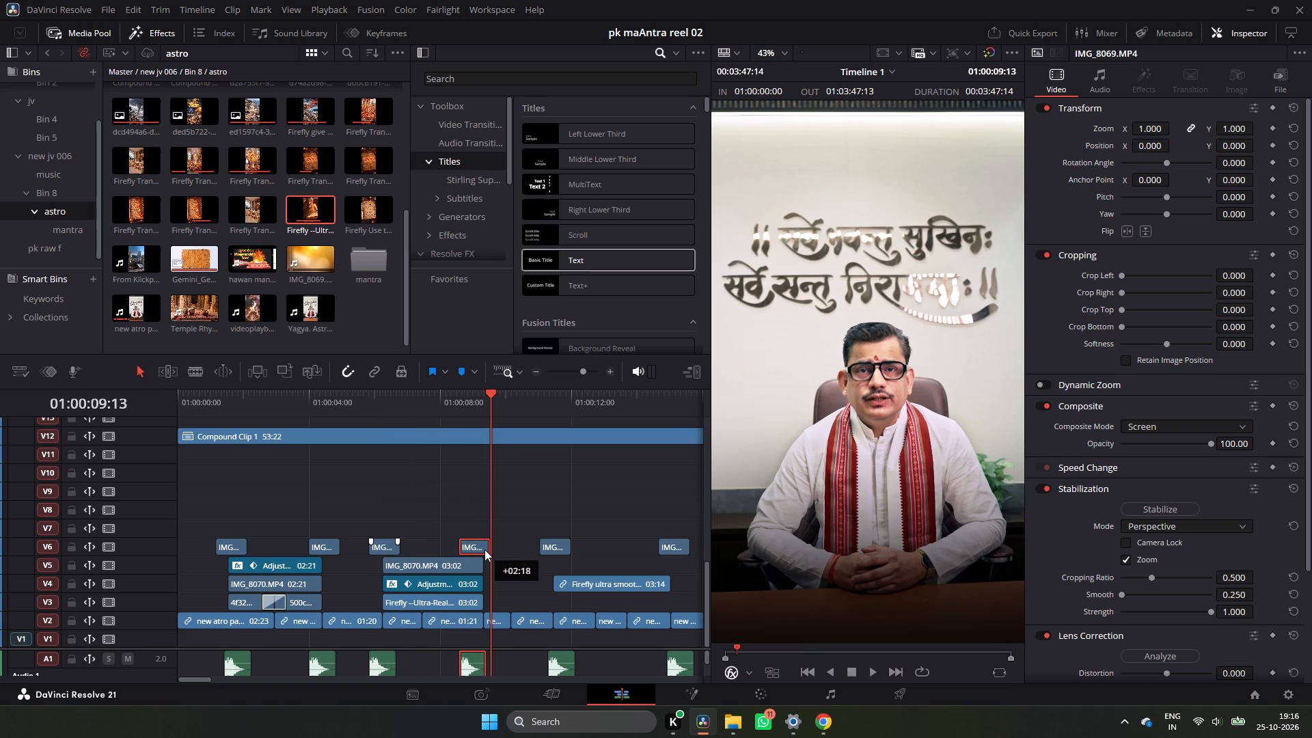
{"action": "left_click_drag", "start_coordinate": [484, 549], "coordinate": [493, 550], "text": "alt"}
{"action": "left_click_drag", "start_coordinate": [488, 410], "coordinate": [482, 418]}
{"action": "left_click", "coordinate": [462, 403]}
{"action": "key", "text": "space"}
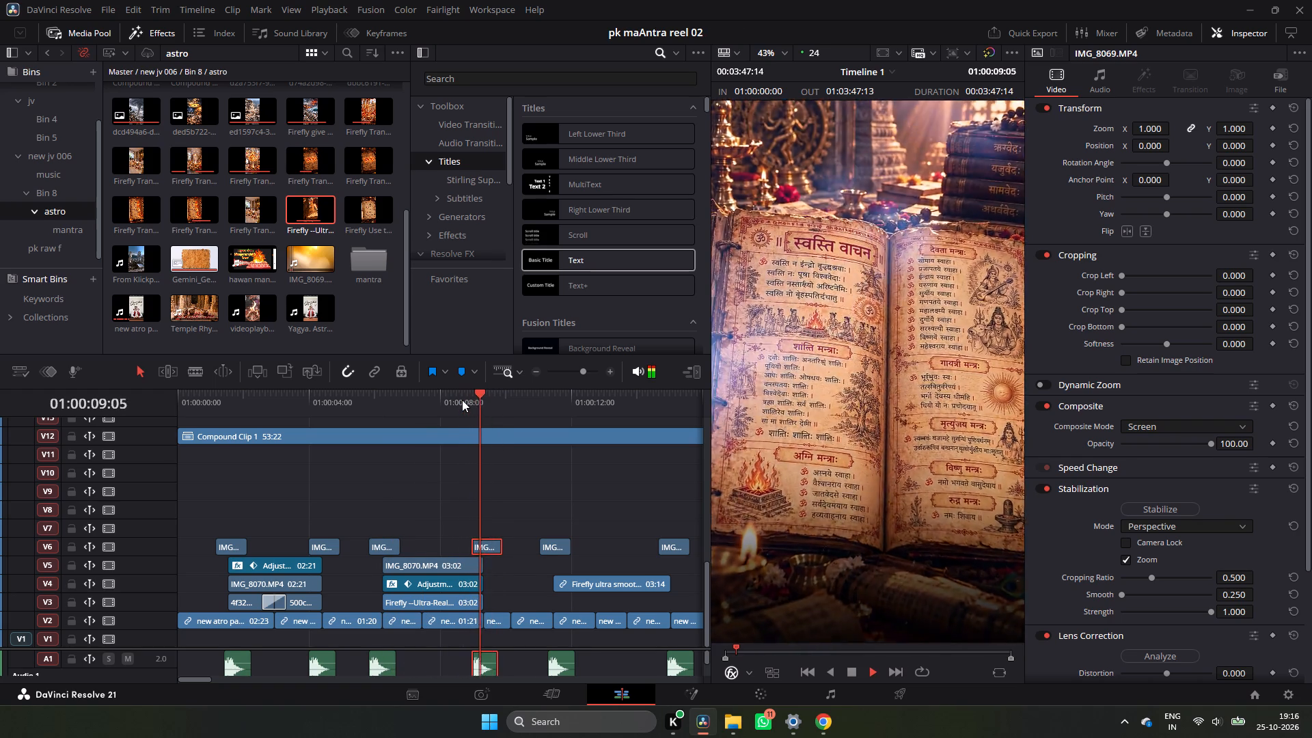
{"action": "left_click", "coordinate": [462, 400]}
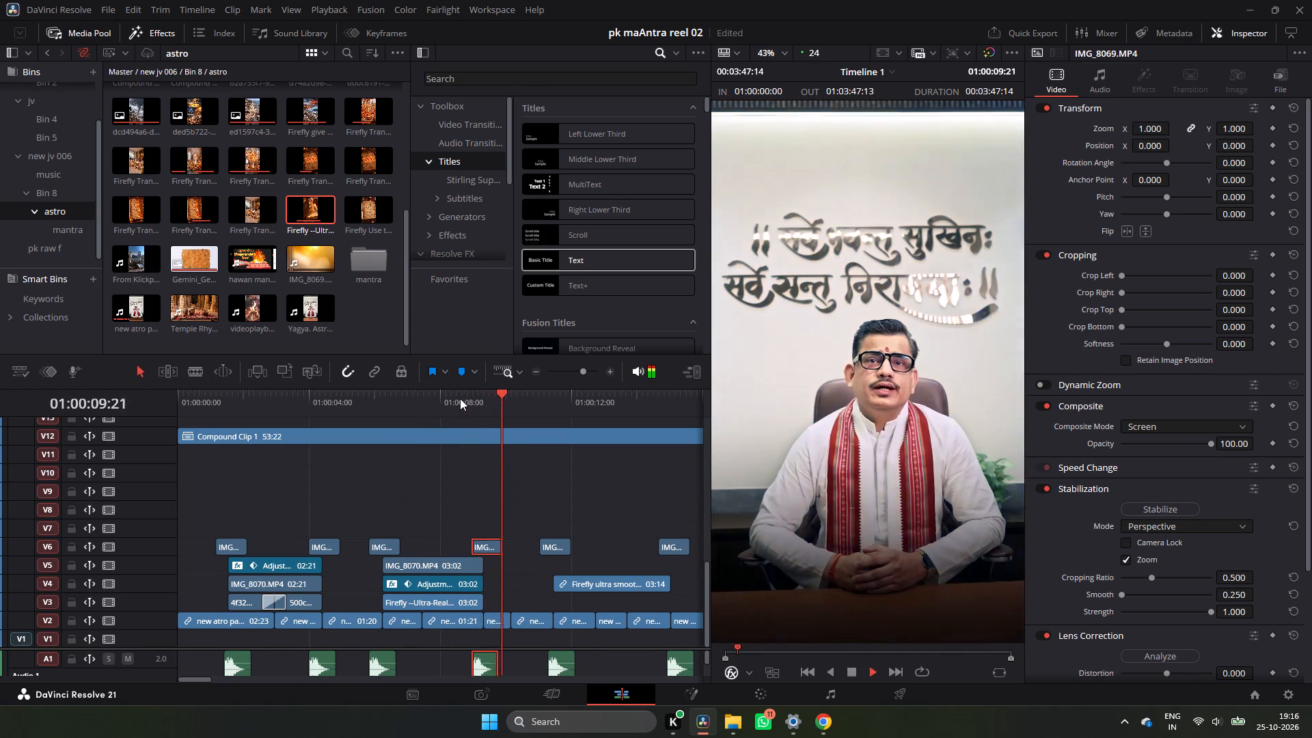
{"action": "key", "text": "space"}
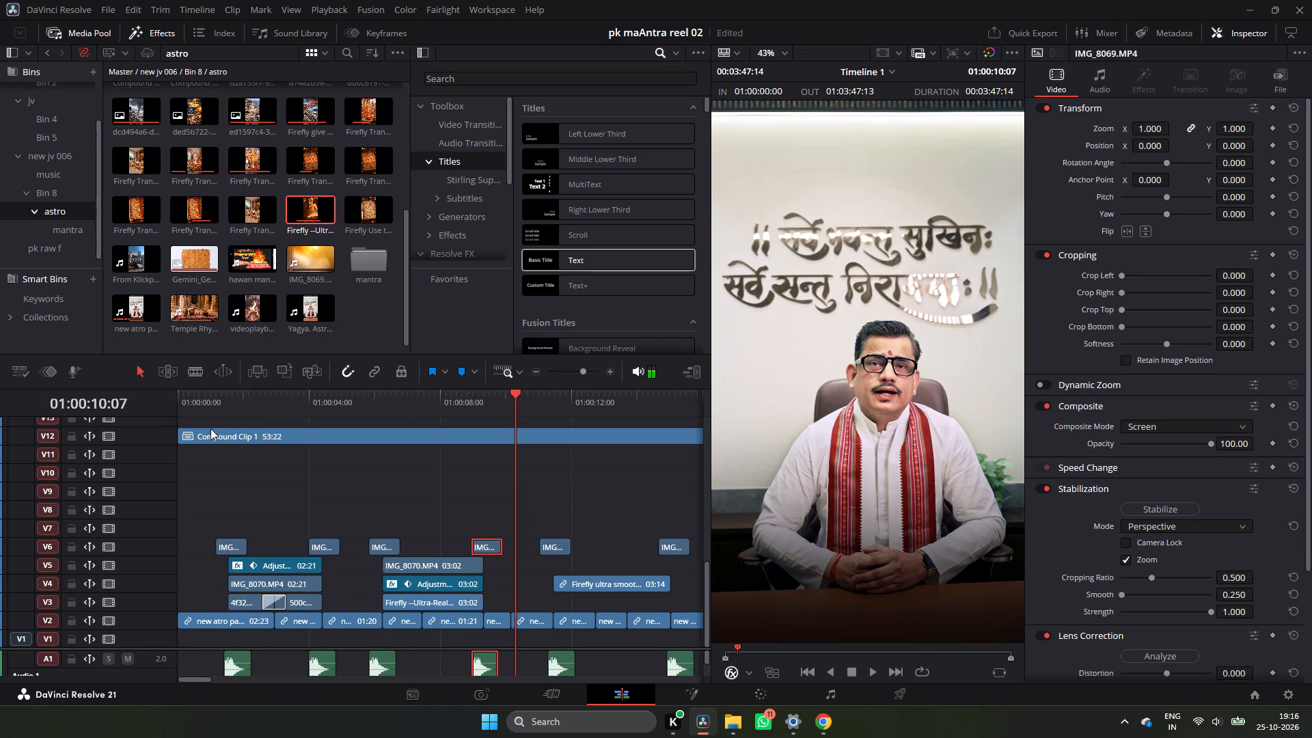
Move the first three IMG_8069 flash clips, at 01:00:01:04, 01:00:04:00 and 01:00:05:20, up from V6 to V13, keeping their timing.
{"action": "left_click", "coordinate": [201, 418]}
{"action": "left_click", "coordinate": [215, 403]}
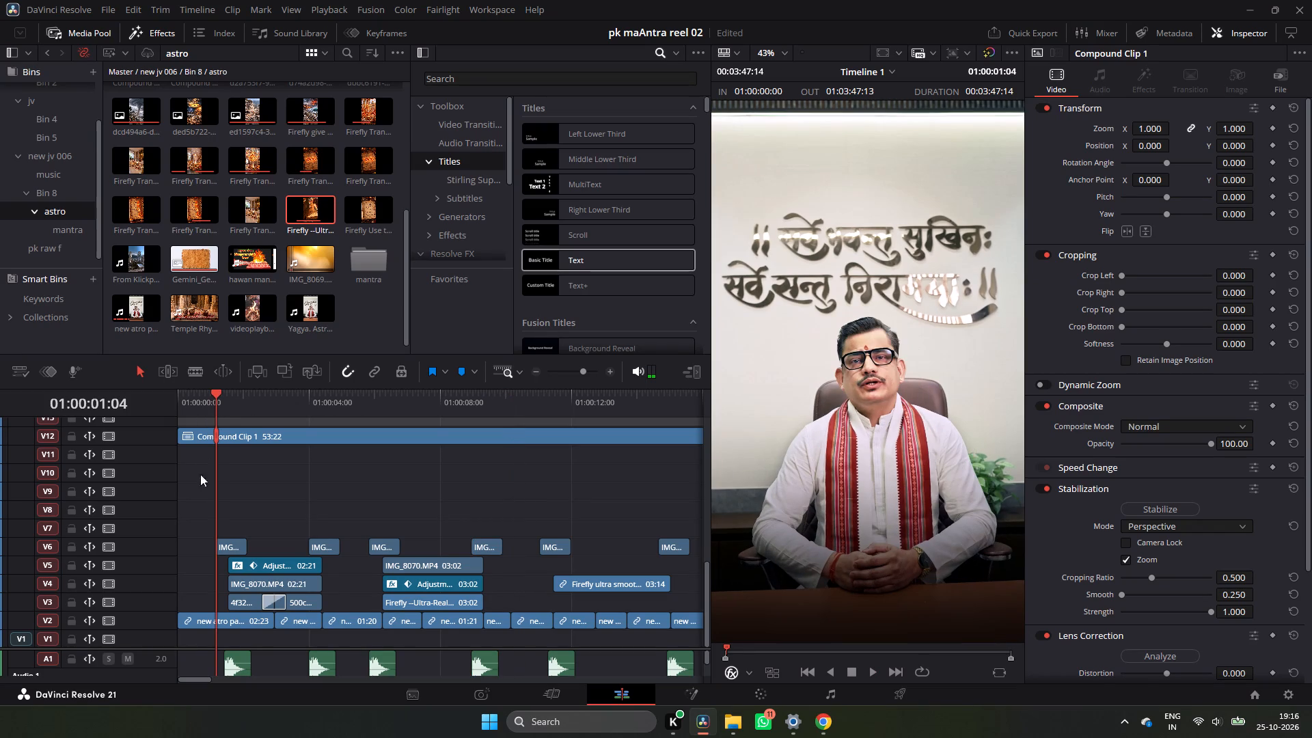
{"action": "left_click_drag", "start_coordinate": [238, 542], "coordinate": [234, 441]}
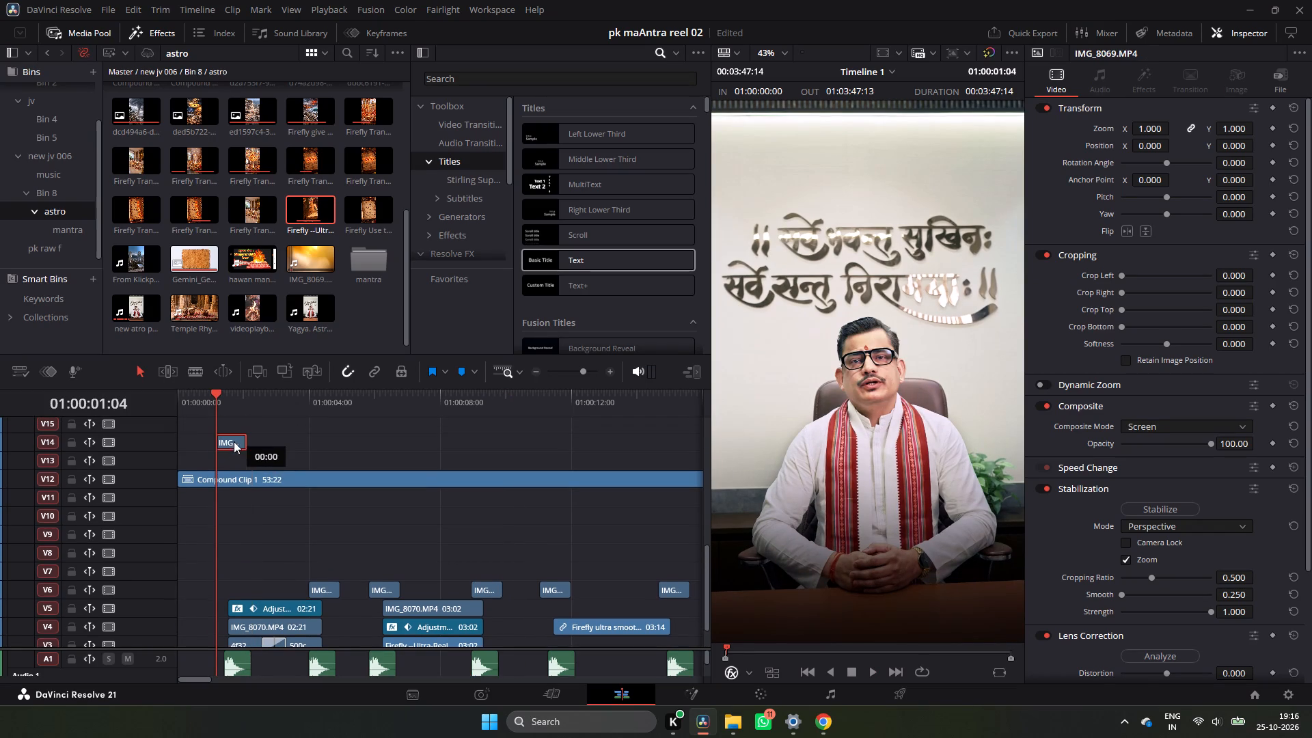
{"action": "left_click_drag", "start_coordinate": [234, 441], "coordinate": [232, 459]}
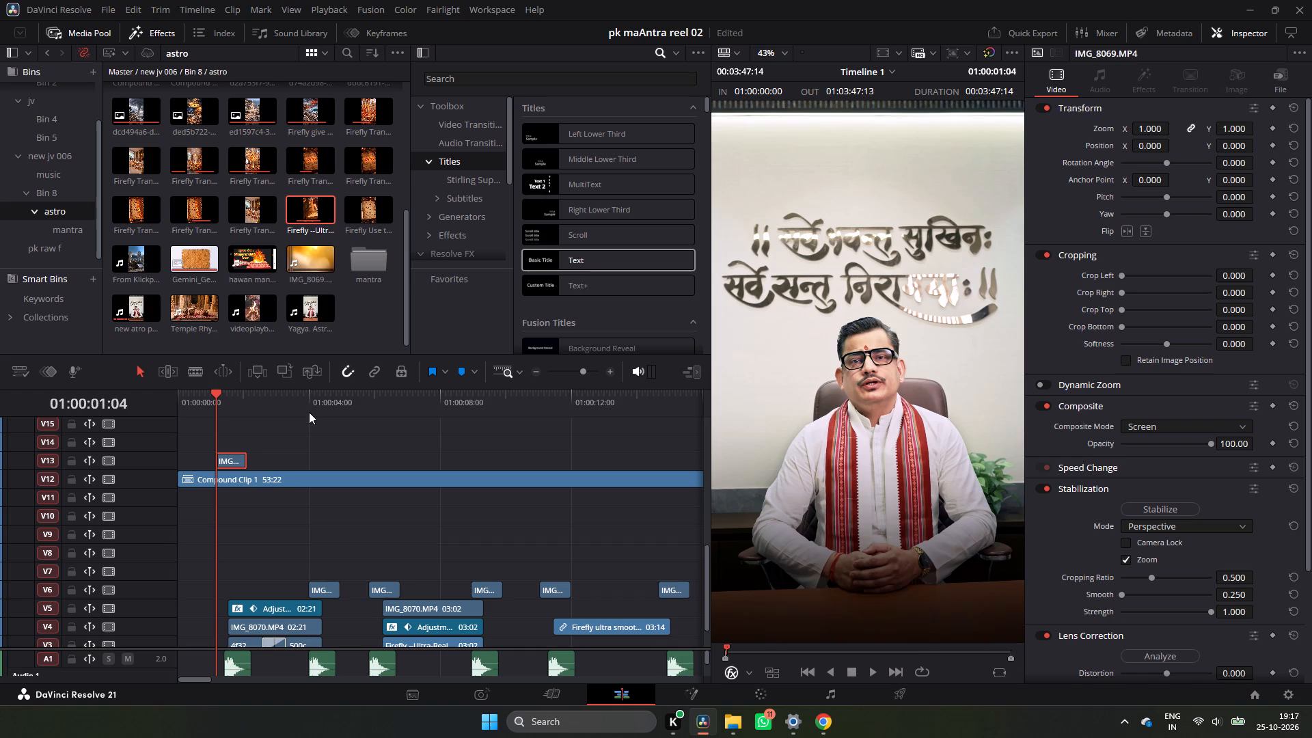
{"action": "left_click", "coordinate": [312, 401]}
{"action": "left_click_drag", "start_coordinate": [324, 588], "coordinate": [320, 458]}
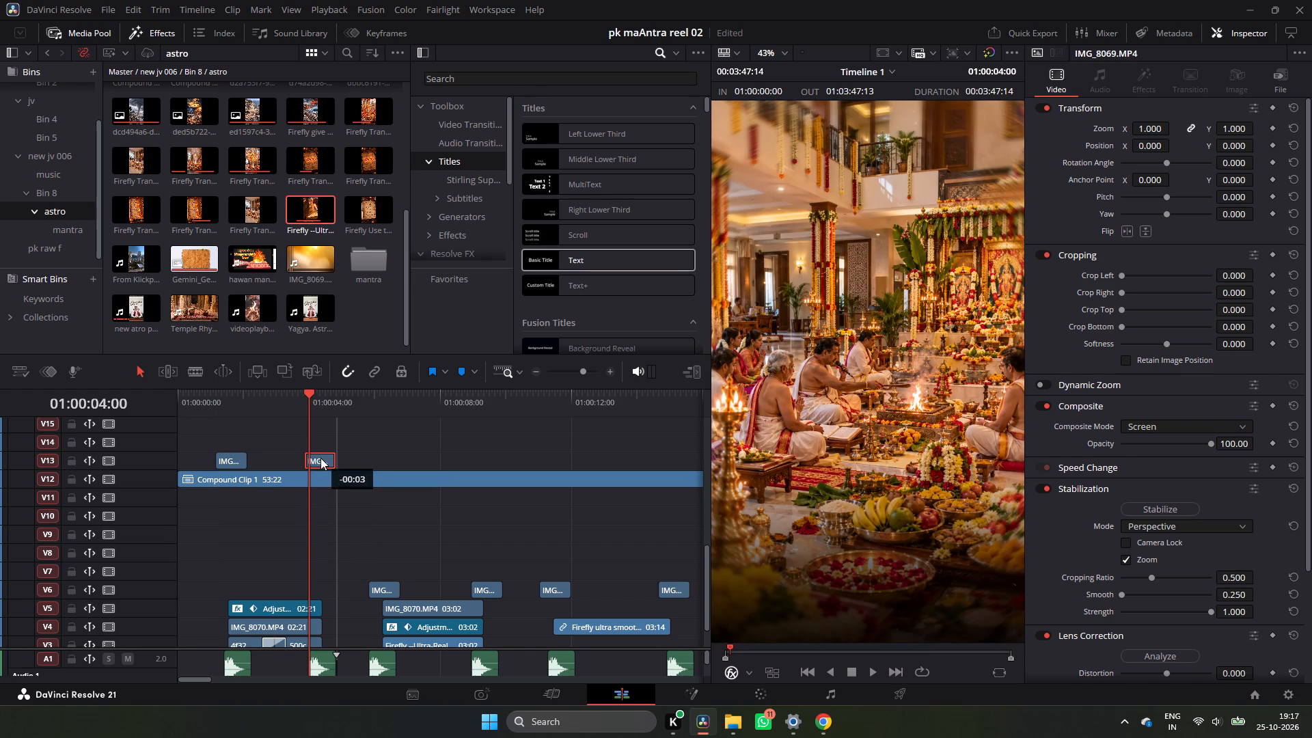
{"action": "left_click_drag", "start_coordinate": [320, 458], "coordinate": [324, 456]}
{"action": "left_click", "coordinate": [358, 410]}
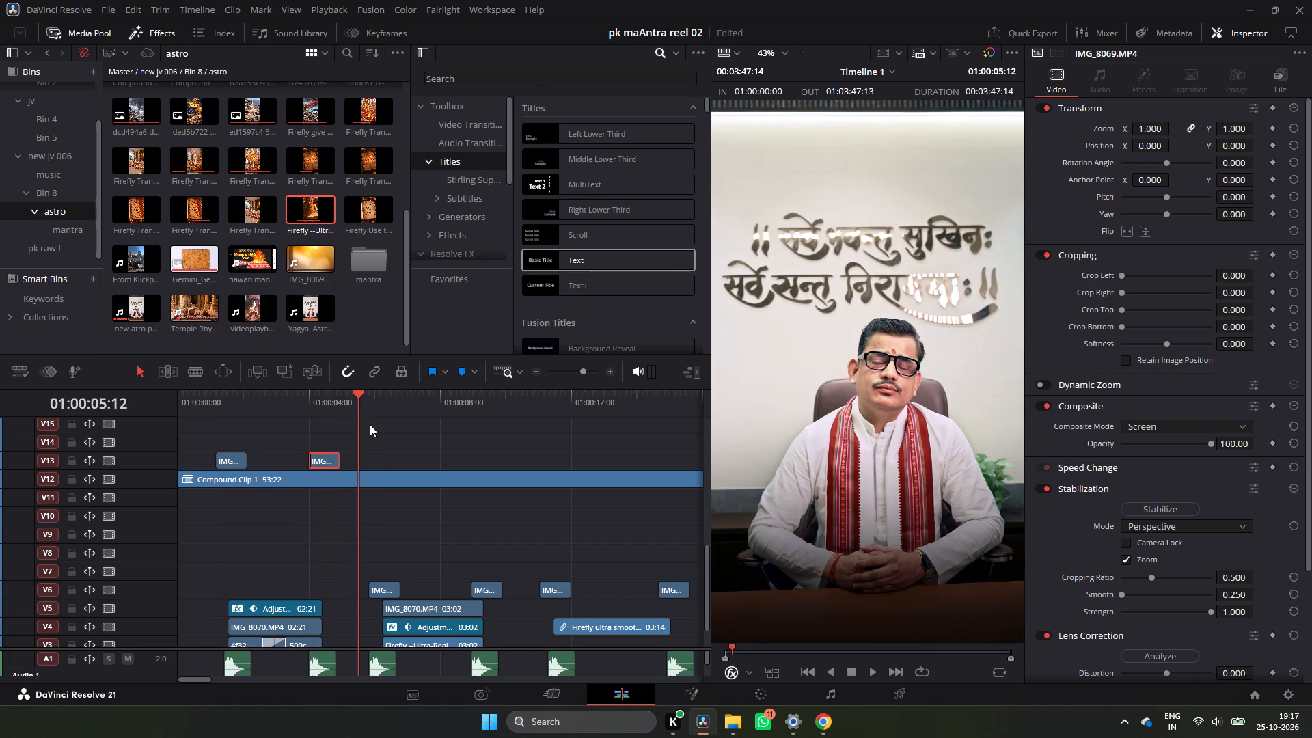
{"action": "left_click", "coordinate": [370, 398]}
{"action": "left_click_drag", "start_coordinate": [387, 590], "coordinate": [383, 563]}
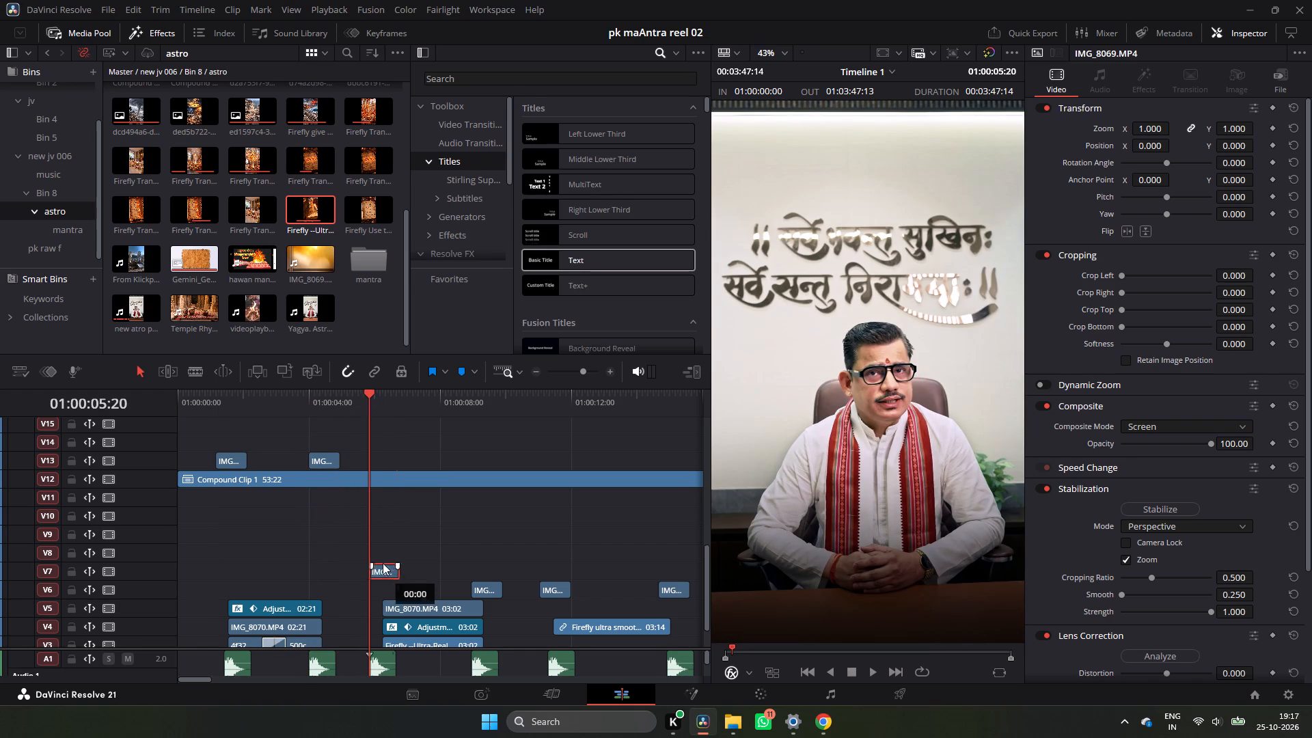
{"action": "left_click_drag", "start_coordinate": [383, 563], "coordinate": [392, 460]}
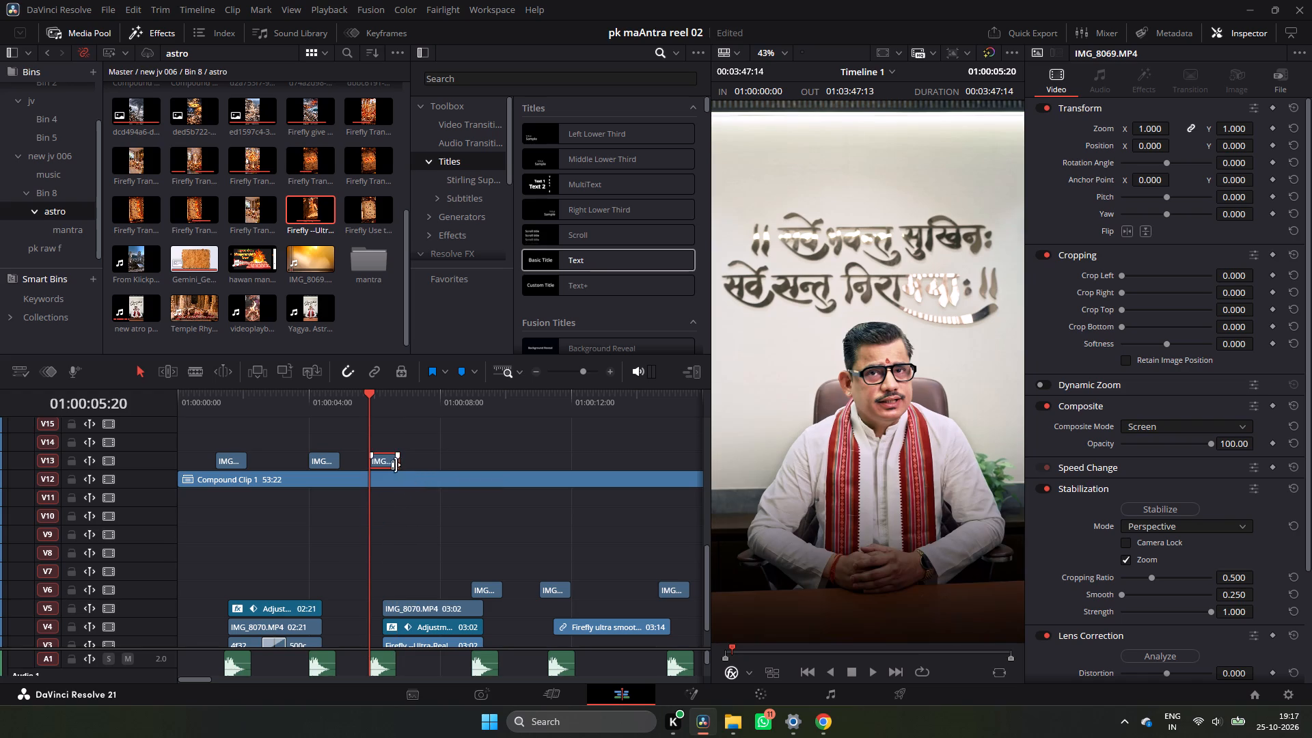
Move the flash clips at 01:00:08:23, 01:00:11:01 and 01:00:14:16 up to V13 above the compound clip, keeping their timing.
{"action": "left_click", "coordinate": [467, 402]}
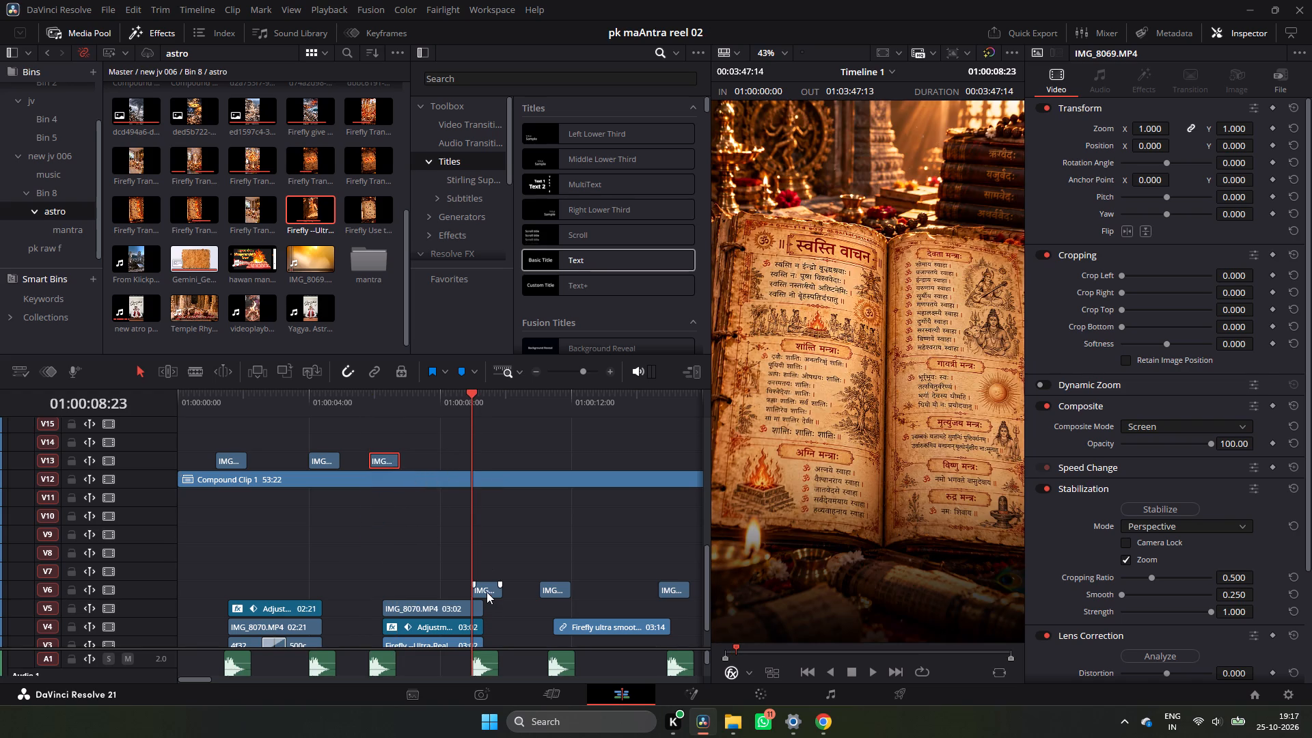
{"action": "left_click_drag", "start_coordinate": [487, 592], "coordinate": [489, 455]}
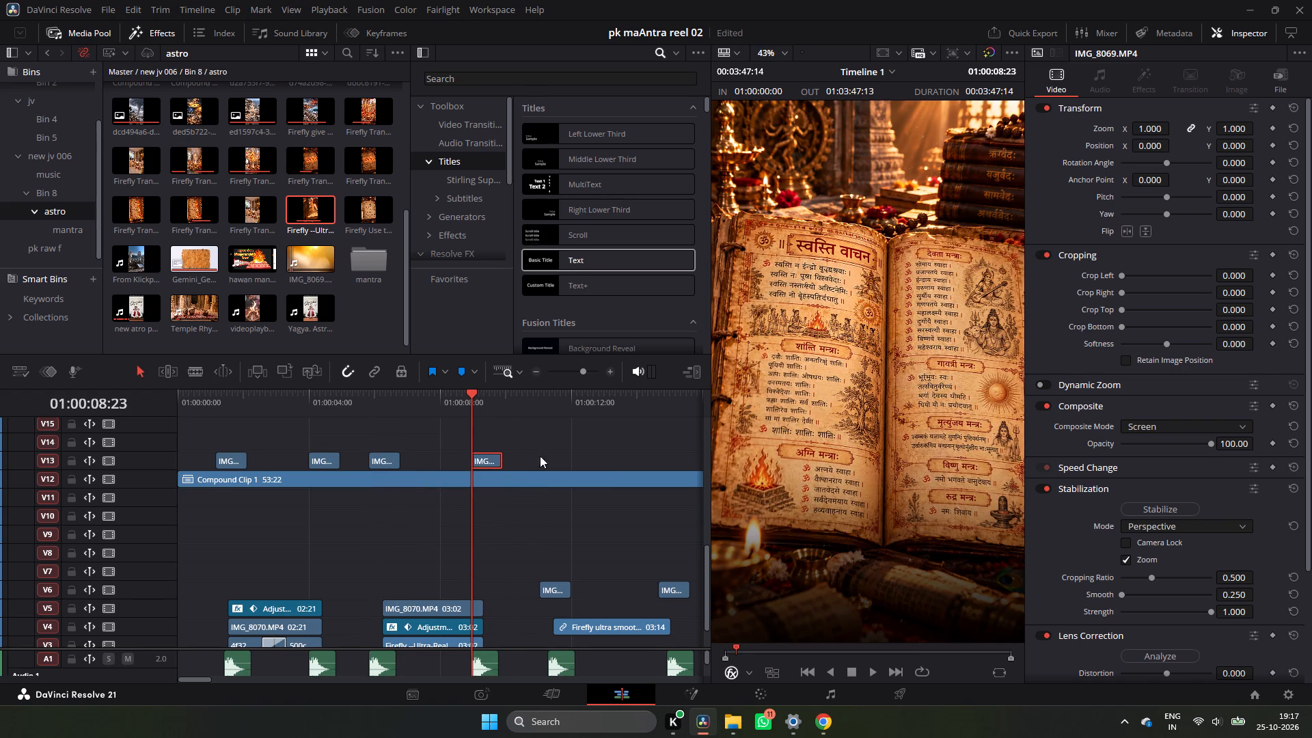
{"action": "left_click", "coordinate": [535, 401]}
{"action": "left_click_drag", "start_coordinate": [559, 584], "coordinate": [541, 485]}
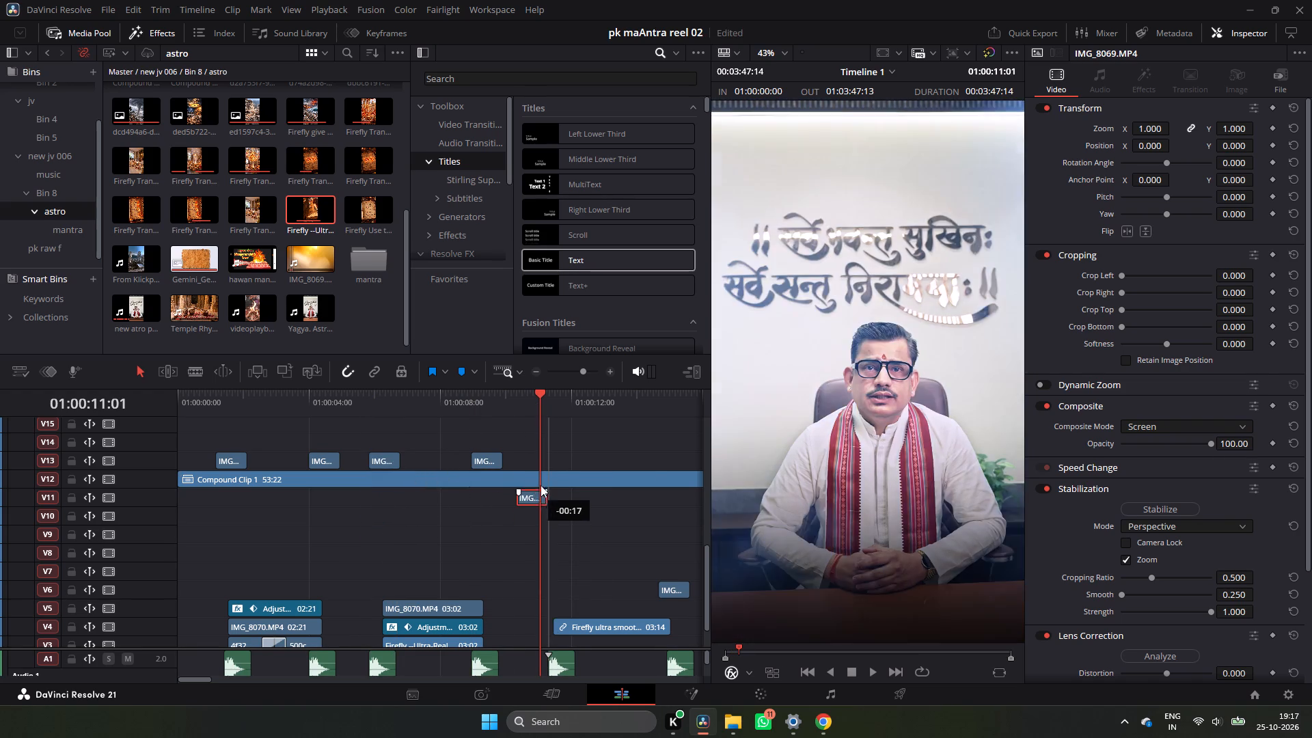
{"action": "left_click_drag", "start_coordinate": [541, 485], "coordinate": [559, 459]}
{"action": "left_click", "coordinate": [652, 409]}
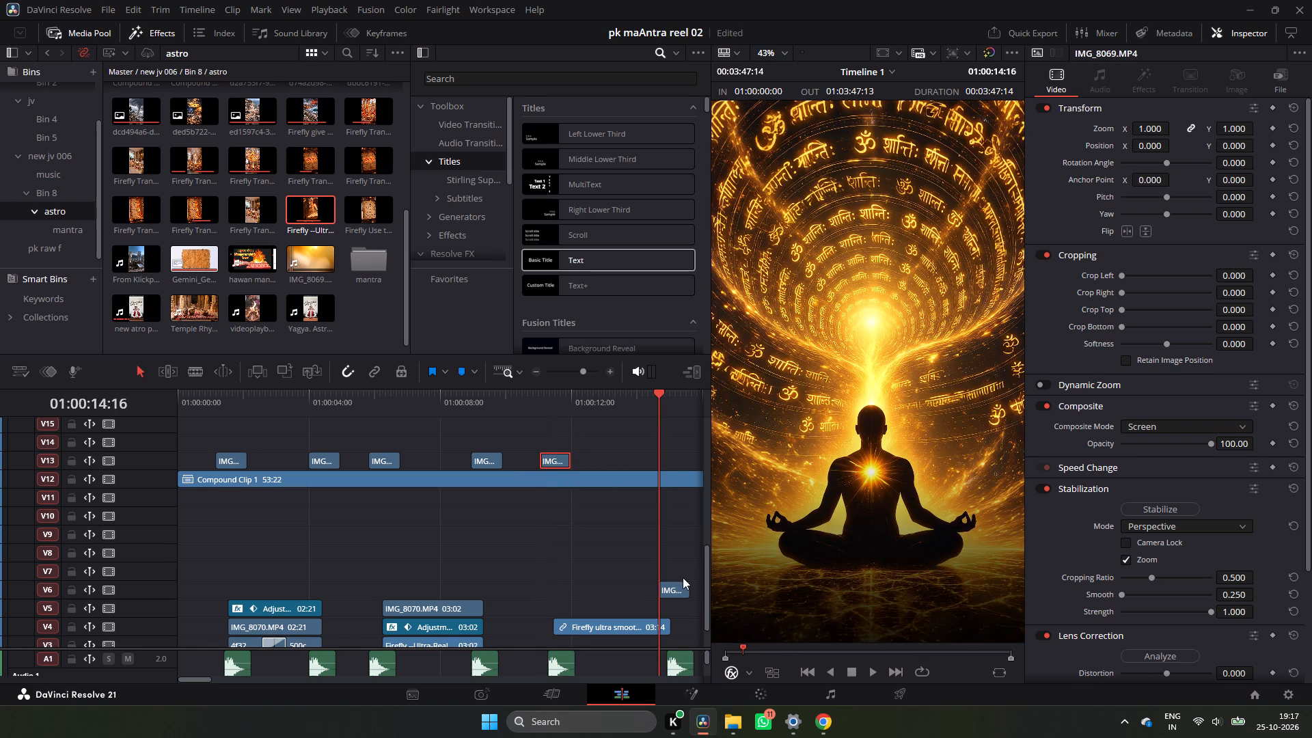
{"action": "left_click_drag", "start_coordinate": [677, 588], "coordinate": [681, 457]}
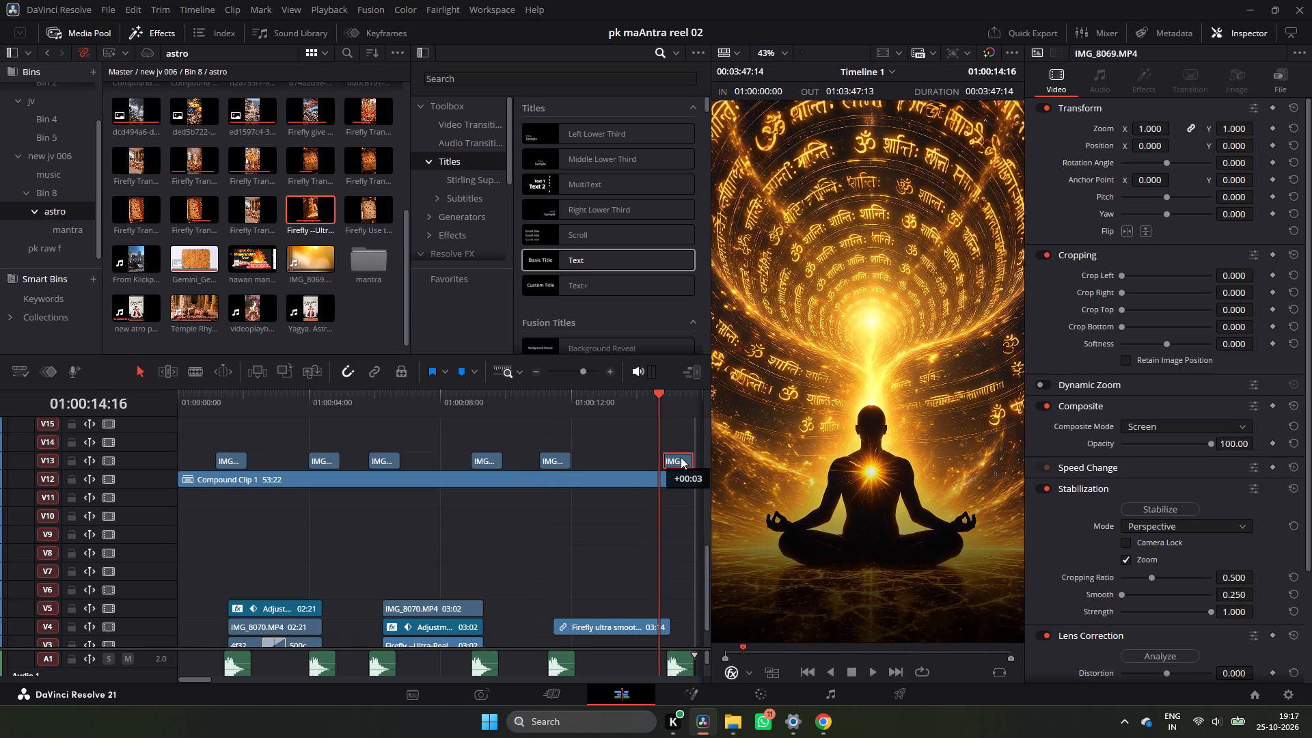
{"action": "left_click_drag", "start_coordinate": [681, 457], "coordinate": [677, 461]}
Move the remaining V6 flash clips at 01:00:16:15, 01:00:20:22 and 01:00:26:04 up to V13, keeping their timing.
{"action": "scroll", "coordinate": [614, 579], "scroll_direction": "down", "scroll_amount": 2, "text": "ctrl"}
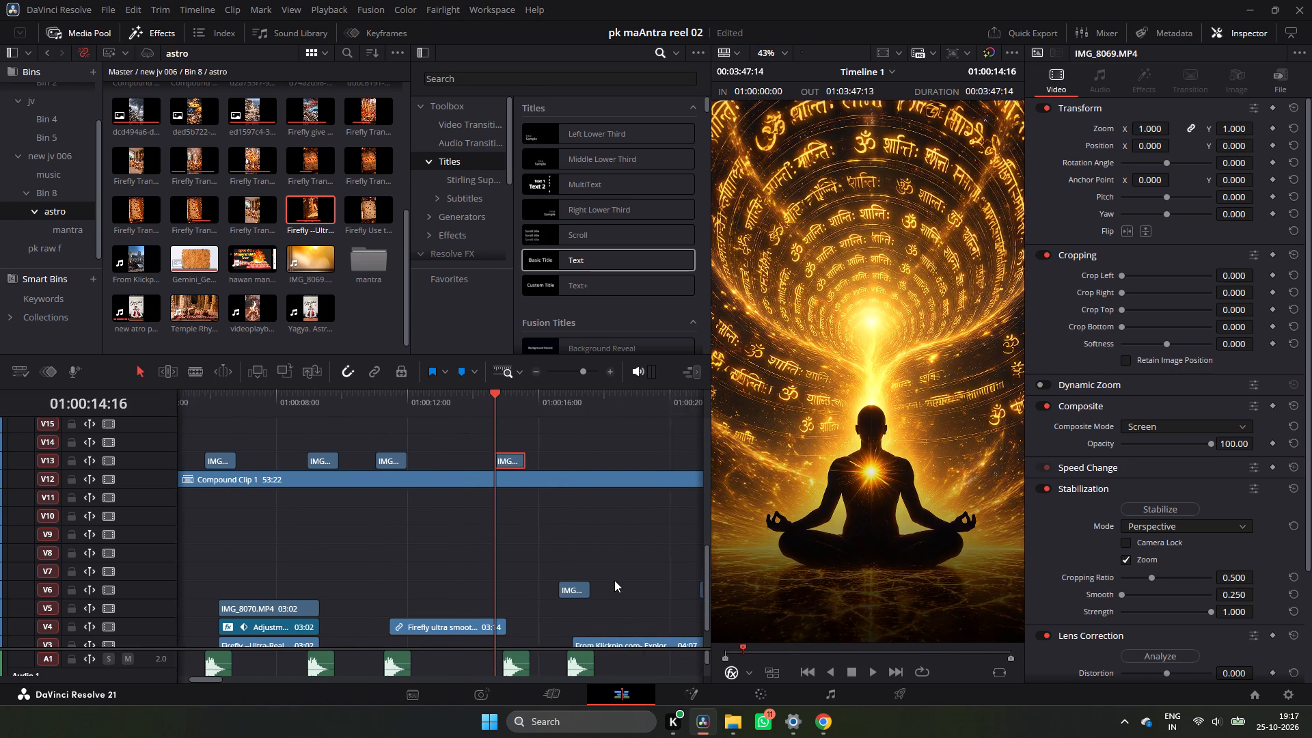
{"action": "scroll", "coordinate": [614, 580], "scroll_direction": "down", "scroll_amount": 1, "text": "ctrl"}
{"action": "left_click", "coordinate": [478, 410]}
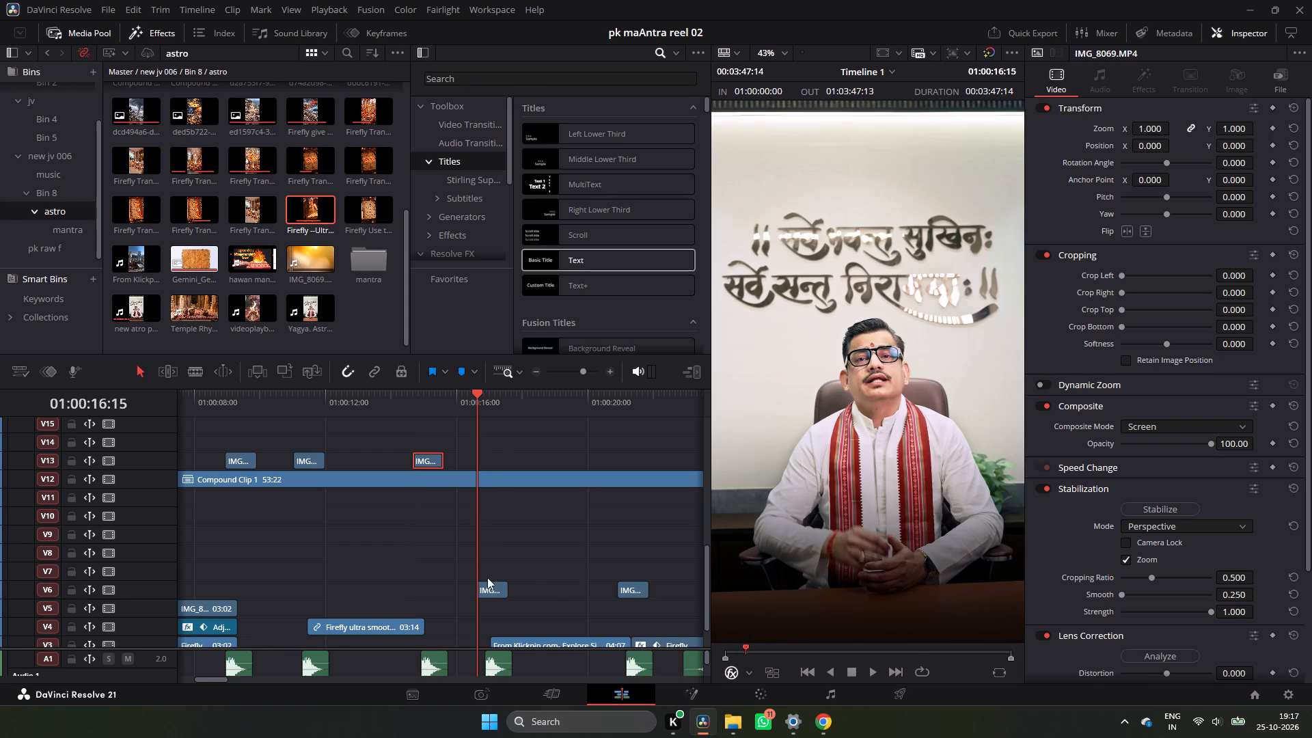
{"action": "left_click_drag", "start_coordinate": [487, 586], "coordinate": [489, 459]}
{"action": "left_click", "coordinate": [612, 407]}
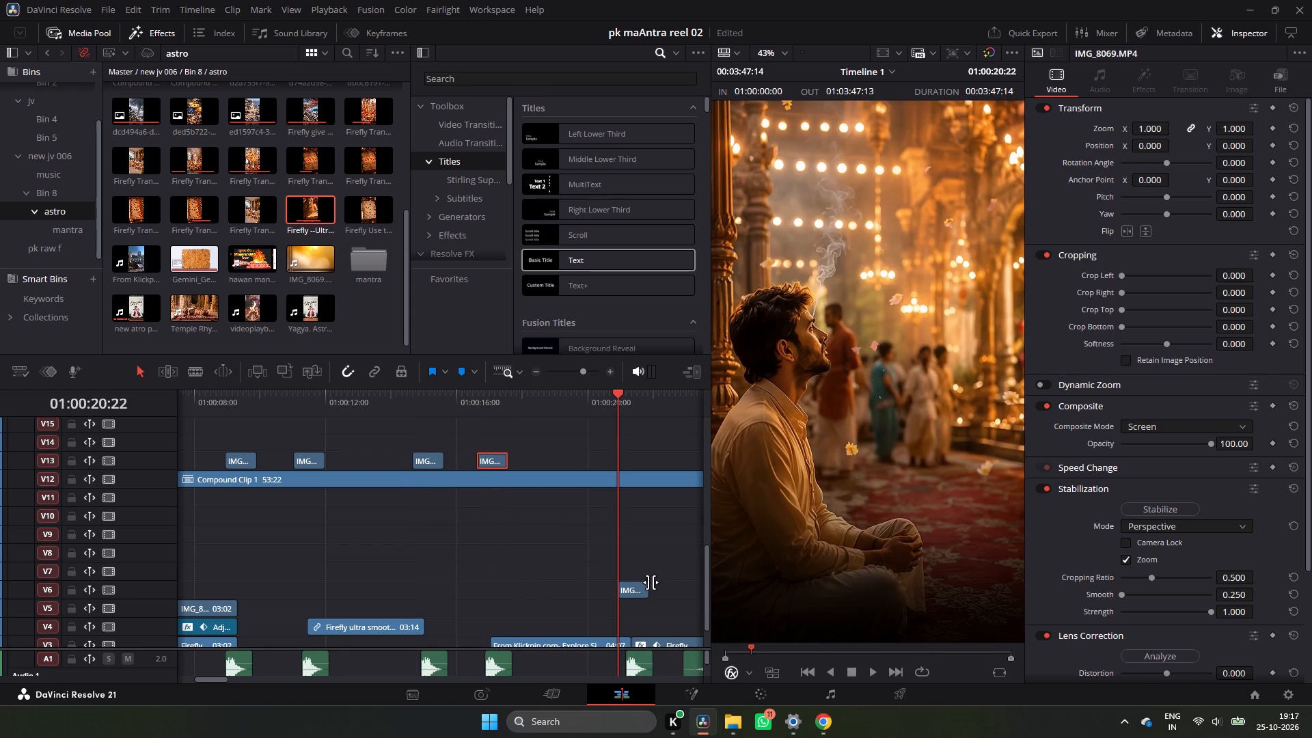
{"action": "left_click_drag", "start_coordinate": [635, 595], "coordinate": [636, 463]}
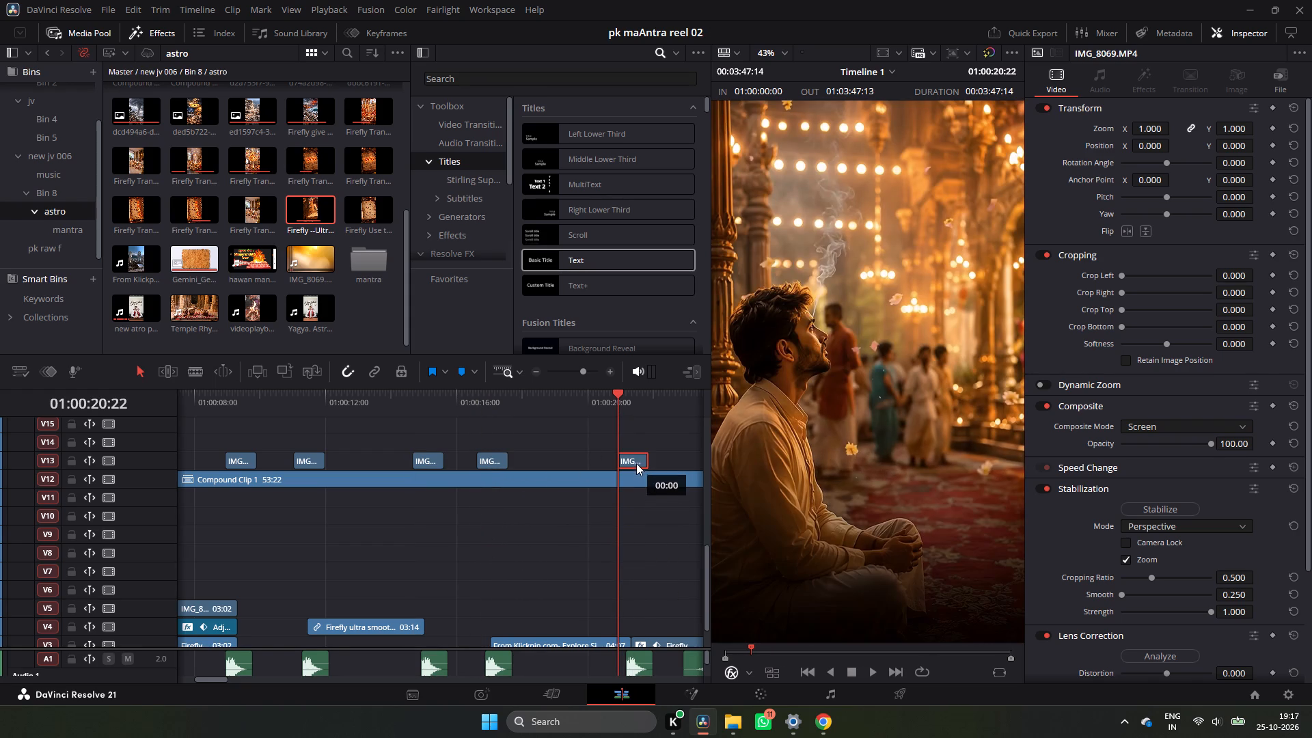
{"action": "left_click_drag", "start_coordinate": [636, 463], "coordinate": [636, 462]}
{"action": "scroll", "coordinate": [640, 507], "scroll_direction": "down", "scroll_amount": 3, "text": "ctrl"}
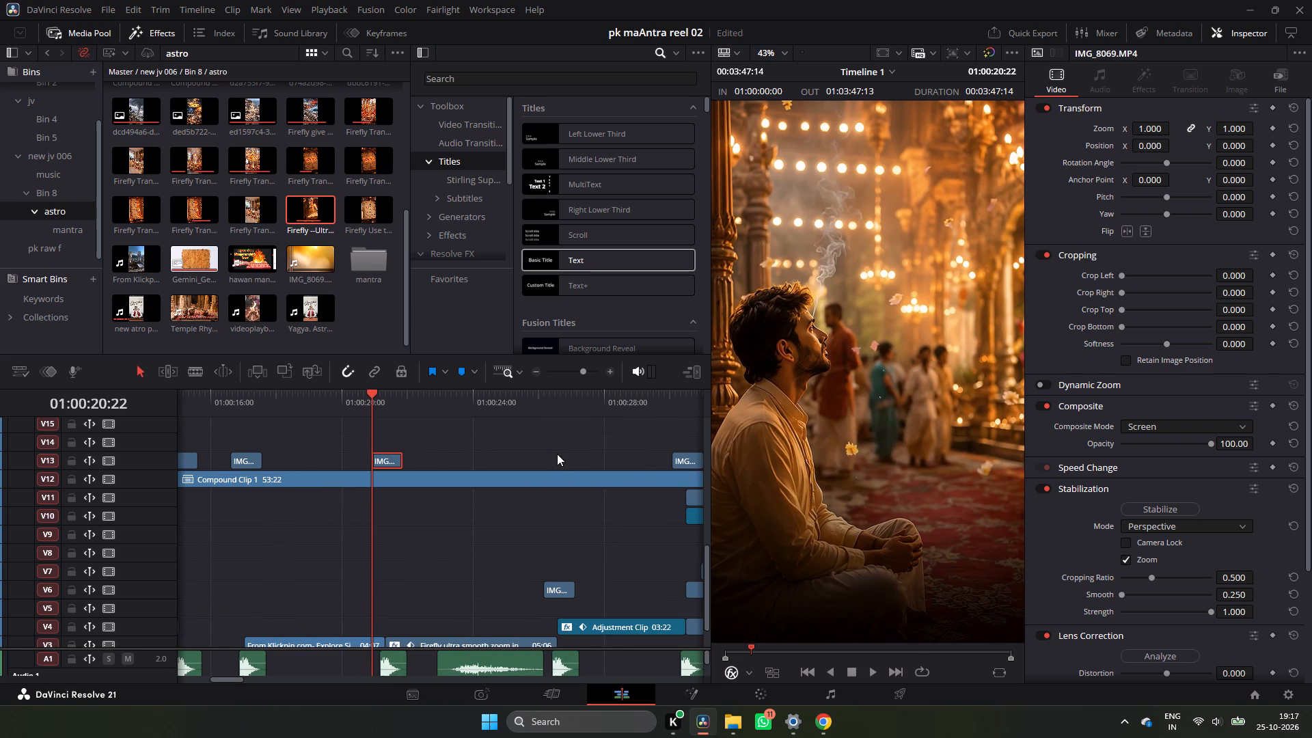
{"action": "left_click", "coordinate": [543, 426]}
{"action": "left_click", "coordinate": [546, 396]}
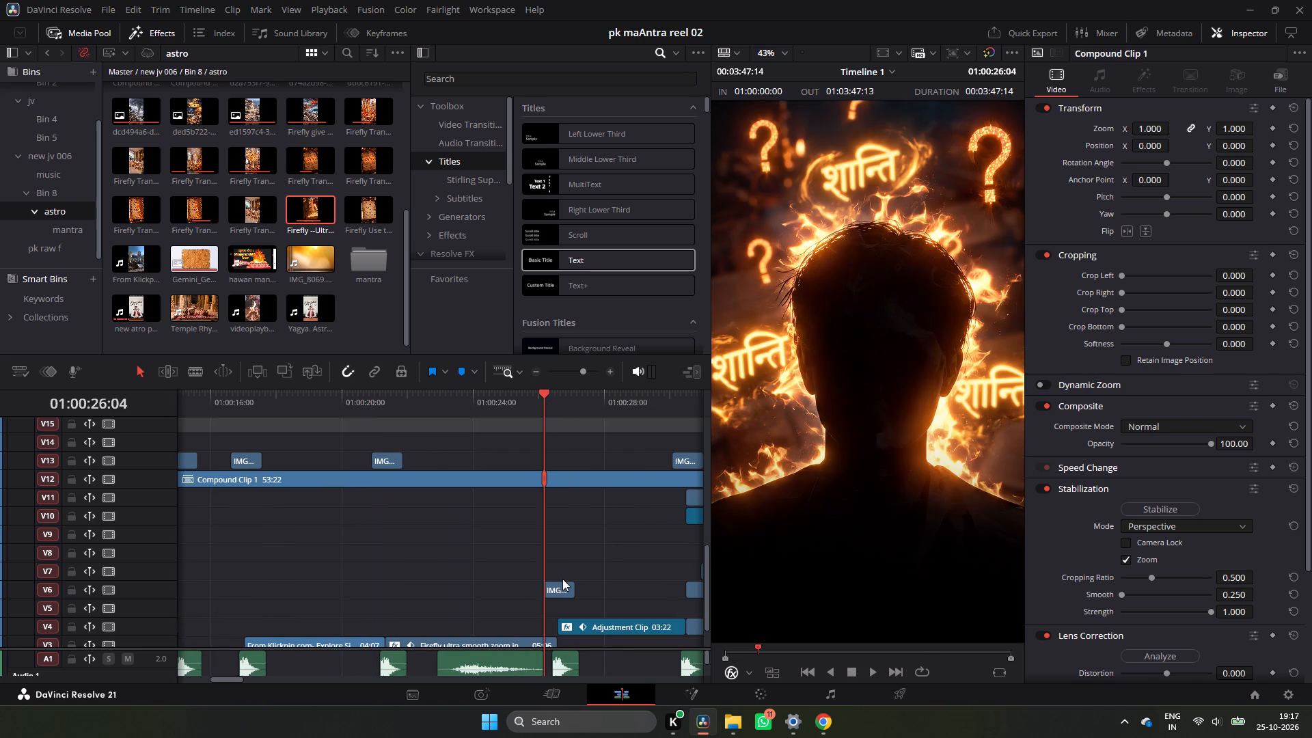
{"action": "left_click_drag", "start_coordinate": [562, 585], "coordinate": [562, 468]}
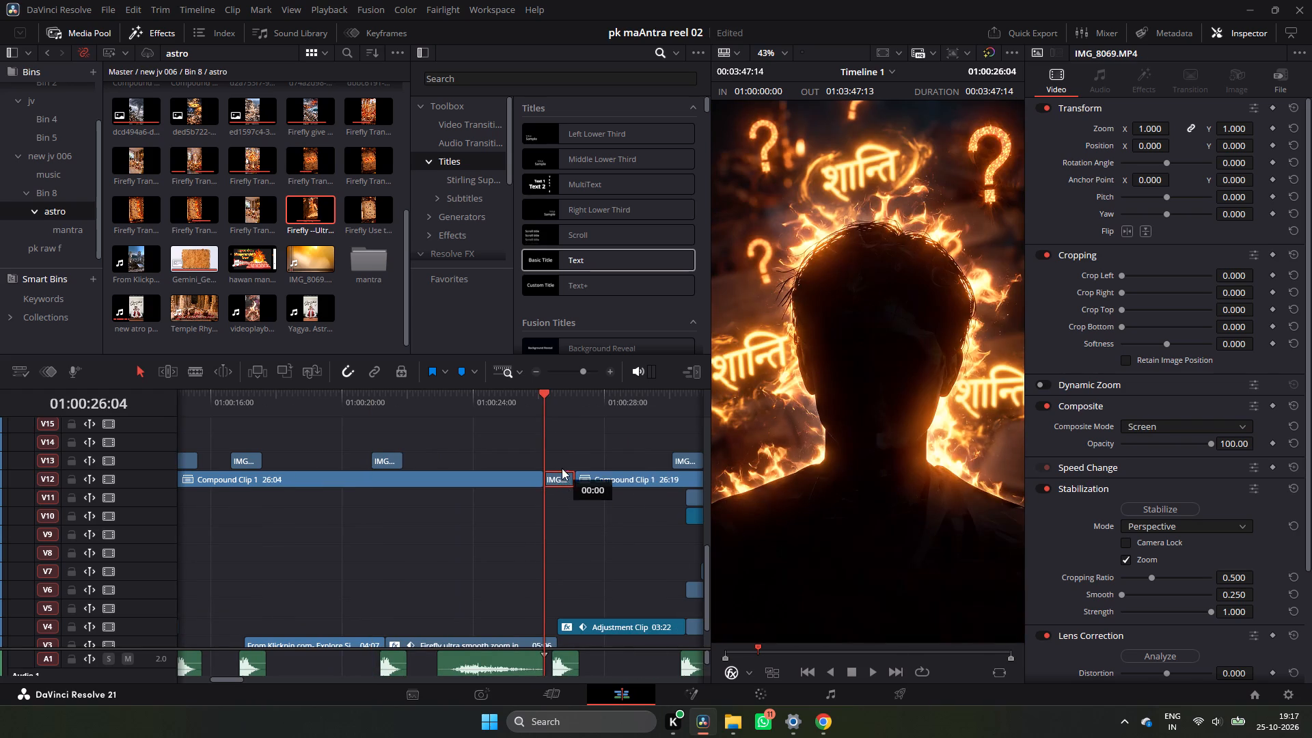
{"action": "left_click_drag", "start_coordinate": [562, 468], "coordinate": [560, 461]}
Play the reel from about 01:00:05:20 to 01:01:05:02 to review the moved flash transitions, book clip and titles.
{"action": "scroll", "coordinate": [620, 461], "scroll_direction": "down", "scroll_amount": 2, "text": "ctrl"}
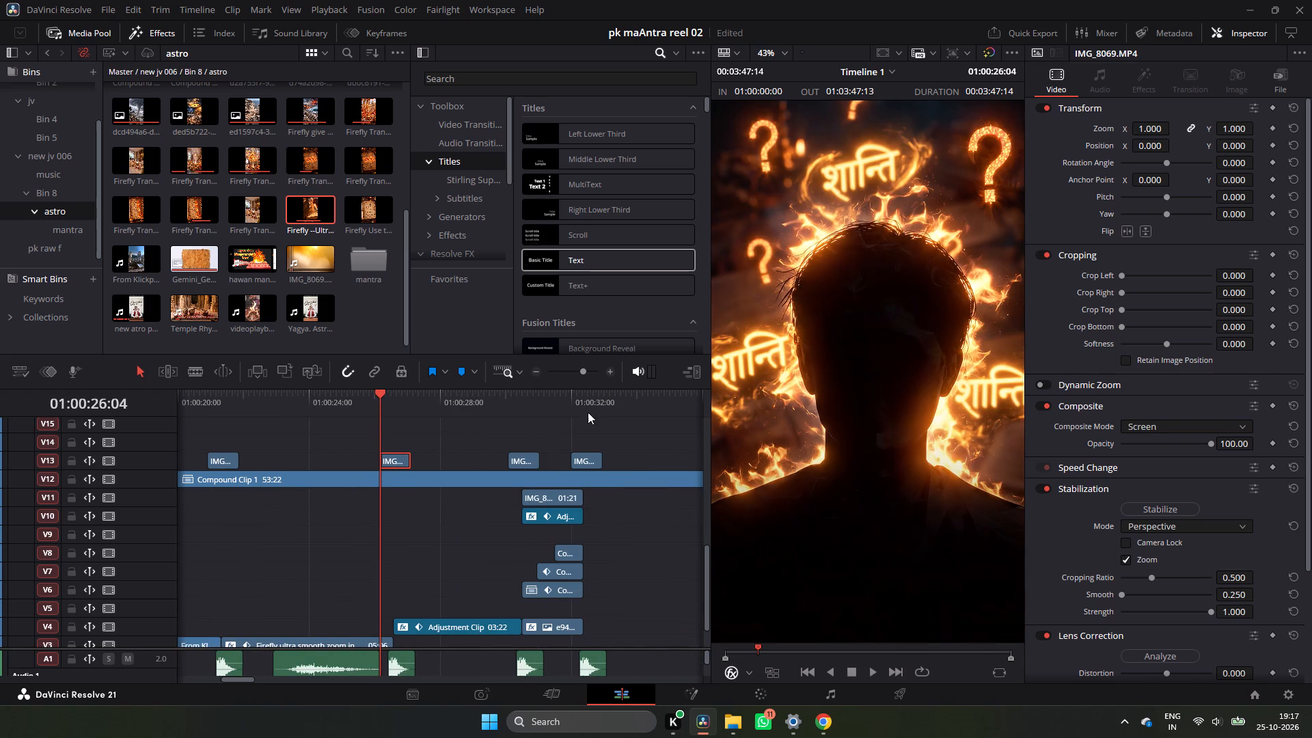
{"action": "left_click", "coordinate": [538, 372]}
{"action": "left_click", "coordinate": [236, 407]}
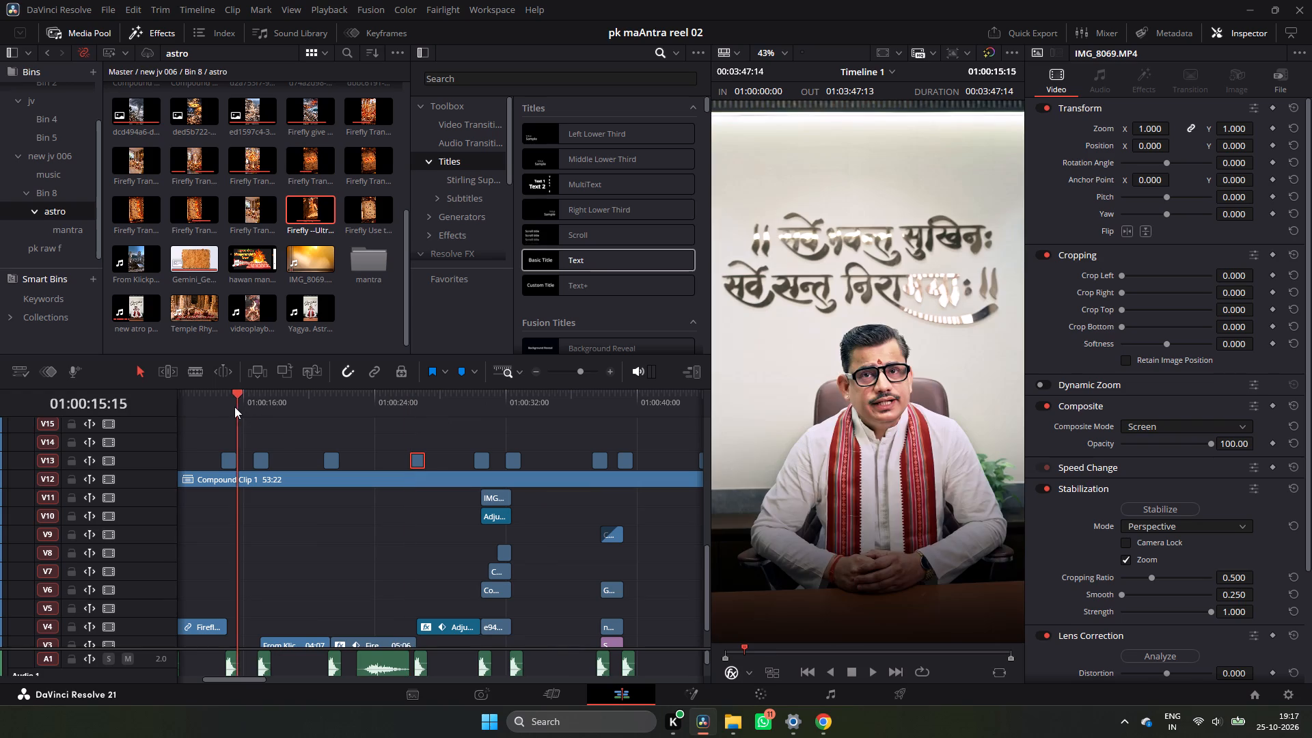
{"action": "key", "text": "space"}
{"action": "left_click", "coordinate": [212, 407]}
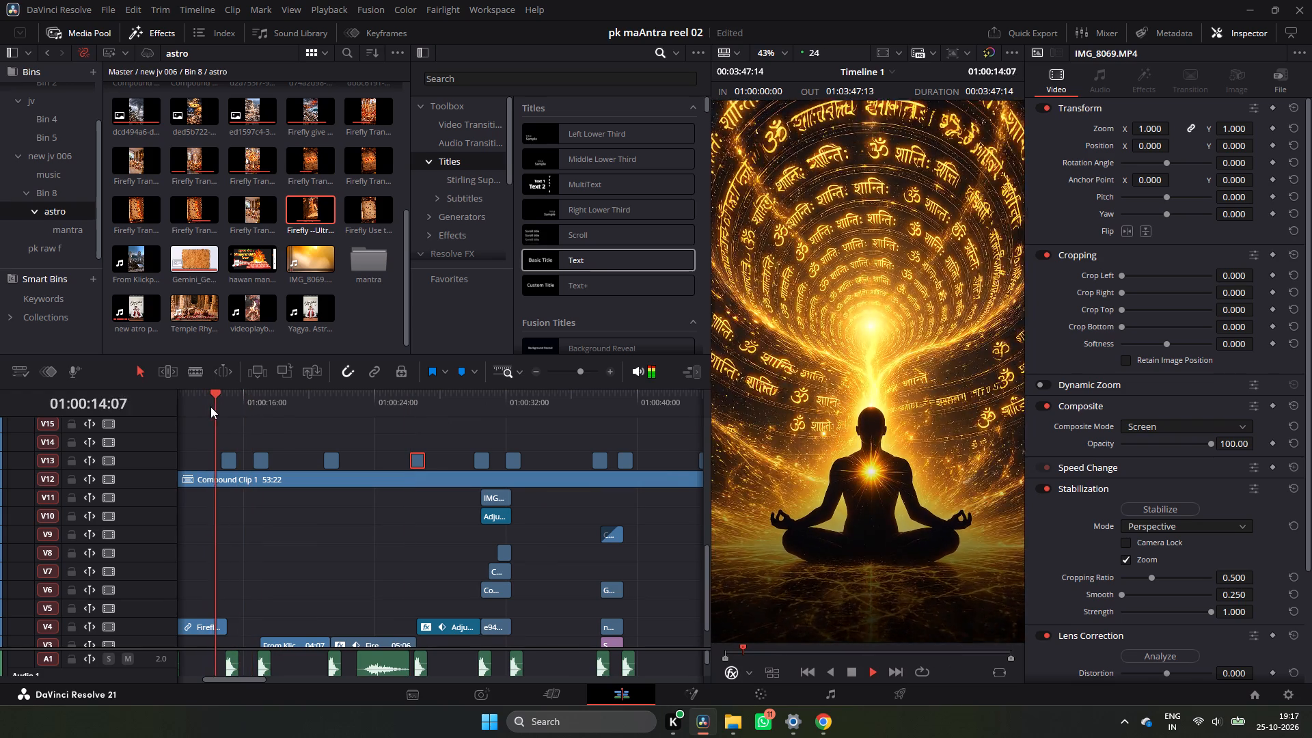
{"action": "key", "text": "space"}
{"action": "double_click", "coordinate": [538, 374]}
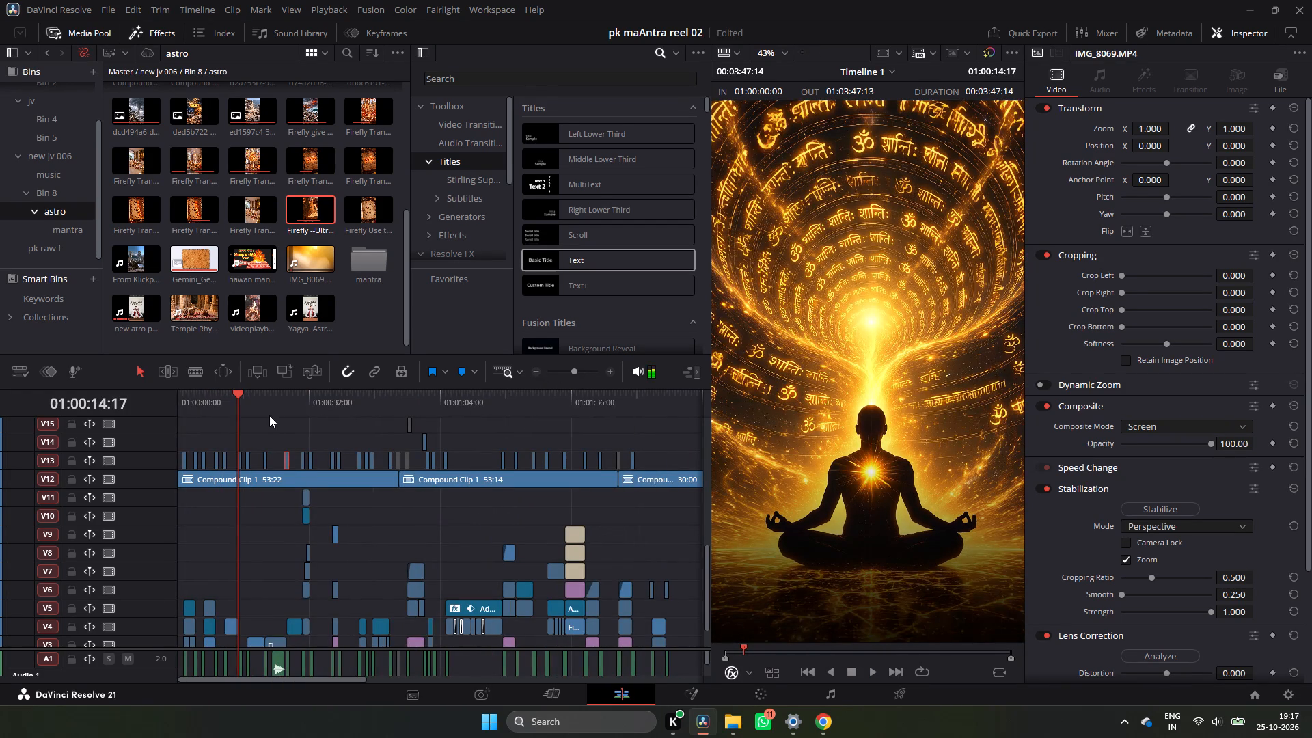
{"action": "scroll", "coordinate": [284, 432], "scroll_direction": "up", "scroll_amount": 1, "text": "ctrl"}
{"action": "left_click", "coordinate": [202, 401]}
{"action": "key", "text": "space"}
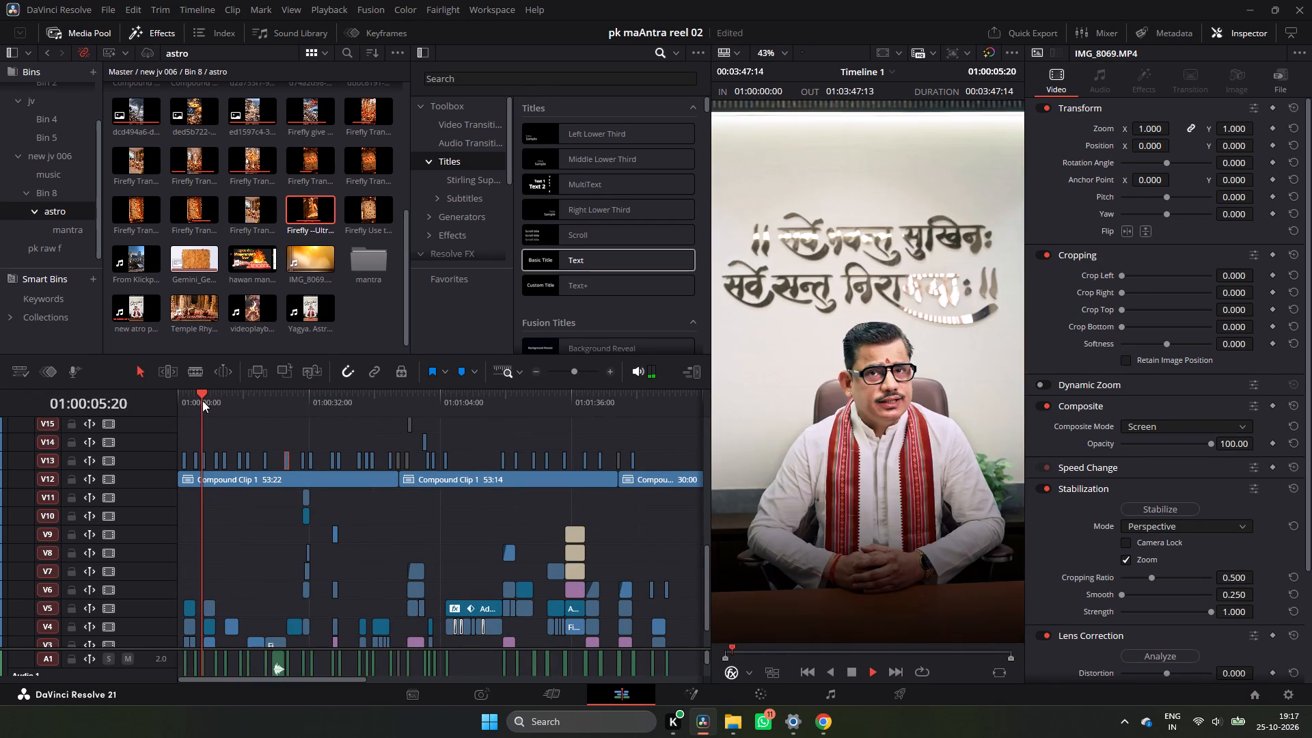
{"action": "left_click", "coordinate": [295, 428]}
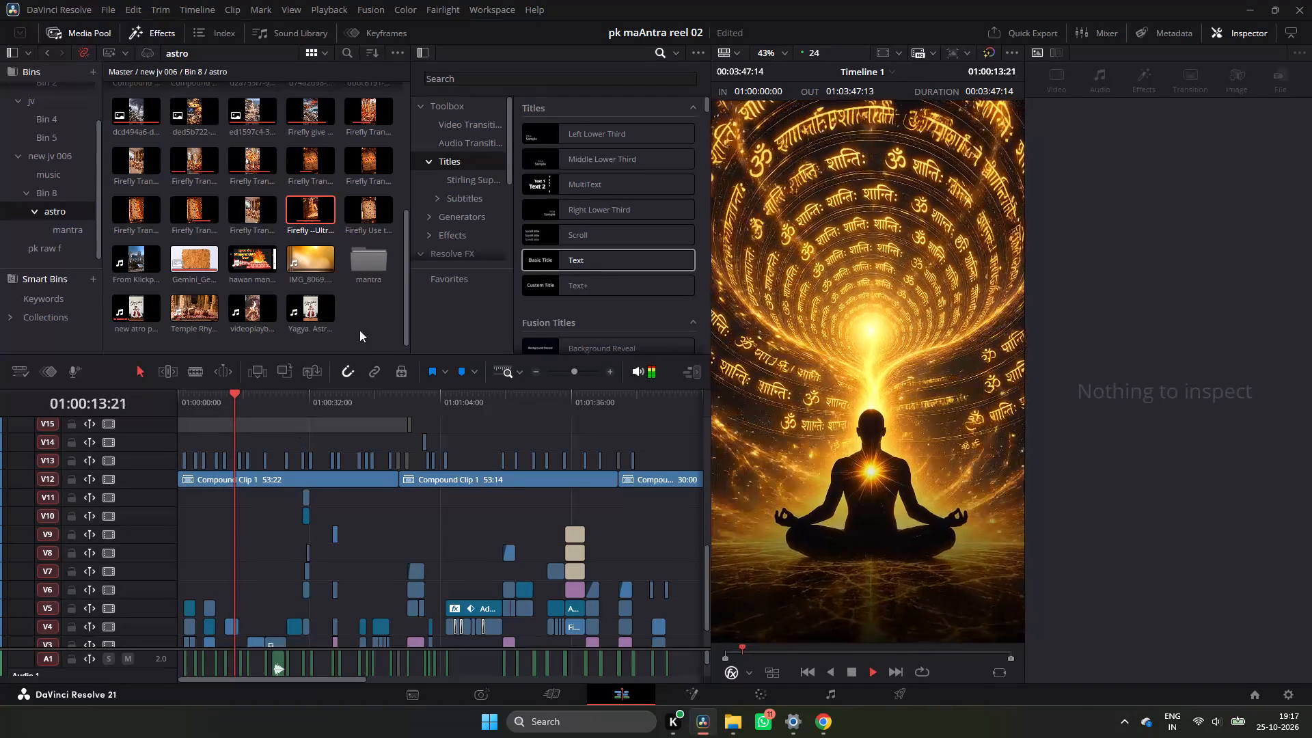
{"action": "key", "text": "space"}
{"action": "key", "text": "space"}
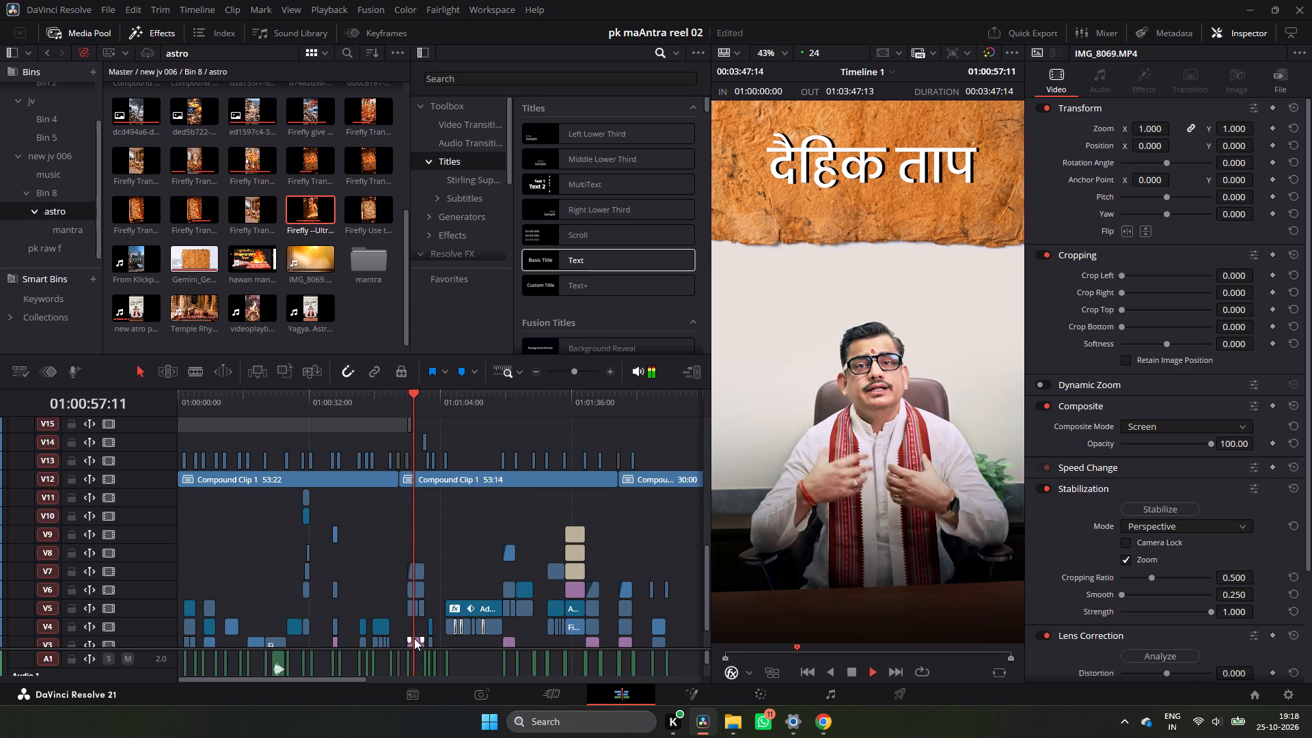
{"action": "left_click", "coordinate": [386, 404]}
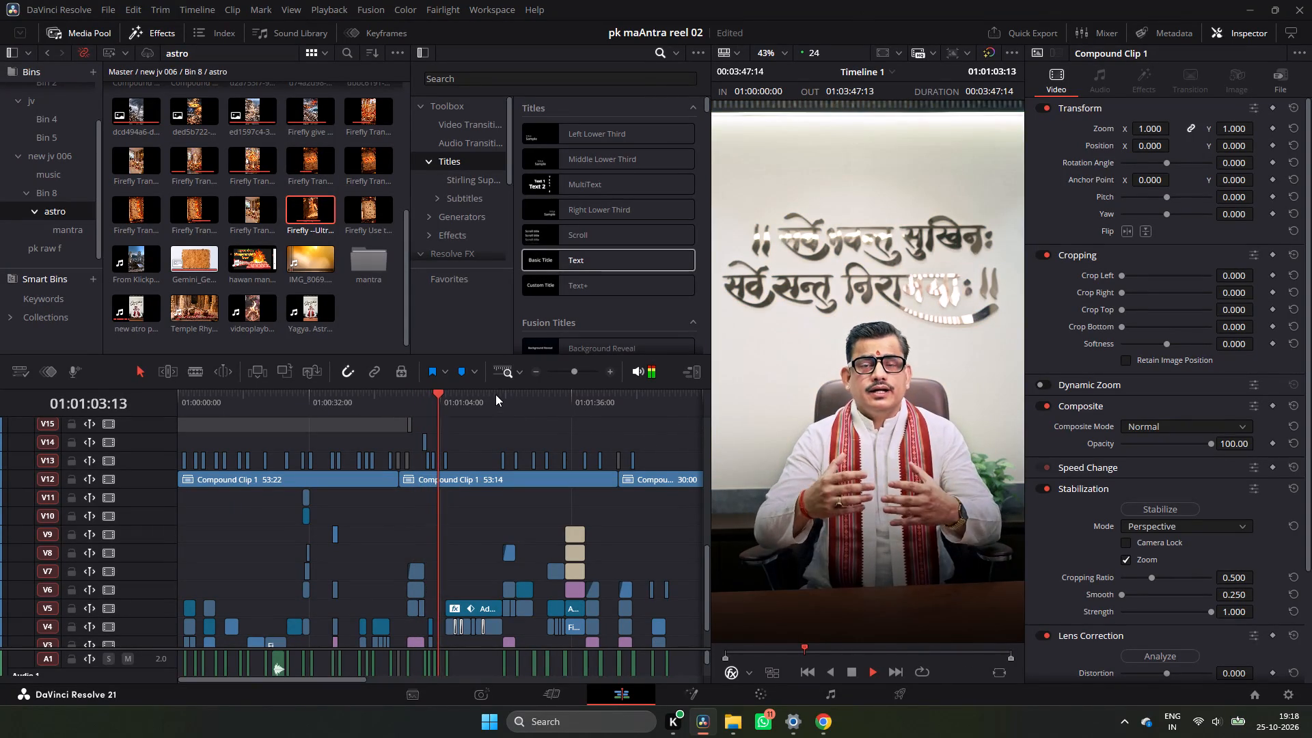
{"action": "key", "text": "space"}
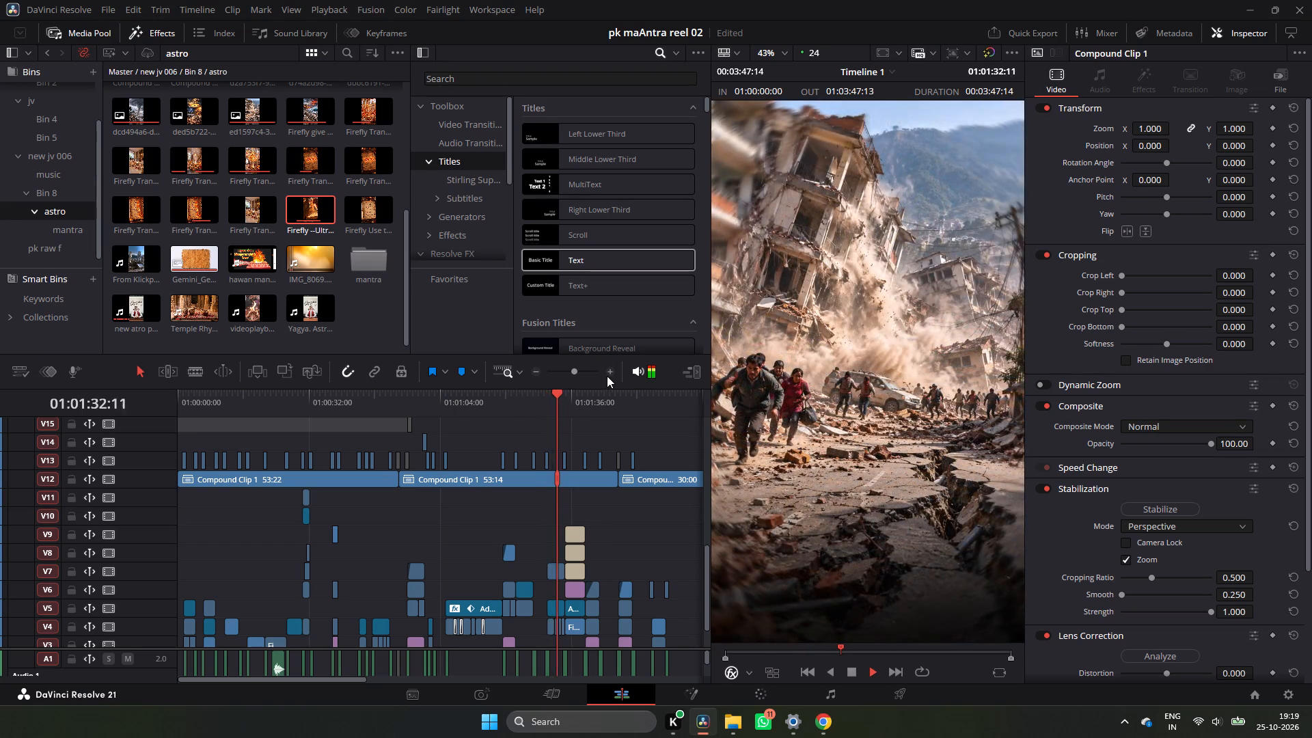
{"action": "double_click", "coordinate": [607, 375]}
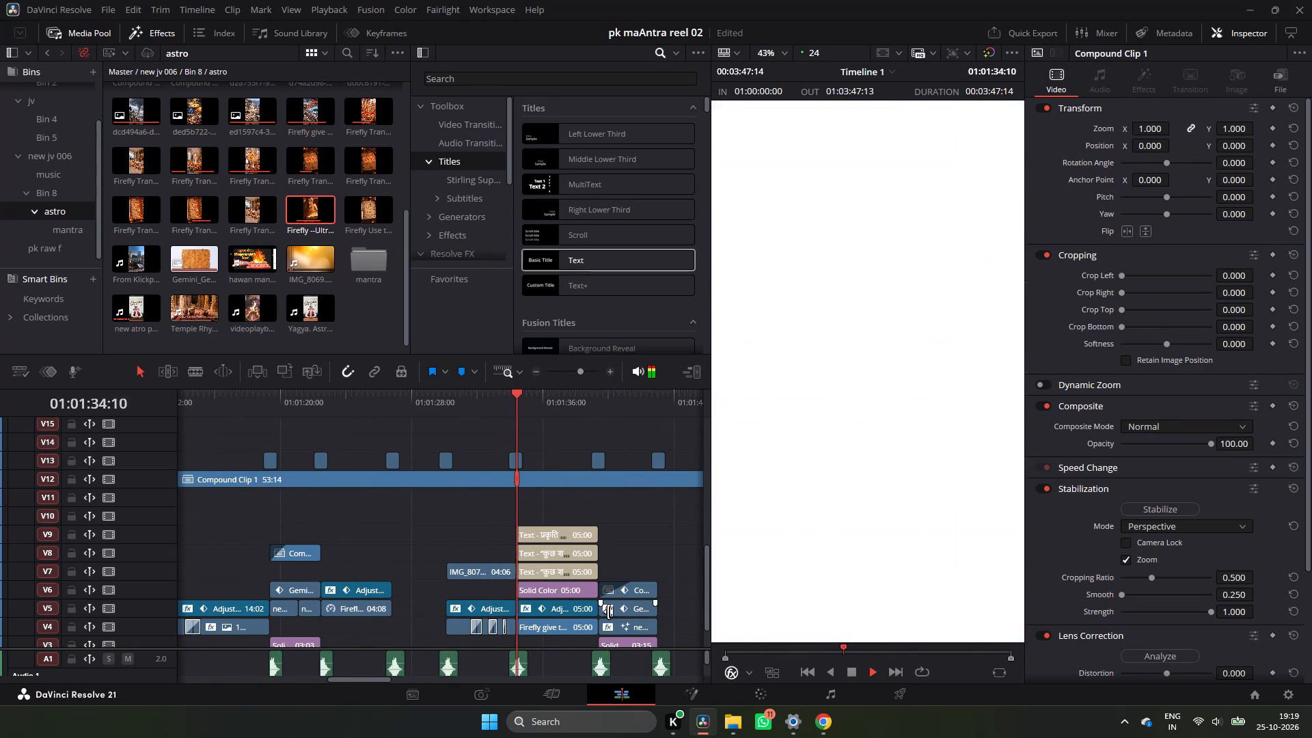
{"action": "key", "text": "space"}
{"action": "left_click_drag", "start_coordinate": [628, 502], "coordinate": [535, 577]}
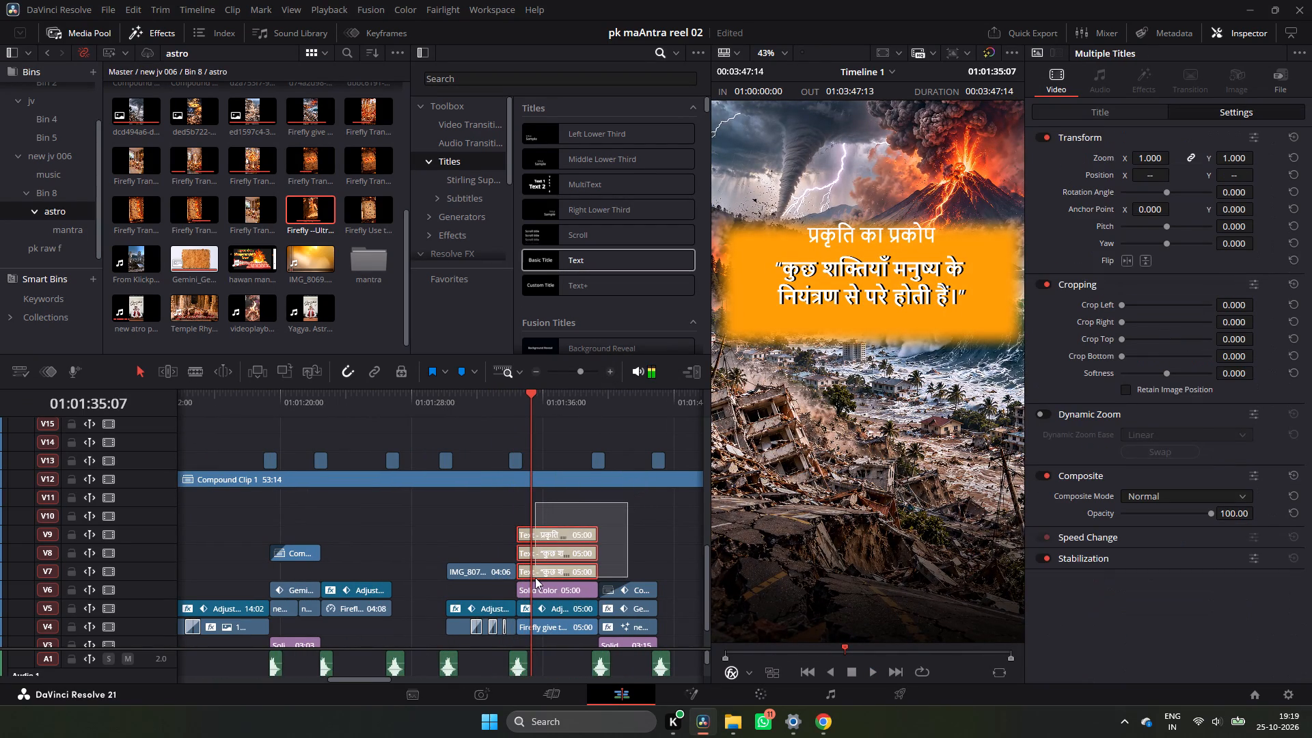
{"action": "left_click_drag", "start_coordinate": [535, 577], "coordinate": [538, 578]}
{"action": "left_click", "coordinate": [572, 504]}
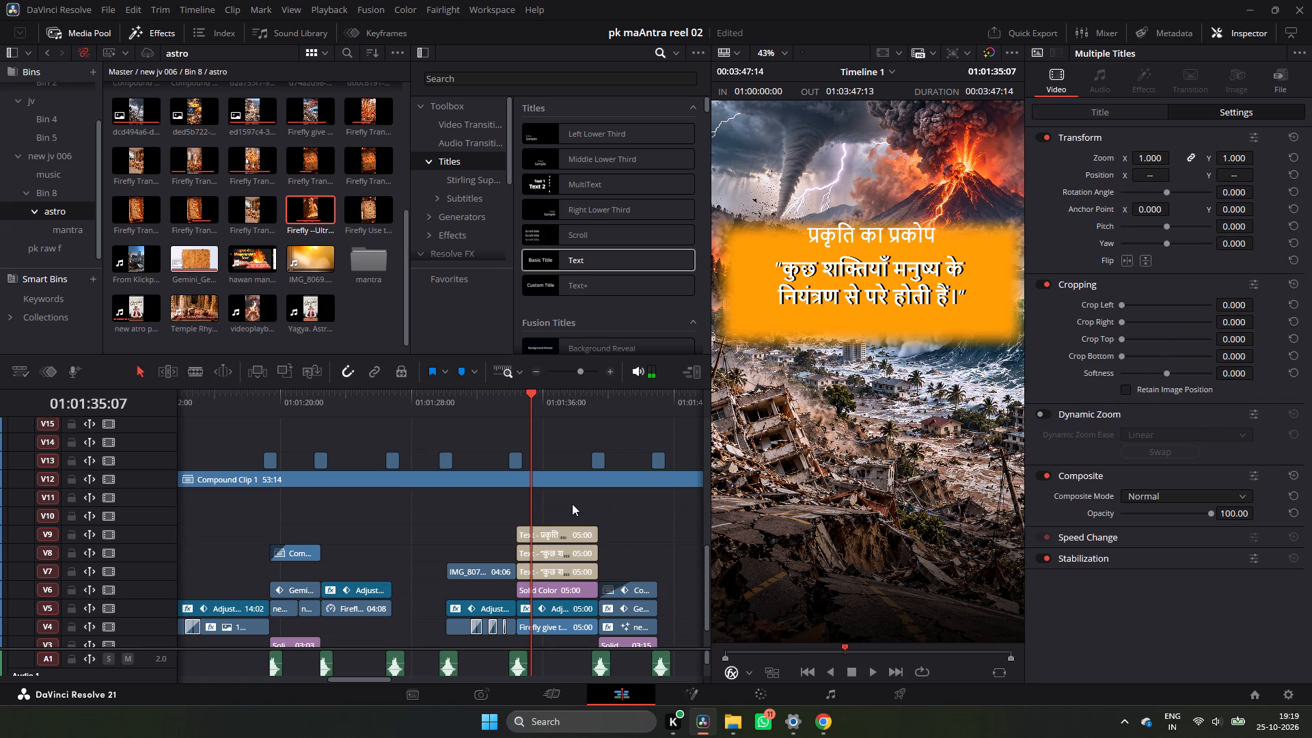
{"action": "left_click_drag", "start_coordinate": [570, 503], "coordinate": [552, 586]}
{"action": "left_click_drag", "start_coordinate": [547, 493], "coordinate": [557, 587]}
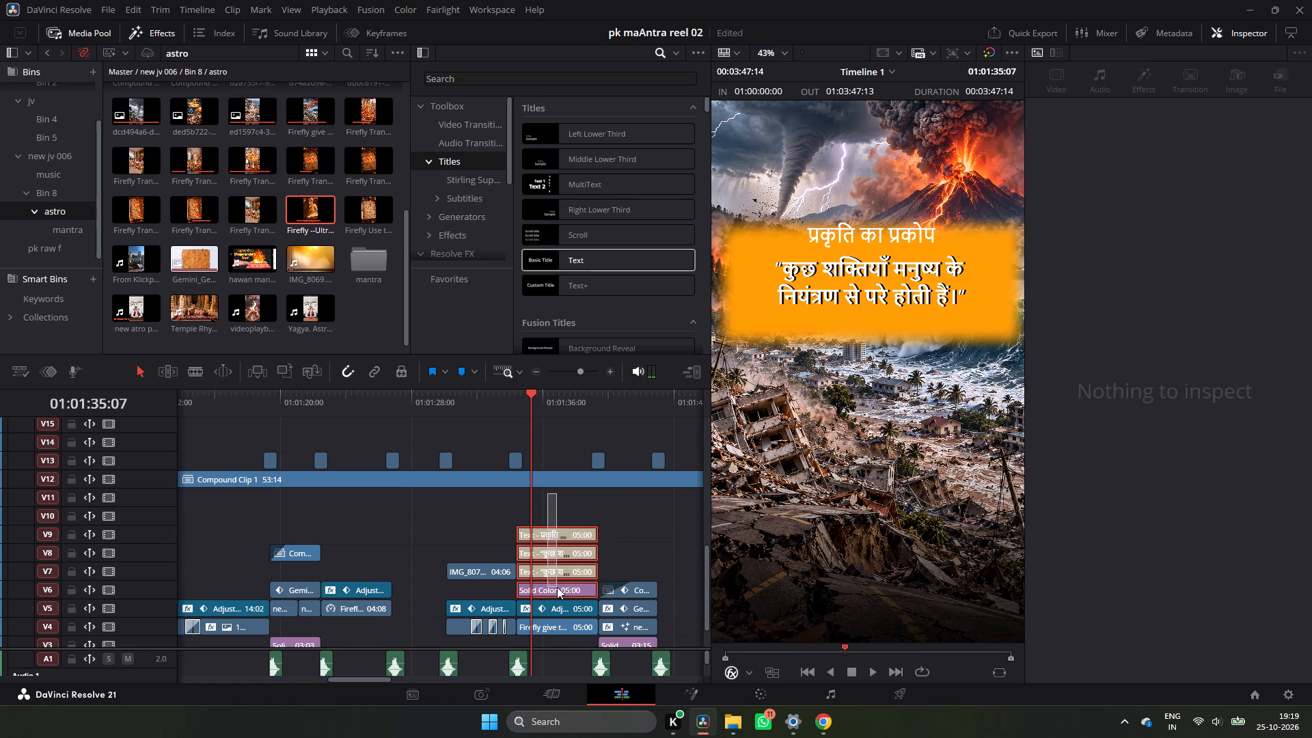
{"action": "left_click_drag", "start_coordinate": [557, 587], "coordinate": [557, 597]}
{"action": "key", "text": "d"}
Delete the old Firefly volcano clip on V4 beneath the disabled titles.
{"action": "left_click", "coordinate": [547, 625]}
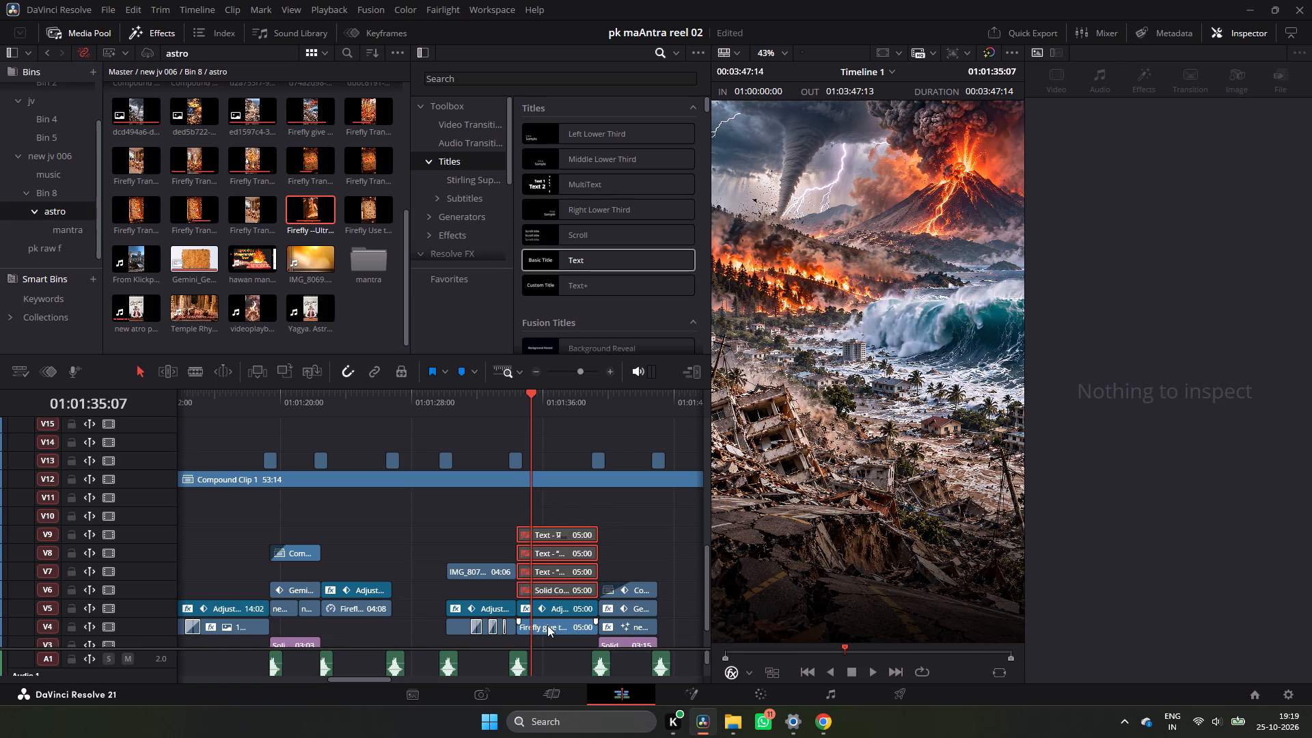
{"action": "key", "text": "BackSpace"}
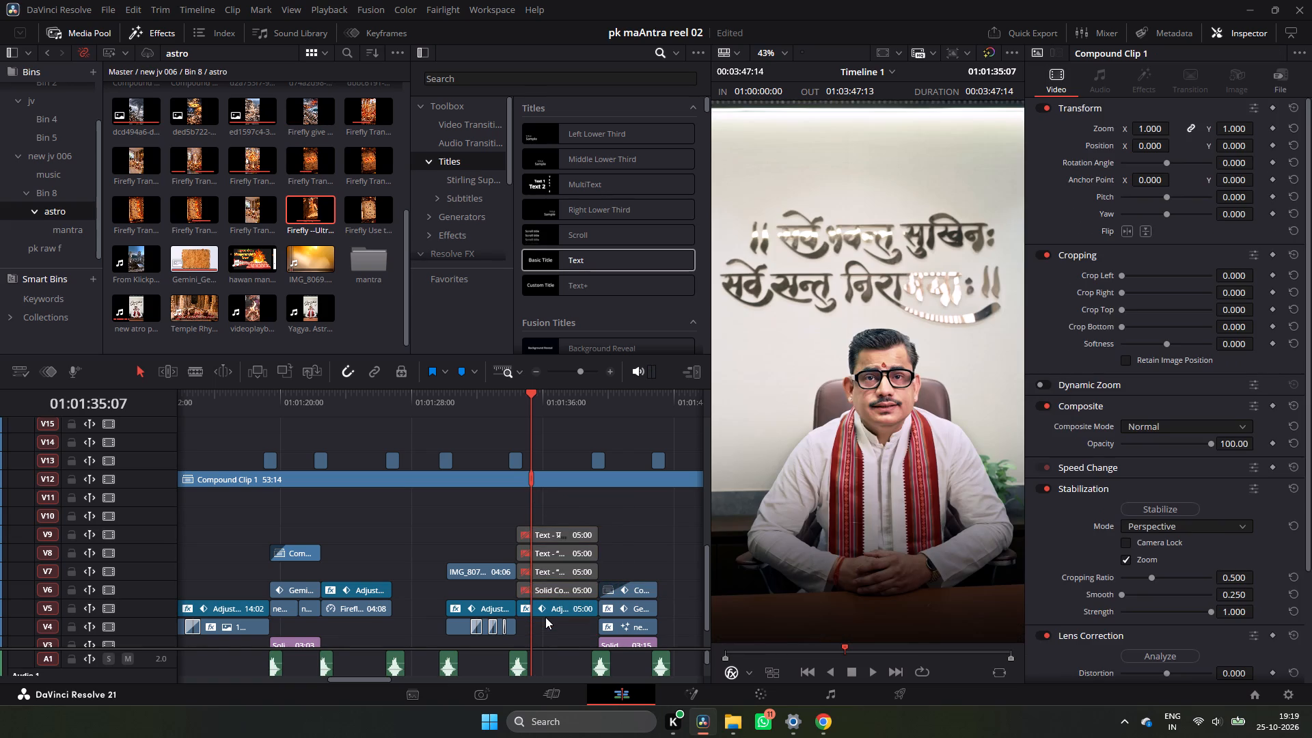
Import the downloaded "Firefly give this a smooth zoom in motion effect with a vfx AND TEXT ANIMATION MOTION" video into the astro bin.
{"action": "right_click", "coordinate": [383, 317]}
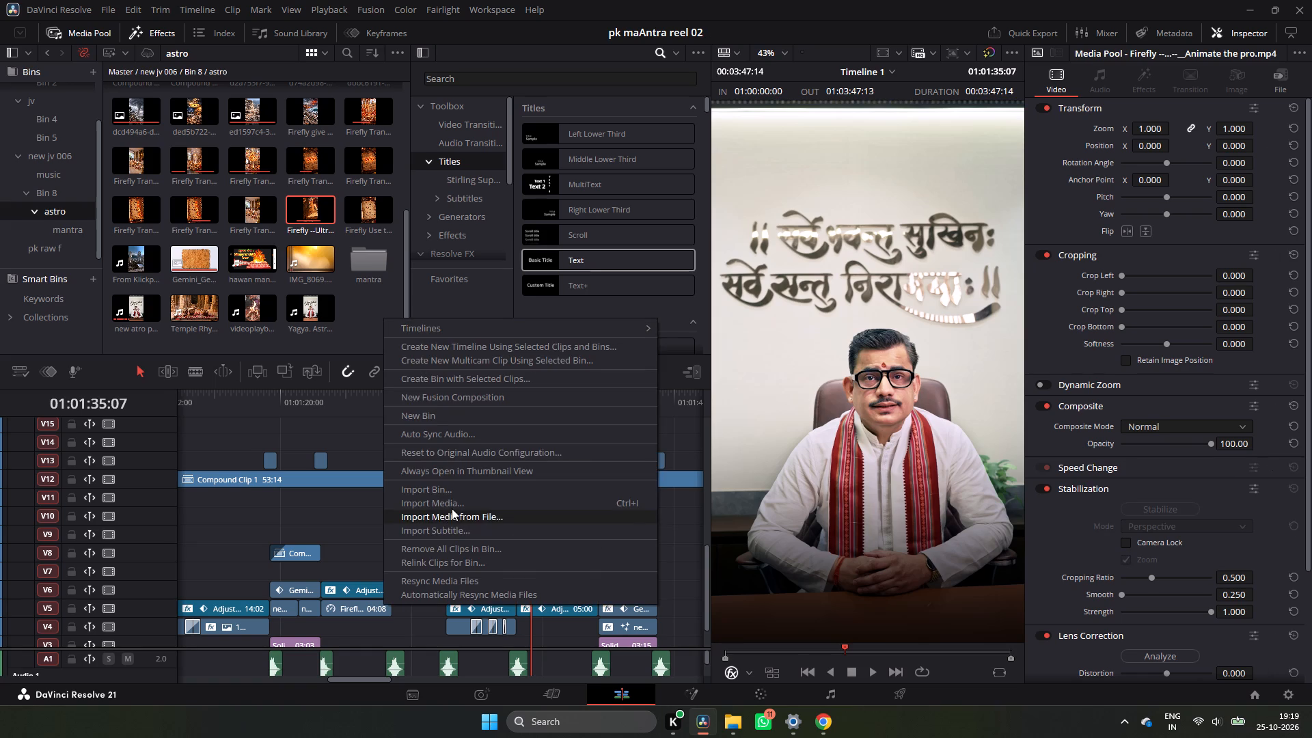
{"action": "left_click", "coordinate": [452, 508]}
{"action": "scroll", "coordinate": [495, 182], "scroll_direction": "down", "scroll_amount": 4}
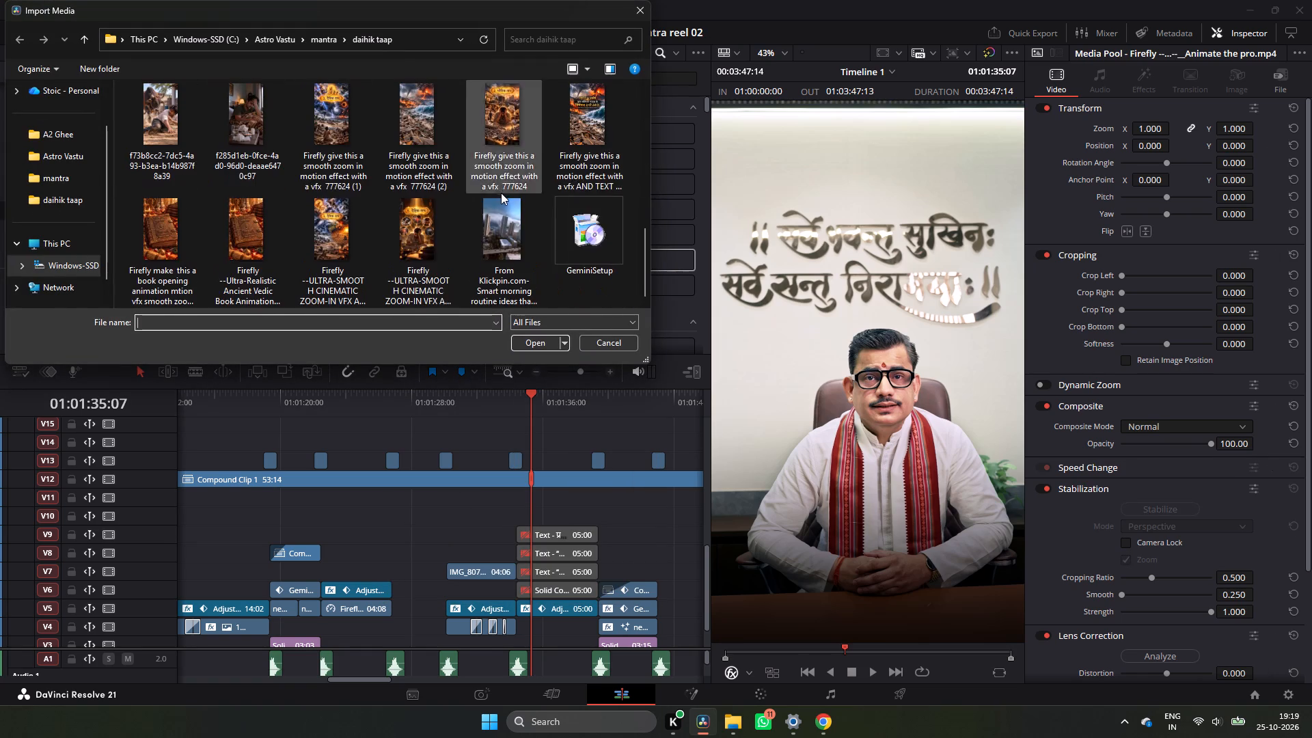
{"action": "scroll", "coordinate": [502, 191], "scroll_direction": "up", "scroll_amount": 4}
{"action": "scroll", "coordinate": [588, 139], "scroll_direction": "down", "scroll_amount": 3}
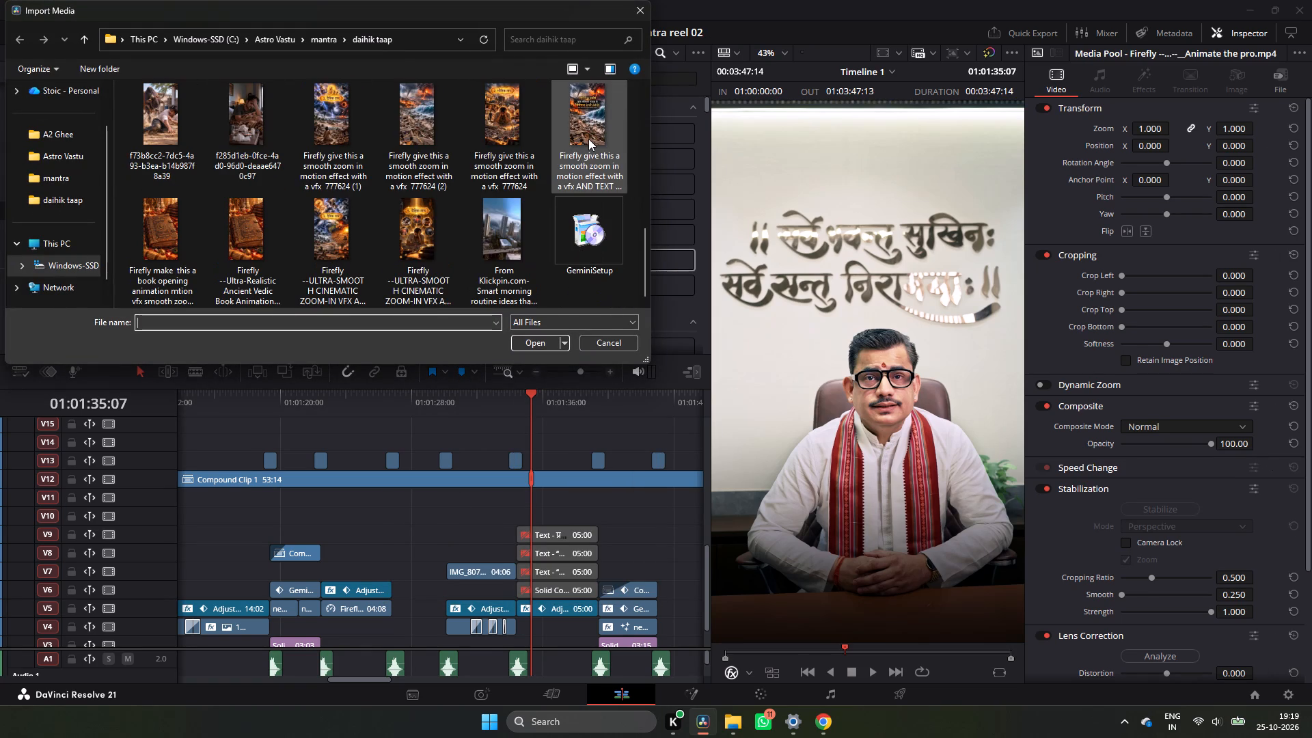
{"action": "left_click", "coordinate": [588, 139]}
{"action": "left_click", "coordinate": [539, 337]}
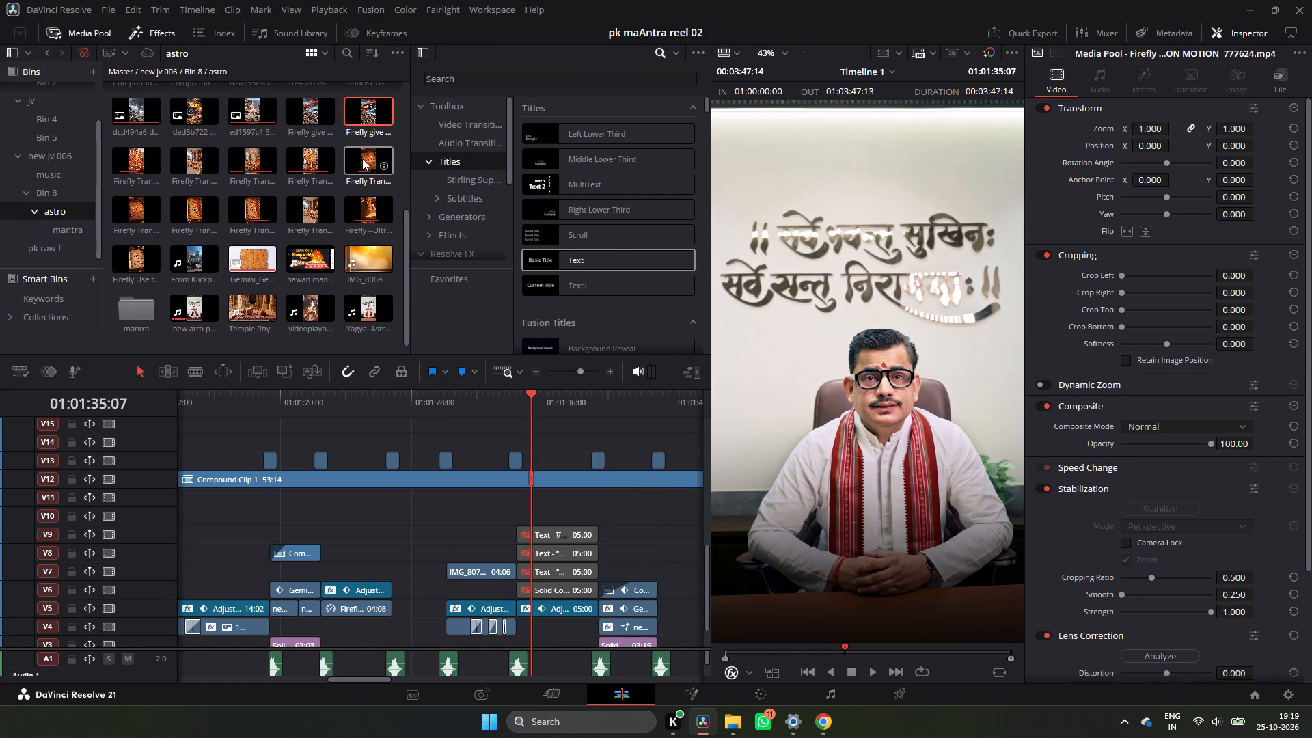
Trim the newly imported Firefly clip to 04:16 and place it in the emptied V4 gap at about 01:01:34.
{"action": "left_click_drag", "start_coordinate": [360, 109], "coordinate": [520, 623]}
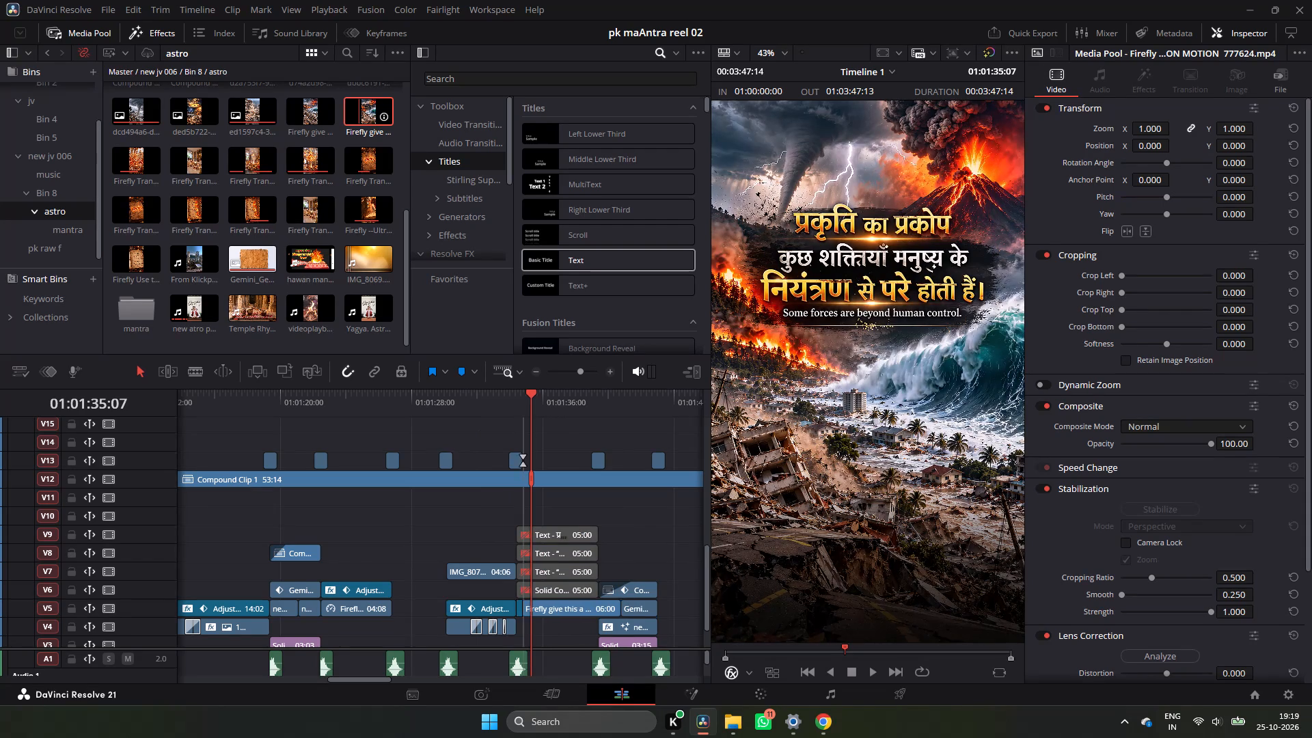
{"action": "left_click_drag", "start_coordinate": [520, 623], "coordinate": [407, 521]}
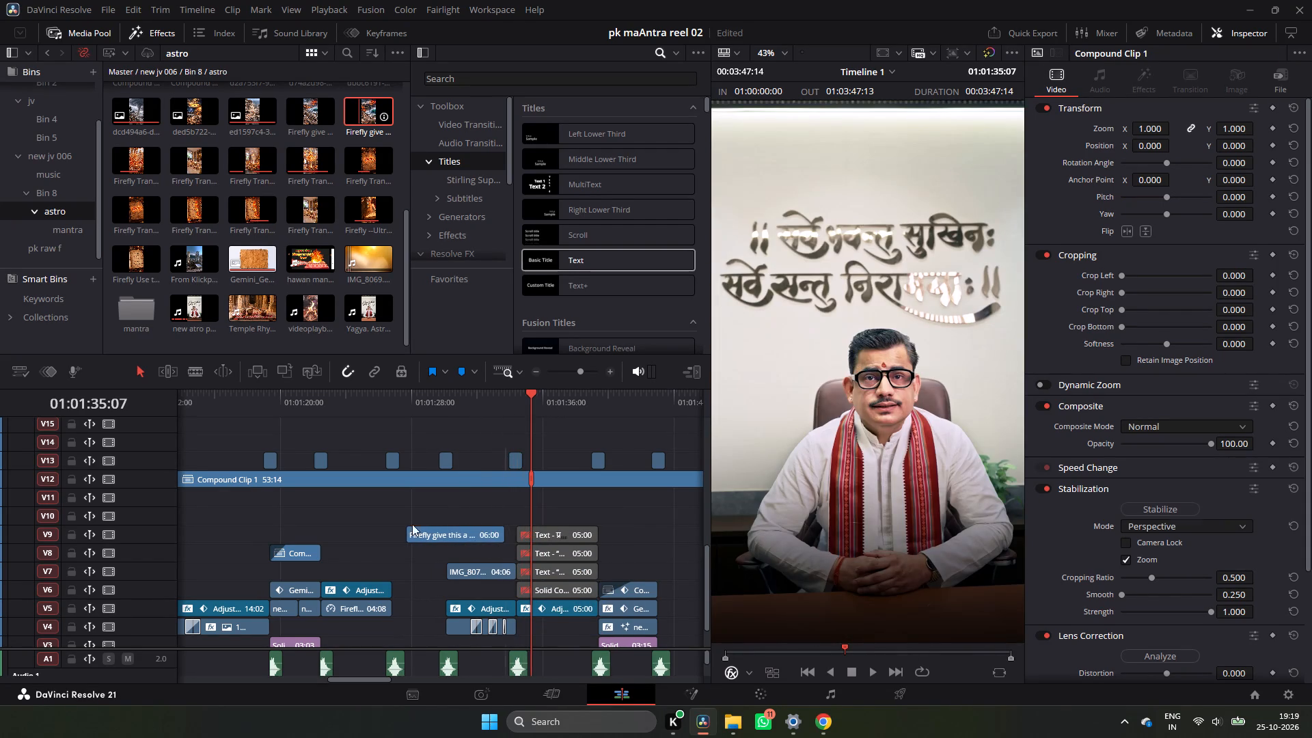
{"action": "left_click_drag", "start_coordinate": [503, 534], "coordinate": [482, 537]}
{"action": "left_click_drag", "start_coordinate": [459, 536], "coordinate": [571, 619]}
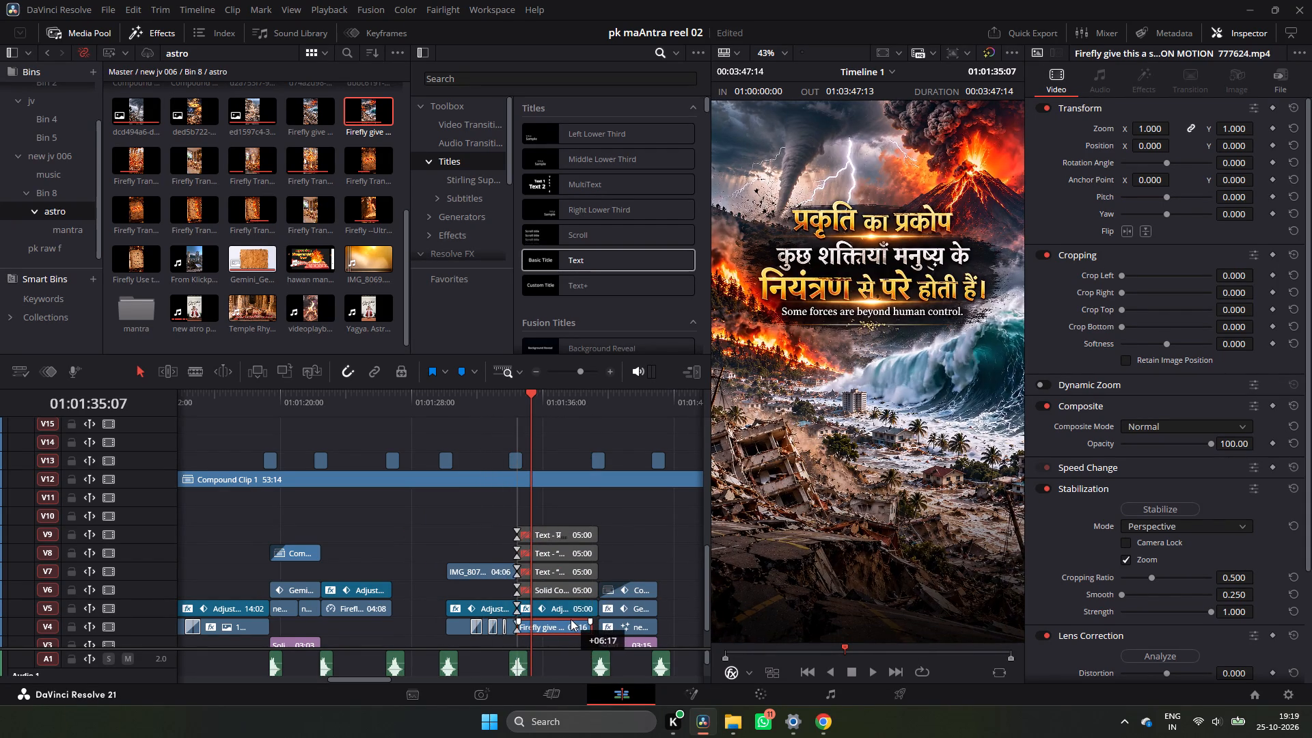
{"action": "left_click_drag", "start_coordinate": [571, 619], "coordinate": [569, 620]}
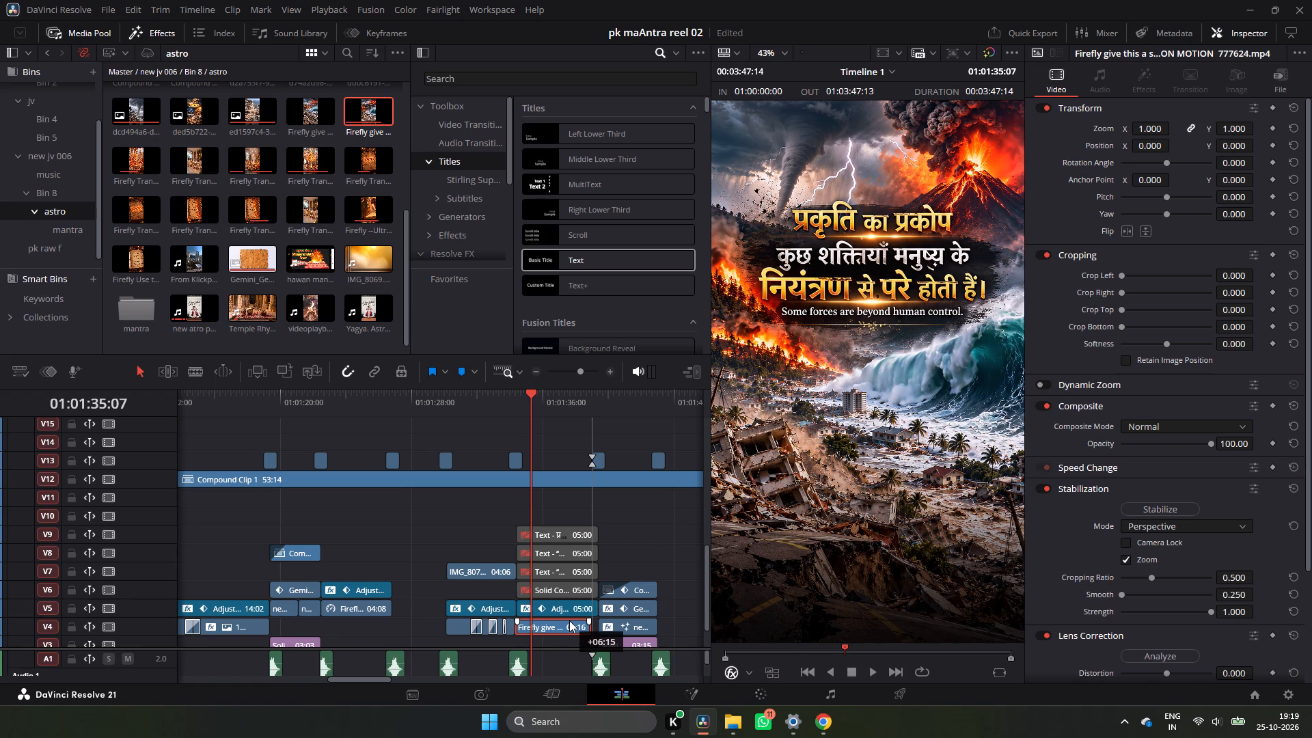
{"action": "left_click_drag", "start_coordinate": [569, 620], "coordinate": [570, 620]}
Extend the end of the new Firefly clip on V4 to a 05:00 duration, meeting the next clip, and check playback.
{"action": "left_click", "coordinate": [506, 405]}
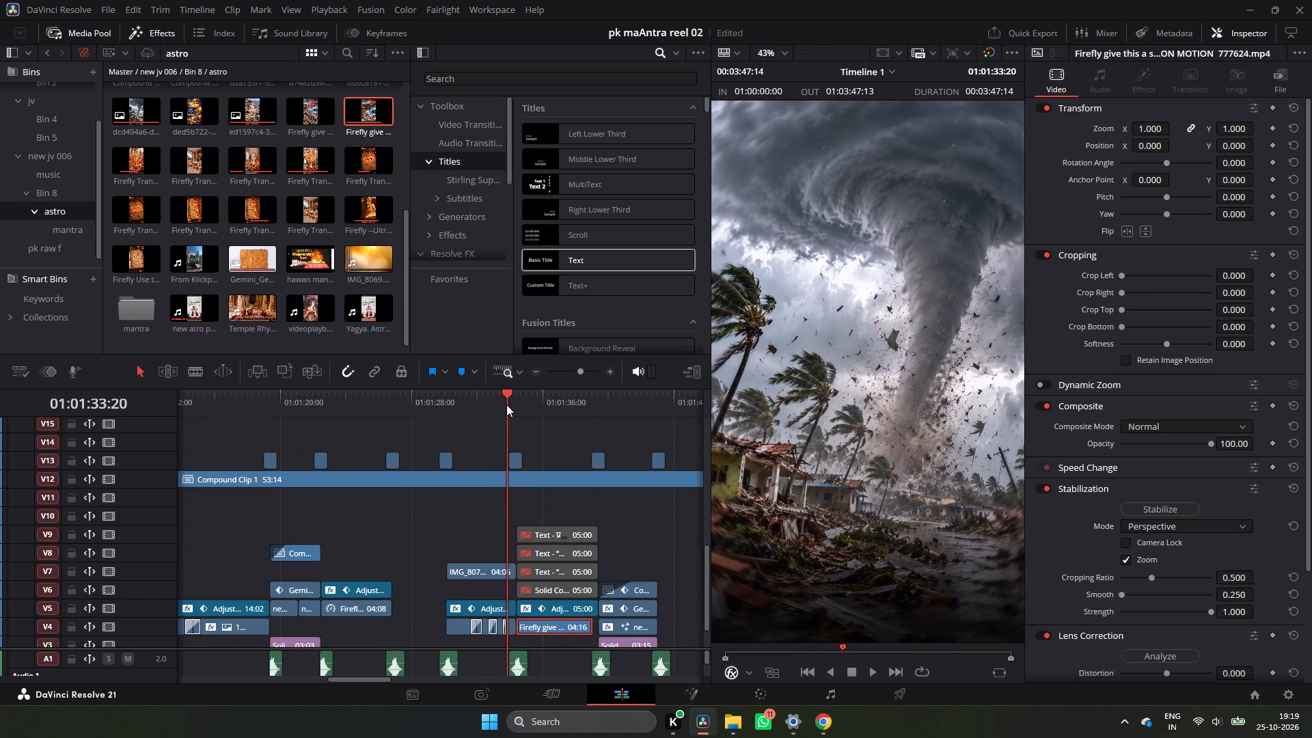
{"action": "key", "text": "space"}
{"action": "key", "text": "space"}
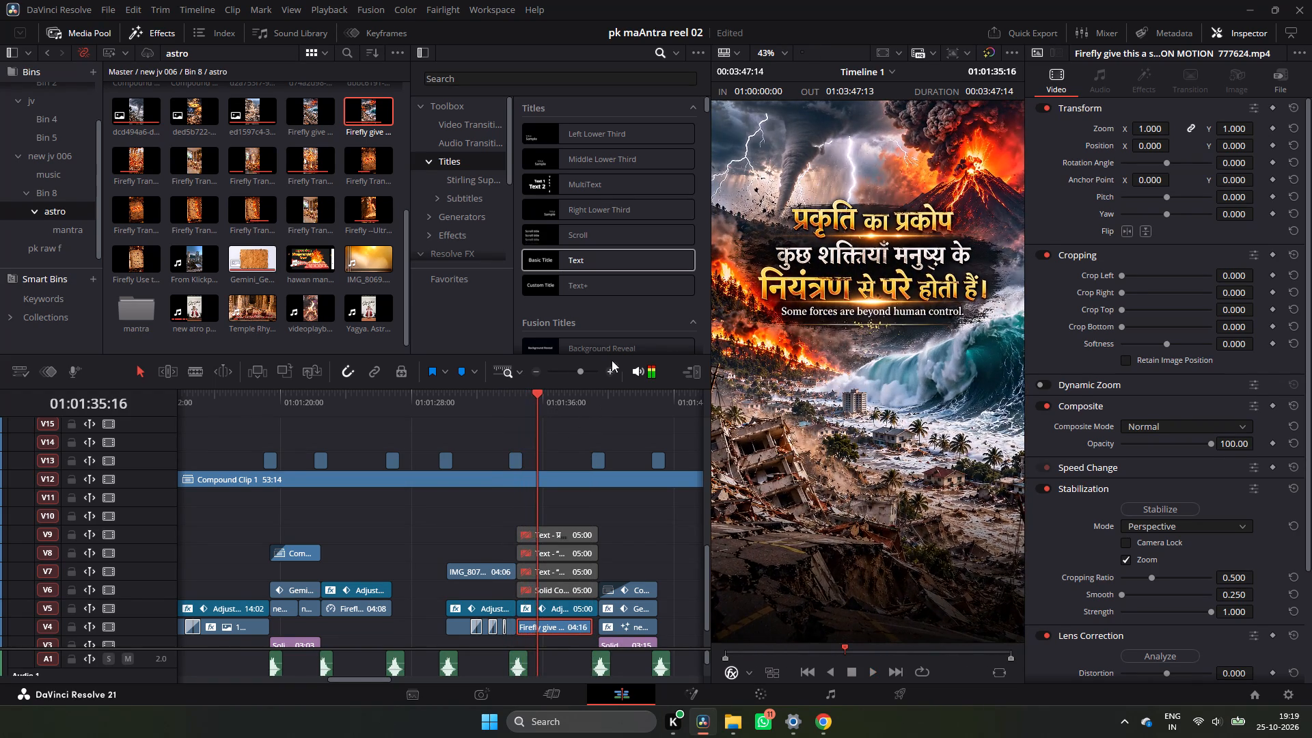
{"action": "left_click", "coordinate": [610, 374]}
{"action": "key", "text": "space"}
{"action": "left_click_drag", "start_coordinate": [616, 629], "coordinate": [623, 631]}
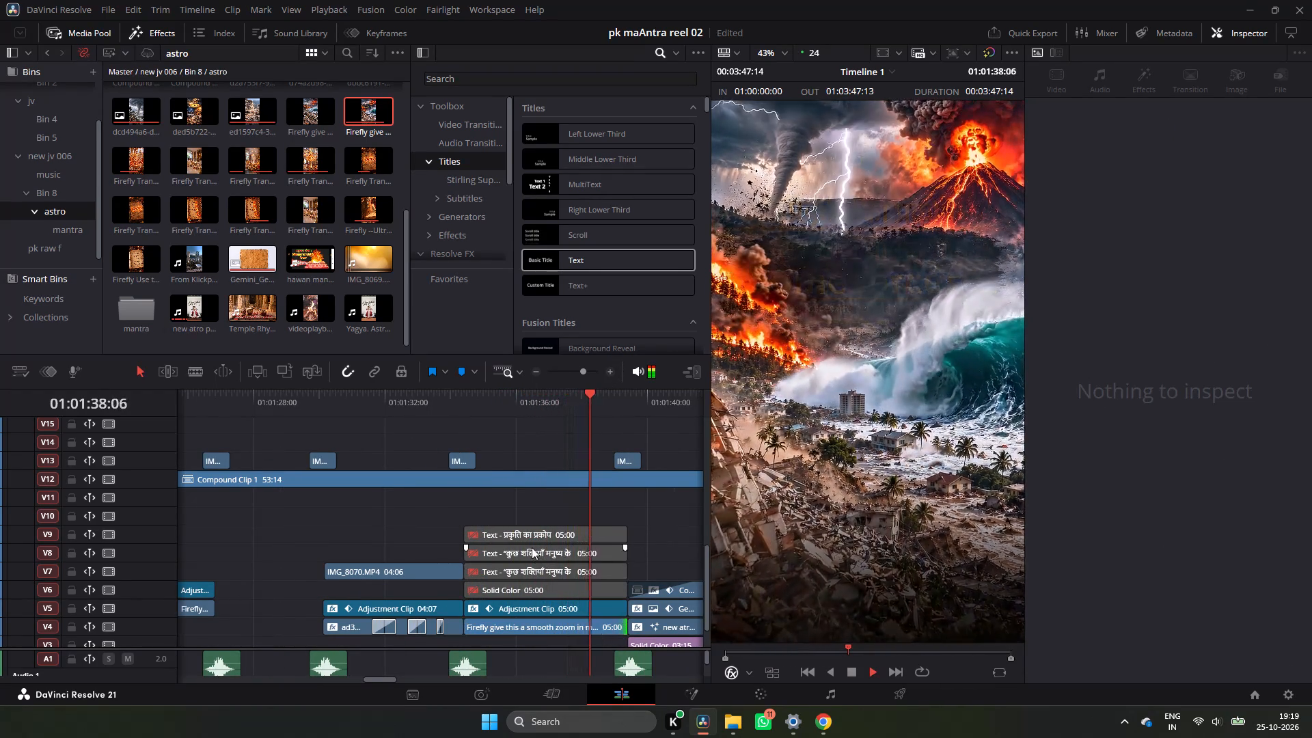
{"action": "key", "text": "space"}
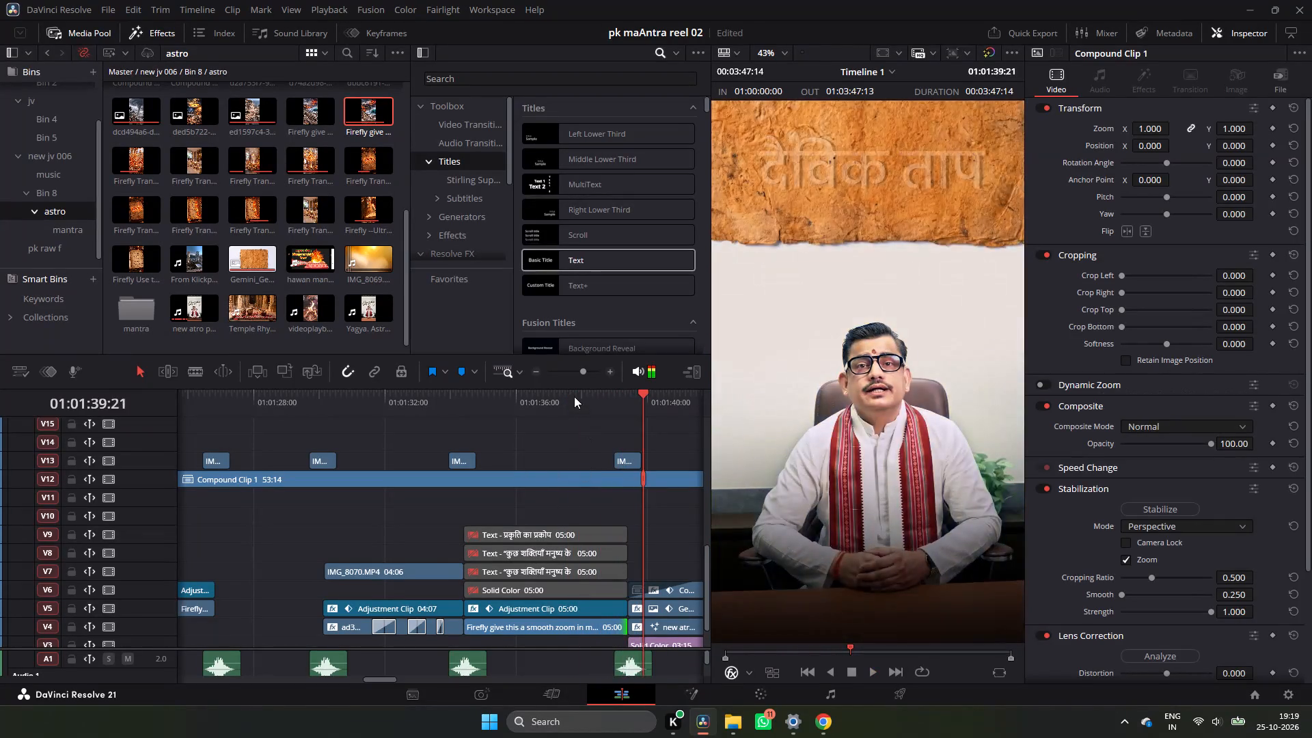
Replay the new Firefly clip on V4 and change its clip speed, keeping the 05:00 duration.
{"action": "left_click", "coordinate": [574, 396]}
{"action": "key", "text": "space"}
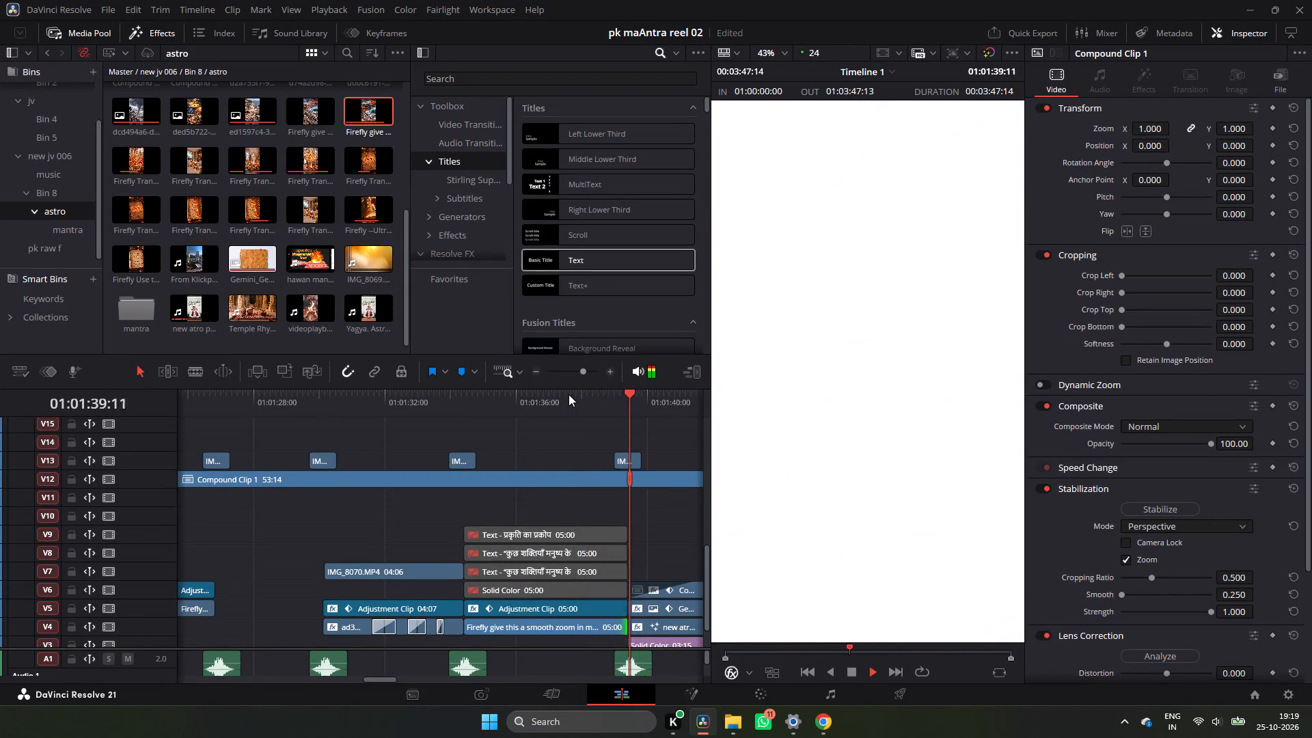
{"action": "left_click", "coordinate": [510, 402]}
{"action": "key", "text": "space"}
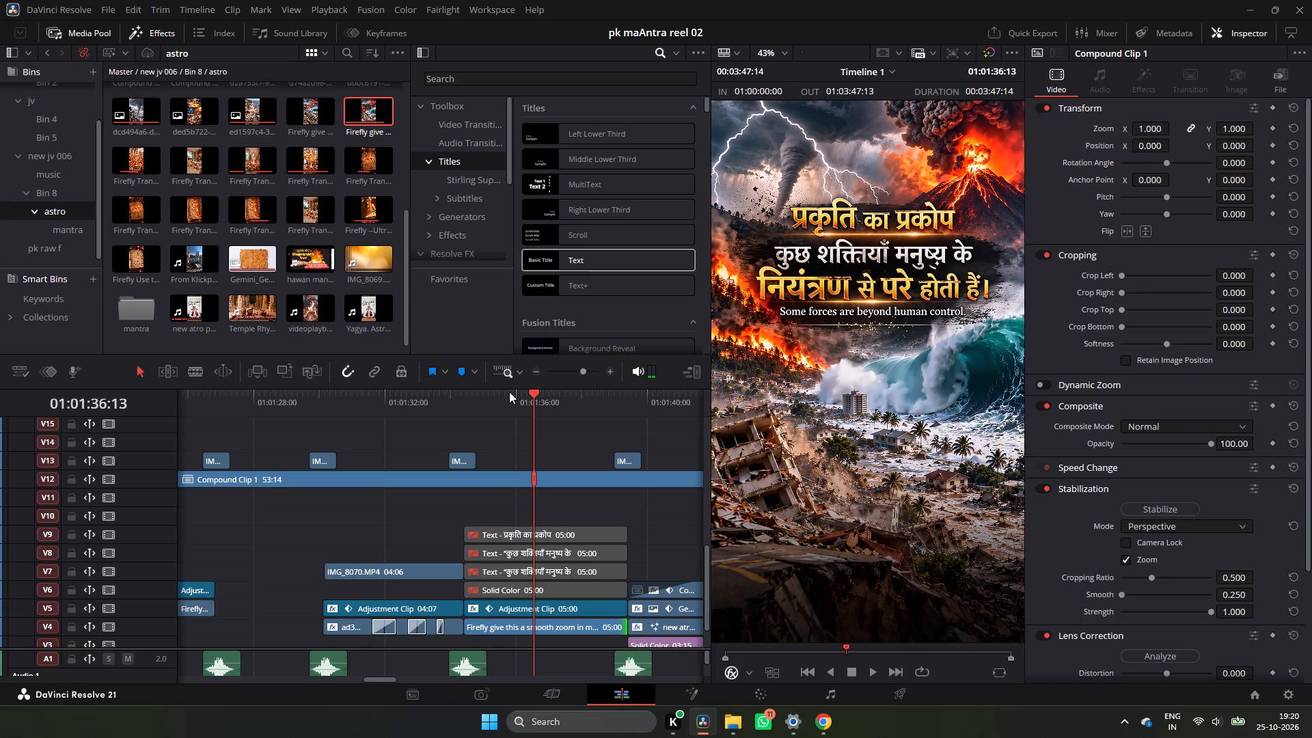
{"action": "left_click", "coordinate": [541, 628]}
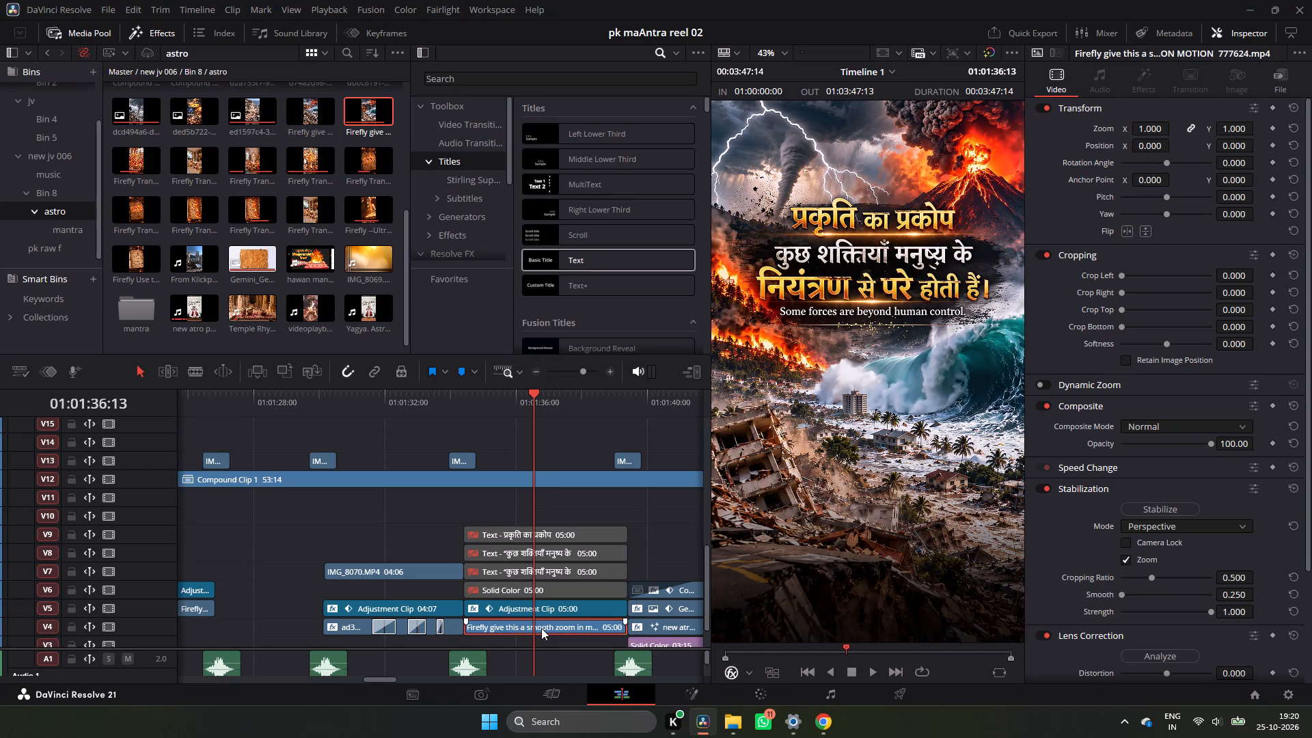
{"action": "right_click", "coordinate": [541, 628]}
{"action": "left_click", "coordinate": [617, 392]}
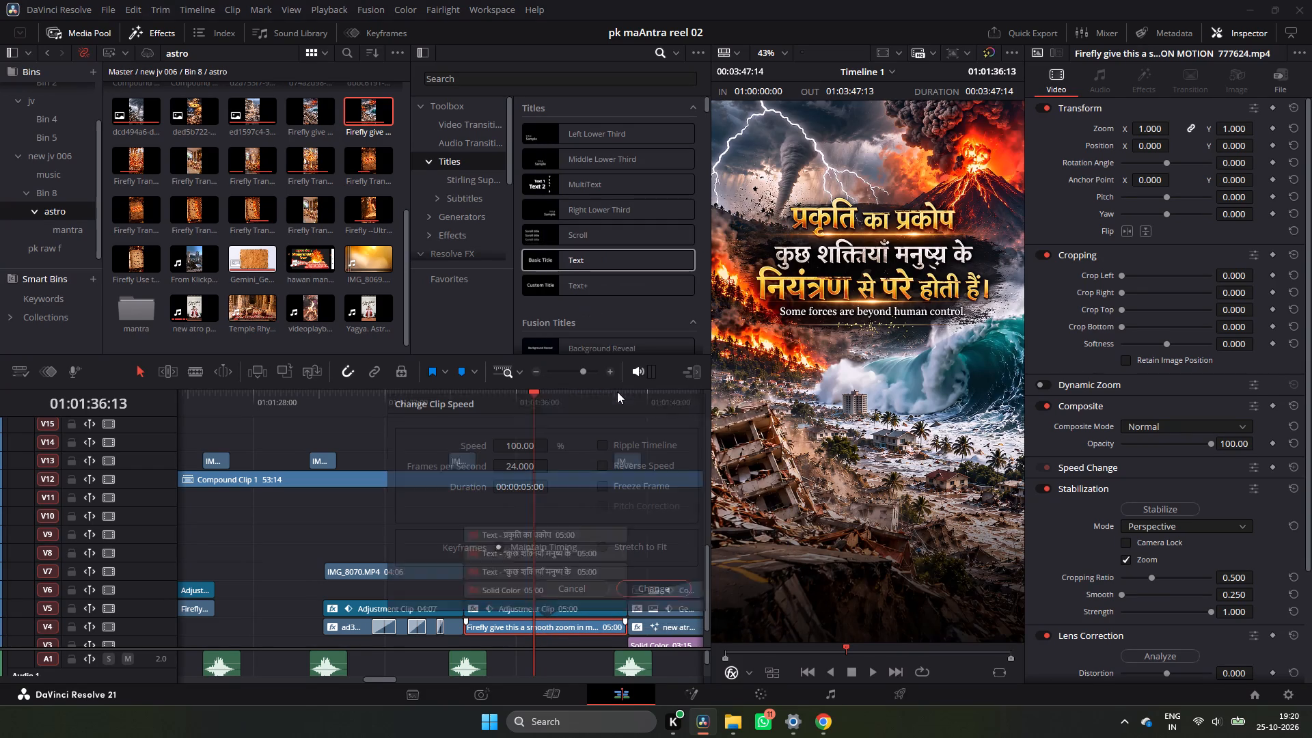
{"action": "left_click_drag", "start_coordinate": [526, 442], "coordinate": [515, 456]}
{"action": "left_click", "coordinate": [686, 584]}
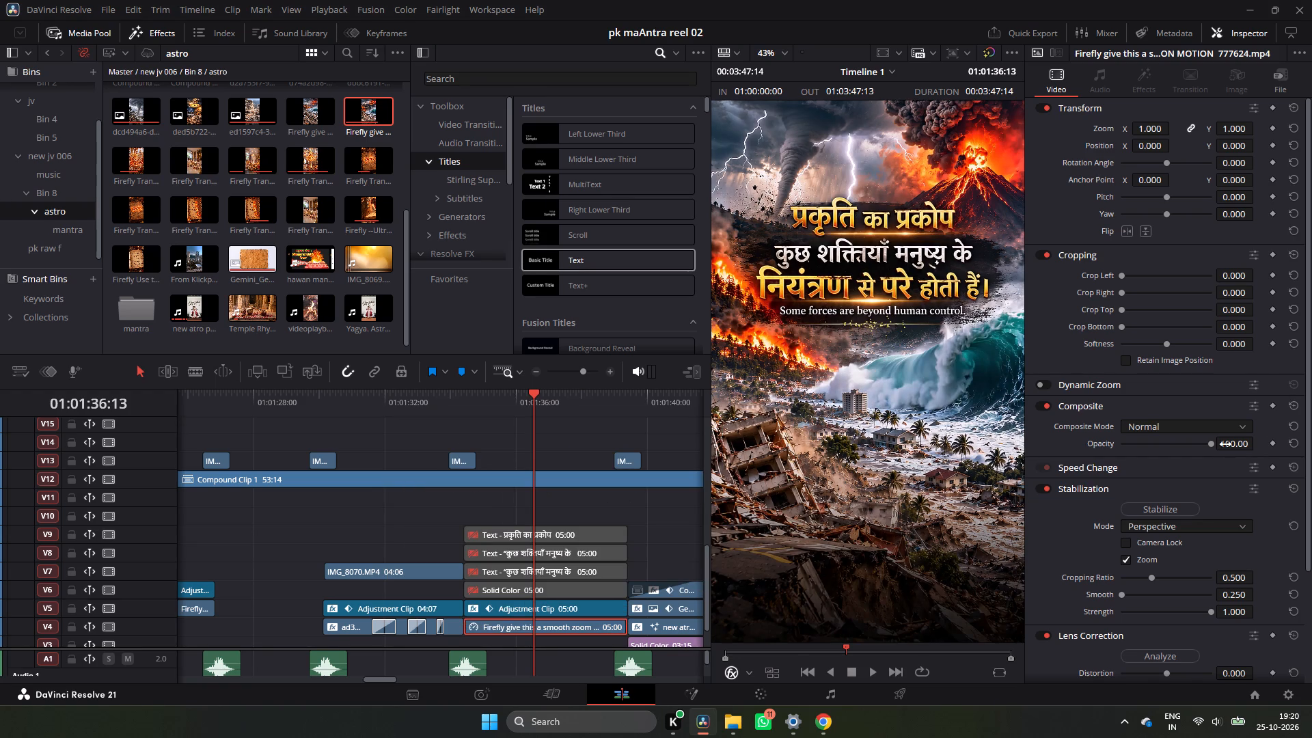
Set the clip's retime process to Optical Flow and its motion estimation to Enhanced Better.
{"action": "scroll", "coordinate": [1076, 594], "scroll_direction": "down", "scroll_amount": 3}
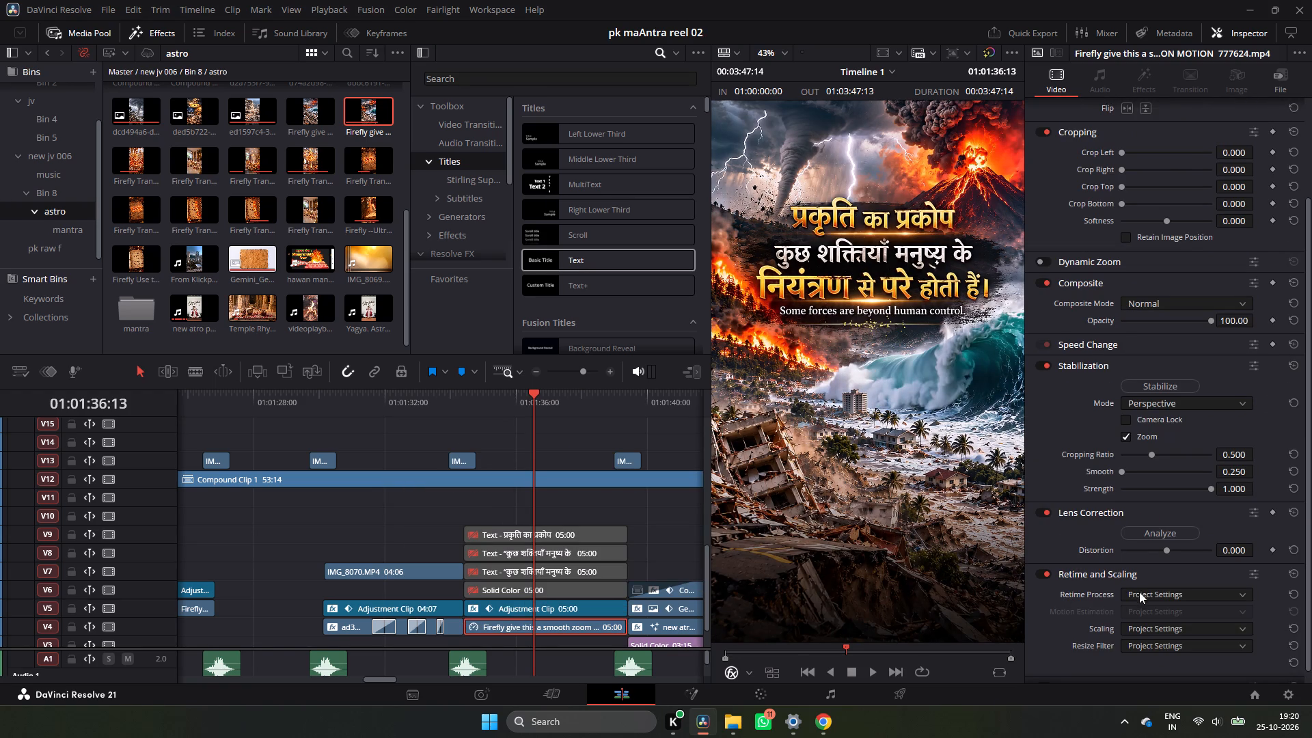
{"action": "left_click", "coordinate": [1139, 592]}
{"action": "left_click", "coordinate": [1150, 652]}
{"action": "left_click", "coordinate": [1152, 614]}
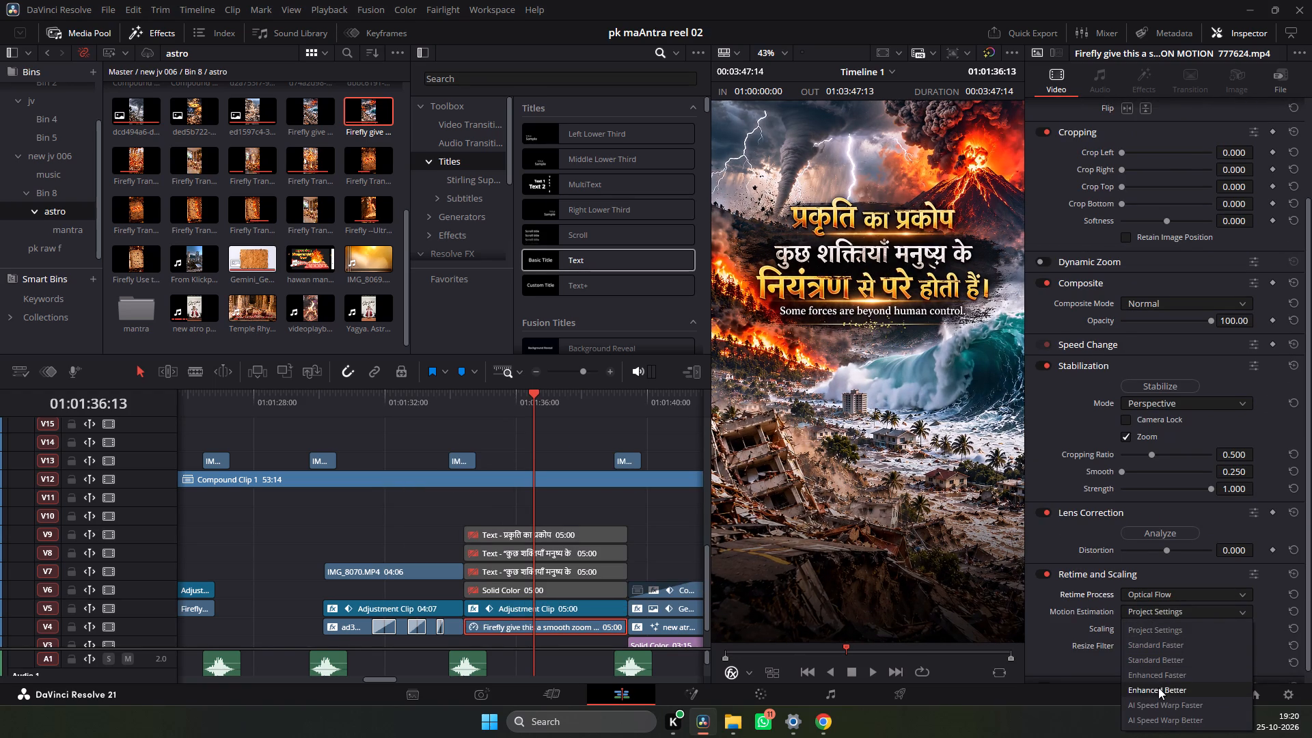
{"action": "left_click", "coordinate": [1158, 687]}
Stabilize the new Firefly clip, using Translation mode for the final analysis.
{"action": "left_click", "coordinate": [1171, 387]}
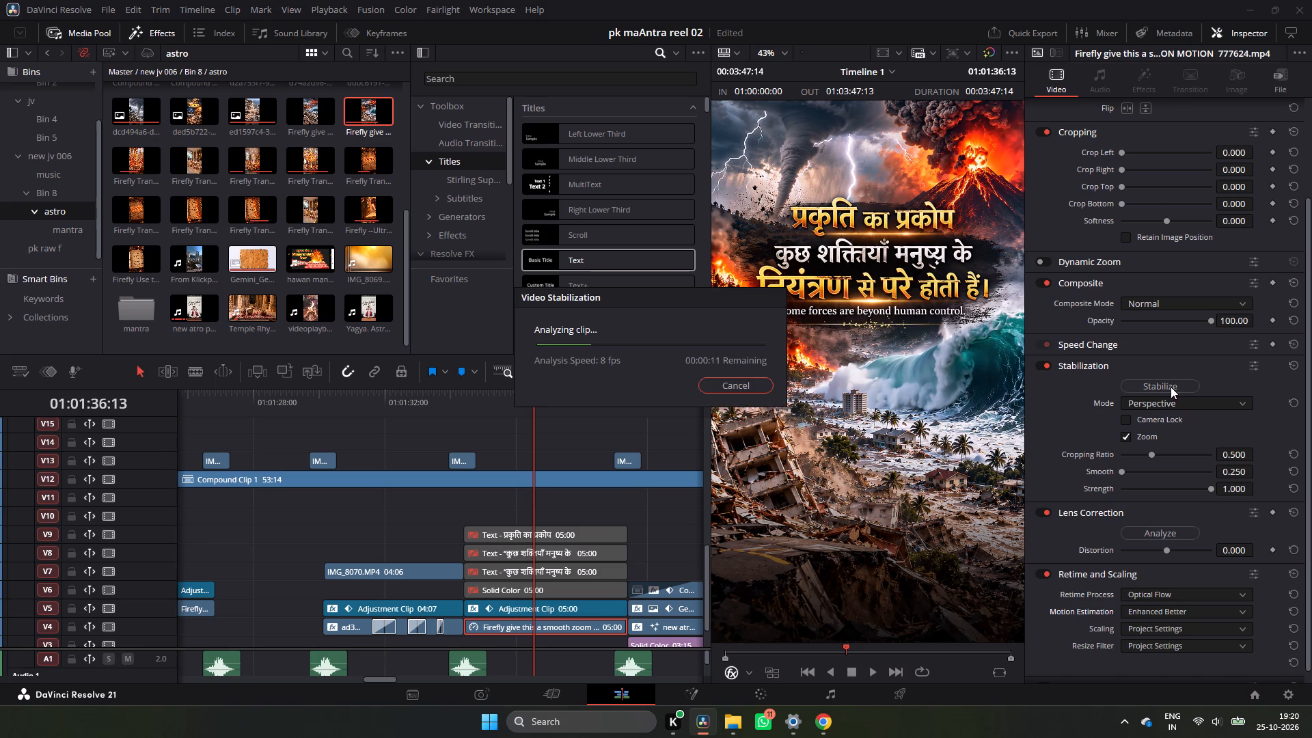
{"action": "left_click", "coordinate": [1171, 402]}
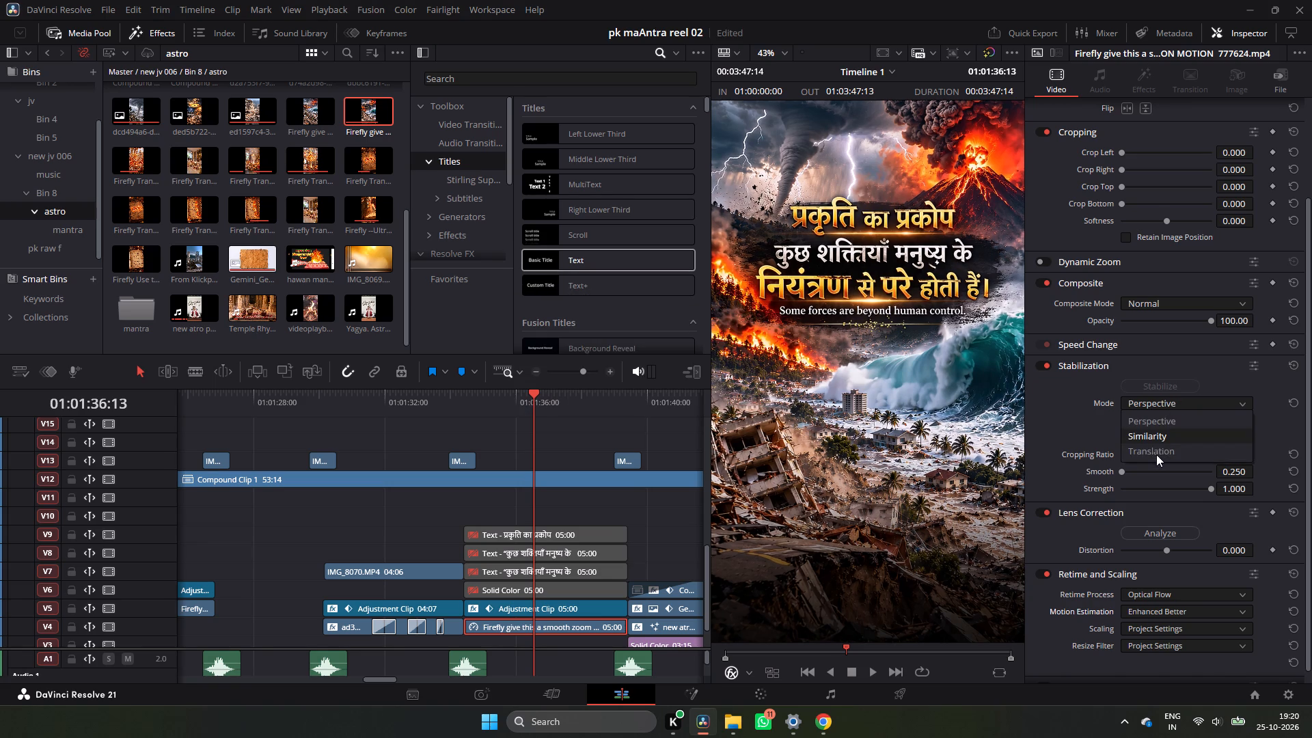
{"action": "left_click", "coordinate": [1157, 454]}
{"action": "left_click", "coordinate": [1168, 392]}
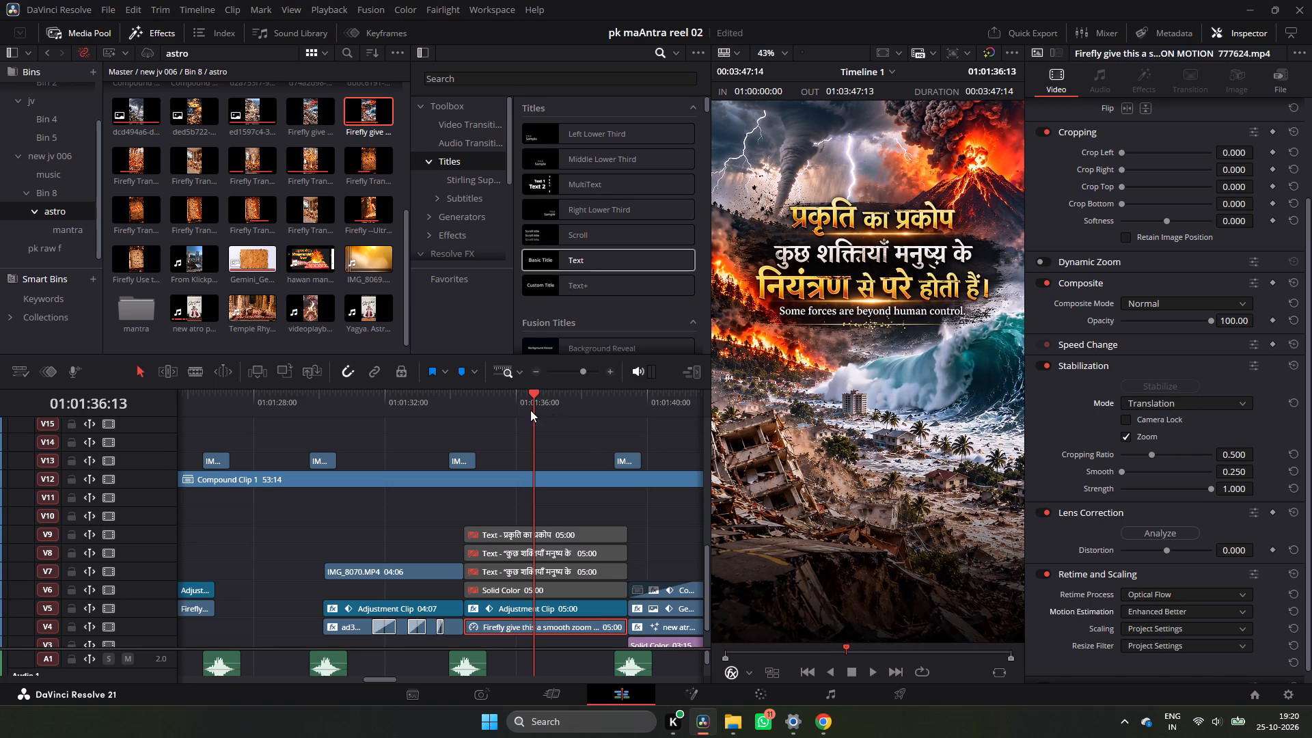
{"action": "left_click", "coordinate": [454, 395]}
{"action": "key", "text": "space"}
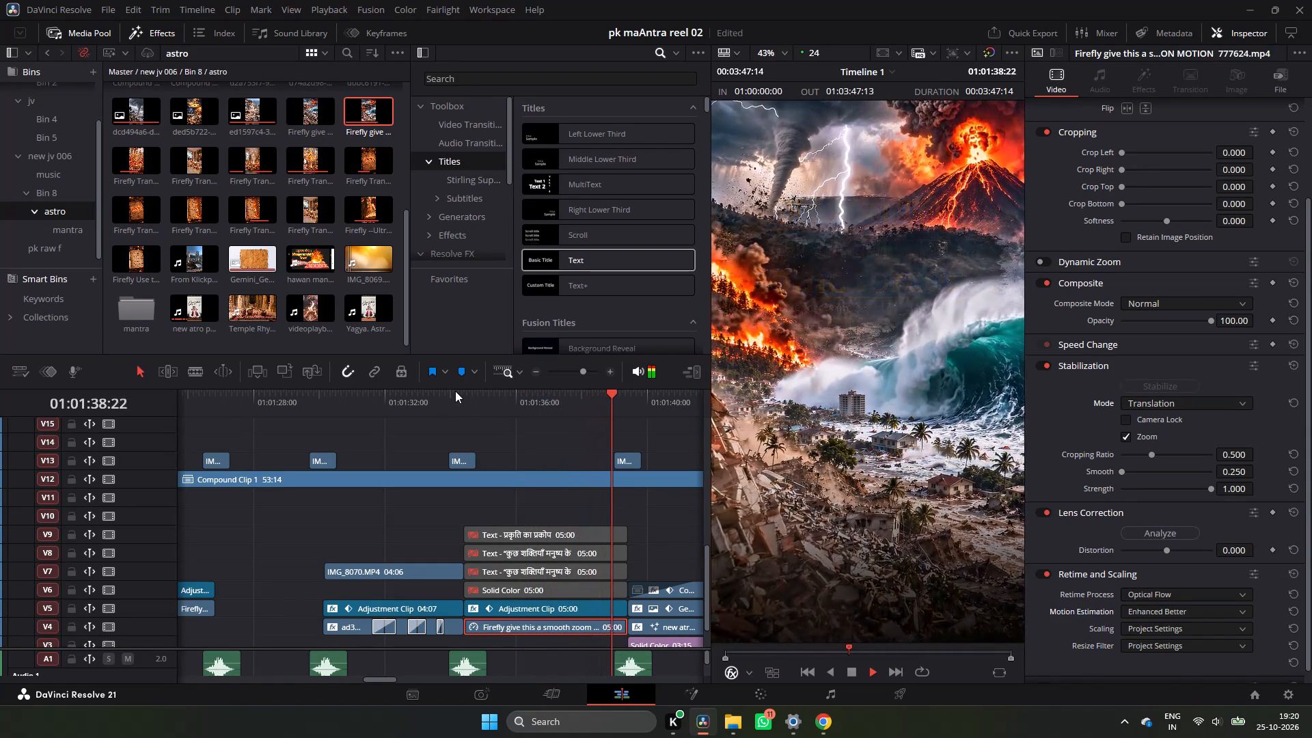
{"action": "key", "text": "space"}
{"action": "left_click", "coordinate": [551, 402]}
{"action": "key", "text": "space"}
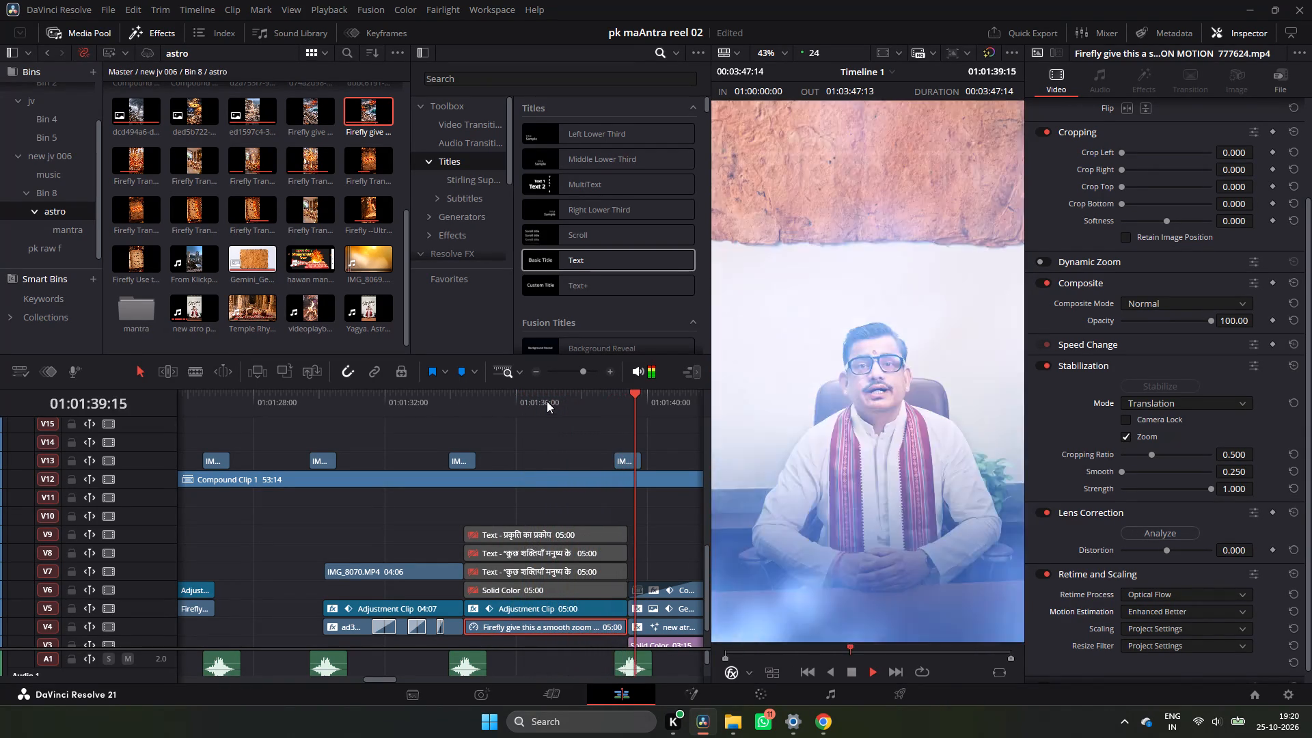
{"action": "key", "text": "space"}
{"action": "left_click", "coordinate": [622, 417]}
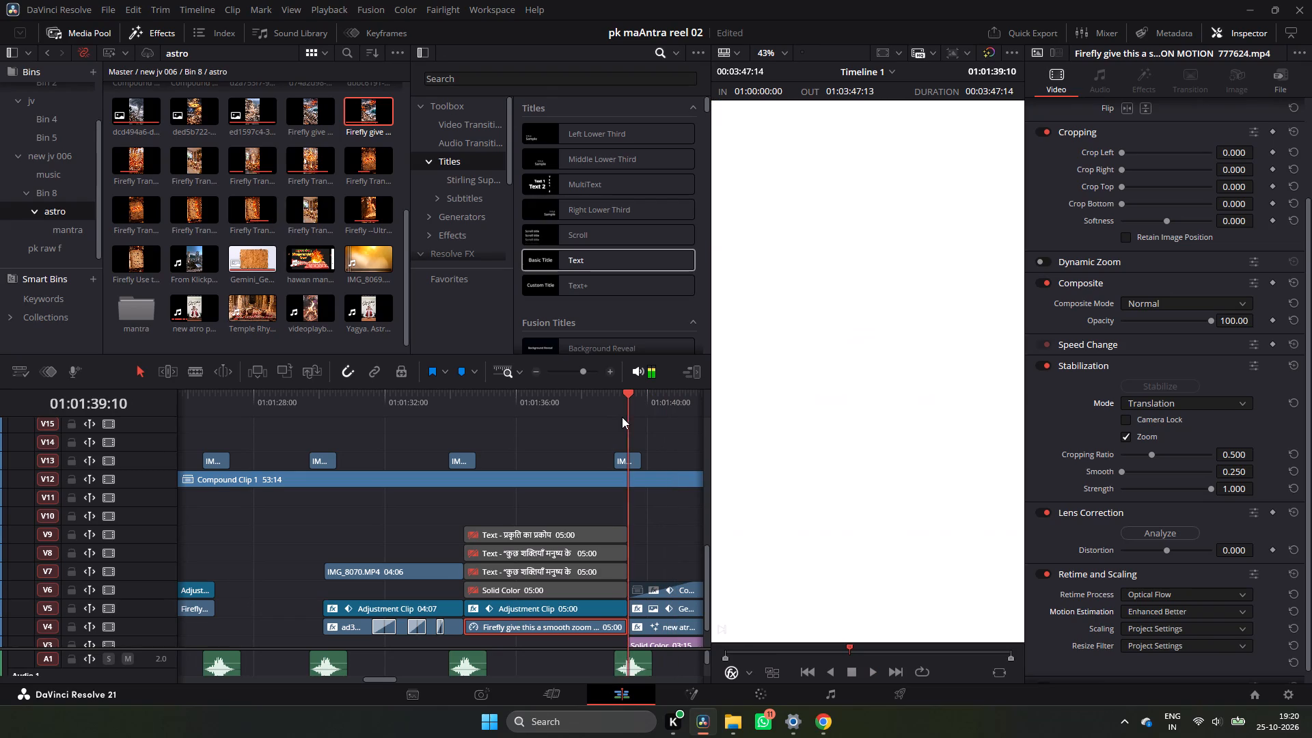
{"action": "left_click", "coordinate": [617, 403]}
{"action": "key", "text": "space"}
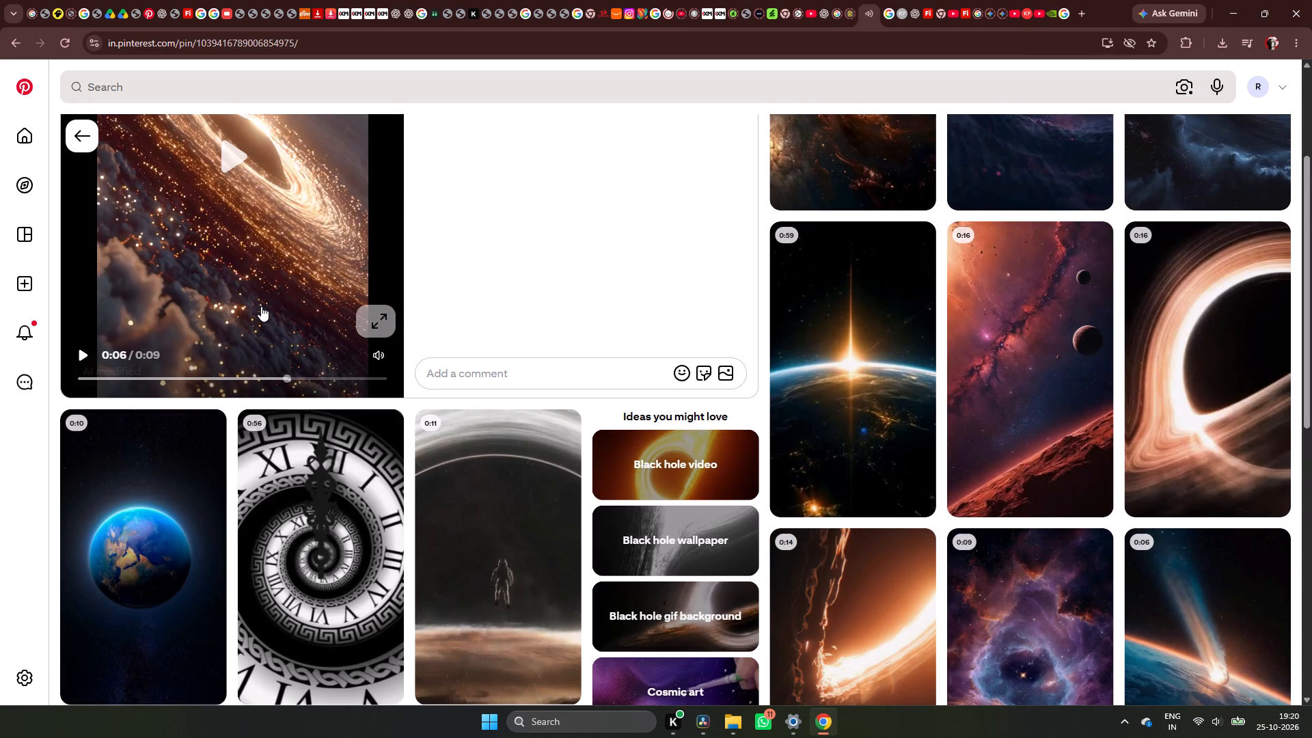
{"action": "scroll", "coordinate": [275, 254], "scroll_direction": "up", "scroll_amount": 4}
{"action": "left_click", "coordinate": [526, 133]}
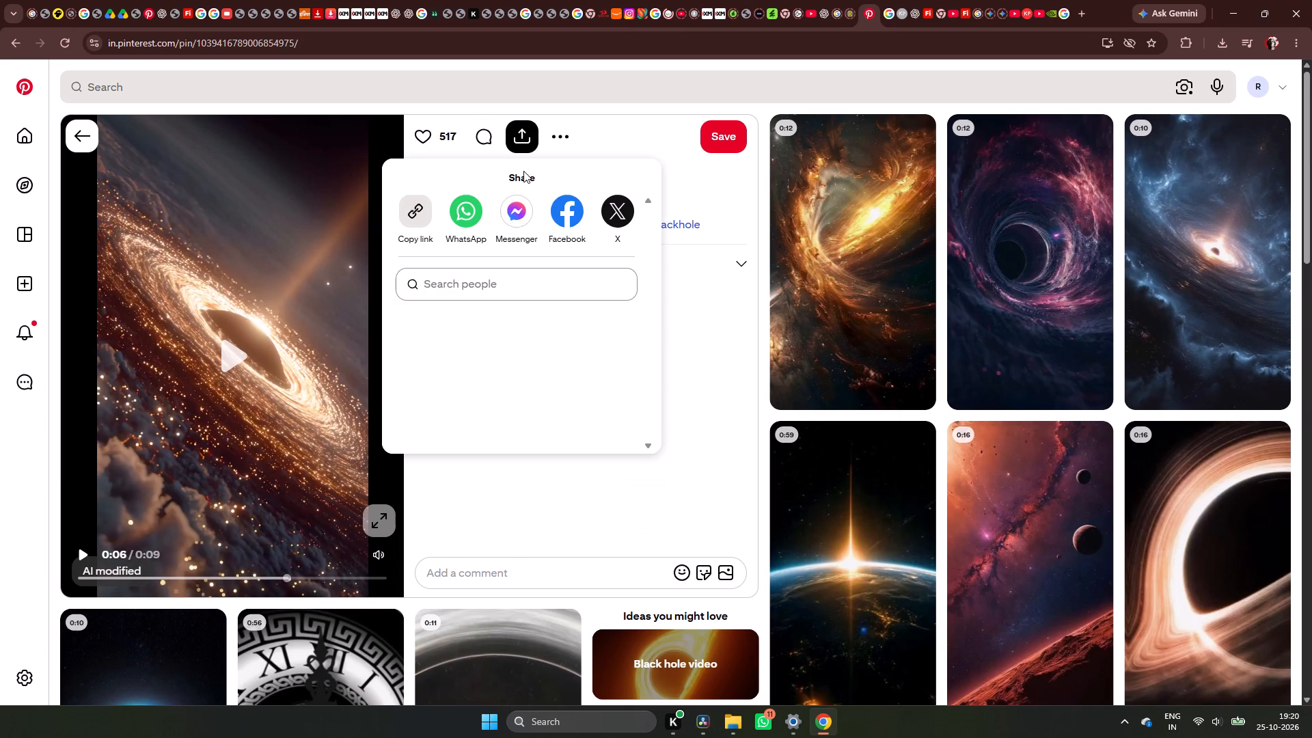
{"action": "left_click", "coordinate": [424, 222]}
Browse the related space videos on Pinterest for other possible background footage.
{"action": "scroll", "coordinate": [507, 522], "scroll_direction": "down", "scroll_amount": 5}
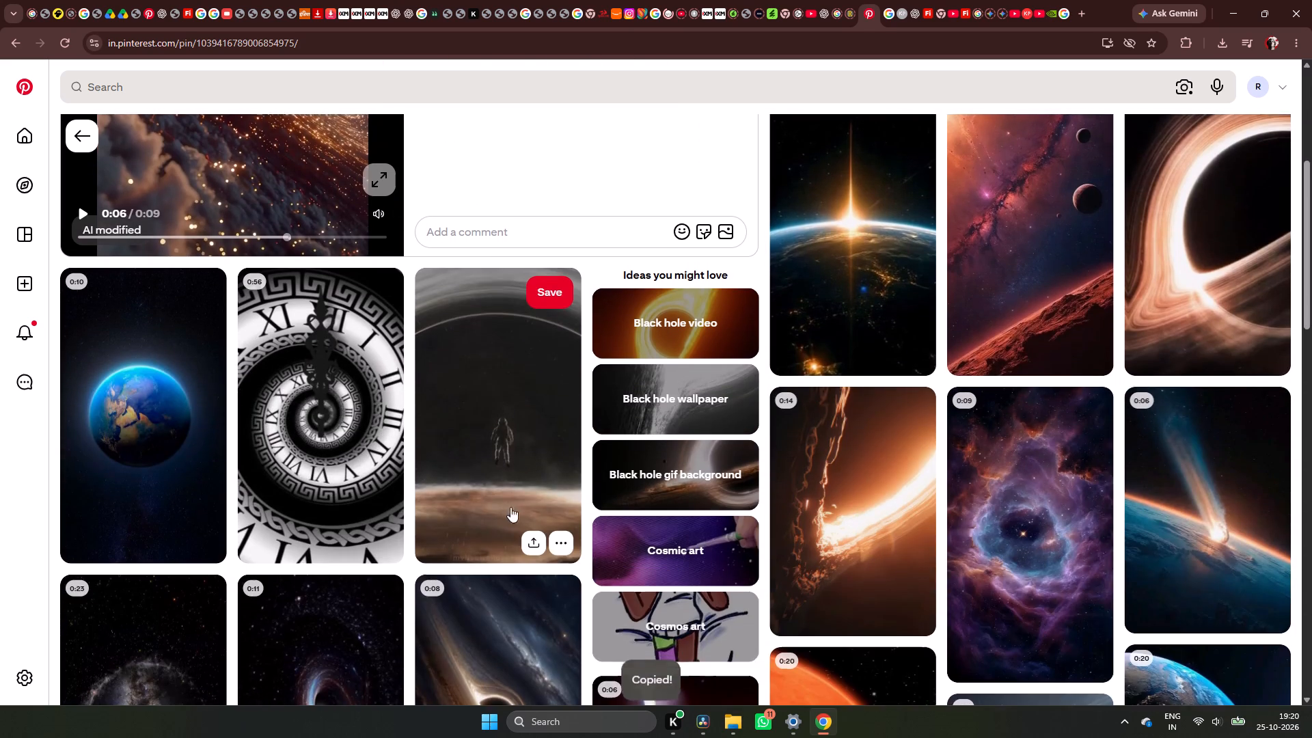
{"action": "scroll", "coordinate": [603, 385], "scroll_direction": "up", "scroll_amount": 6}
{"action": "left_click", "coordinate": [884, 308]}
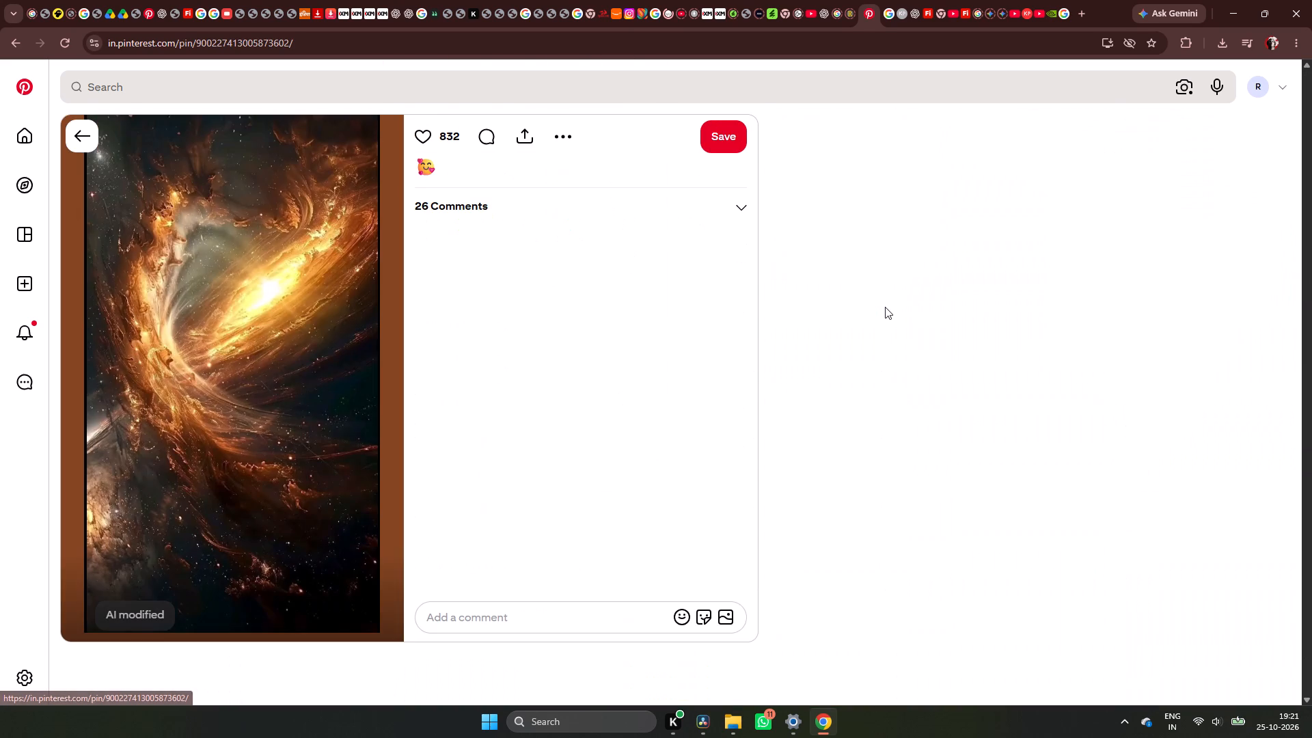
{"action": "scroll", "coordinate": [461, 370], "scroll_direction": "down", "scroll_amount": 5}
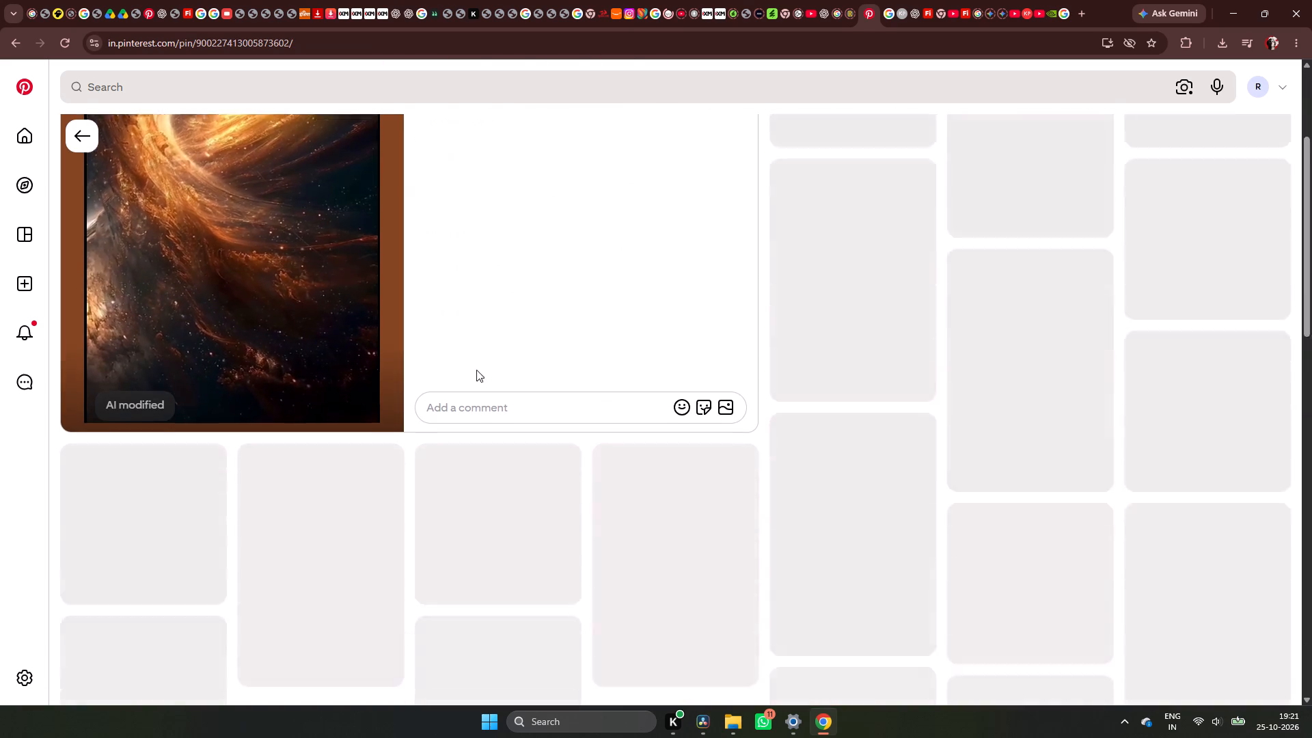
{"action": "left_click", "coordinate": [993, 346]}
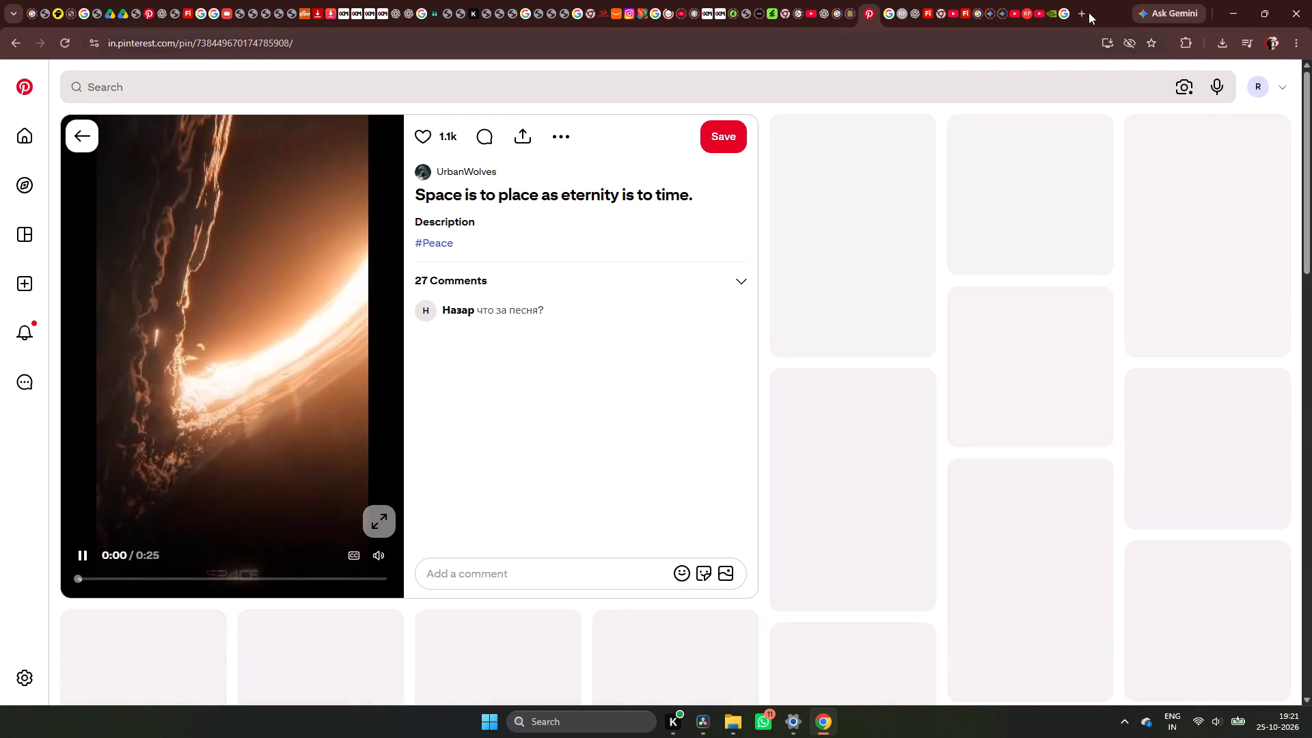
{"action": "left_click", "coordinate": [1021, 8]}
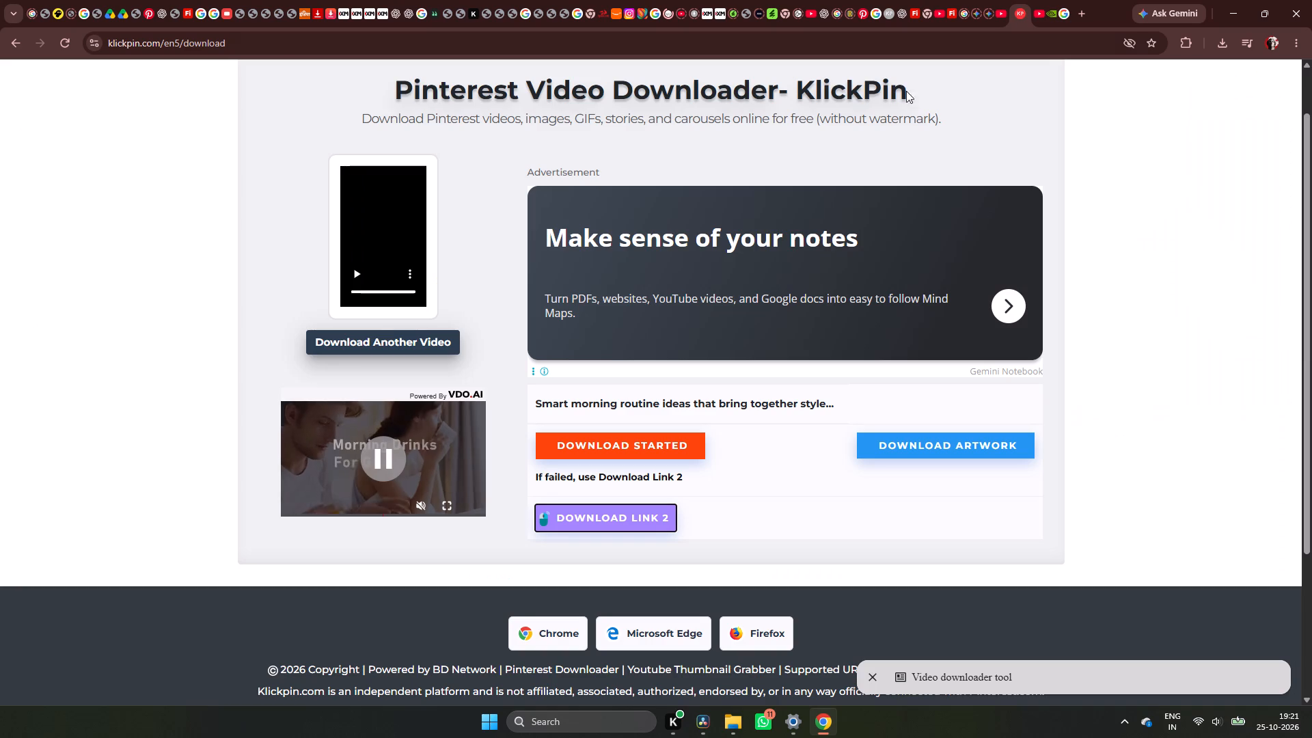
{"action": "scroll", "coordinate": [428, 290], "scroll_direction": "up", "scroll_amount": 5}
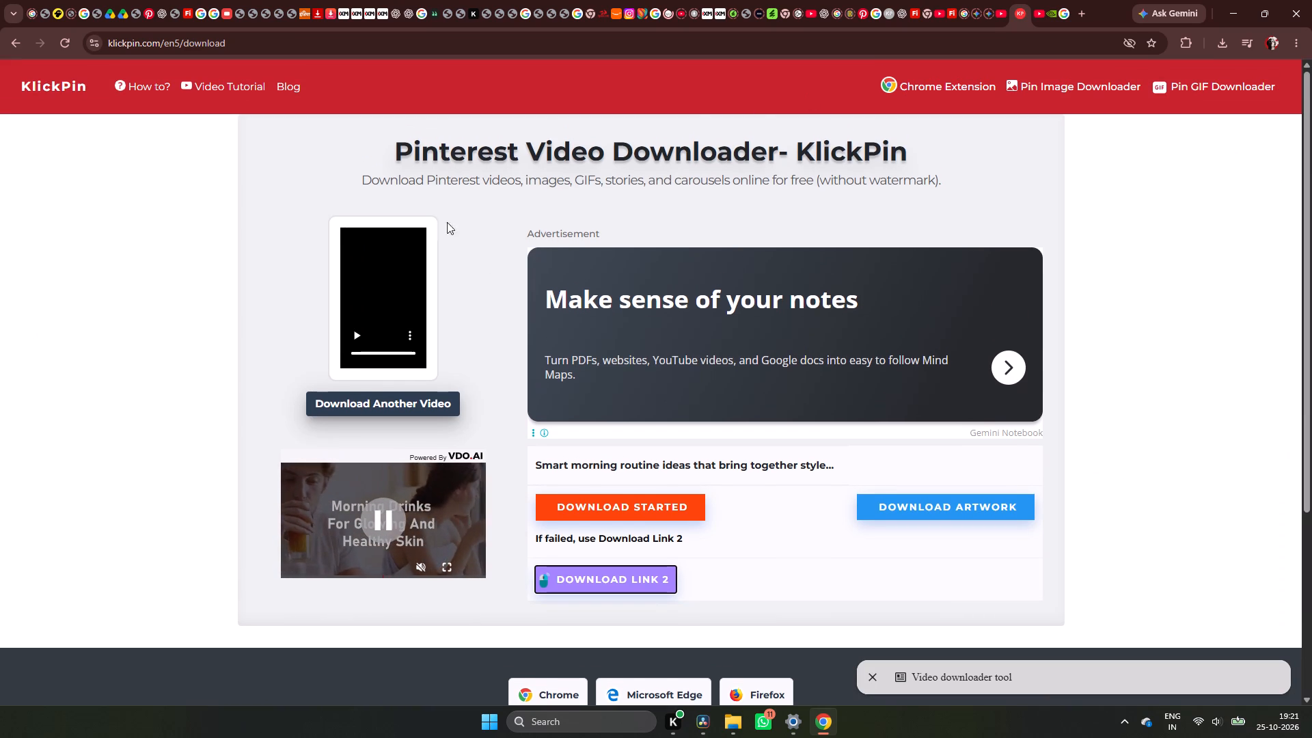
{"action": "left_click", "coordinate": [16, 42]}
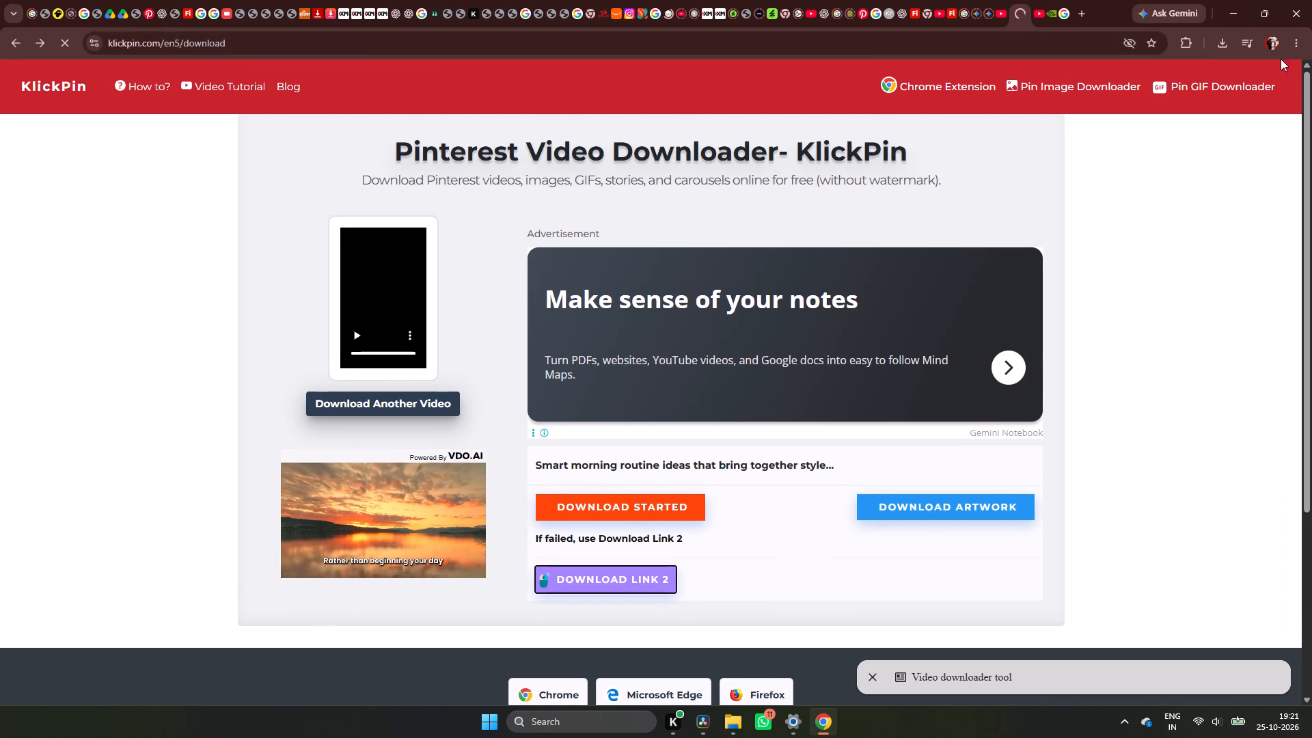
Search Google for "pinterest hd video download" in a new tab and open the SSSPin downloader site.
{"action": "left_click", "coordinate": [1073, 8]}
{"action": "left_click", "coordinate": [674, 247]}
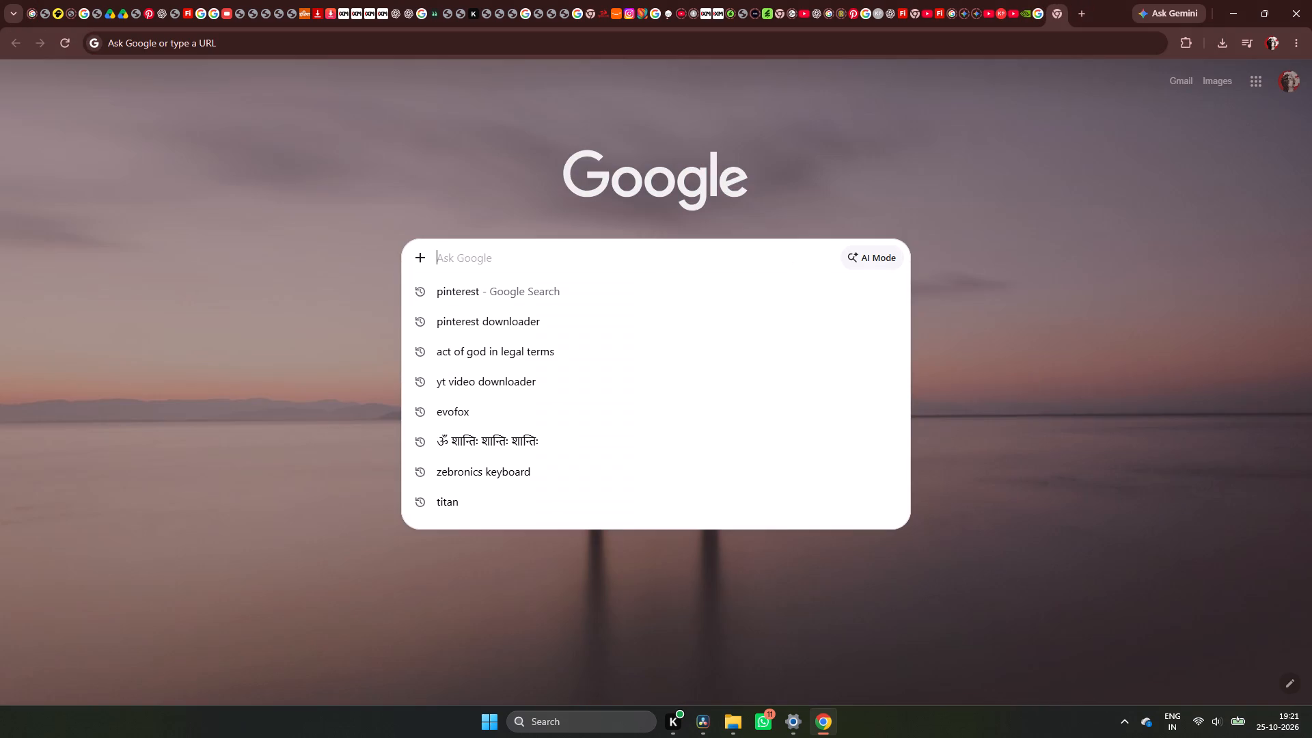
{"action": "type", "text": "PINTREST HD"}
{"action": "key", "text": "space"}
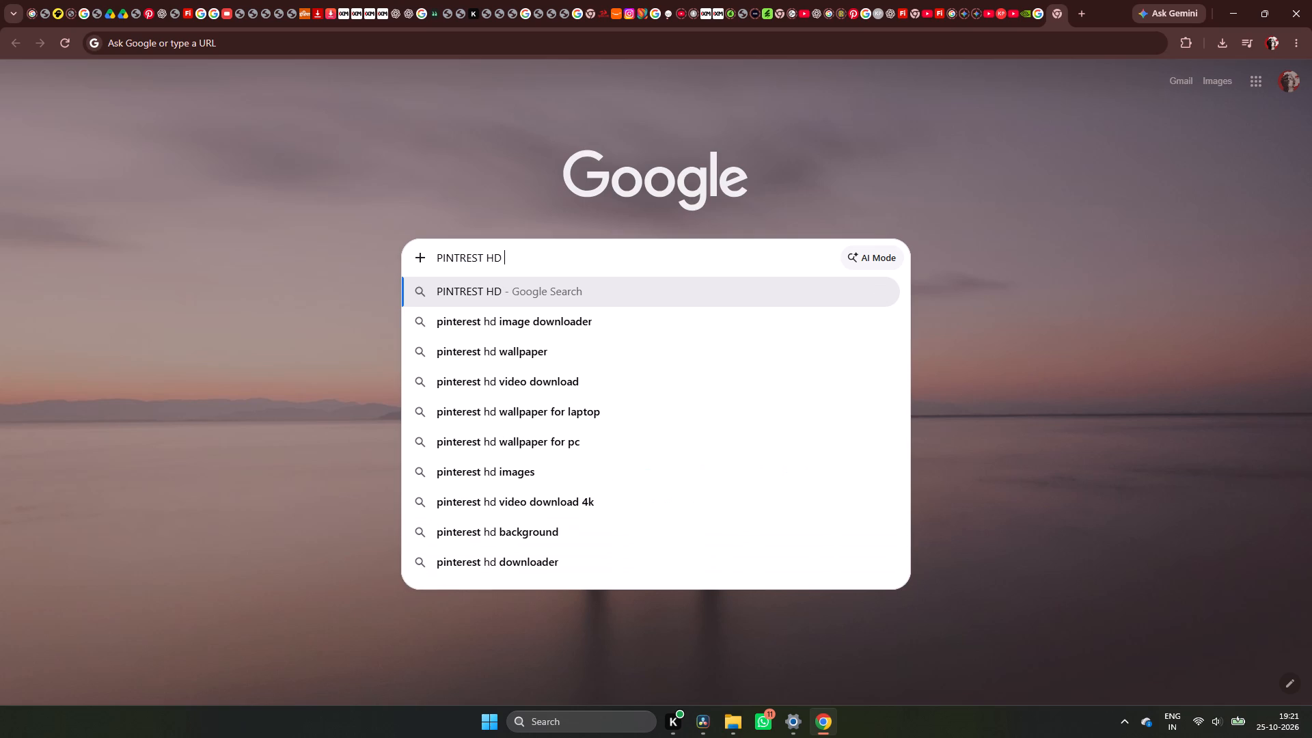
{"action": "left_click", "coordinate": [553, 376]}
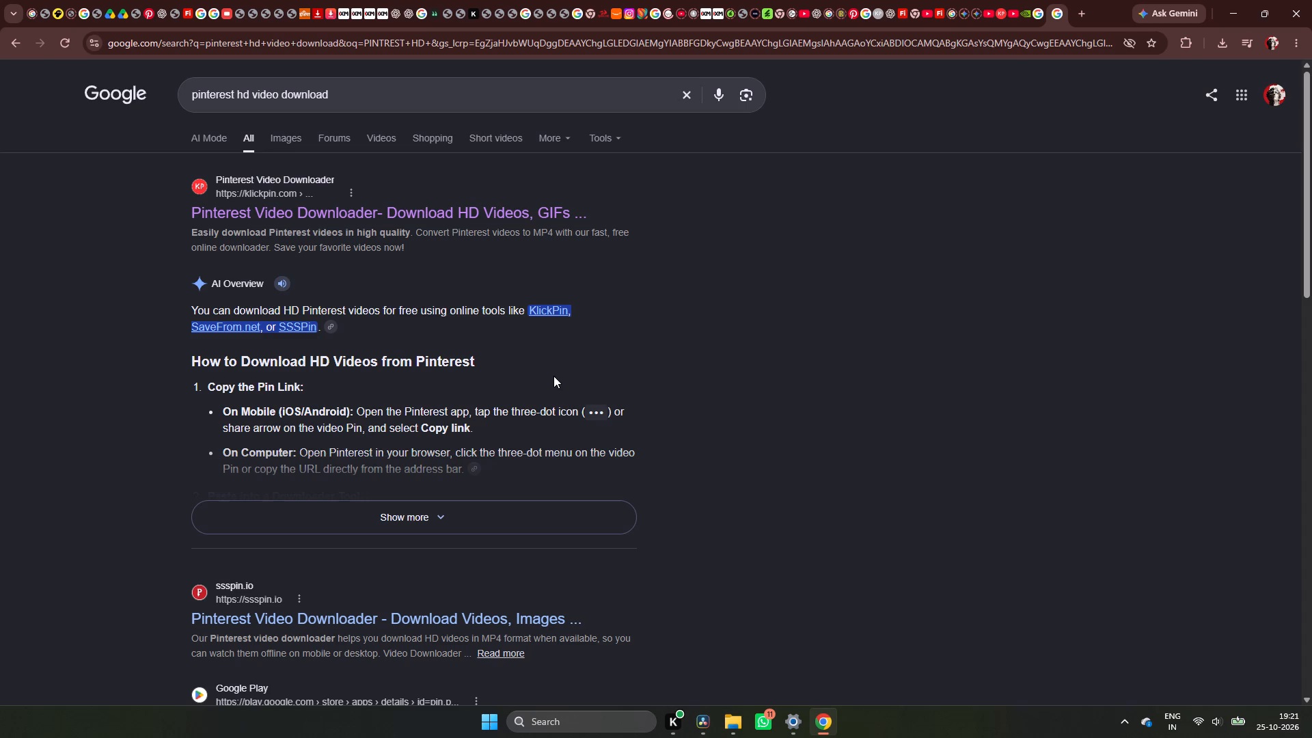
{"action": "left_click", "coordinate": [543, 213]}
{"action": "left_click", "coordinate": [14, 35]}
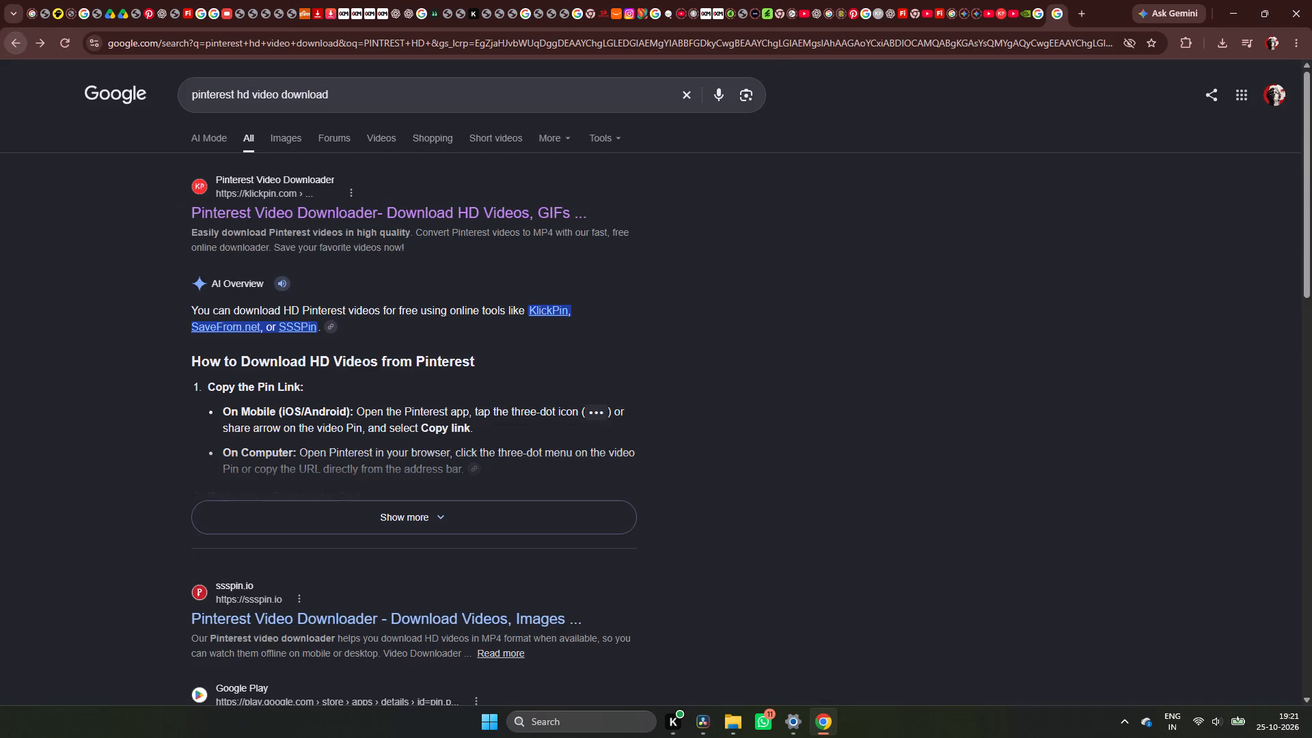
{"action": "scroll", "coordinate": [310, 485], "scroll_direction": "down", "scroll_amount": 7}
{"action": "left_click", "coordinate": [386, 149]}
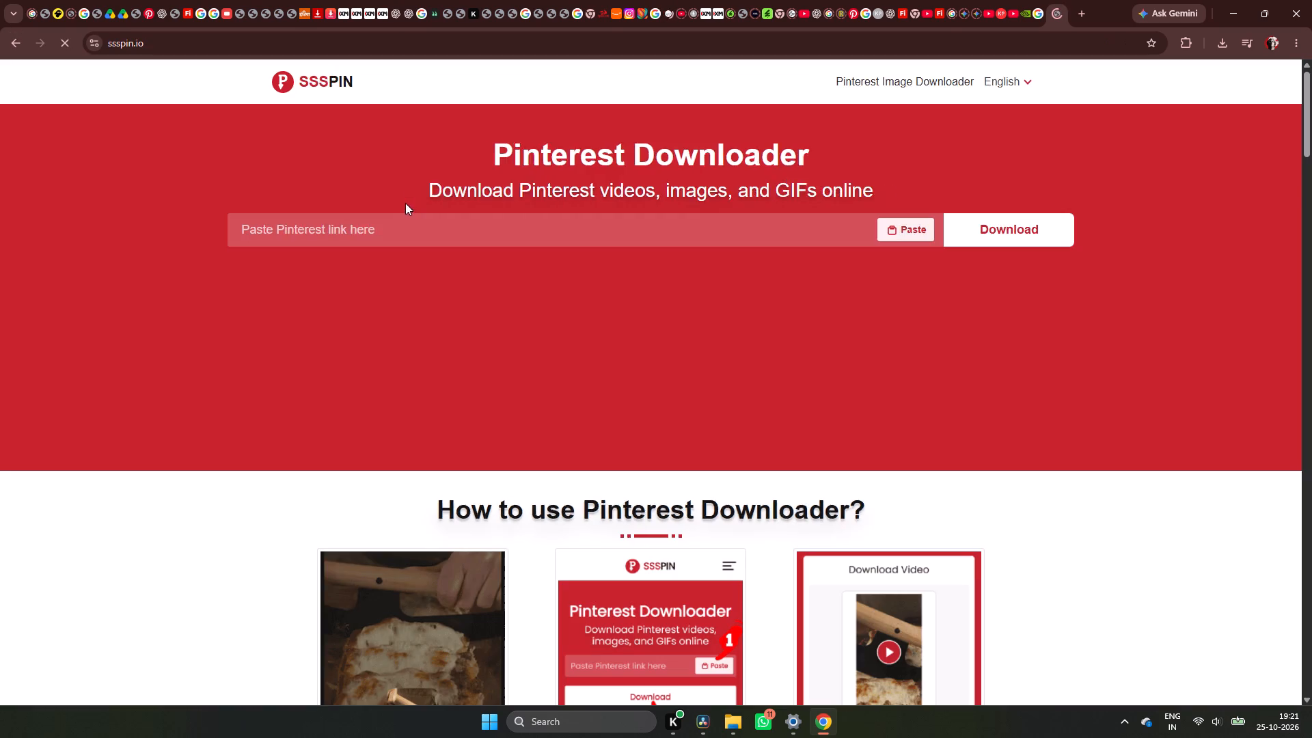
Download the black hole video in HD from SSSPin using the copied Pinterest link.
{"action": "left_click", "coordinate": [450, 221]}
{"action": "key", "text": "ctrl+v"}
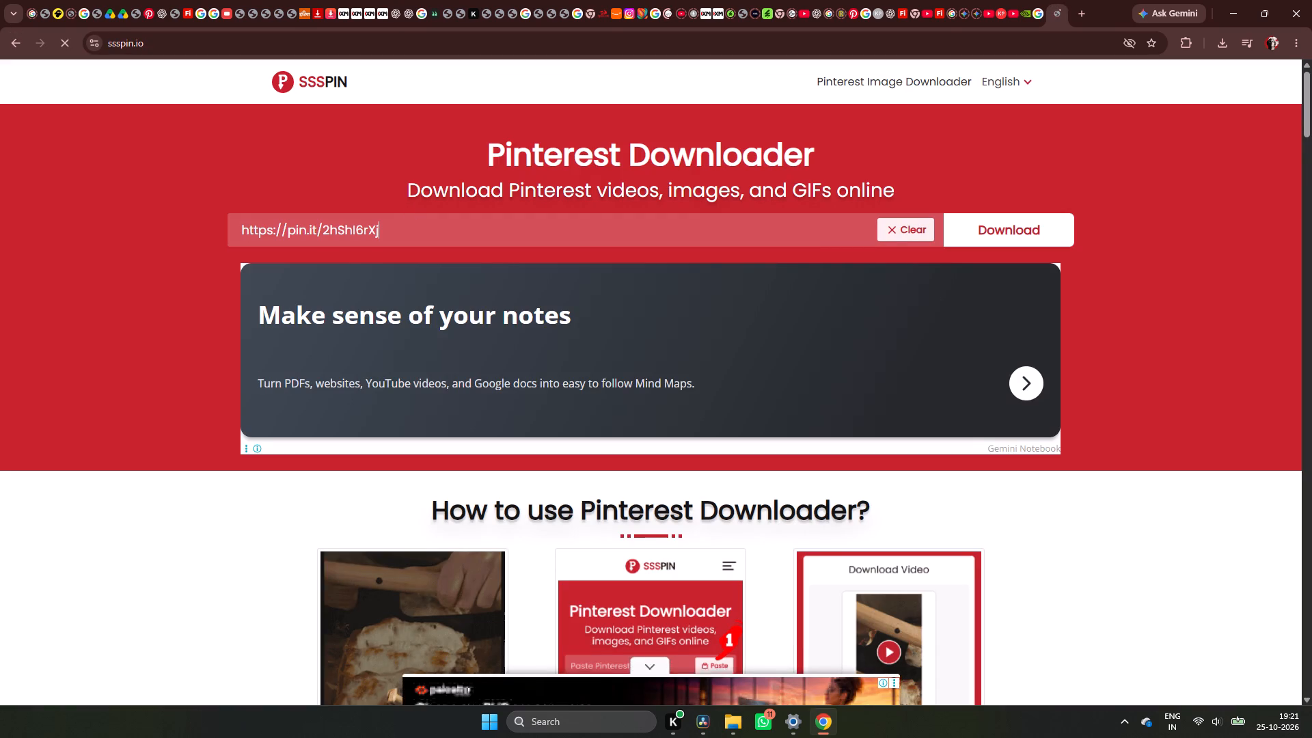
{"action": "left_click", "coordinate": [1034, 230]}
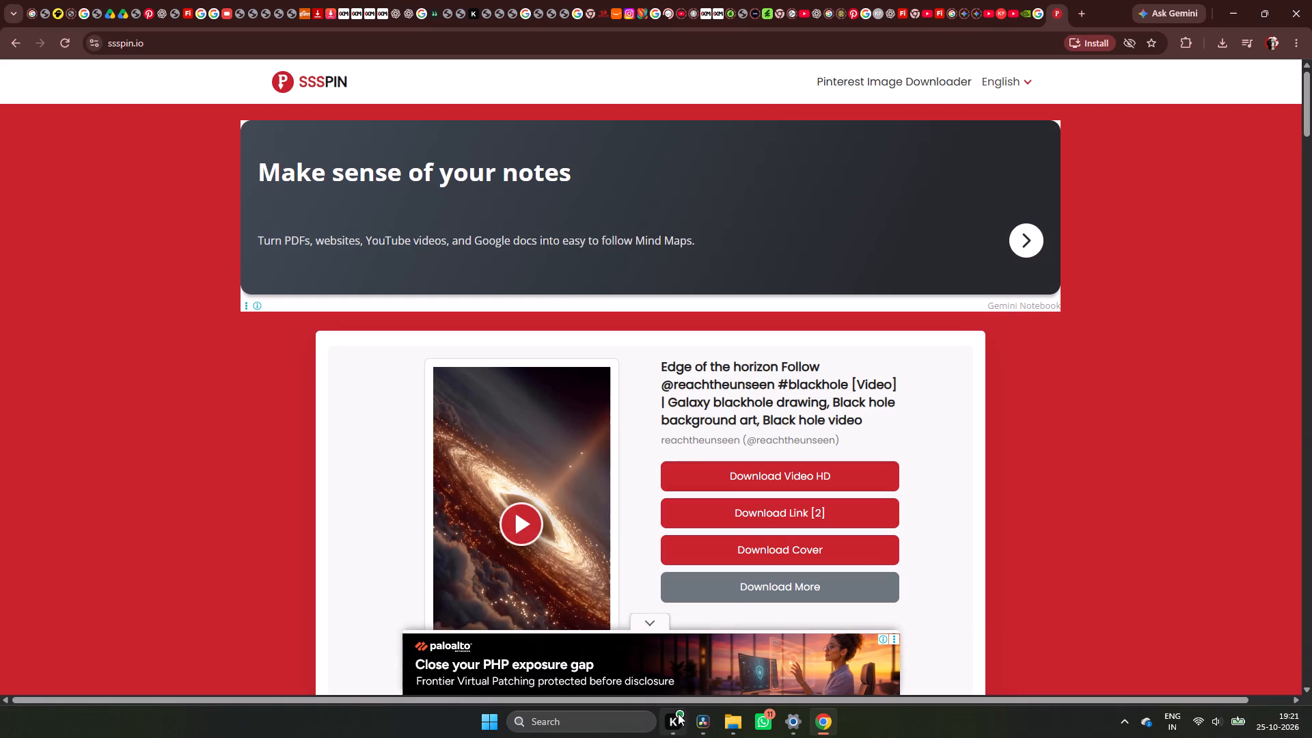
{"action": "left_click", "coordinate": [754, 487]}
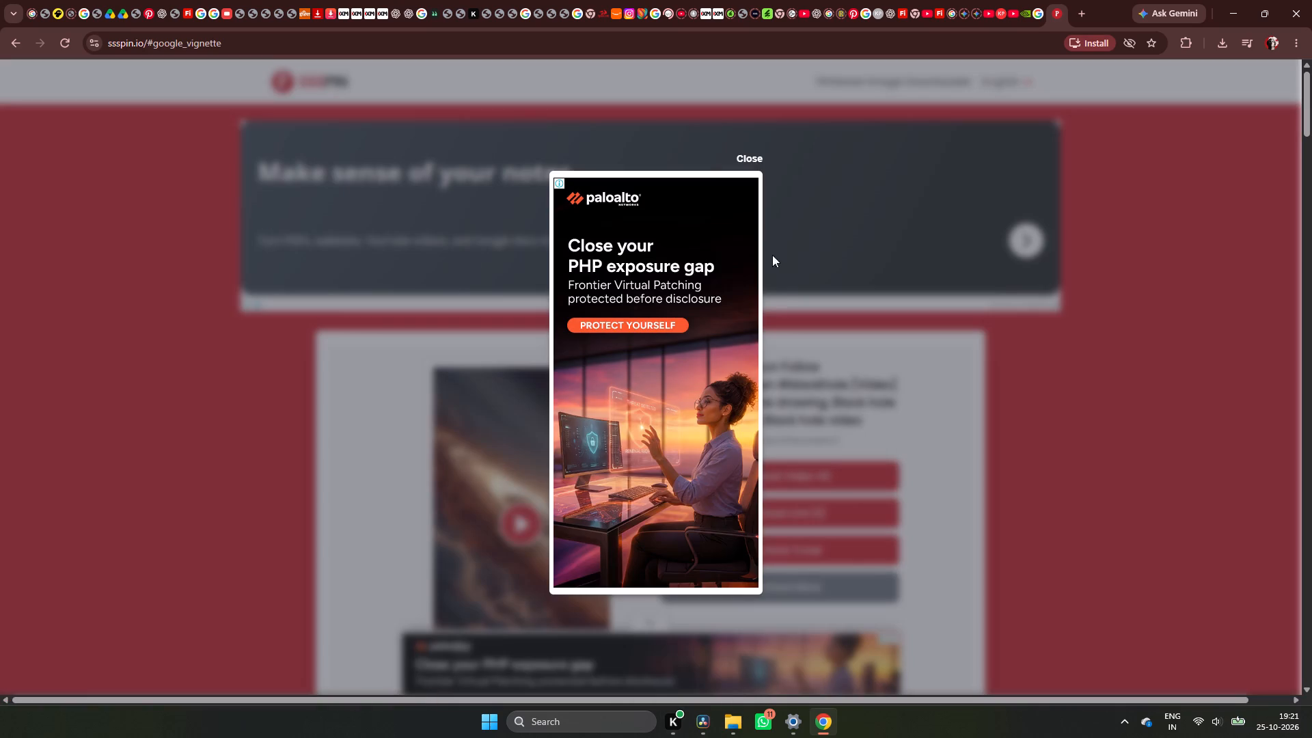
{"action": "left_click", "coordinate": [748, 157]}
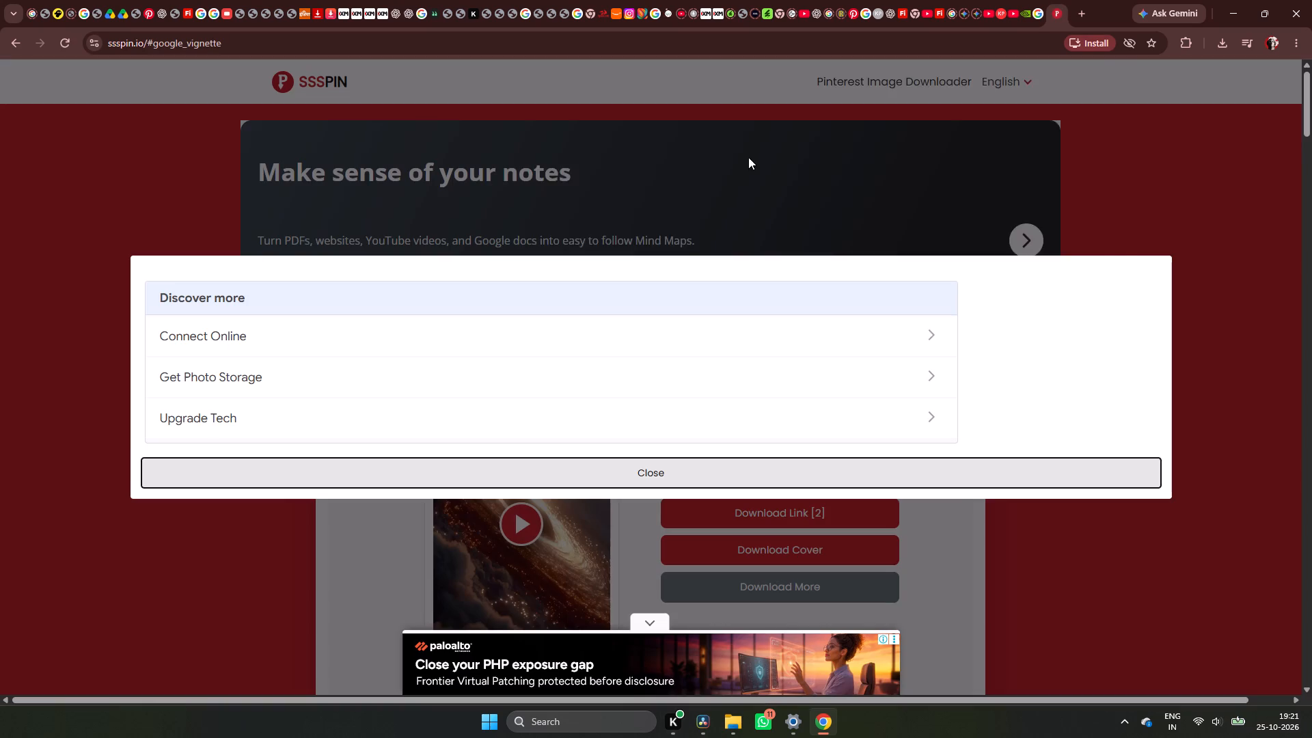
{"action": "left_click", "coordinate": [1055, 314]}
Switch to DaVinci Resolve and play back the speaker section before the next overlay scene.
{"action": "left_click", "coordinate": [705, 733]}
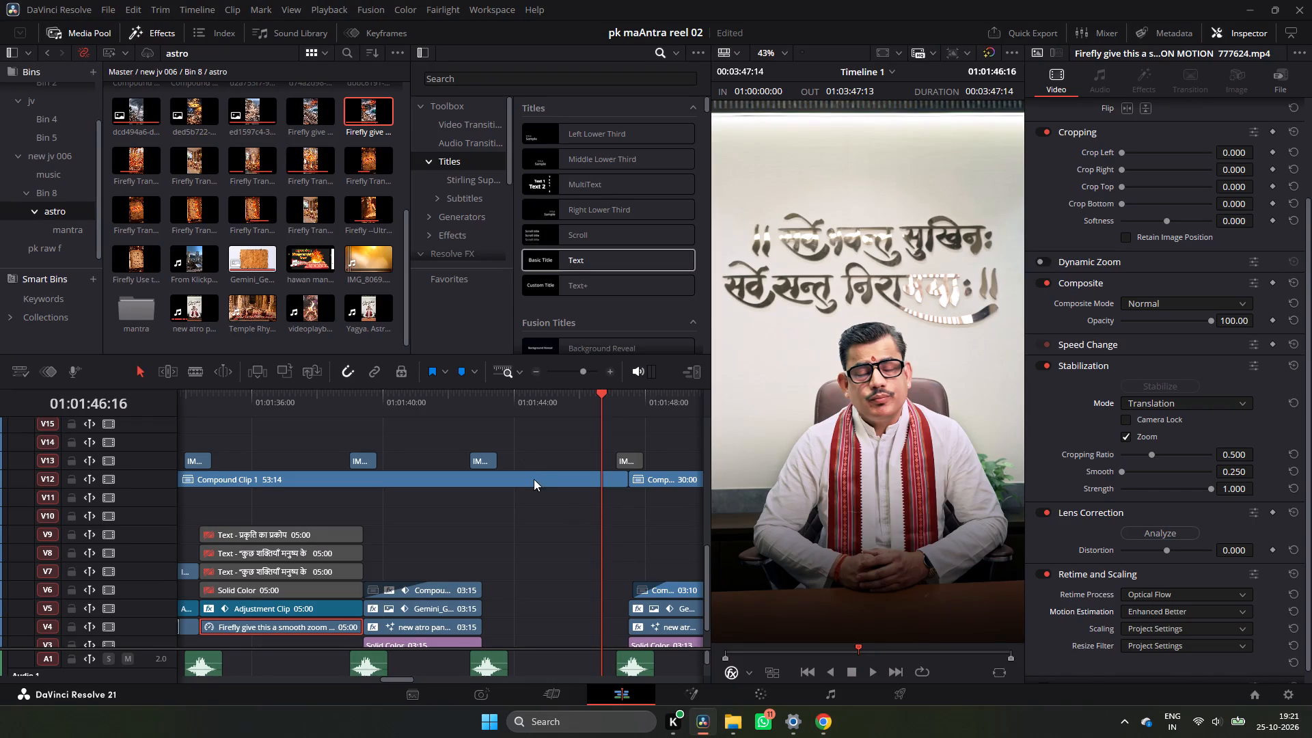
{"action": "left_click", "coordinate": [513, 407]}
{"action": "key", "text": "space"}
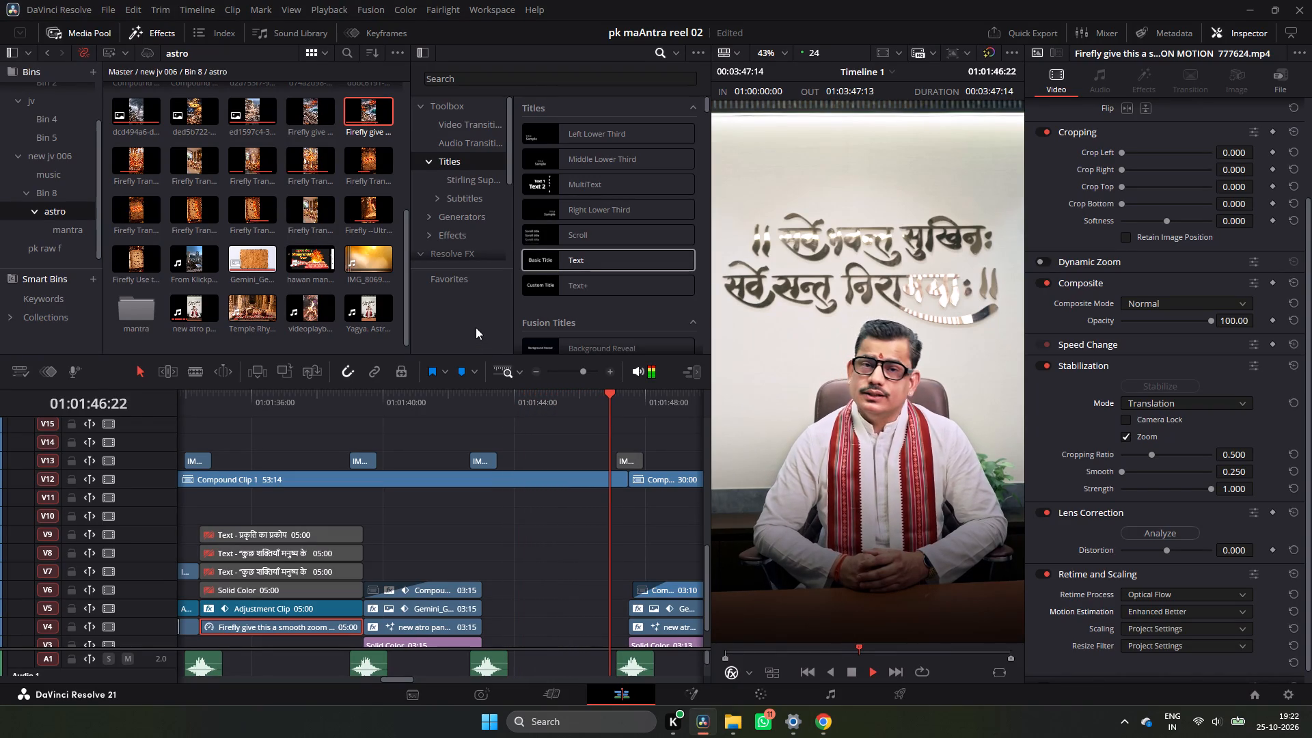
{"action": "key", "text": "space"}
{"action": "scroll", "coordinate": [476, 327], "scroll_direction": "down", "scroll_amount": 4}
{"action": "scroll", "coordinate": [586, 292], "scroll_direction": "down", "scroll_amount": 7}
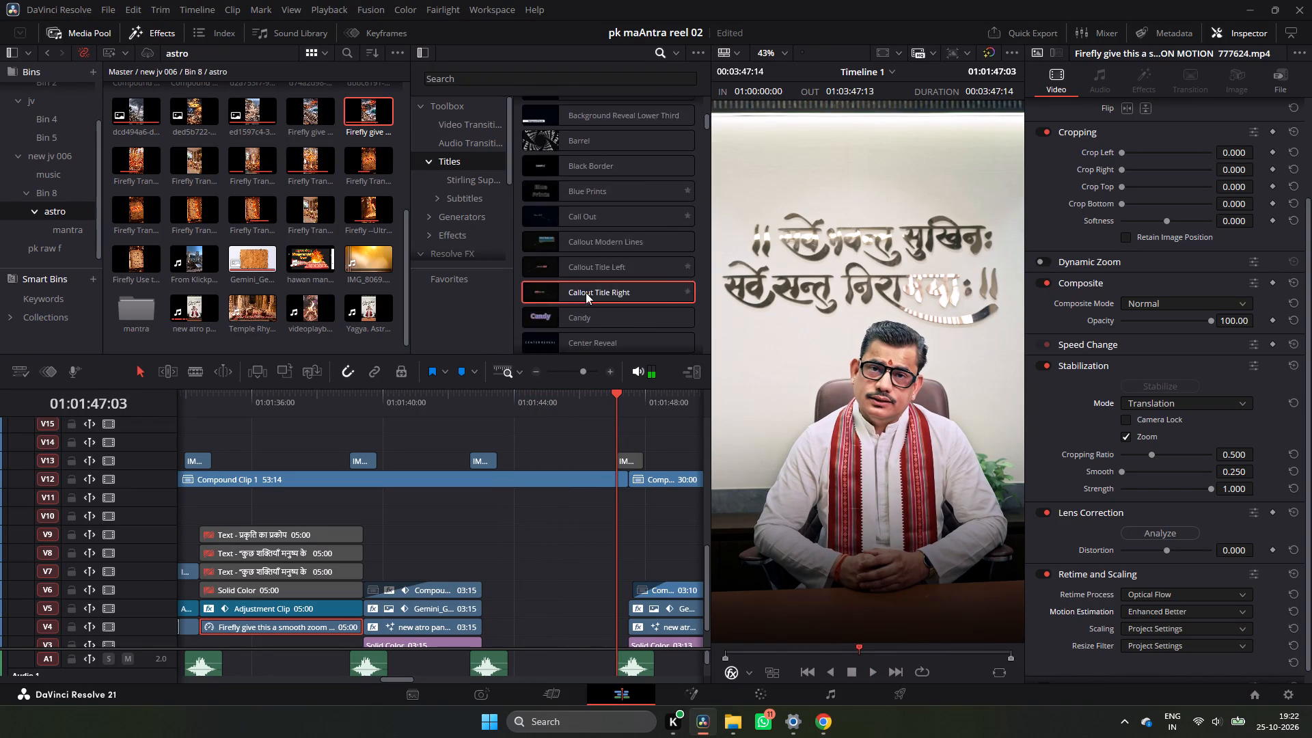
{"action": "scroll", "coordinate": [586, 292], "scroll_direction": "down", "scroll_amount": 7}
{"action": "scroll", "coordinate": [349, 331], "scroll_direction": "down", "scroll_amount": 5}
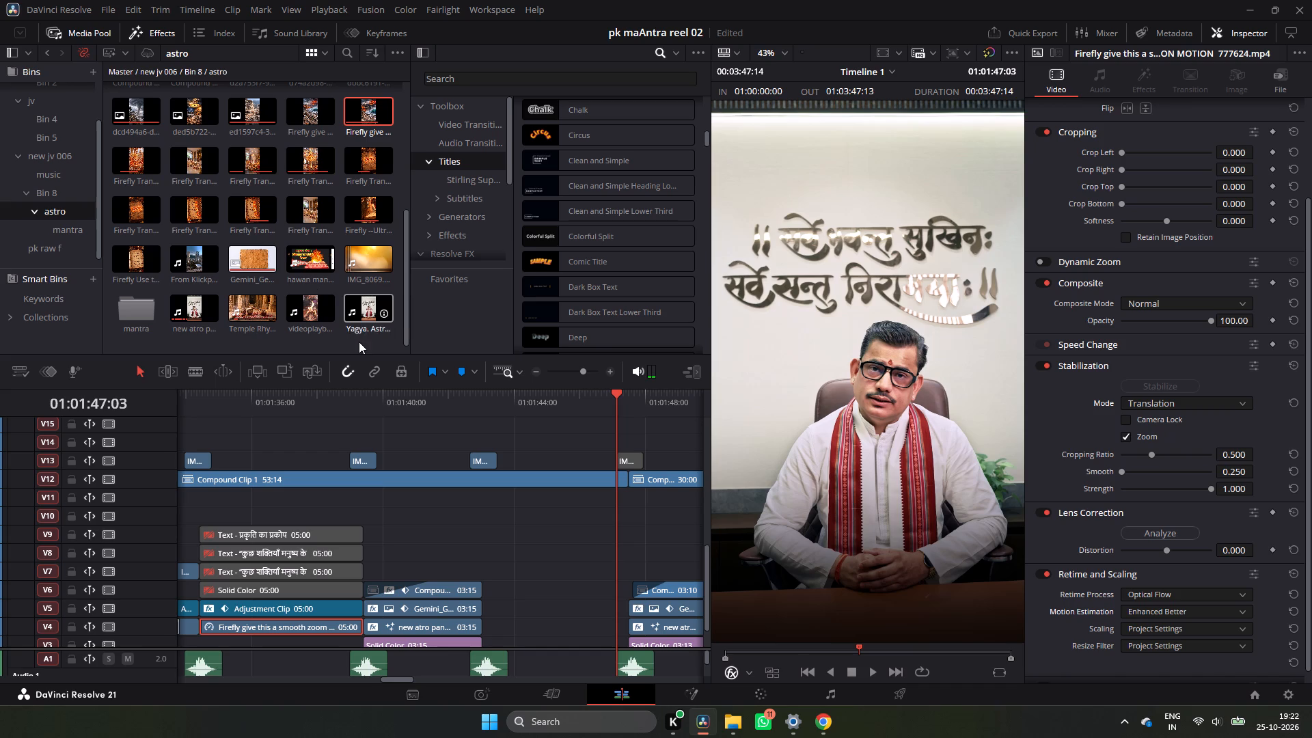
Import the downloaded reachtheunseen black hole video from the daihik taap folder into the astro bin.
{"action": "right_click", "coordinate": [359, 342]}
{"action": "left_click", "coordinate": [426, 529]}
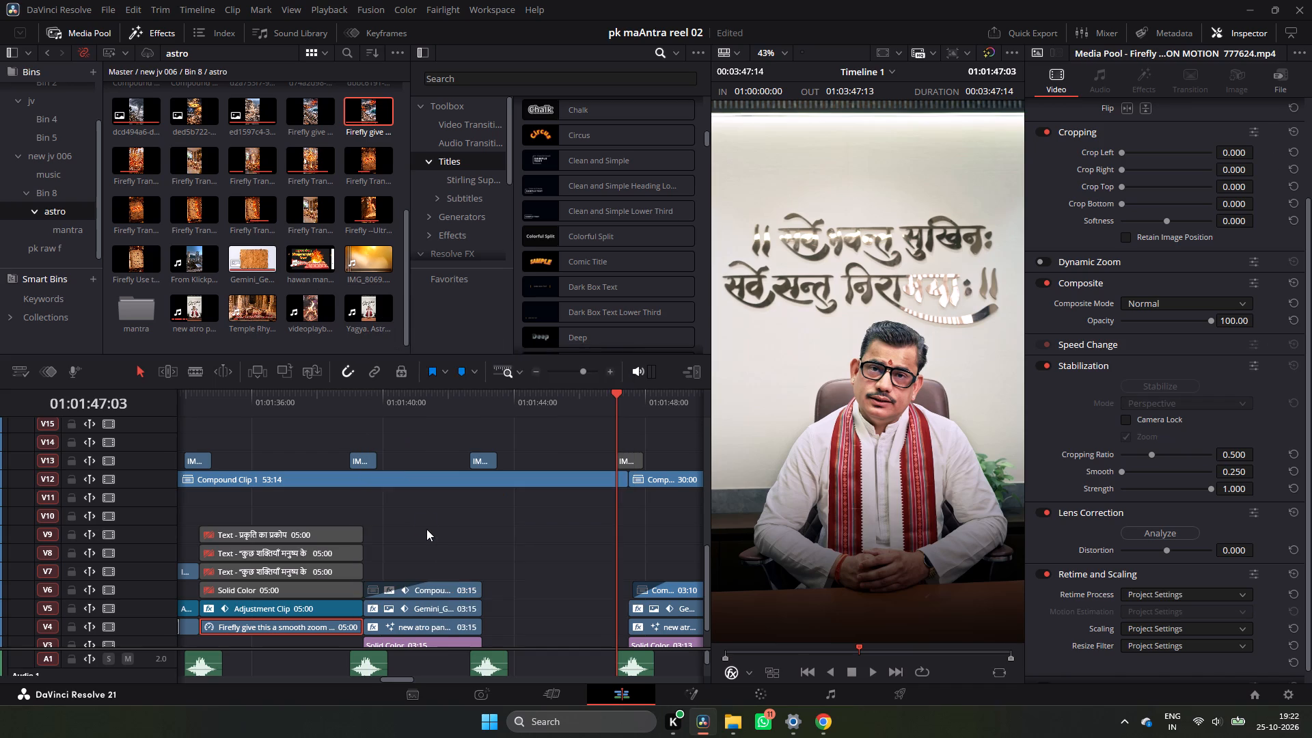
{"action": "scroll", "coordinate": [461, 284], "scroll_direction": "down", "scroll_amount": 7}
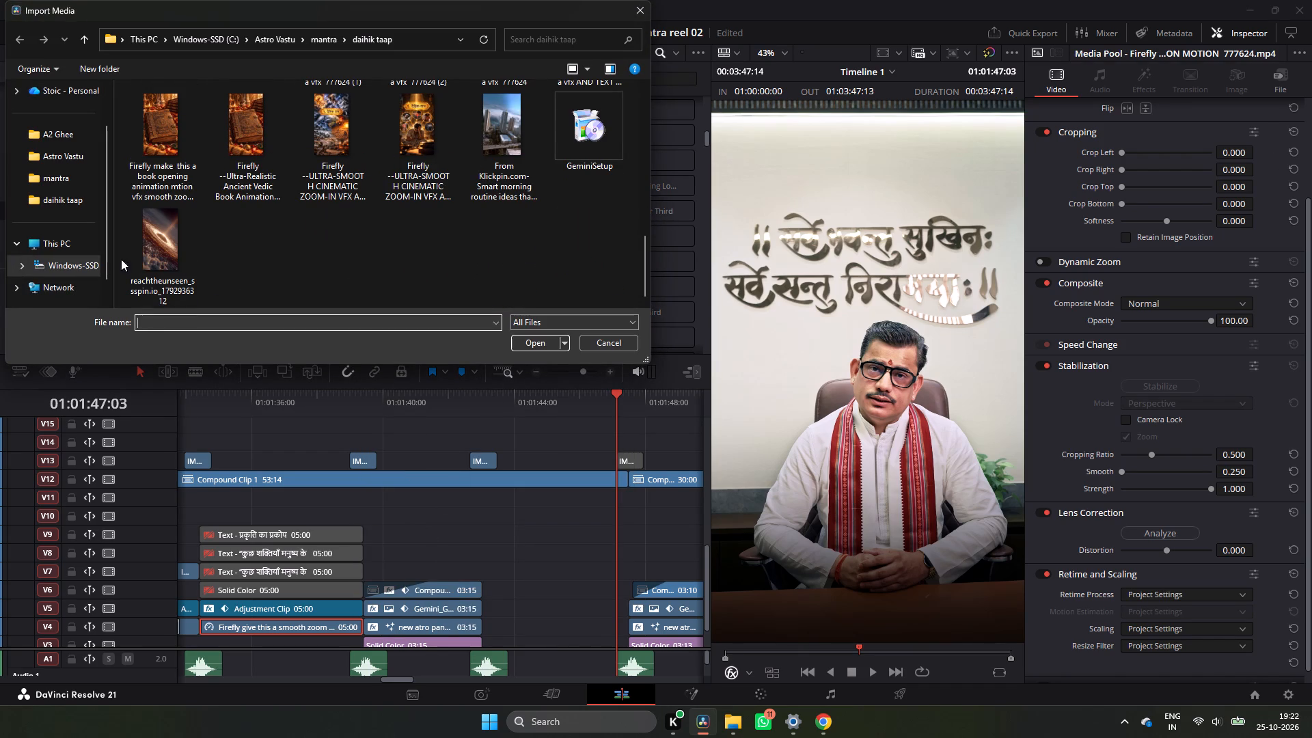
{"action": "left_click", "coordinate": [127, 255]}
{"action": "left_click", "coordinate": [528, 342]}
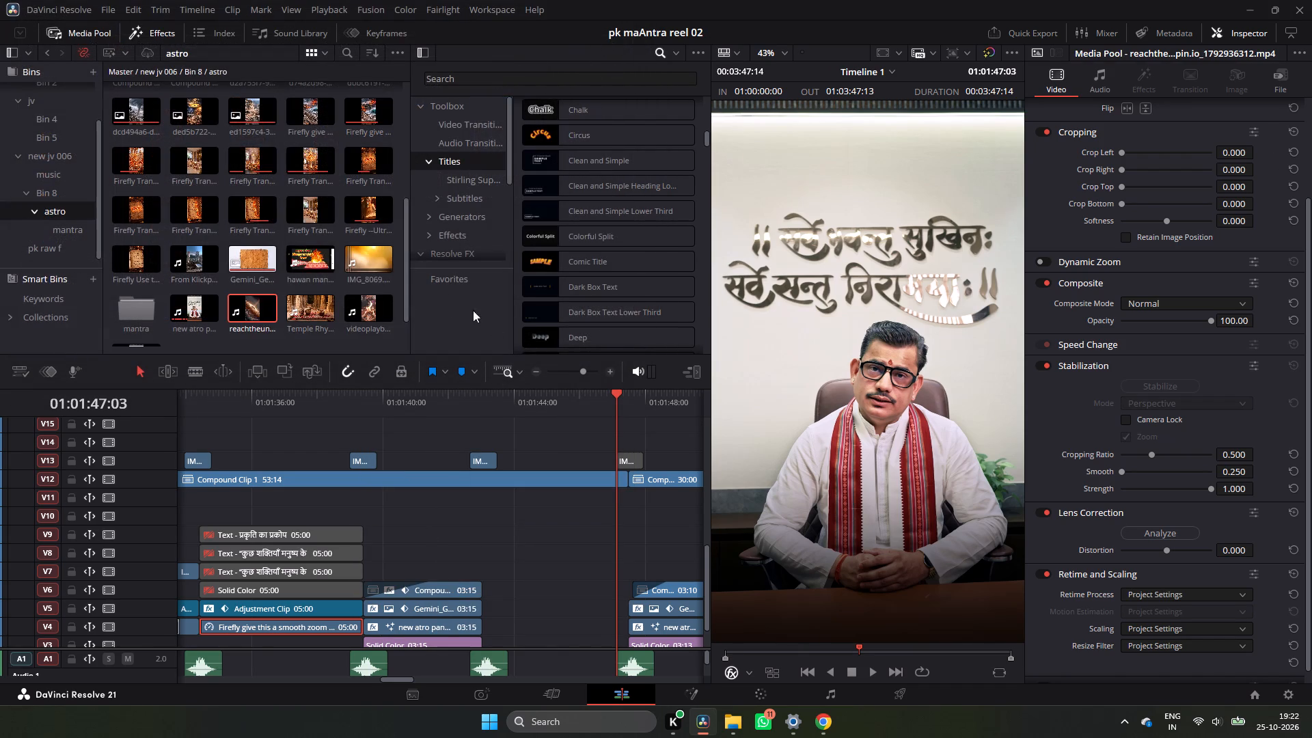
Preview the imported black hole video and place it on V6 over the speaker, starting at about 01:01:44.
{"action": "left_click_drag", "start_coordinate": [261, 305], "coordinate": [343, 355]}
{"action": "key", "text": "space"}
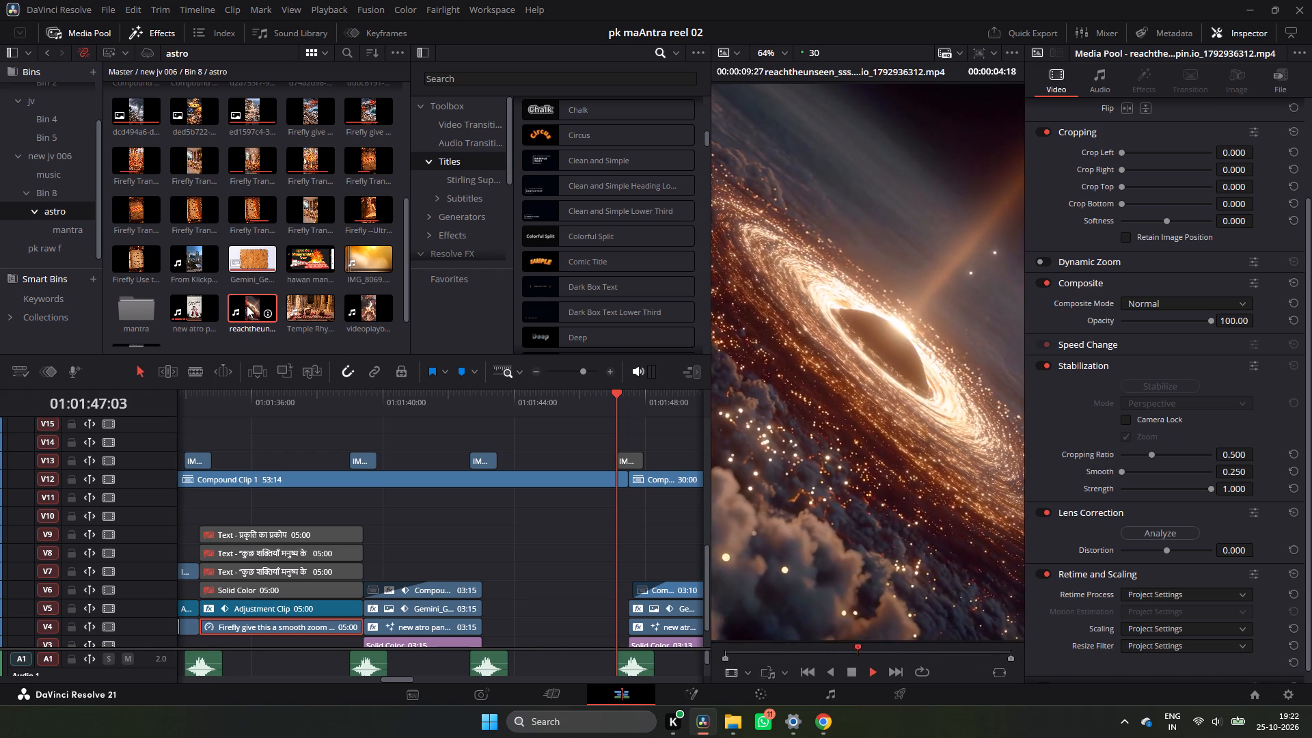
{"action": "left_click_drag", "start_coordinate": [247, 305], "coordinate": [520, 584]}
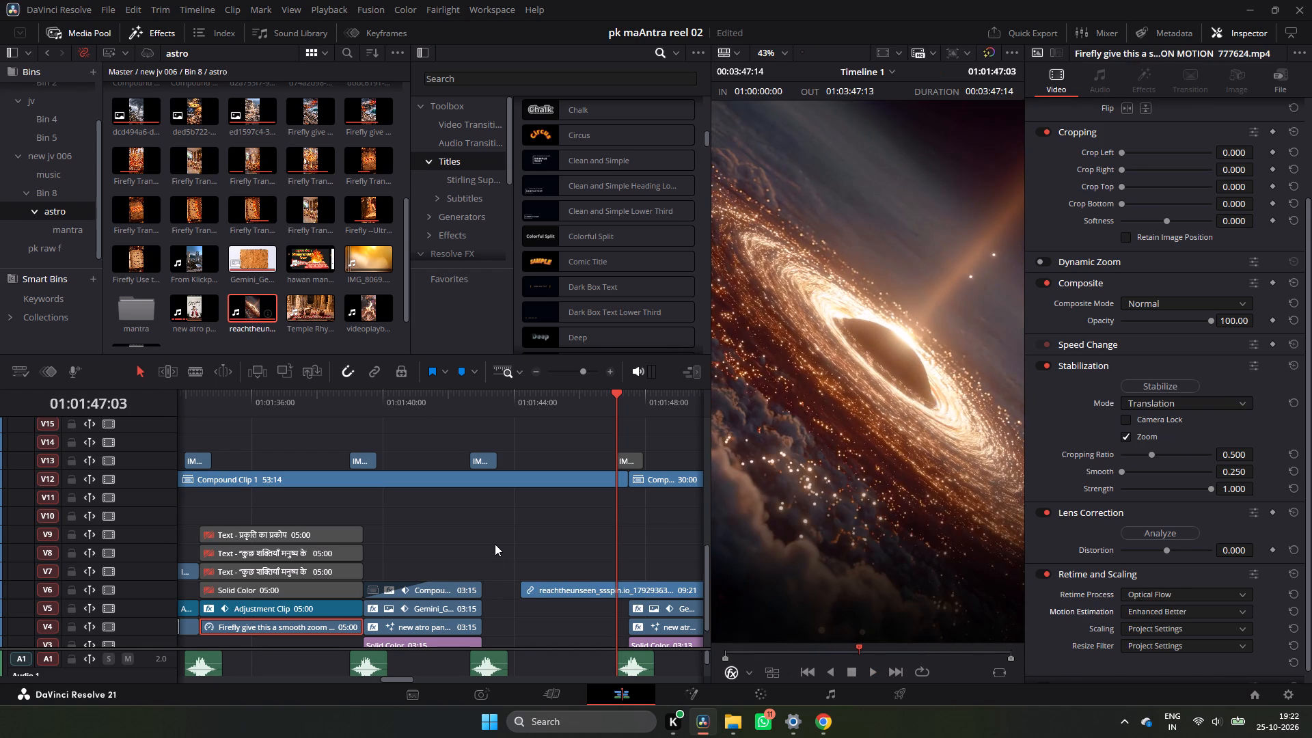
Undo the placement of the black hole video on V6.
{"action": "key", "text": "ctrl+z"}
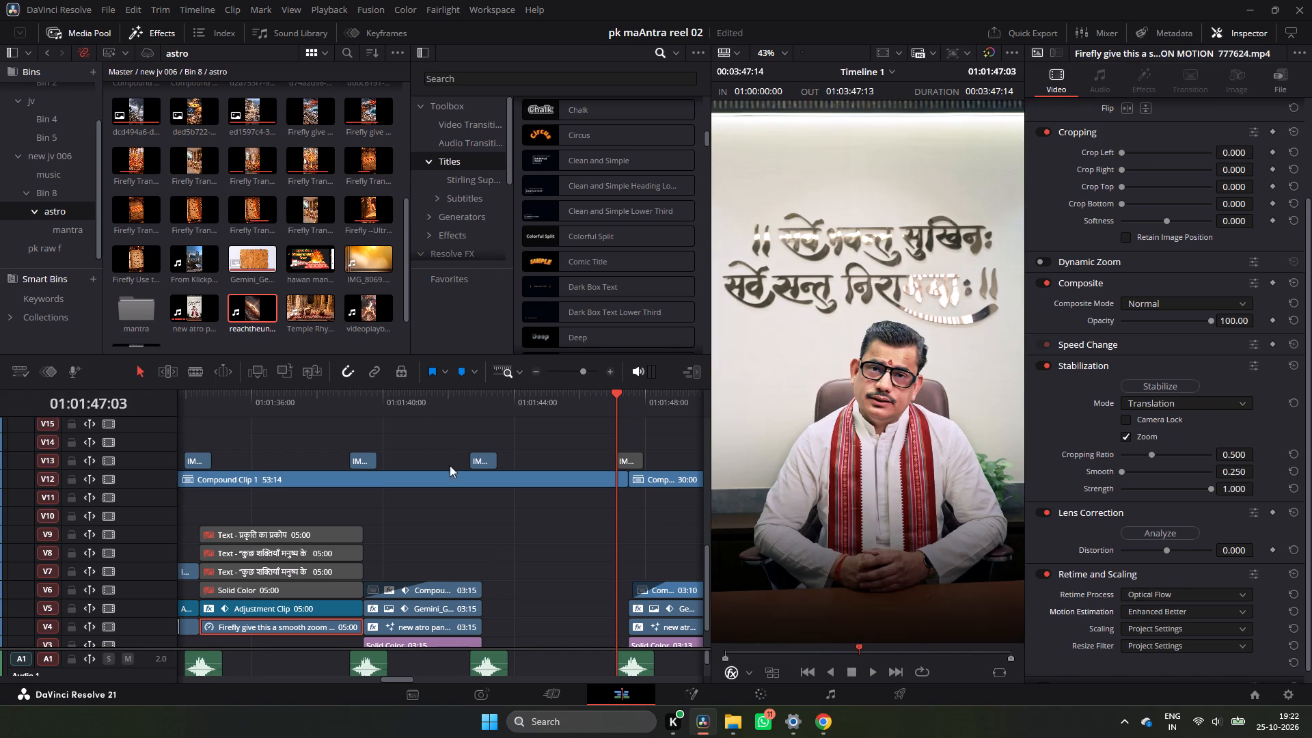
Add the reachtheunseen black hole video to the timeline and position it on V8, starting at about 01:01:43:20.
{"action": "triple_click", "coordinate": [536, 368]}
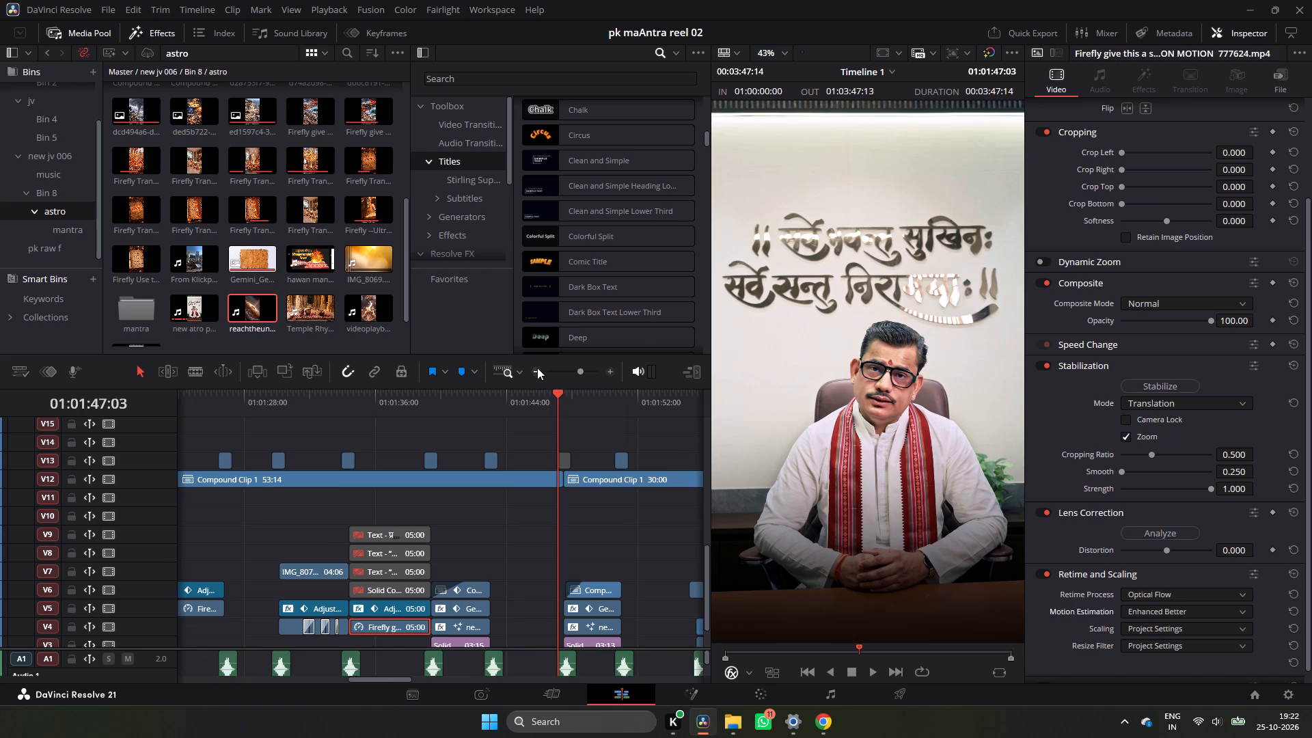
{"action": "left_click_drag", "start_coordinate": [606, 402], "coordinate": [611, 402]}
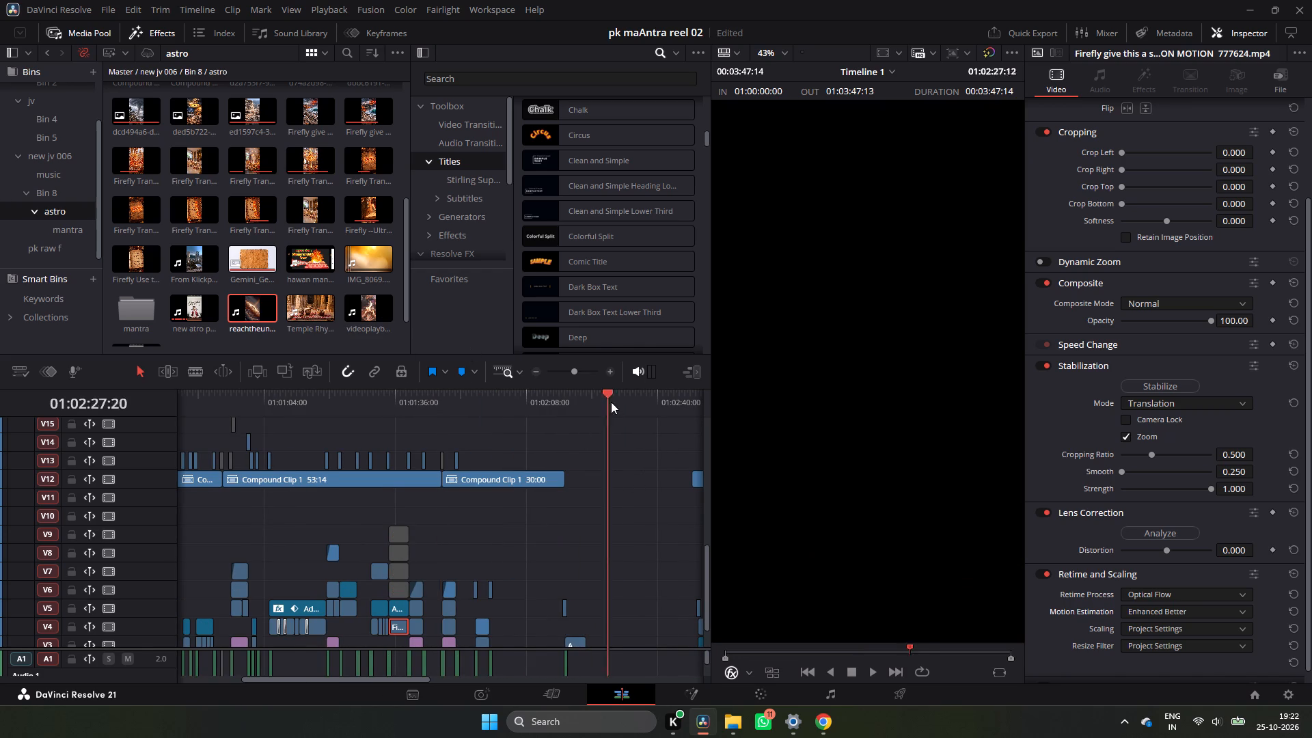
{"action": "left_click_drag", "start_coordinate": [611, 402], "coordinate": [594, 429]}
{"action": "left_click_drag", "start_coordinate": [244, 307], "coordinate": [599, 526]}
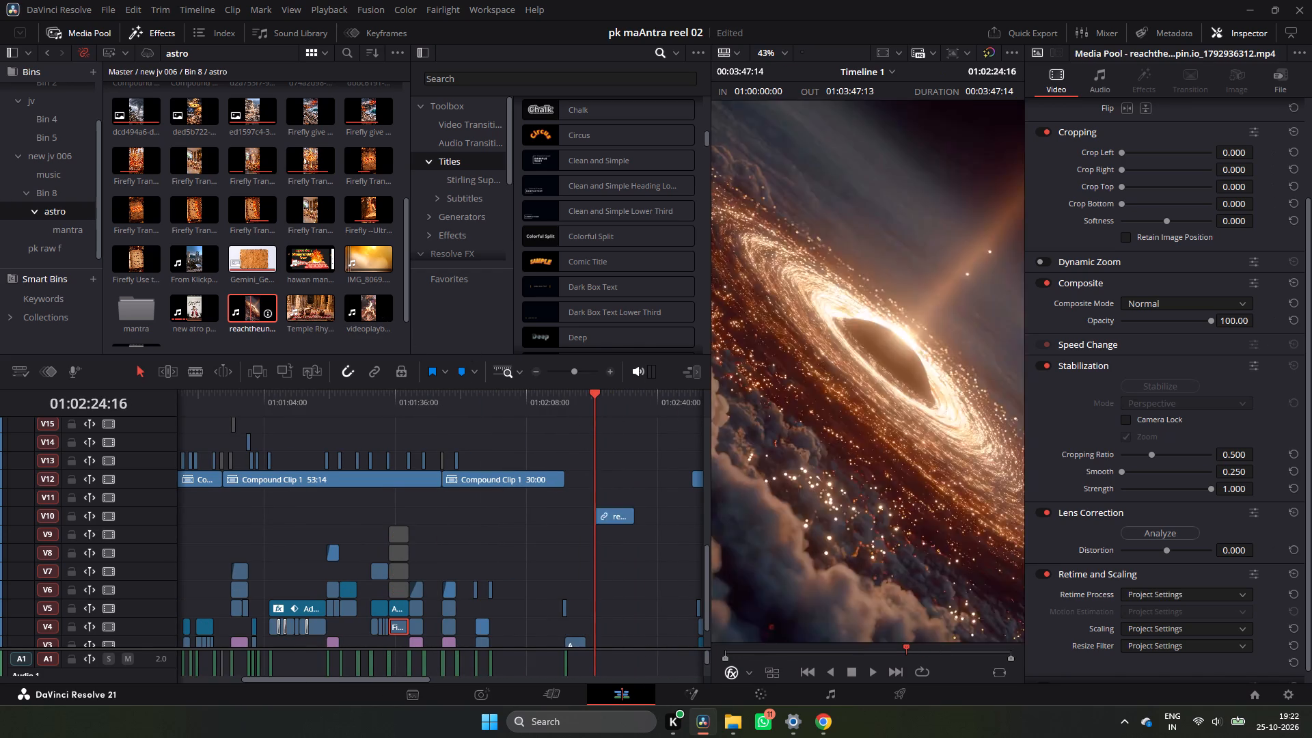
{"action": "left_click_drag", "start_coordinate": [599, 526], "coordinate": [626, 560]}
{"action": "left_click_drag", "start_coordinate": [642, 556], "coordinate": [482, 541]}
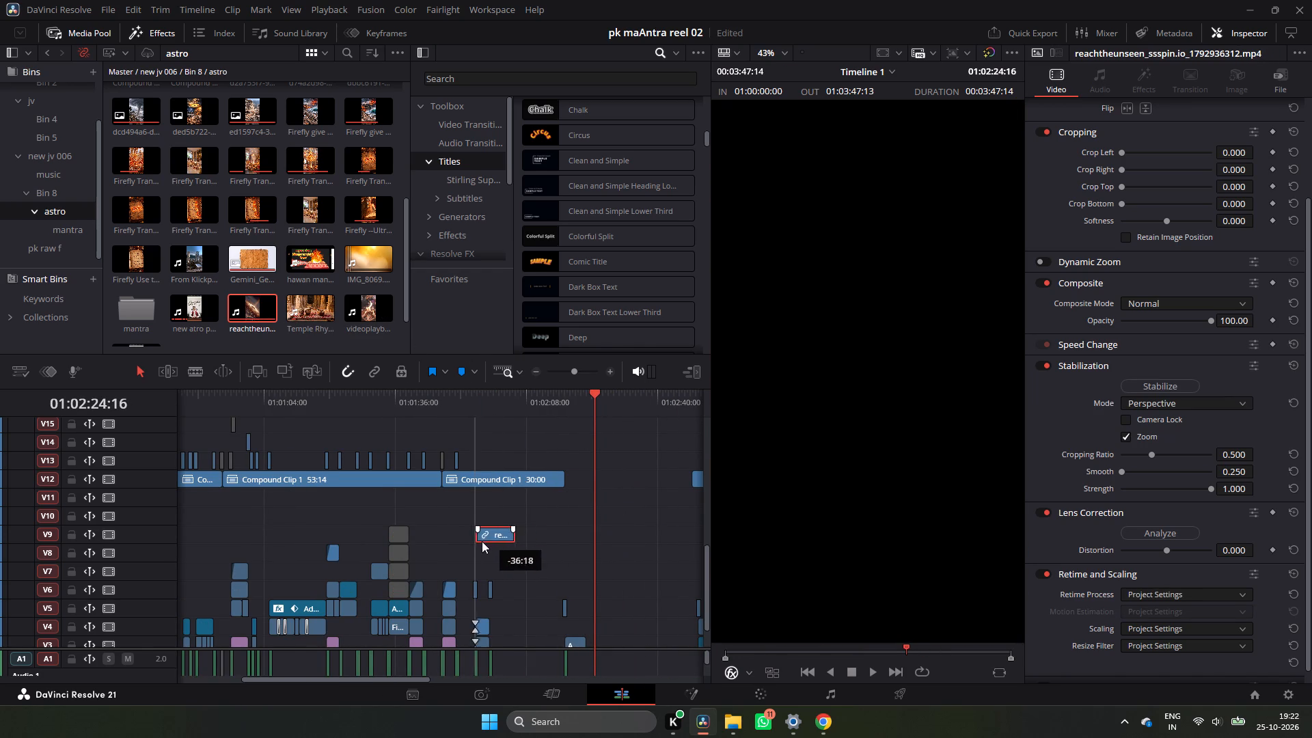
{"action": "left_click_drag", "start_coordinate": [482, 541], "coordinate": [445, 555]}
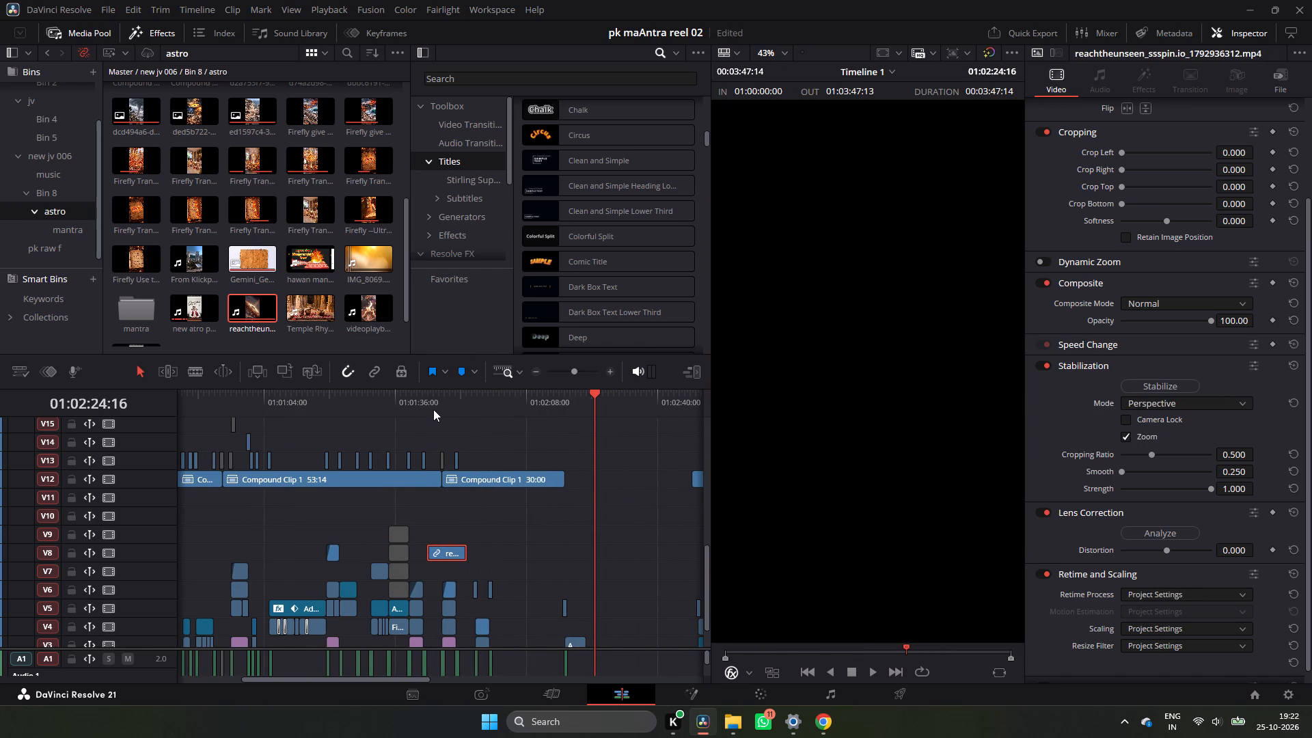
Play back the black hole overlay from its start to examine where it should end against the speech.
{"action": "left_click", "coordinate": [433, 408]}
{"action": "triple_click", "coordinate": [613, 368]}
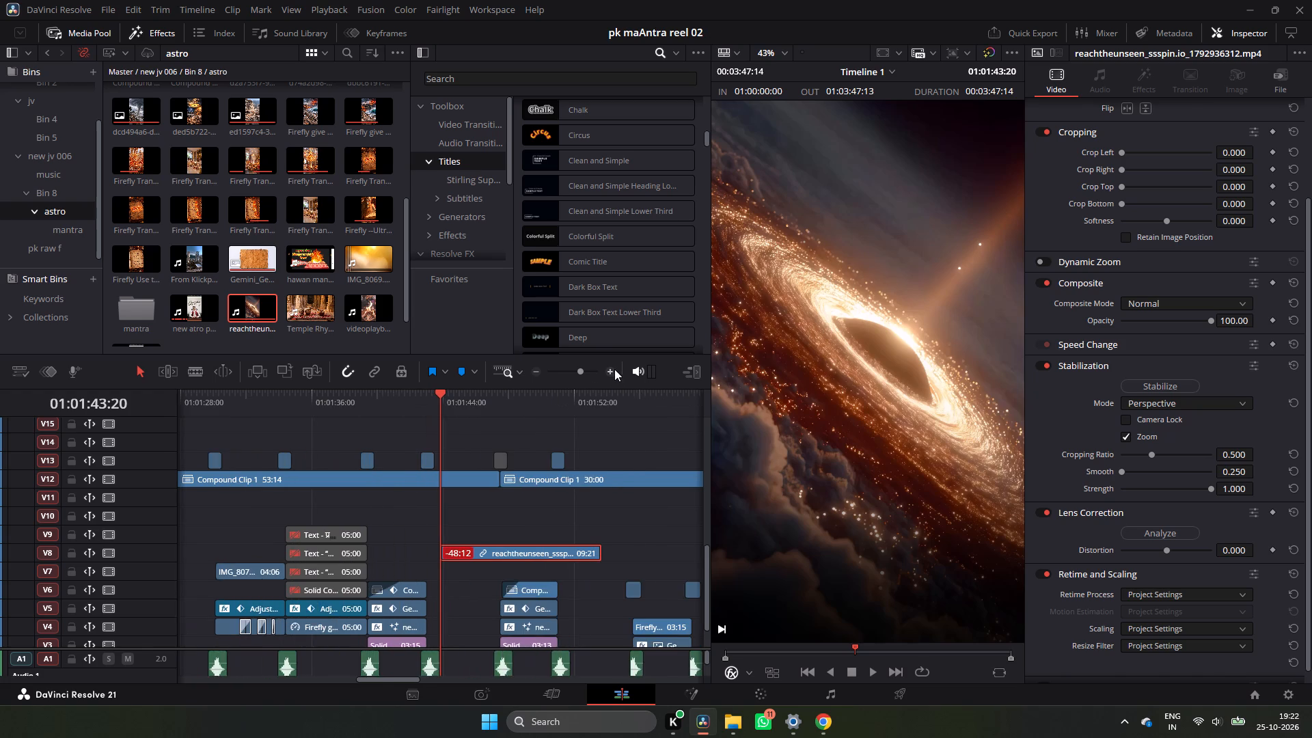
{"action": "left_click", "coordinate": [409, 404]}
{"action": "key", "text": "space"}
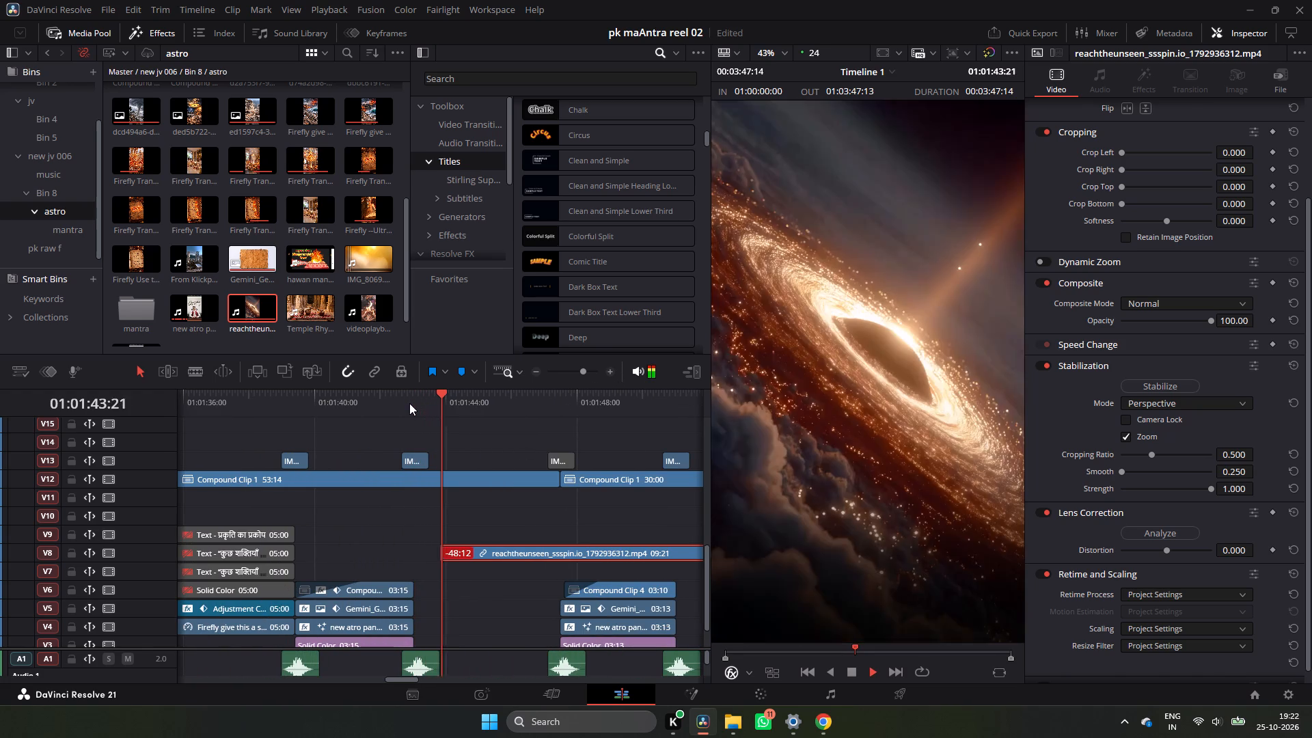
{"action": "key", "text": "space"}
{"action": "key", "text": "space"}
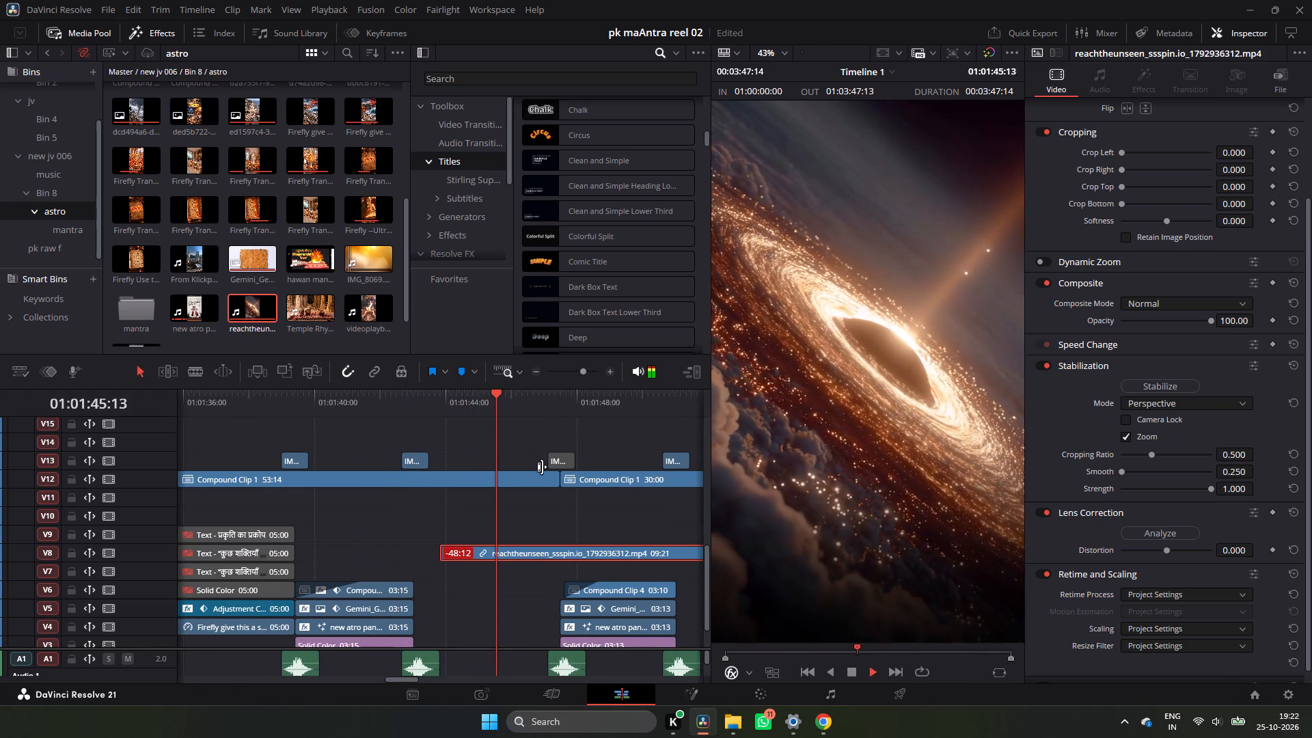
{"action": "key", "text": "space"}
{"action": "key", "text": "space"}
{"action": "key", "text": "space"}
{"action": "key", "text": "space"}
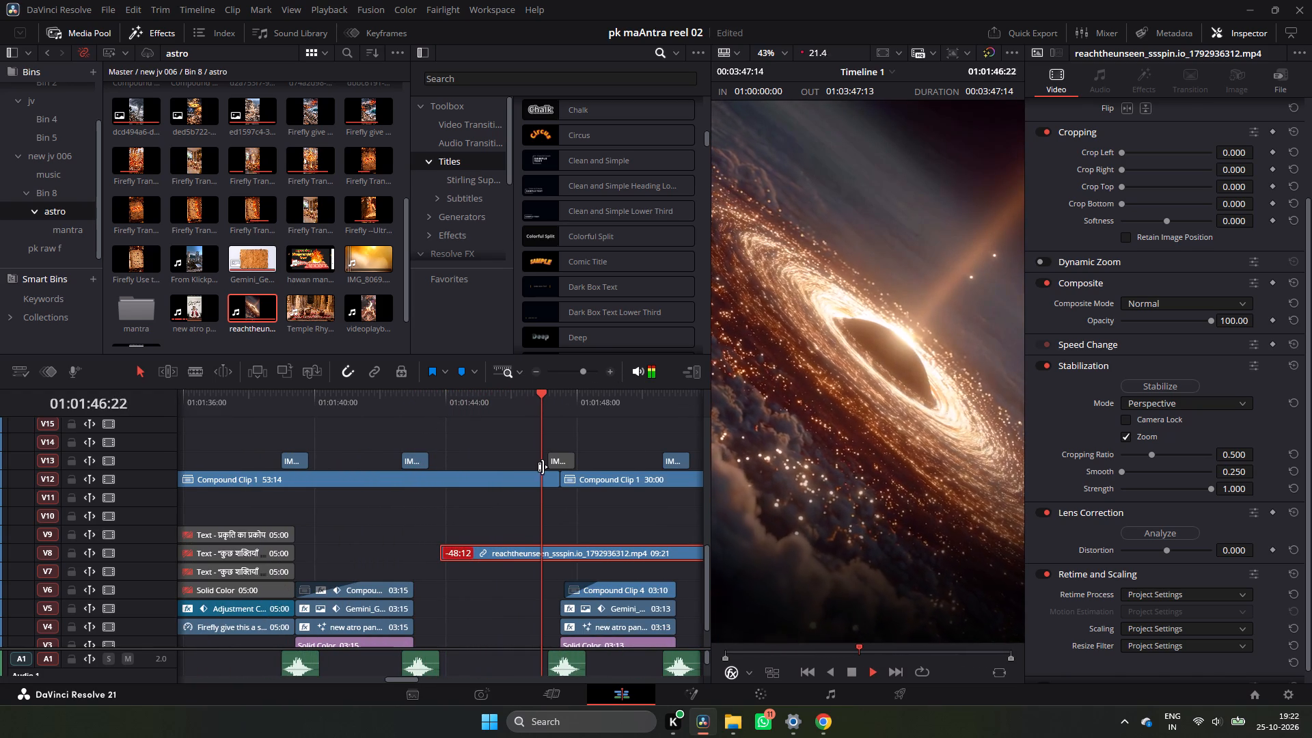
{"action": "key", "text": "space"}
{"action": "key", "text": "space"}
{"action": "key", "text": "space"}
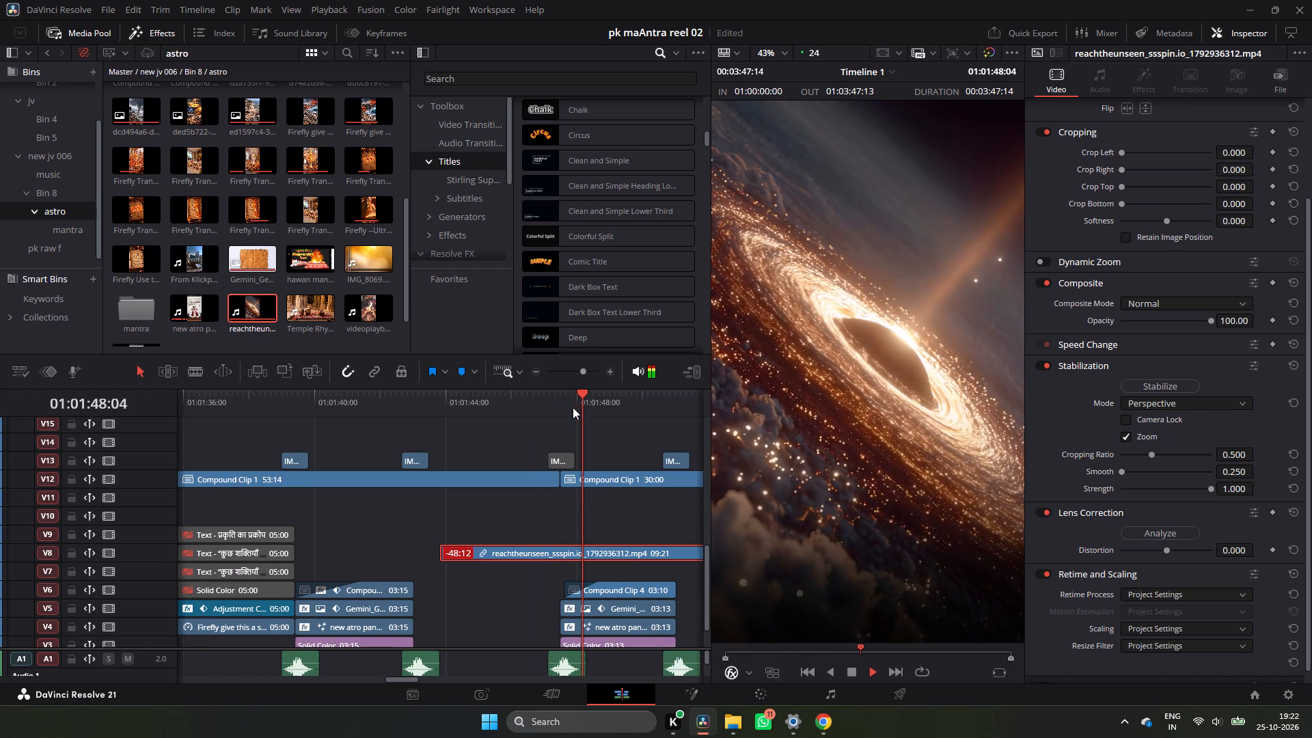
Split the black hole clip on V8 at 01:01:47:12 and delete the part after the cut.
{"action": "left_click_drag", "start_coordinate": [582, 402], "coordinate": [556, 434]}
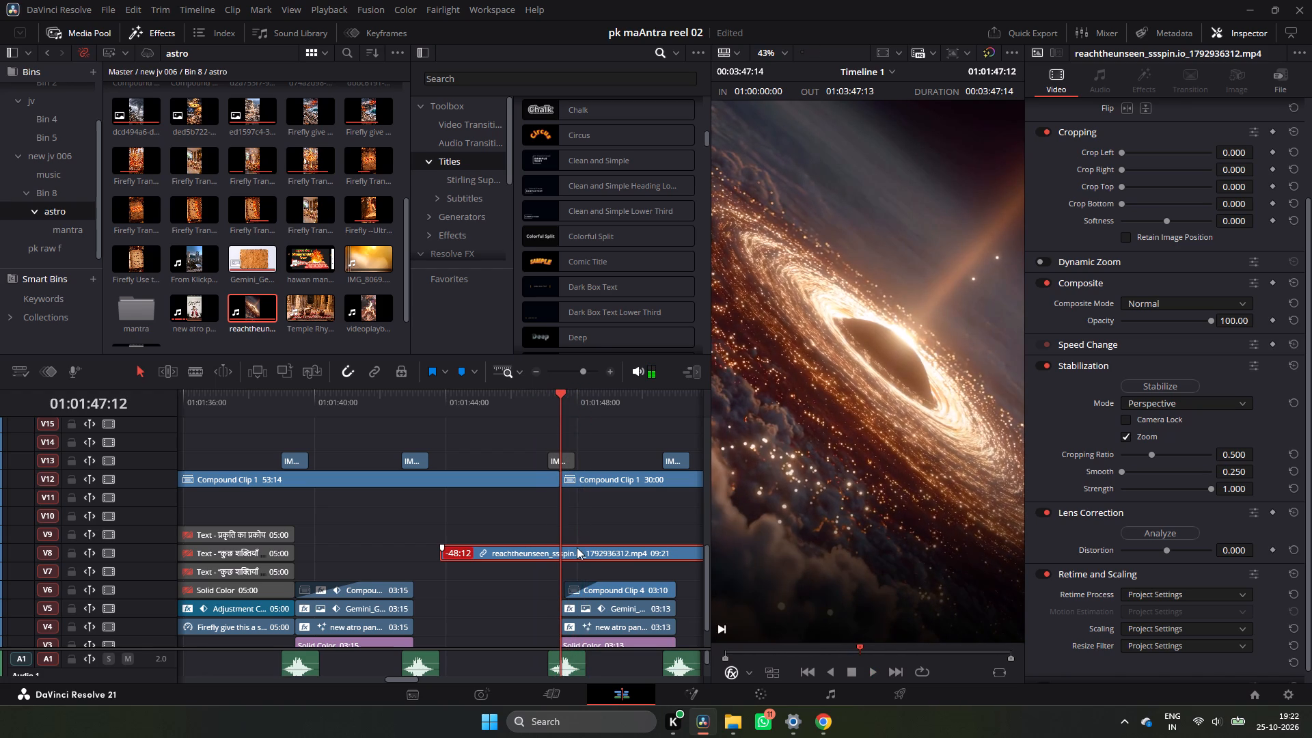
{"action": "left_click", "coordinate": [577, 547]}
{"action": "key", "text": "ctrl+b"}
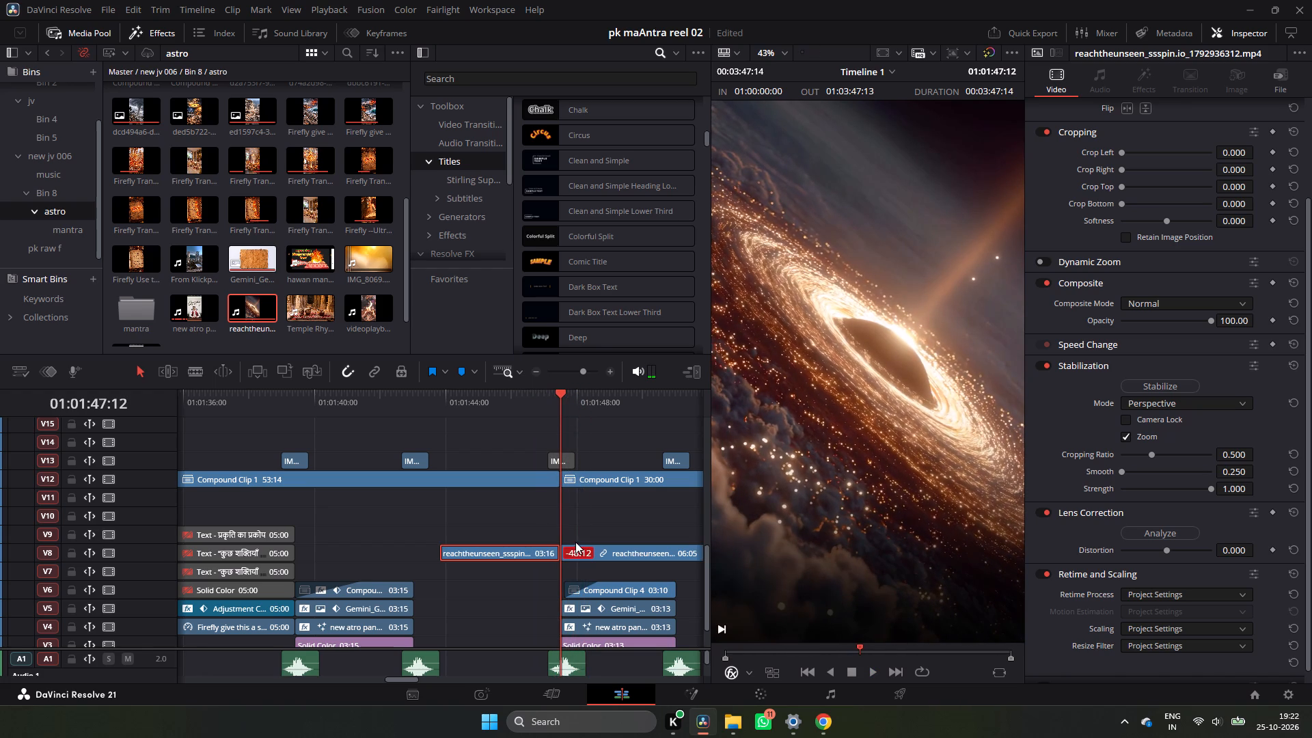
{"action": "left_click", "coordinate": [587, 553]}
{"action": "key", "text": "BackSpace"}
Play back the speaker section around the shortened black hole clip to examine its timing.
{"action": "left_click", "coordinate": [459, 401]}
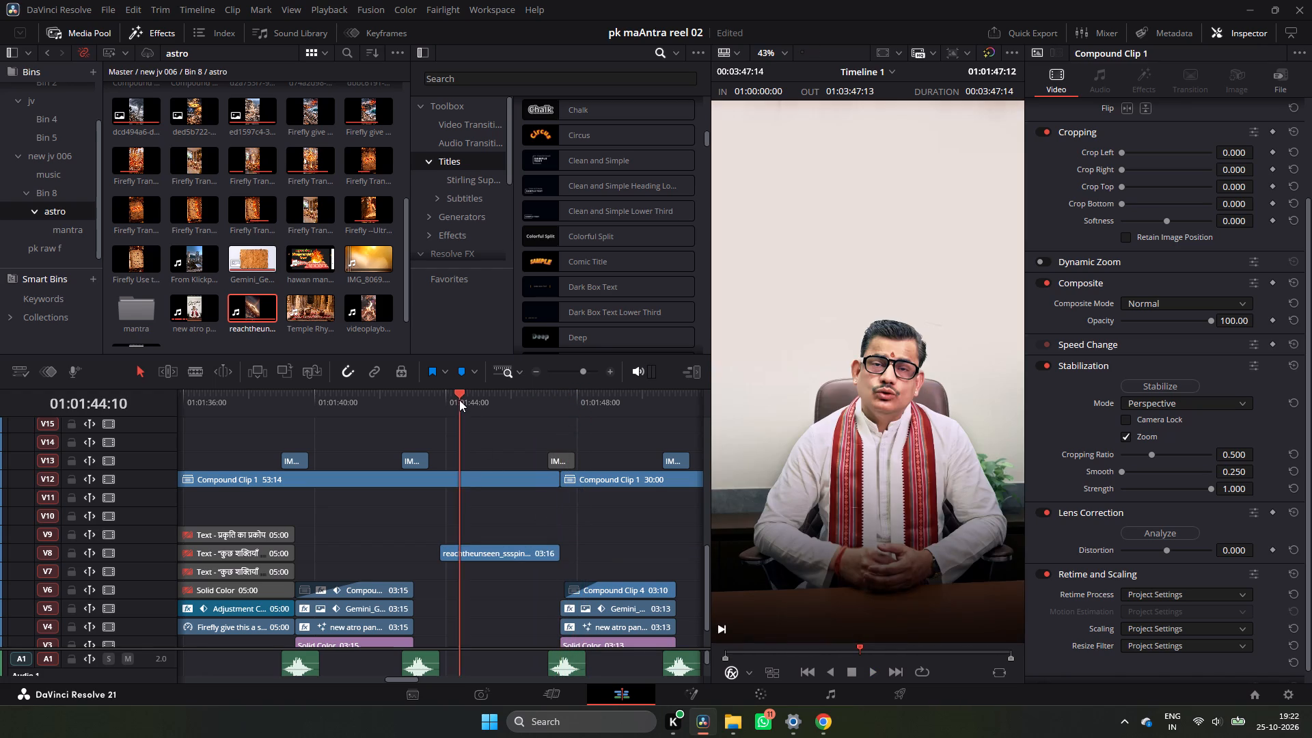
{"action": "key", "text": "space"}
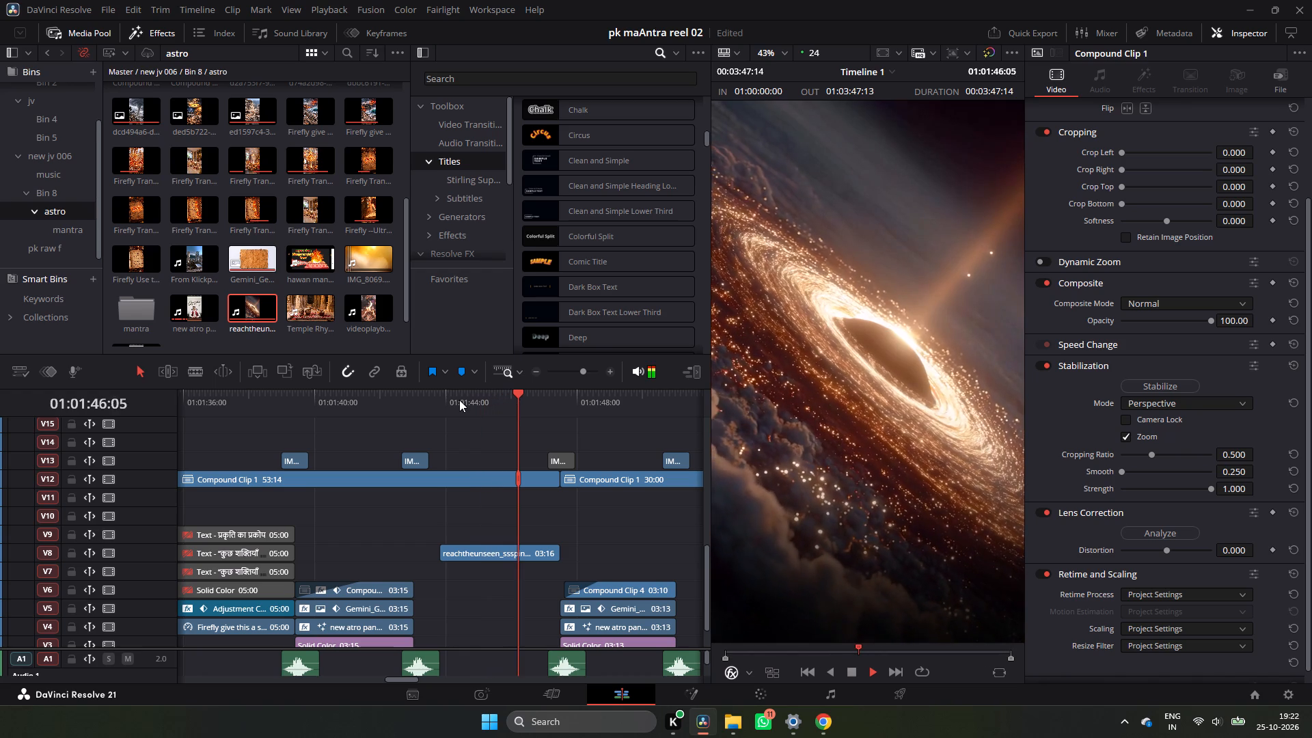
{"action": "key", "text": "space"}
{"action": "key", "text": "space"}
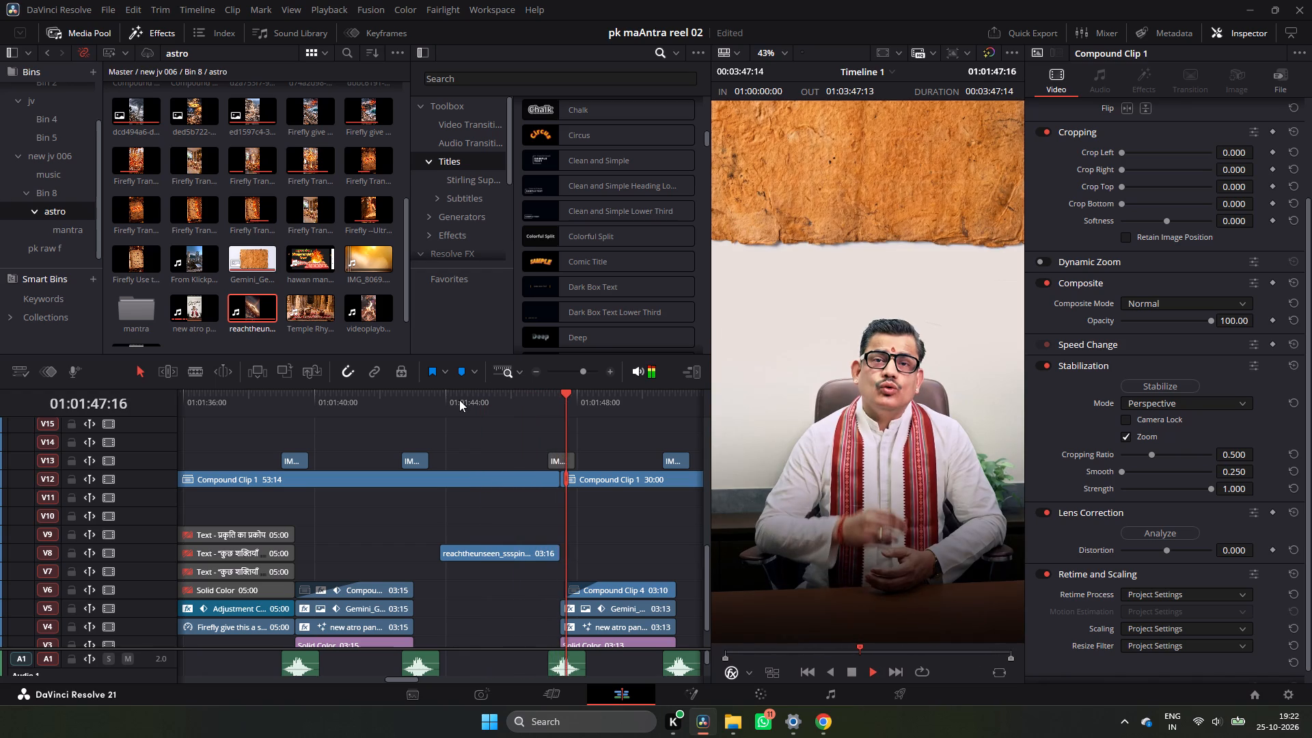
{"action": "key", "text": "space"}
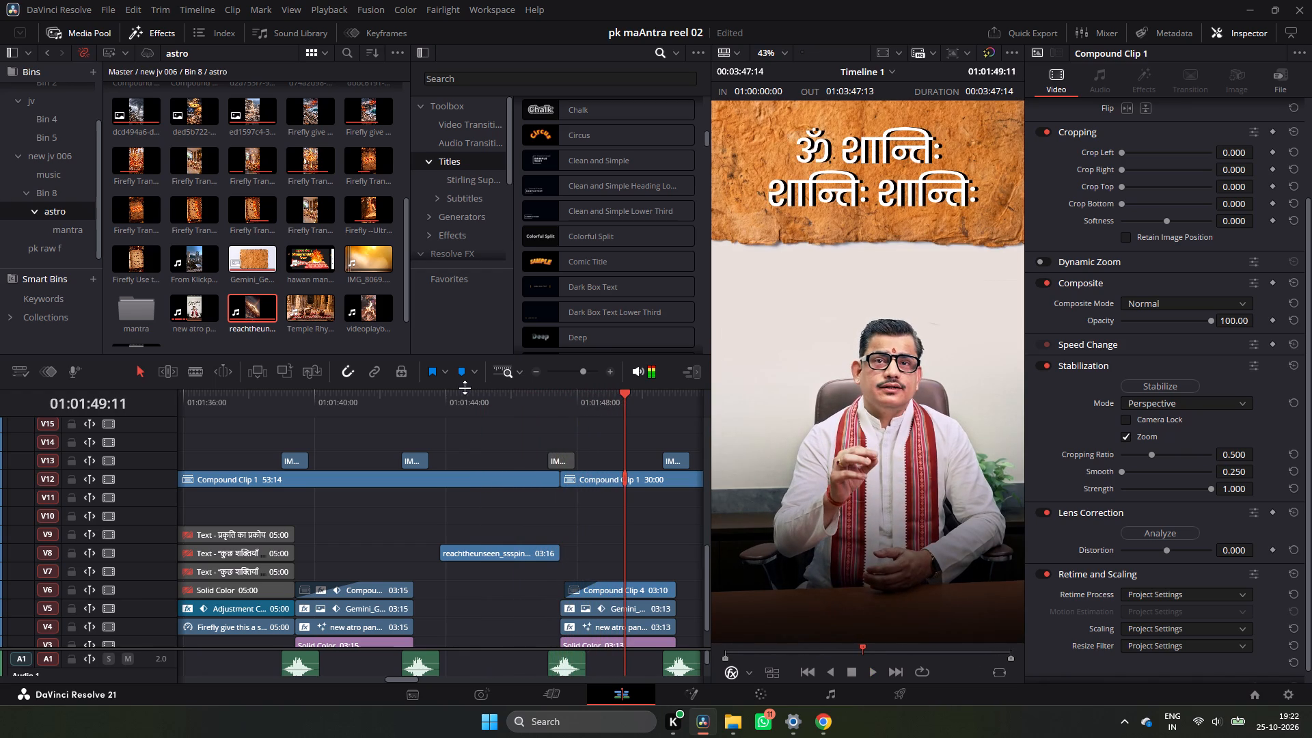
{"action": "left_click", "coordinate": [441, 401]}
{"action": "key", "text": "space"}
{"action": "key", "text": "space"}
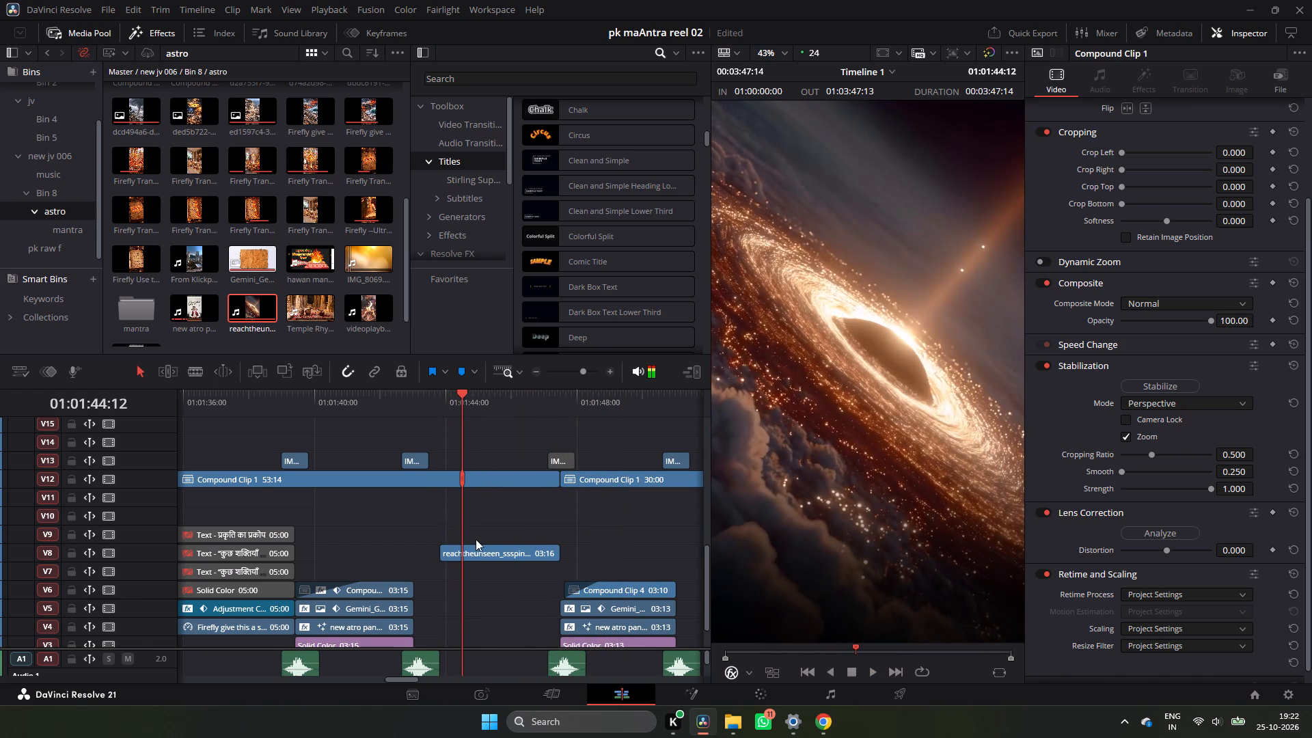
{"action": "left_click", "coordinate": [402, 411]}
{"action": "key", "text": "space"}
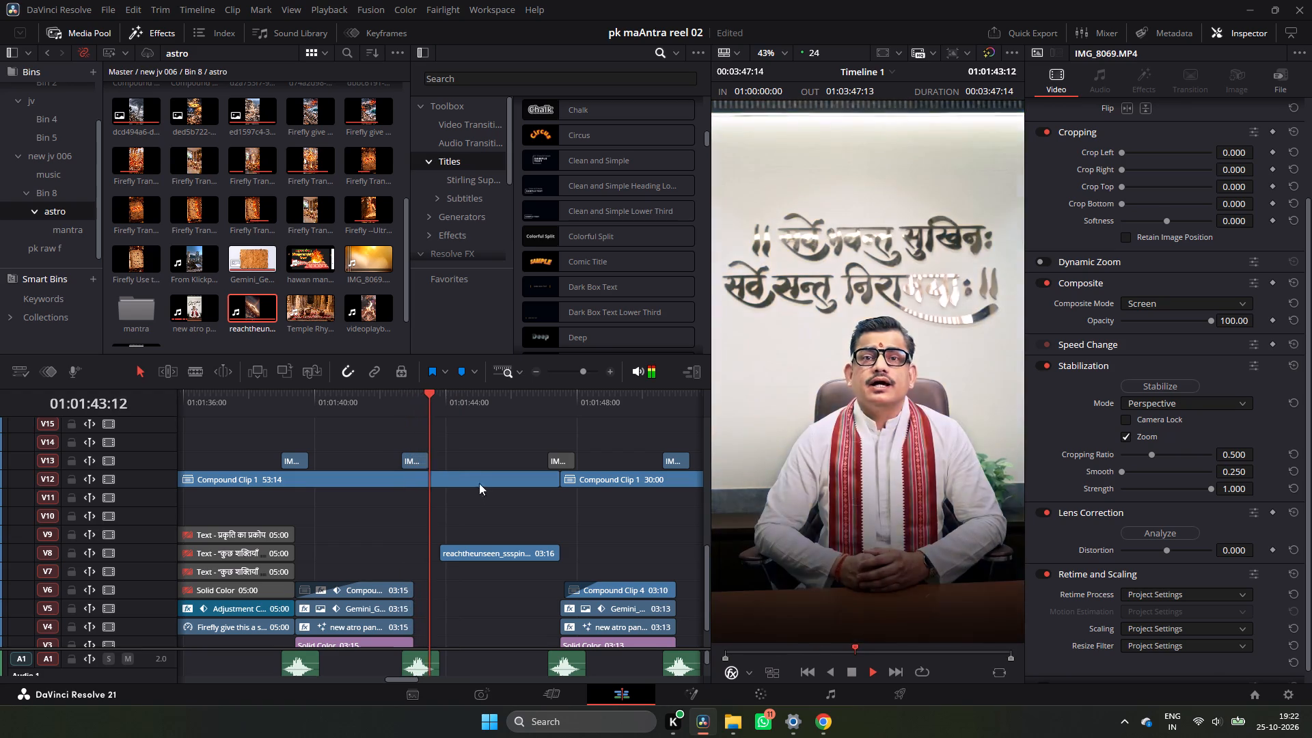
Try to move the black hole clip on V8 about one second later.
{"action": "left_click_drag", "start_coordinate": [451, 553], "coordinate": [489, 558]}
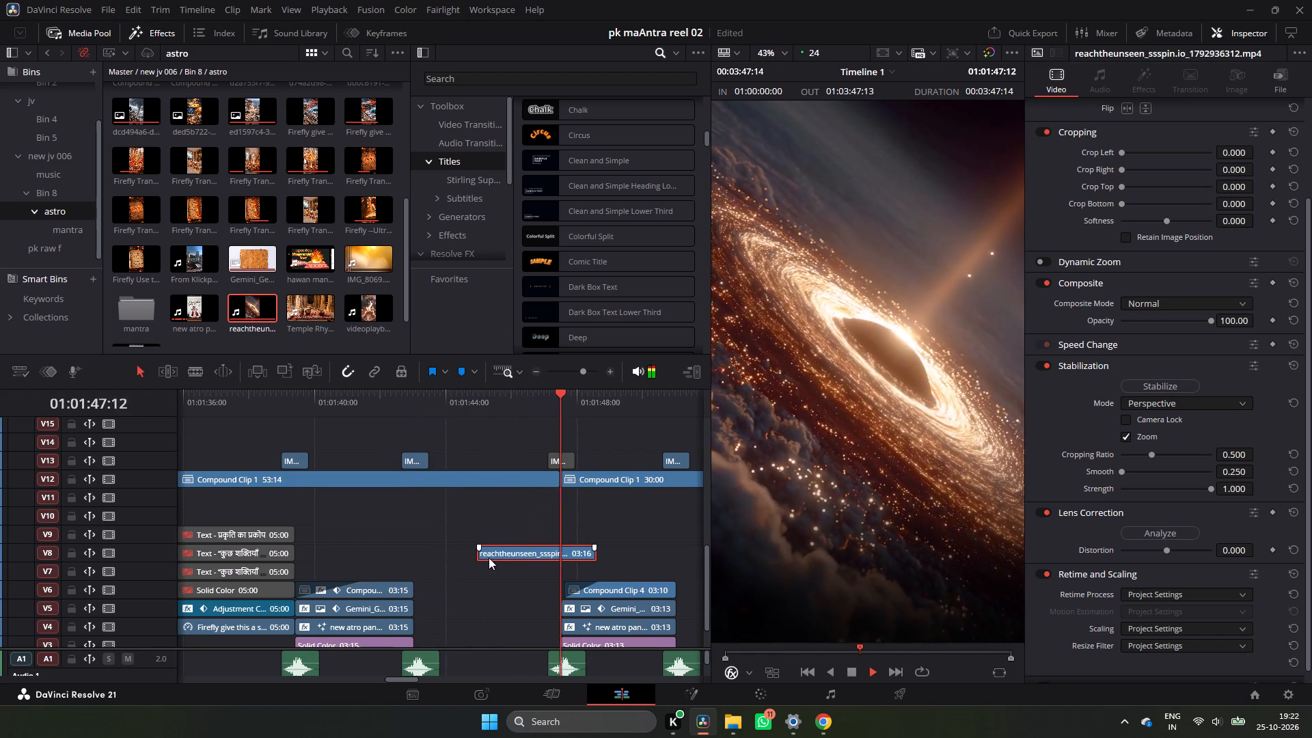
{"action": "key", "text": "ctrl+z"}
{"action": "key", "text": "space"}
Trim the start of the black hole clip on V8 to 01:01:45:13, leaving a duration of 01:23.
{"action": "left_click_drag", "start_coordinate": [443, 553], "coordinate": [481, 556]}
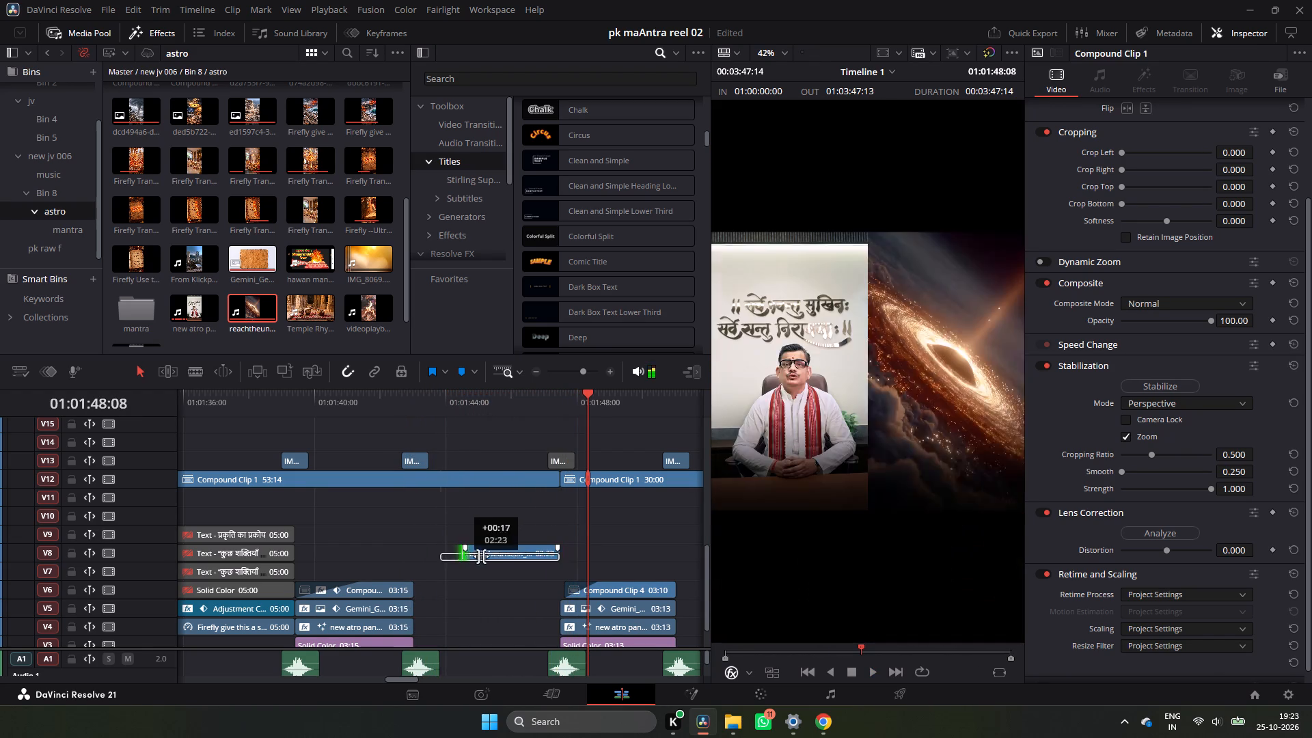
{"action": "left_click_drag", "start_coordinate": [481, 556], "coordinate": [500, 556]}
Play back the trimmed black hole clip and its lead-in to check the new start point.
{"action": "left_click", "coordinate": [499, 411]}
{"action": "key", "text": "space"}
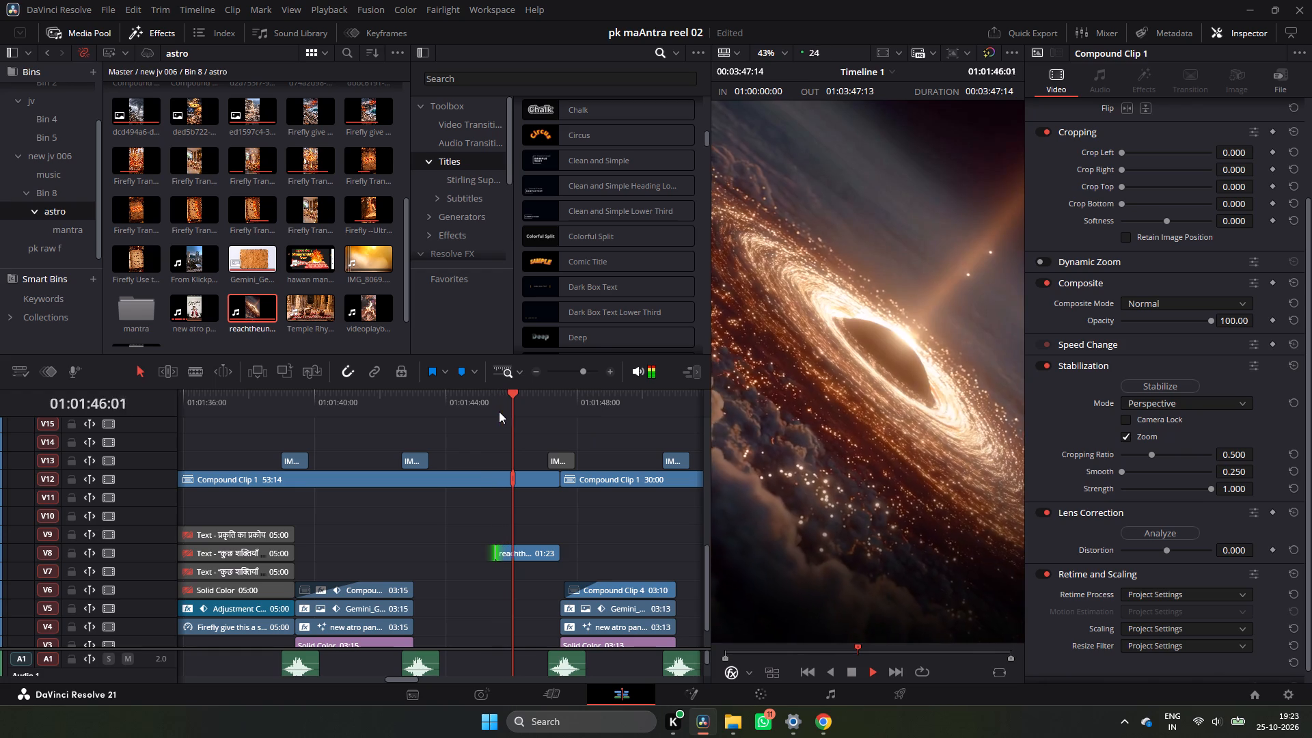
{"action": "left_click", "coordinate": [499, 411]}
{"action": "left_click", "coordinate": [499, 411]}
{"action": "key", "text": "space"}
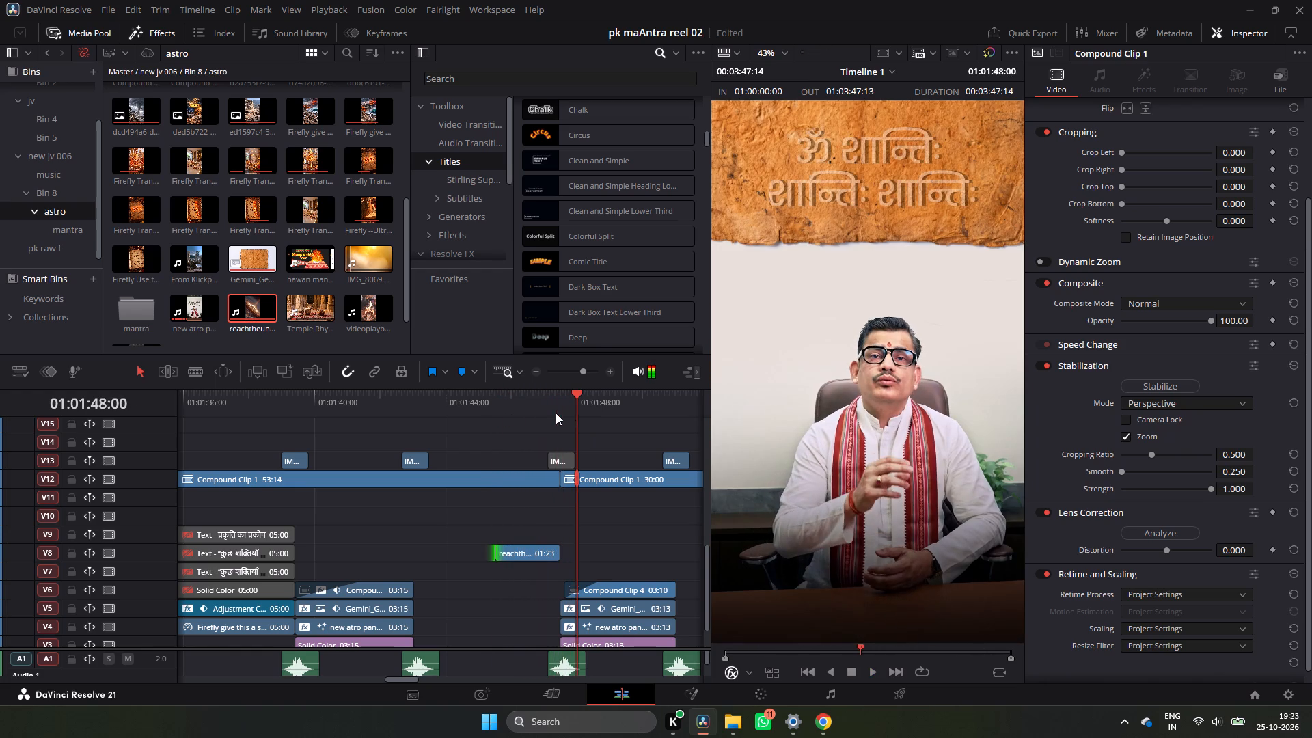
{"action": "left_click", "coordinate": [435, 406]}
{"action": "key", "text": "space"}
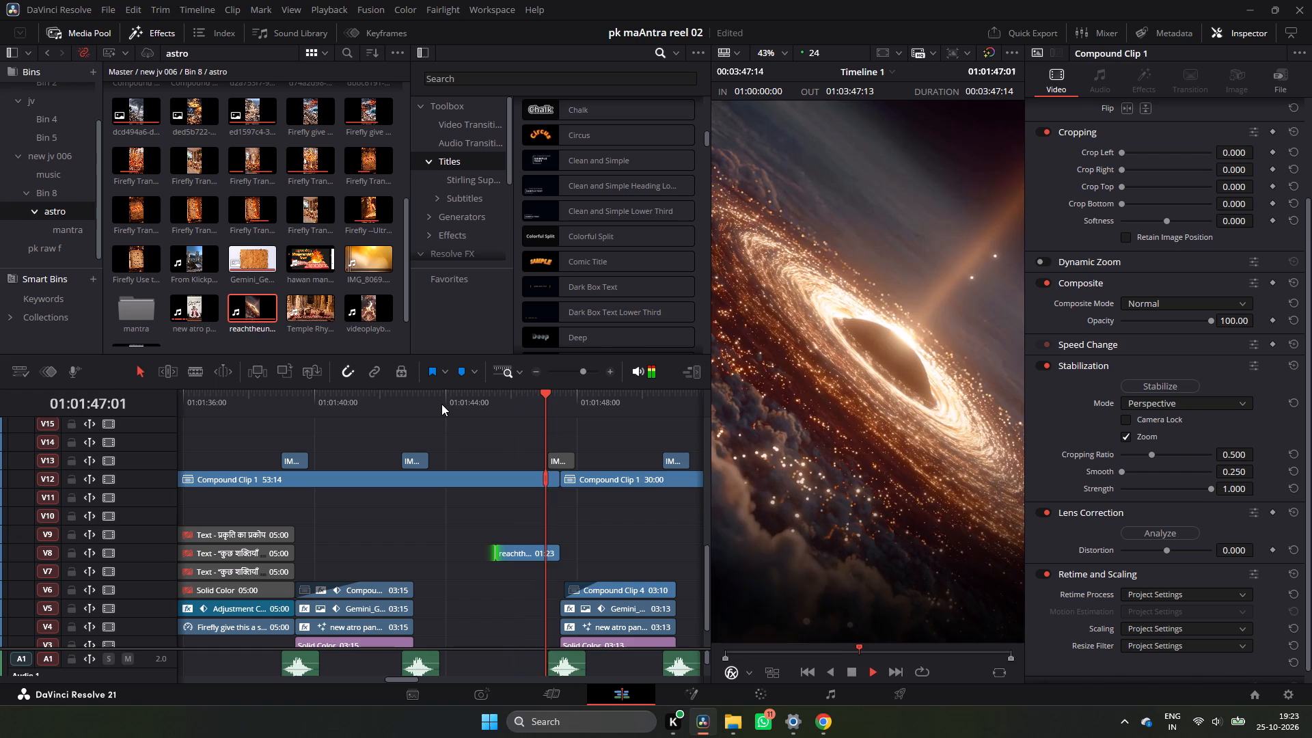
{"action": "key", "text": "space"}
Duplicate the IMG_8069 flash on V13 with its A1 sound from about 01:01:42 to the black hole clip's start at 01:01:45:13.
{"action": "left_click", "coordinate": [506, 406]}
{"action": "left_click_drag", "start_coordinate": [505, 406], "coordinate": [492, 413]}
{"action": "left_click", "coordinate": [497, 406]}
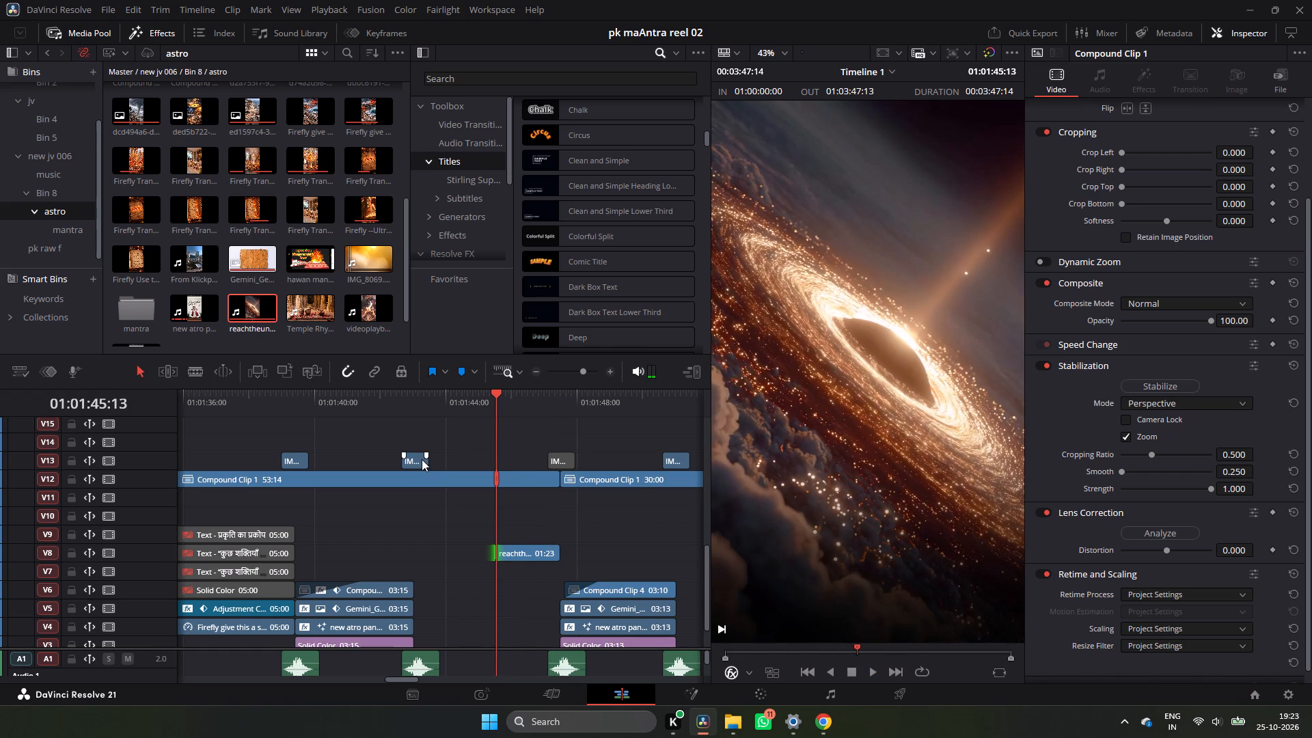
{"action": "left_click", "coordinate": [422, 459]}
{"action": "left_click", "coordinate": [425, 657], "text": "ctrl"}
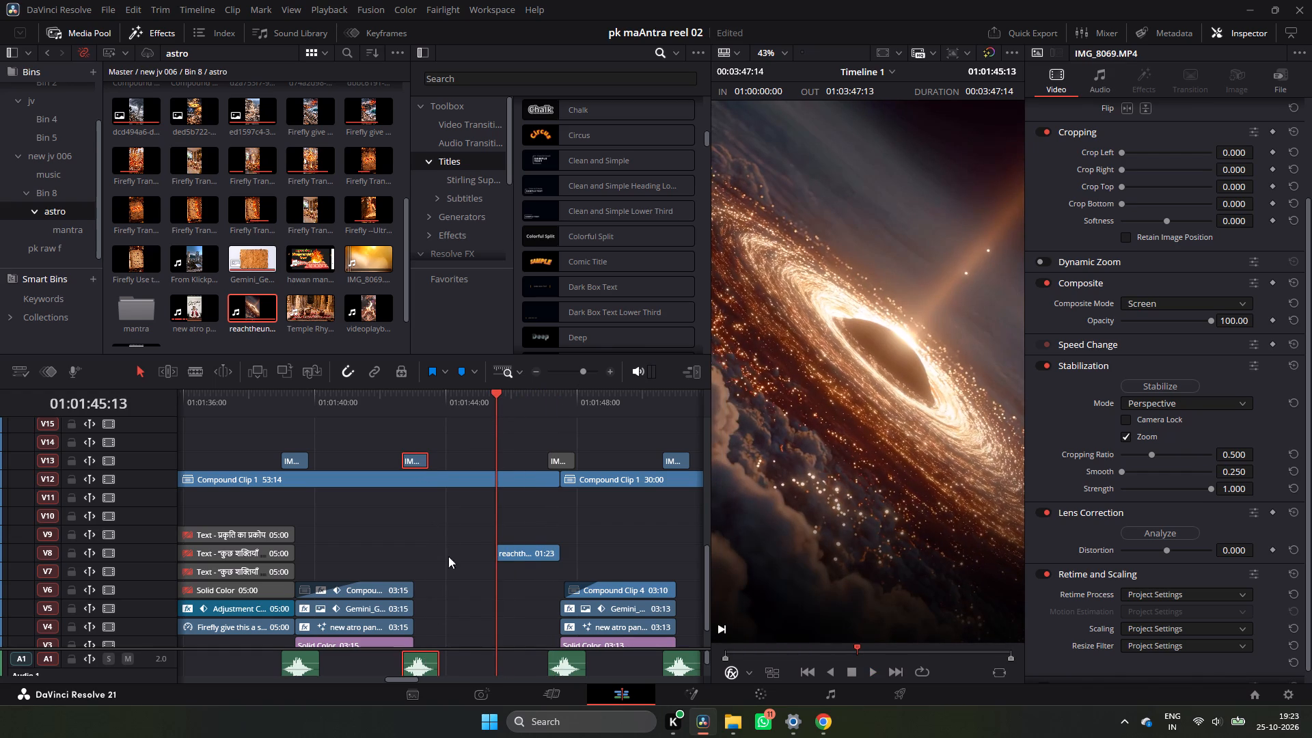
{"action": "left_click_drag", "start_coordinate": [416, 463], "coordinate": [495, 463], "text": "alt"}
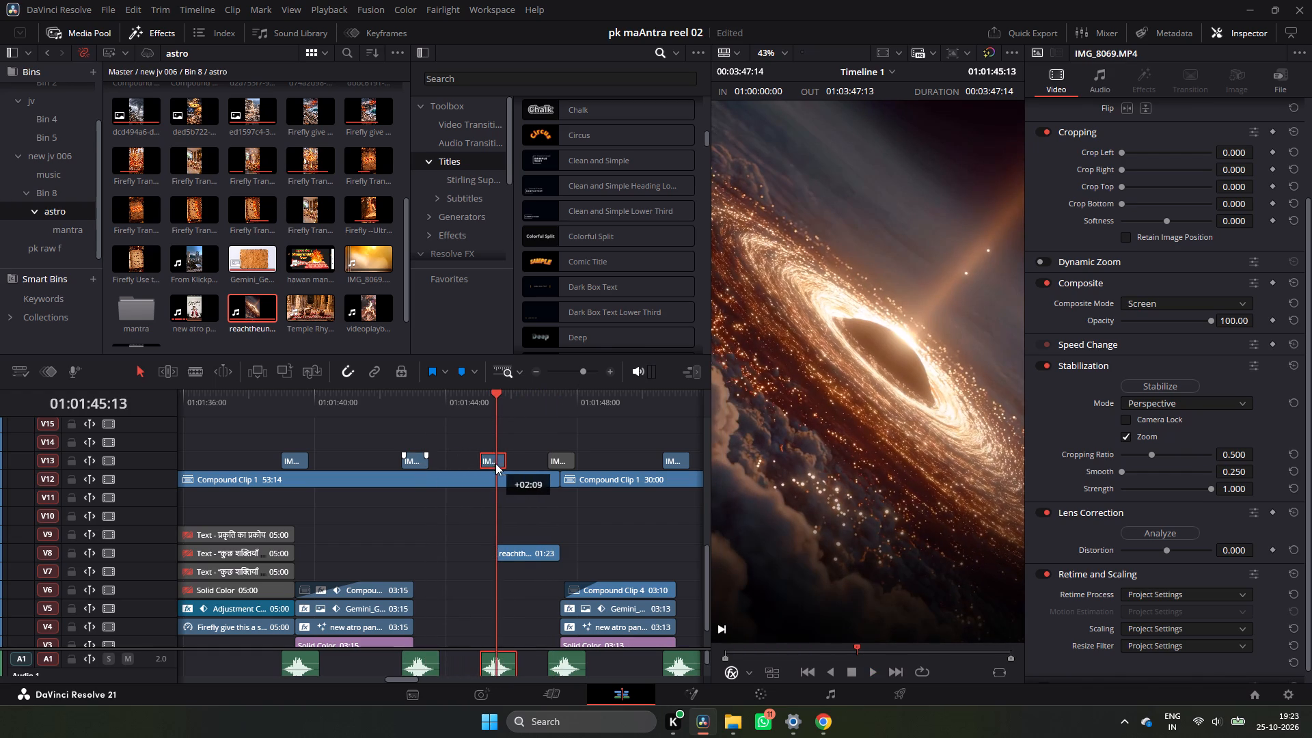
{"action": "left_click_drag", "start_coordinate": [495, 463], "coordinate": [498, 464], "text": "alt"}
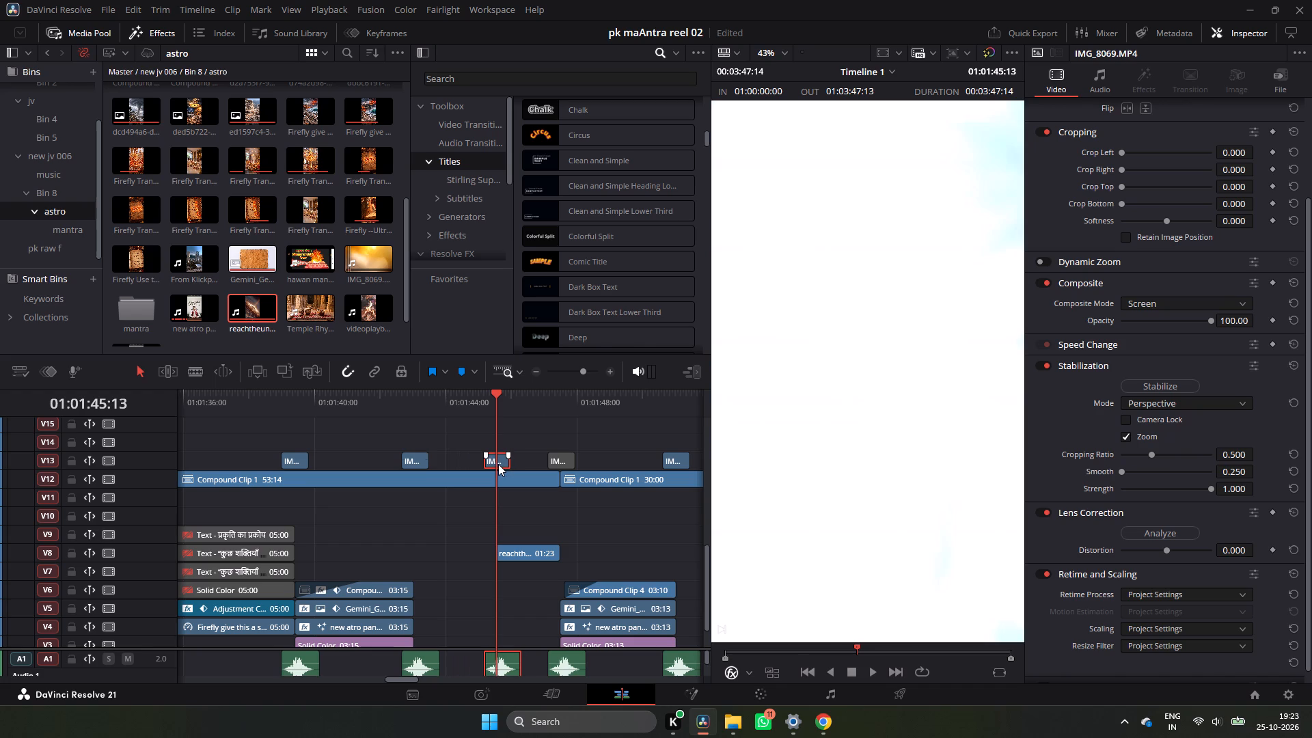
{"action": "key", "text": "space"}
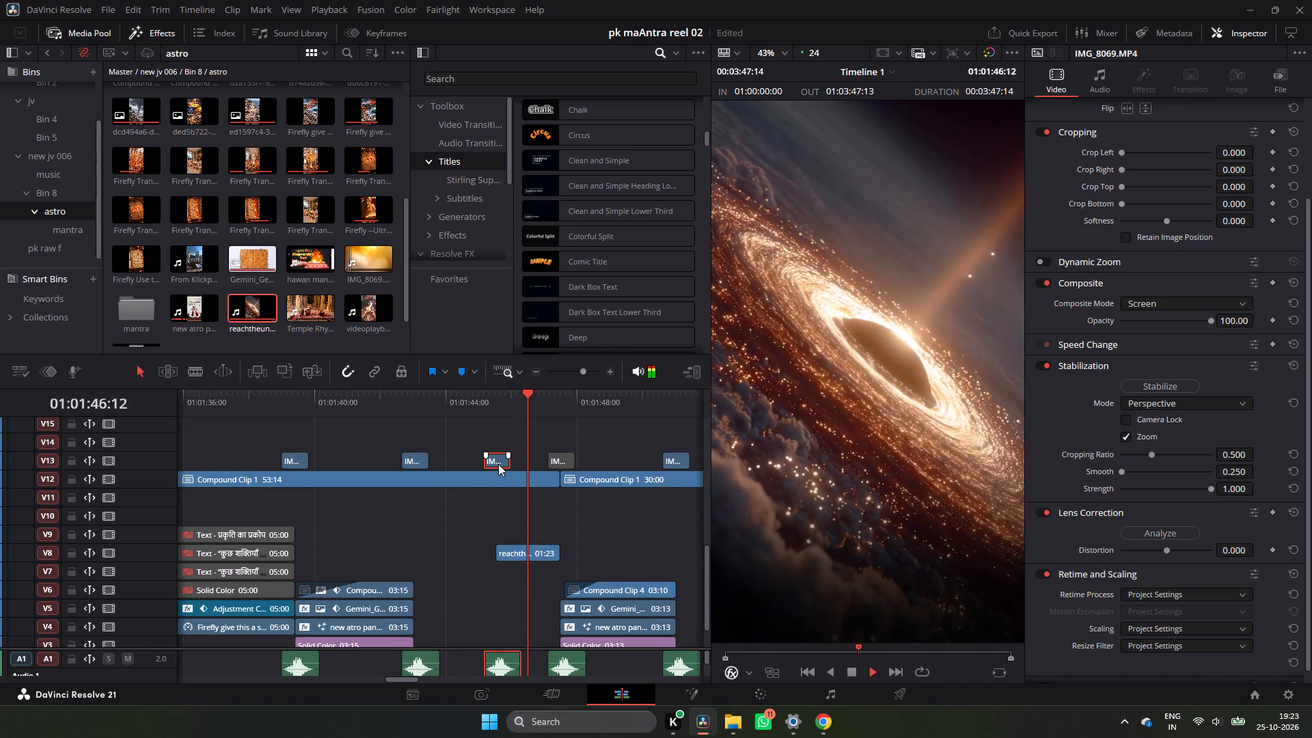
{"action": "key", "text": "space"}
Enable the disabled IMG_8069 flash clip on V13 at the black hole clip's end and play back both transitions.
{"action": "left_click", "coordinate": [562, 461]}
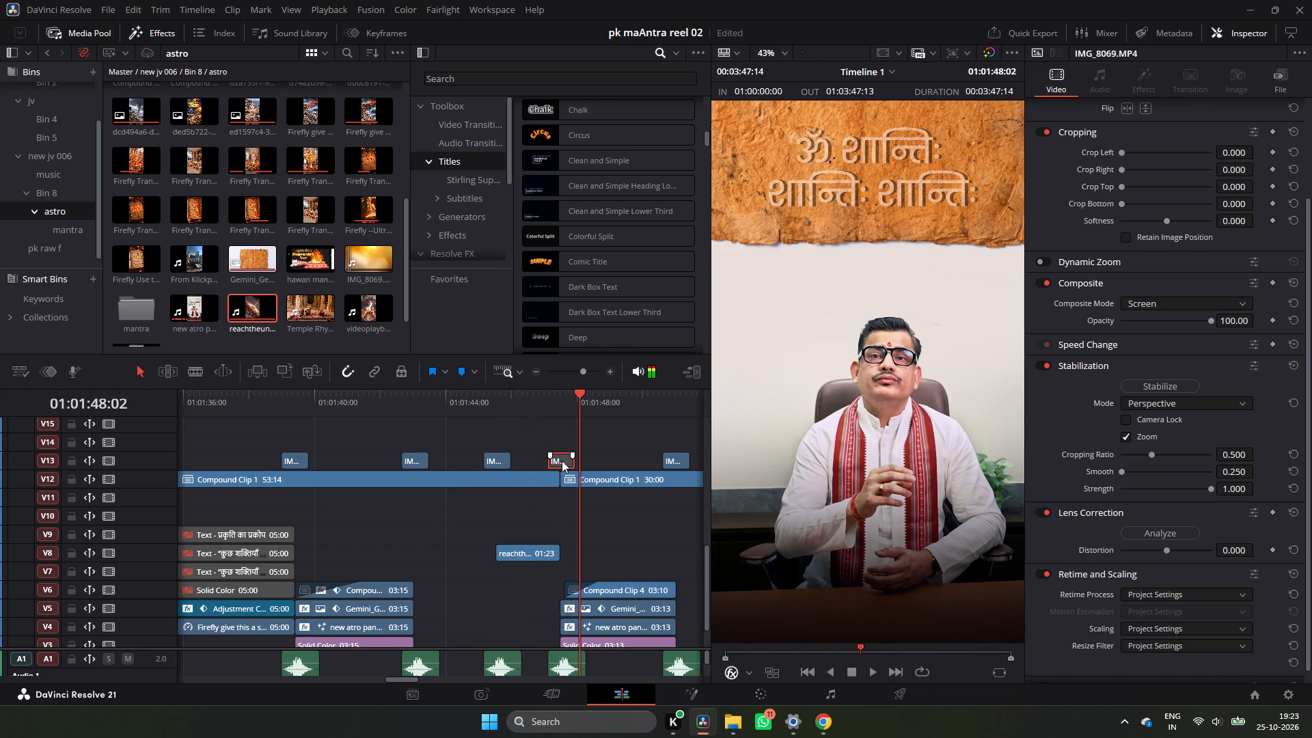
{"action": "key", "text": "d"}
{"action": "left_click", "coordinate": [542, 397]}
{"action": "key", "text": "space"}
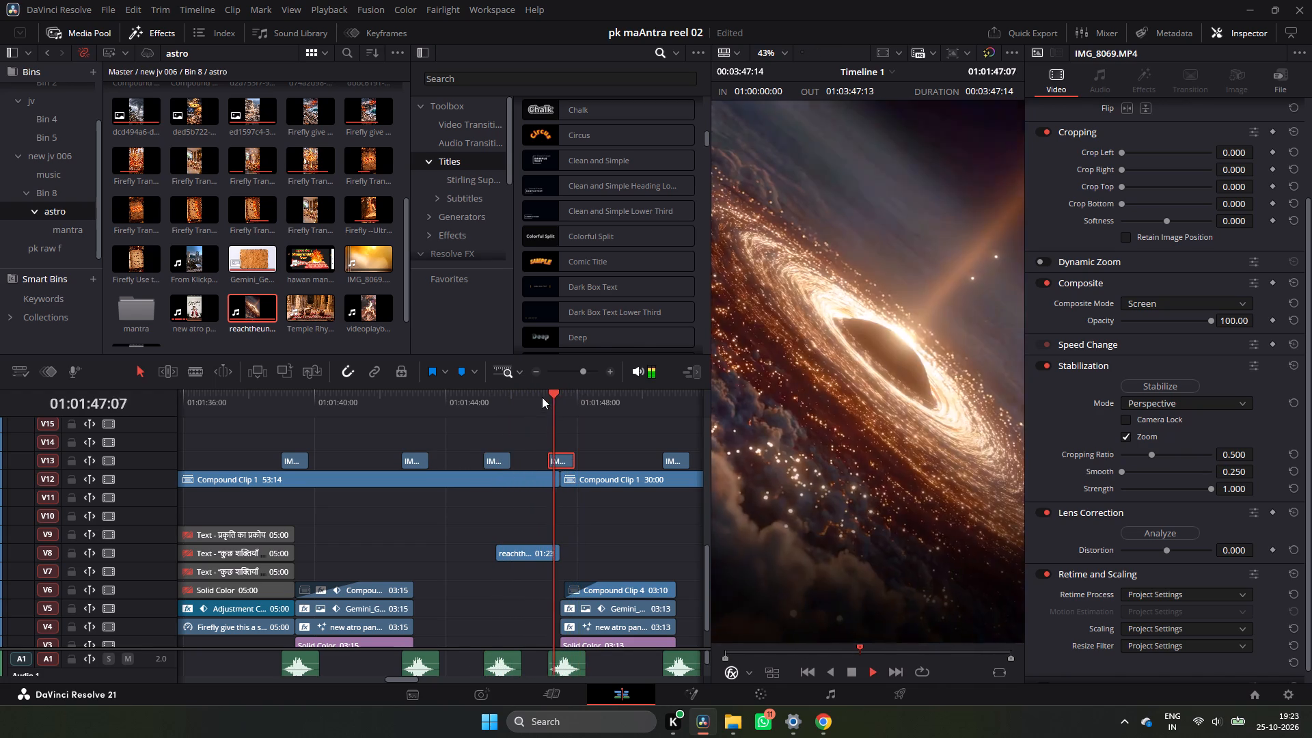
{"action": "left_click", "coordinate": [482, 406]}
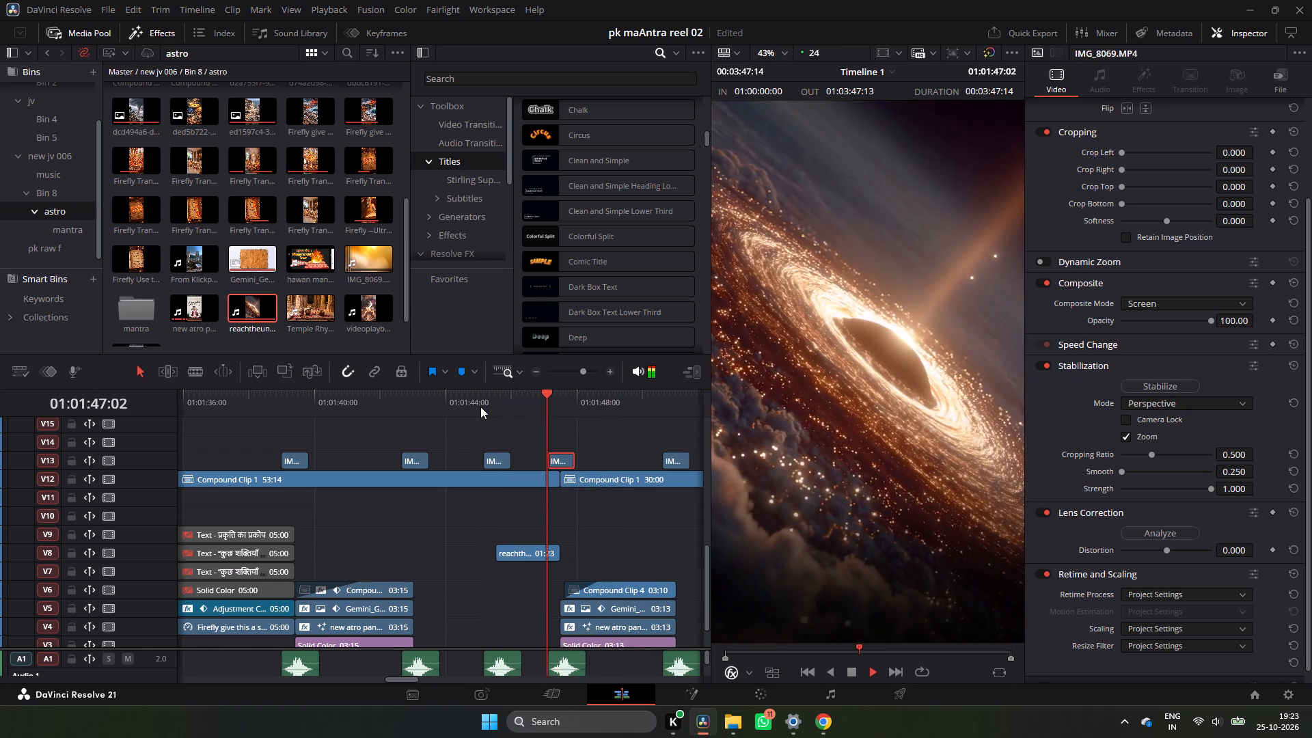
{"action": "key", "text": "space"}
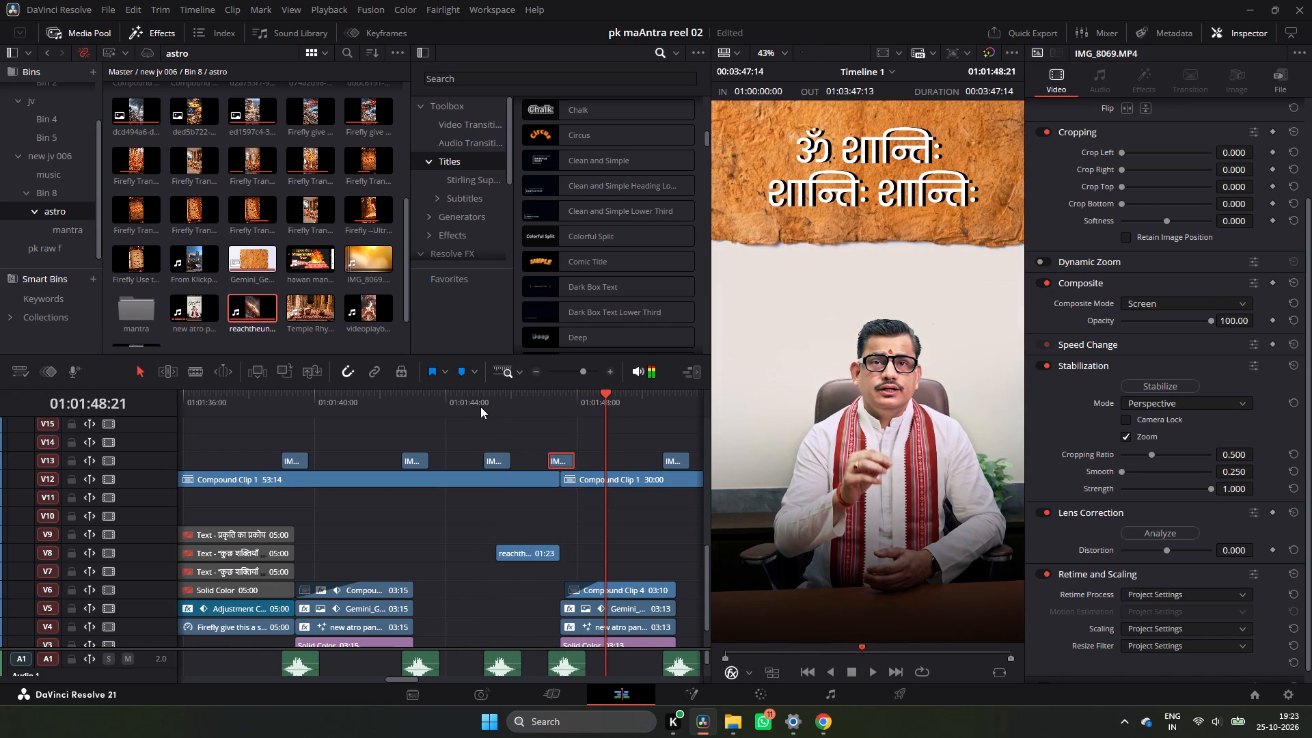
{"action": "left_click", "coordinate": [491, 403]}
{"action": "key", "text": "space"}
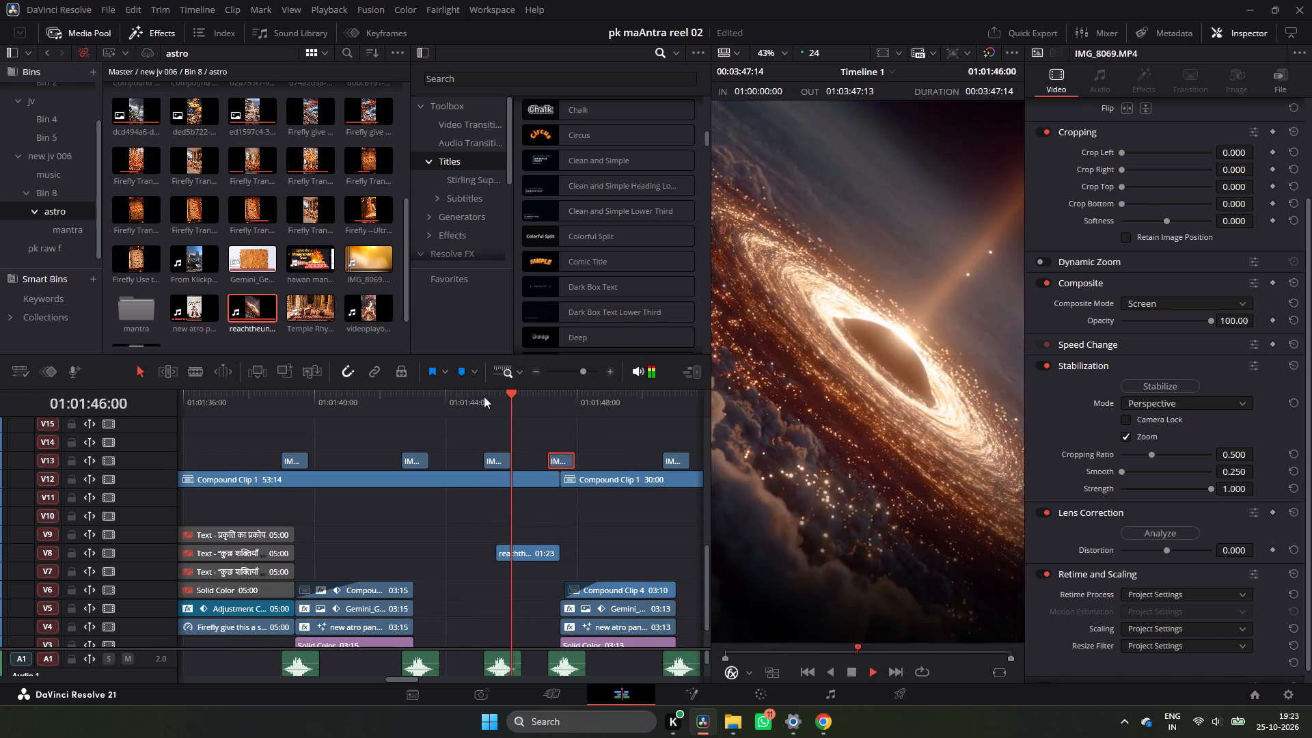
Play back the timeline from the black hole clip through the talking-head section to about 01:02:17.
{"action": "key", "text": "space"}
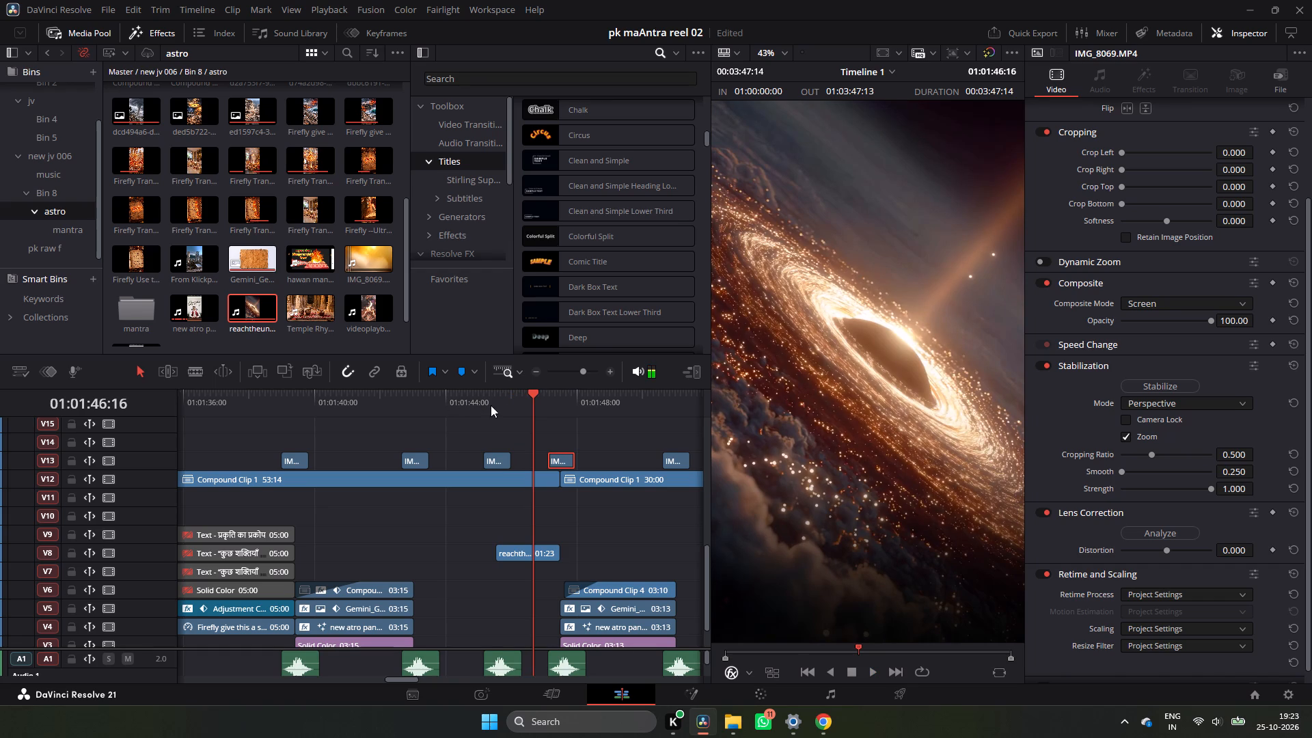
{"action": "left_click", "coordinate": [537, 365]}
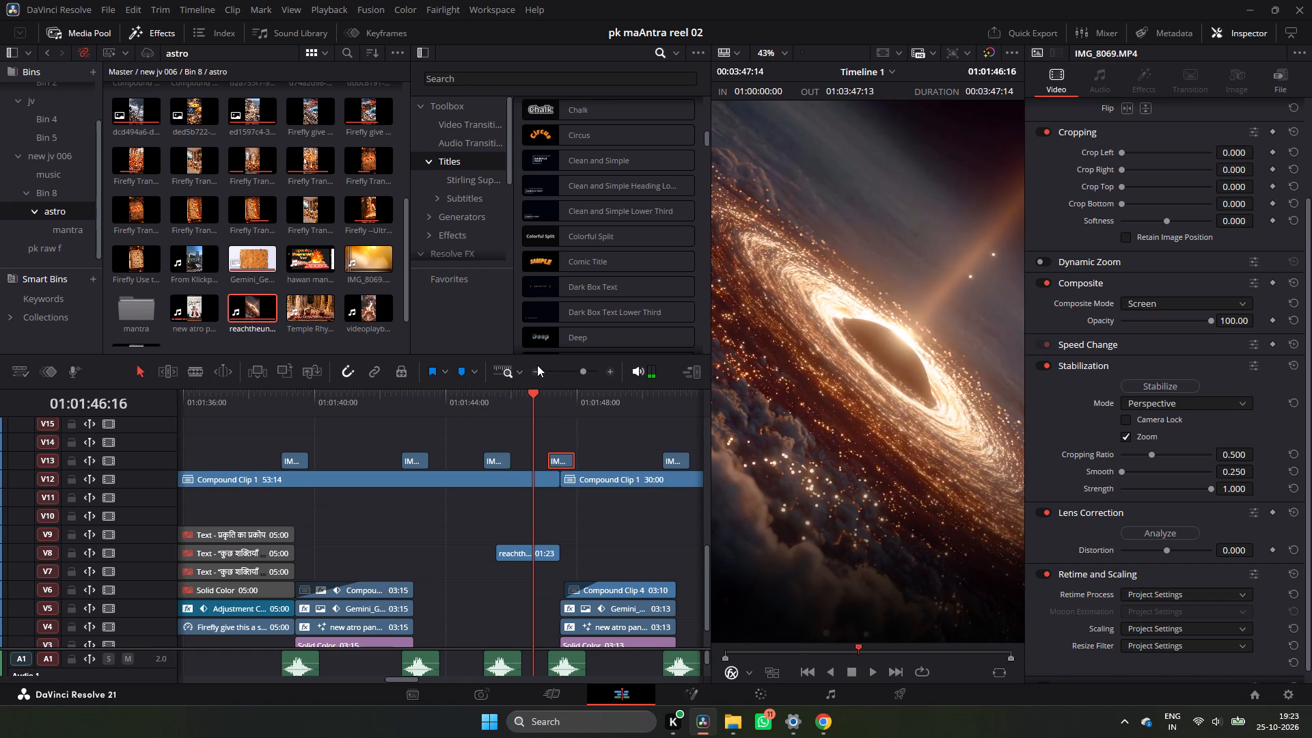
{"action": "left_click", "coordinate": [536, 370]}
{"action": "left_click_drag", "start_coordinate": [506, 402], "coordinate": [582, 422]}
{"action": "key", "text": "space"}
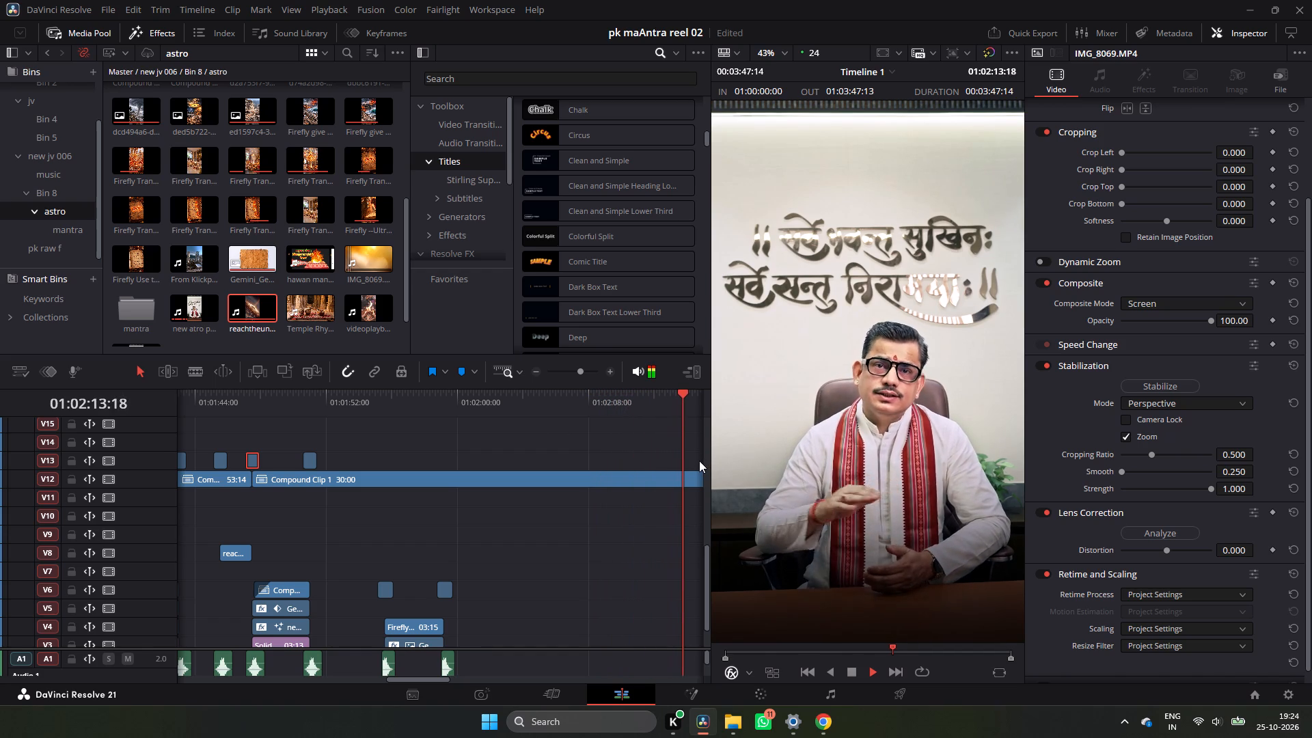
{"action": "key", "text": "space"}
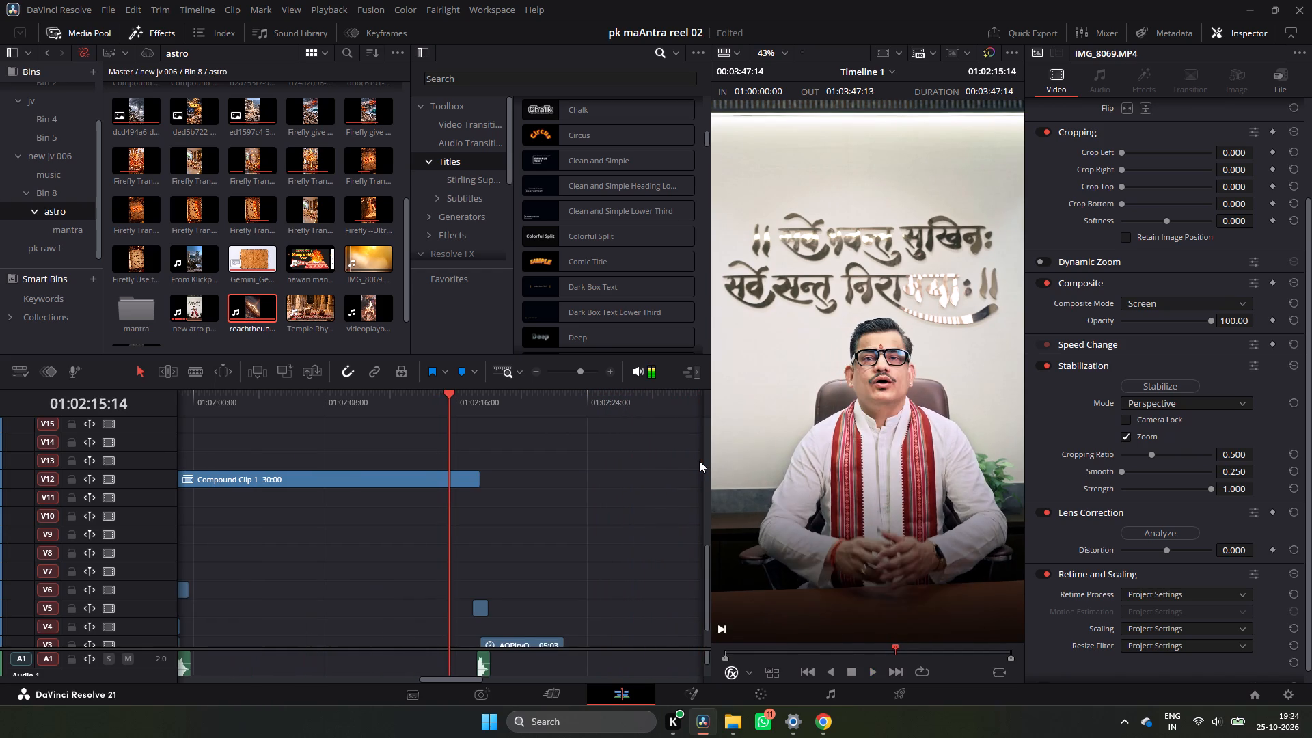
{"action": "key", "text": "space"}
{"action": "key", "text": "space"}
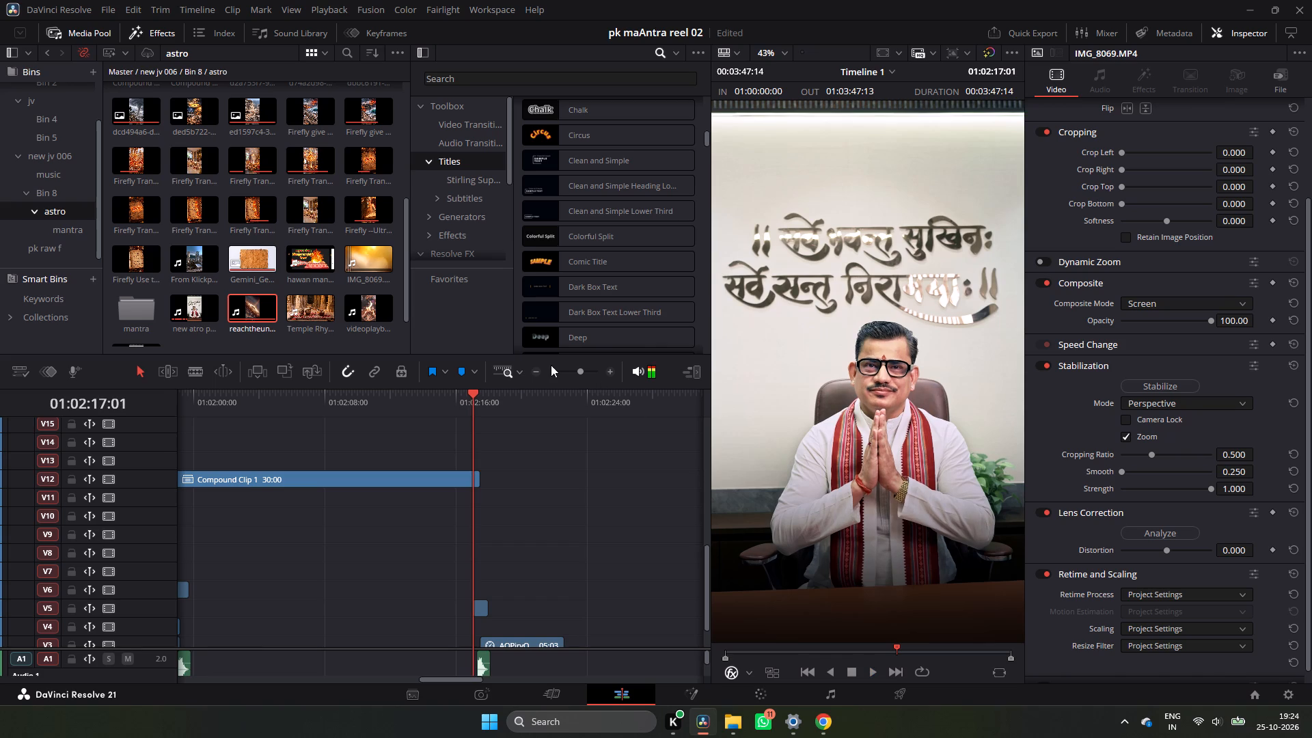
{"action": "left_click", "coordinate": [536, 366]}
{"action": "left_click", "coordinate": [316, 405]}
{"action": "key", "text": "space"}
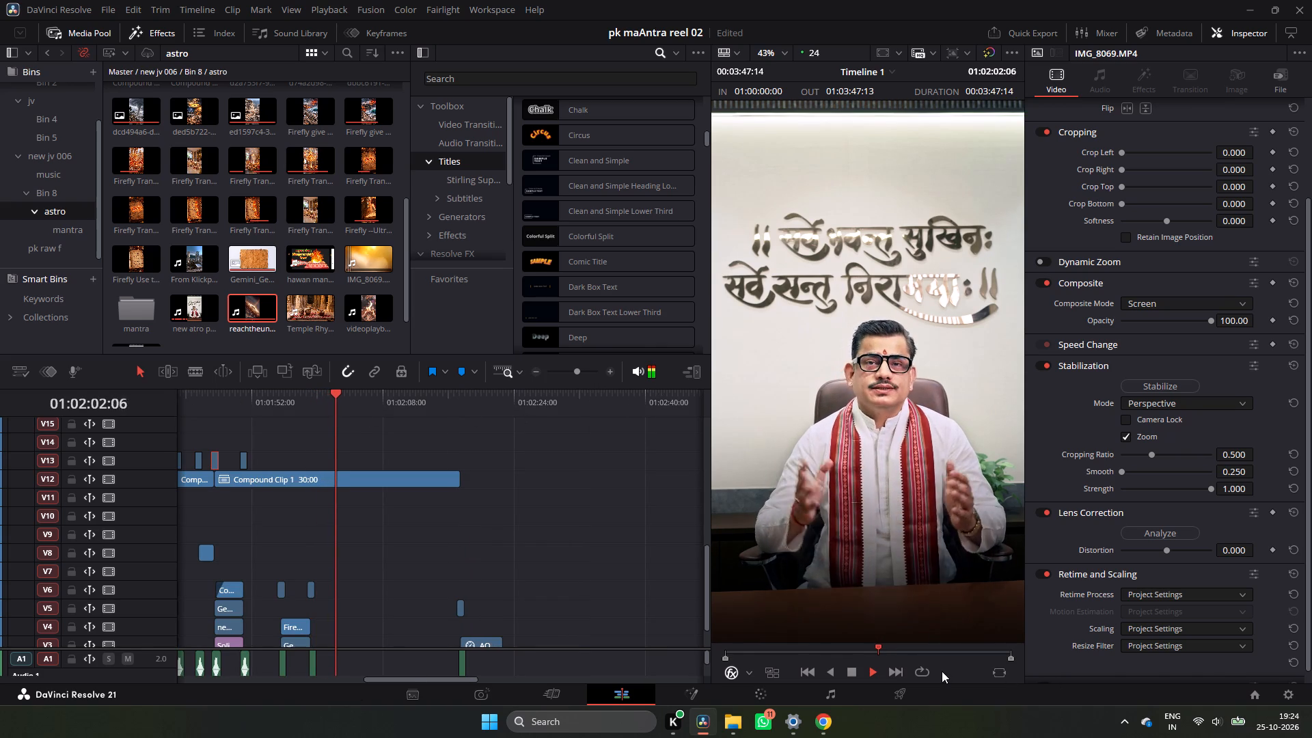
{"action": "key", "text": "space"}
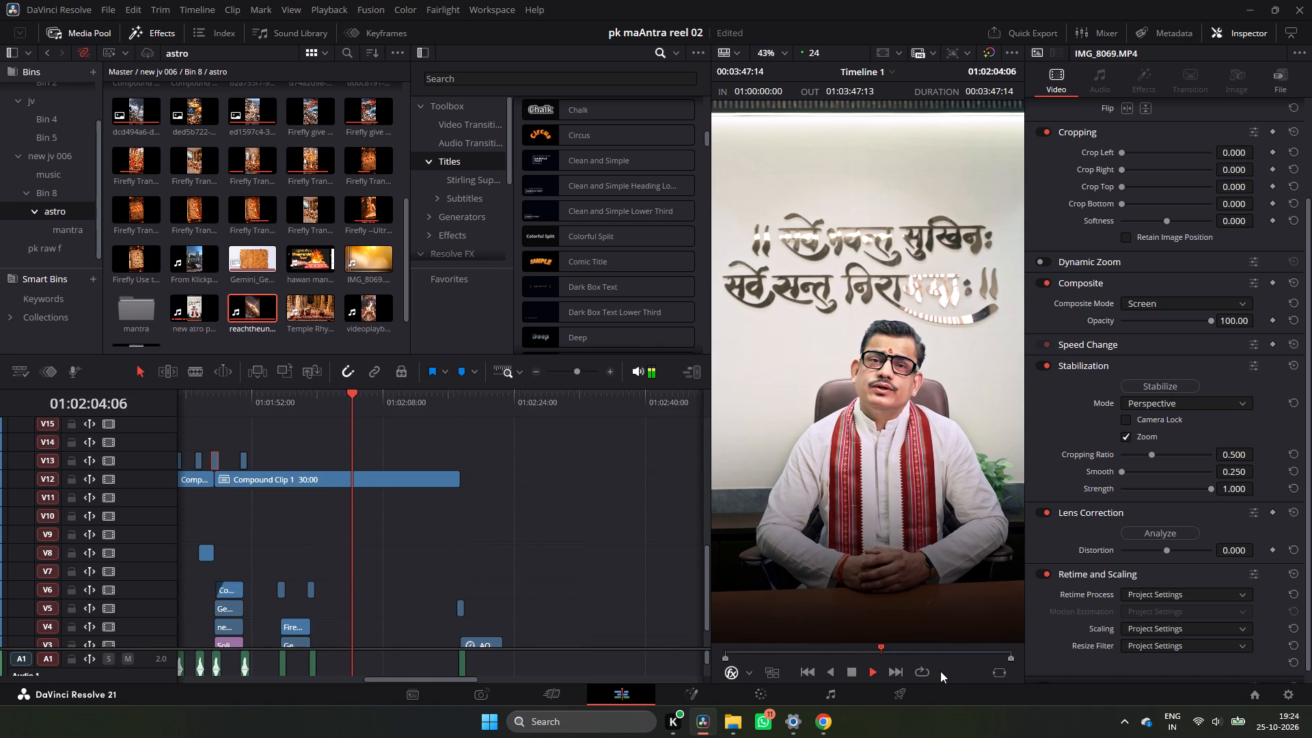
{"action": "left_click", "coordinate": [328, 413]}
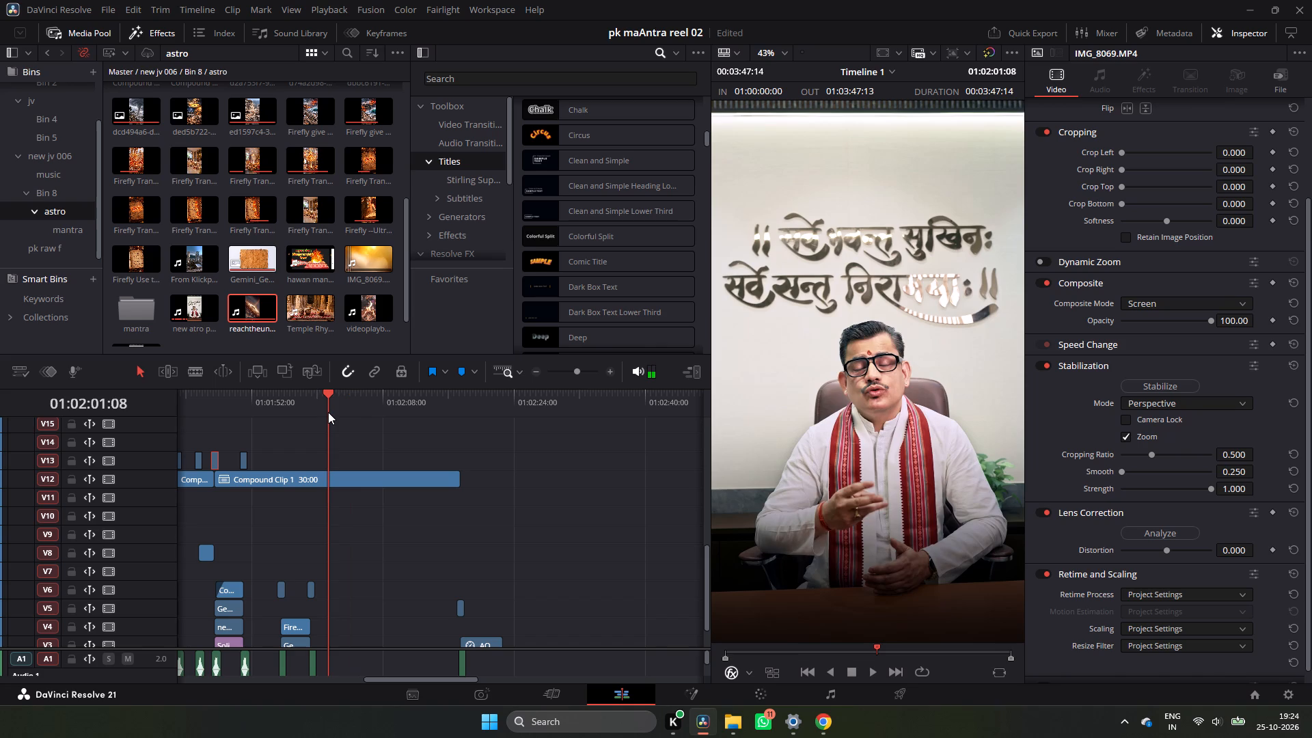
{"action": "key", "text": "space"}
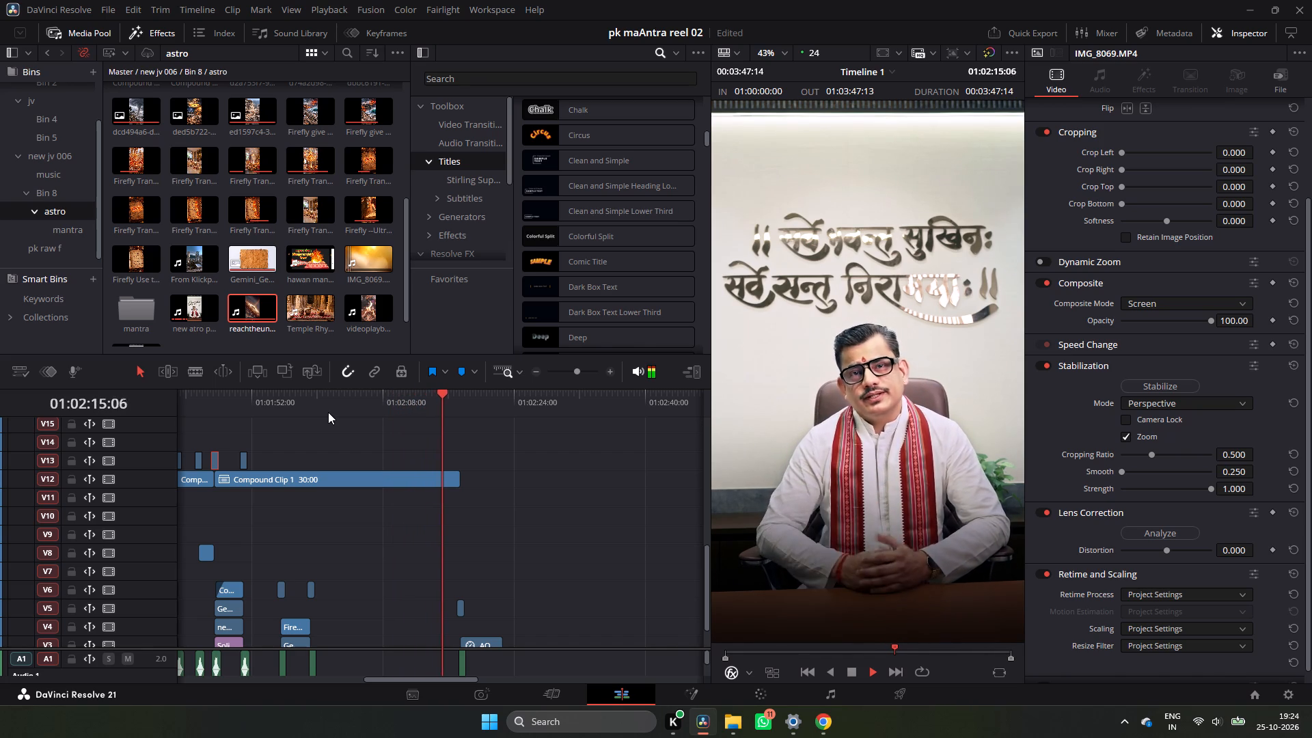
{"action": "left_click", "coordinate": [347, 414]}
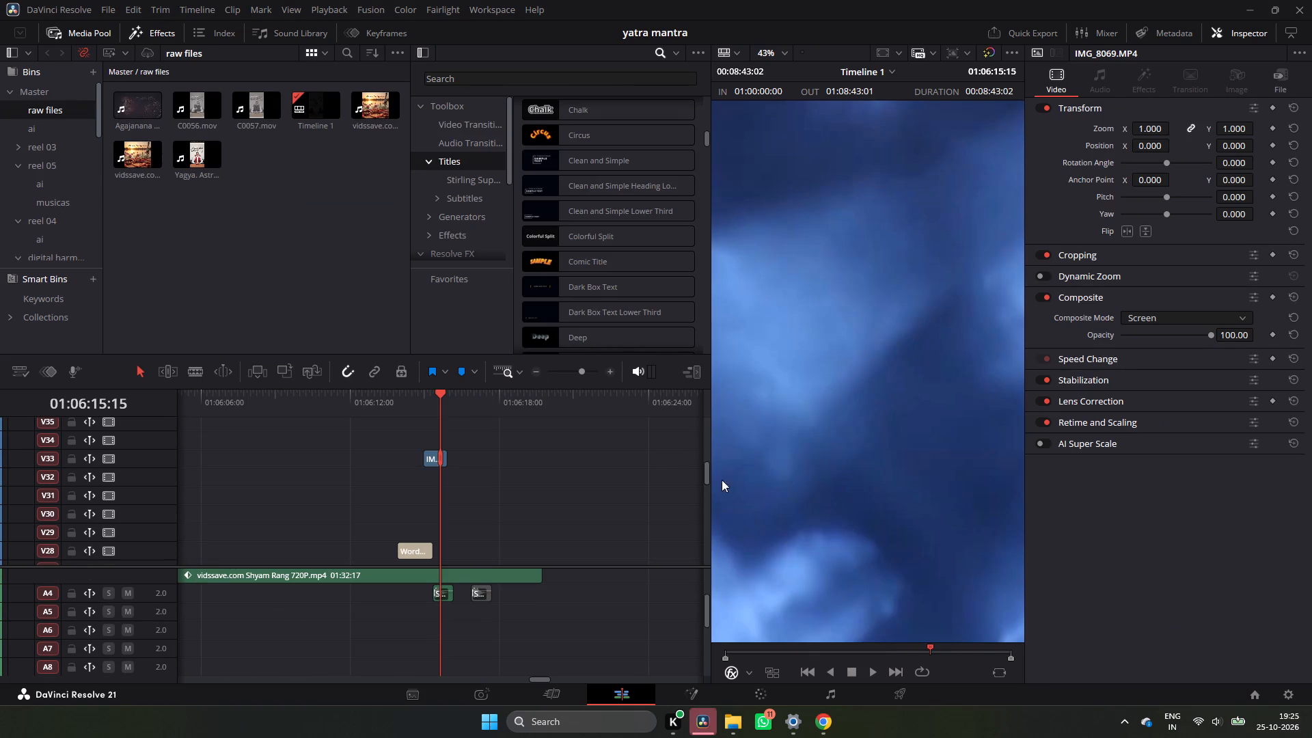
Scrub Timeline 1 of the yatra mantra project from about 01:06:15 back to the first reel to examine its footage.
{"action": "left_click_drag", "start_coordinate": [437, 392], "coordinate": [362, 409]}
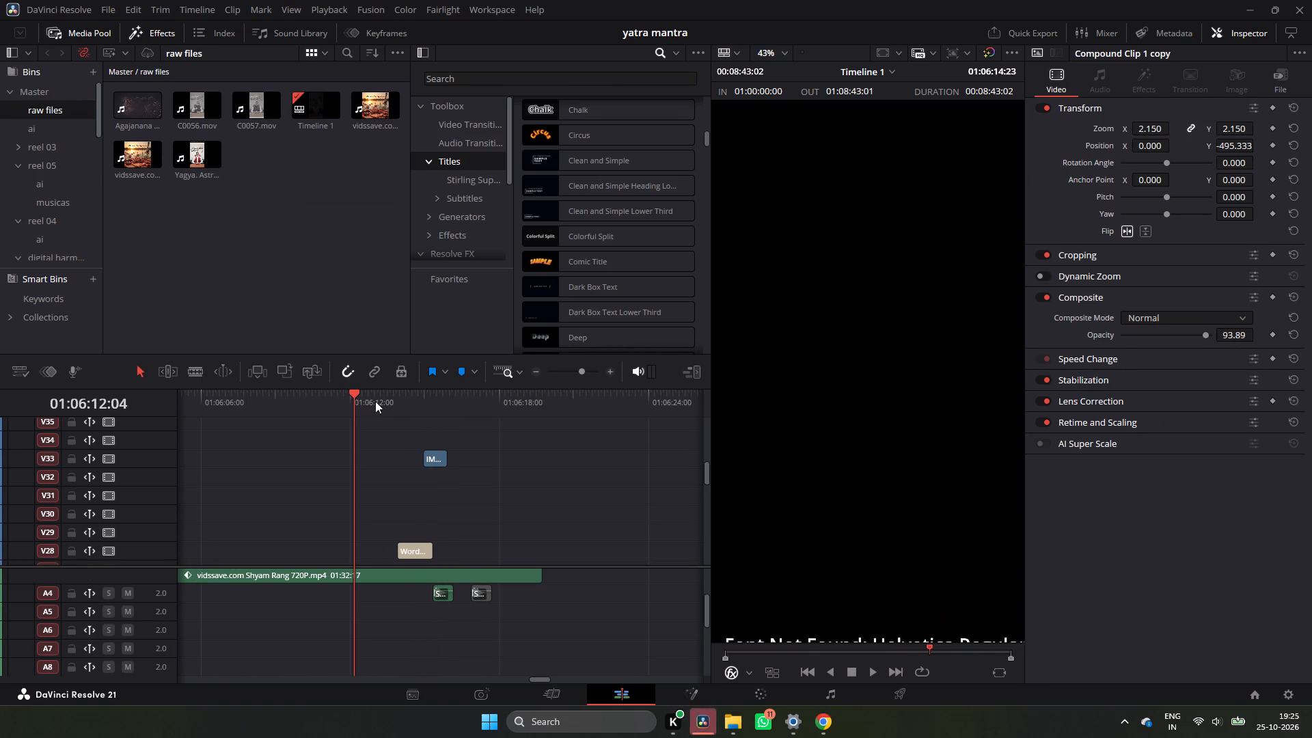
{"action": "left_click_drag", "start_coordinate": [343, 394], "coordinate": [171, 407]}
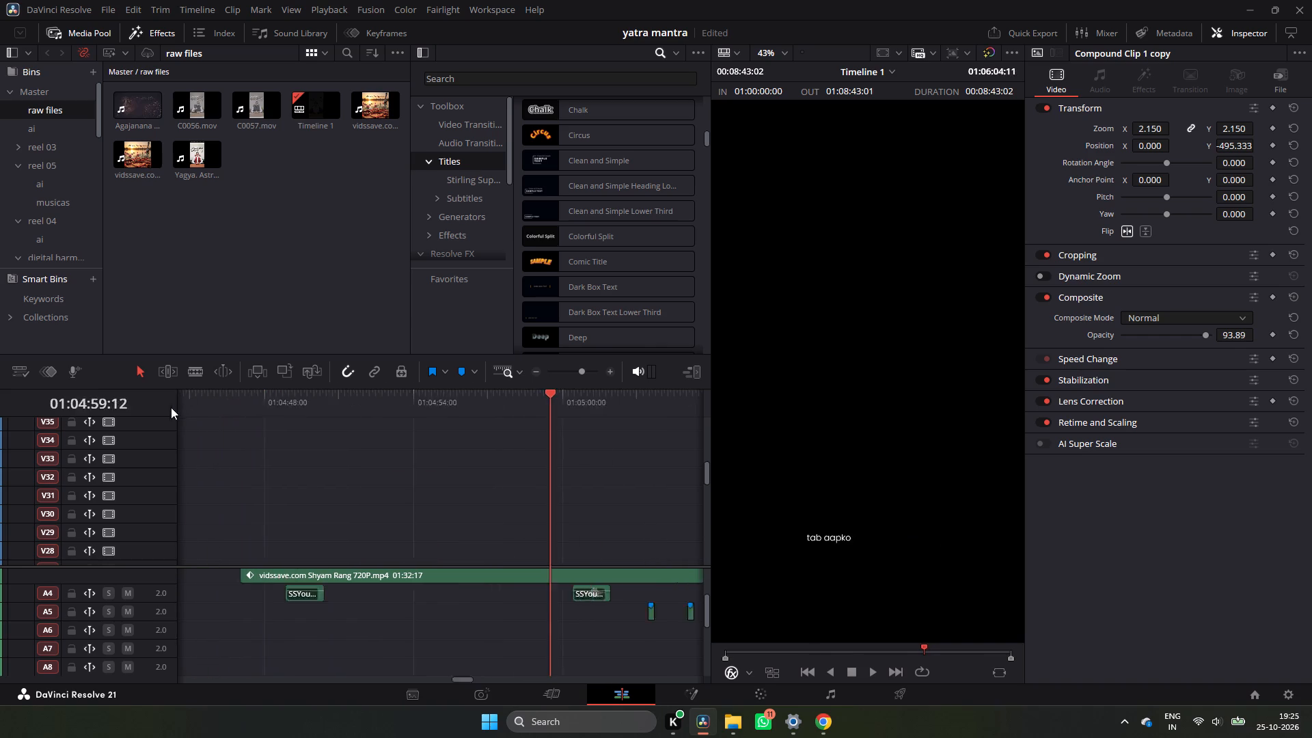
{"action": "left_click_drag", "start_coordinate": [171, 407], "coordinate": [584, 479]}
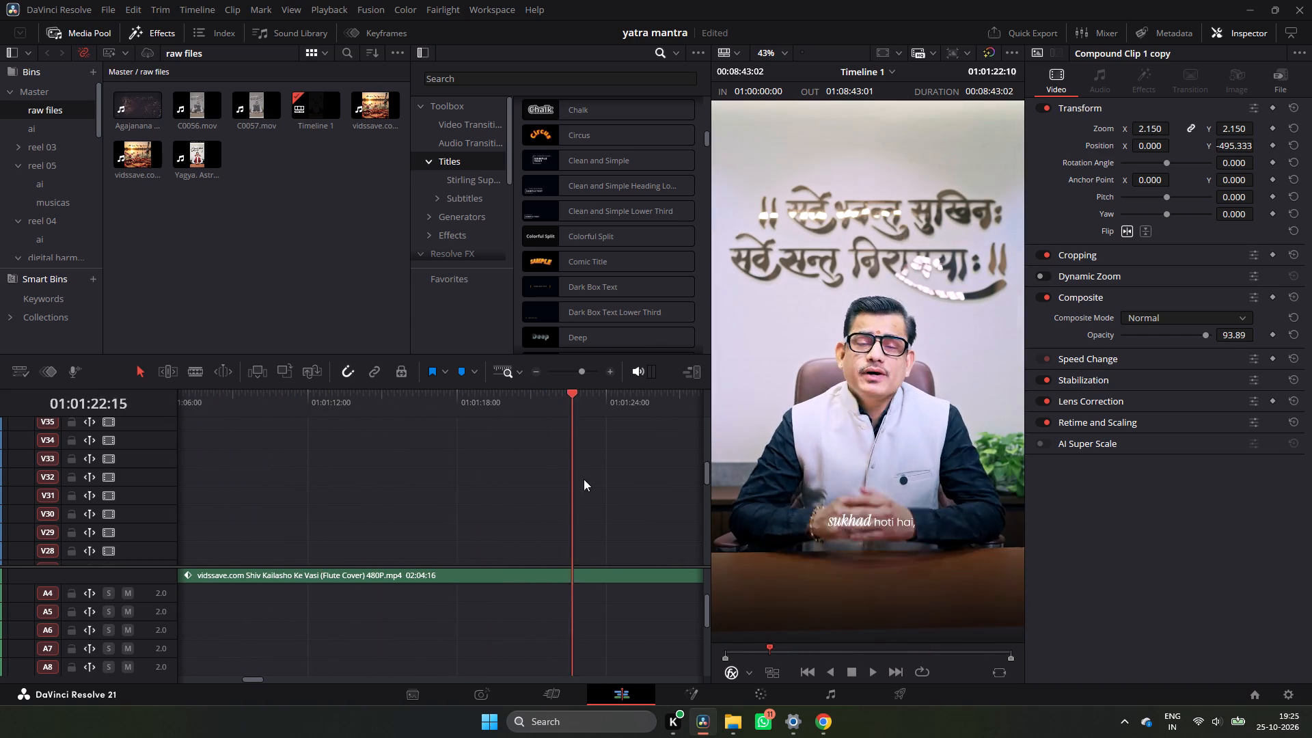
{"action": "left_click_drag", "start_coordinate": [584, 479], "coordinate": [413, 468]}
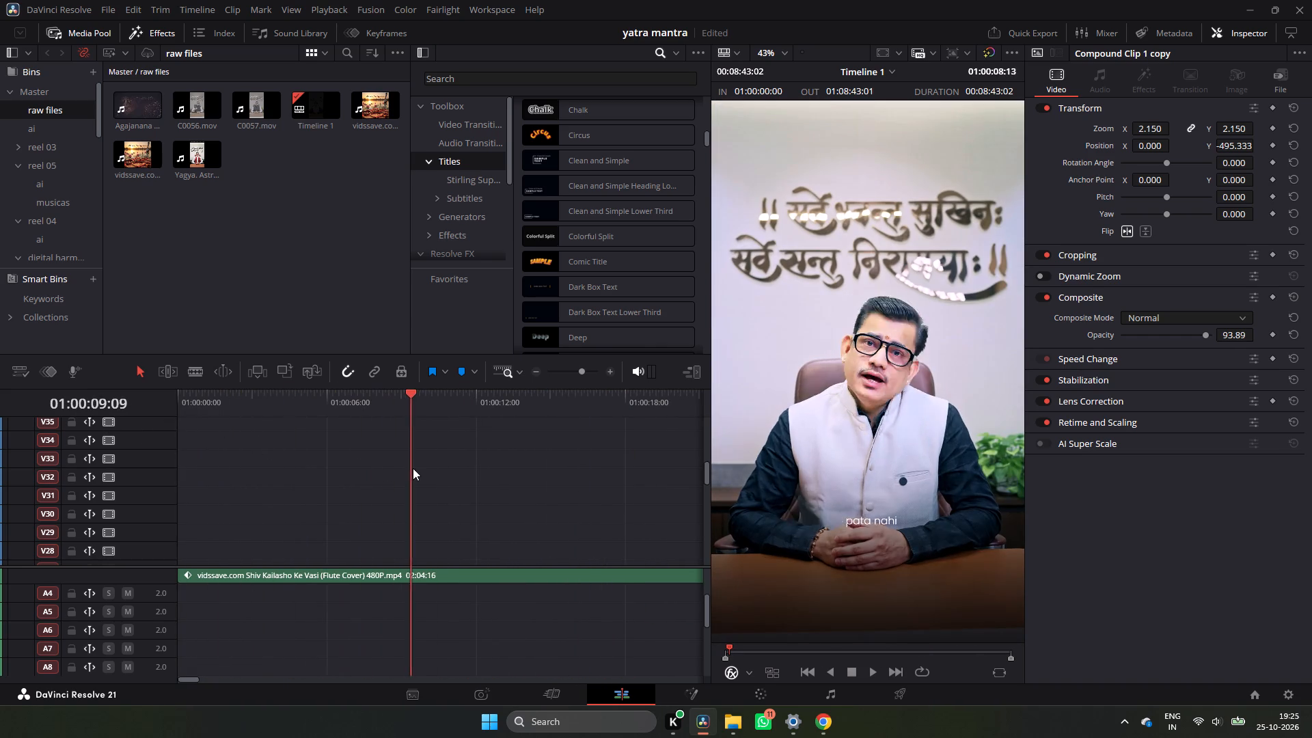
{"action": "left_click_drag", "start_coordinate": [413, 468], "coordinate": [413, 464]}
{"action": "left_click", "coordinate": [540, 377]}
{"action": "triple_click", "coordinate": [541, 375]}
{"action": "double_click", "coordinate": [541, 375]}
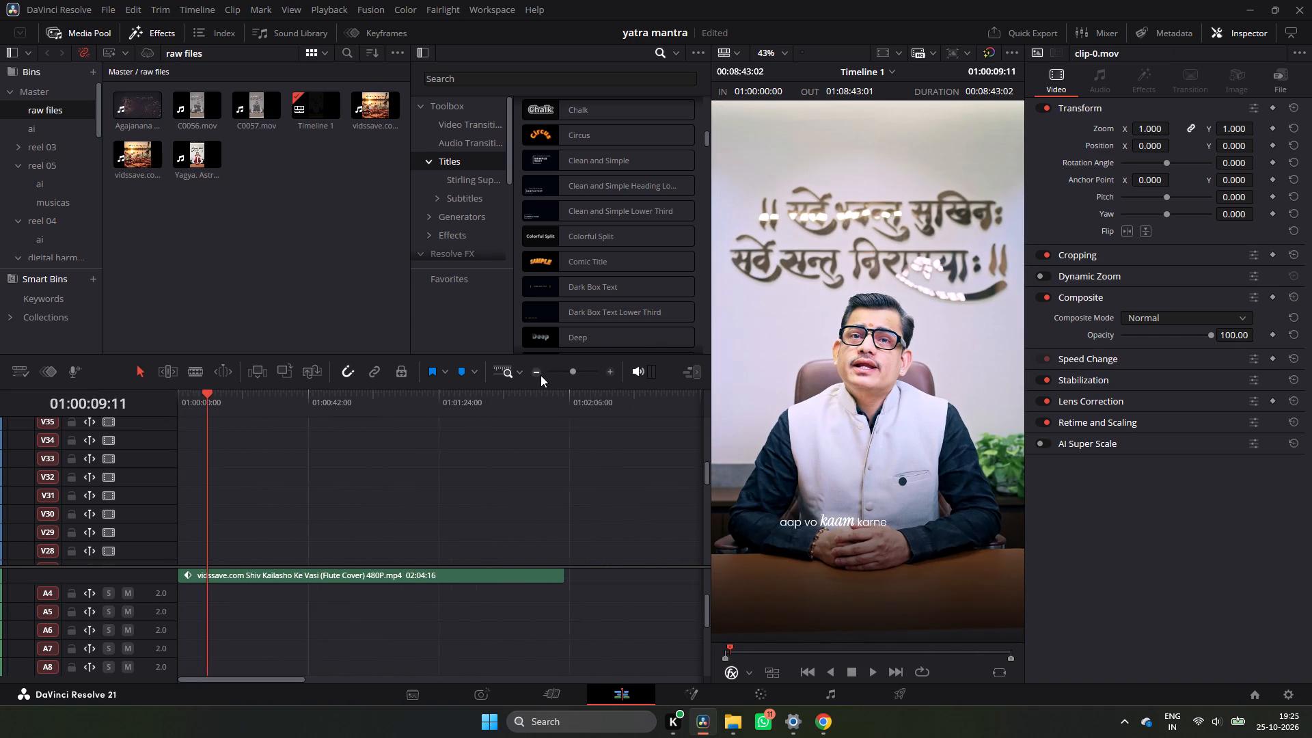
Scrub Timeline 1 of the yatra mantra project from the first reel past the last one and back to survey all its visuals.
{"action": "left_click_drag", "start_coordinate": [195, 398], "coordinate": [415, 441]}
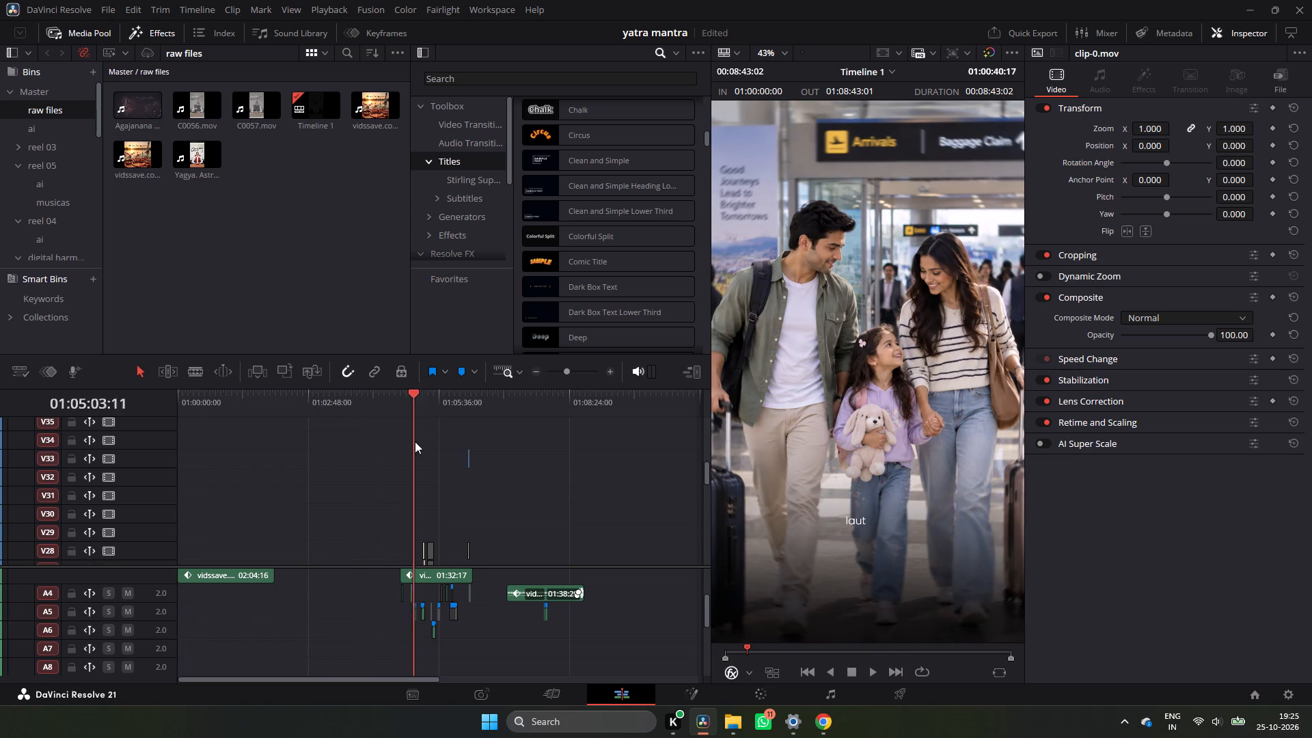
{"action": "left_click_drag", "start_coordinate": [415, 441], "coordinate": [471, 453]}
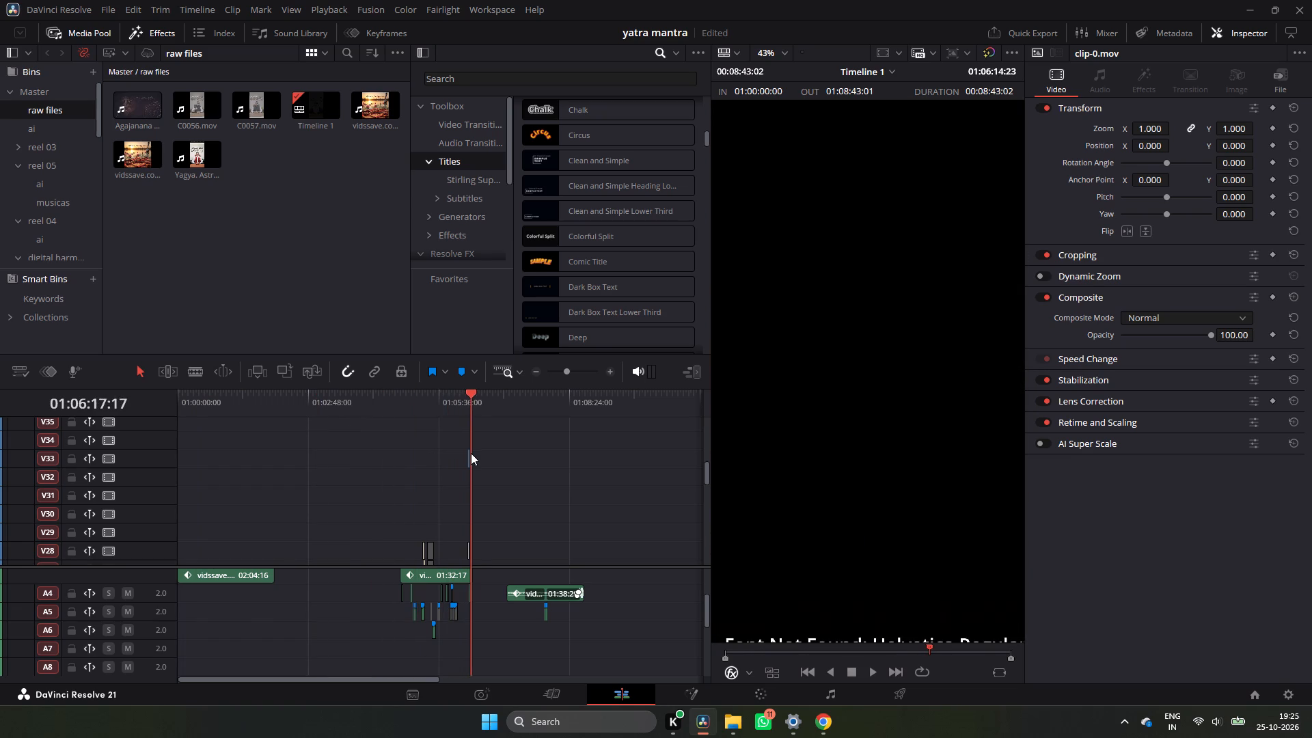
{"action": "left_click_drag", "start_coordinate": [471, 453], "coordinate": [545, 472]}
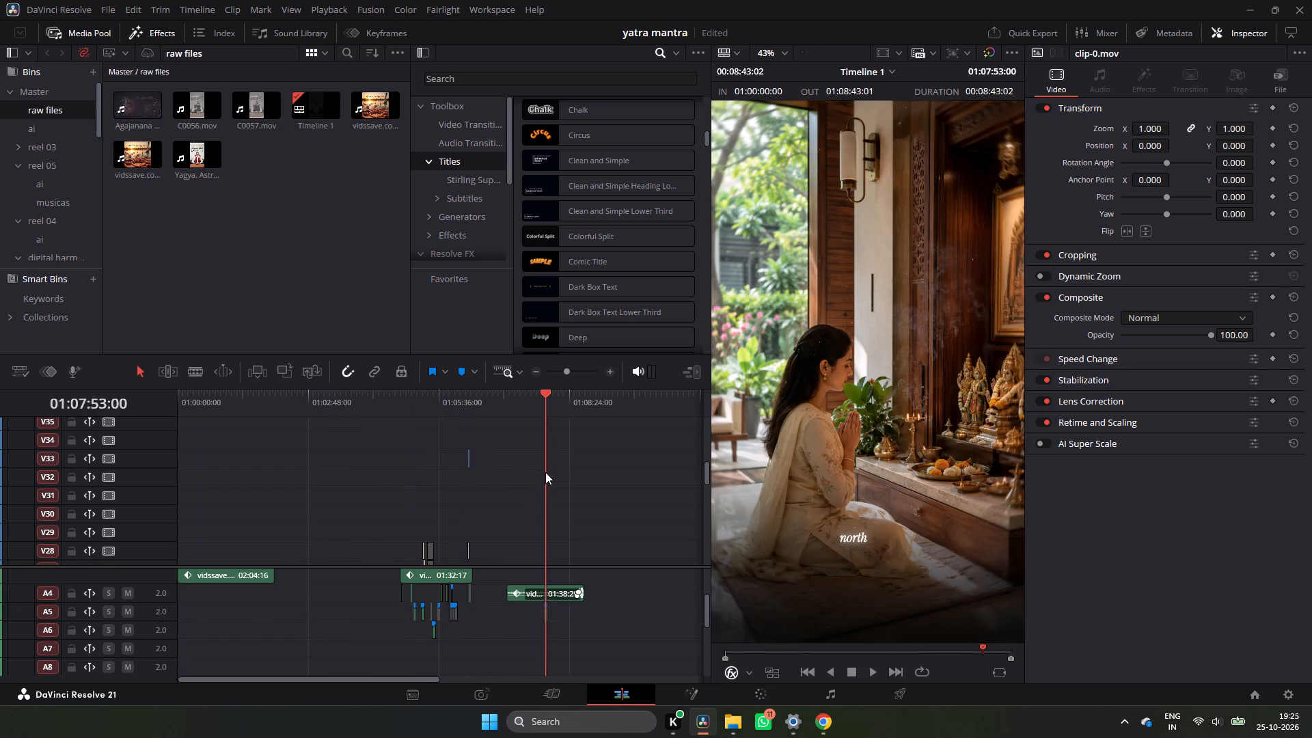
{"action": "left_click_drag", "start_coordinate": [545, 472], "coordinate": [556, 483]}
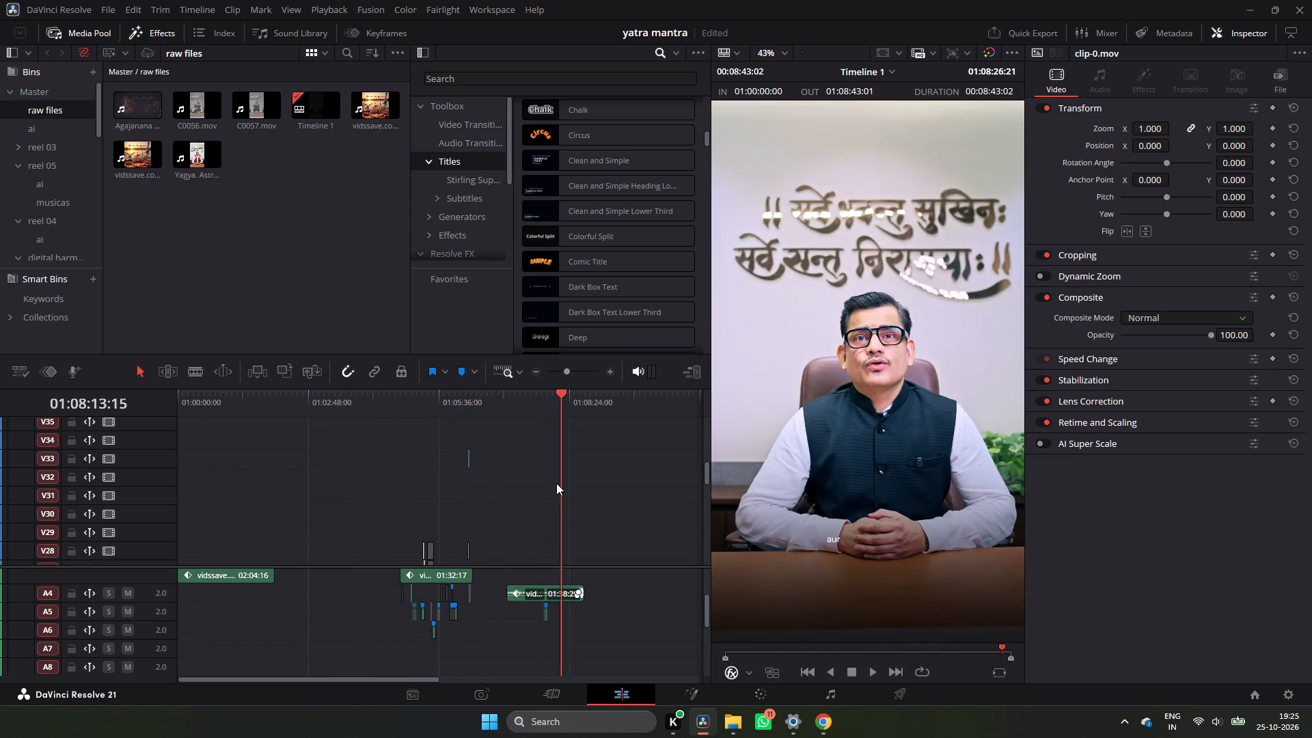
{"action": "left_click_drag", "start_coordinate": [556, 483], "coordinate": [672, 489]}
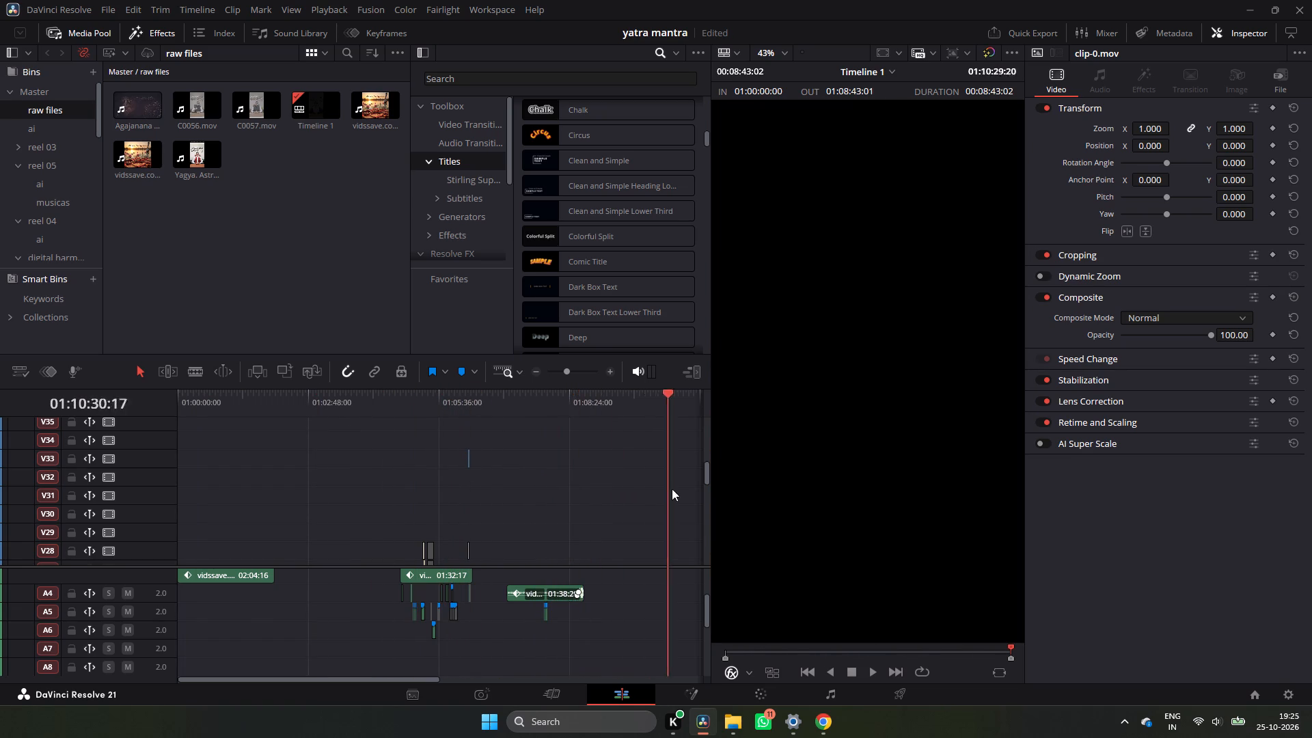
{"action": "left_click_drag", "start_coordinate": [672, 489], "coordinate": [114, 460]}
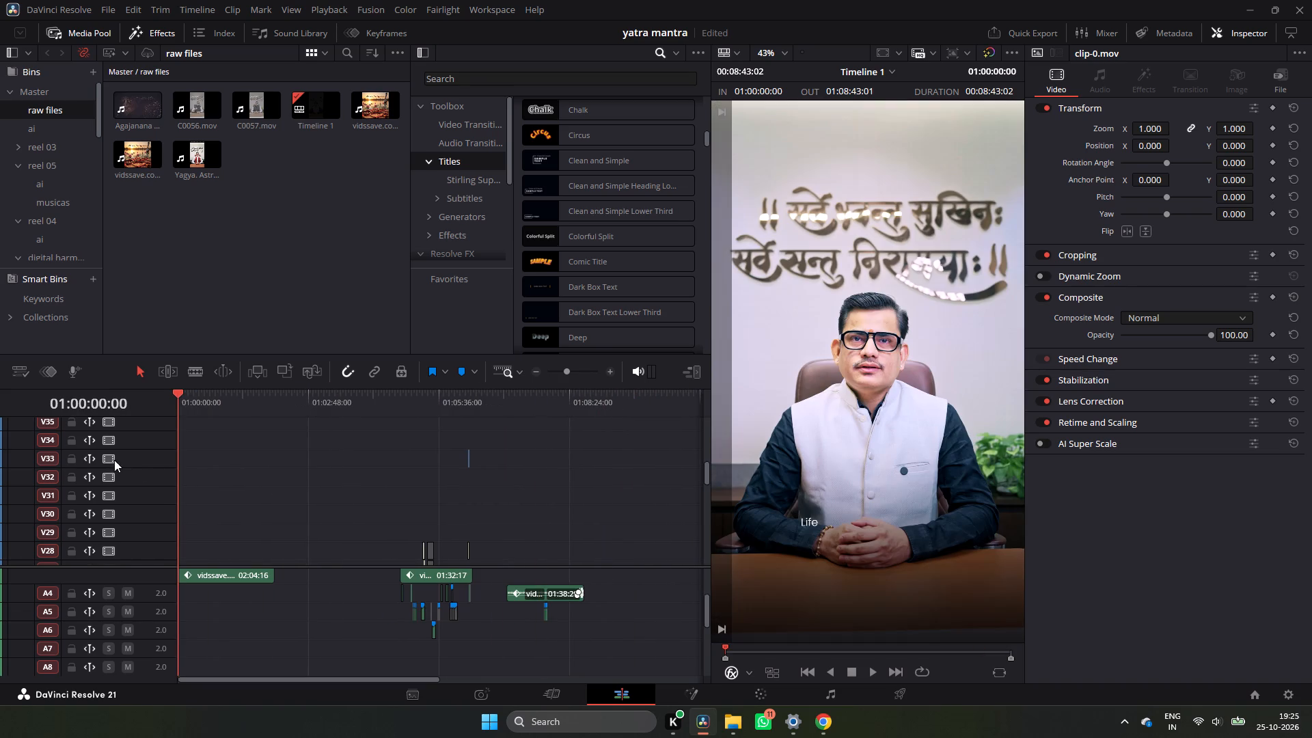
{"action": "left_click_drag", "start_coordinate": [114, 460], "coordinate": [177, 455]}
Examine the visuals of the first reel and the second reel up to about 01:05:33, playing the parts near 01:05:28 and 01:05:14.
{"action": "scroll", "coordinate": [343, 517], "scroll_direction": "down", "scroll_amount": 7}
{"action": "scroll", "coordinate": [256, 495], "scroll_direction": "down", "scroll_amount": 5}
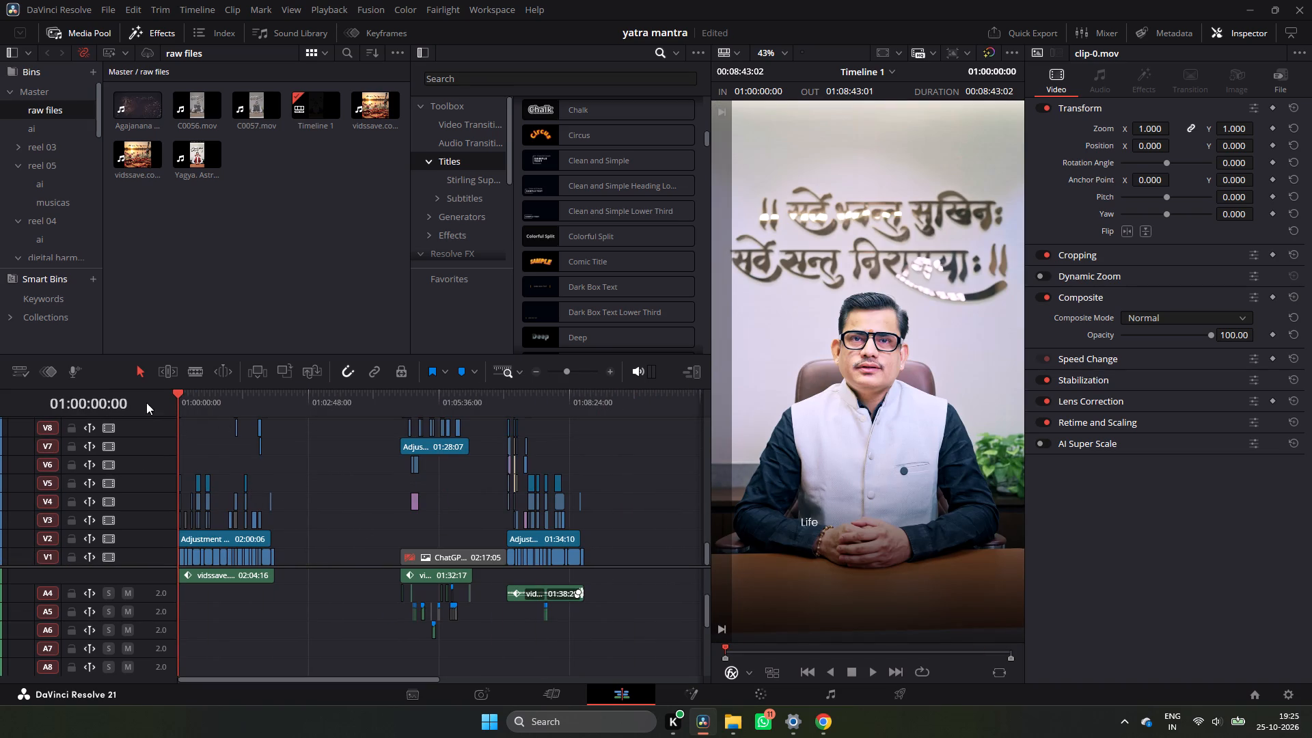
{"action": "left_click_drag", "start_coordinate": [192, 397], "coordinate": [200, 413]}
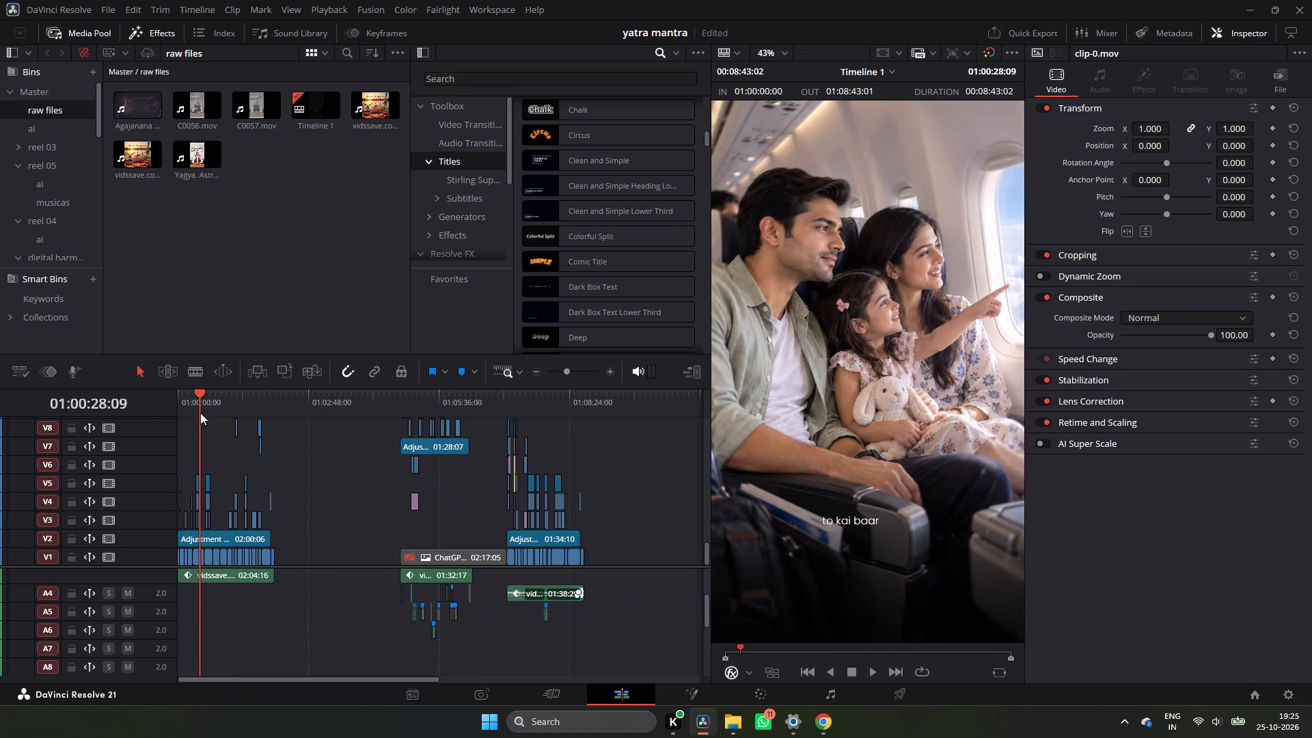
{"action": "left_click_drag", "start_coordinate": [200, 413], "coordinate": [236, 426]}
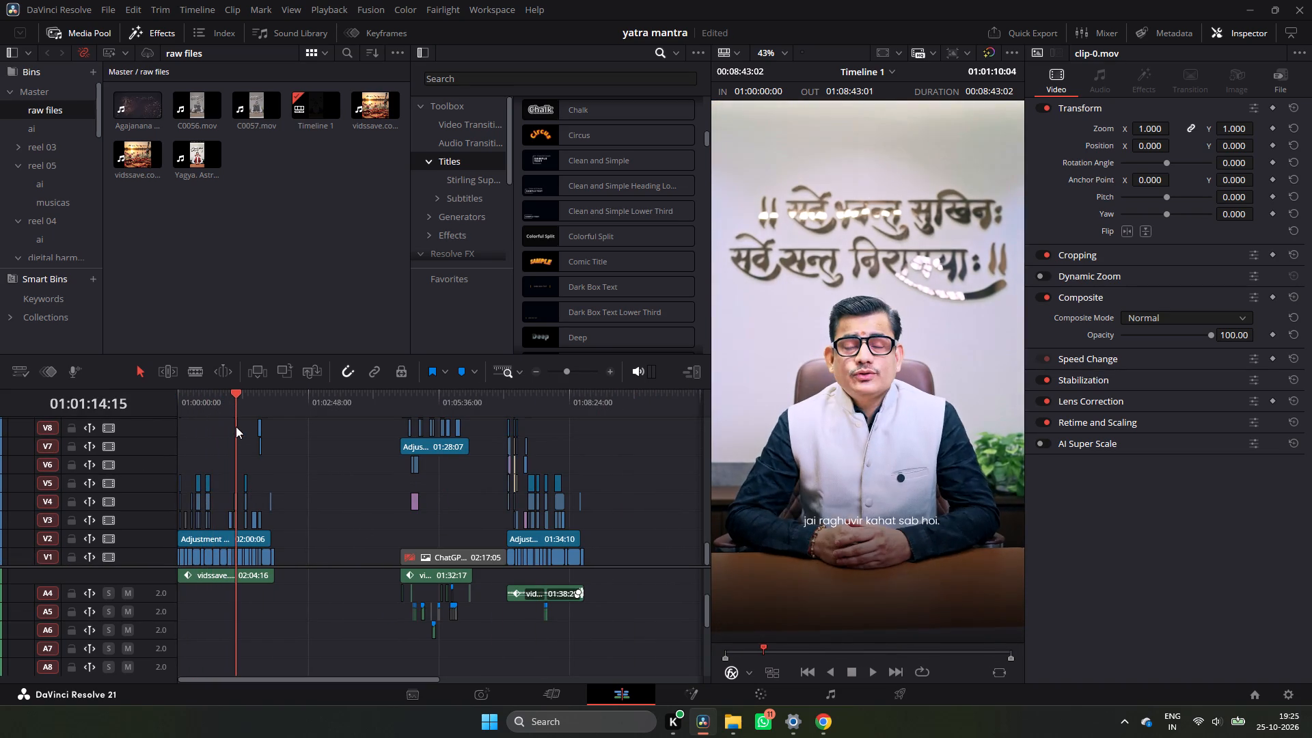
{"action": "left_click_drag", "start_coordinate": [236, 426], "coordinate": [405, 441]}
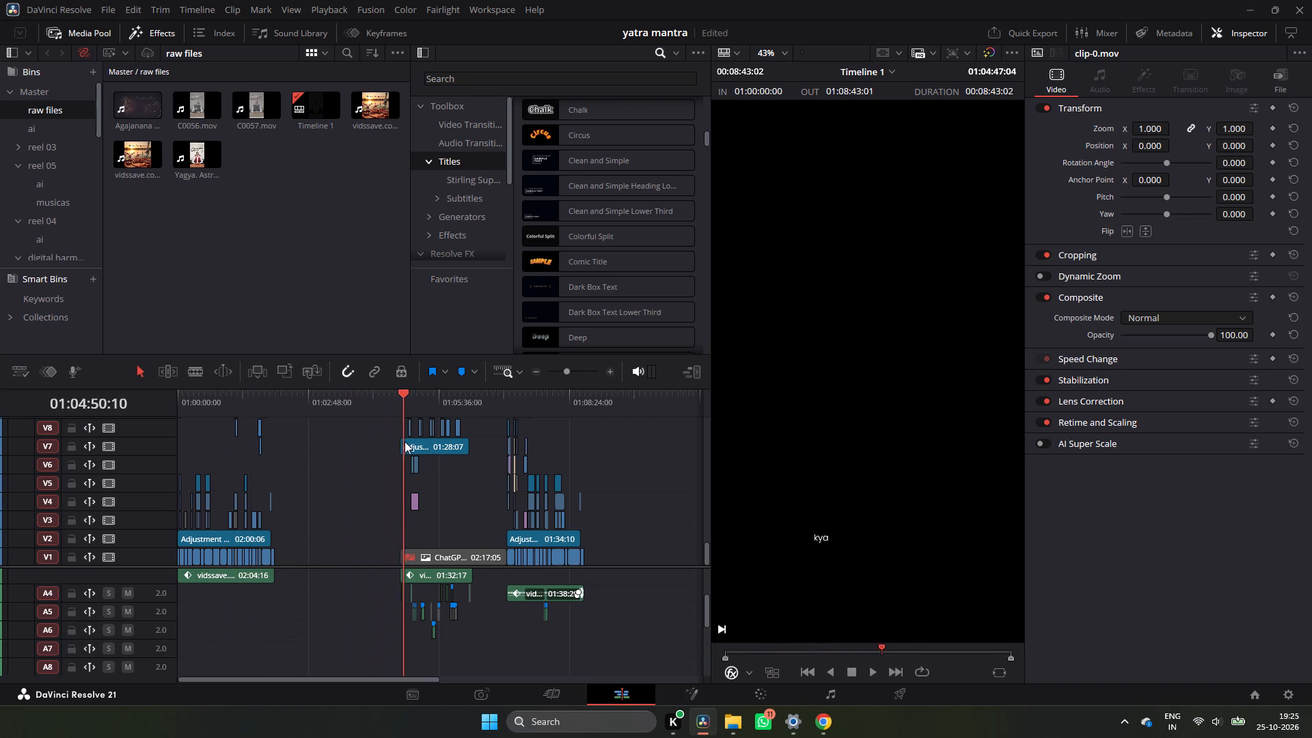
{"action": "left_click_drag", "start_coordinate": [405, 441], "coordinate": [423, 447]}
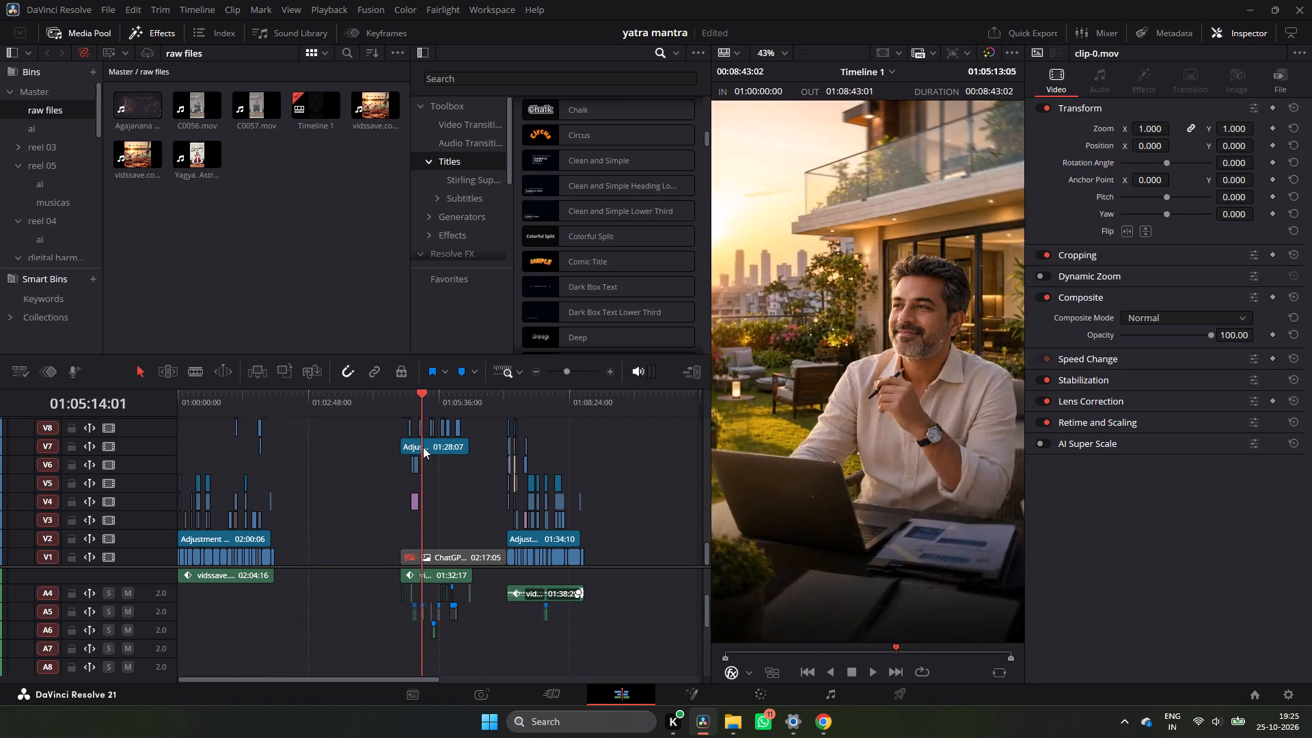
{"action": "left_click_drag", "start_coordinate": [423, 447], "coordinate": [434, 452]}
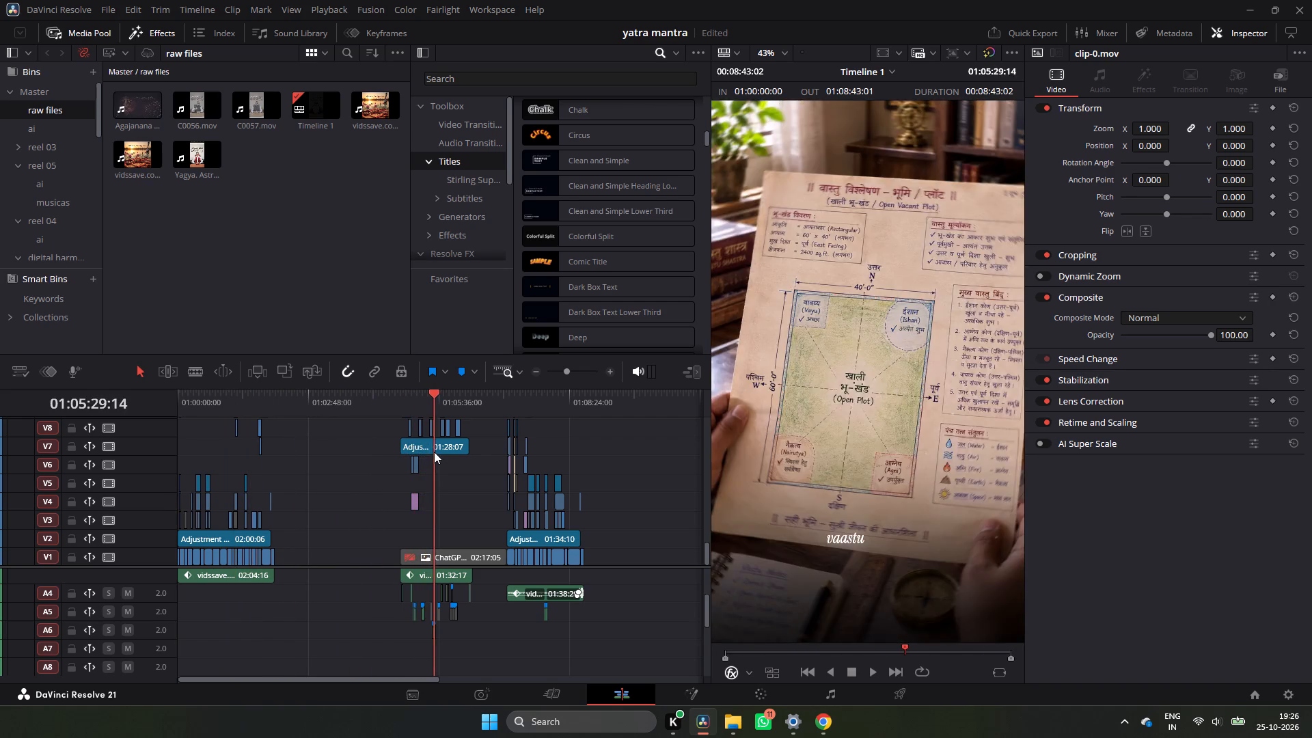
{"action": "left_click_drag", "start_coordinate": [434, 452], "coordinate": [426, 461]}
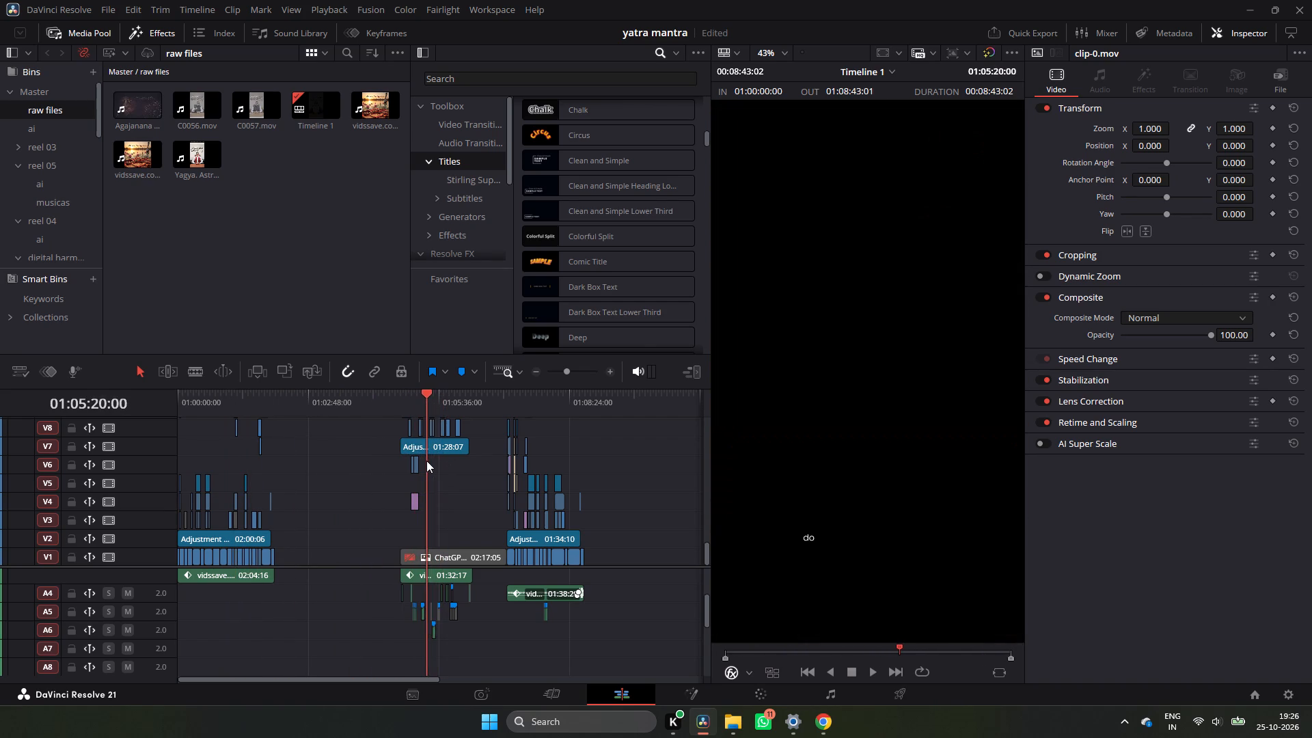
{"action": "left_click_drag", "start_coordinate": [426, 461], "coordinate": [433, 463]}
{"action": "key", "text": "space"}
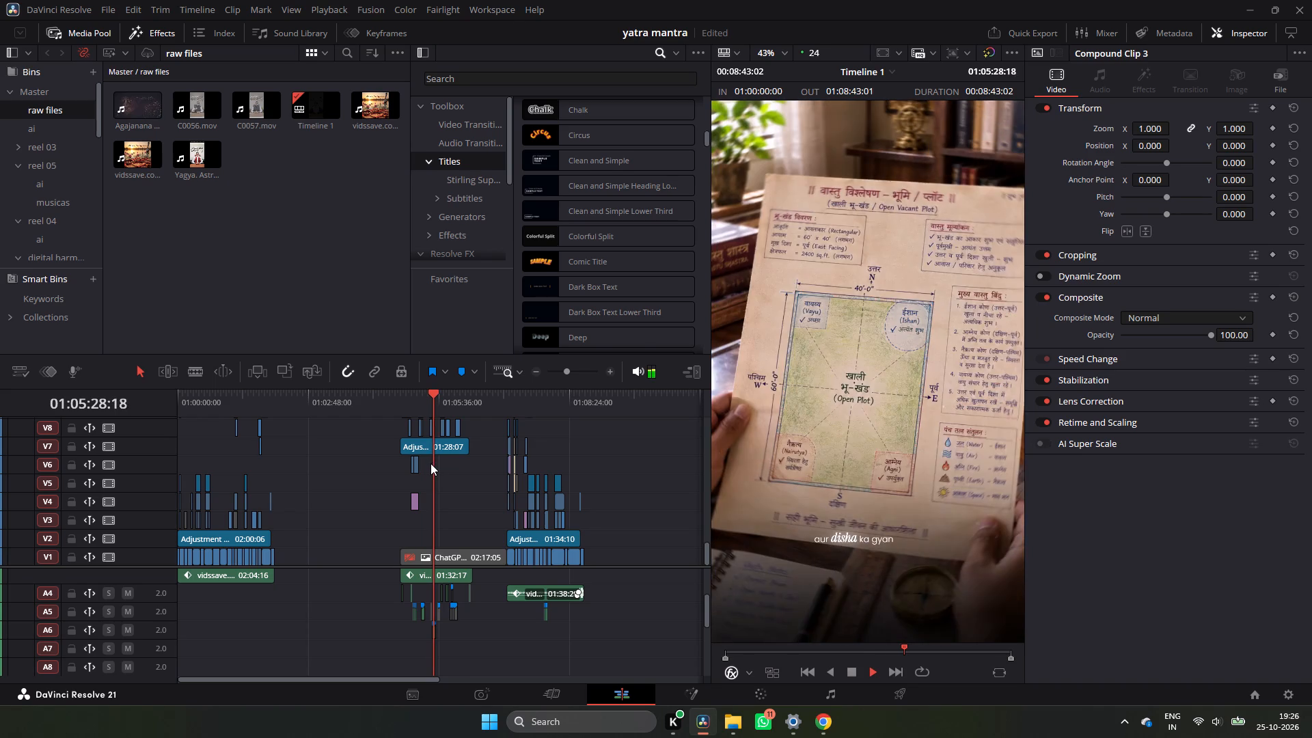
{"action": "key", "text": "space"}
{"action": "left_click", "coordinate": [437, 402]}
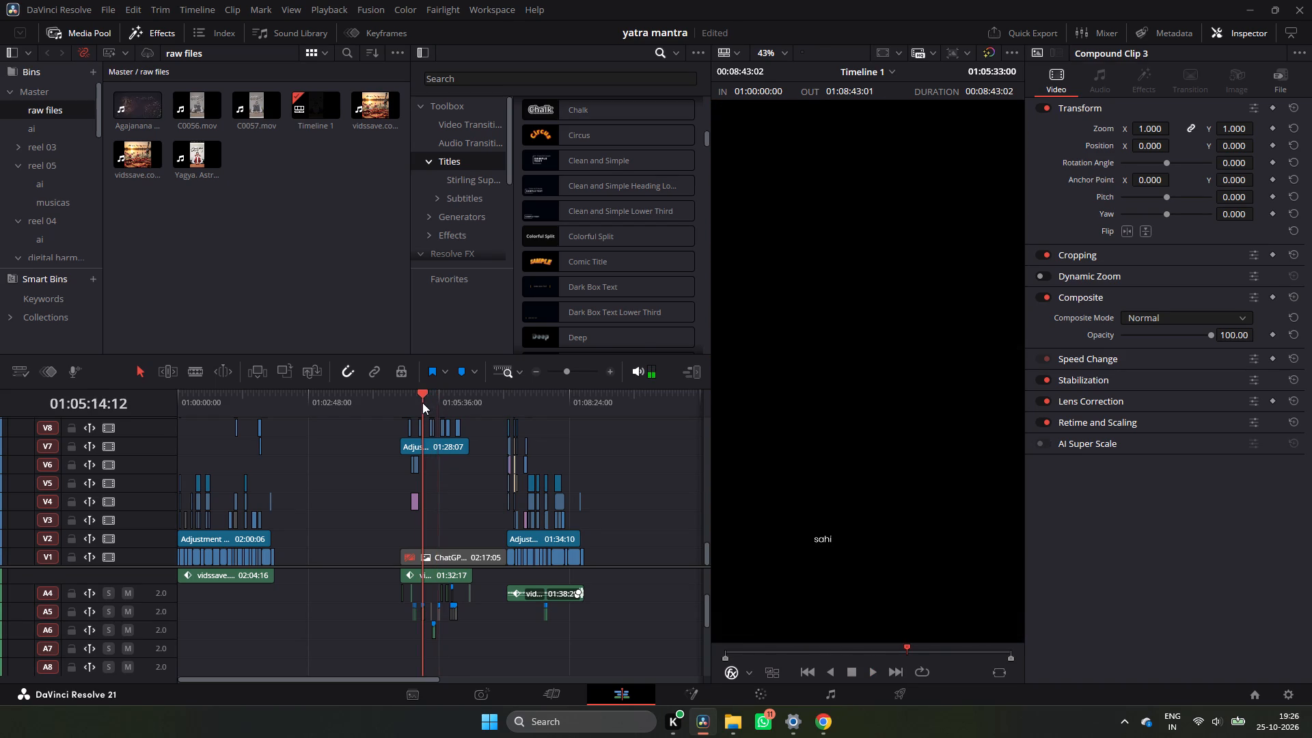
{"action": "left_click", "coordinate": [422, 402]}
{"action": "key", "text": "space"}
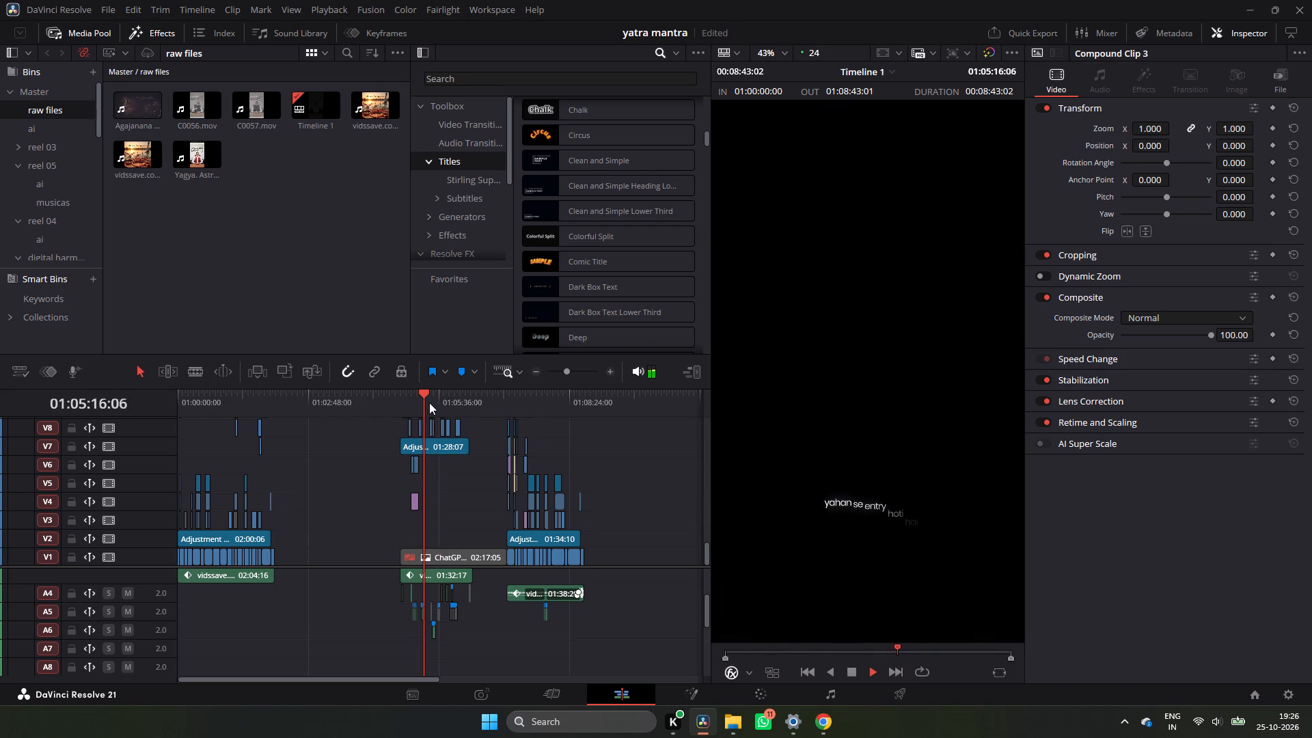
Examine the second reel more closely between about 01:05:11 and 01:05:53, replaying the house and vaastu image section from about 01:05:36.
{"action": "left_click", "coordinate": [614, 377]}
{"action": "left_click", "coordinate": [614, 377]}
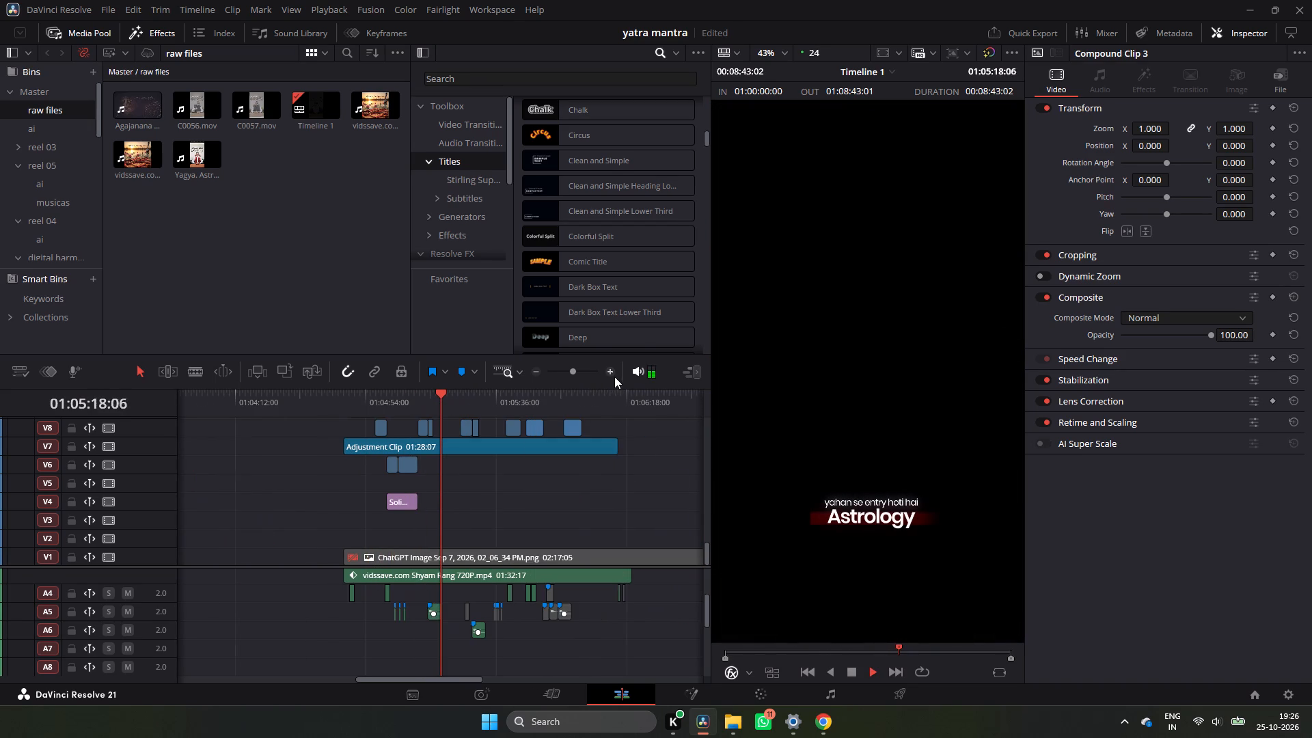
{"action": "left_click_drag", "start_coordinate": [444, 396], "coordinate": [418, 414]}
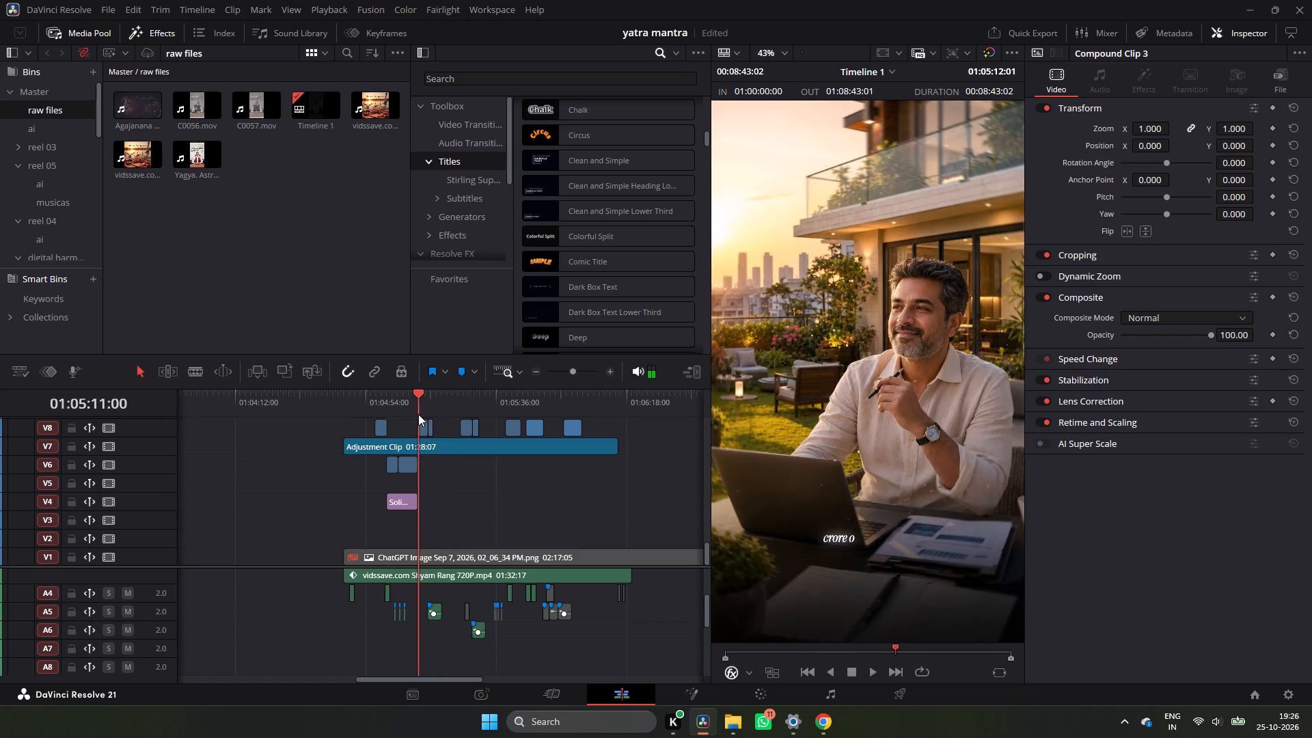
{"action": "left_click_drag", "start_coordinate": [418, 414], "coordinate": [541, 440]}
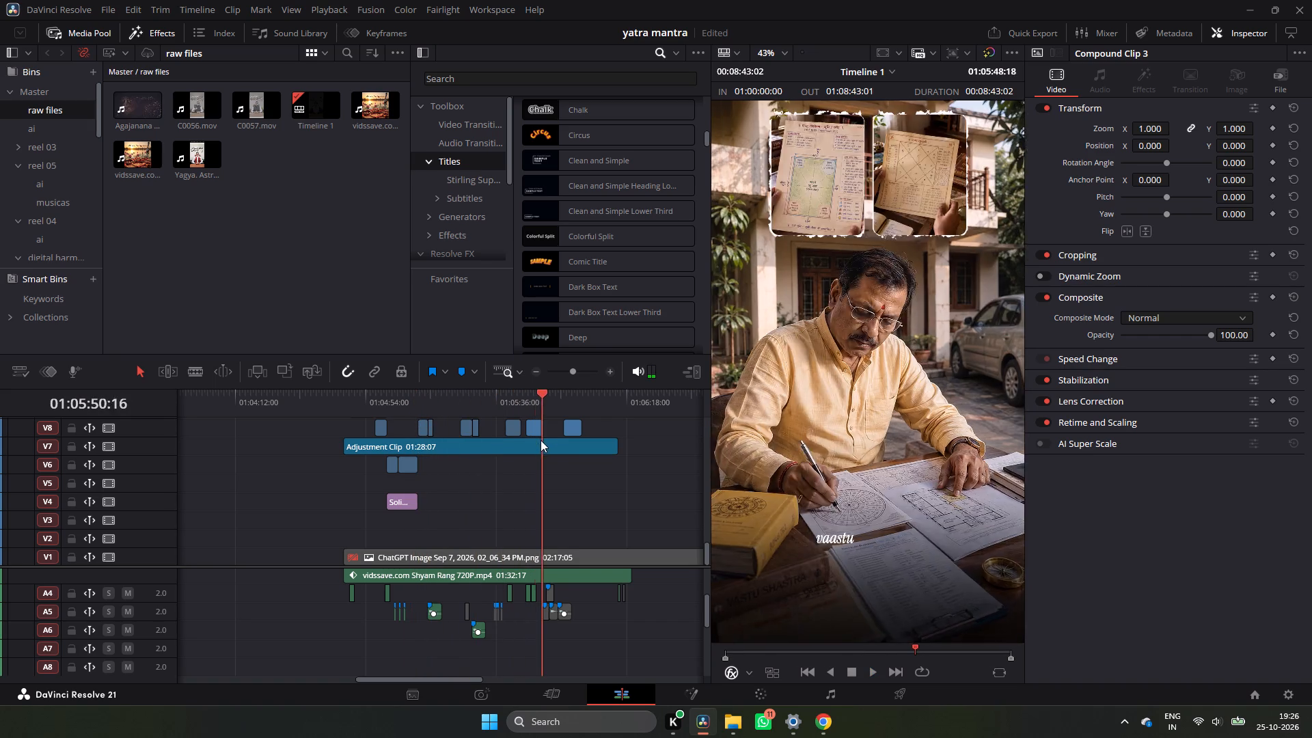
{"action": "left_click_drag", "start_coordinate": [541, 440], "coordinate": [517, 451]}
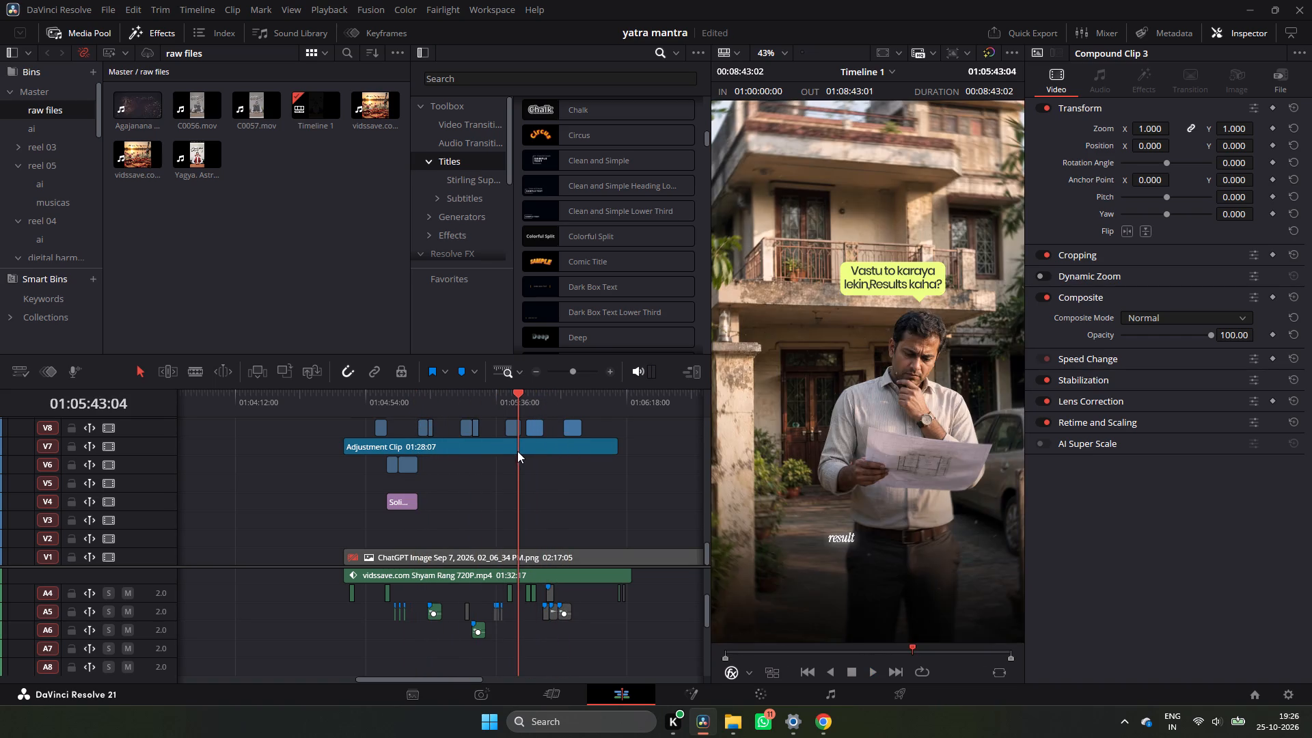
{"action": "left_click_drag", "start_coordinate": [517, 451], "coordinate": [525, 451]}
{"action": "key", "text": "space"}
{"action": "key", "text": "space"}
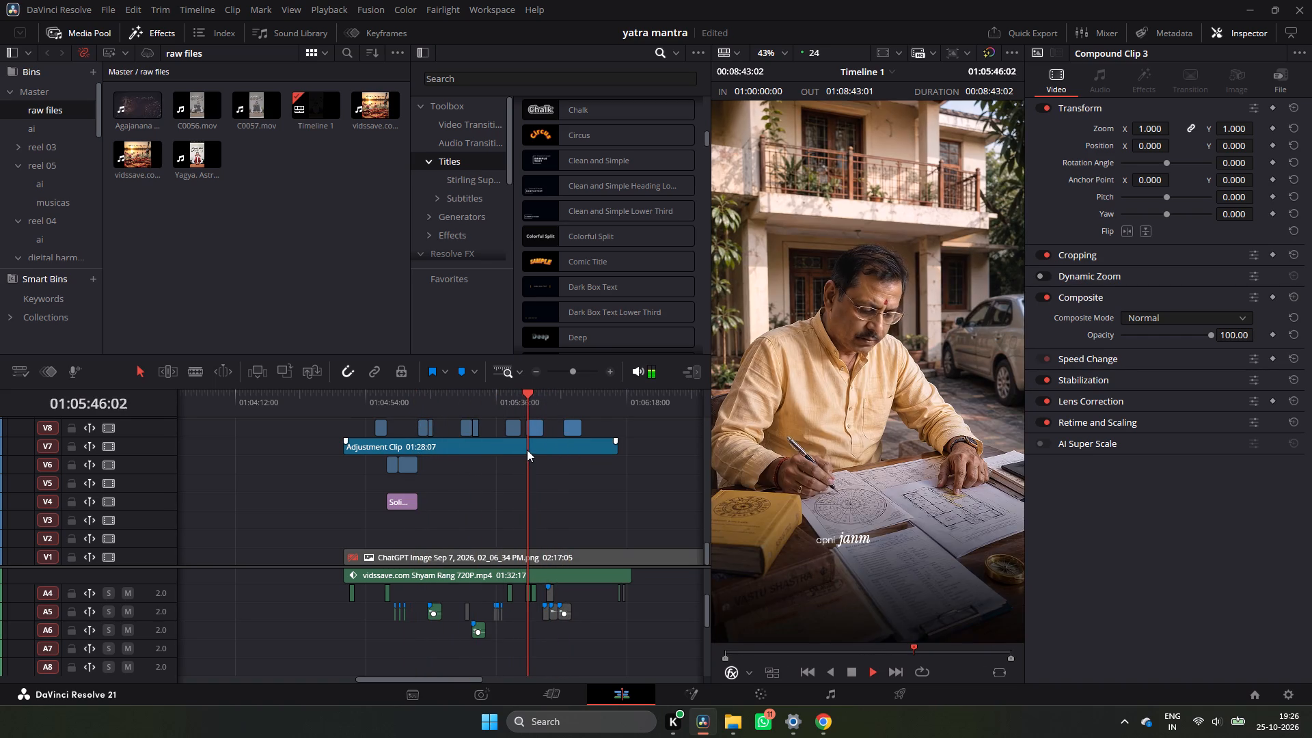
{"action": "key", "text": "space"}
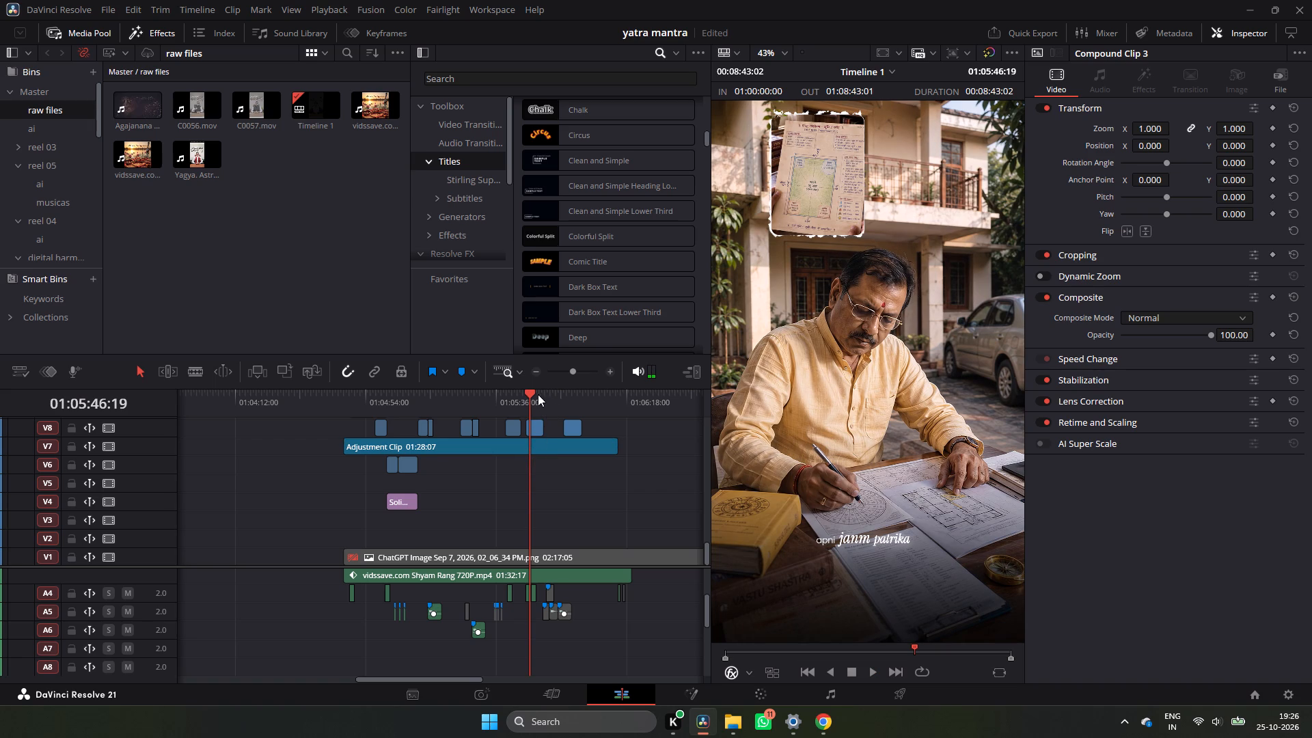
{"action": "key", "text": "space"}
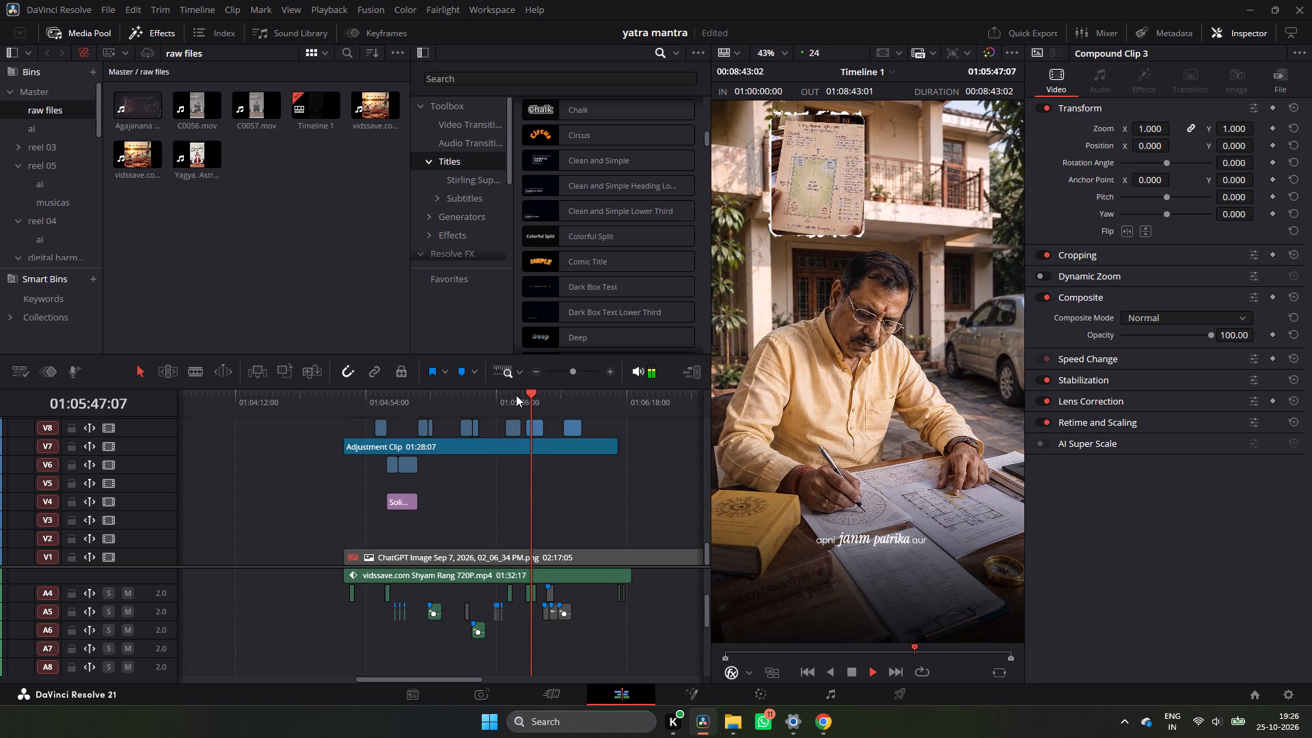
{"action": "left_click", "coordinate": [517, 389]}
{"action": "left_click", "coordinate": [505, 398]}
{"action": "key", "text": "space"}
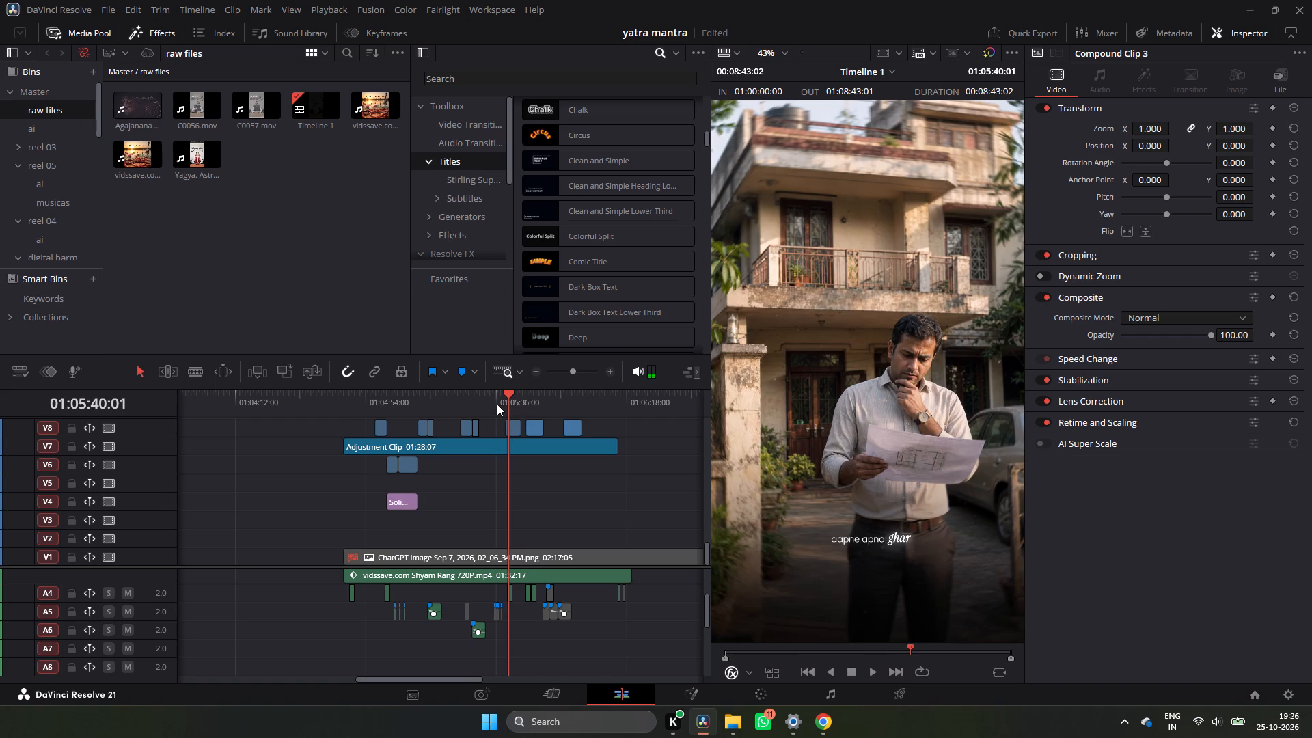
{"action": "left_click", "coordinate": [497, 402]}
{"action": "key", "text": "space"}
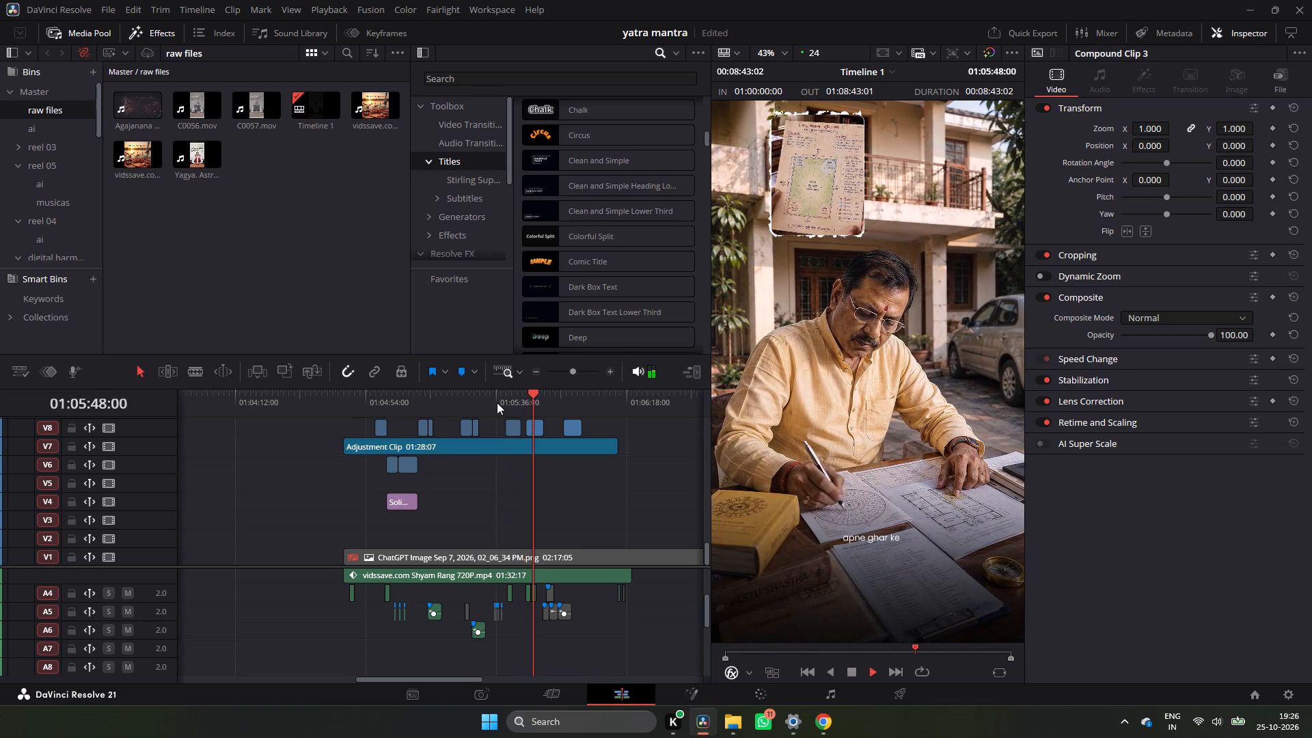
{"action": "key", "text": "space"}
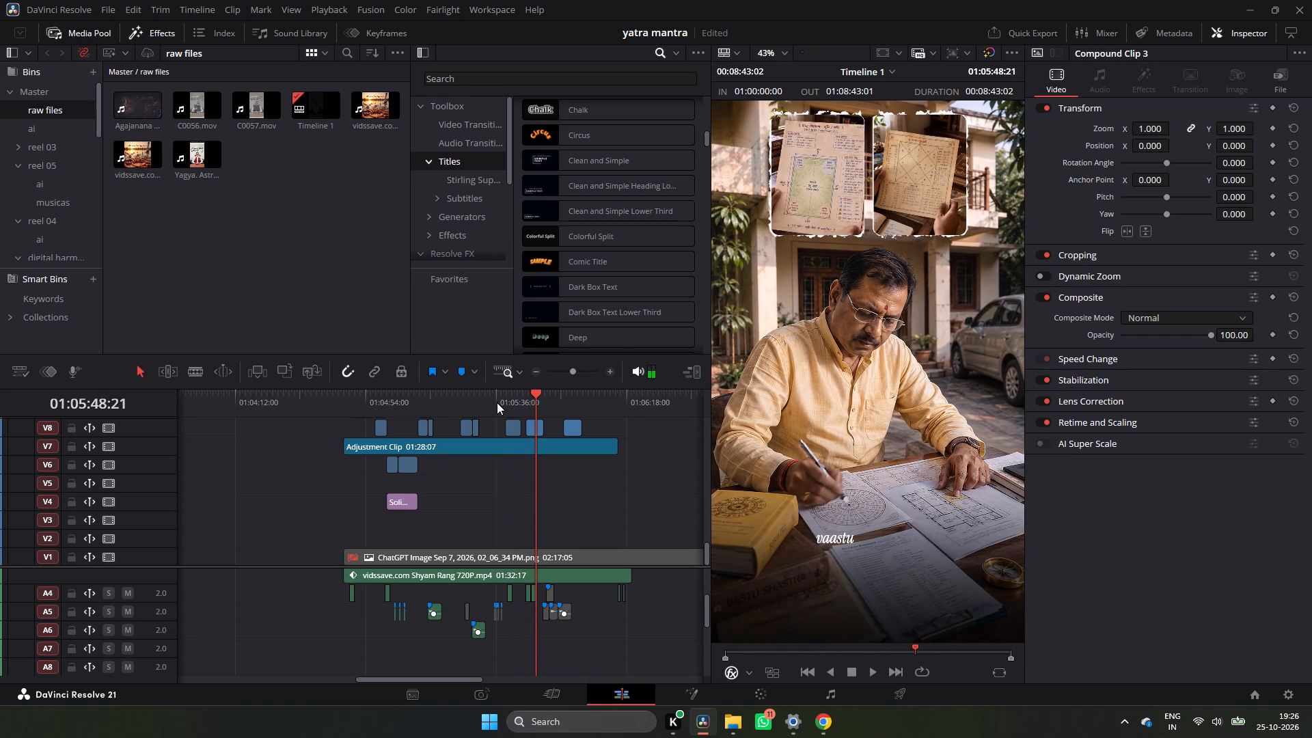
{"action": "key", "text": "space"}
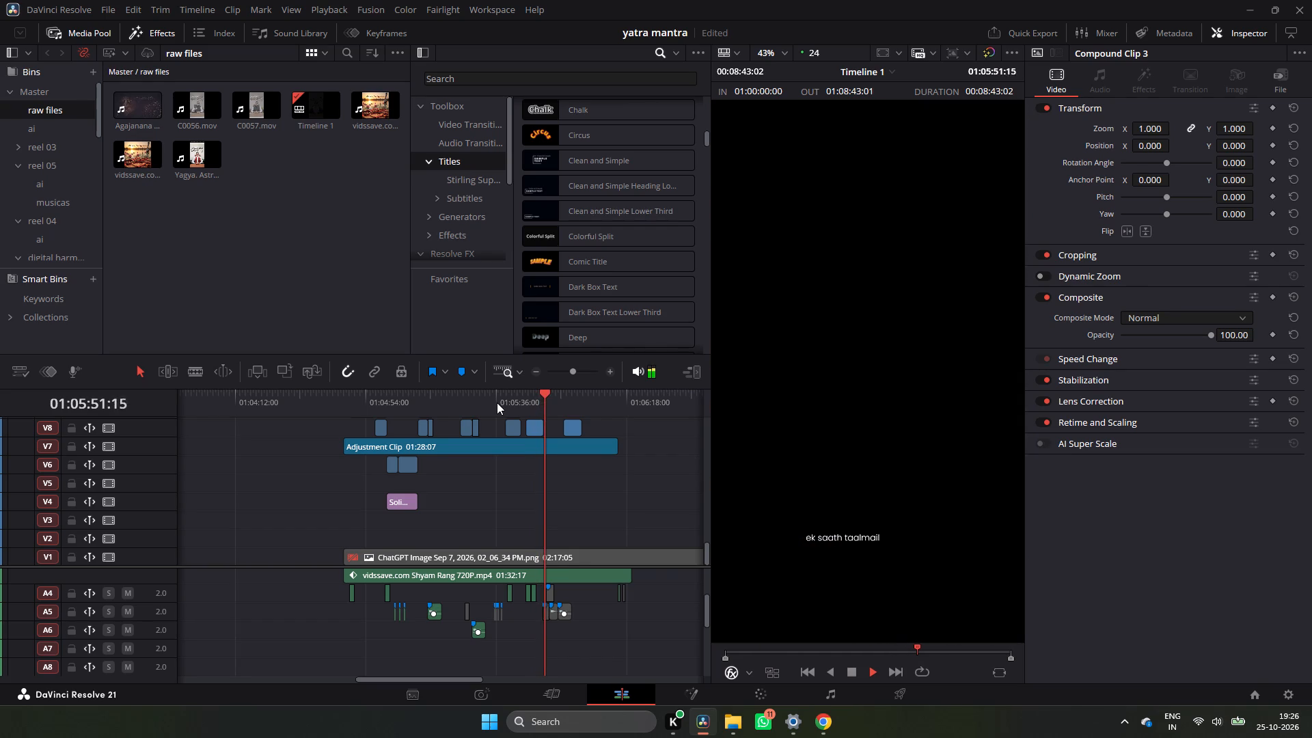
{"action": "key", "text": "space"}
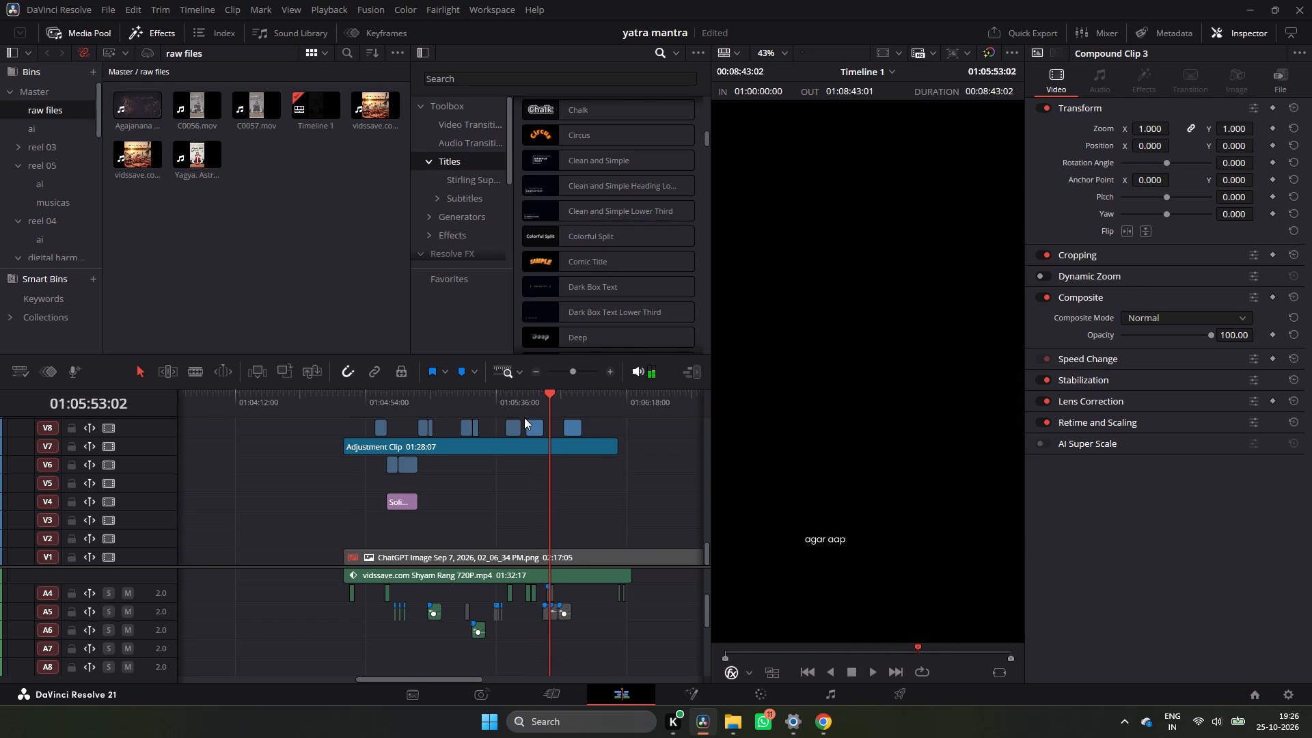
Scrub from about 01:06:08 into the third reel and play the Hindi text section near 01:07:27 to examine its visuals.
{"action": "scroll", "coordinate": [524, 418], "scroll_direction": "down", "scroll_amount": 3, "text": "ctrl"}
{"action": "left_click_drag", "start_coordinate": [305, 402], "coordinate": [350, 409]}
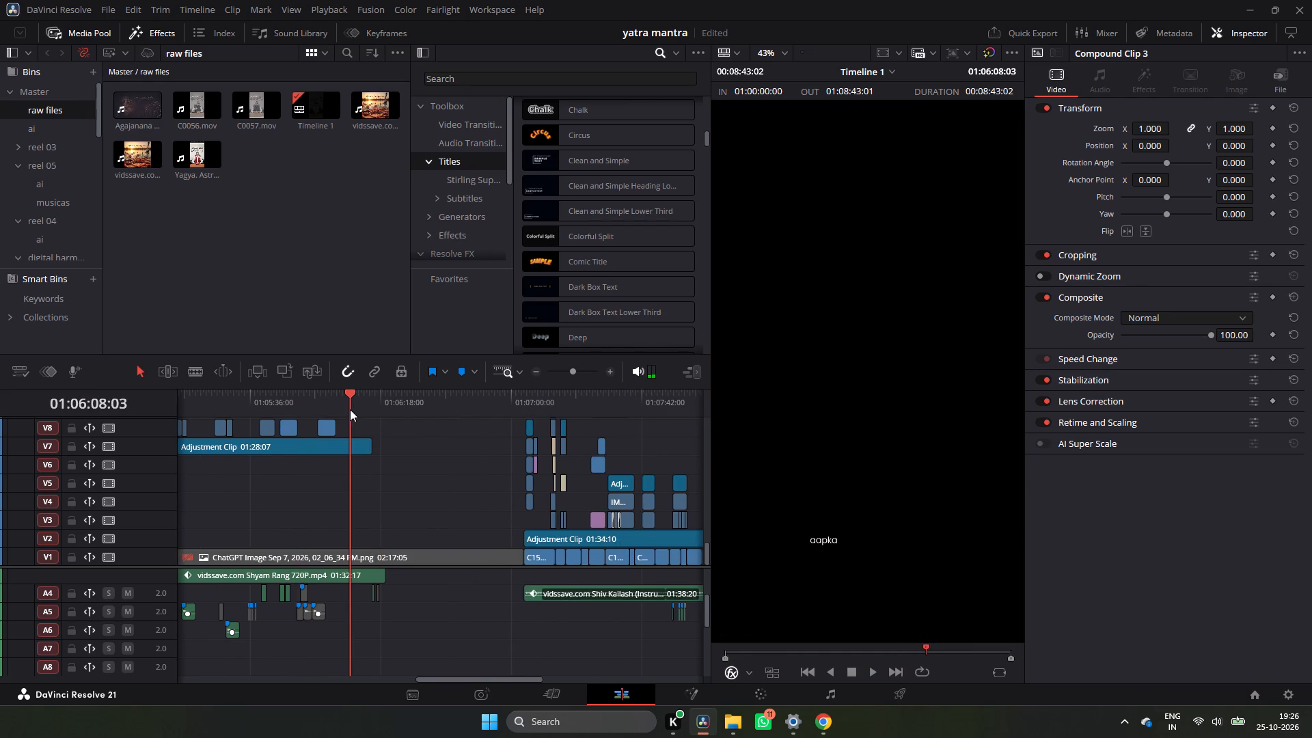
{"action": "left_click_drag", "start_coordinate": [350, 409], "coordinate": [392, 438]}
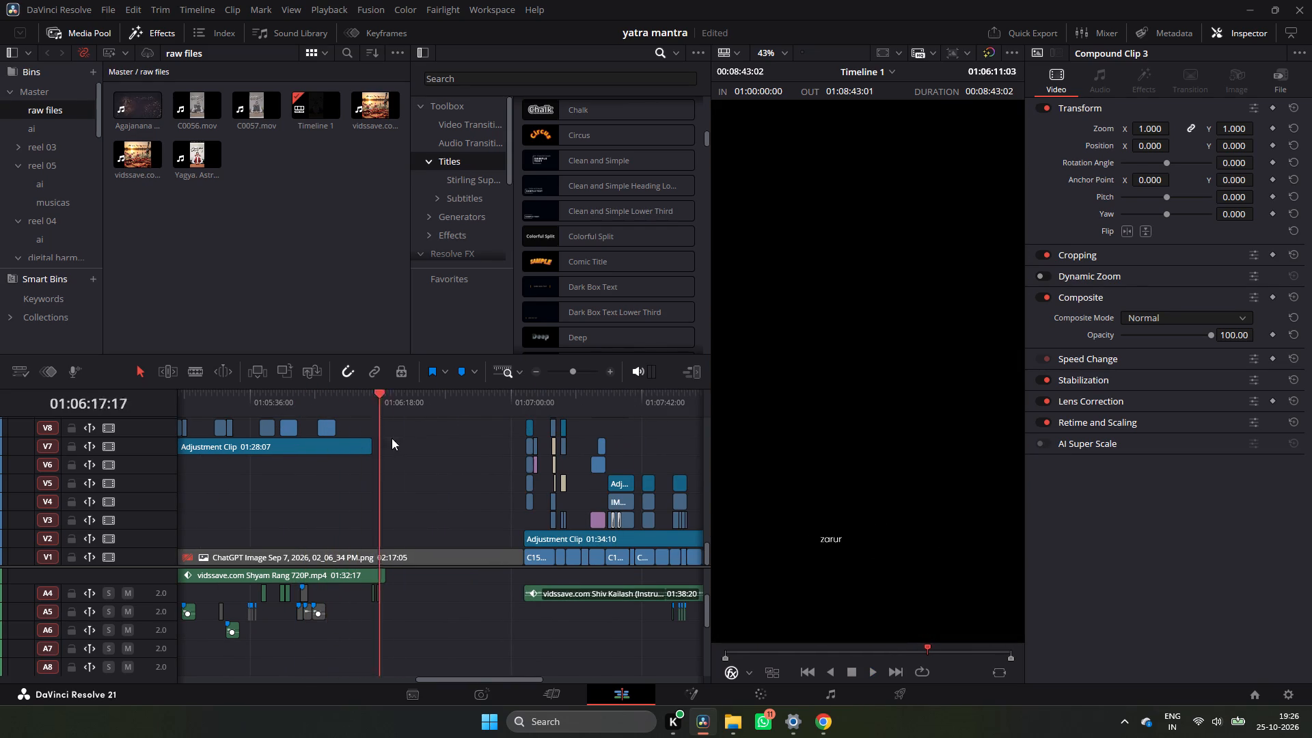
{"action": "left_click_drag", "start_coordinate": [392, 438], "coordinate": [510, 490]}
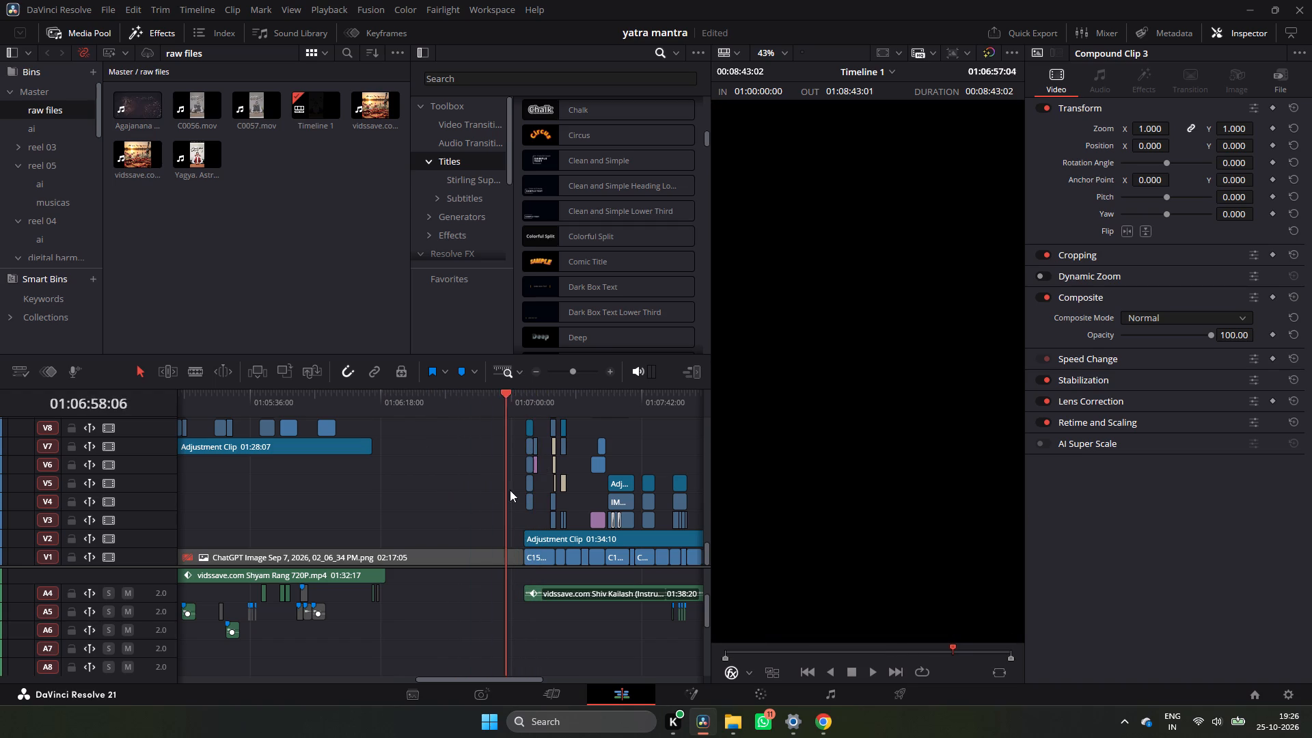
{"action": "left_click_drag", "start_coordinate": [510, 490], "coordinate": [571, 502]}
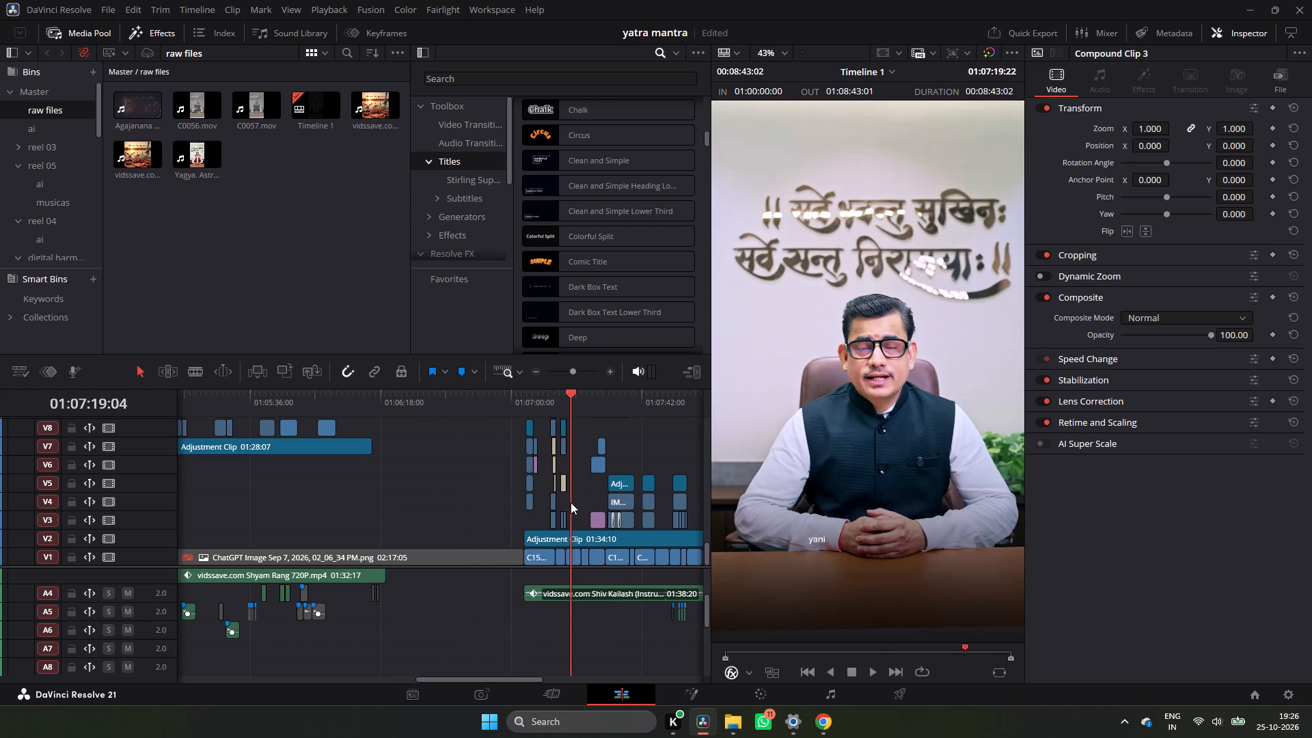
{"action": "left_click_drag", "start_coordinate": [571, 502], "coordinate": [594, 506]}
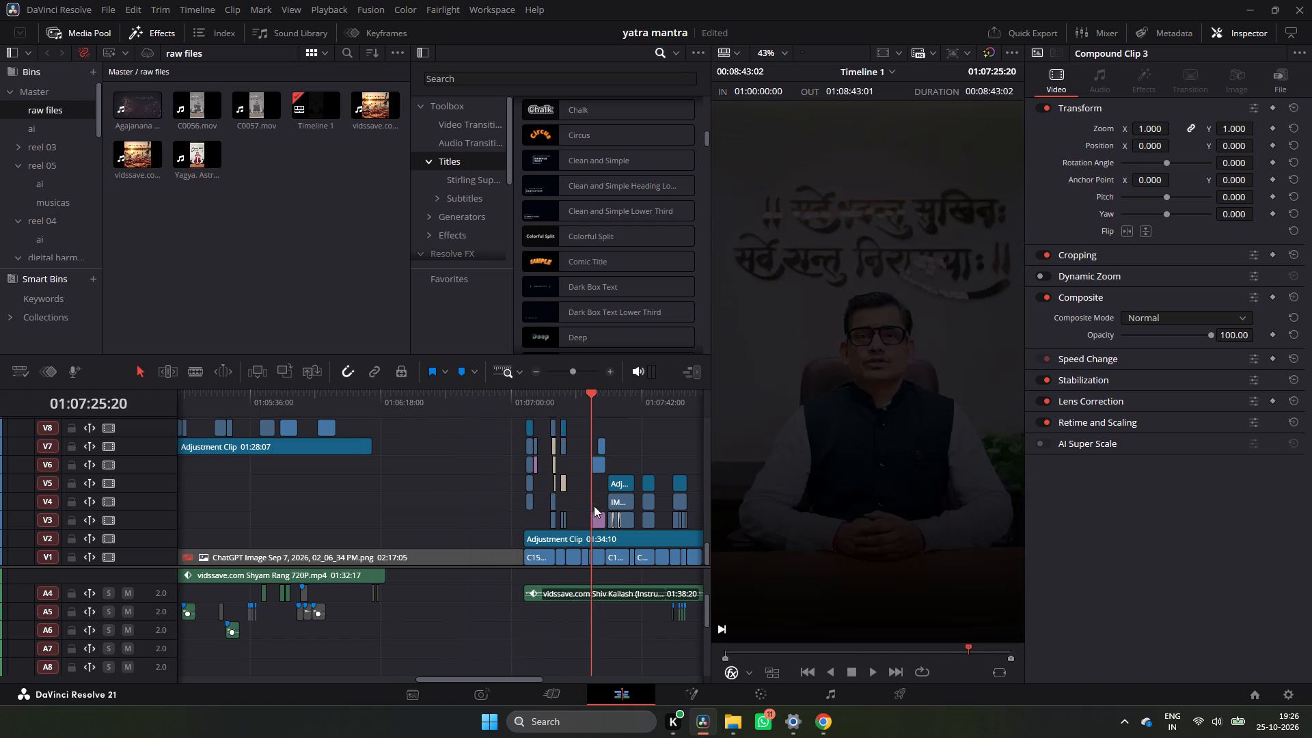
{"action": "left_click_drag", "start_coordinate": [594, 506], "coordinate": [597, 506]}
{"action": "left_click", "coordinate": [579, 398]}
{"action": "left_click", "coordinate": [597, 394]}
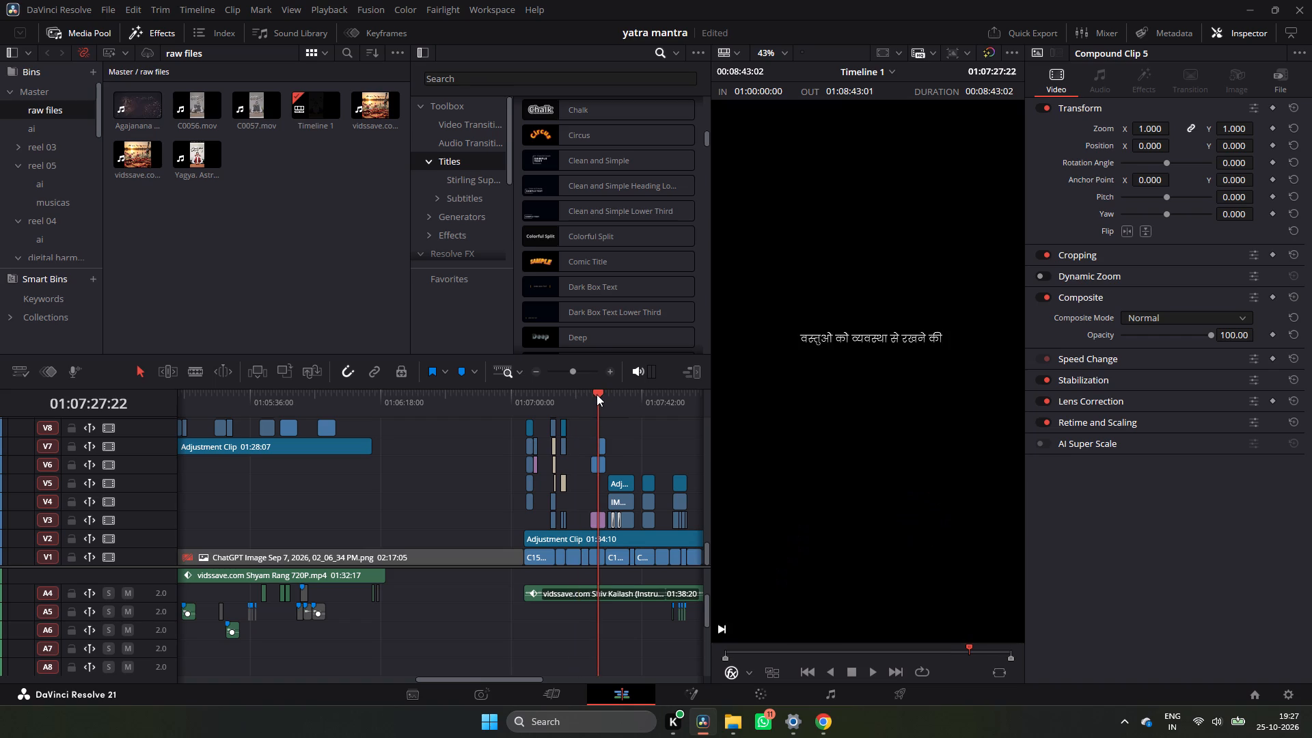
{"action": "key", "text": "space"}
{"action": "key", "text": "space"}
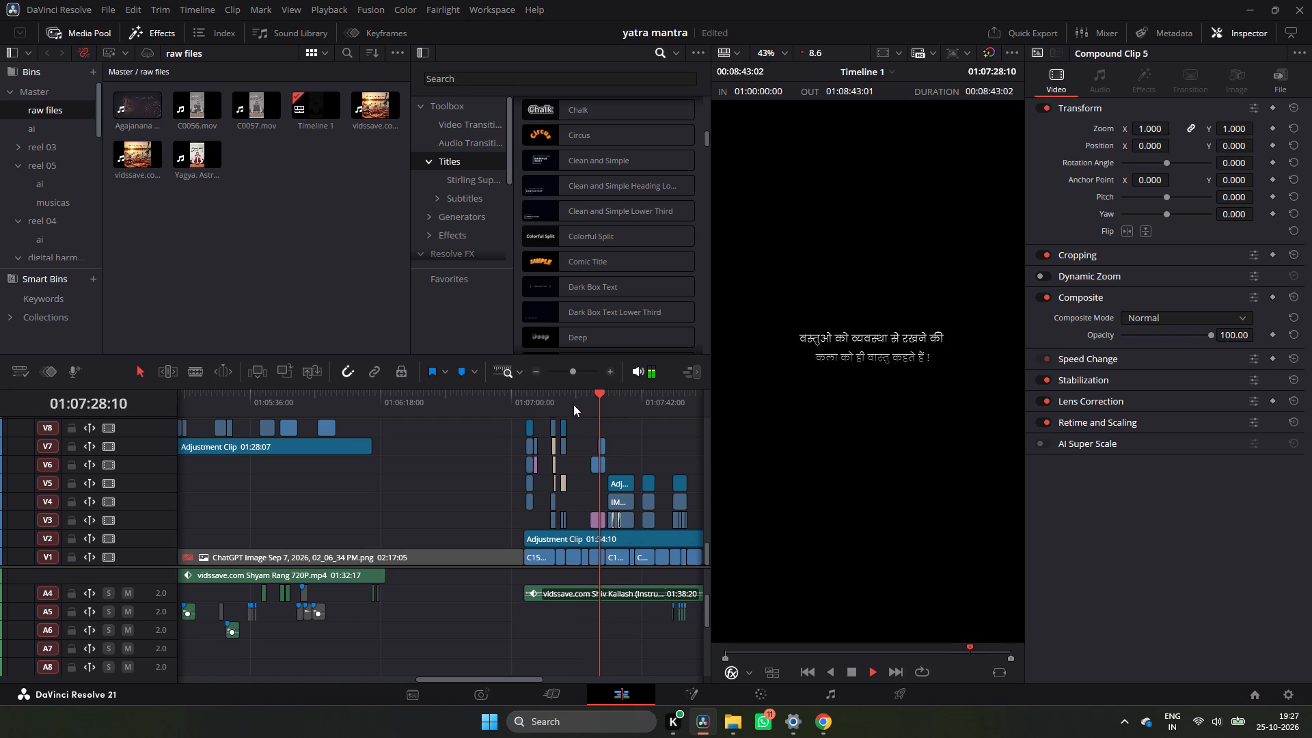
In the yatra mantra timeline near 01:07:13, copy the stacked V3 to V10 clips that form the red "Growth Ruk Gya" visual.
{"action": "left_click", "coordinate": [551, 400]}
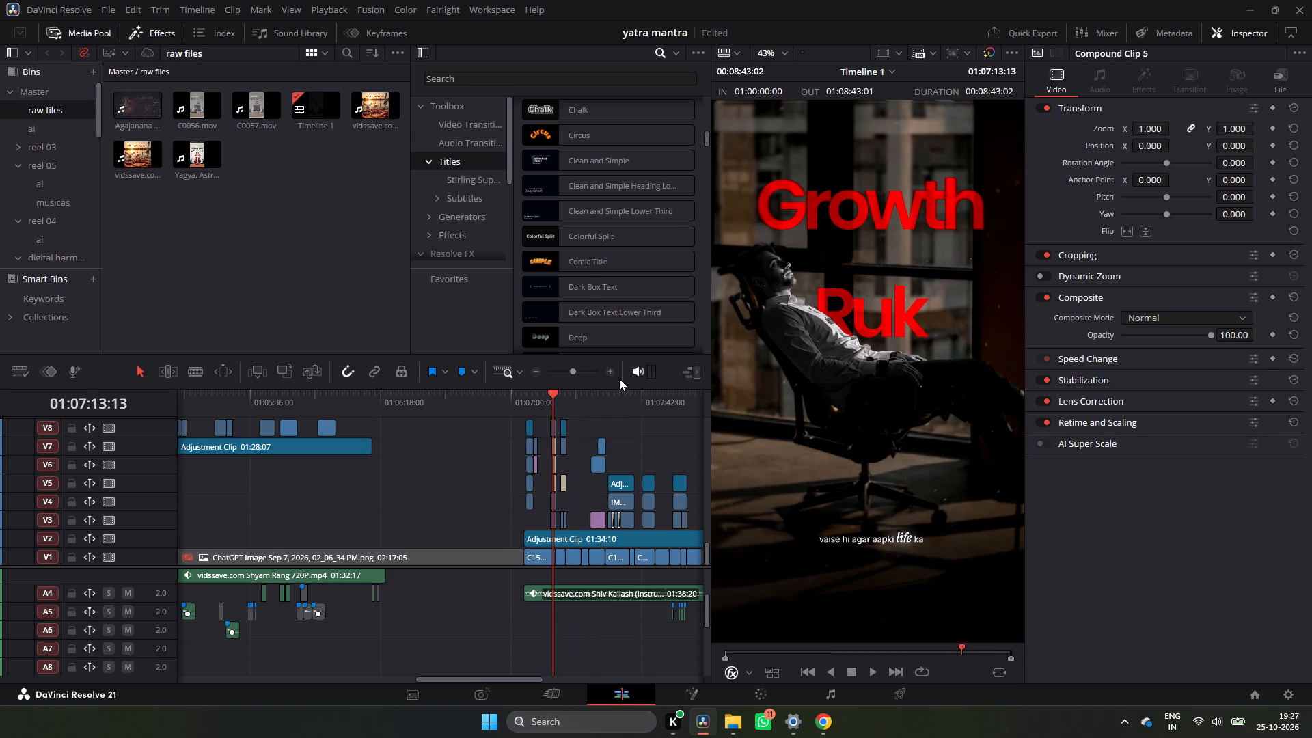
{"action": "triple_click", "coordinate": [613, 374]}
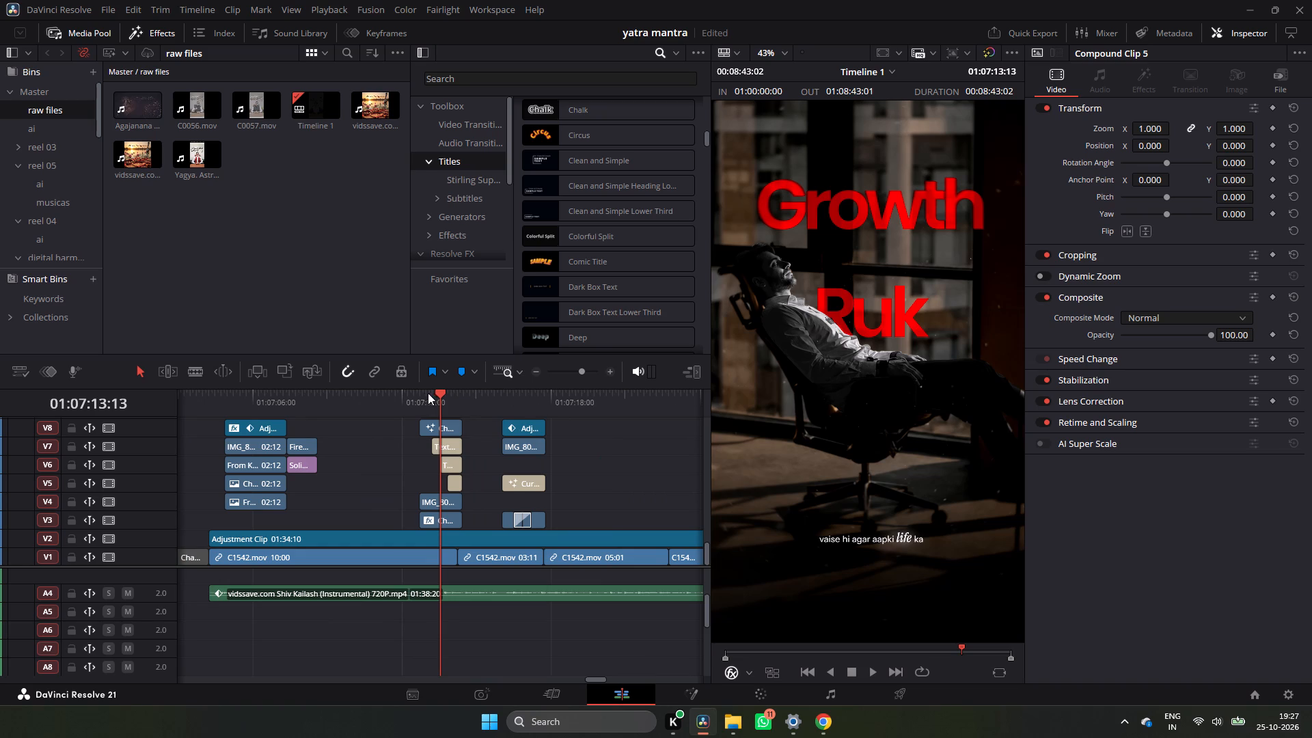
{"action": "left_click", "coordinate": [416, 394]}
{"action": "key", "text": "space"}
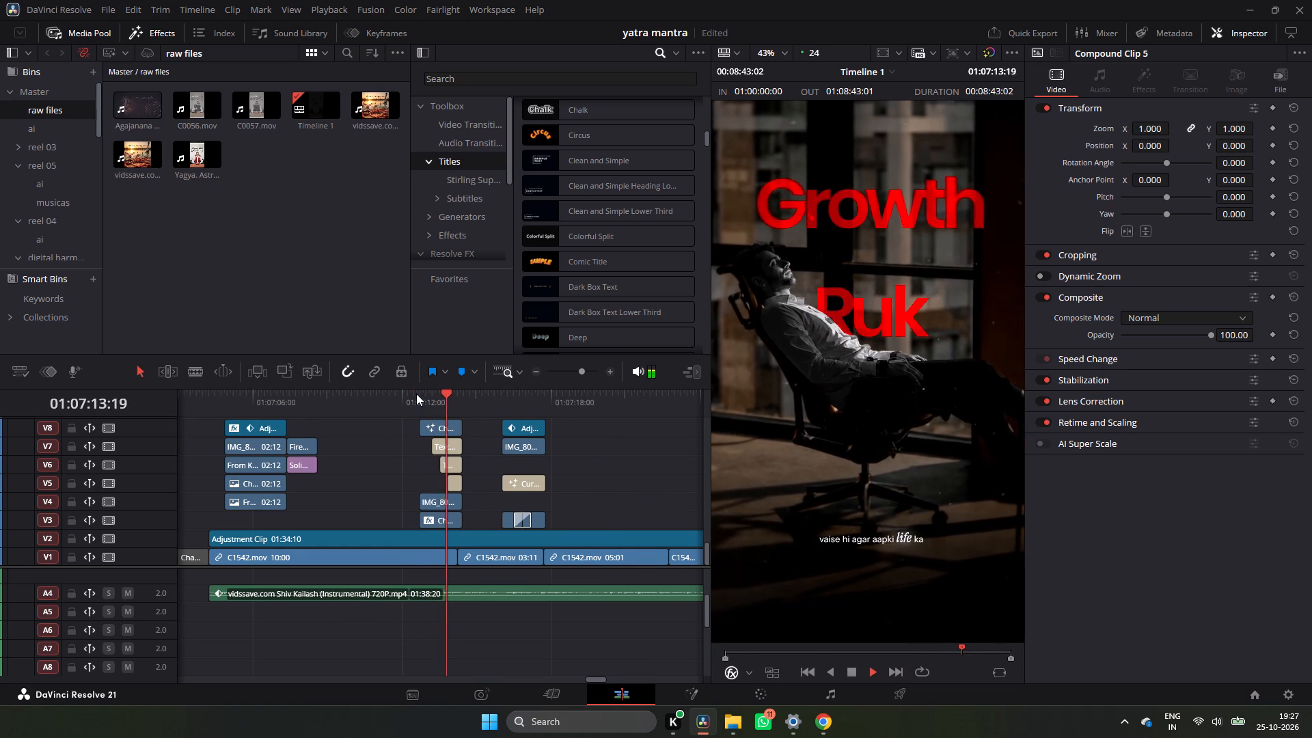
{"action": "key", "text": "space"}
{"action": "scroll", "coordinate": [477, 467], "scroll_direction": "up", "scroll_amount": 1}
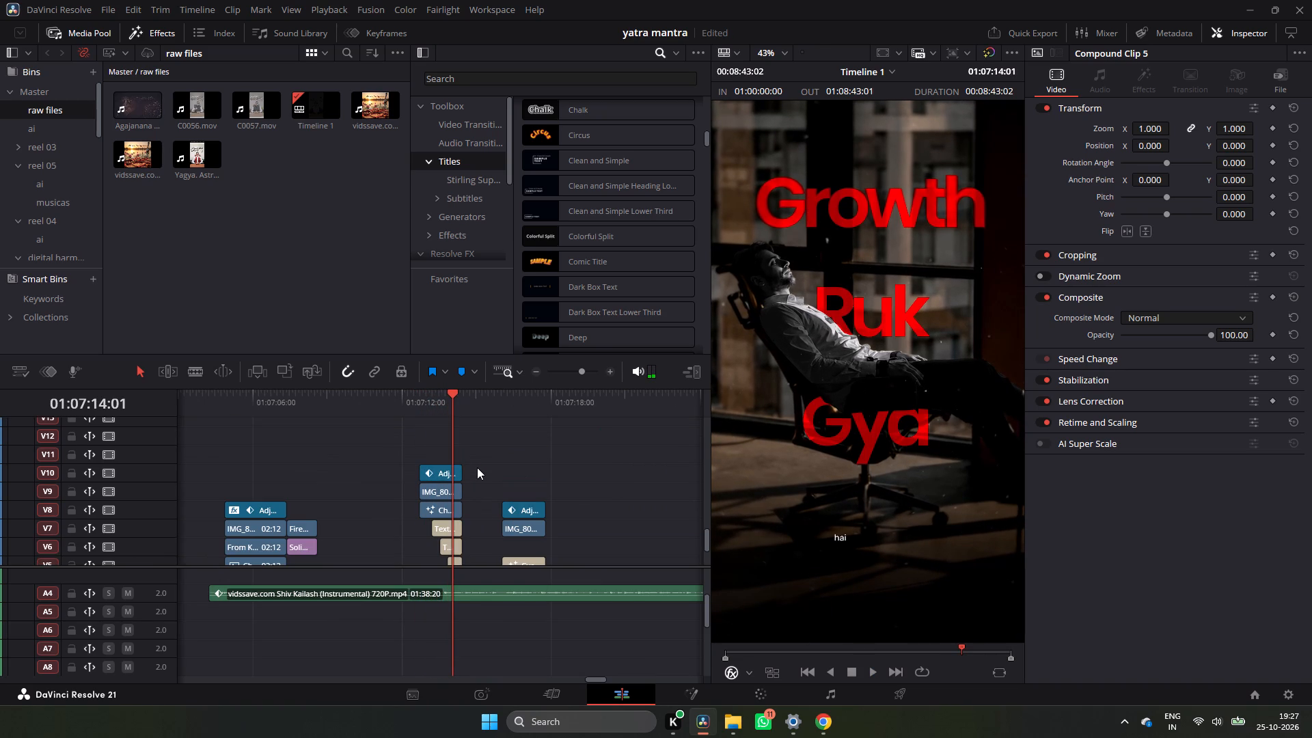
{"action": "left_click_drag", "start_coordinate": [474, 448], "coordinate": [420, 570]}
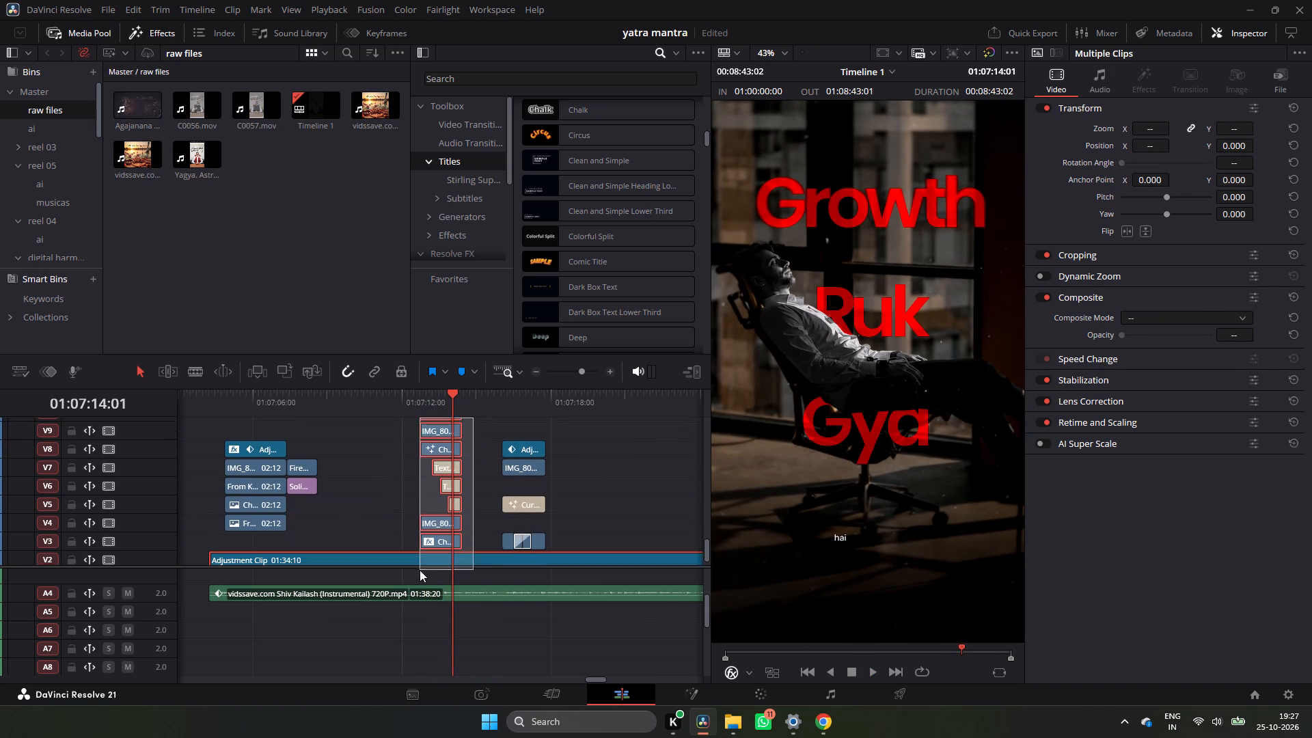
{"action": "left_click_drag", "start_coordinate": [420, 570], "coordinate": [442, 523]}
{"action": "key", "text": "ctrl+c"}
{"action": "key", "text": "ctrl+c"}
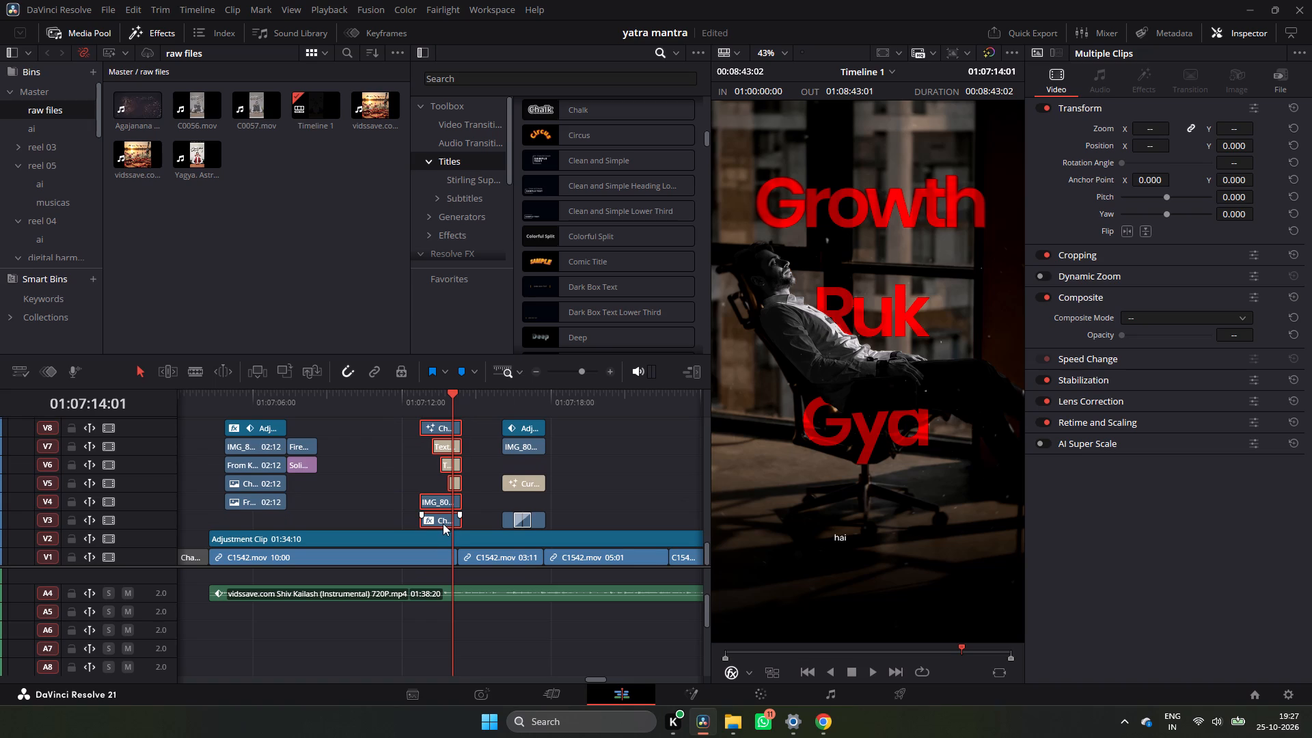
{"action": "key", "text": "ctrl+c"}
{"action": "key", "text": "ctrl+c"}
Switch to the pk maAntra reel 02 project.
{"action": "left_click", "coordinate": [1263, 698]}
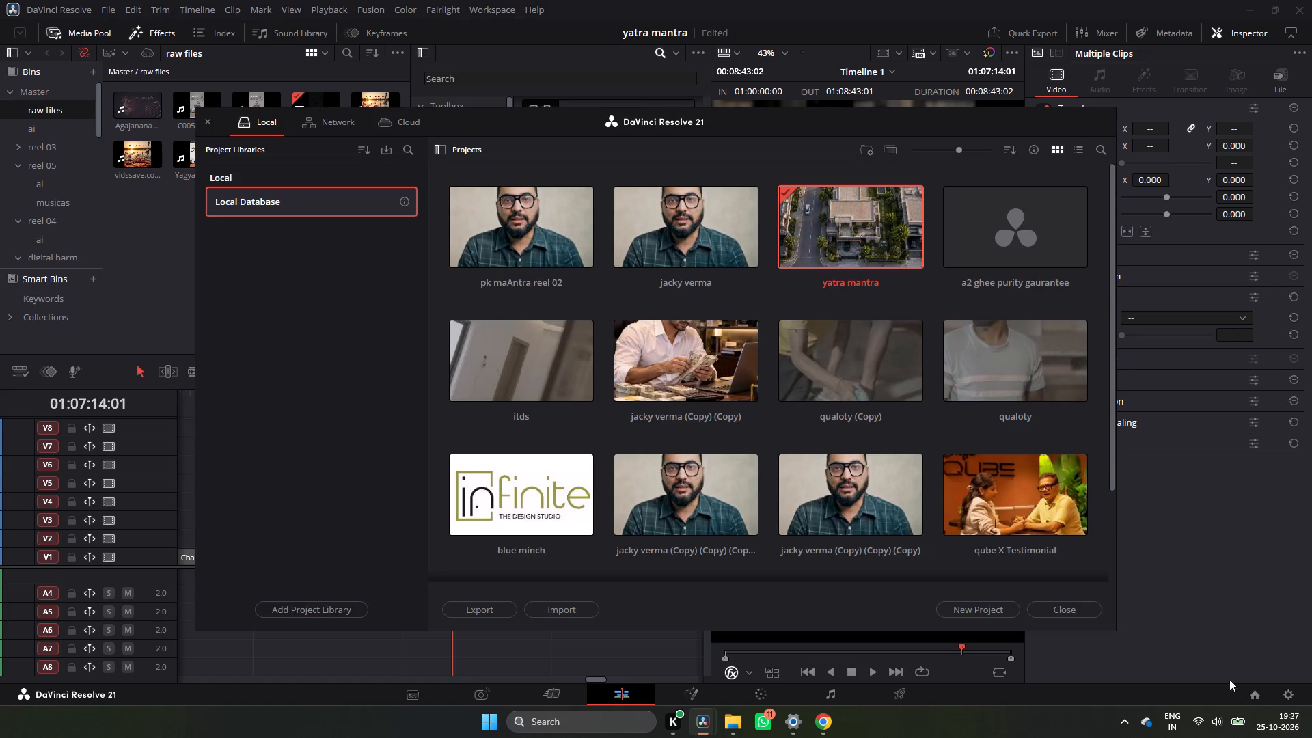
{"action": "triple_click", "coordinate": [557, 258]}
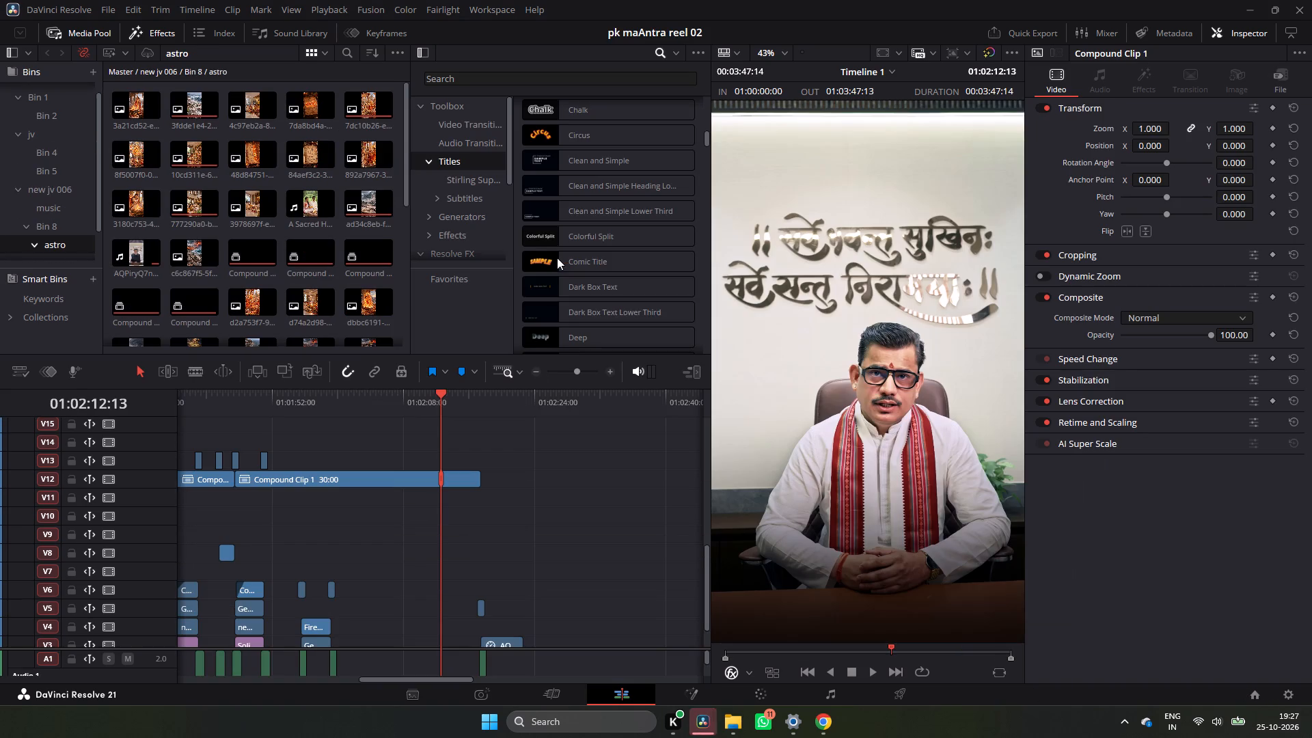
Paste the copied clip stack into the empty area at about 01:02:29 and move it back to start at about 01:02:09.
{"action": "scroll", "coordinate": [525, 560], "scroll_direction": "down", "scroll_amount": 2}
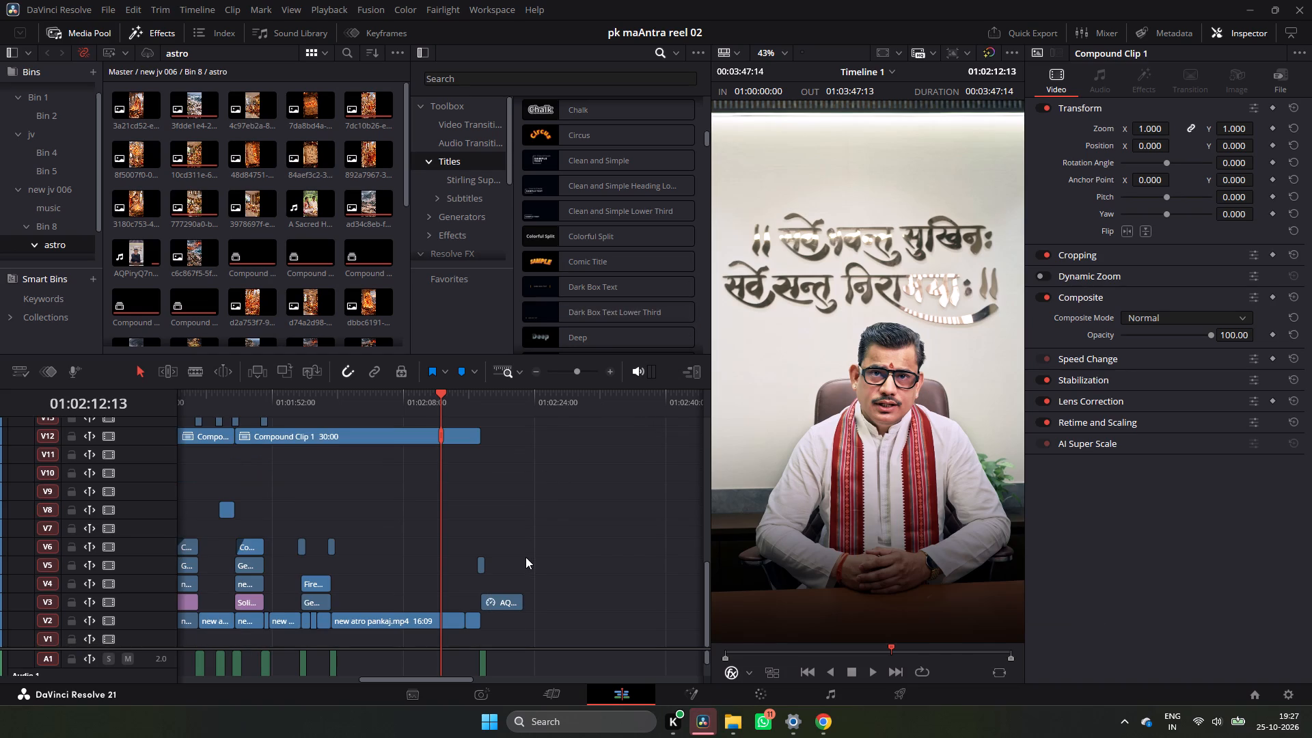
{"action": "scroll", "coordinate": [525, 557], "scroll_direction": "down", "scroll_amount": 3}
{"action": "left_click", "coordinate": [481, 414]}
{"action": "key", "text": "space"}
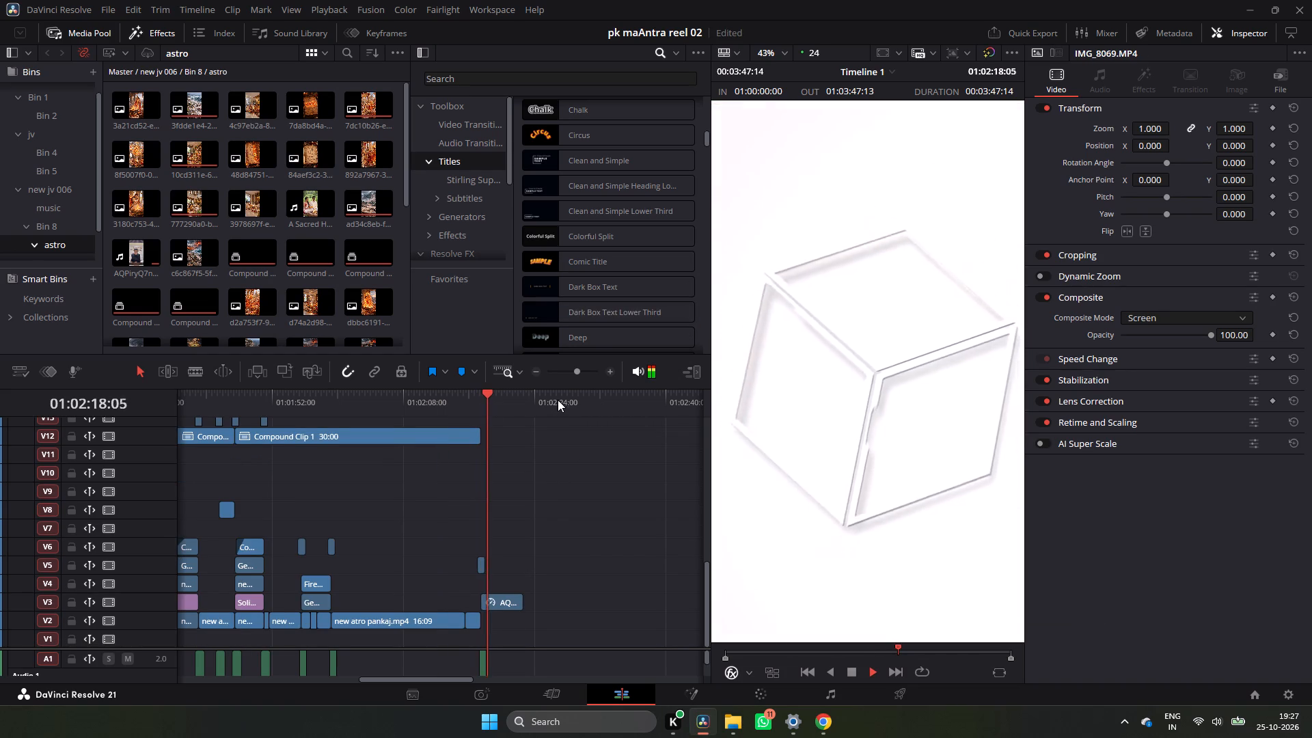
{"action": "left_click", "coordinate": [576, 407]}
{"action": "key", "text": "space"}
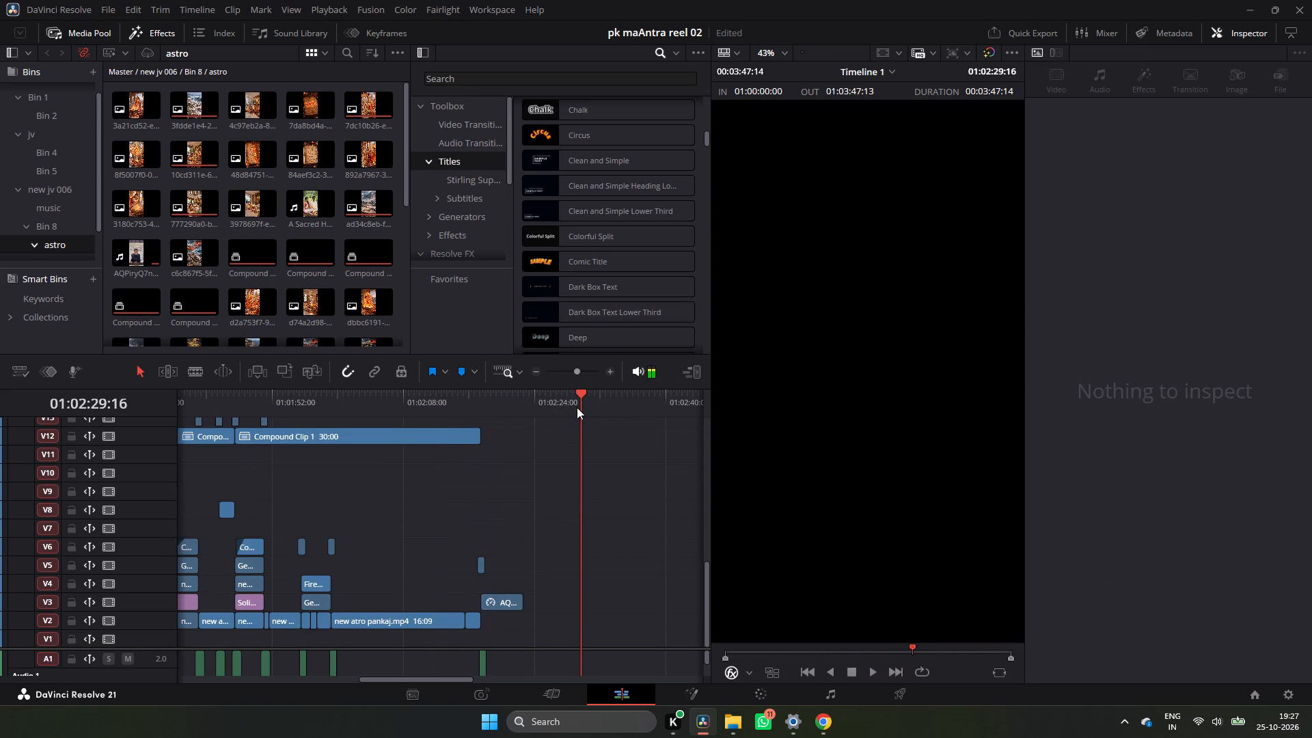
{"action": "key", "text": "ctrl+v"}
{"action": "left_click_drag", "start_coordinate": [588, 477], "coordinate": [463, 476]}
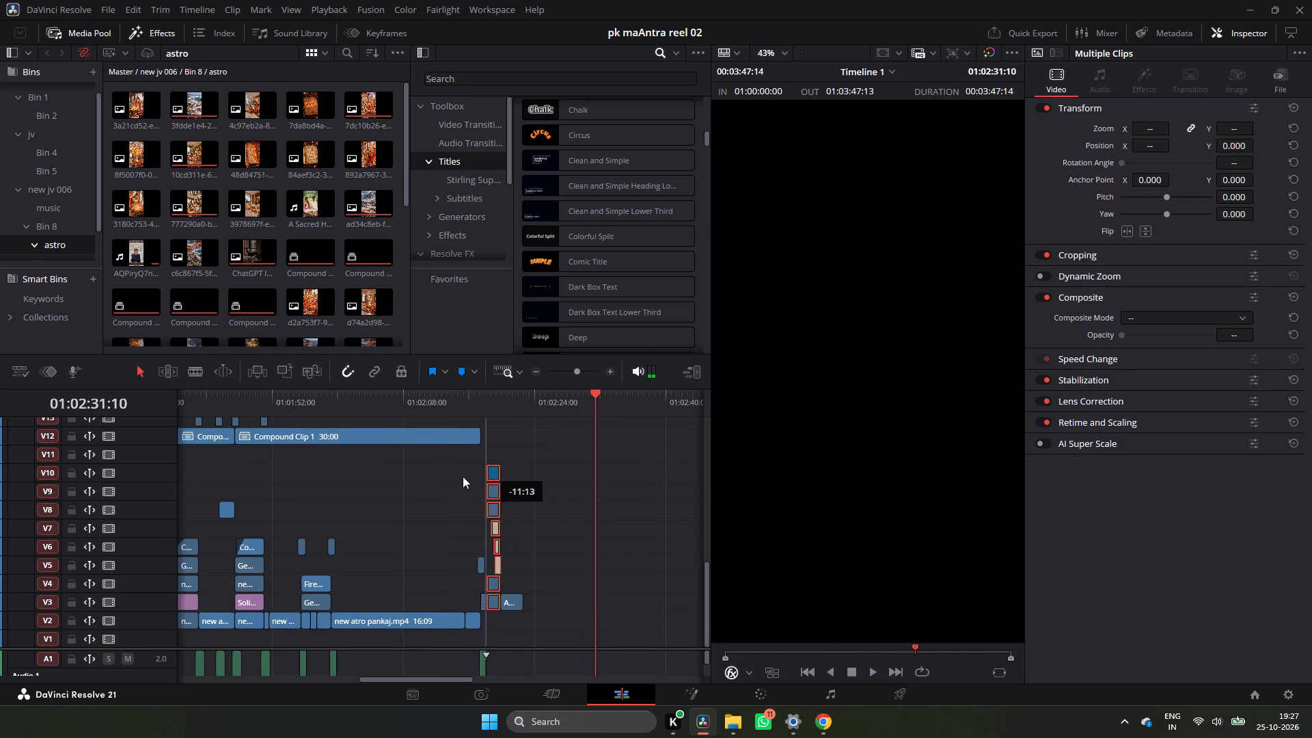
{"action": "left_click_drag", "start_coordinate": [463, 476], "coordinate": [418, 470]}
Play the speech from about 01:02:03 and replay it around 01:02:09 to check how the pasted visual fits.
{"action": "left_click", "coordinate": [363, 403]}
{"action": "key", "text": "space"}
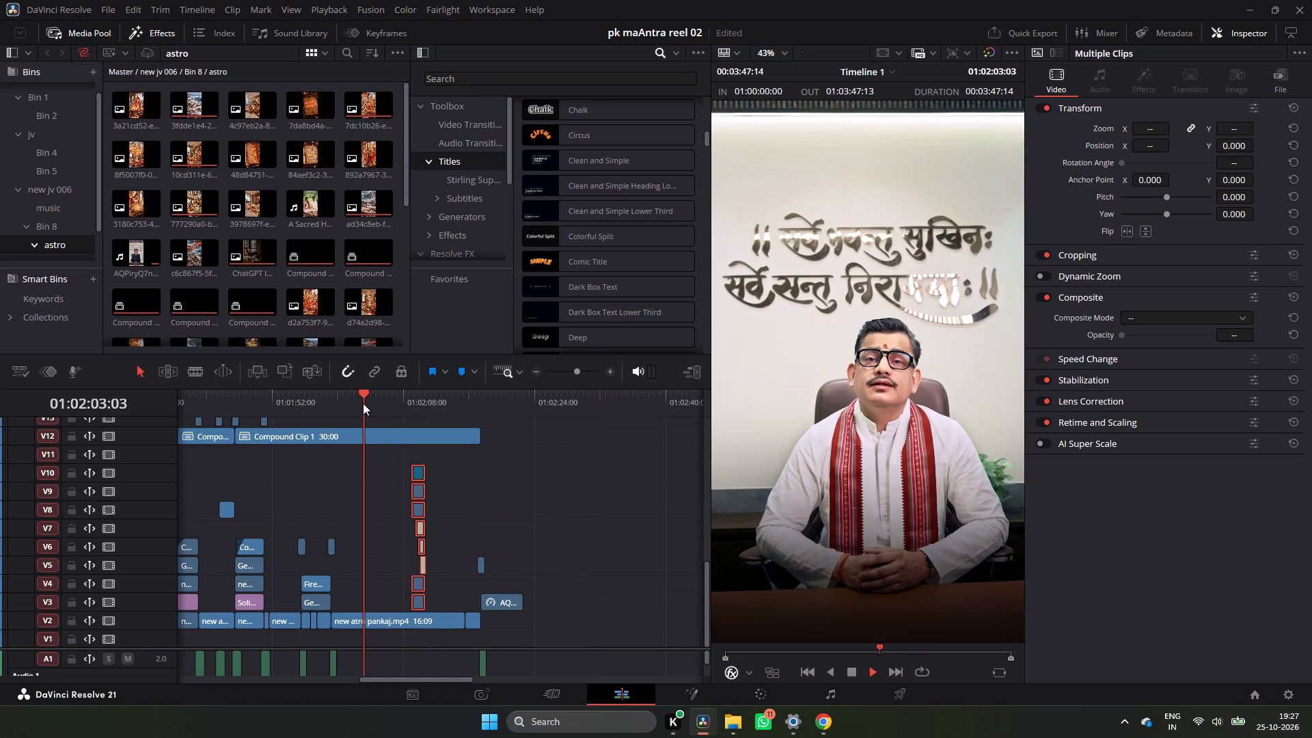
{"action": "left_click", "coordinate": [609, 373]}
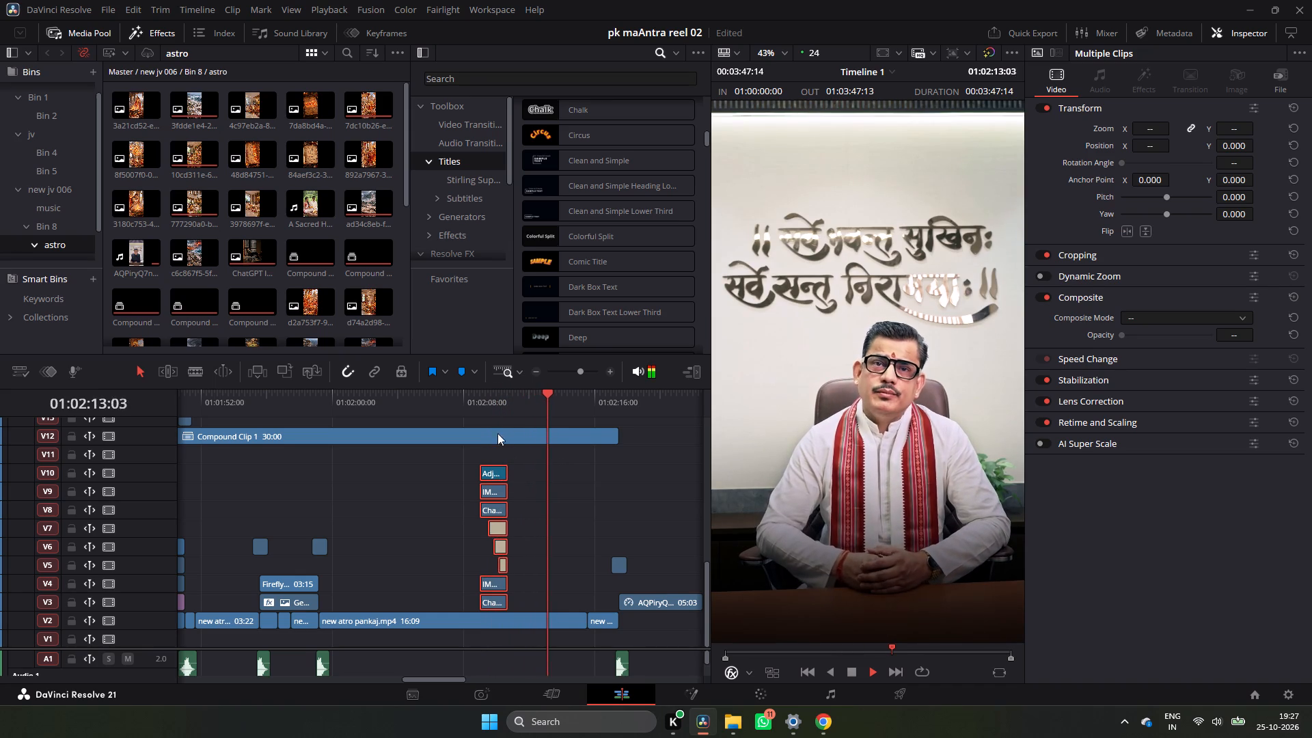
{"action": "left_click", "coordinate": [474, 396]}
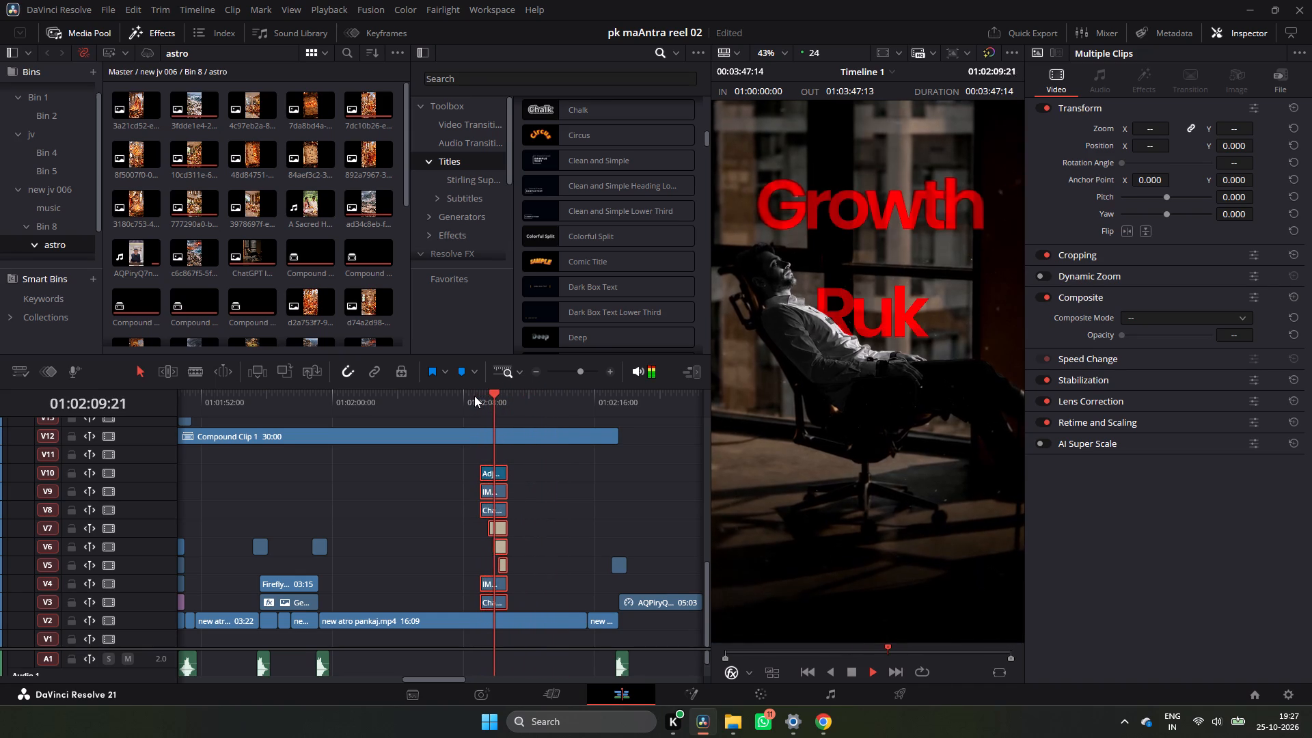
{"action": "key", "text": "space"}
{"action": "key", "text": "space"}
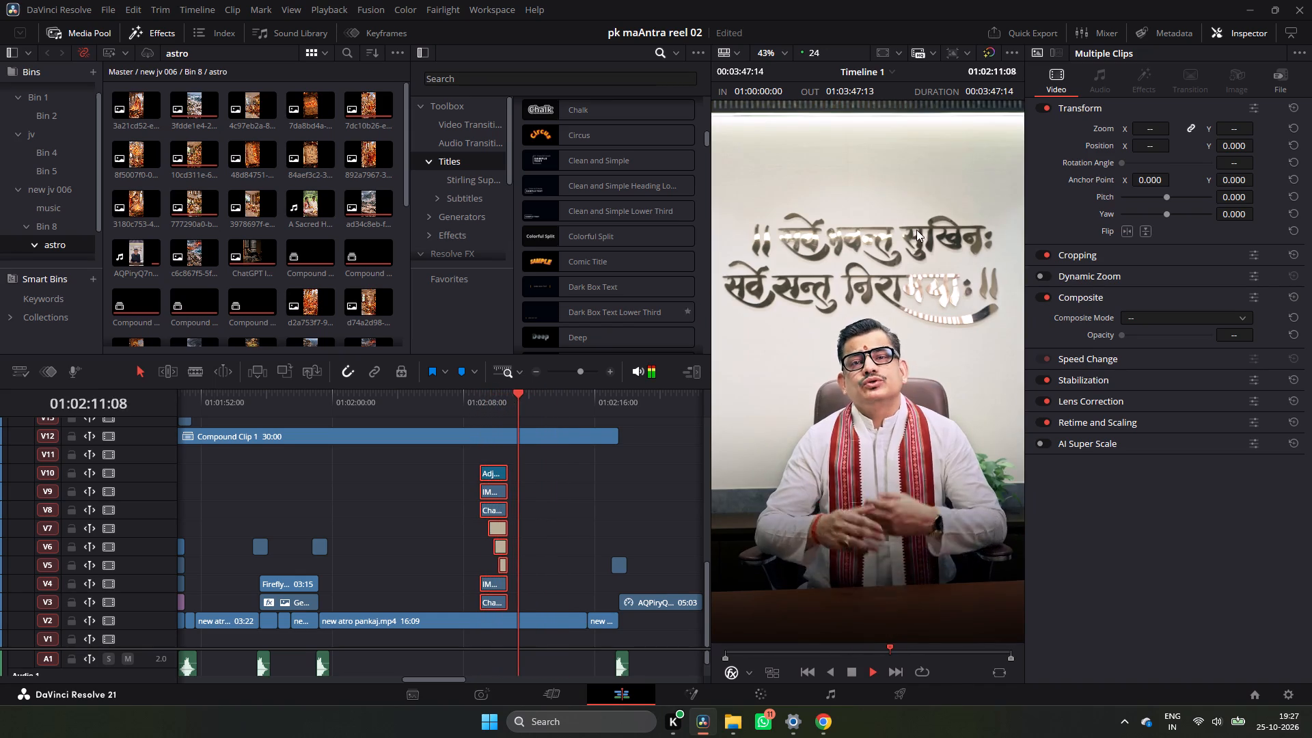
{"action": "left_click", "coordinate": [478, 401]}
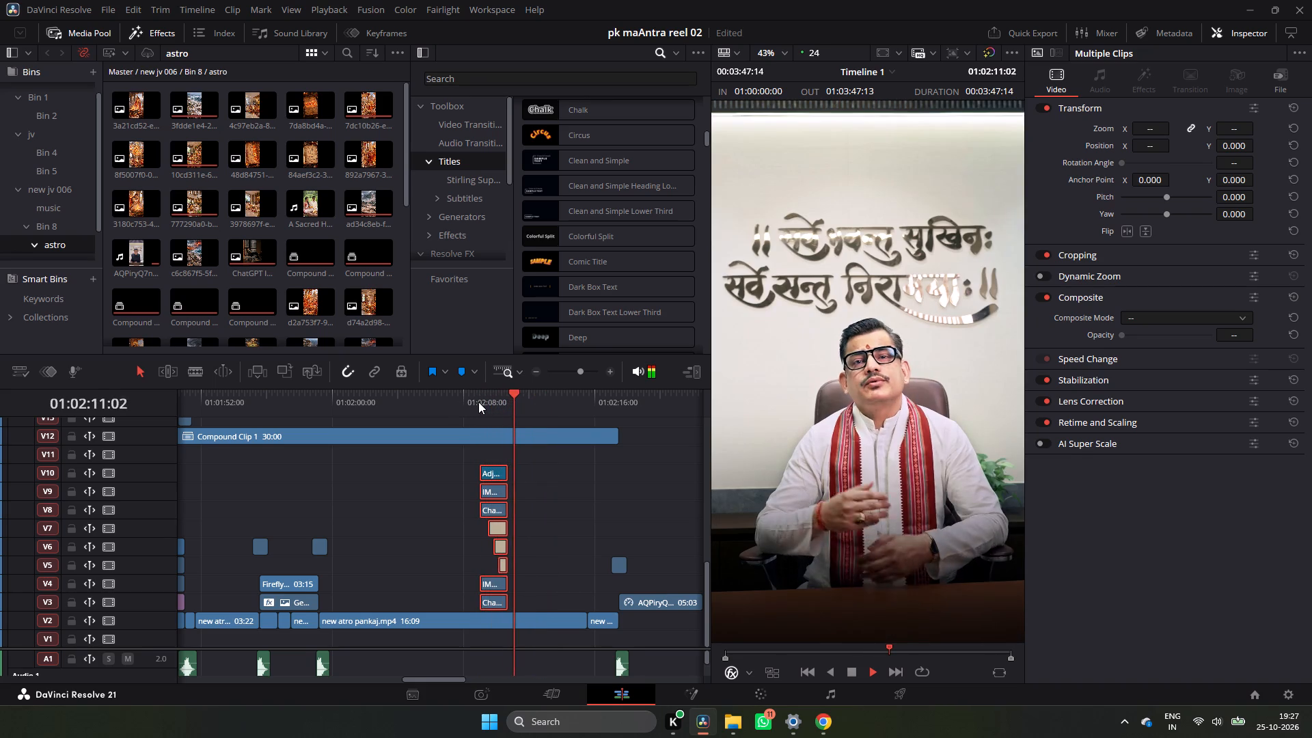
{"action": "key", "text": "space"}
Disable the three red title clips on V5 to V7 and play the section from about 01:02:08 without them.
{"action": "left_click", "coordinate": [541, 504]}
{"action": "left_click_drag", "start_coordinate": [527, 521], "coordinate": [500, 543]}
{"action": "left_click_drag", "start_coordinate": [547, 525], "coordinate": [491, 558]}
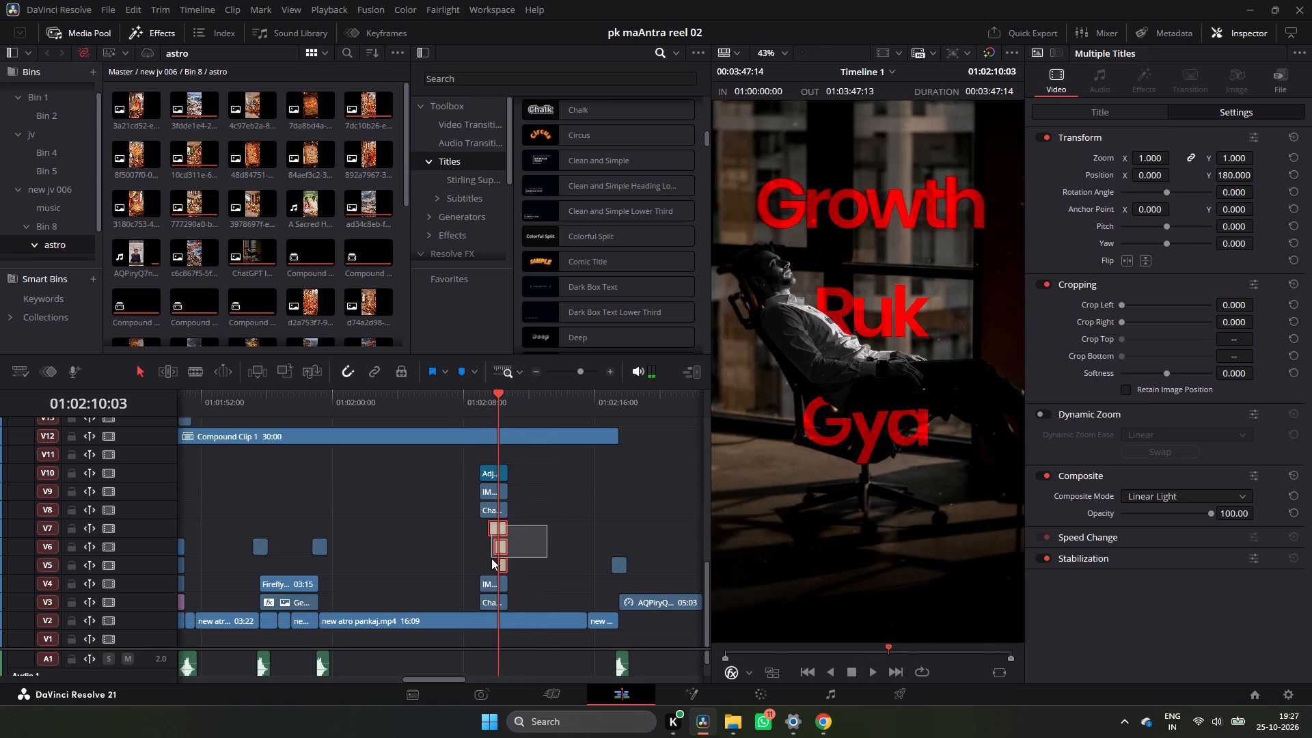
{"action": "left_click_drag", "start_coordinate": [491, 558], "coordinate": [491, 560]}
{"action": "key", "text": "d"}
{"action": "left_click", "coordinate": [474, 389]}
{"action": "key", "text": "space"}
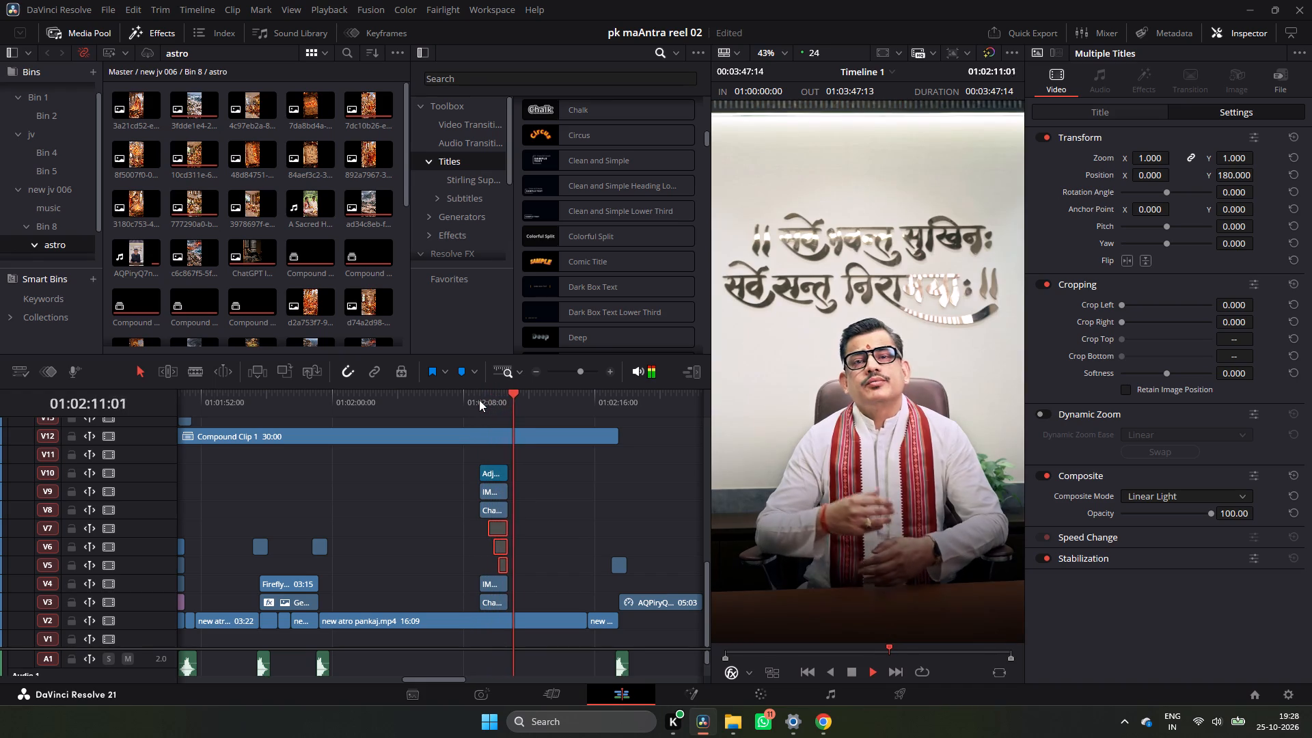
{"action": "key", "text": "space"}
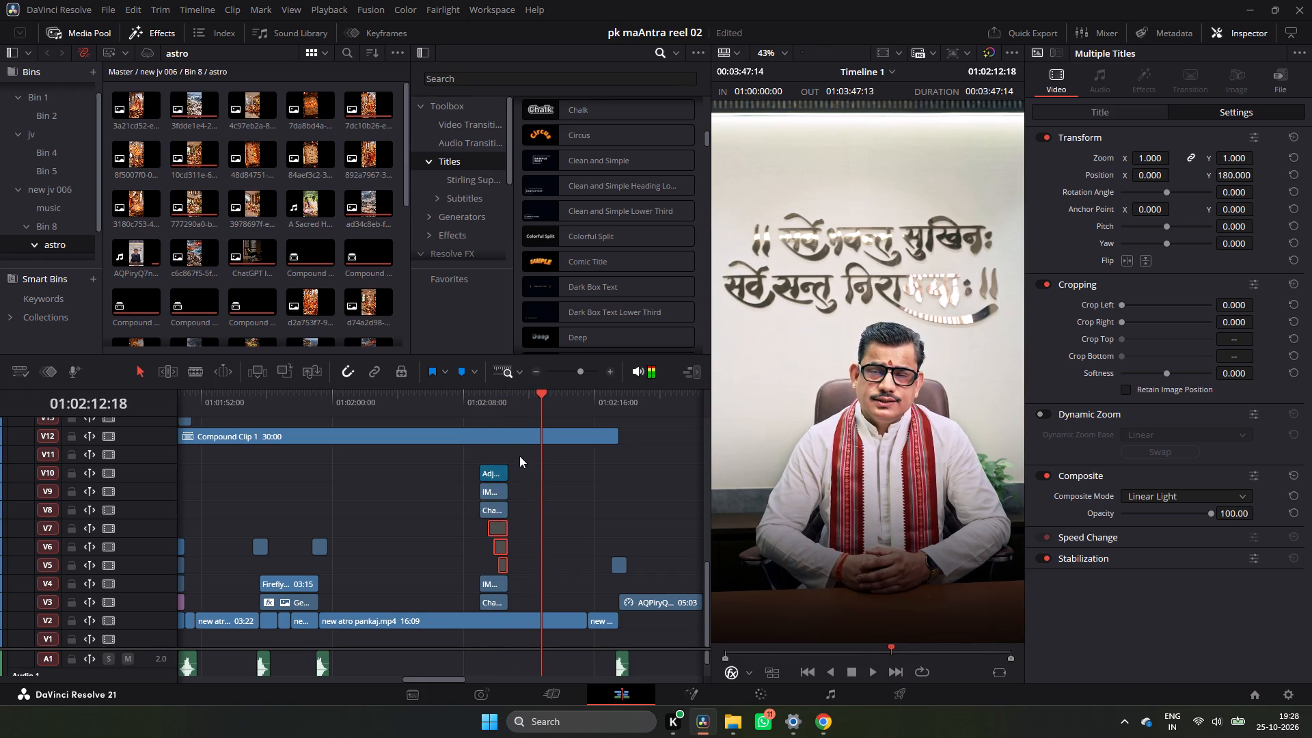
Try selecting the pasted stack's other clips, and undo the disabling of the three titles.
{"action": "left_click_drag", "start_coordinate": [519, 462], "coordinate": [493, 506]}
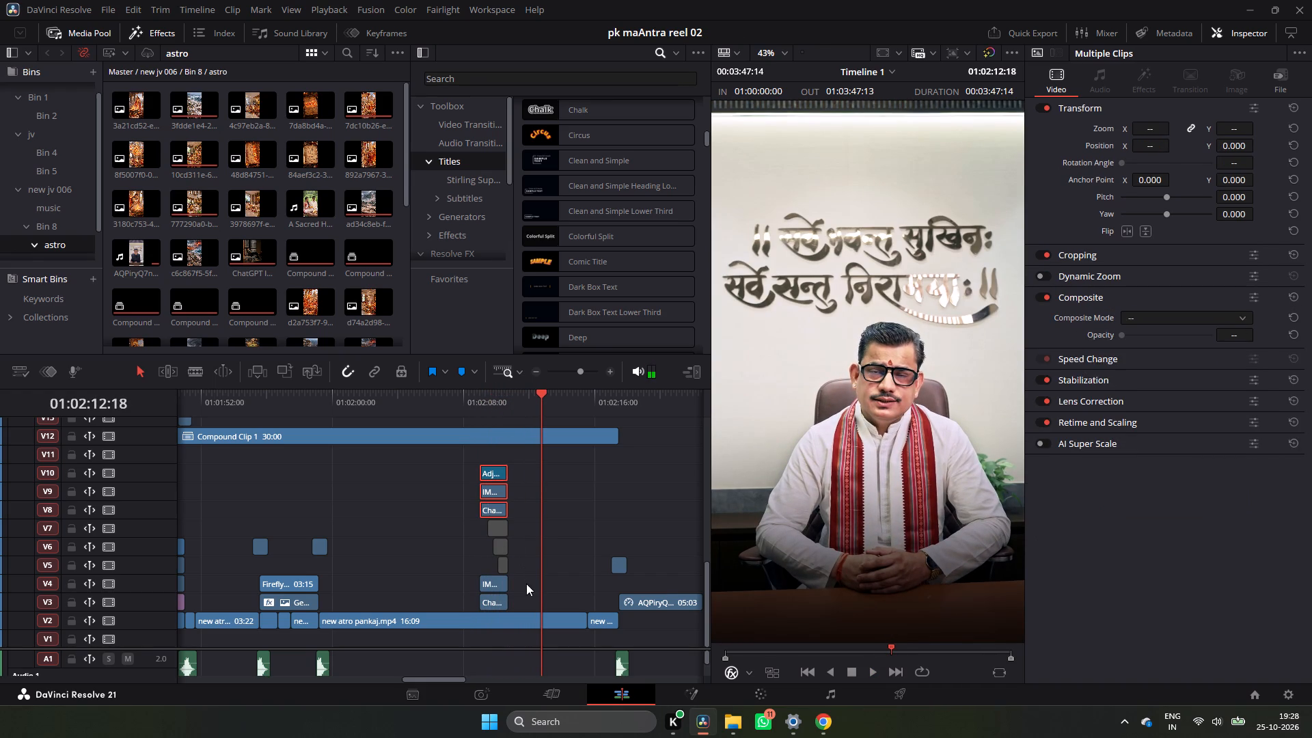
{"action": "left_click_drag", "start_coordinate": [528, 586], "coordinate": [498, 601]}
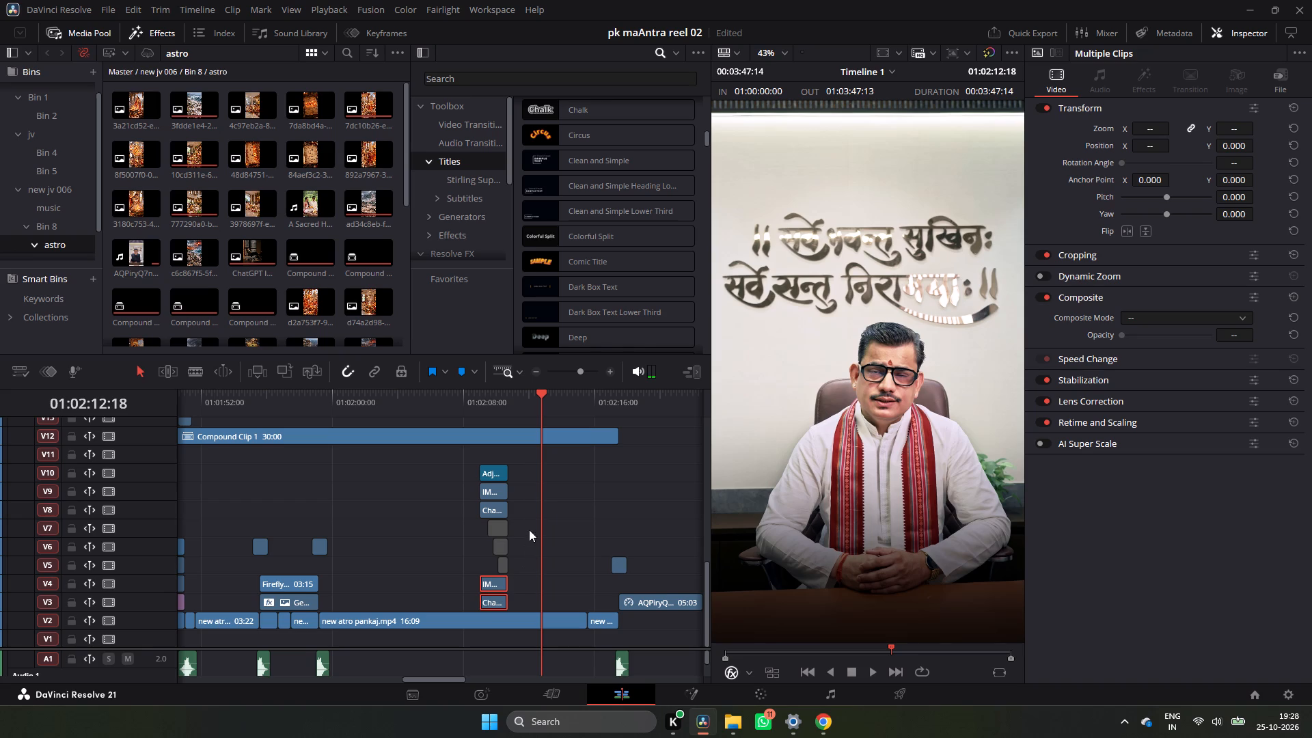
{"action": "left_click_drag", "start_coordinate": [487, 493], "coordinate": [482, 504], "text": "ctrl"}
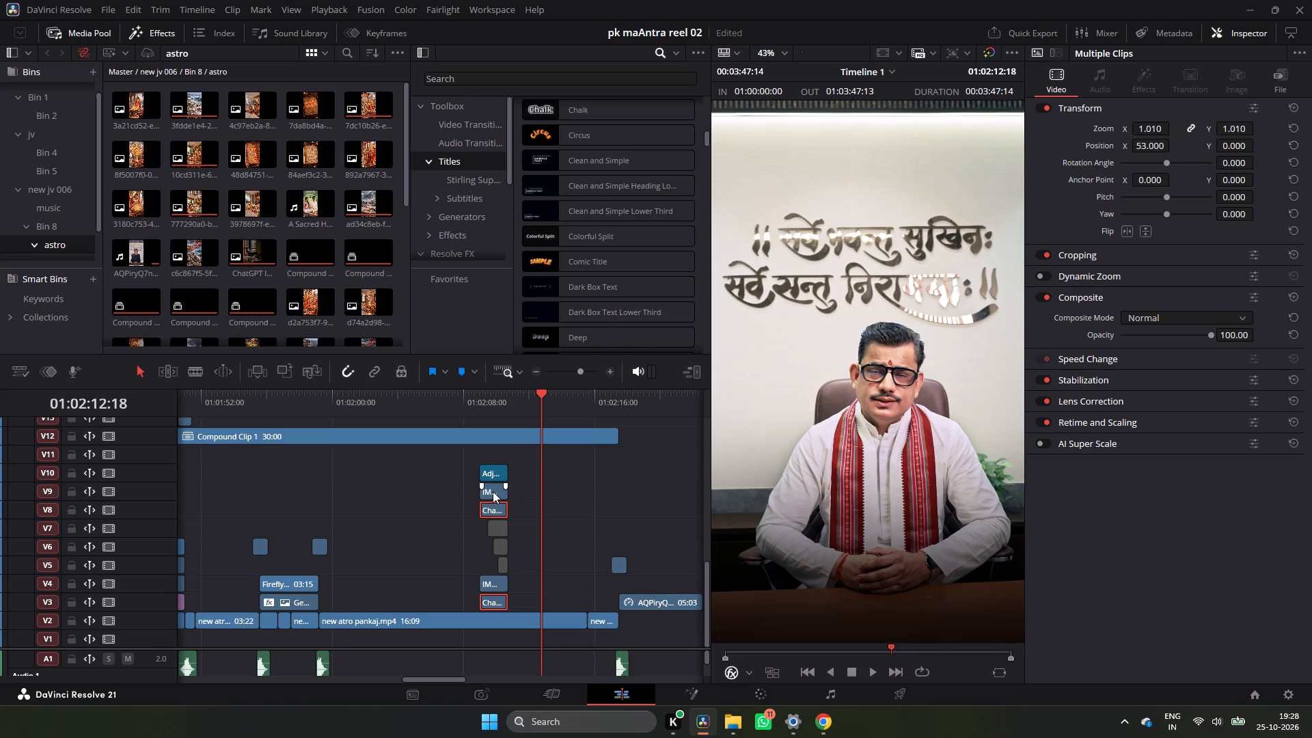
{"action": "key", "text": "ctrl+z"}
Disable the three red title clips on V5 to V7 of the pasted stack.
{"action": "left_click_drag", "start_coordinate": [516, 517], "coordinate": [493, 555]}
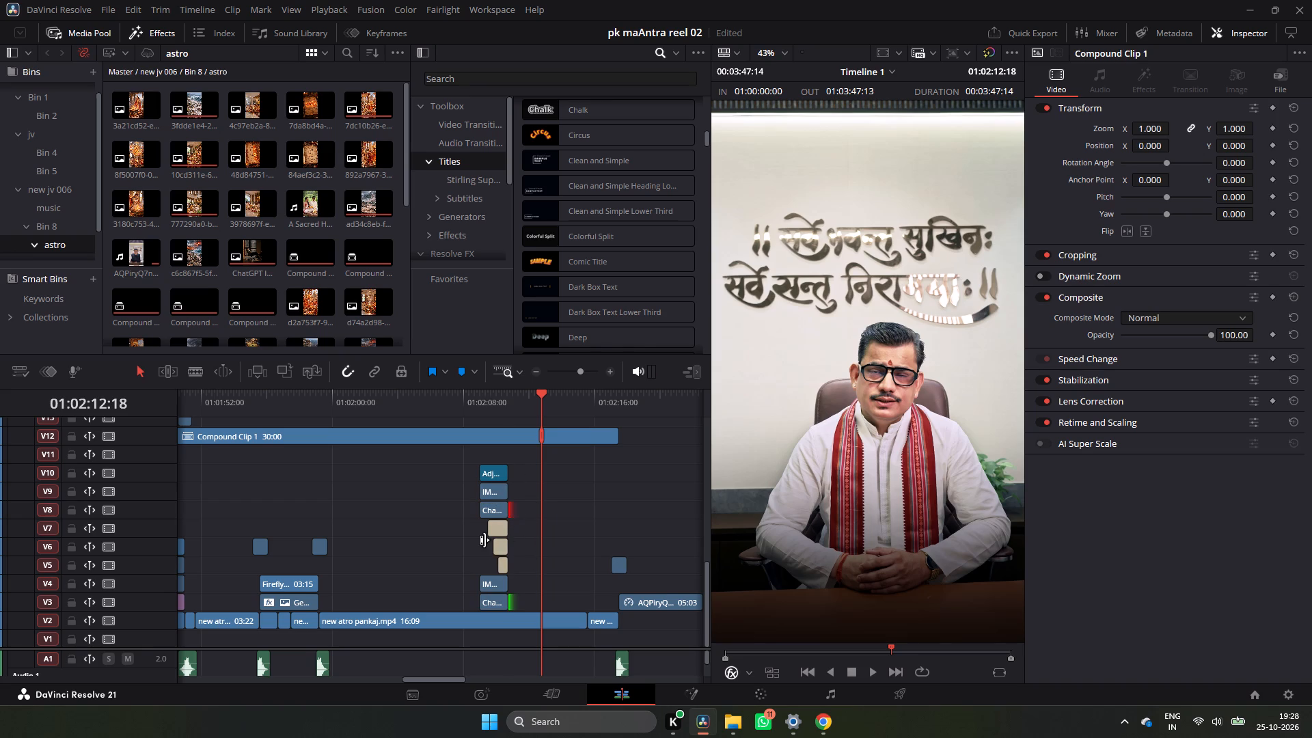
{"action": "left_click_drag", "start_coordinate": [478, 532], "coordinate": [514, 550]}
{"action": "left_click_drag", "start_coordinate": [461, 534], "coordinate": [514, 560]}
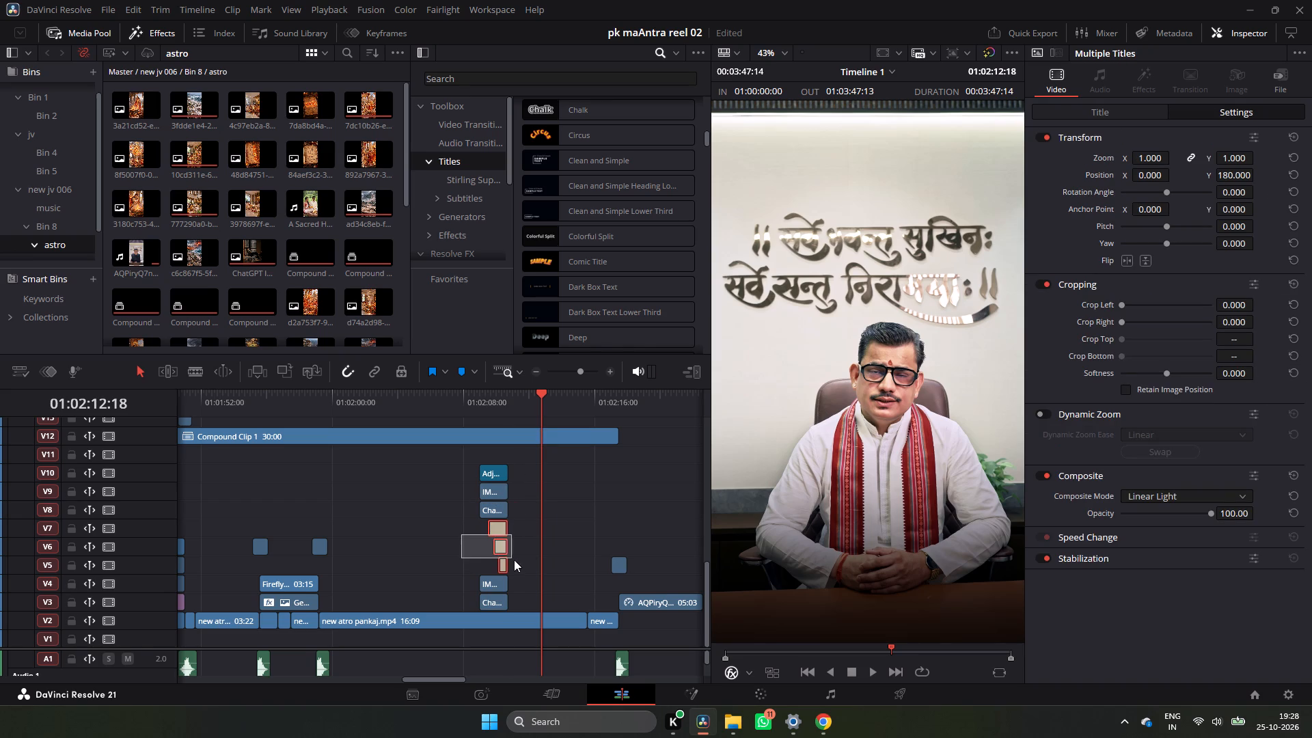
{"action": "left_click_drag", "start_coordinate": [514, 560], "coordinate": [515, 562]}
{"action": "key", "text": "d"}
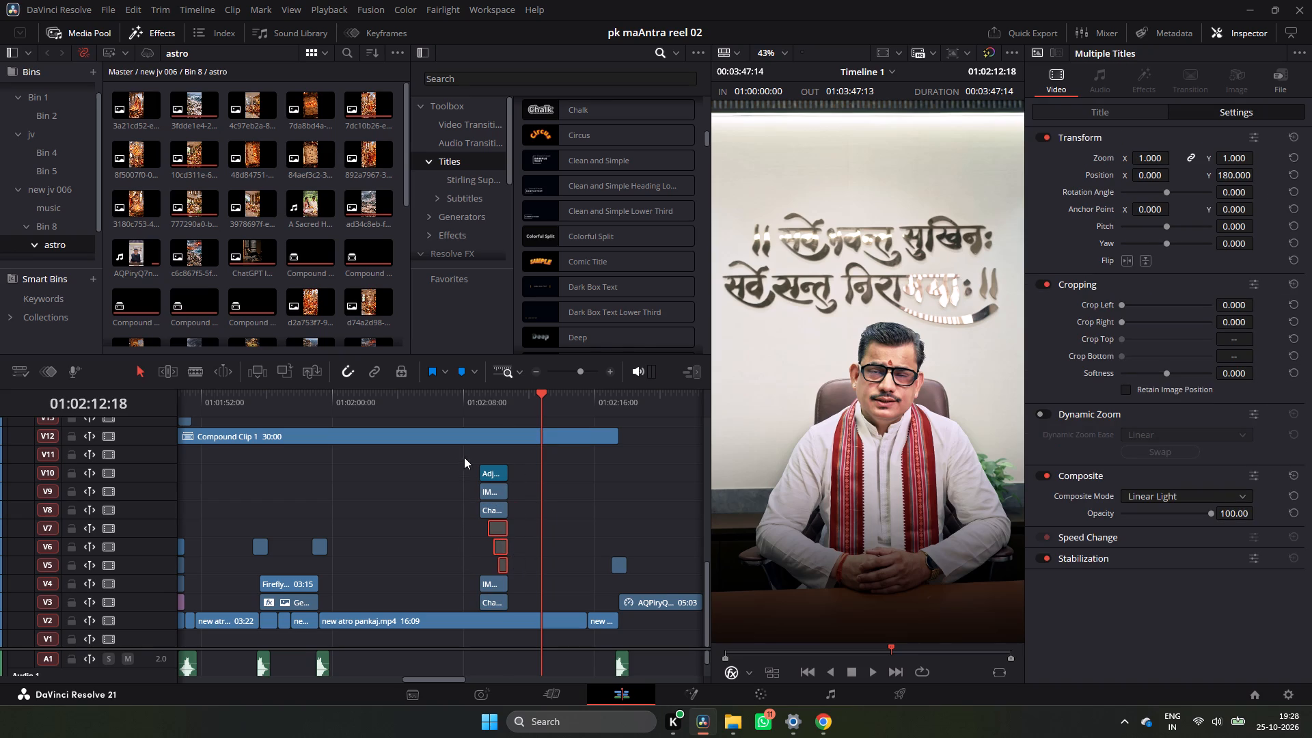
Shift the whole pasted stack on V3 to V10 along the timeline so it starts at 01:02:10:18.
{"action": "left_click_drag", "start_coordinate": [467, 457], "coordinate": [493, 502], "text": "ctrl"}
{"action": "left_click", "coordinate": [516, 520]}
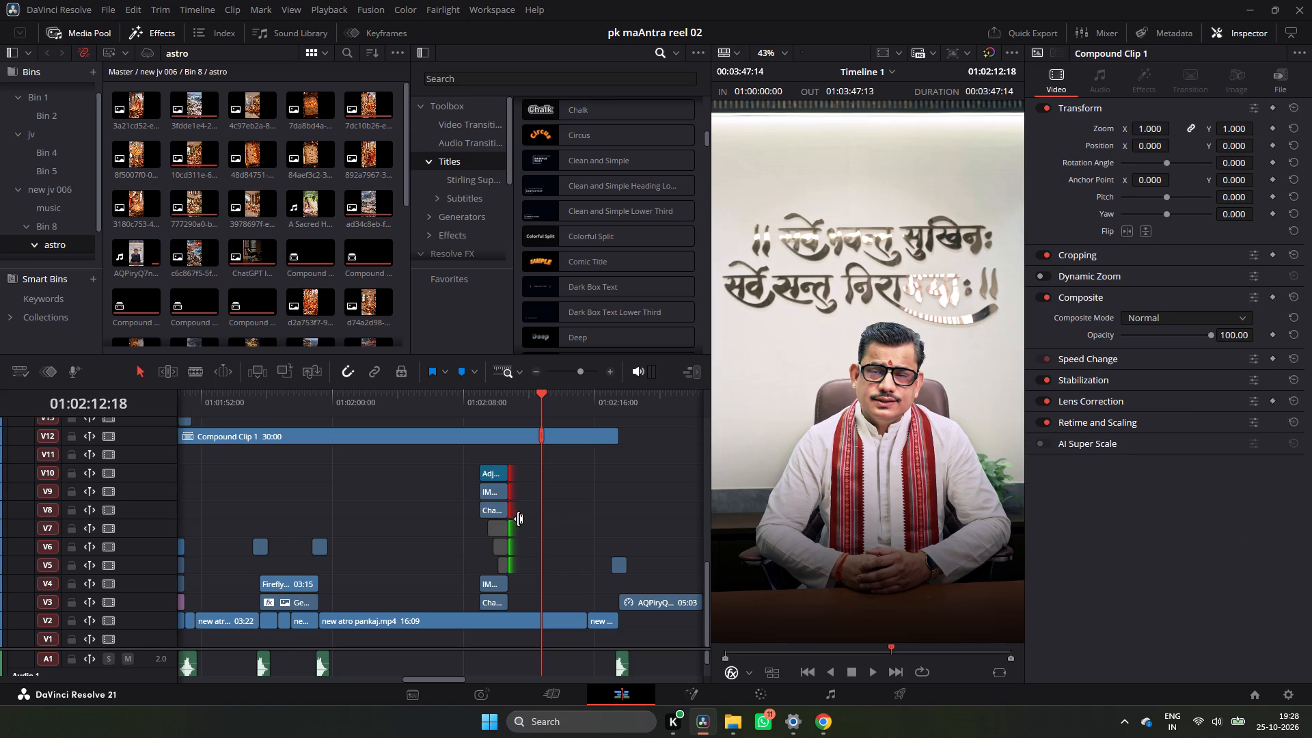
{"action": "left_click", "coordinate": [441, 496]}
{"action": "left_click_drag", "start_coordinate": [458, 457], "coordinate": [506, 507], "text": "ctrl"}
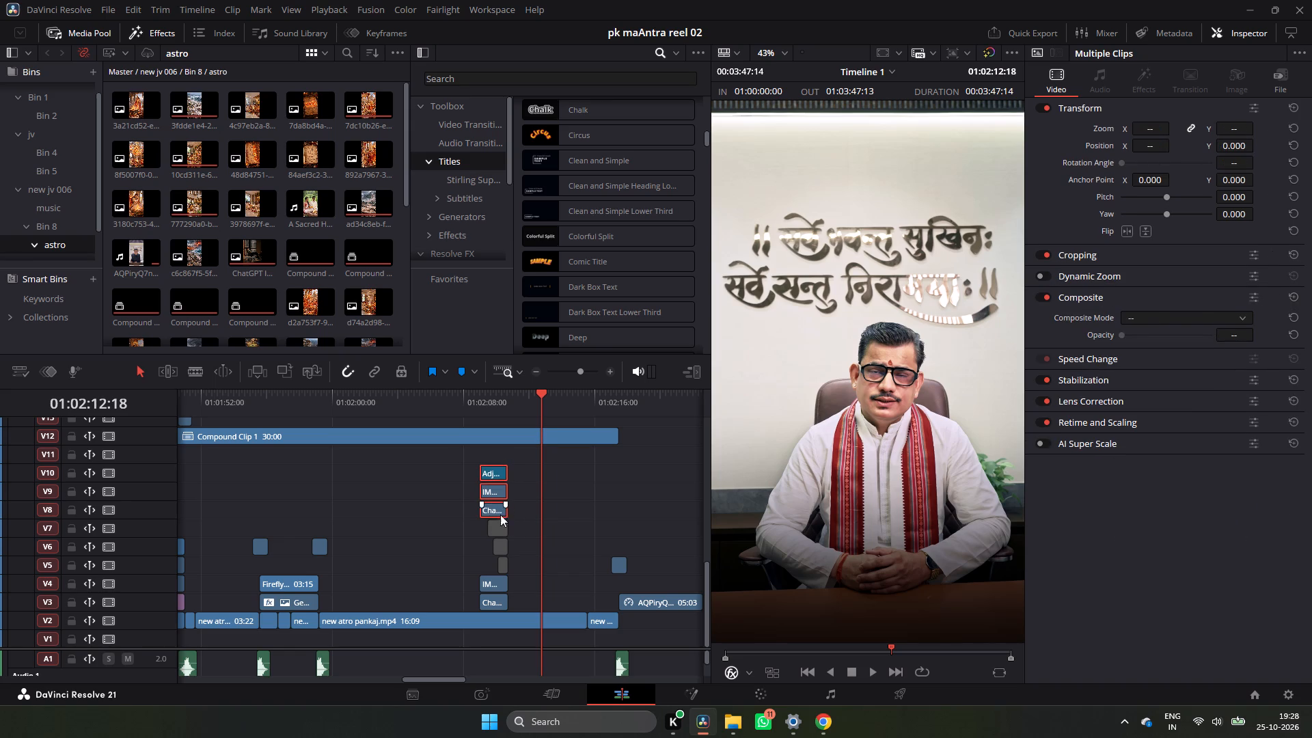
{"action": "left_click_drag", "start_coordinate": [470, 571], "coordinate": [502, 601], "text": "ctrl"}
{"action": "left_click", "coordinate": [471, 536]}
{"action": "left_click_drag", "start_coordinate": [467, 467], "coordinate": [510, 582]}
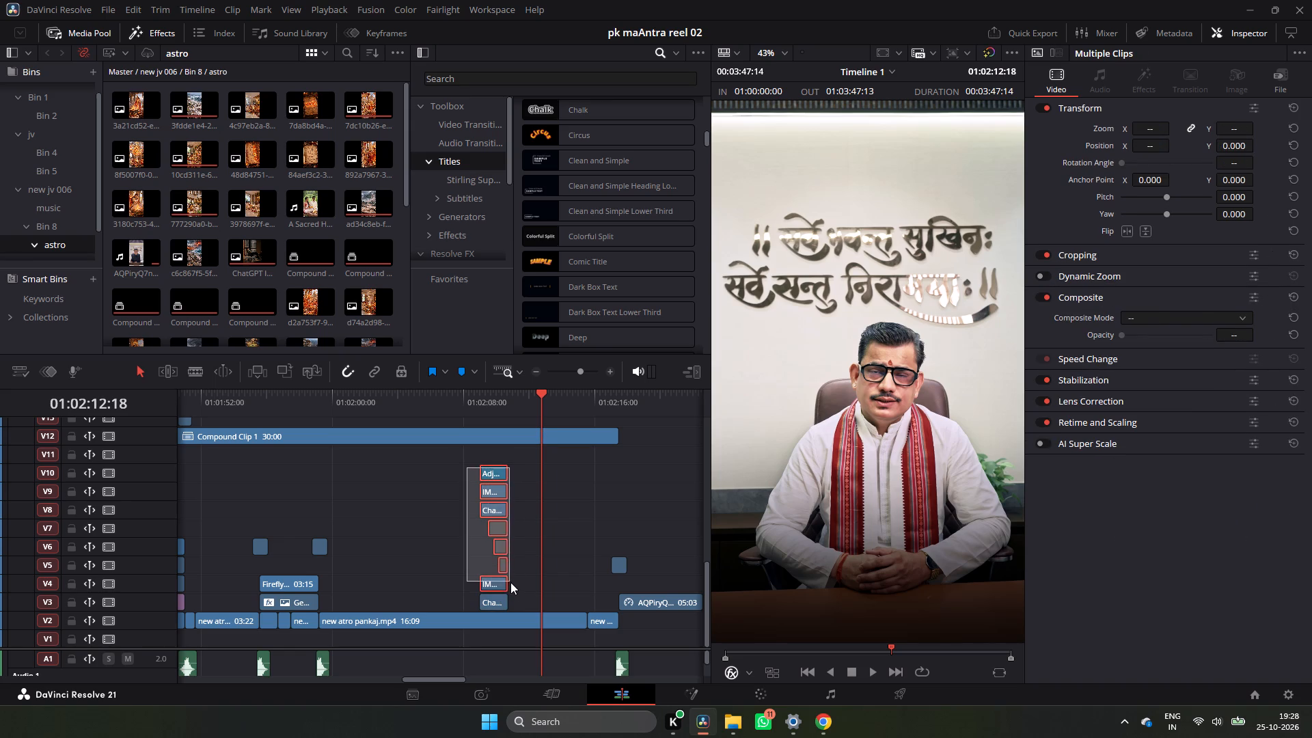
{"action": "left_click_drag", "start_coordinate": [510, 582], "coordinate": [515, 598]}
{"action": "left_click", "coordinate": [480, 409]}
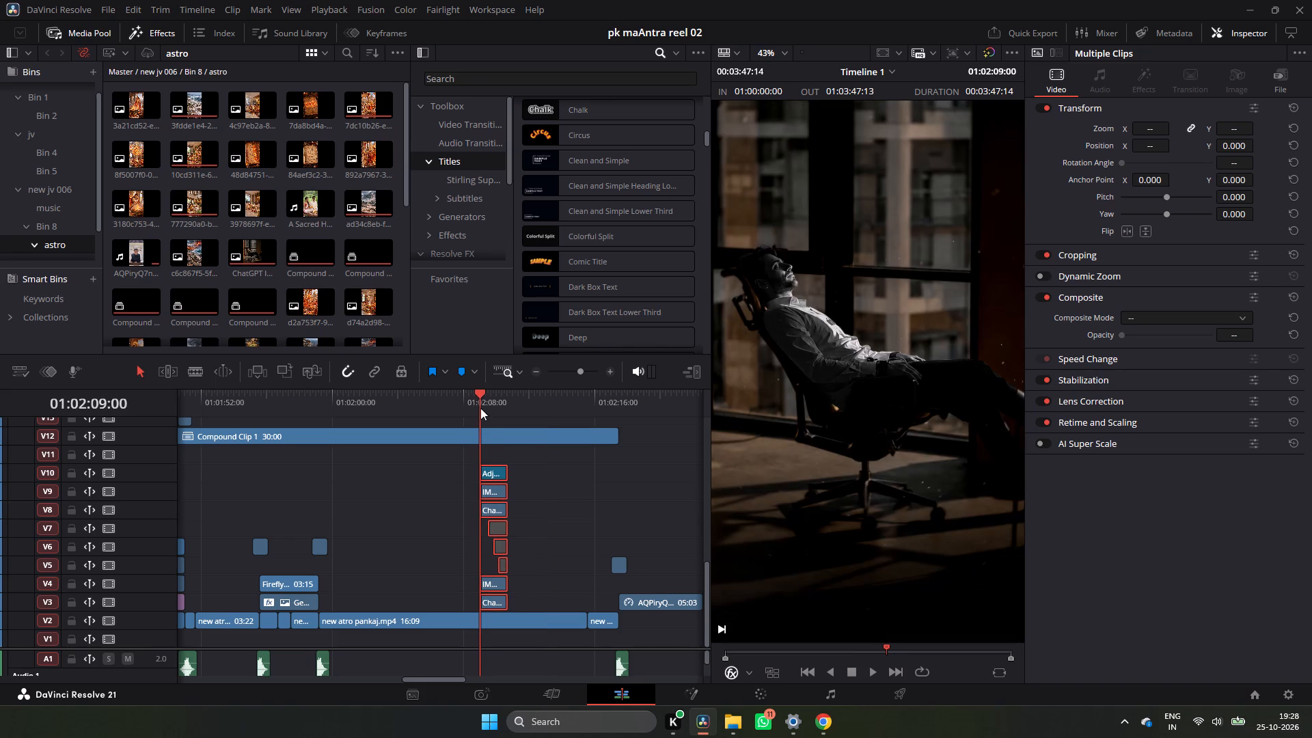
{"action": "key", "text": "space"}
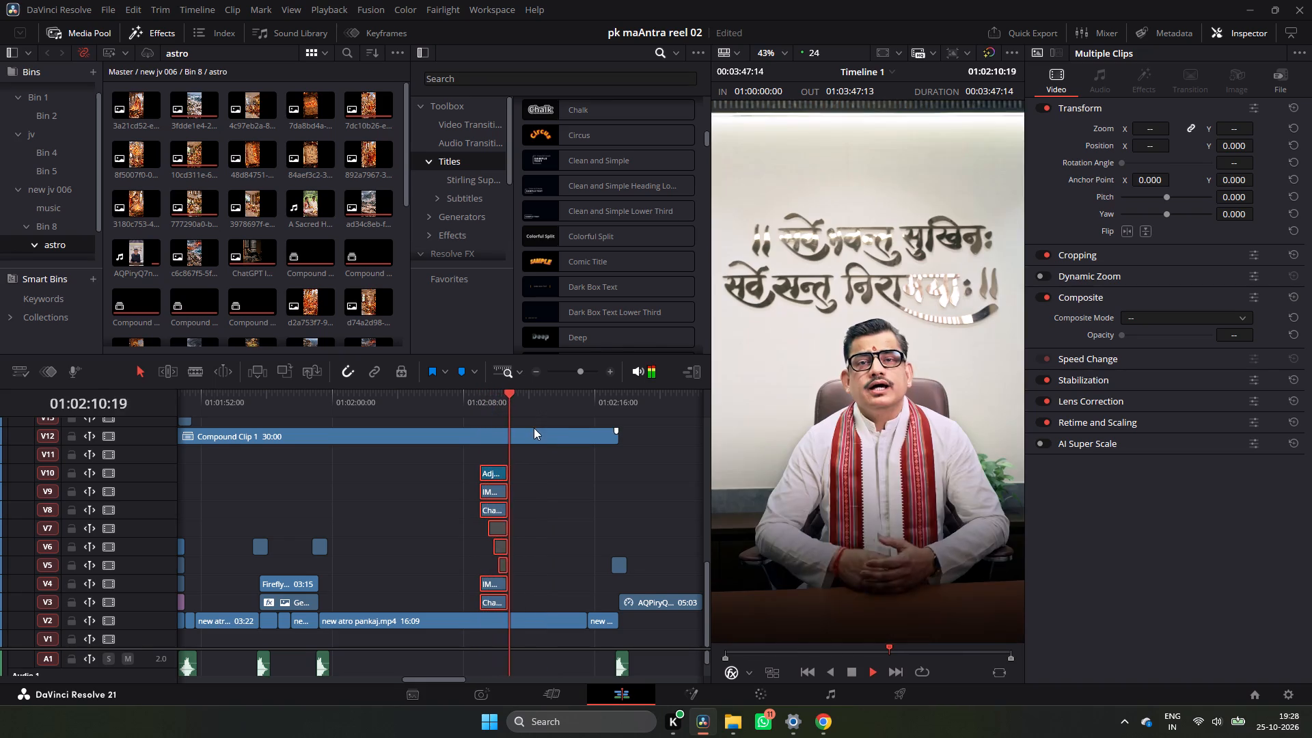
{"action": "left_click_drag", "start_coordinate": [540, 406], "coordinate": [518, 414]}
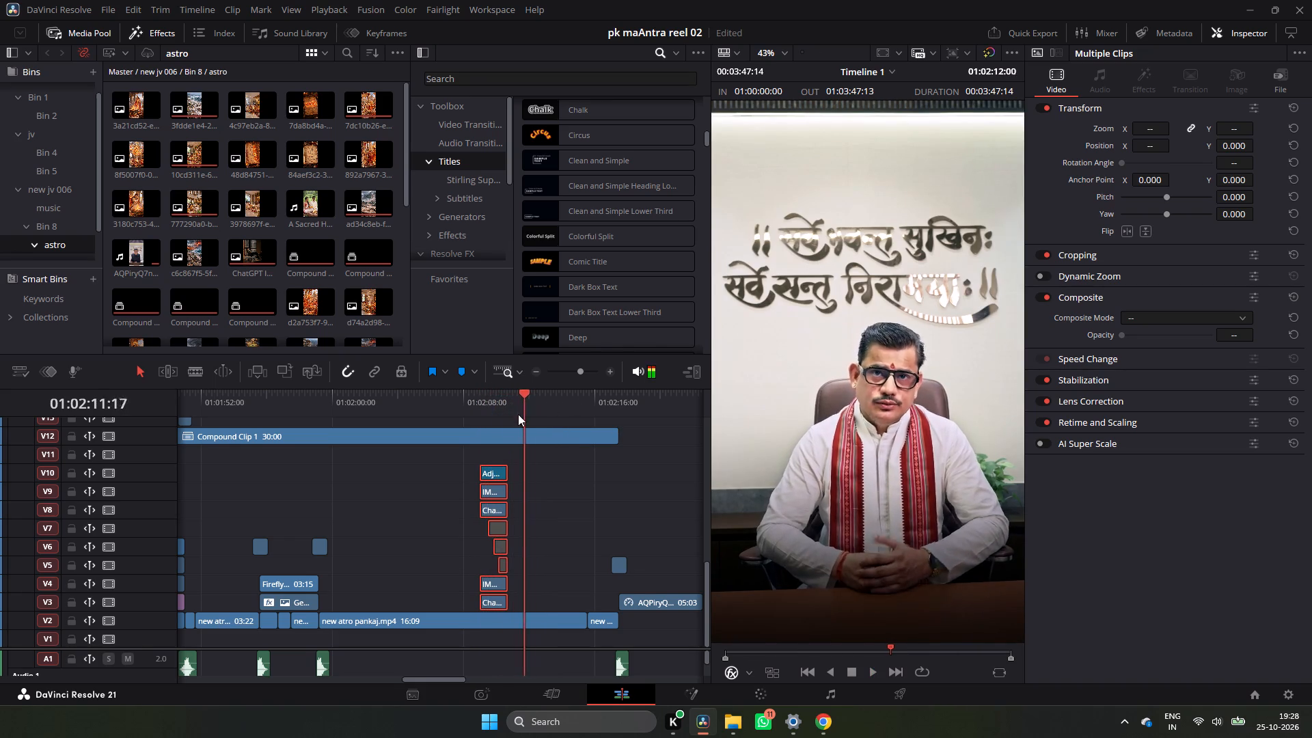
{"action": "left_click_drag", "start_coordinate": [518, 414], "coordinate": [507, 423]}
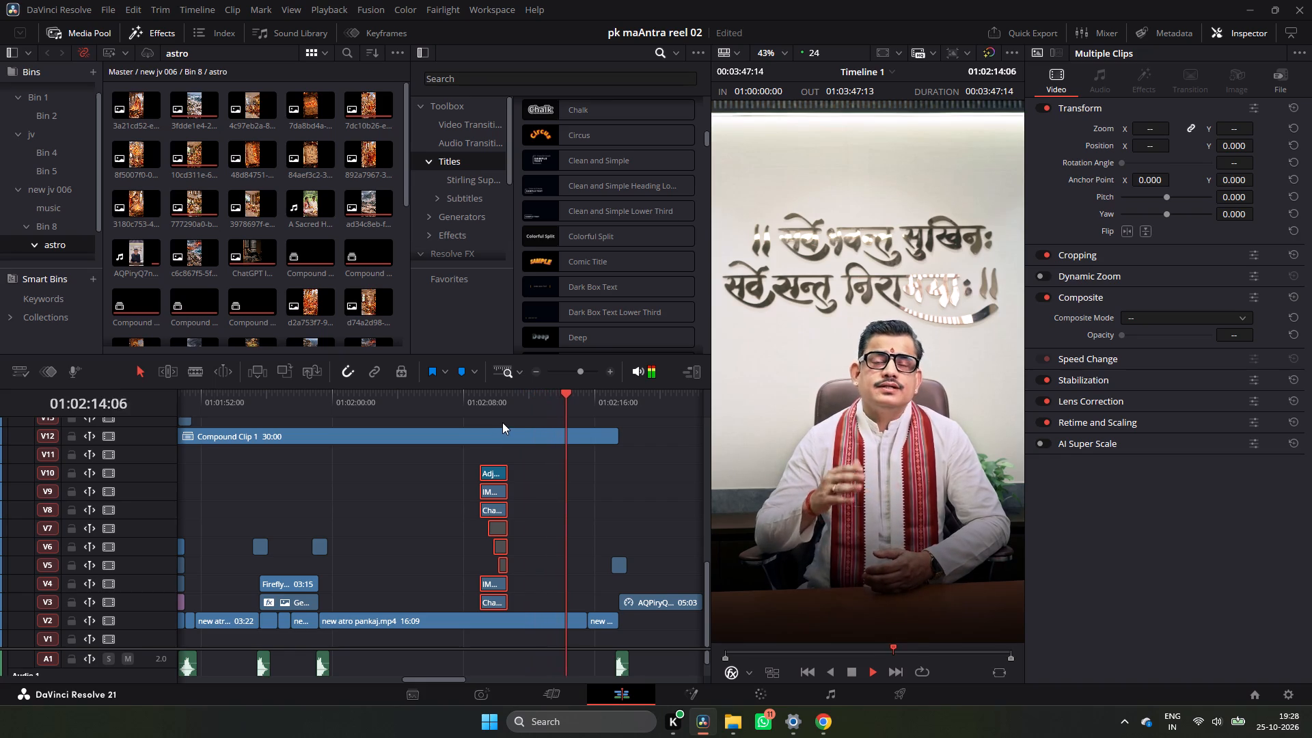
{"action": "left_click", "coordinate": [513, 410]}
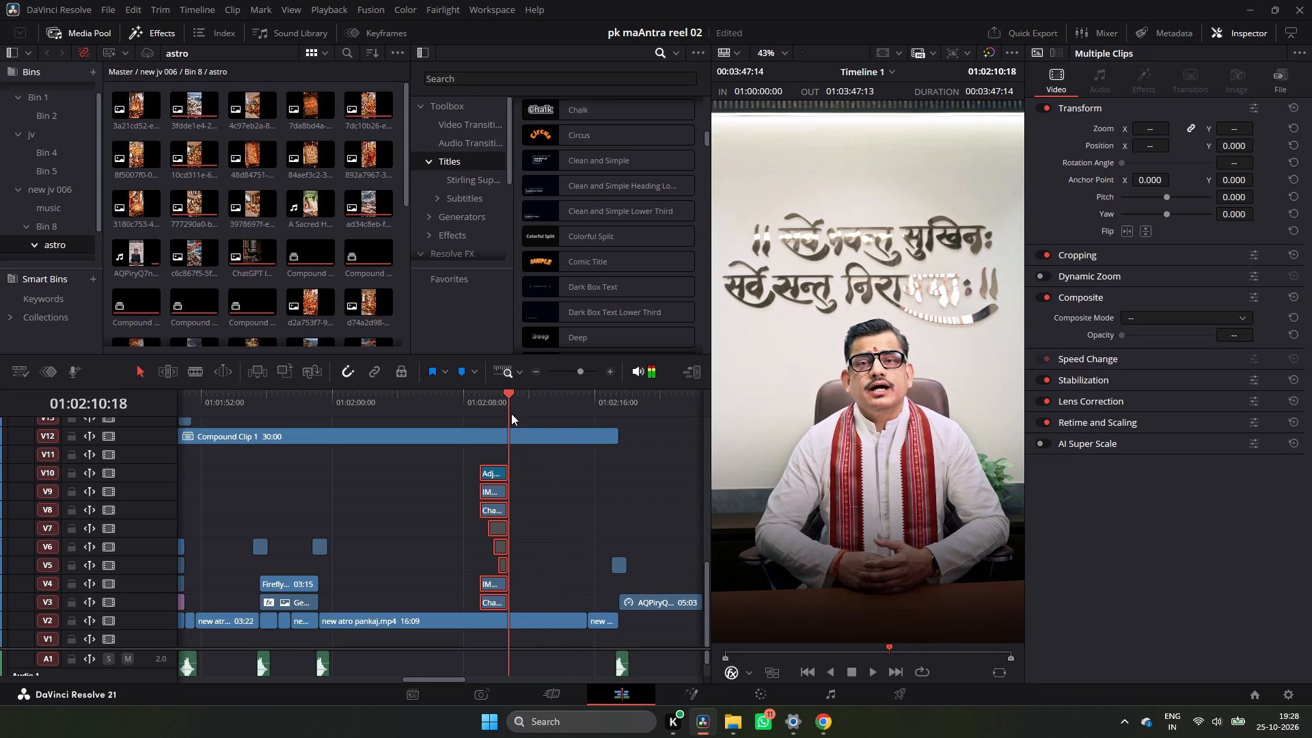
{"action": "key", "text": "space"}
{"action": "left_click", "coordinate": [514, 405]}
{"action": "left_click_drag", "start_coordinate": [489, 471], "coordinate": [516, 480]}
Play the speech past the moved stack and replay it from about 01:02:00 and 01:02:03 to check the placement.
{"action": "key", "text": "space"}
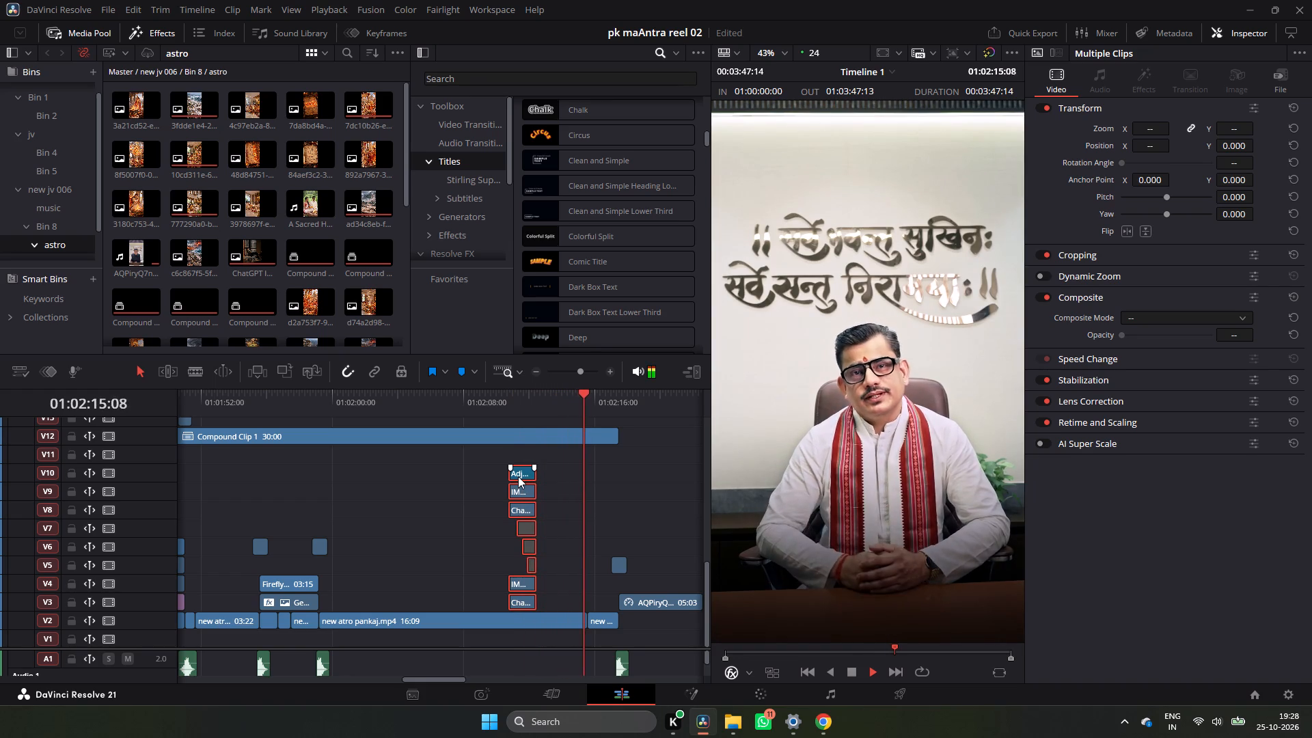
{"action": "key", "text": "space"}
{"action": "key", "text": "space"}
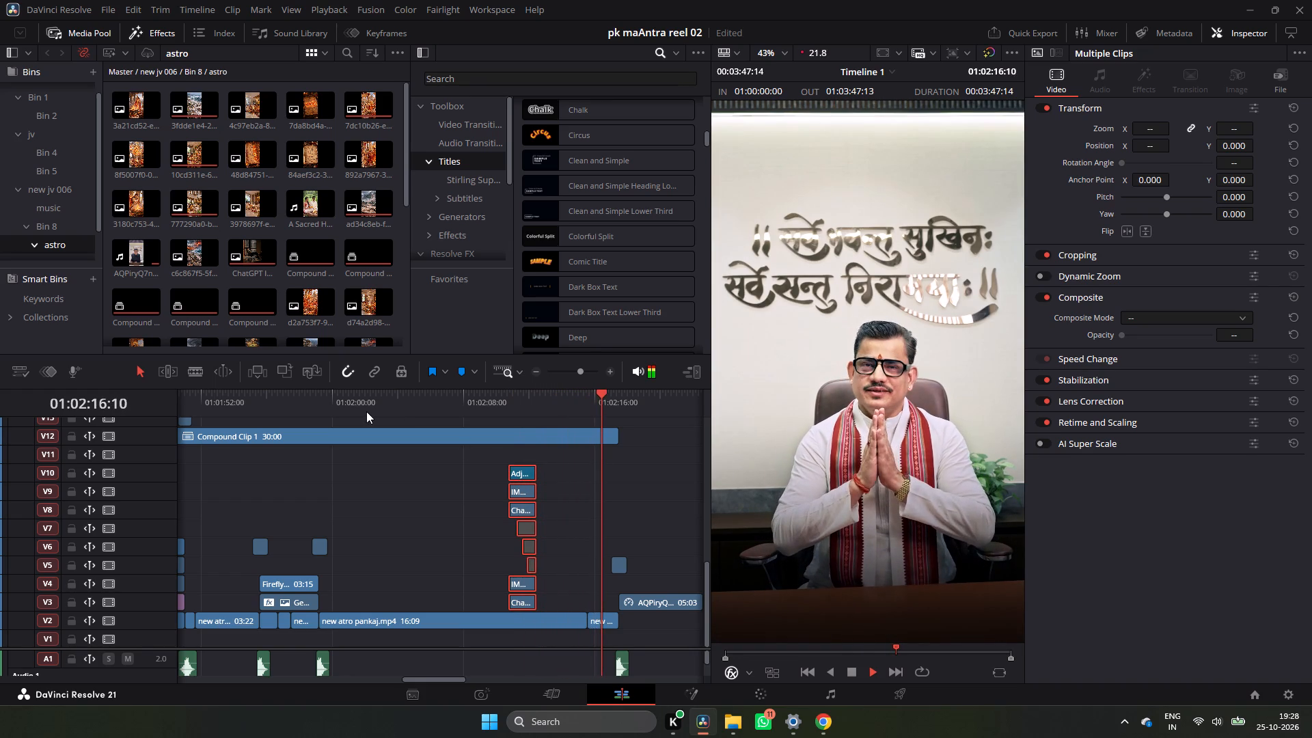
{"action": "key", "text": "space"}
{"action": "left_click", "coordinate": [333, 403]}
{"action": "key", "text": "space"}
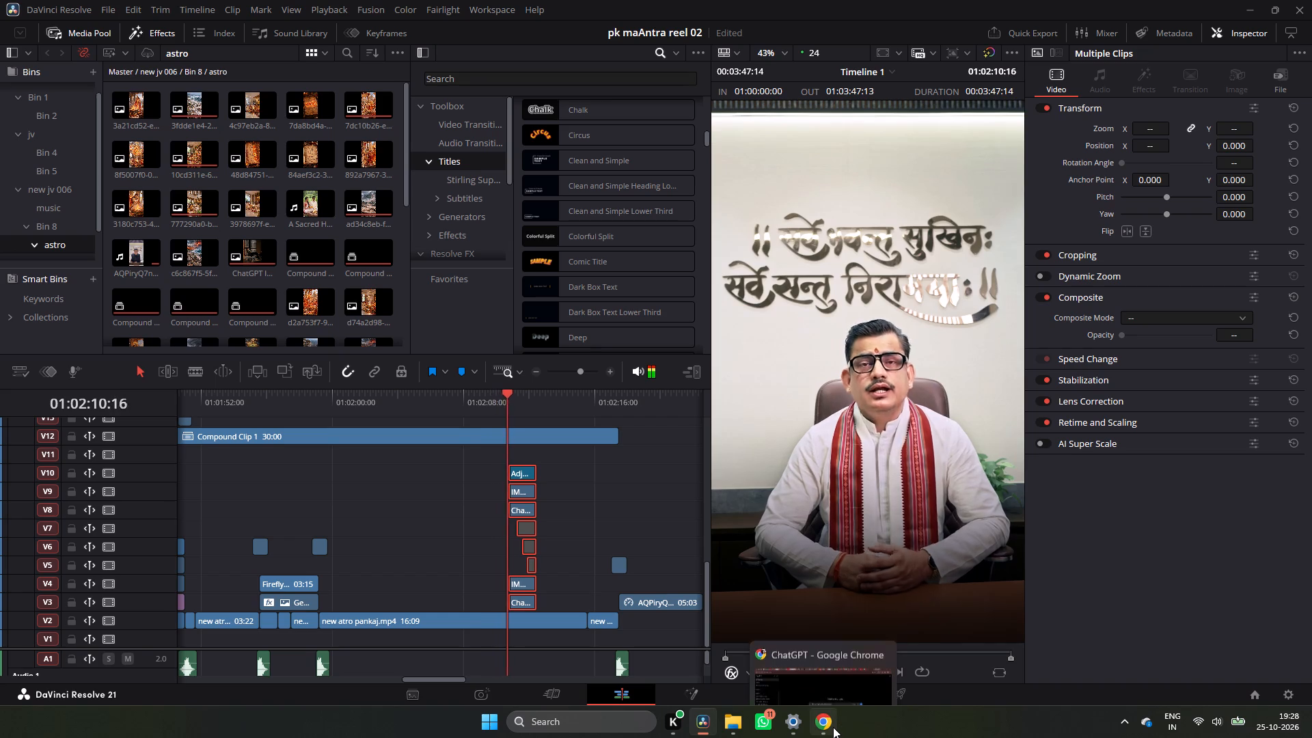
{"action": "key", "text": "space"}
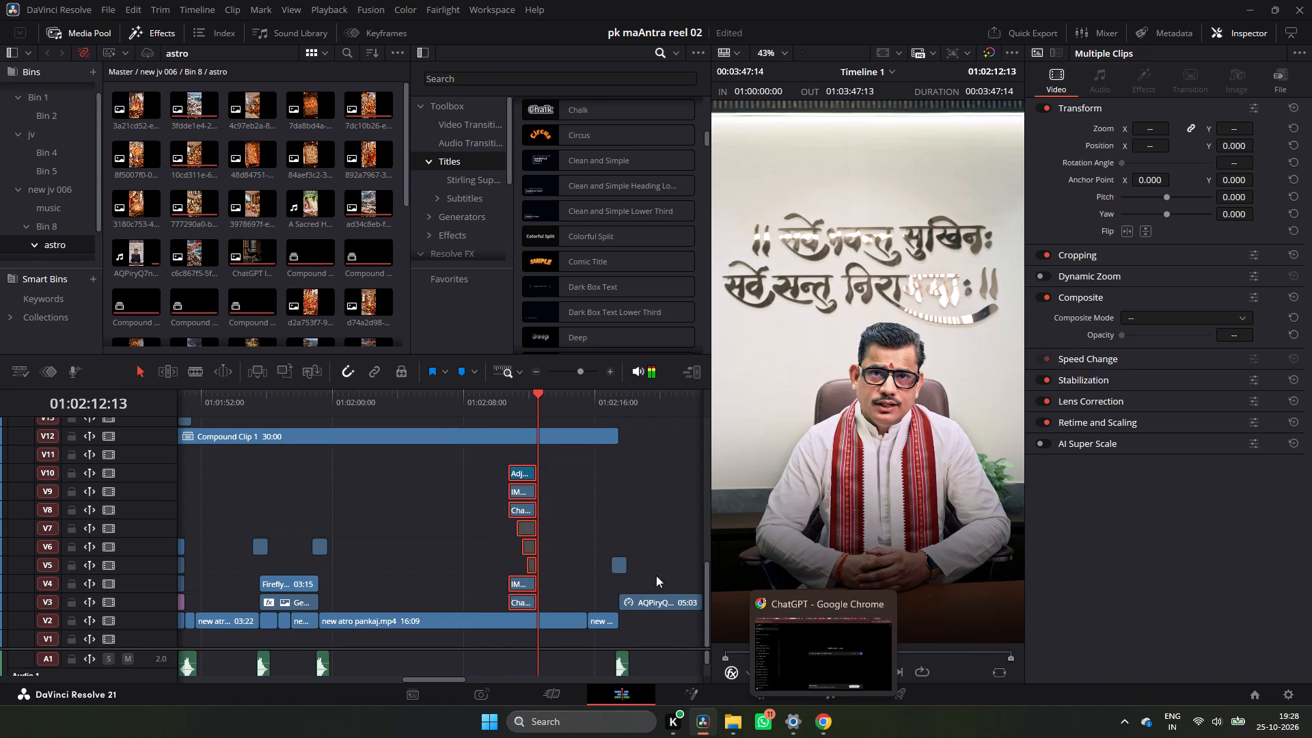
{"action": "left_click", "coordinate": [392, 416]}
{"action": "key", "text": "space"}
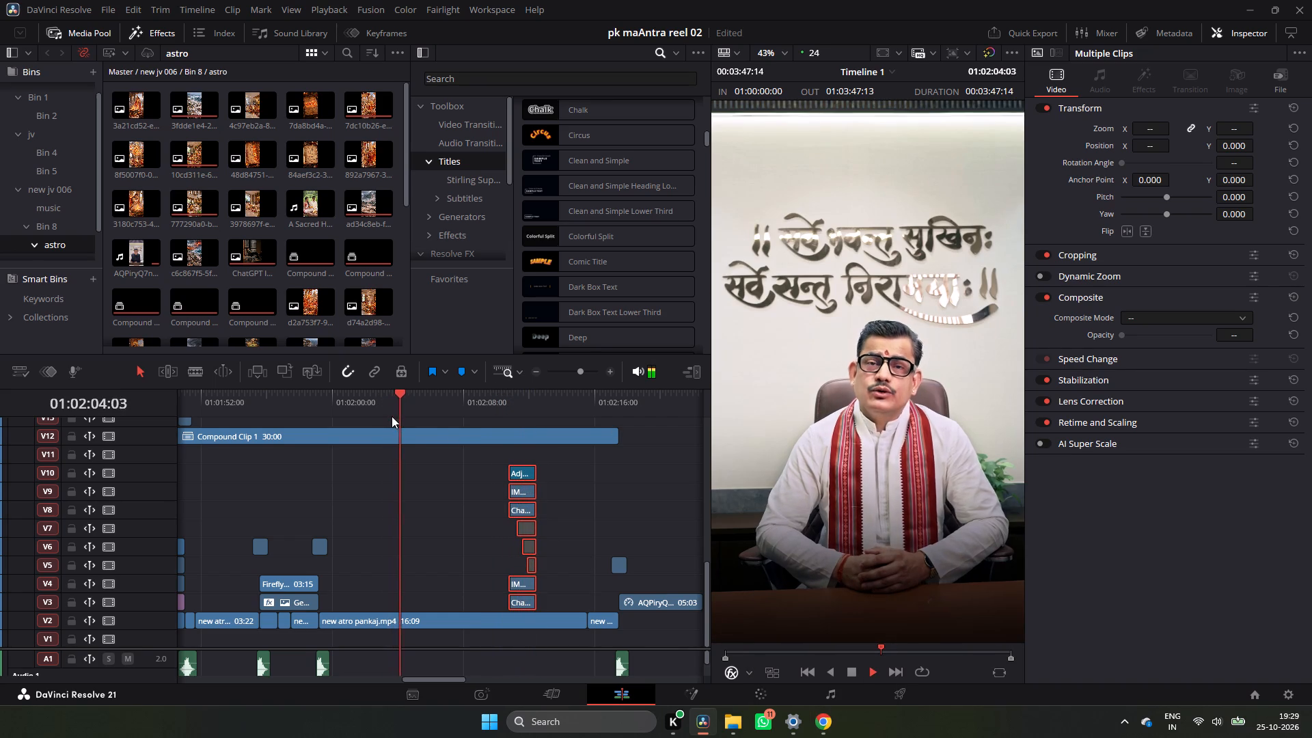
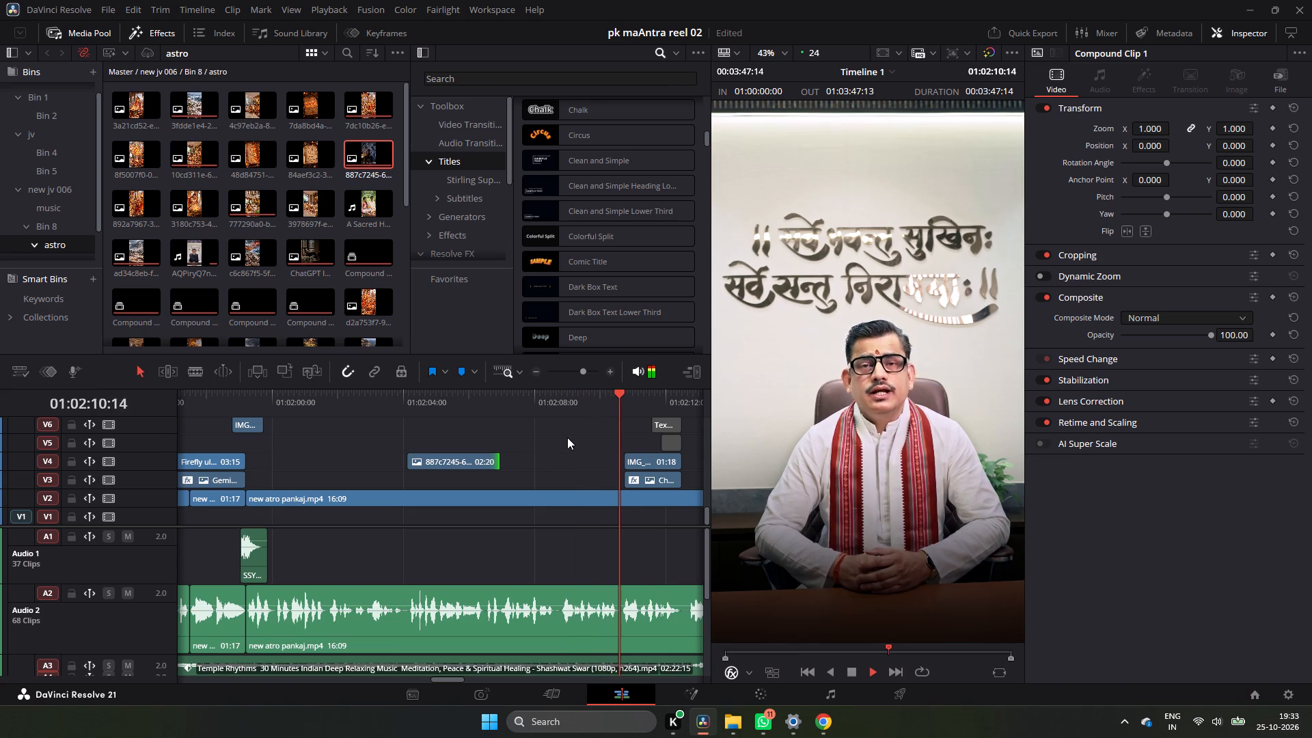
{"action": "key", "text": "space"}
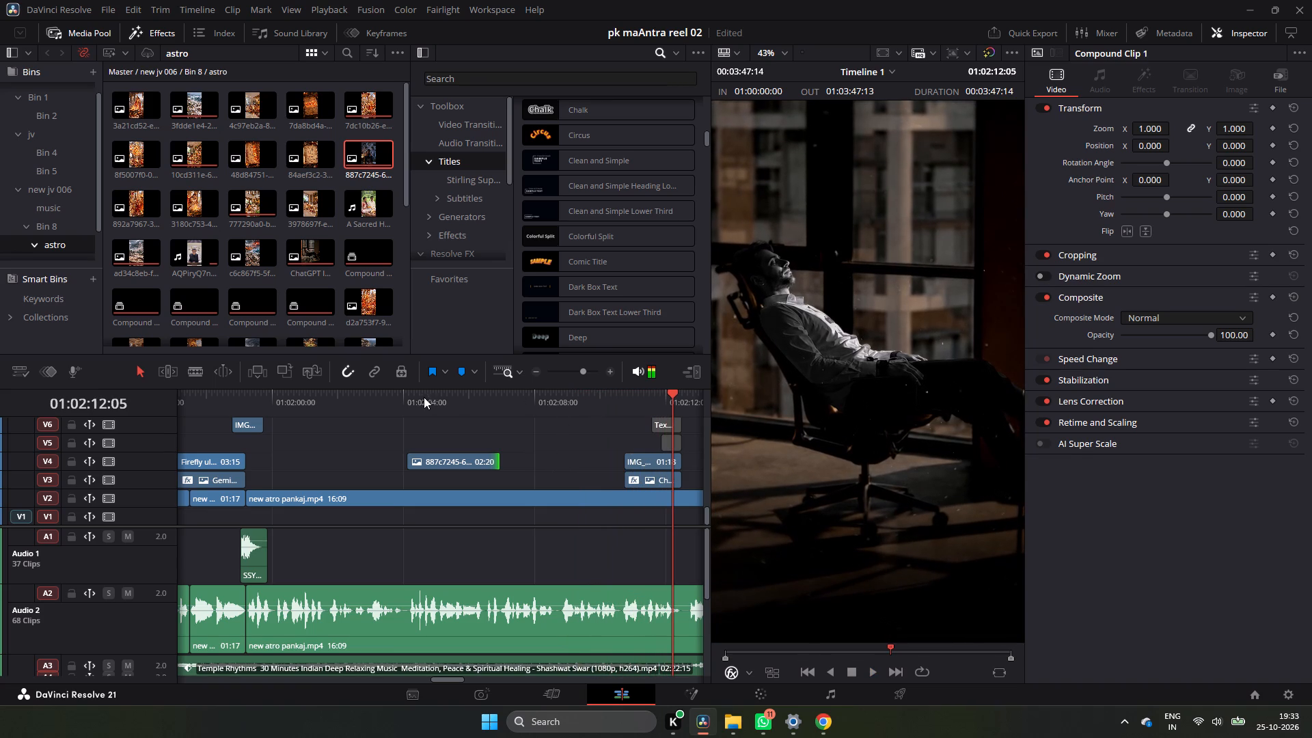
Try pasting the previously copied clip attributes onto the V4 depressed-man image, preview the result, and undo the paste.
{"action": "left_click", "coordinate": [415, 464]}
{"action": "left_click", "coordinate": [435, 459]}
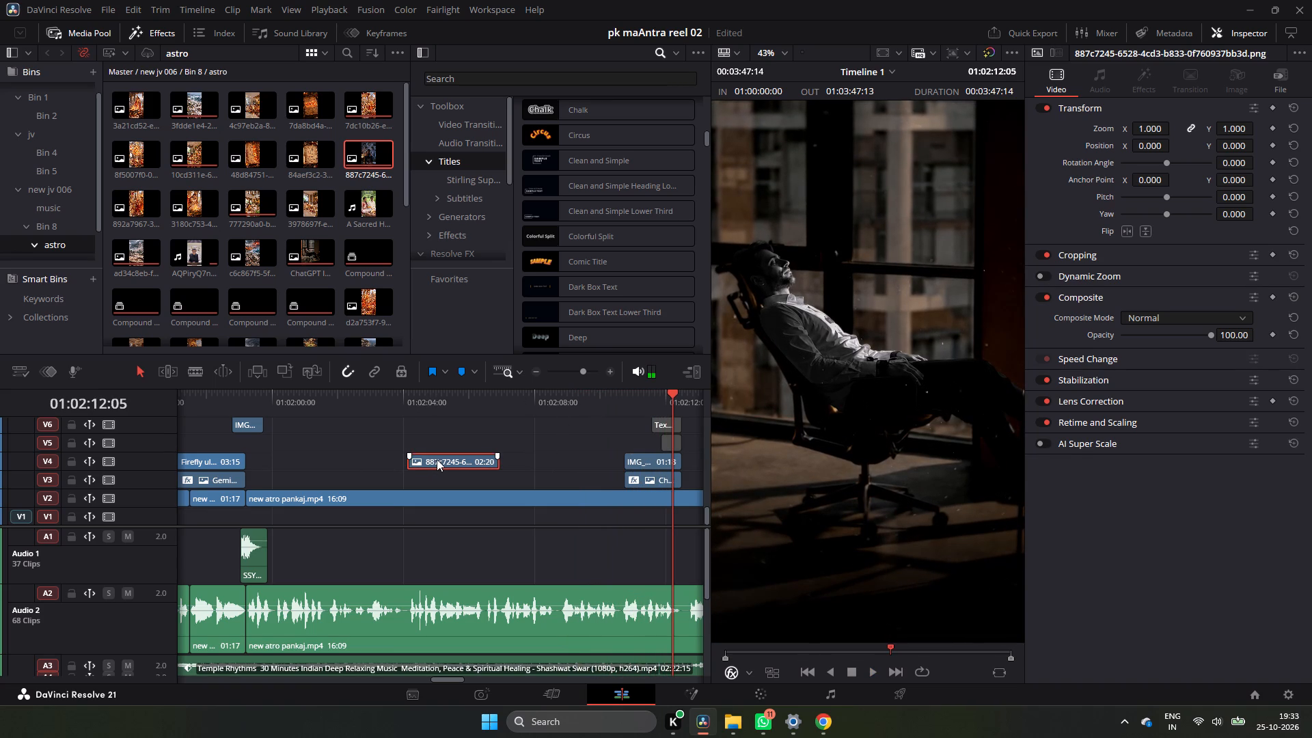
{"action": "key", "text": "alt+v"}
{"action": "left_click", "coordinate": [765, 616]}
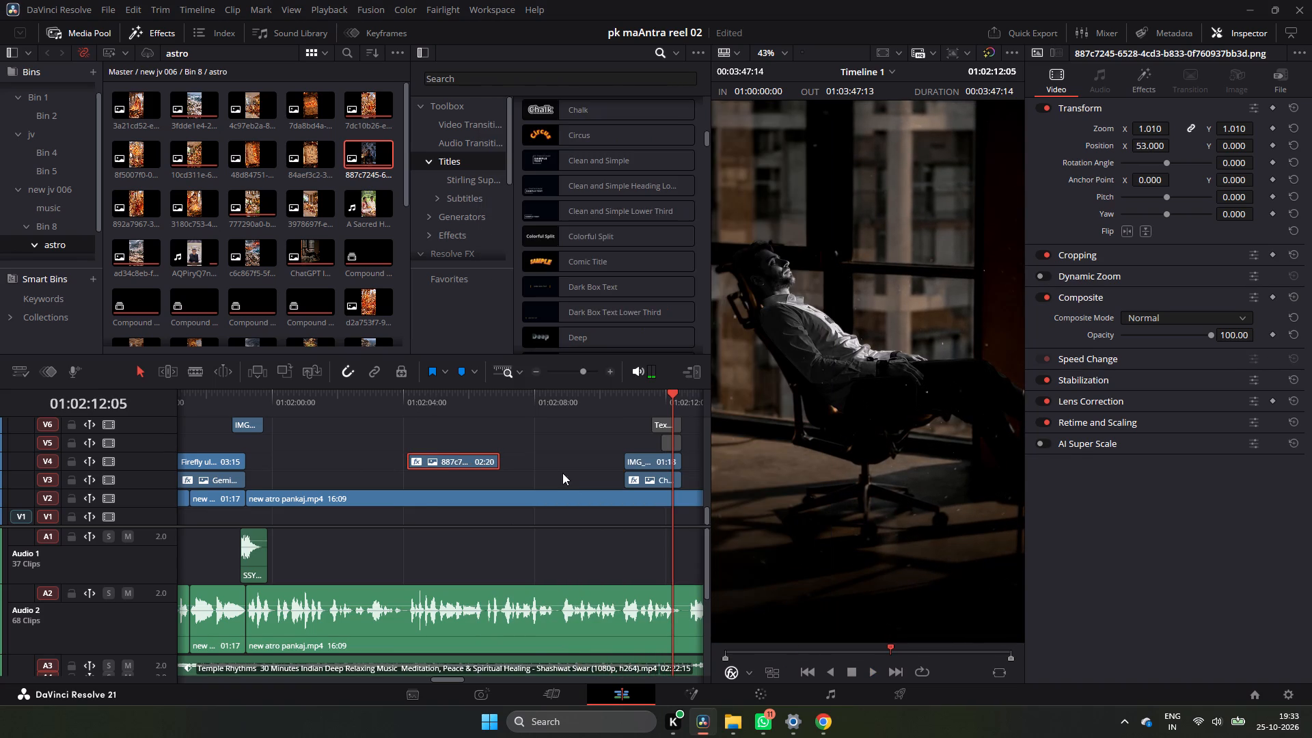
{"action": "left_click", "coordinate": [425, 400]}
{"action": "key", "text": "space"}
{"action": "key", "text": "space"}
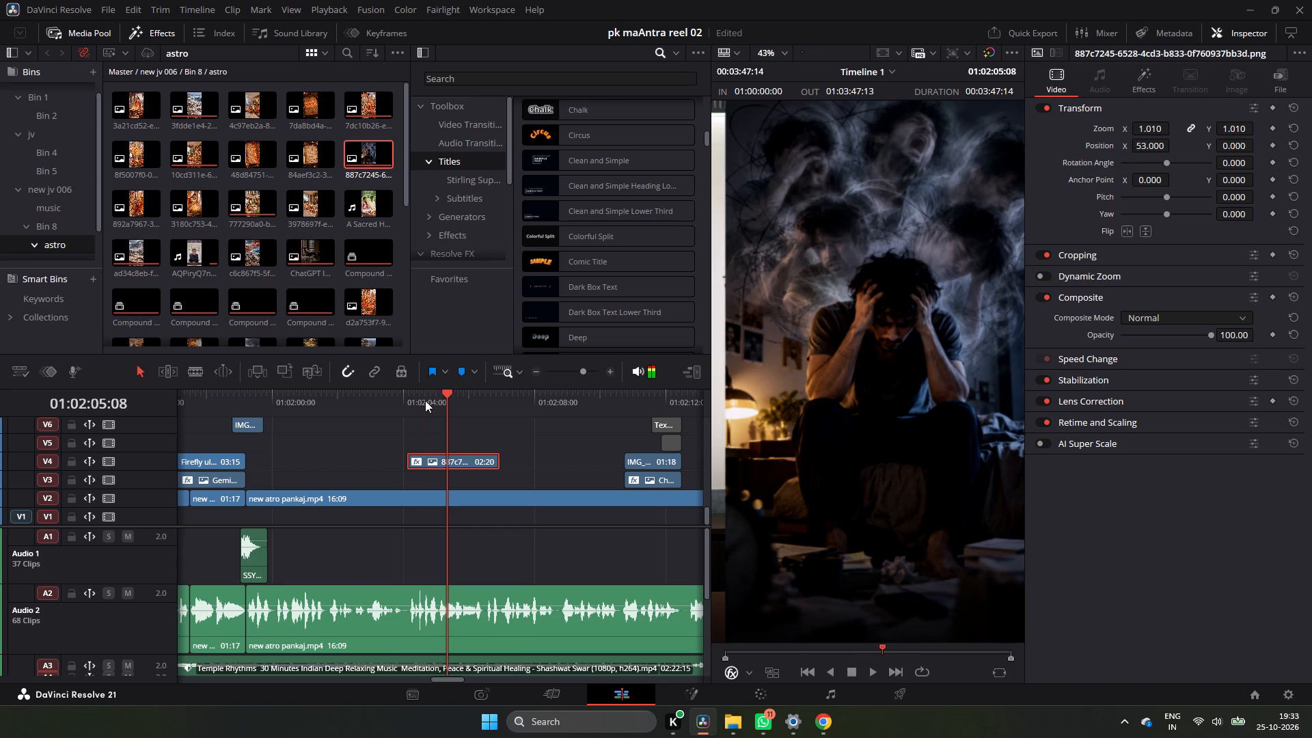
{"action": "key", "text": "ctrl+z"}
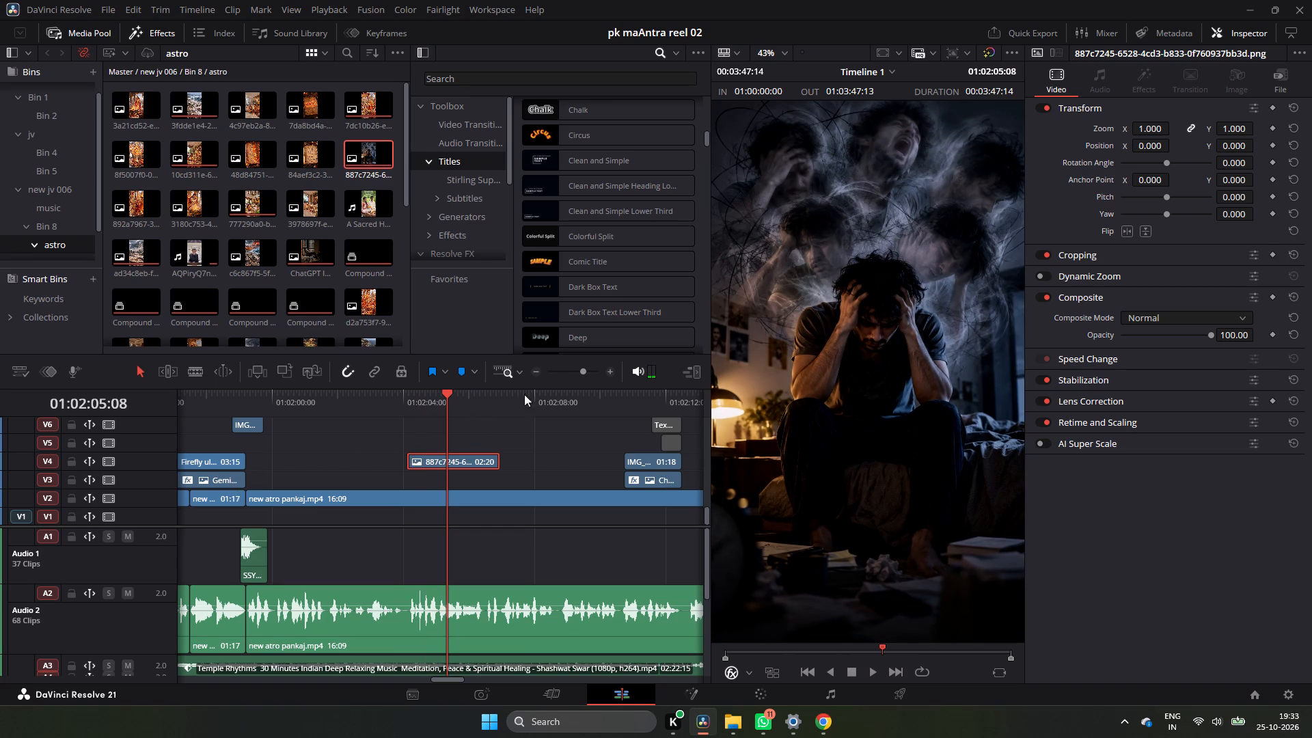
Copy the attributes of the V3 sick-man image near 01:00:47 onto the V4 depressed-man image and preview it.
{"action": "left_click", "coordinate": [539, 372]}
{"action": "left_click_drag", "start_coordinate": [435, 396], "coordinate": [245, 422]}
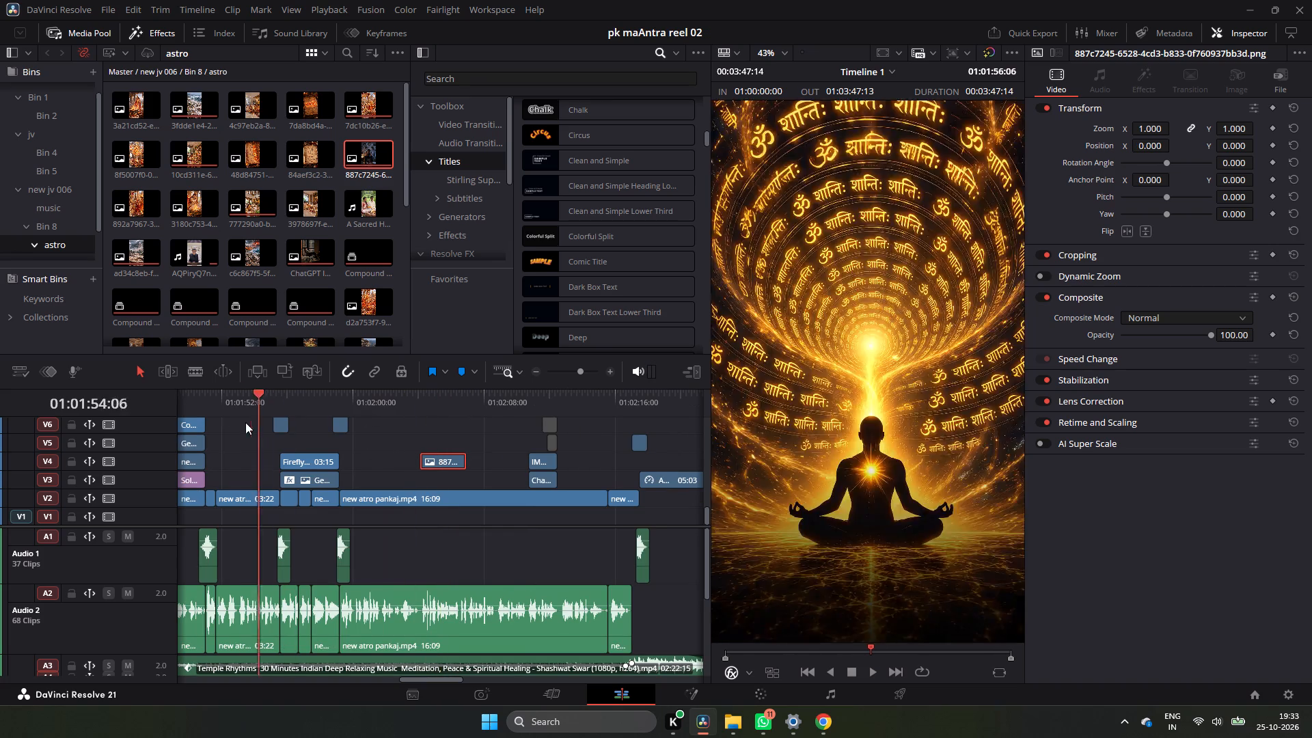
{"action": "left_click_drag", "start_coordinate": [245, 422], "coordinate": [392, 457]}
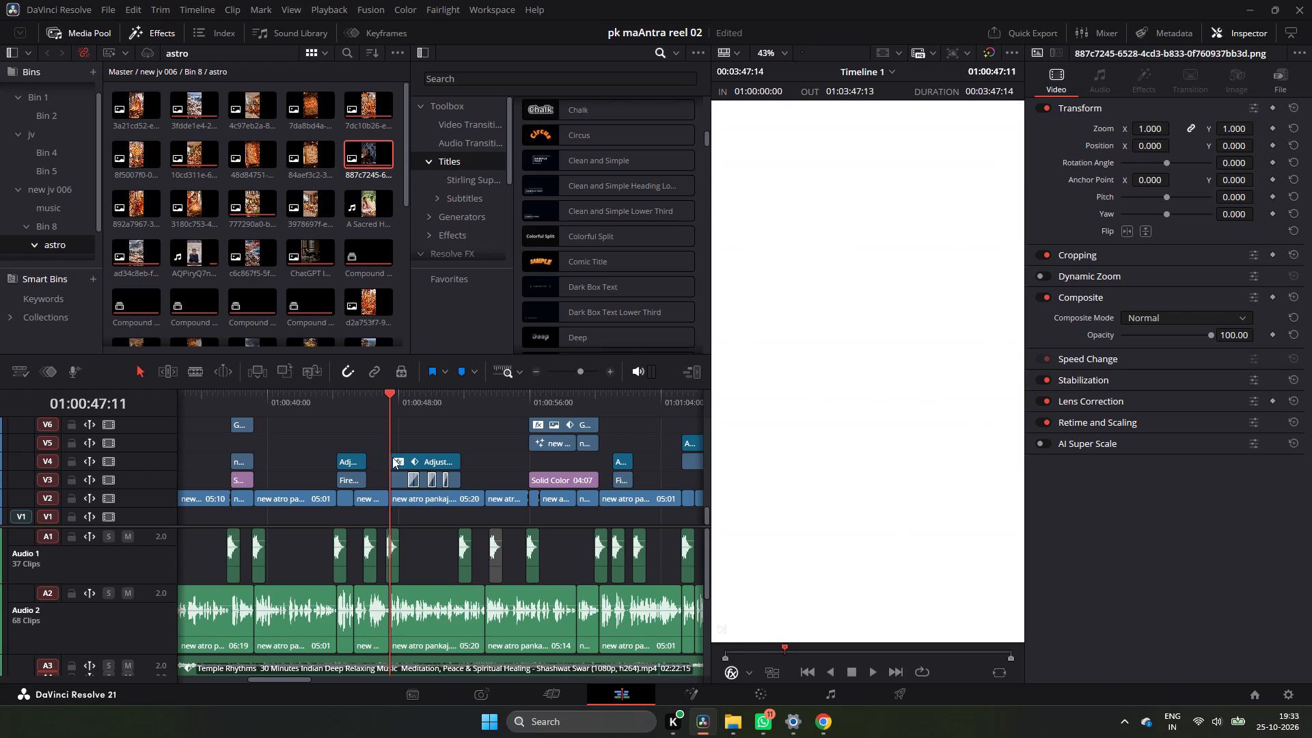
{"action": "left_click_drag", "start_coordinate": [392, 457], "coordinate": [396, 459]}
{"action": "left_click", "coordinate": [400, 486]}
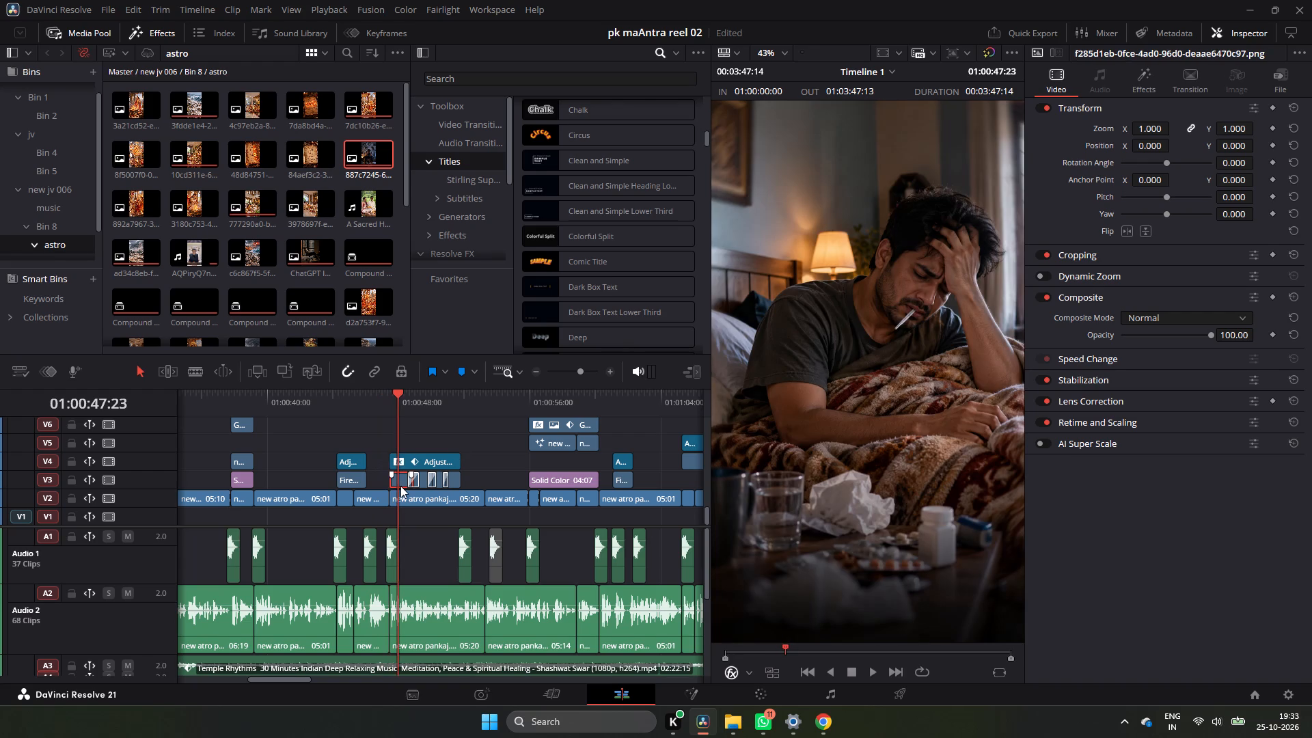
{"action": "key", "text": "ctrl+c"}
{"action": "key", "text": "ctrl+c"}
{"action": "scroll", "coordinate": [401, 486], "scroll_direction": "down", "scroll_amount": 9, "text": "ctrl"}
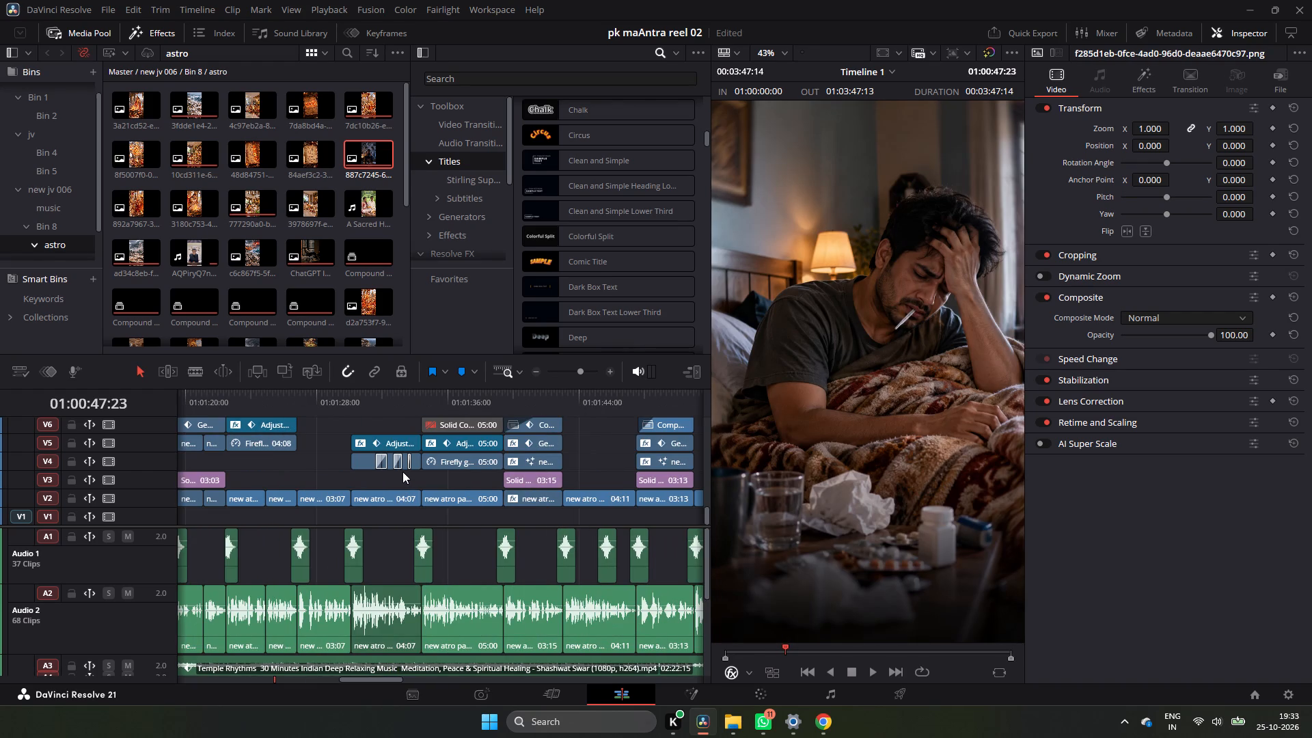
{"action": "scroll", "coordinate": [402, 471], "scroll_direction": "down", "scroll_amount": 7, "text": "ctrl"}
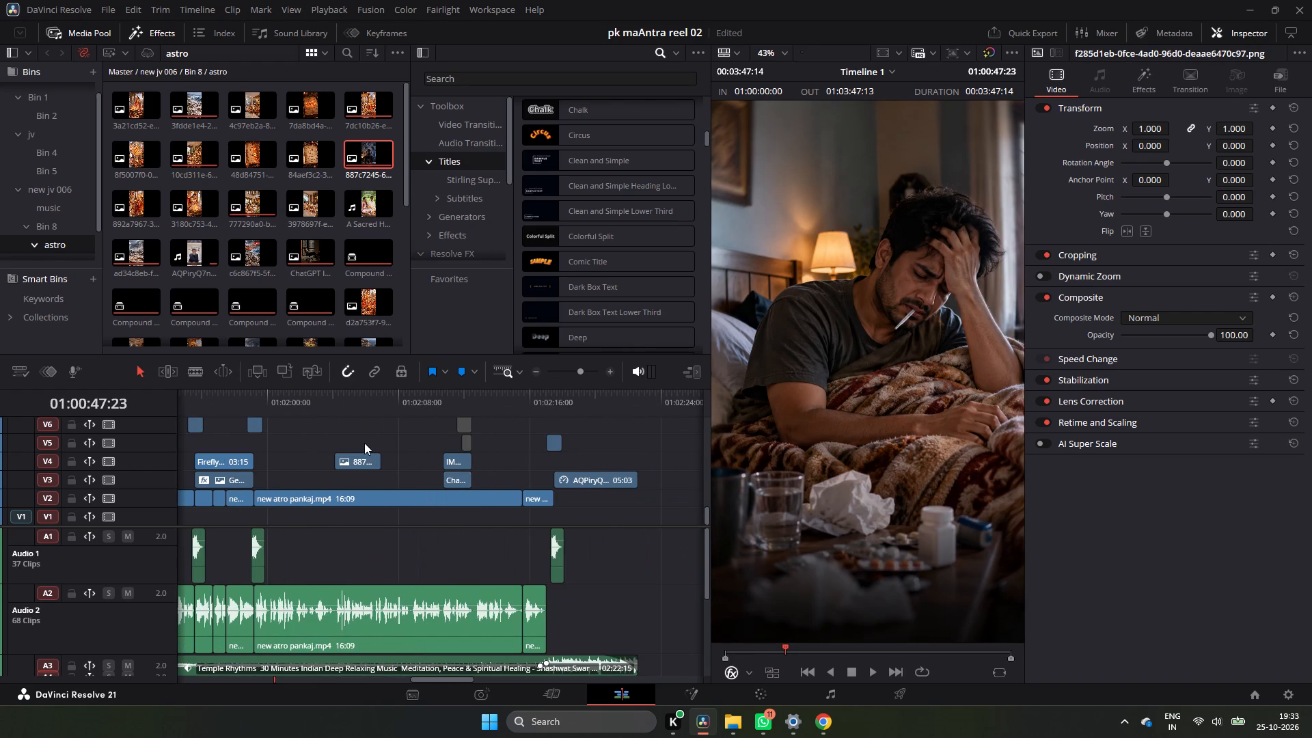
{"action": "left_click", "coordinate": [364, 464]}
{"action": "key", "text": "alt+v"}
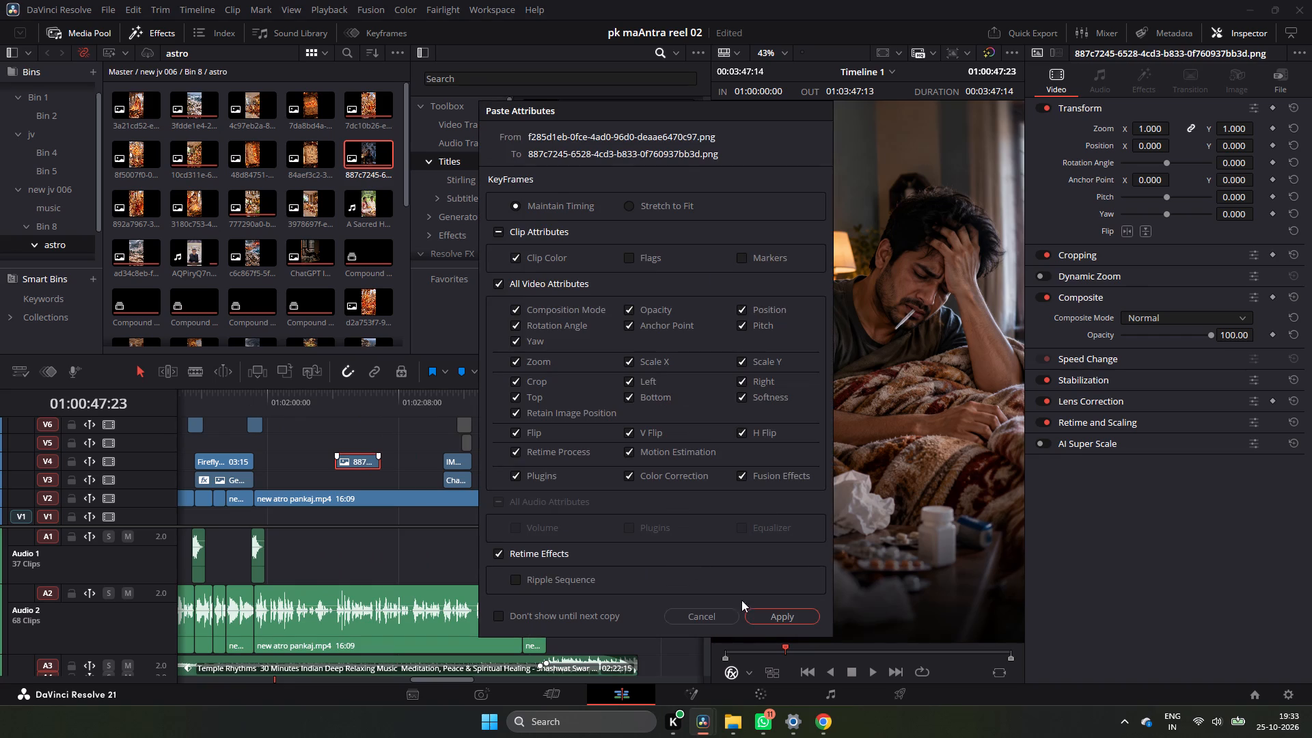
{"action": "left_click", "coordinate": [761, 612]}
{"action": "left_click", "coordinate": [357, 403]}
{"action": "key", "text": "space"}
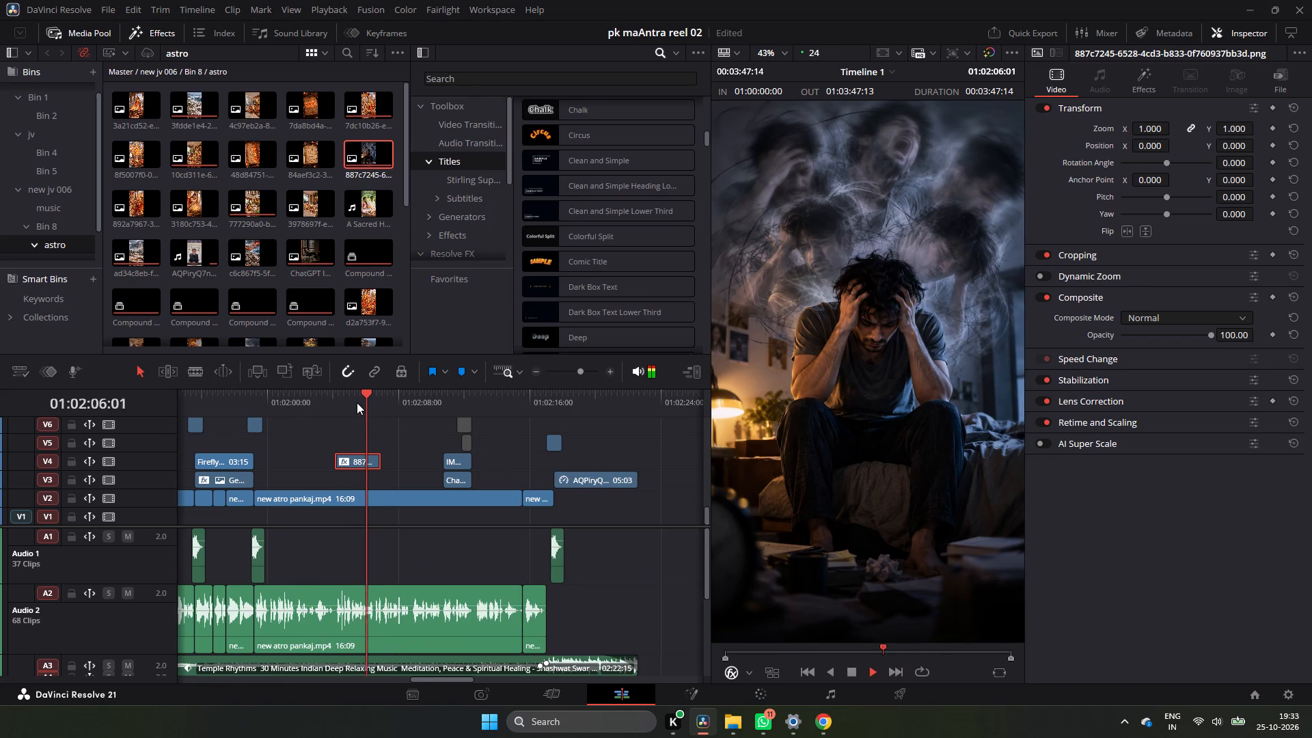
{"action": "key", "text": "space"}
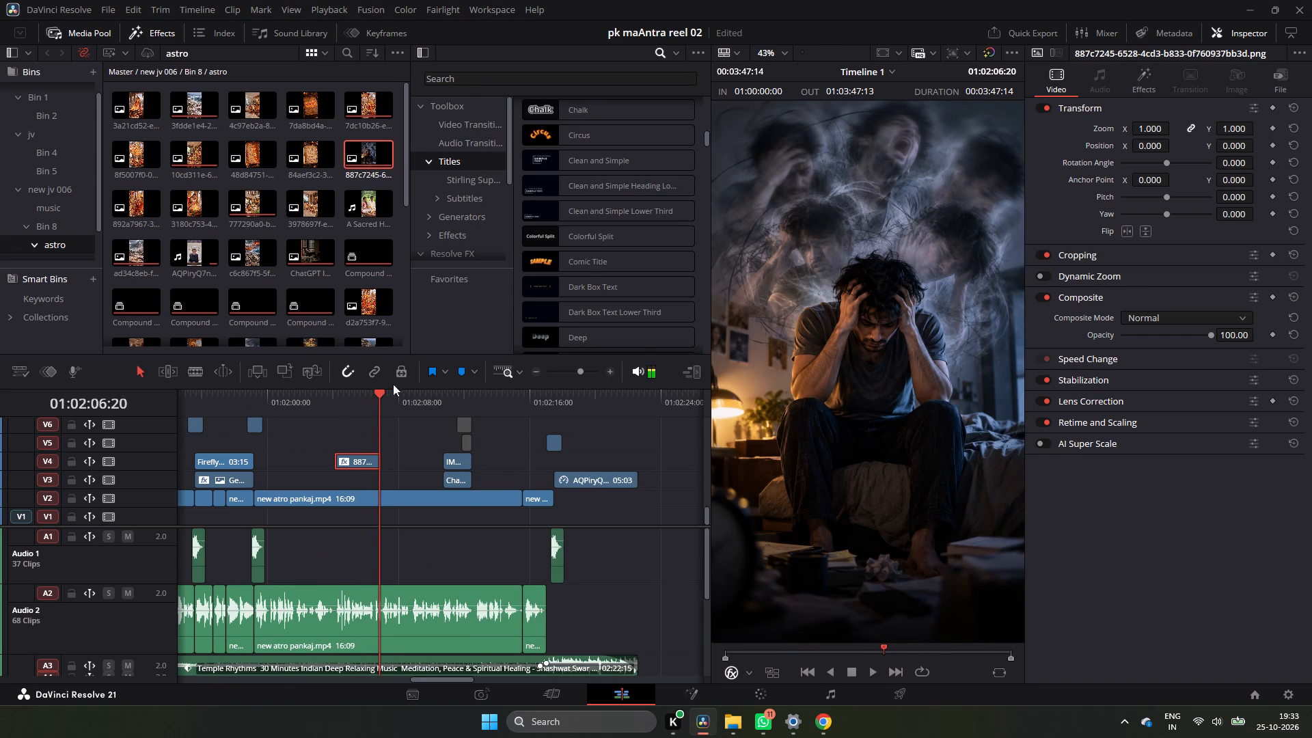
Duplicate the earlier V5 adjustment clip above the depressed-man image, trim it to the image's 02:20 length, and play it back.
{"action": "double_click", "coordinate": [532, 372]}
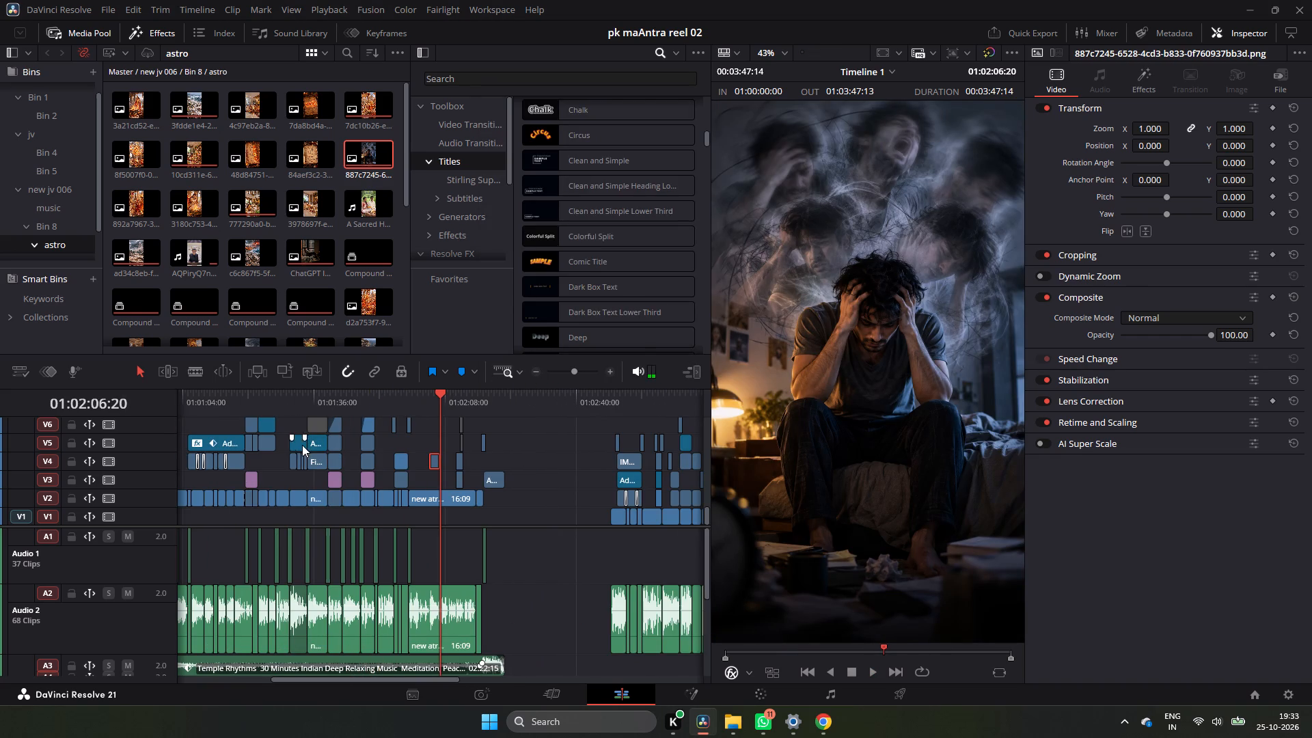
{"action": "left_click", "coordinate": [314, 445]}
{"action": "left_click_drag", "start_coordinate": [314, 445], "coordinate": [316, 445], "text": "alt"}
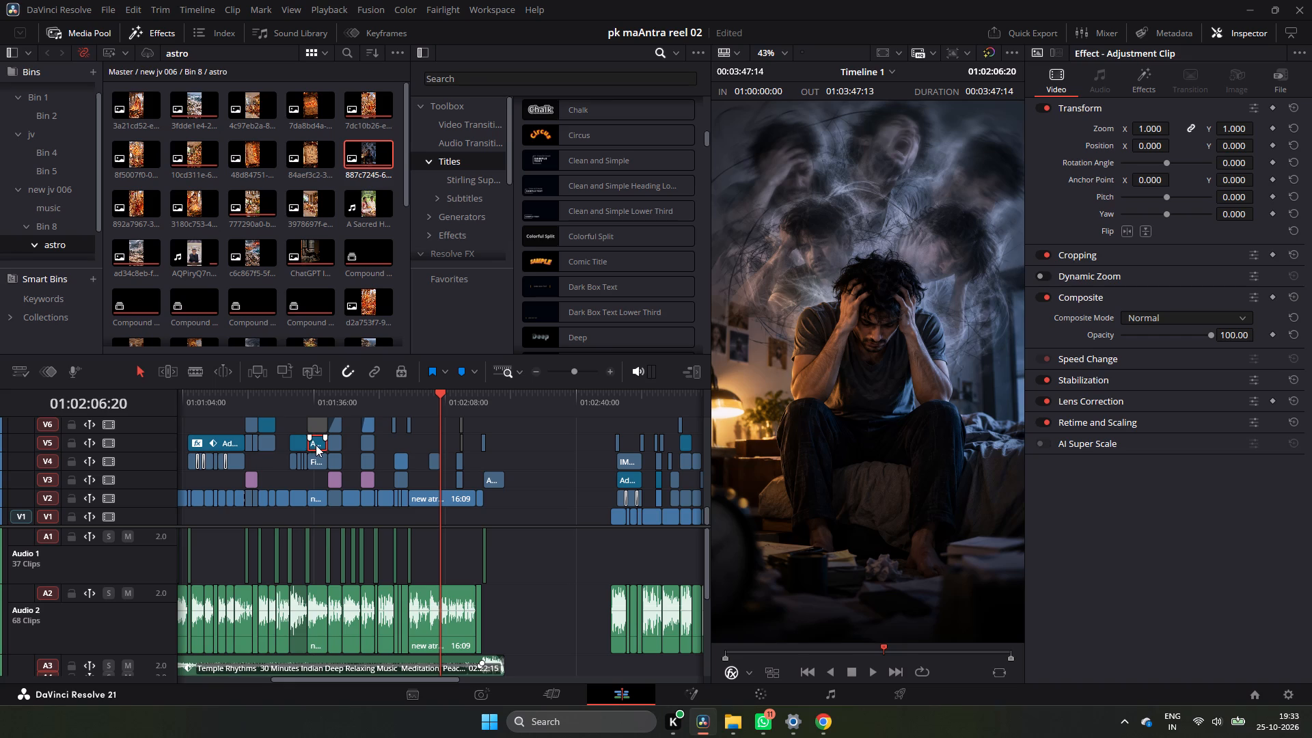
{"action": "left_click_drag", "start_coordinate": [316, 445], "coordinate": [437, 451], "text": "alt"}
{"action": "left_click_drag", "start_coordinate": [446, 444], "coordinate": [448, 444]}
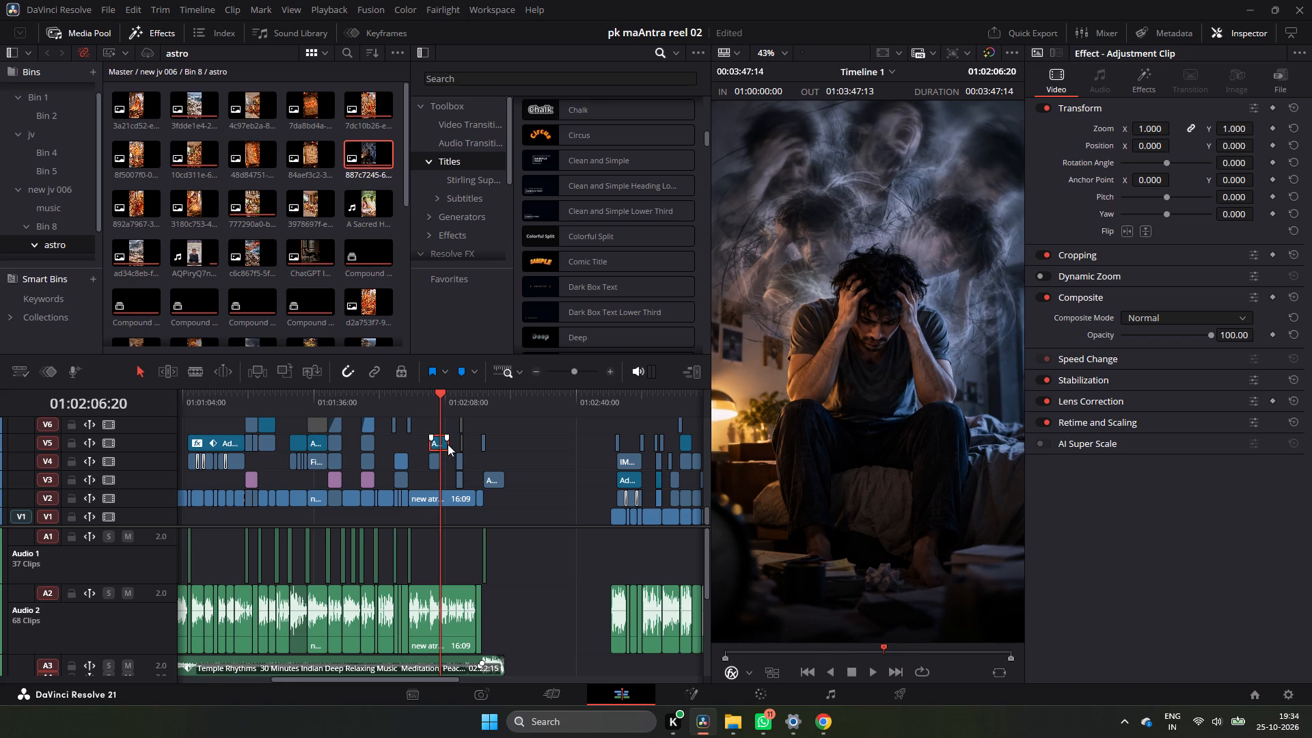
{"action": "left_click_drag", "start_coordinate": [448, 444], "coordinate": [444, 451]}
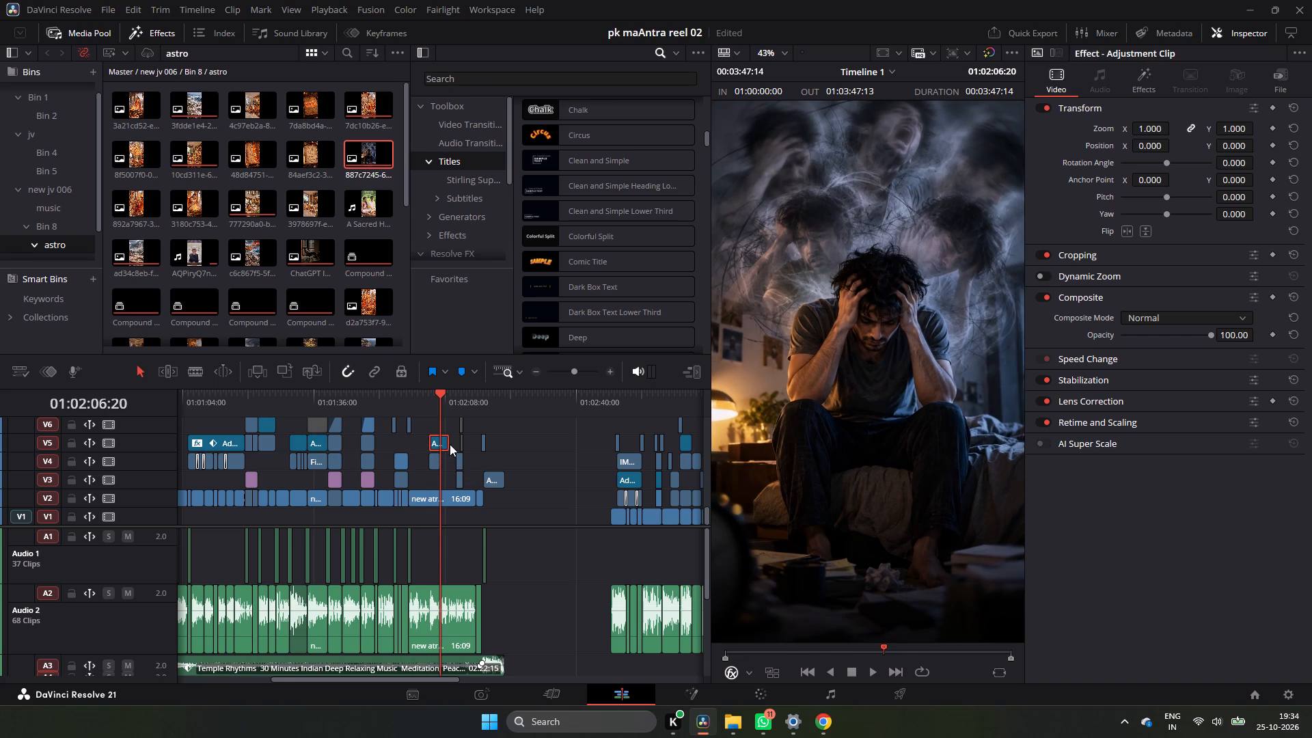
{"action": "left_click", "coordinate": [449, 444]}
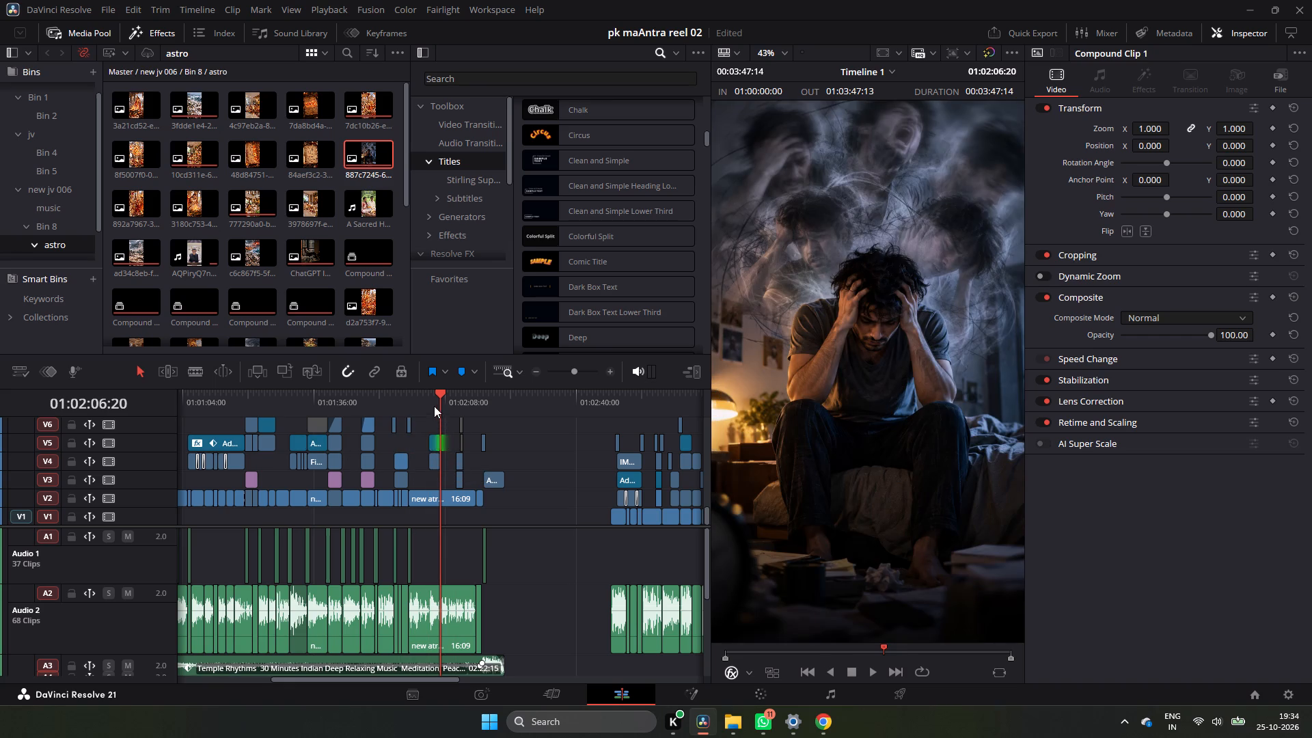
{"action": "left_click", "coordinate": [431, 405]}
{"action": "key", "text": "space"}
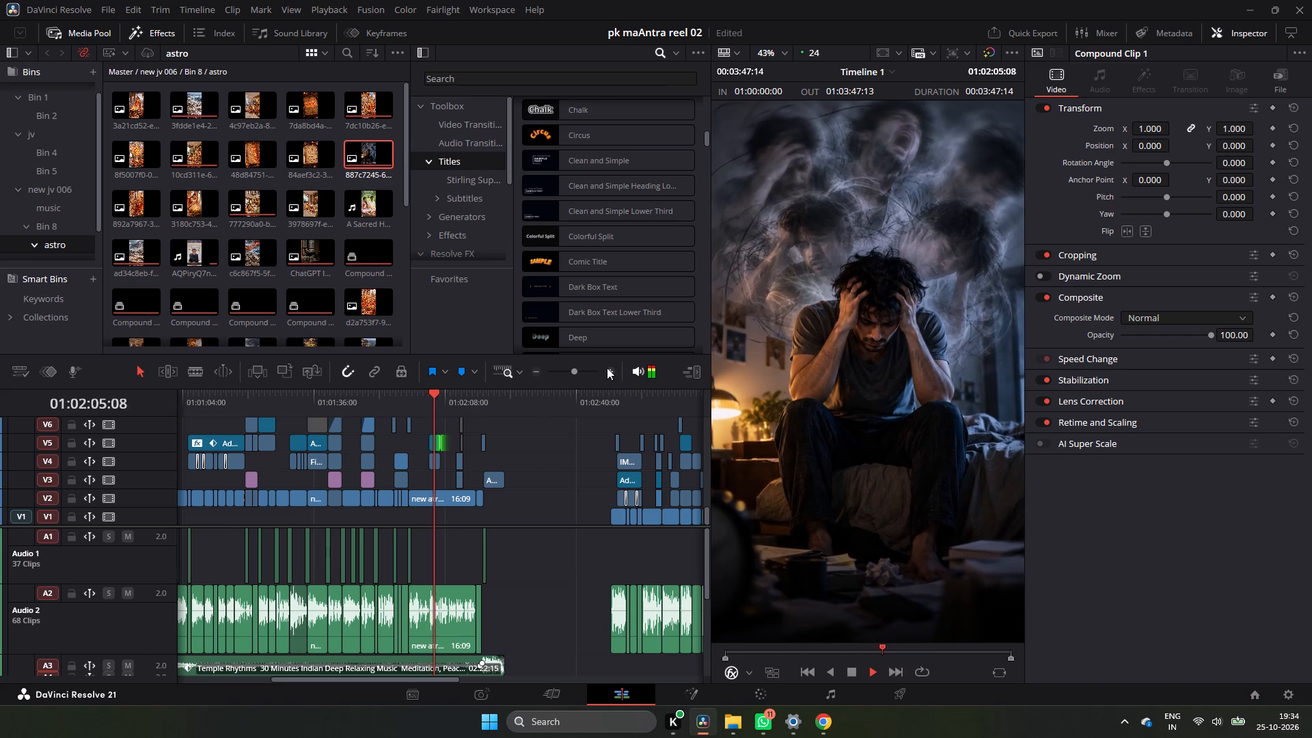
{"action": "left_click", "coordinate": [607, 368]}
{"action": "left_click", "coordinate": [606, 368]}
{"action": "key", "text": "space"}
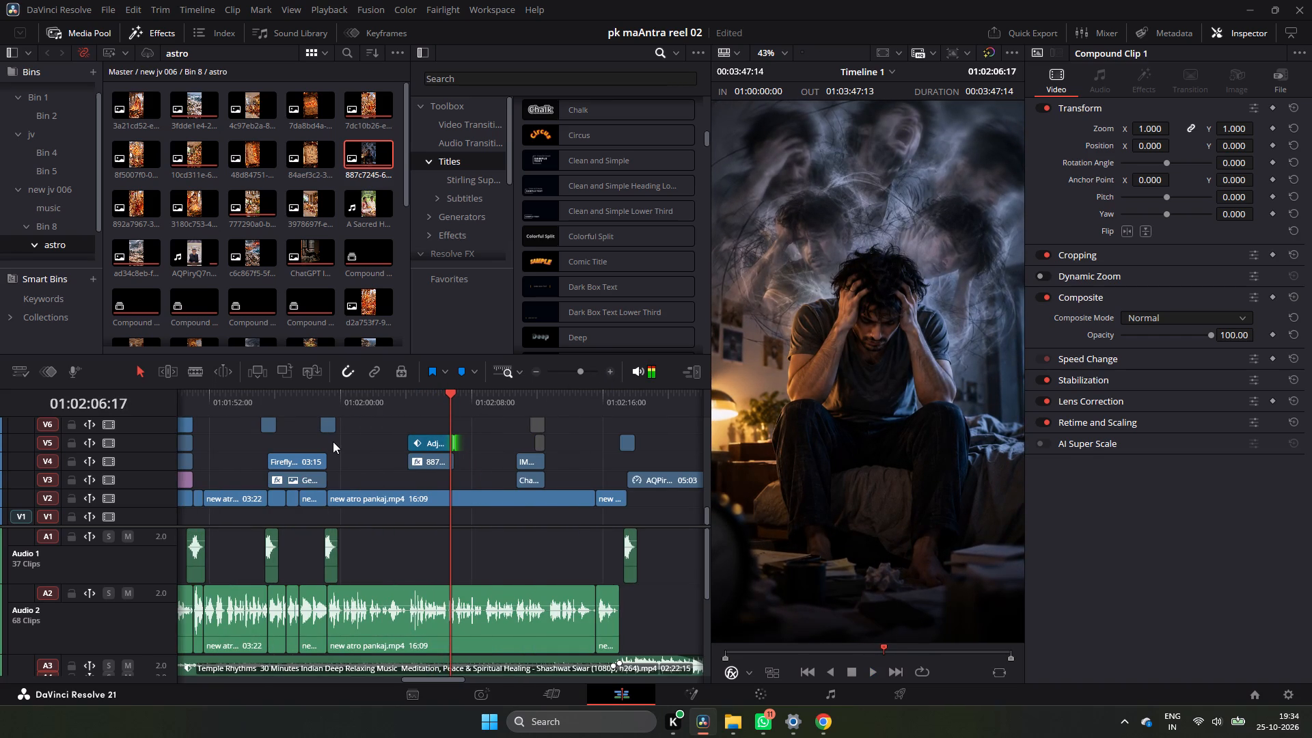
Duplicate the V6 IMG_8069 overlay just before 01:02:00, together with its A1 sound effect, to the start of the depressed-man image.
{"action": "scroll", "coordinate": [332, 442], "scroll_direction": "up", "scroll_amount": 1}
{"action": "scroll", "coordinate": [332, 442], "scroll_direction": "down", "scroll_amount": 1}
{"action": "left_click", "coordinate": [326, 435]}
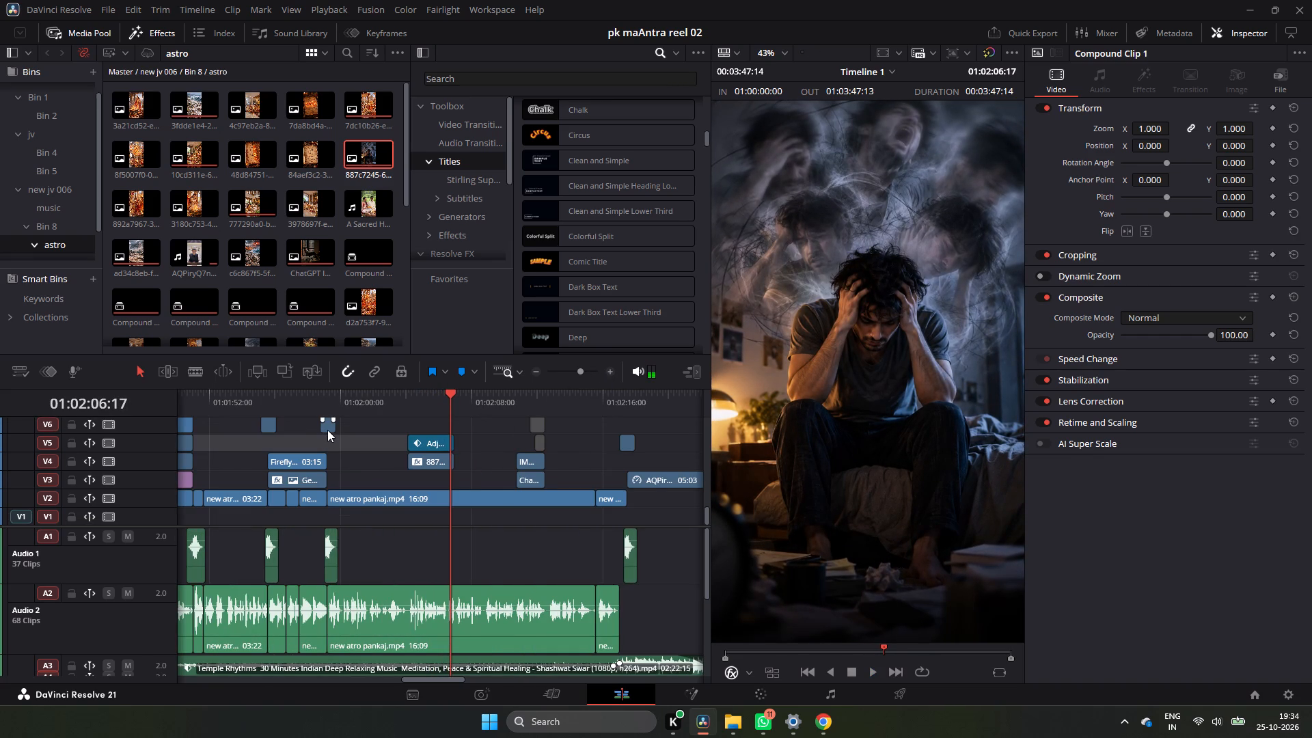
{"action": "left_click", "coordinate": [329, 428]}
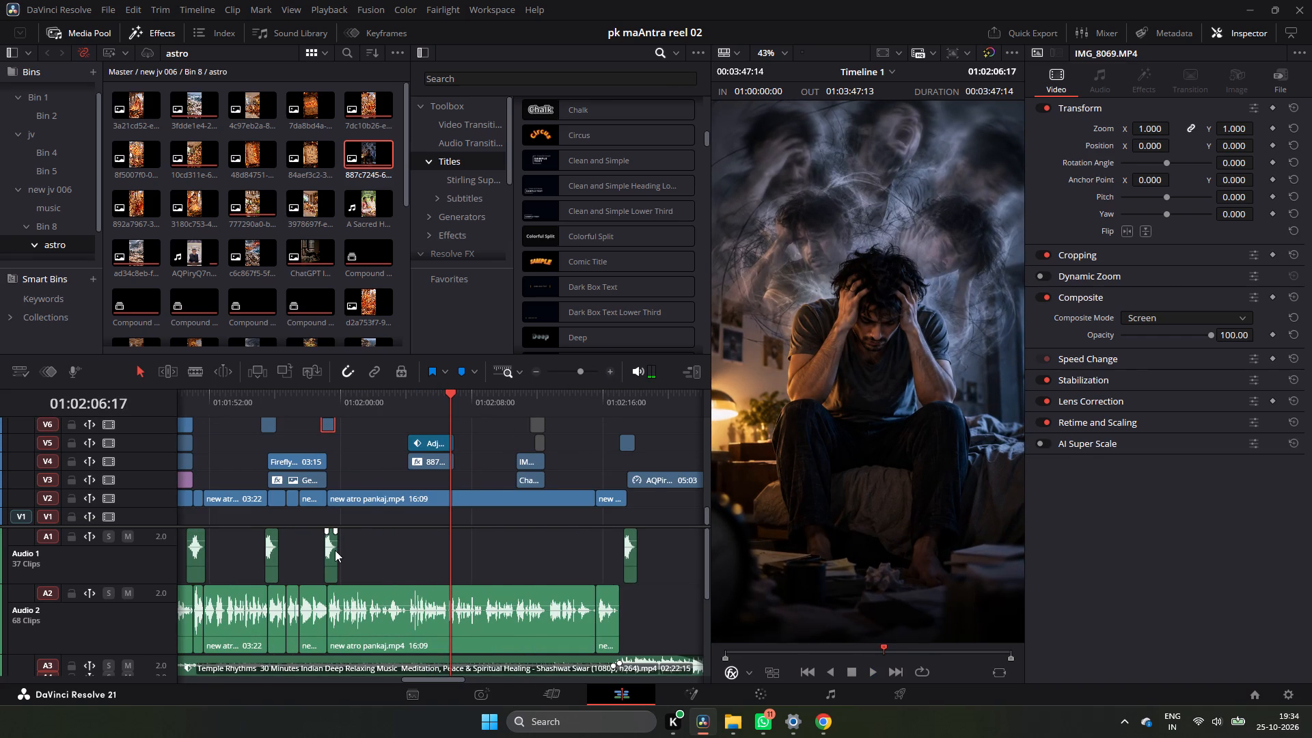
{"action": "left_click", "coordinate": [335, 550], "text": "alt"}
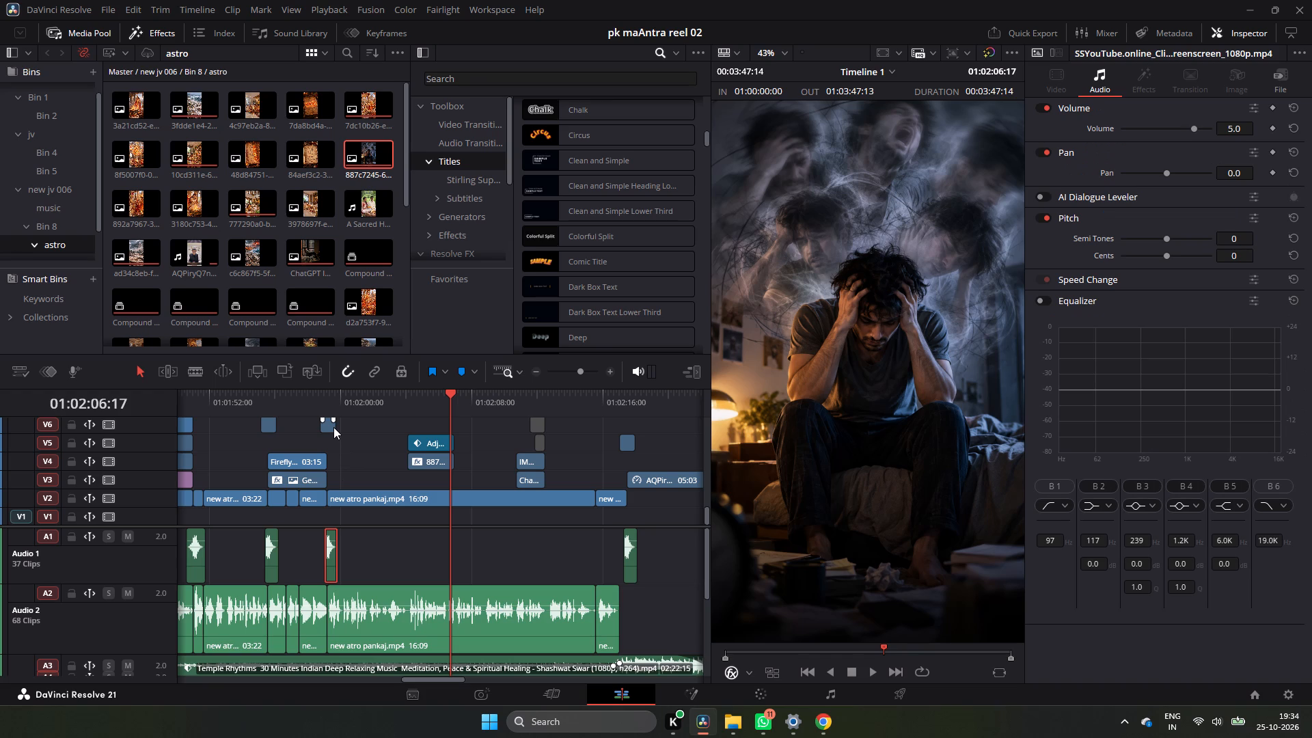
{"action": "left_click", "coordinate": [333, 427], "text": "ctrl"}
{"action": "left_click_drag", "start_coordinate": [333, 427], "coordinate": [406, 426], "text": "alt"}
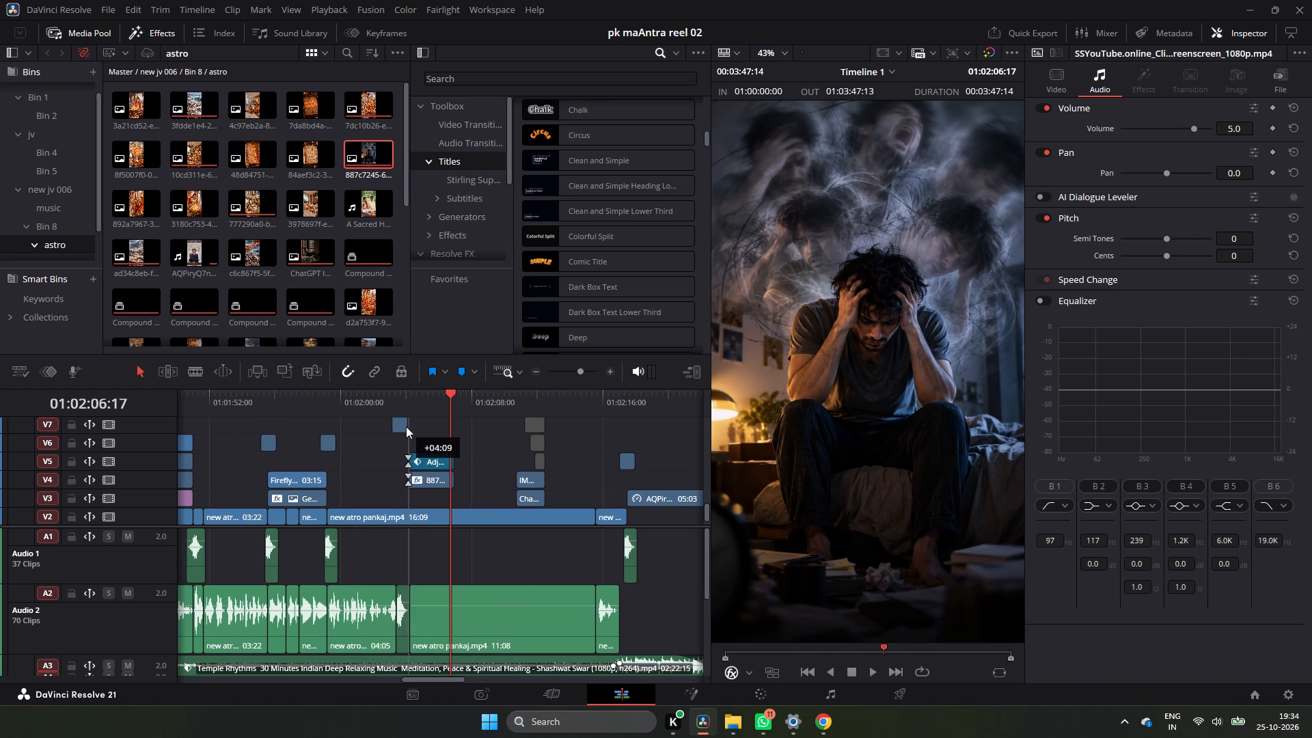
{"action": "left_click_drag", "start_coordinate": [406, 426], "coordinate": [420, 444], "text": "alt"}
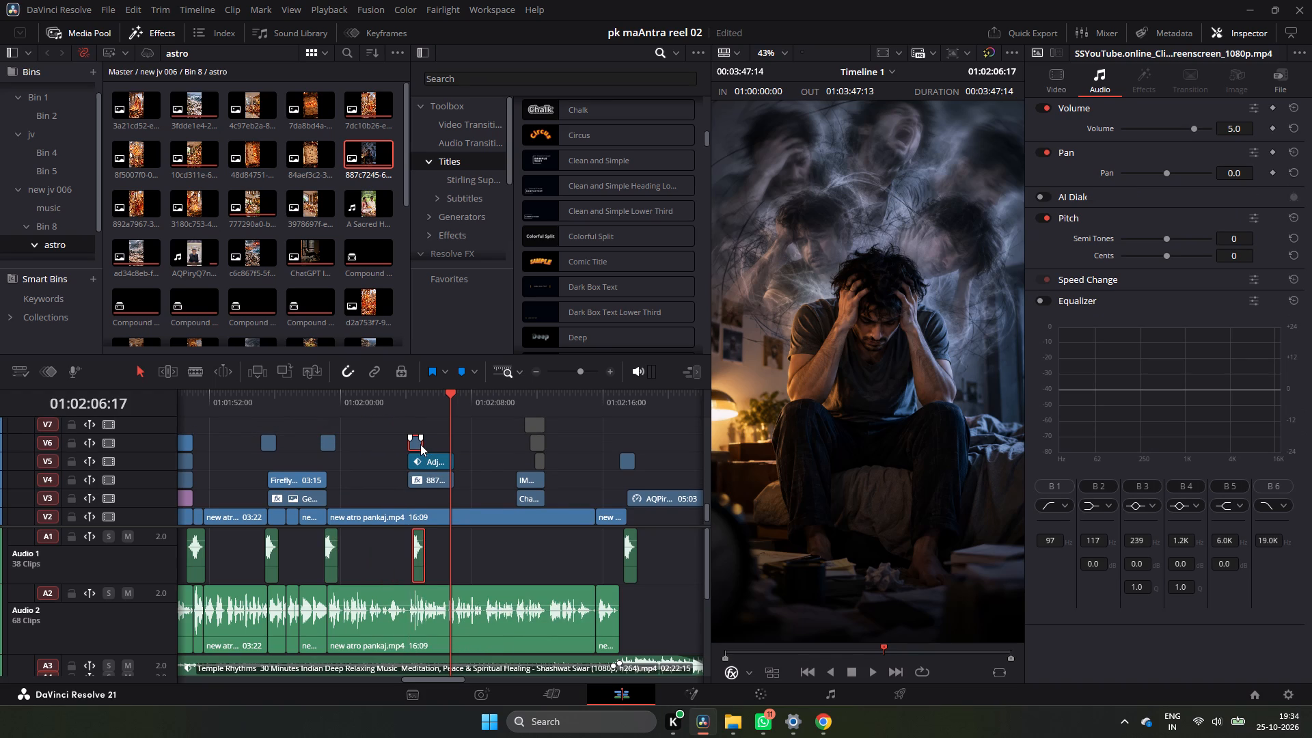
Move the duplicated IMG_8069 overlay and its sound effect about 9 frames earlier, across the image's start, and play the transition.
{"action": "left_click", "coordinate": [412, 396]}
{"action": "left_click_drag", "start_coordinate": [413, 398], "coordinate": [409, 405]}
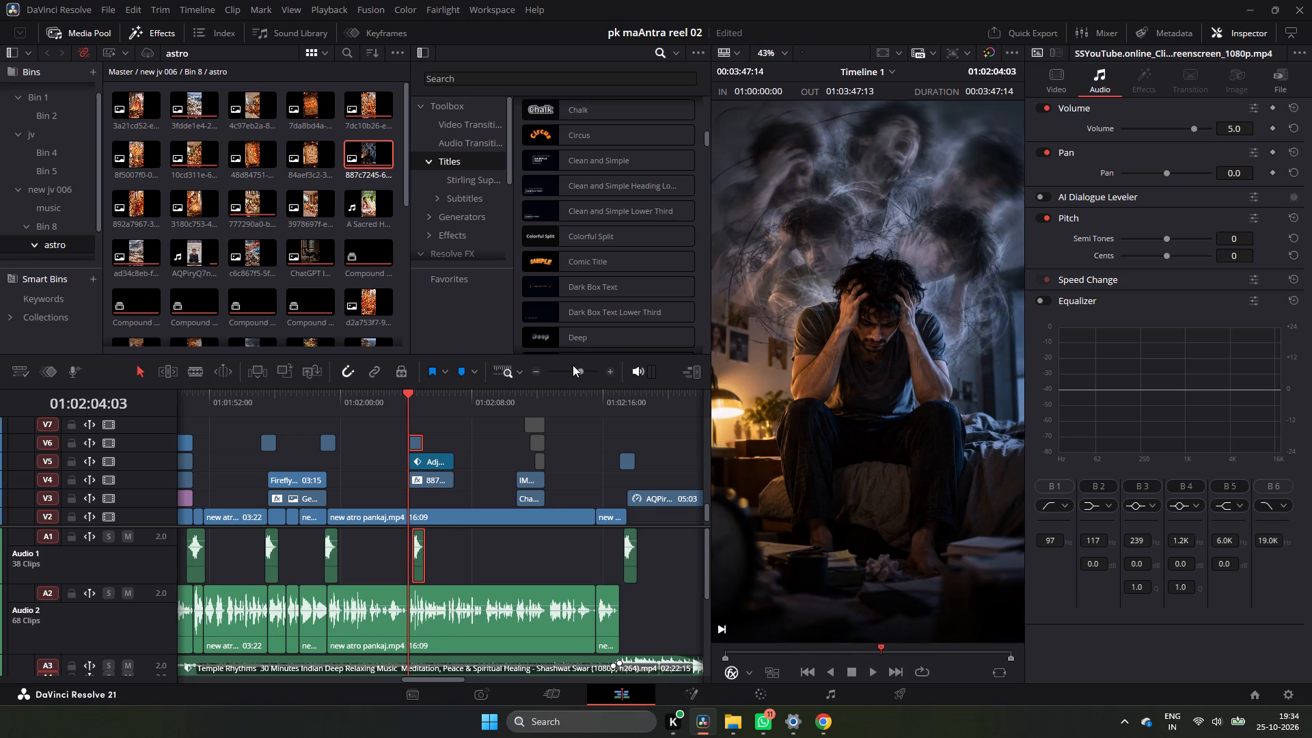
{"action": "double_click", "coordinate": [608, 372]}
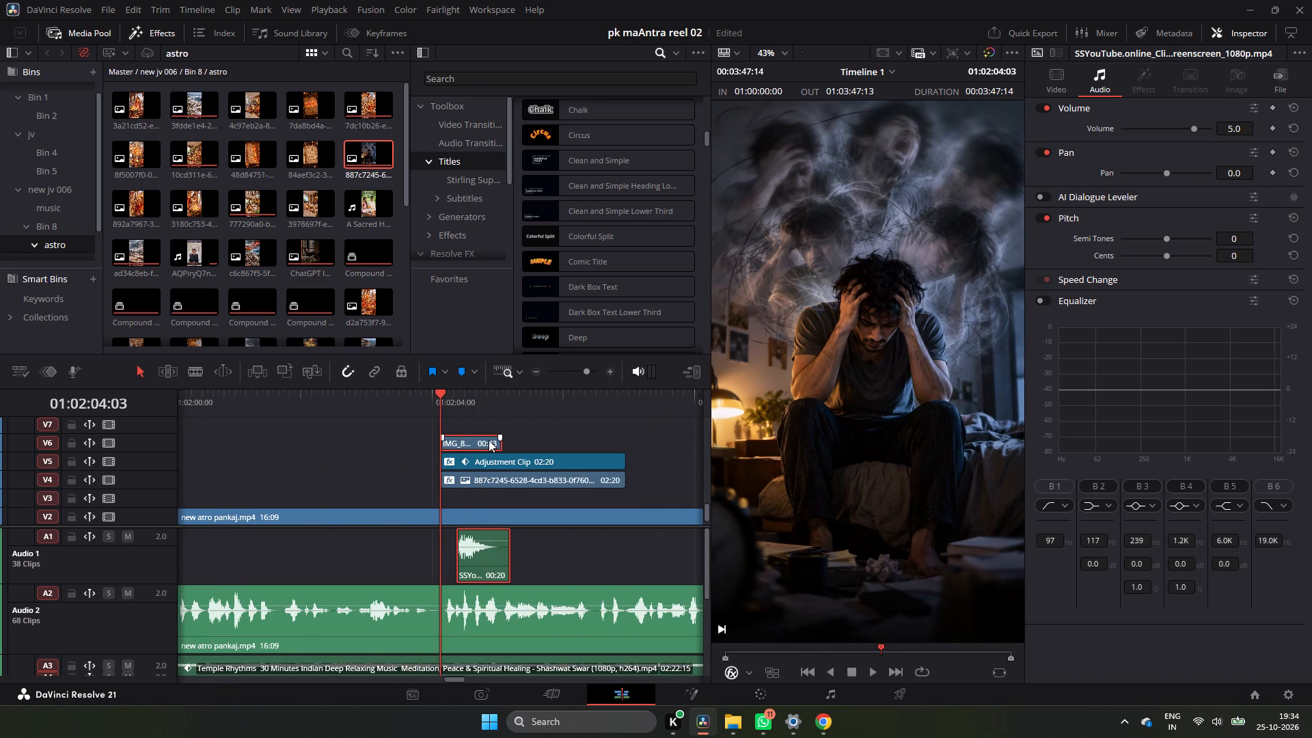
{"action": "left_click_drag", "start_coordinate": [489, 440], "coordinate": [464, 445]}
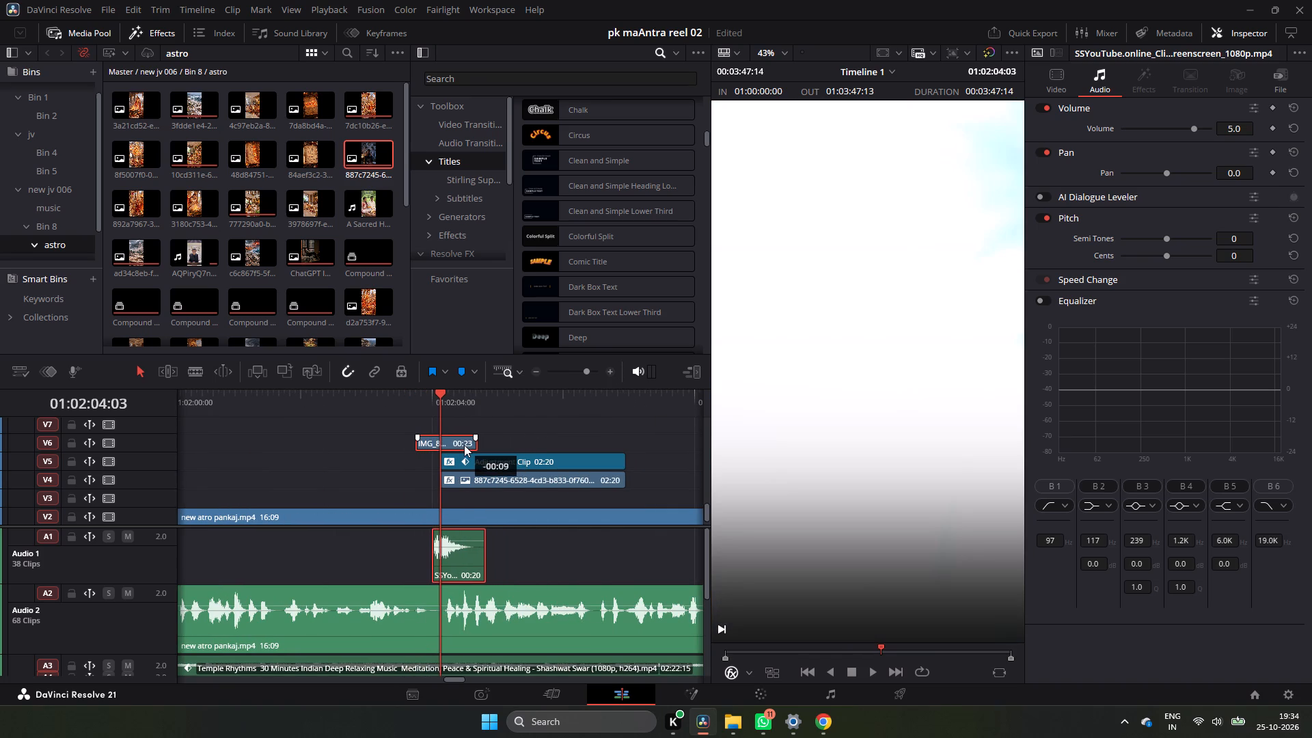
{"action": "left_click_drag", "start_coordinate": [464, 445], "coordinate": [463, 445]}
{"action": "left_click", "coordinate": [418, 405]}
{"action": "key", "text": "space"}
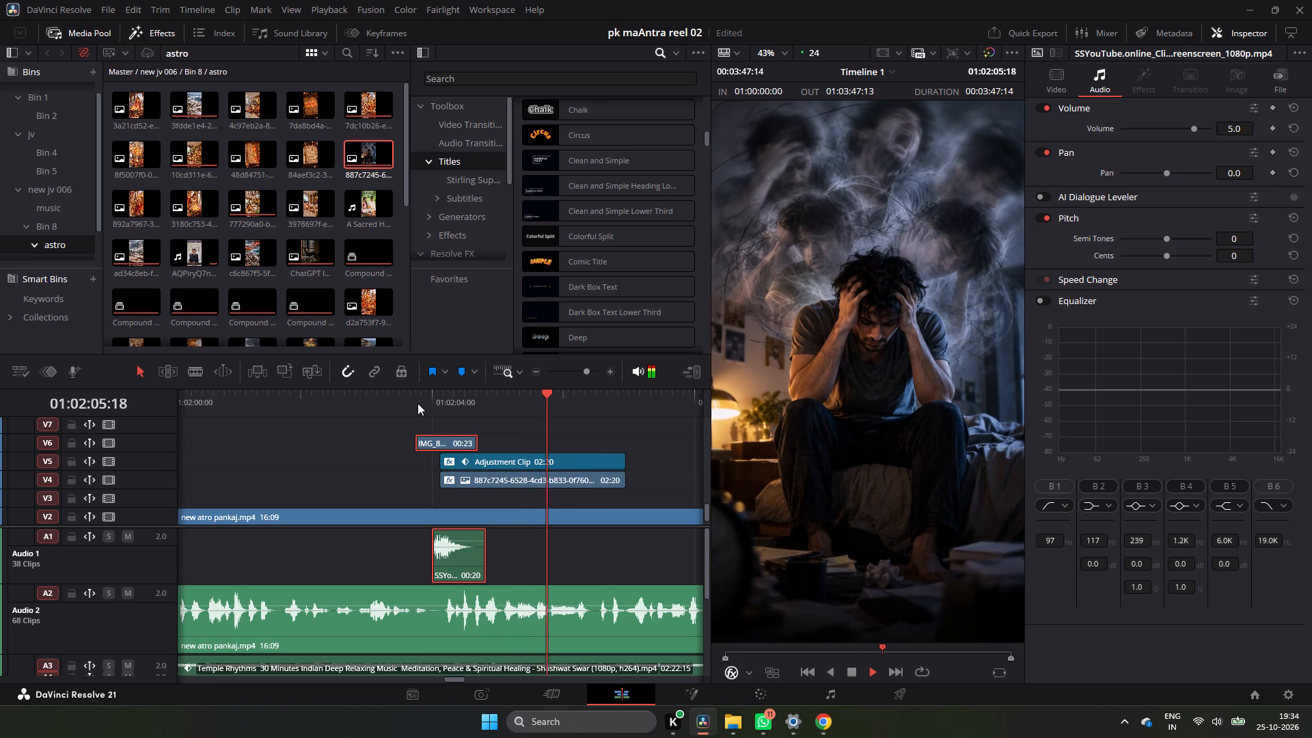
{"action": "key", "text": "space"}
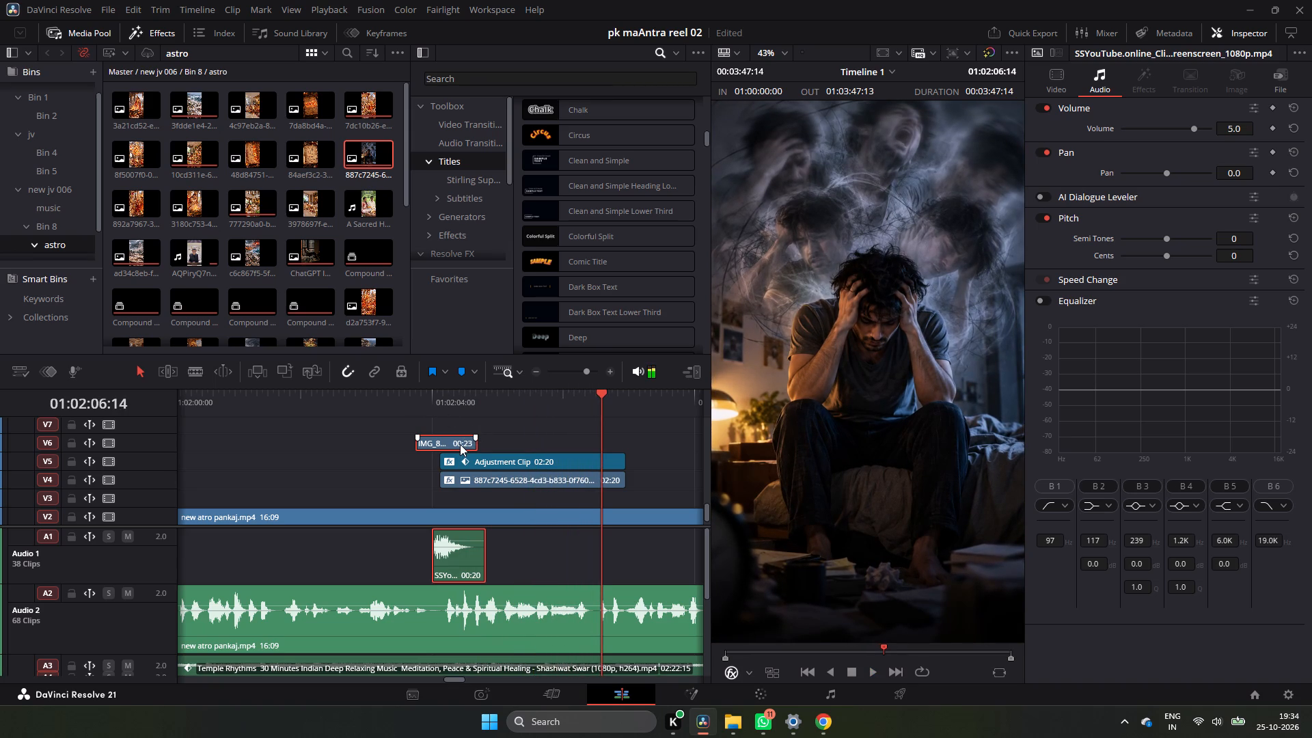
Duplicate the V6 IMG_8069 overlay and its A1 sound effect across the end of the depressed-man image and play the transition.
{"action": "left_click_drag", "start_coordinate": [460, 444], "coordinate": [634, 448], "text": "alt"}
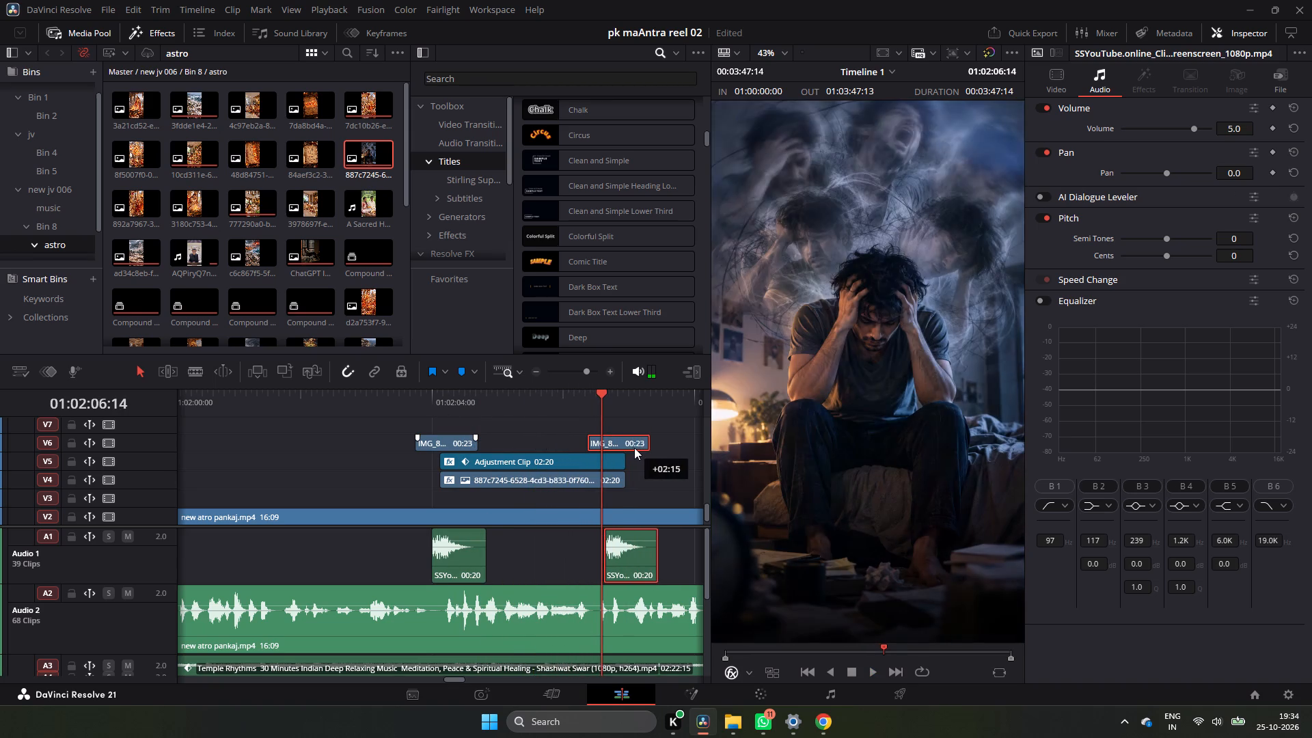
{"action": "left_click_drag", "start_coordinate": [634, 448], "coordinate": [636, 448], "text": "alt"}
{"action": "left_click", "coordinate": [621, 389]}
{"action": "left_click", "coordinate": [631, 446]}
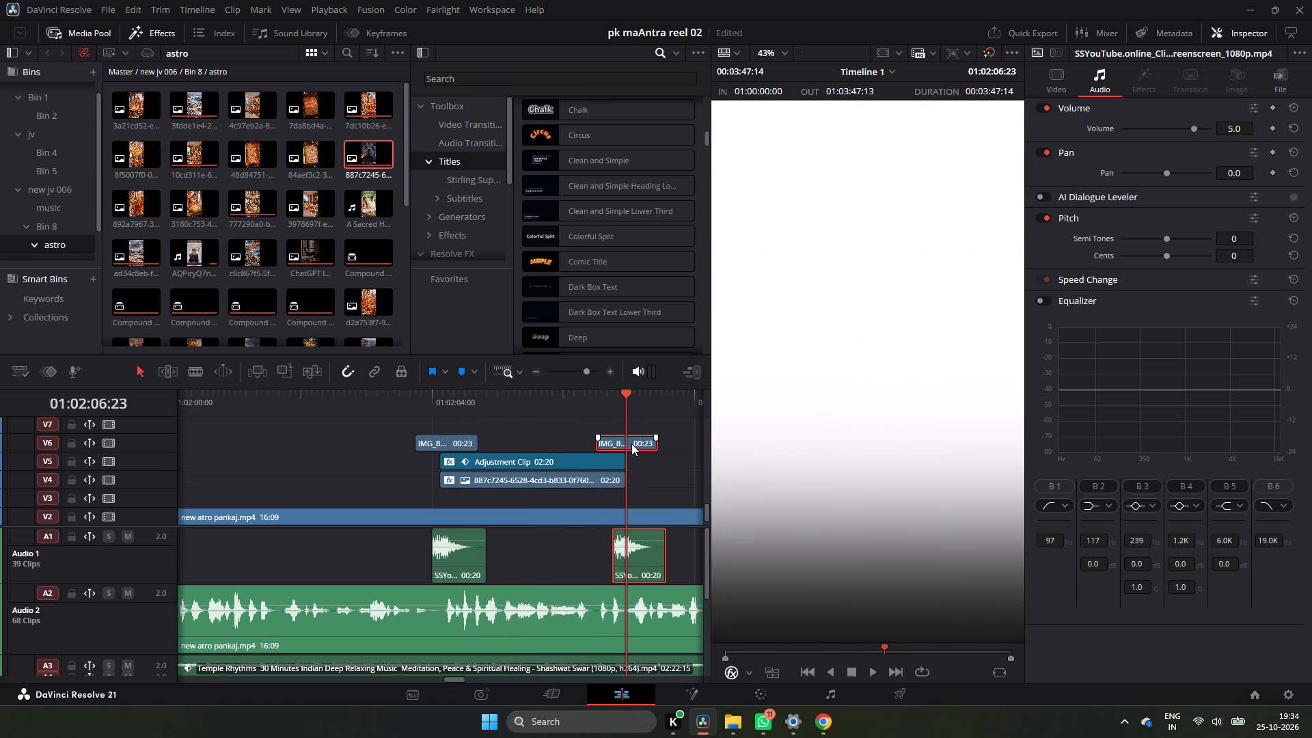
{"action": "left_click", "coordinate": [589, 389]}
{"action": "key", "text": "space"}
{"action": "left_click", "coordinate": [586, 399]}
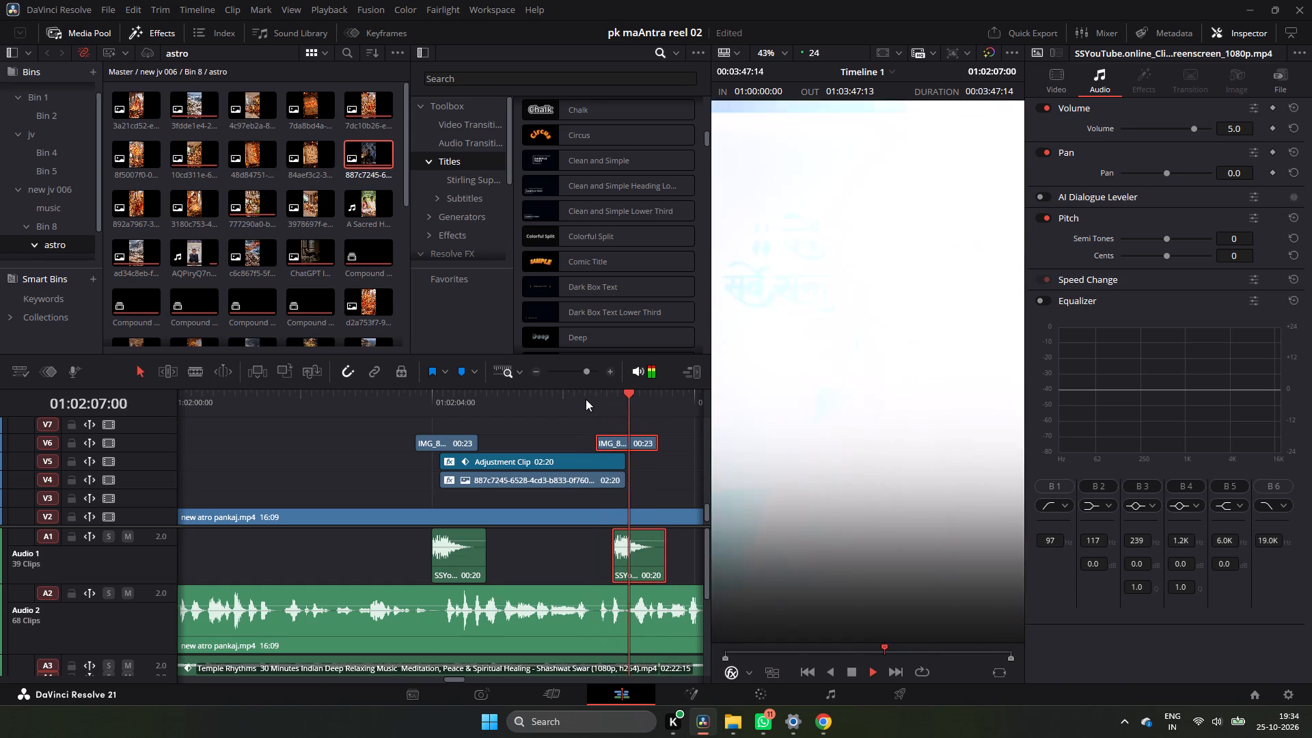
{"action": "key", "text": "space"}
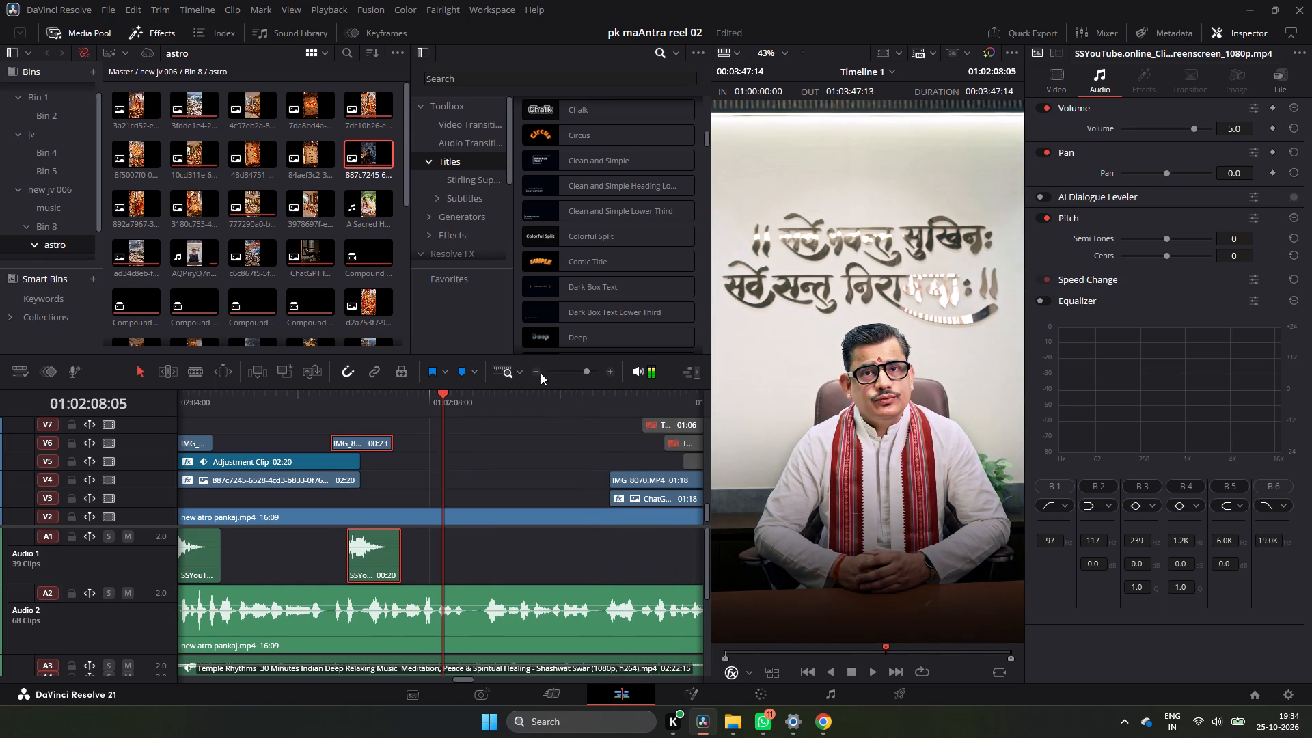
Copy the V5 IMG_8070 overlay near the timeline's start and place the copy on V8 above the depressed-man image.
{"action": "triple_click", "coordinate": [533, 371]}
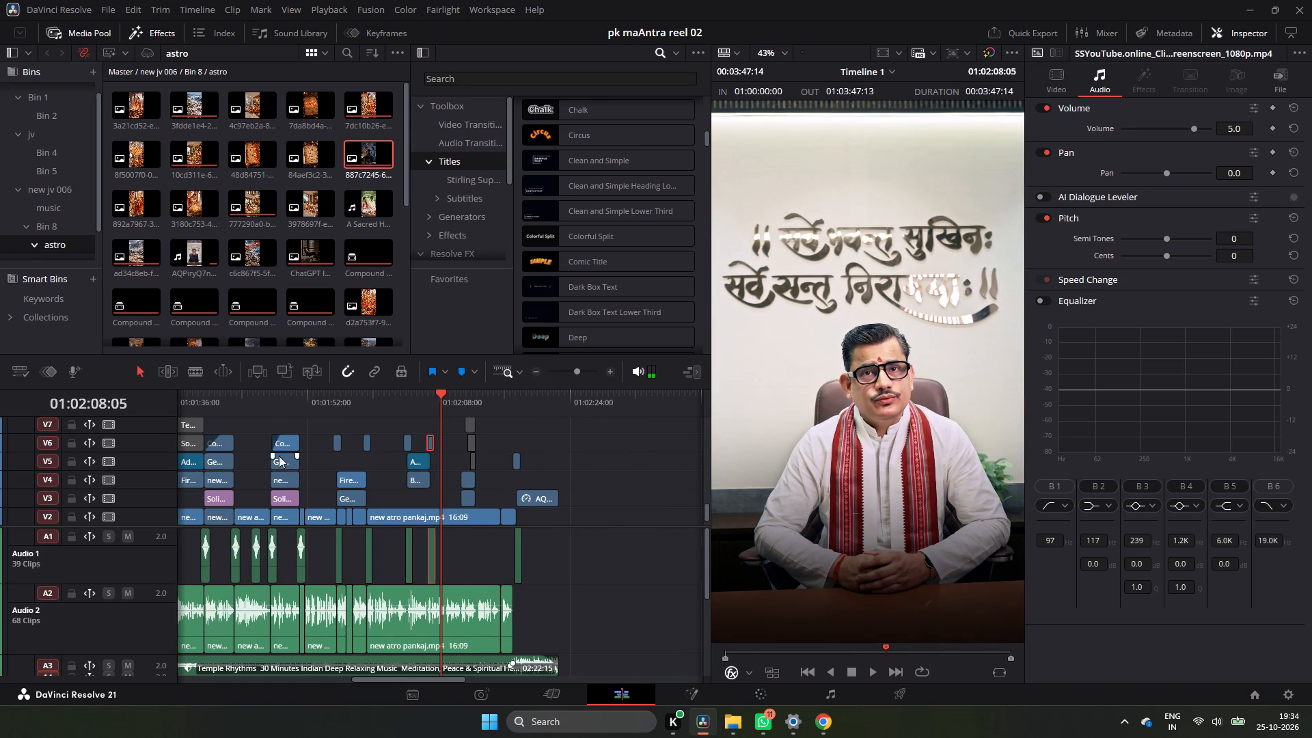
{"action": "left_click_drag", "start_coordinate": [260, 408], "coordinate": [180, 430]}
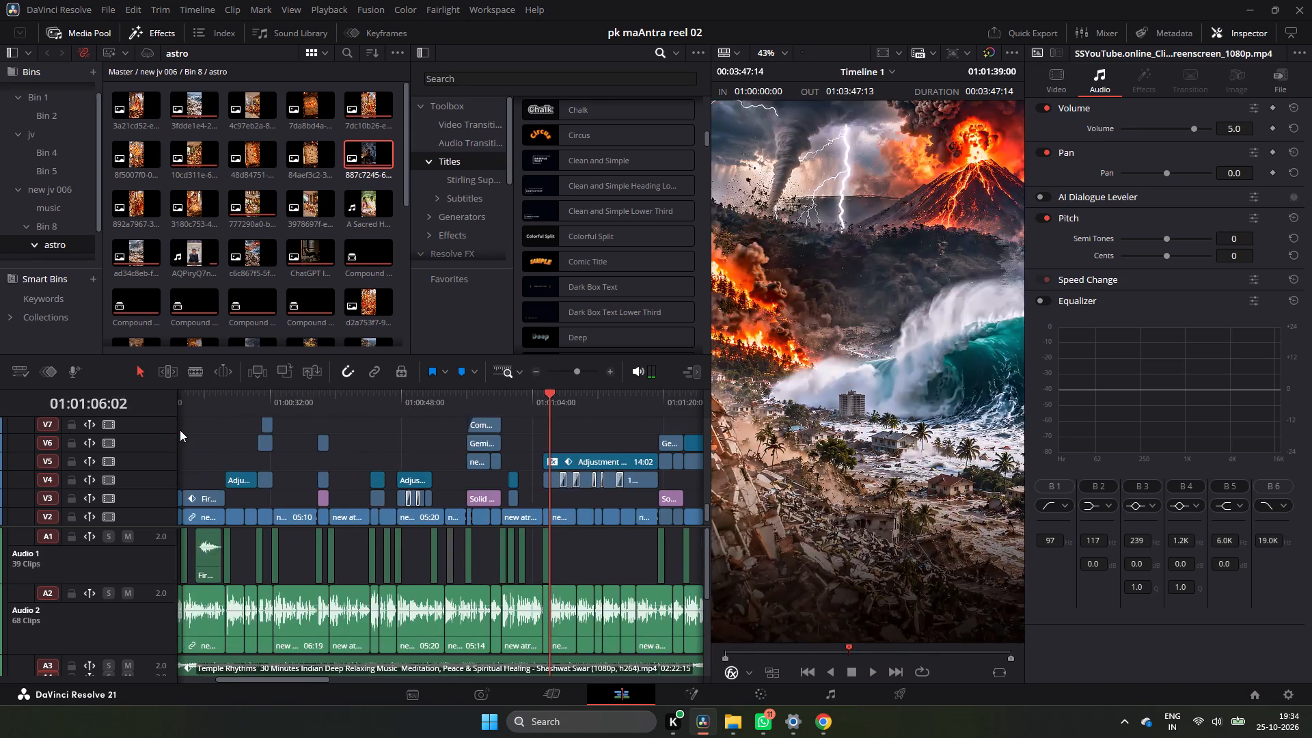
{"action": "left_click_drag", "start_coordinate": [180, 430], "coordinate": [277, 461]}
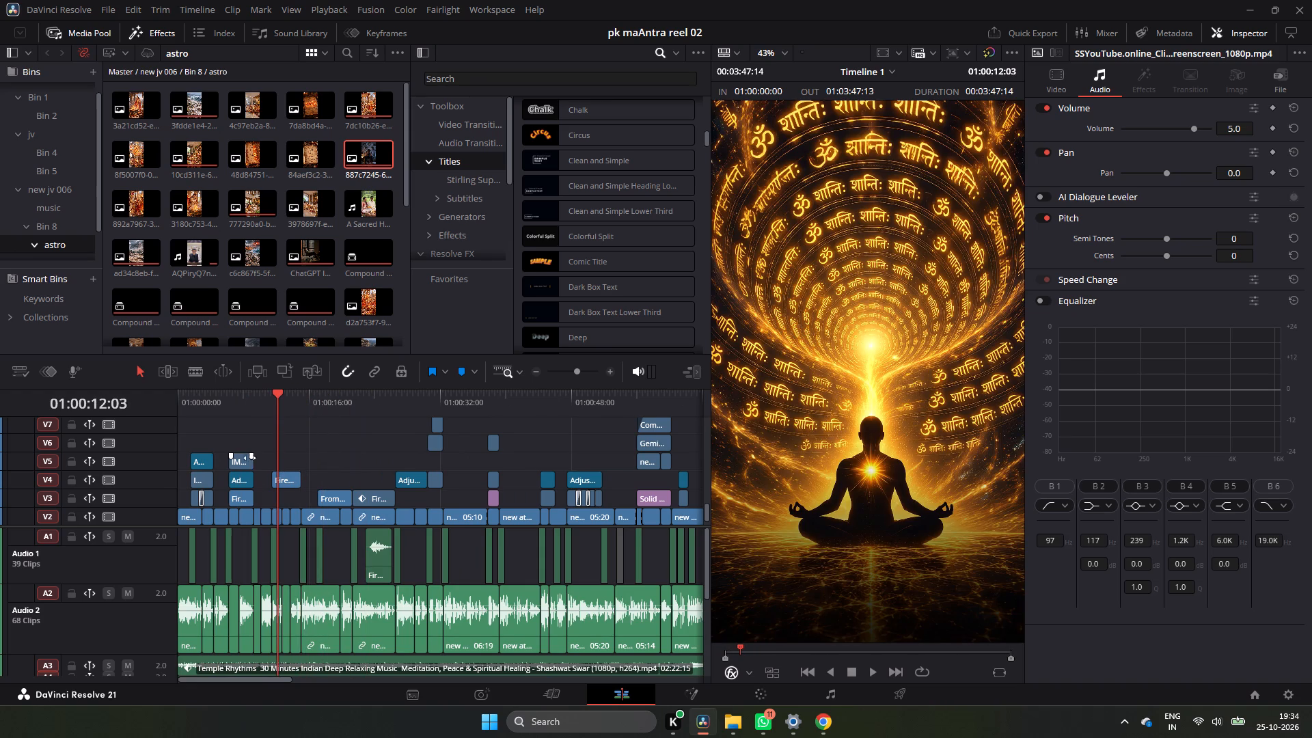
{"action": "left_click", "coordinate": [241, 461]}
{"action": "key", "text": "ctrl+c"}
{"action": "key", "text": "ctrl+c"}
{"action": "key", "text": "ctrl+c"}
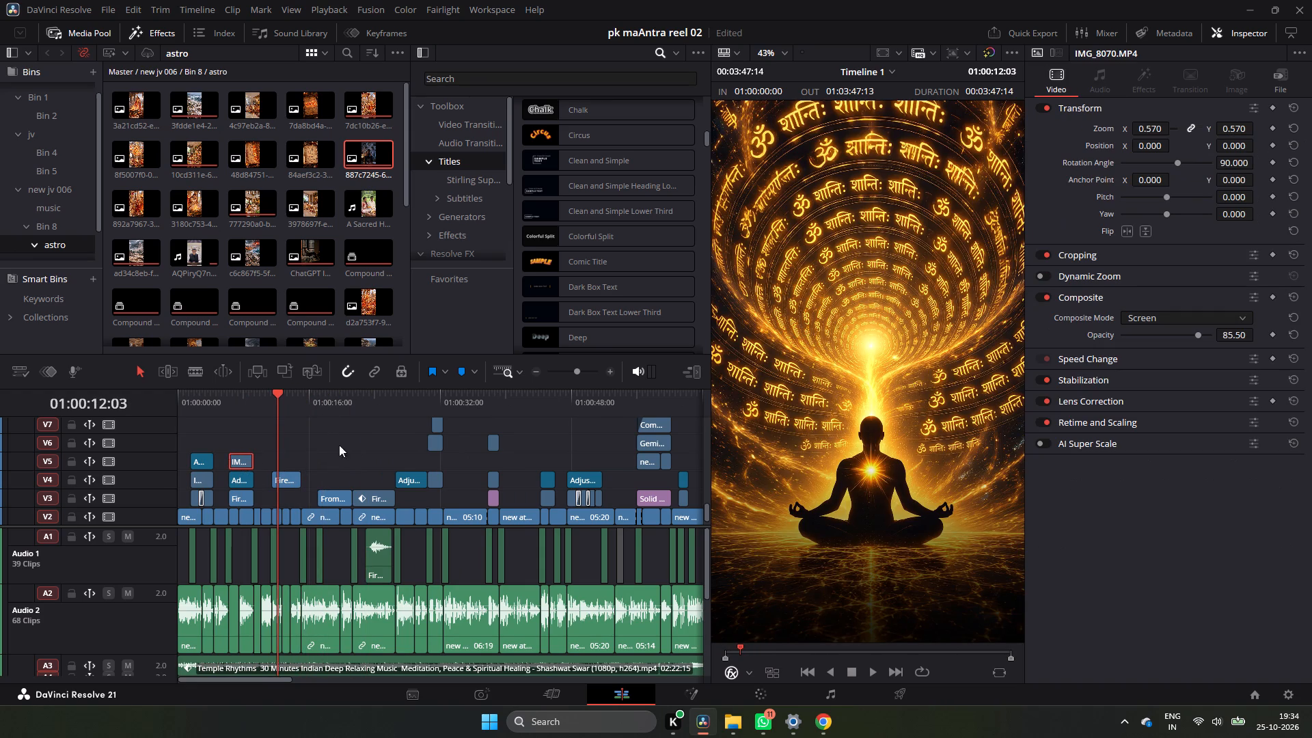
{"action": "scroll", "coordinate": [443, 455], "scroll_direction": "down", "scroll_amount": 12, "text": "ctrl"}
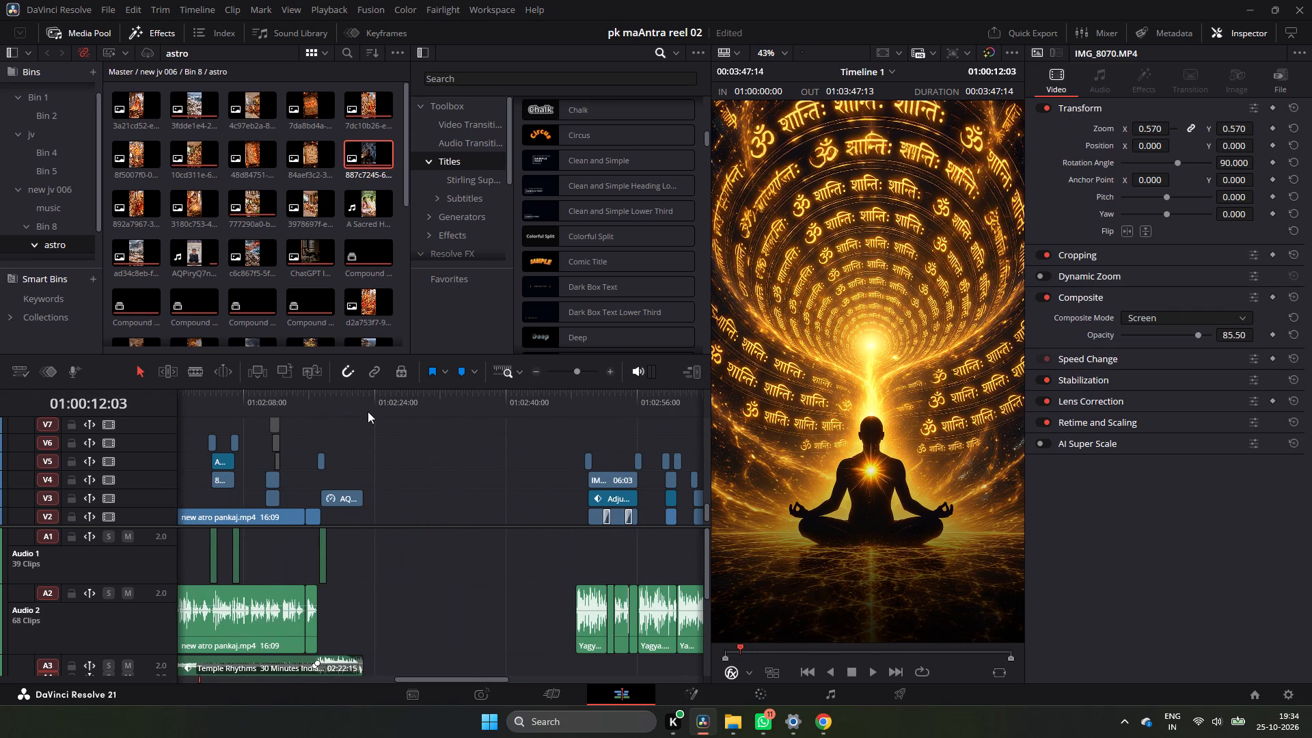
{"action": "left_click", "coordinate": [368, 411]}
{"action": "key", "text": "ctrl+c"}
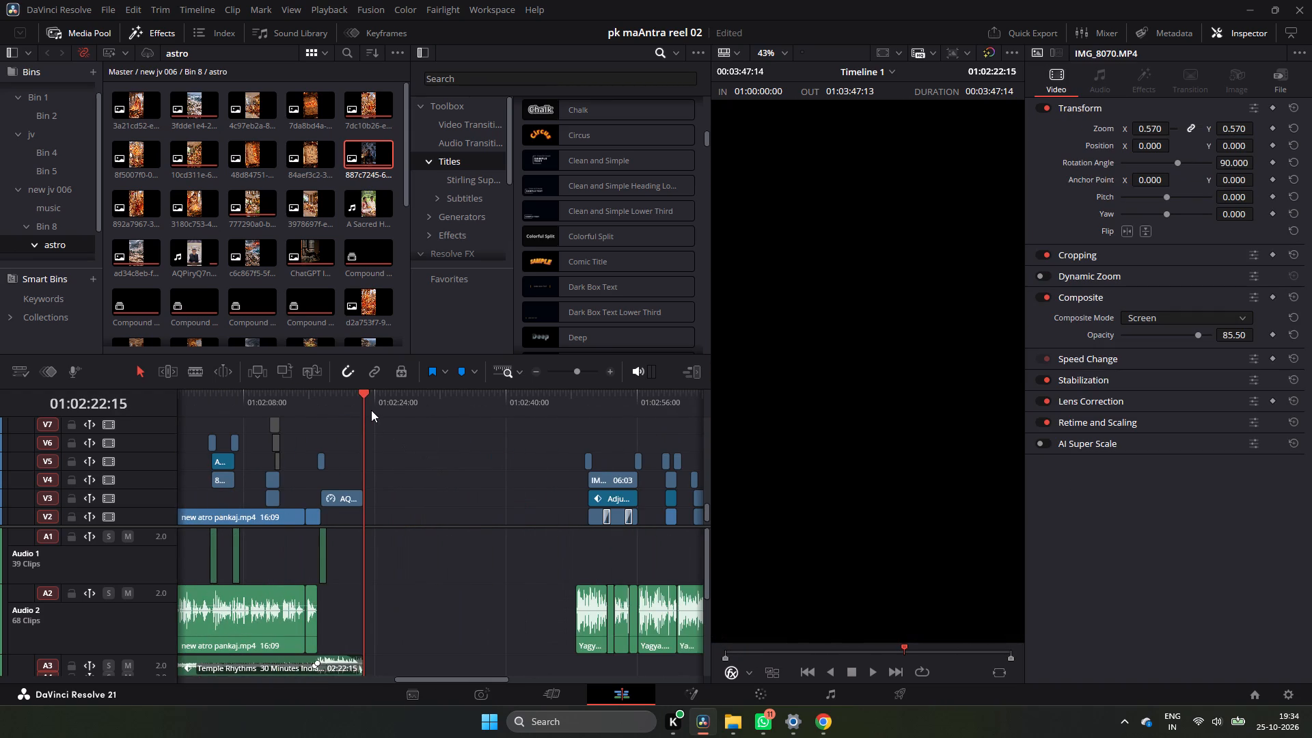
{"action": "key", "text": "ctrl+v"}
{"action": "left_click_drag", "start_coordinate": [378, 456], "coordinate": [226, 494]}
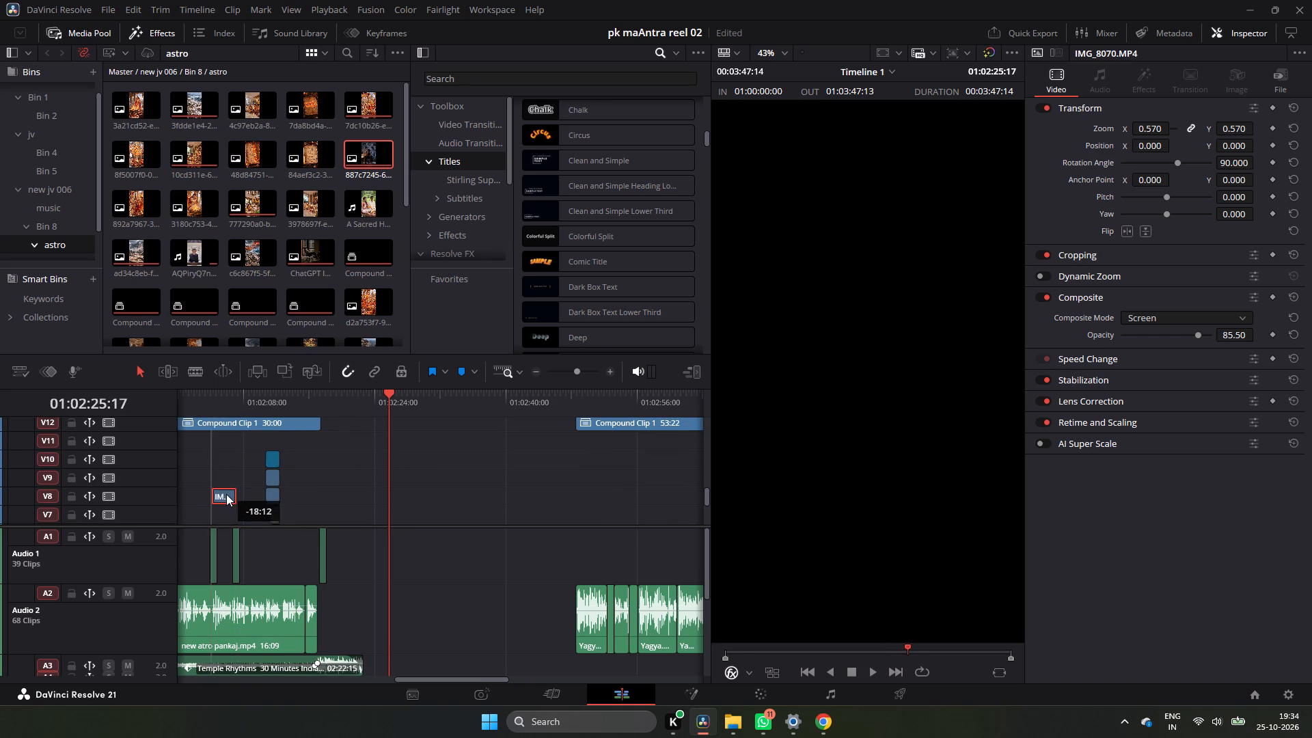
{"action": "left_click_drag", "start_coordinate": [226, 494], "coordinate": [223, 500]}
Fit the copied IMG_8070 overlay to the depressed-man image's 02:20 length, lower it to V7, and play the section back.
{"action": "left_click", "coordinate": [223, 406]}
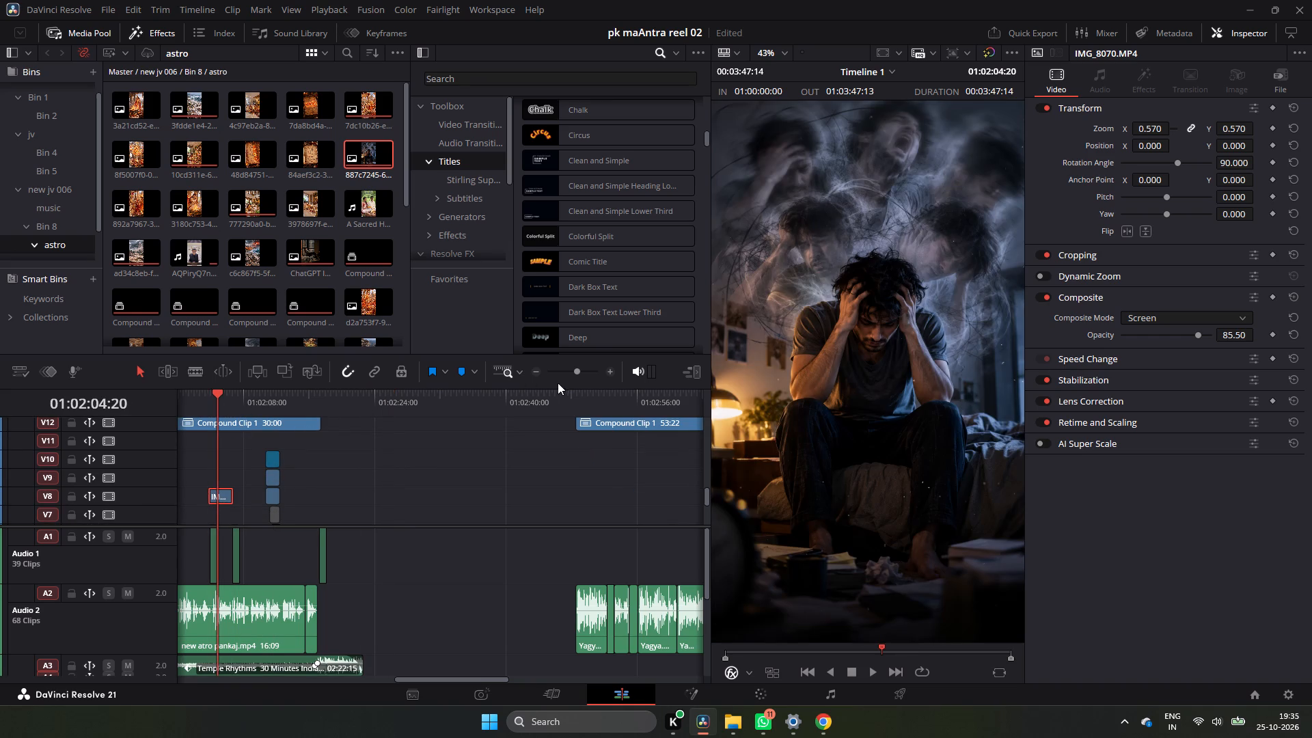
{"action": "triple_click", "coordinate": [609, 370]}
{"action": "scroll", "coordinate": [540, 450], "scroll_direction": "down", "scroll_amount": 2}
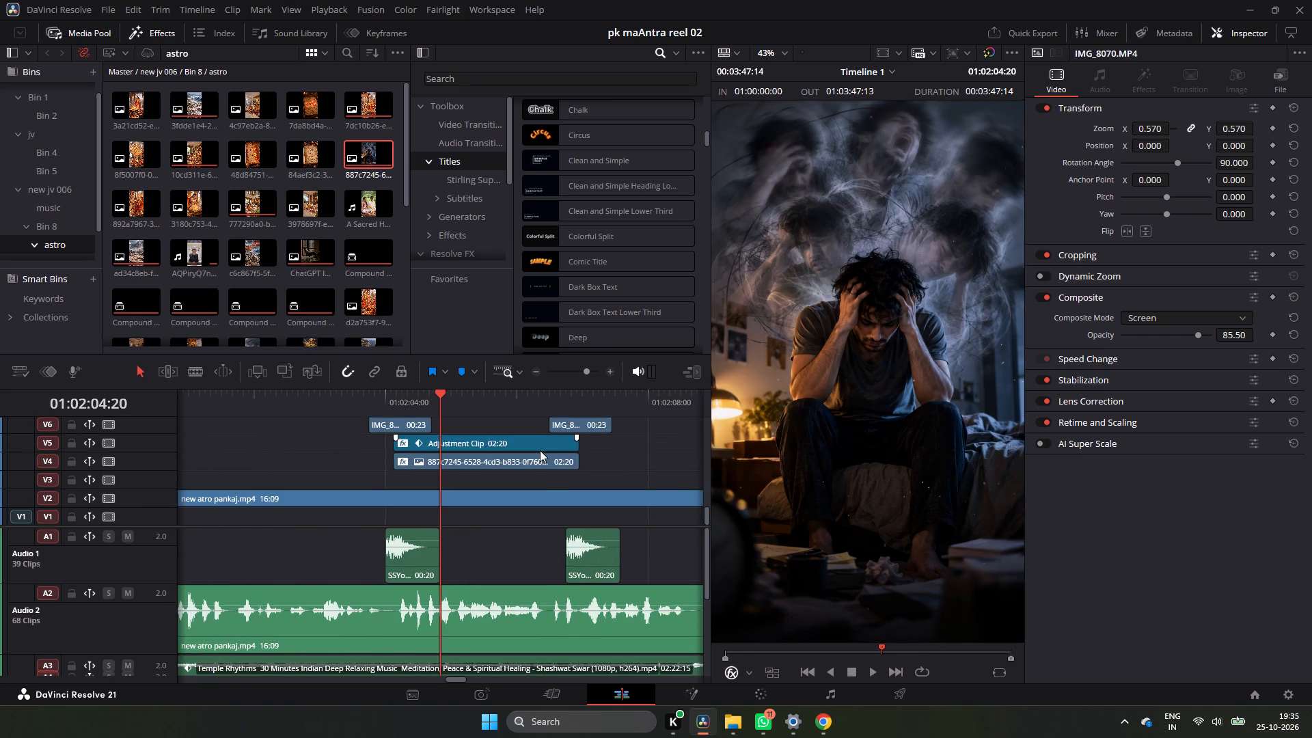
{"action": "scroll", "coordinate": [533, 451], "scroll_direction": "up", "scroll_amount": 1}
{"action": "left_click_drag", "start_coordinate": [498, 462], "coordinate": [530, 465]}
{"action": "left_click_drag", "start_coordinate": [594, 473], "coordinate": [578, 474]}
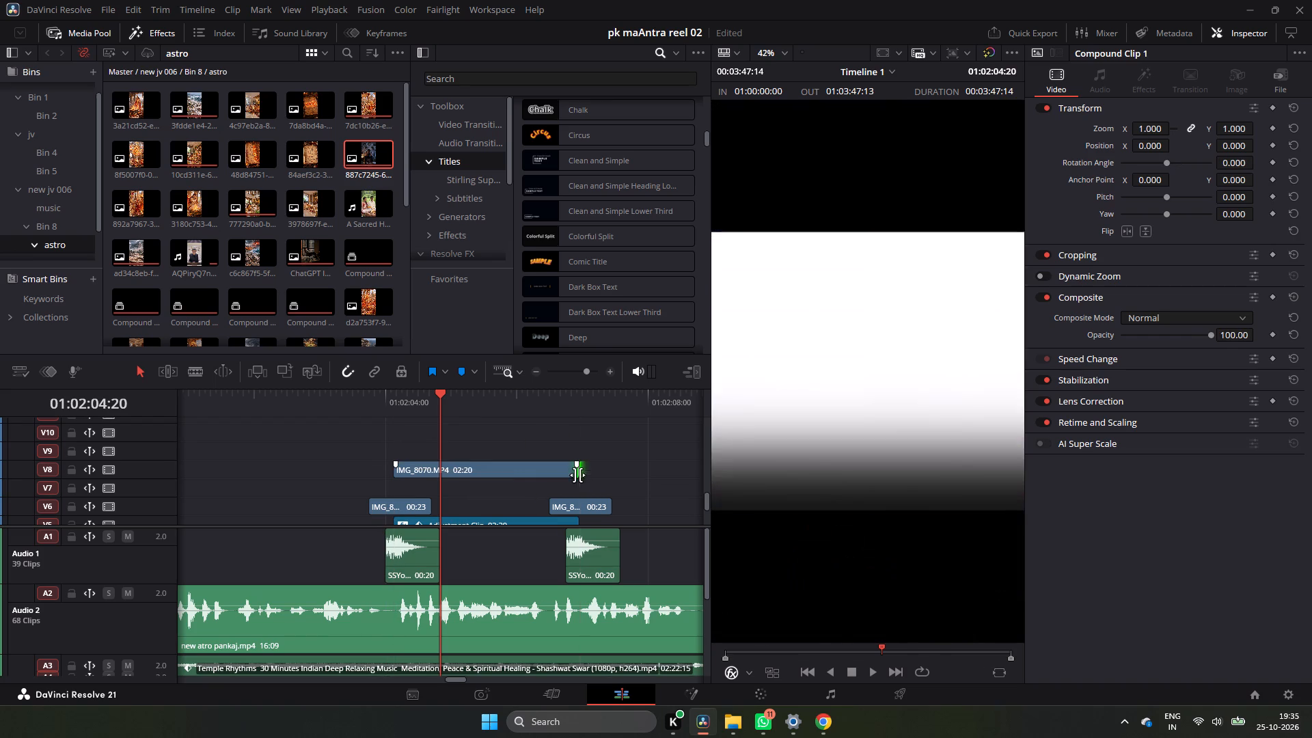
{"action": "left_click_drag", "start_coordinate": [527, 469], "coordinate": [525, 480]}
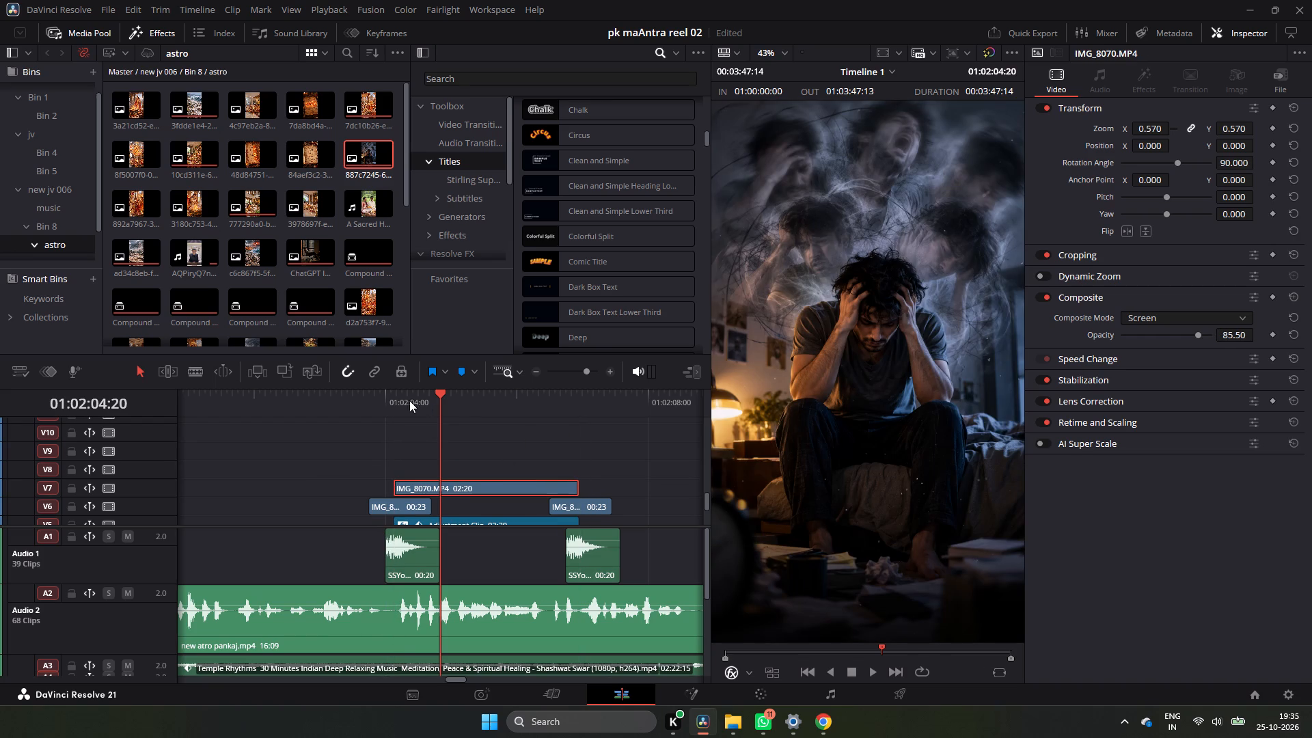
{"action": "left_click", "coordinate": [405, 400]}
{"action": "key", "text": "space"}
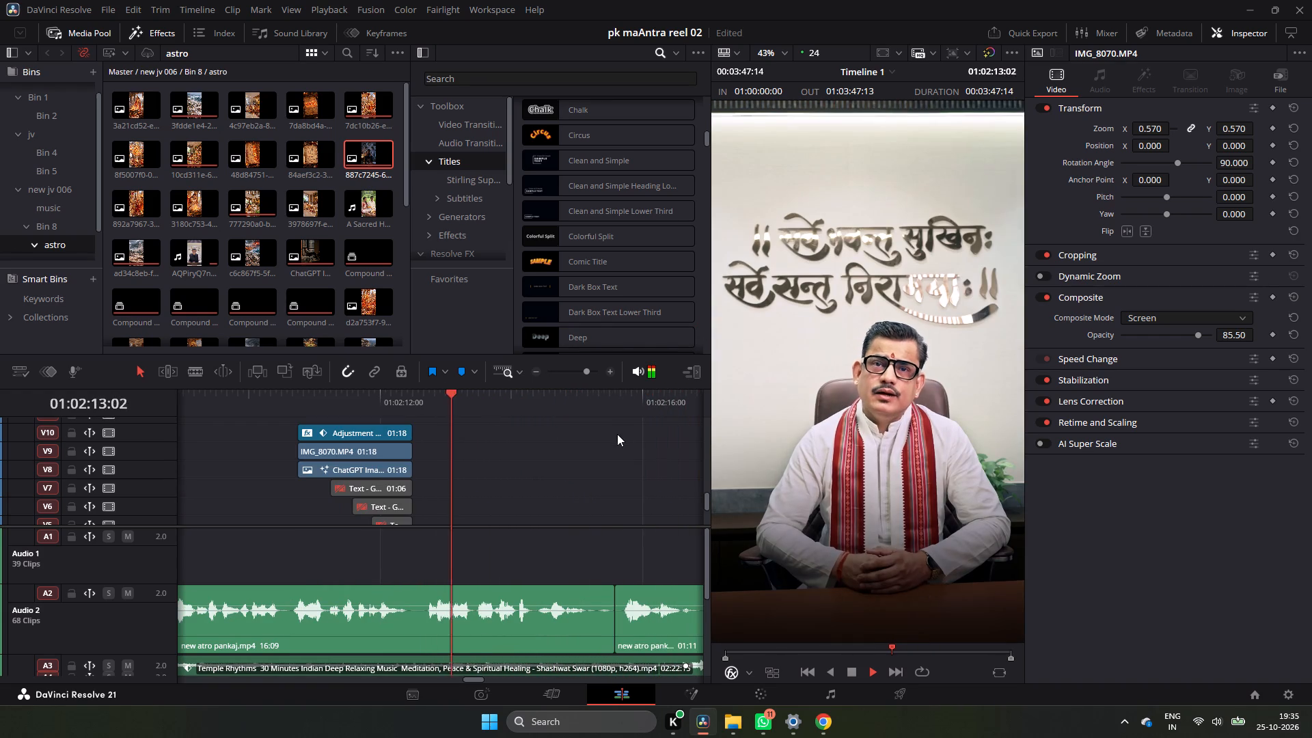
{"action": "key", "text": "space"}
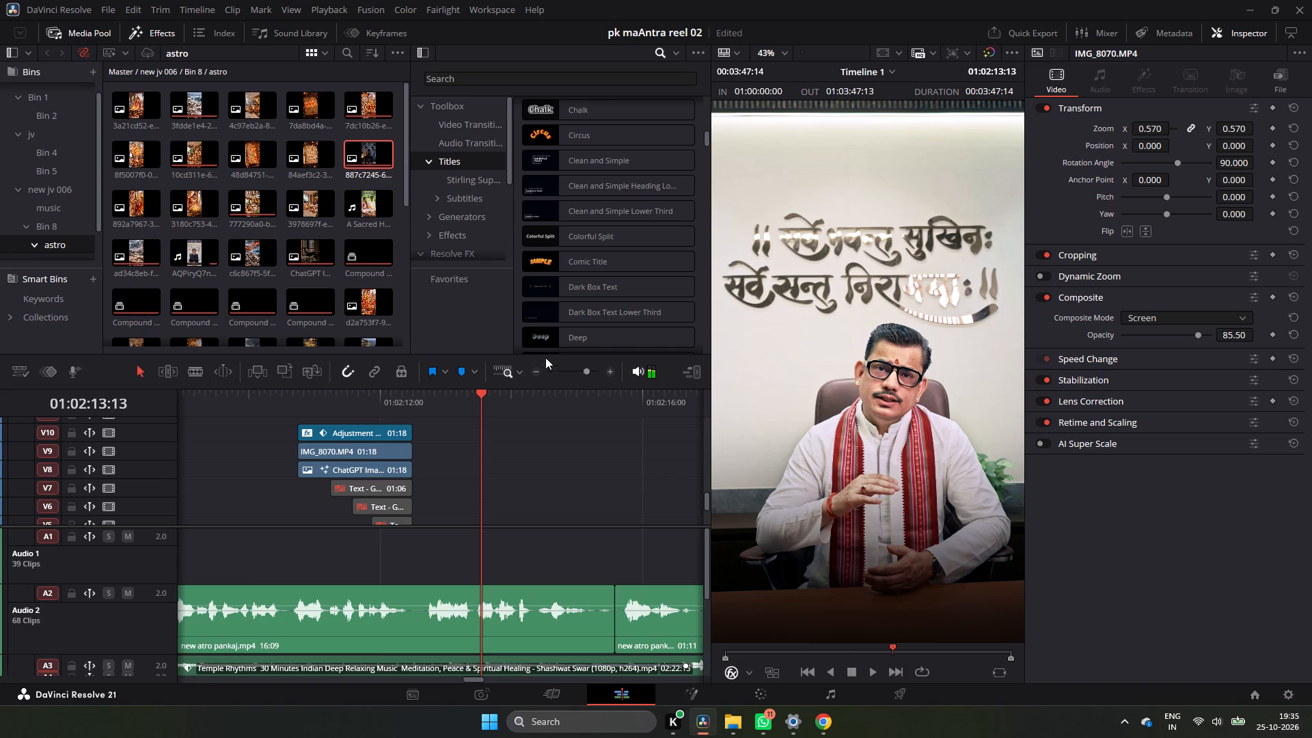
Duplicate the IMG_8069 overlay and its sound effect from the depressed-man image's end to the start of the ChatGPT image near 01:02:10.
{"action": "double_click", "coordinate": [536, 373]}
{"action": "scroll", "coordinate": [349, 509], "scroll_direction": "down", "scroll_amount": 2}
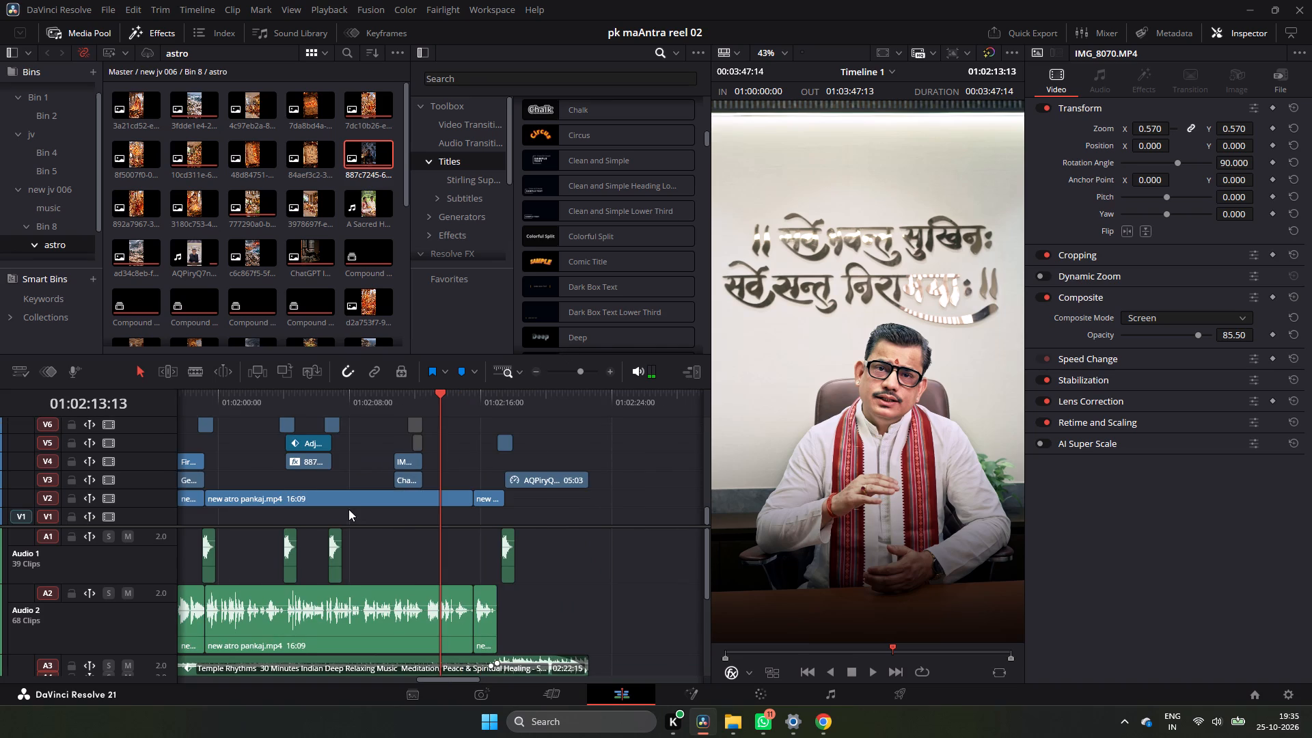
{"action": "scroll", "coordinate": [348, 474], "scroll_direction": "up", "scroll_amount": 1}
{"action": "scroll", "coordinate": [348, 474], "scroll_direction": "down", "scroll_amount": 4}
{"action": "left_click", "coordinate": [338, 550]}
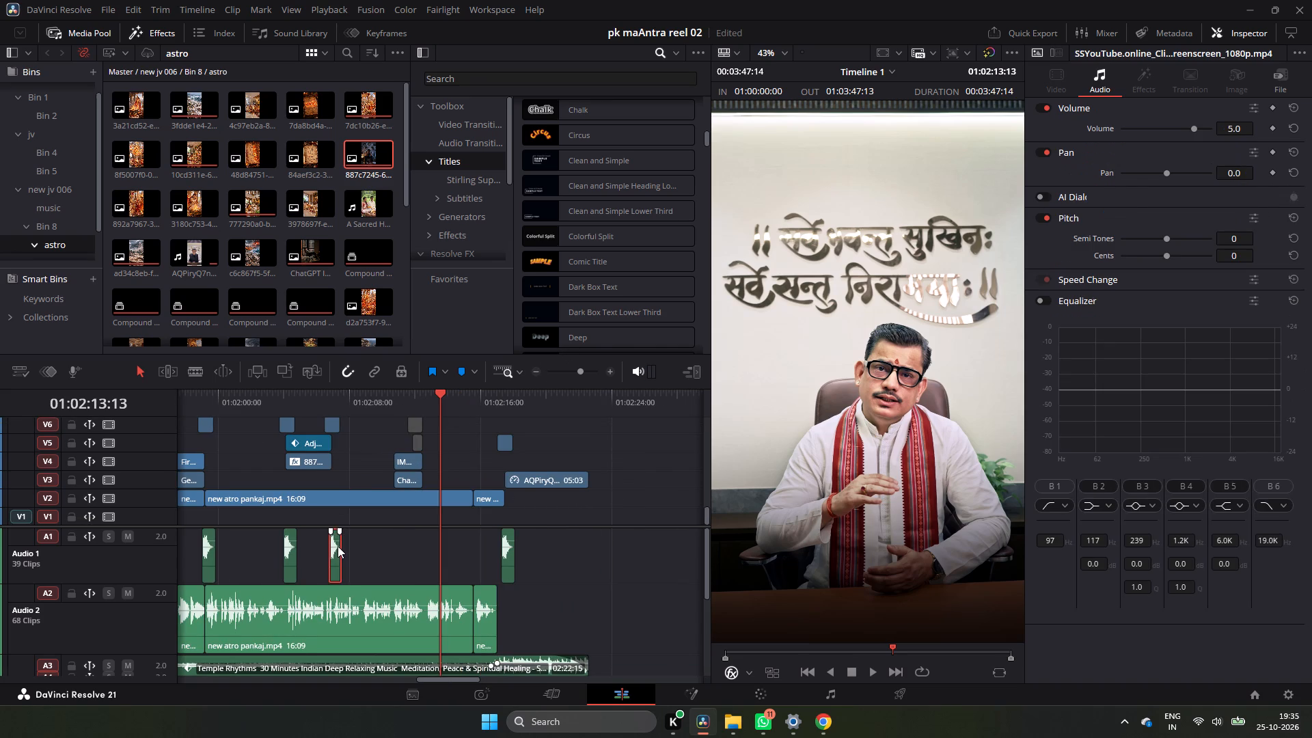
{"action": "scroll", "coordinate": [336, 446], "scroll_direction": "up", "scroll_amount": 1, "text": "ctrl"}
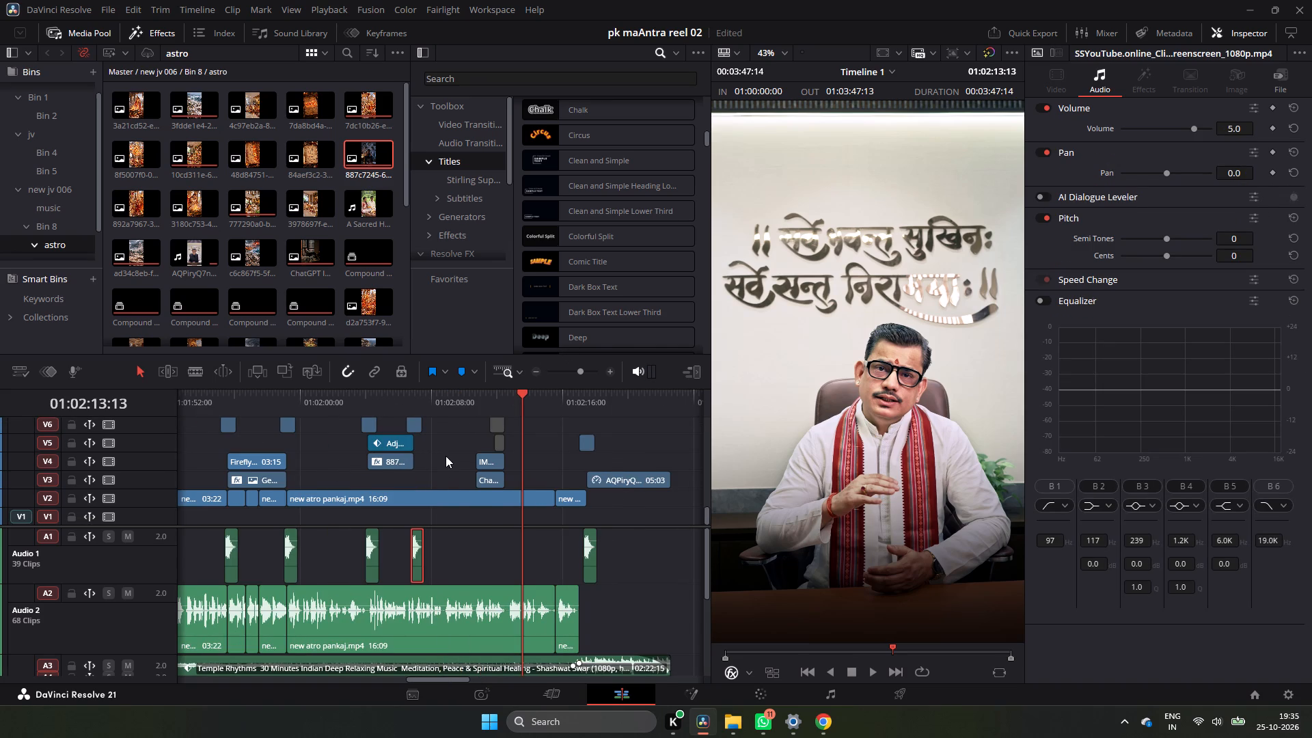
{"action": "scroll", "coordinate": [446, 456], "scroll_direction": "up", "scroll_amount": 1}
{"action": "left_click", "coordinate": [410, 510], "text": "ctrl"}
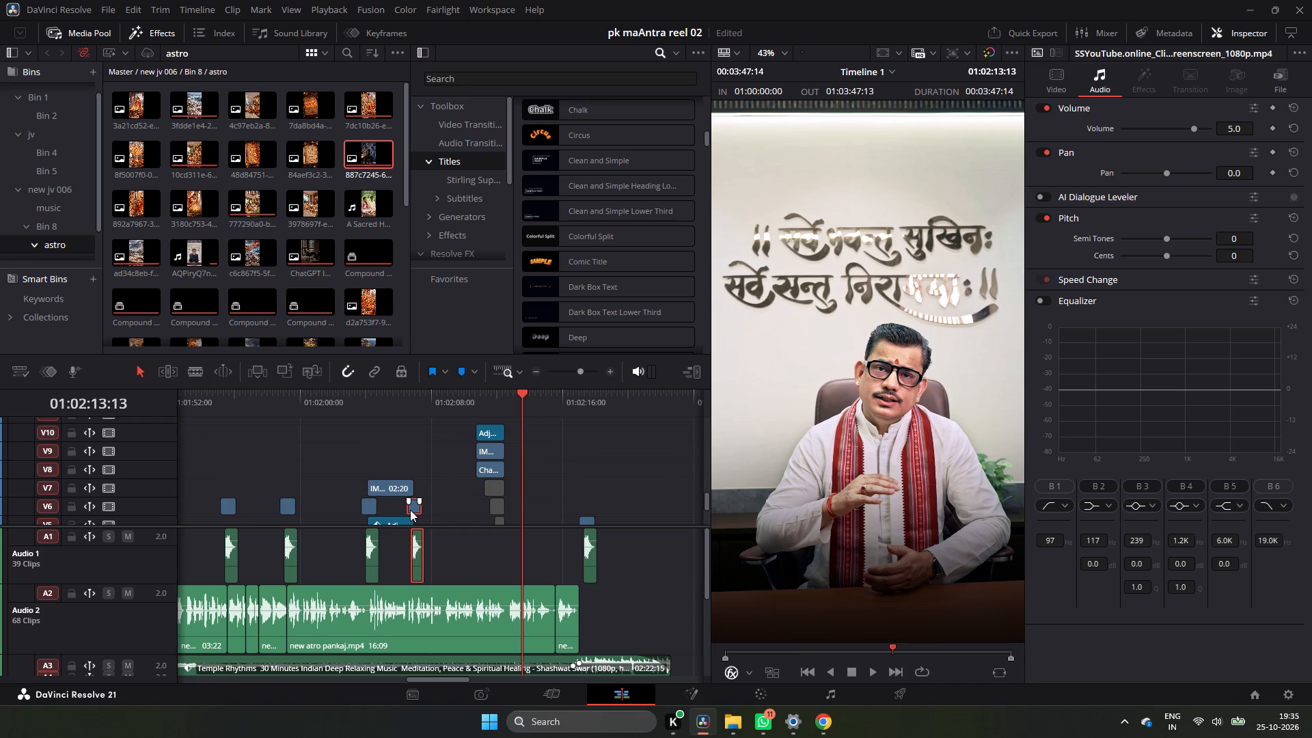
{"action": "left_click_drag", "start_coordinate": [410, 510], "coordinate": [466, 518], "text": "alt"}
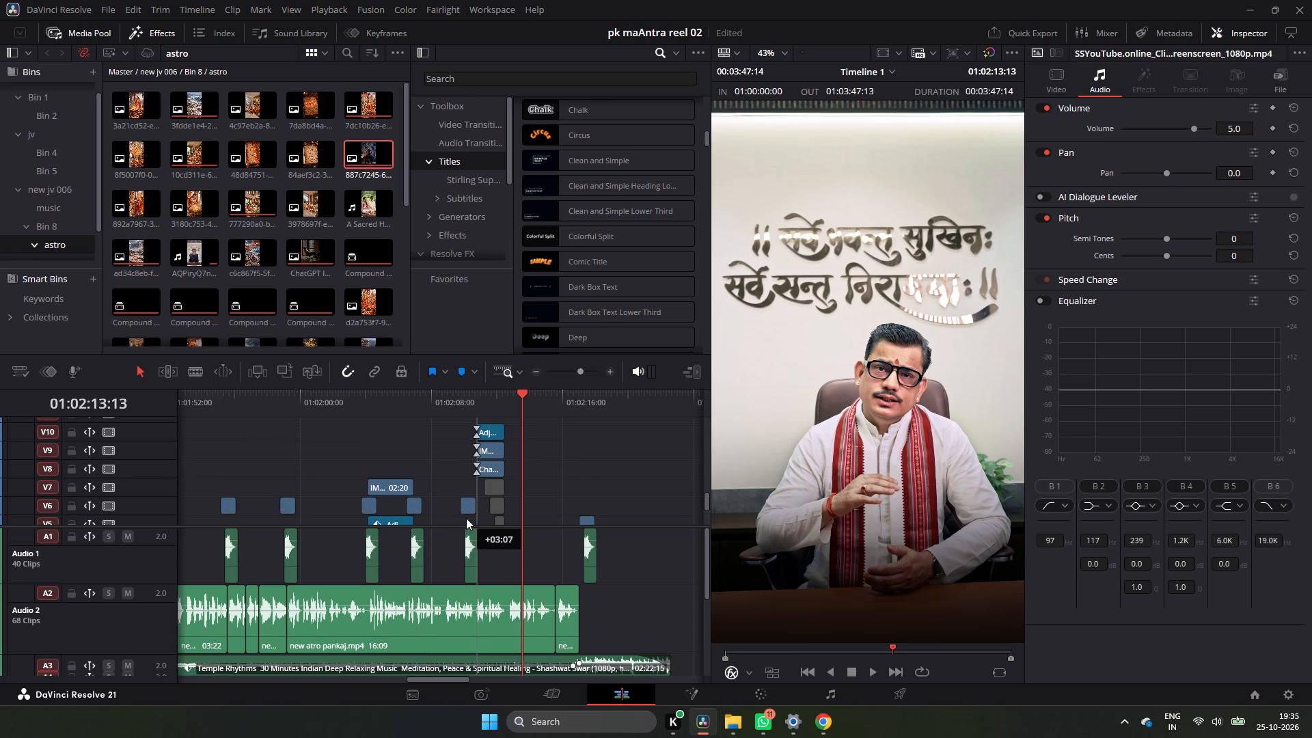
{"action": "left_click_drag", "start_coordinate": [466, 518], "coordinate": [467, 518], "text": "alt"}
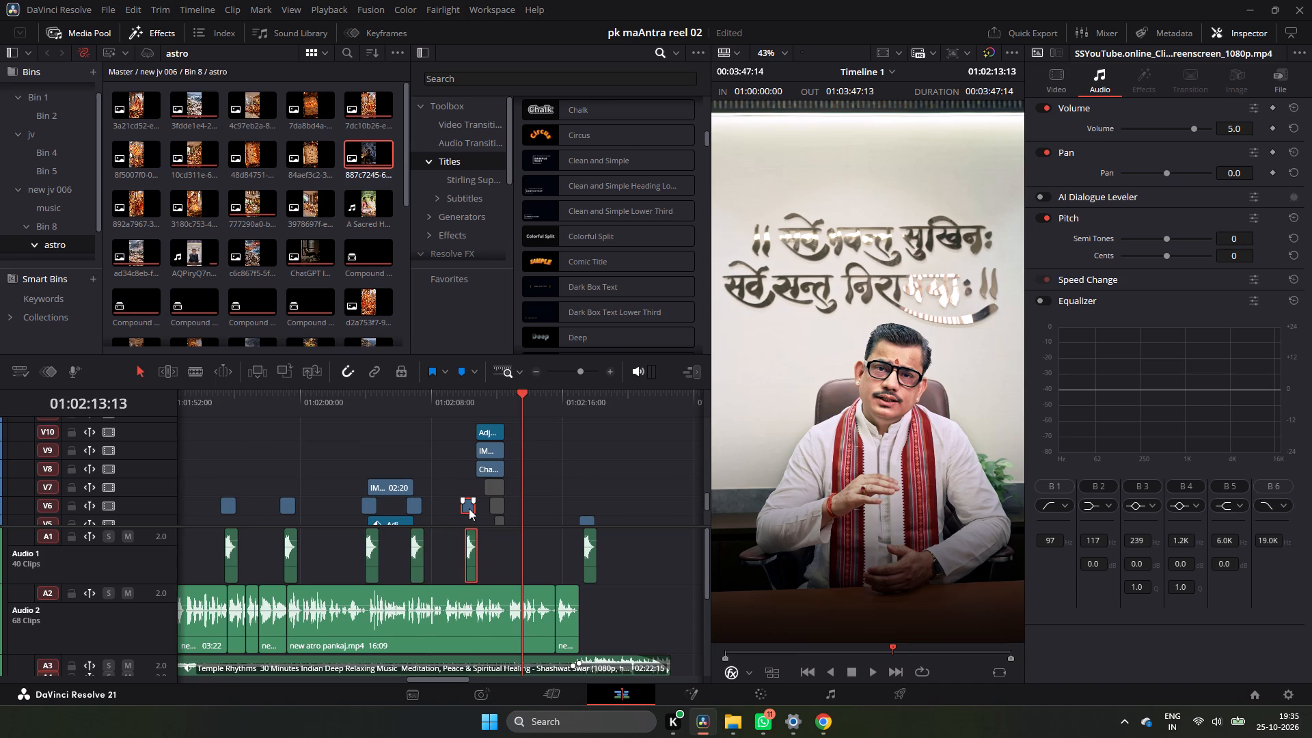
Duplicate the IMG_8069 overlay and its sound effect once more to about 01:02:13, just after the ChatGPT image.
{"action": "left_click_drag", "start_coordinate": [469, 508], "coordinate": [478, 511], "text": "alt"}
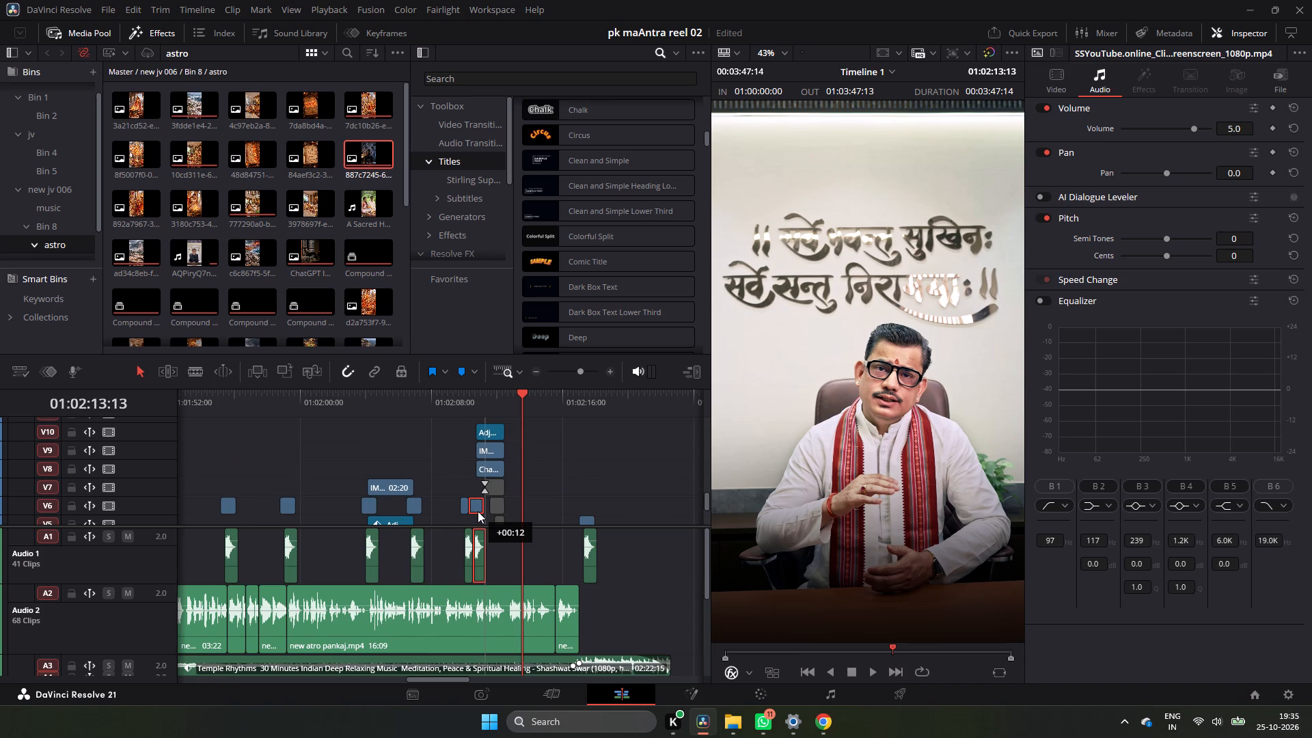
{"action": "left_click_drag", "start_coordinate": [478, 511], "coordinate": [527, 512], "text": "alt"}
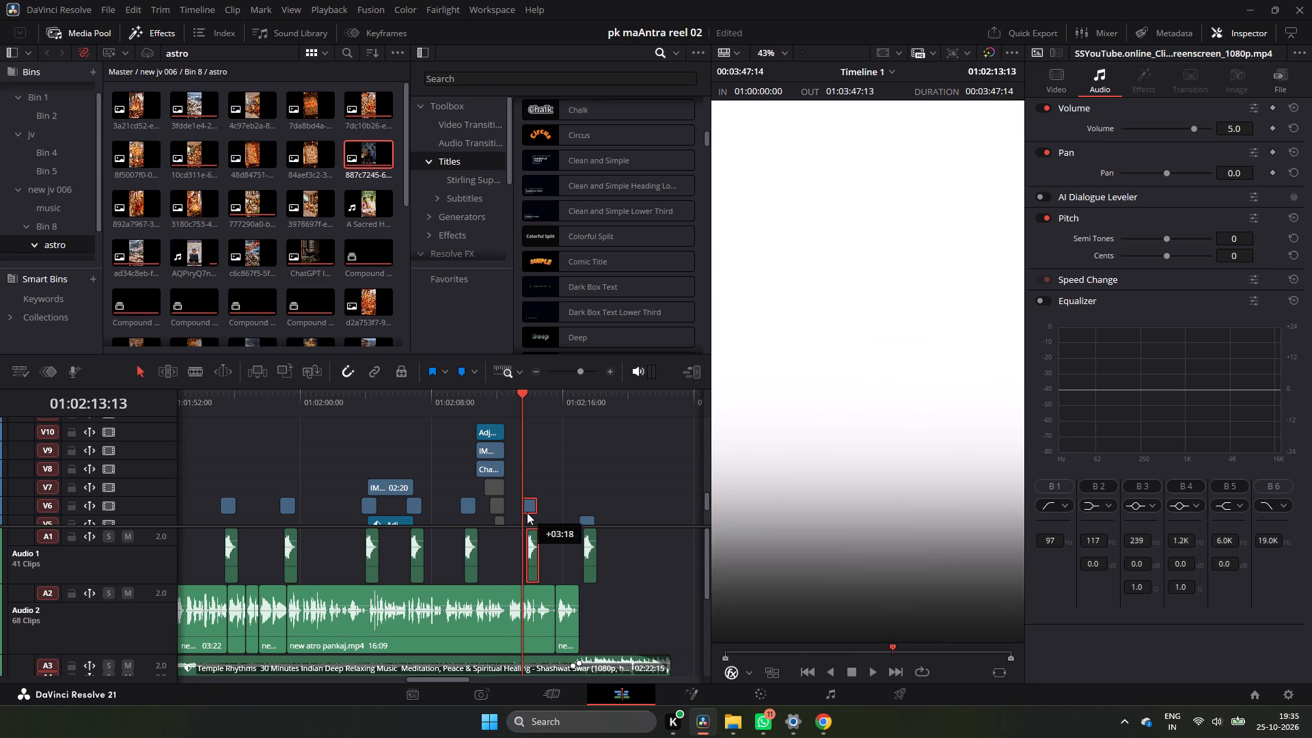
{"action": "left_click_drag", "start_coordinate": [527, 512], "coordinate": [518, 517], "text": "alt"}
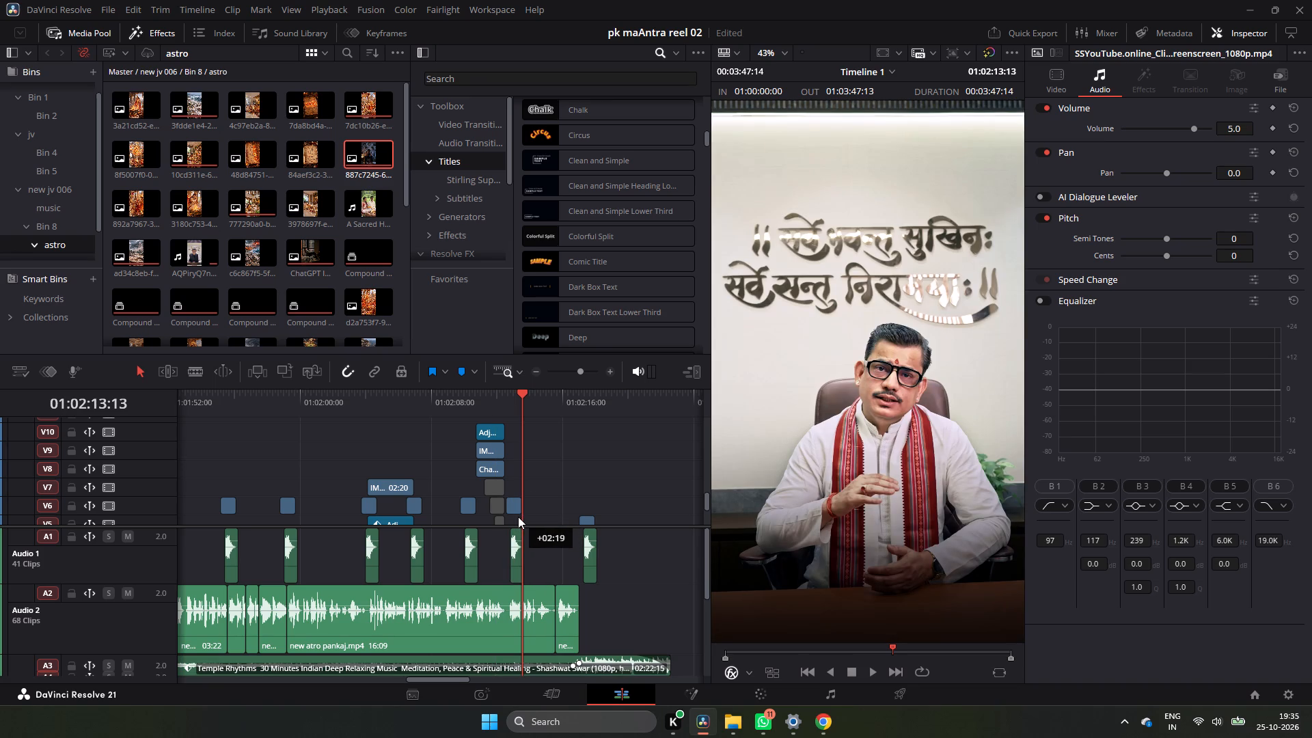
{"action": "left_click_drag", "start_coordinate": [518, 517], "coordinate": [504, 519], "text": "alt"}
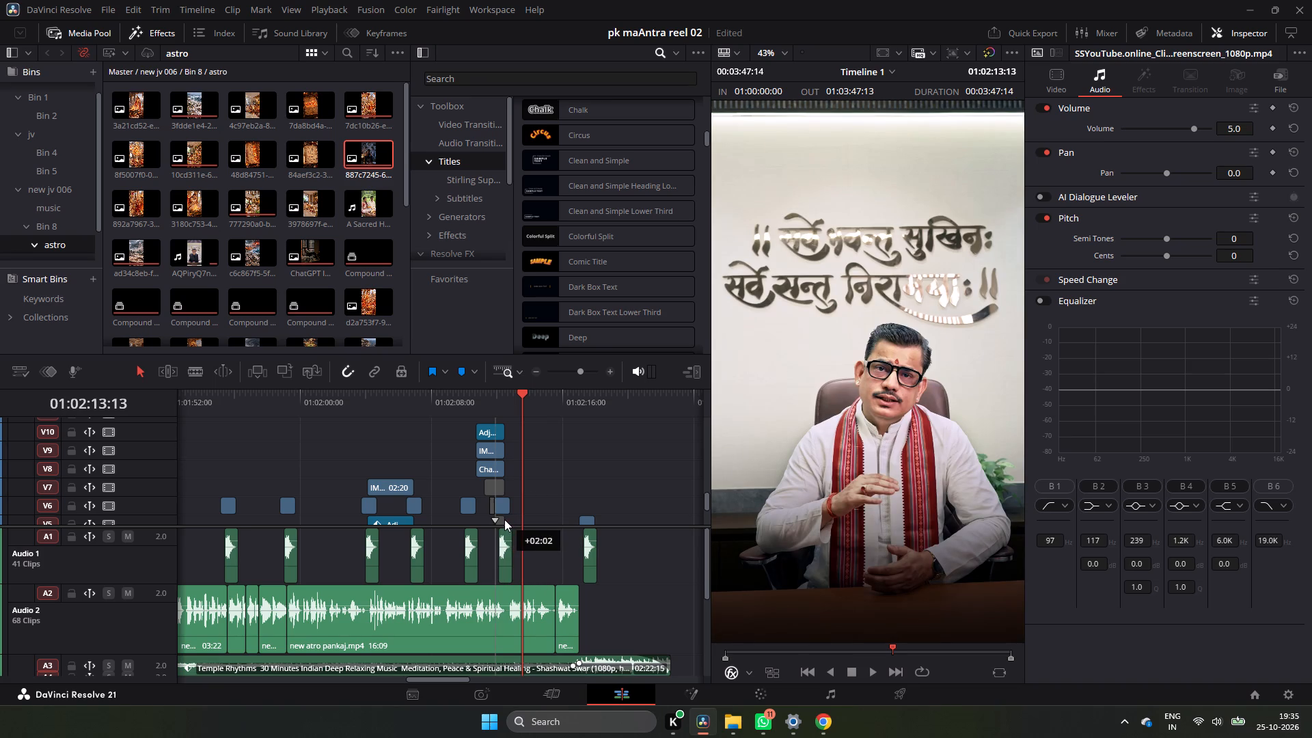
{"action": "left_click_drag", "start_coordinate": [504, 519], "coordinate": [523, 519], "text": "alt"}
Move the IMG_8069 overlay near 01:02:13 up to V11, below Compound Clip 1, keeping its sound effect on A1.
{"action": "left_click_drag", "start_coordinate": [525, 397], "coordinate": [503, 421]}
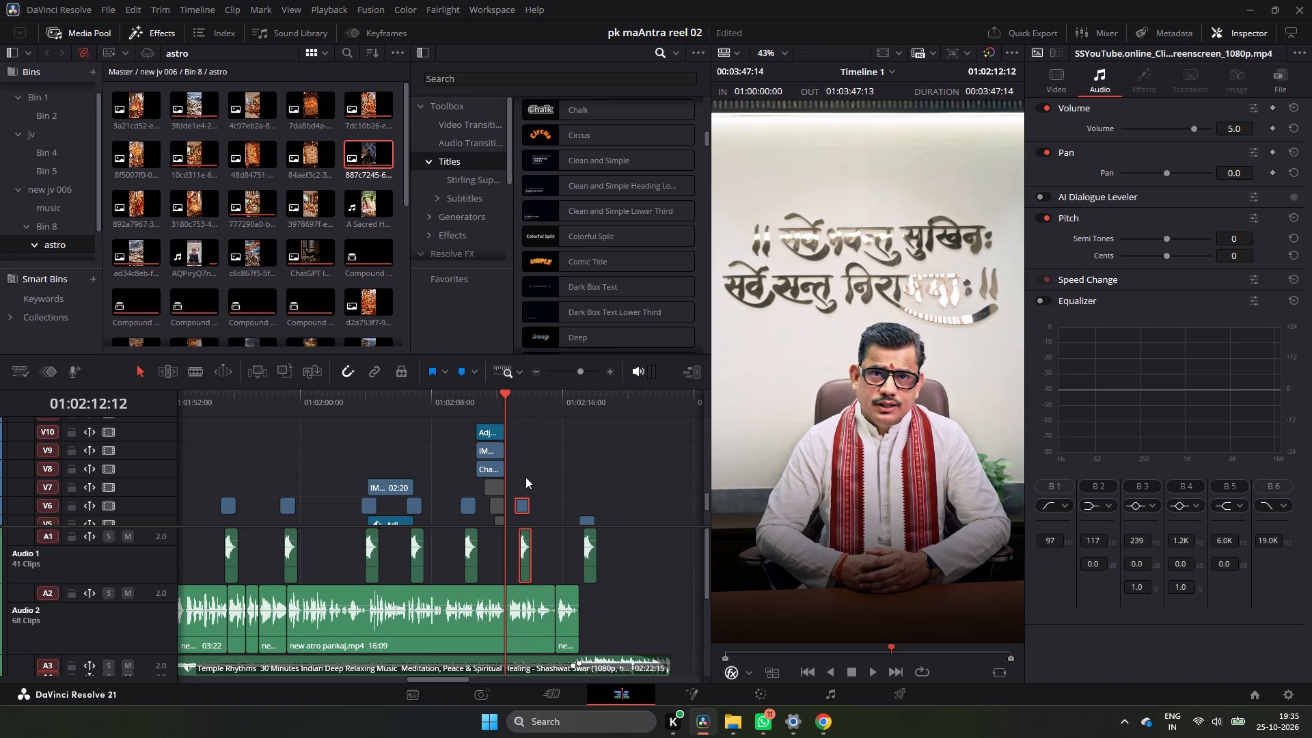
{"action": "left_click", "coordinate": [520, 505]}
{"action": "left_click_drag", "start_coordinate": [509, 401], "coordinate": [517, 411]}
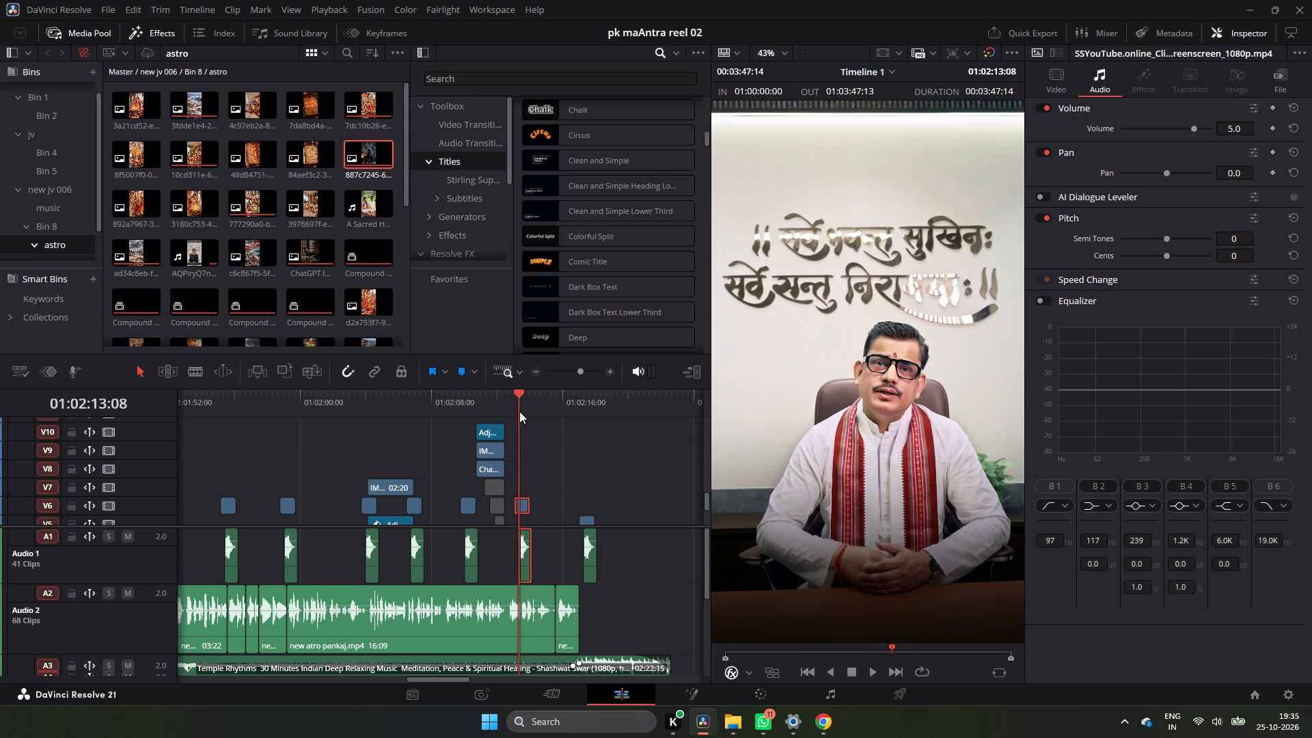
{"action": "left_click_drag", "start_coordinate": [517, 394], "coordinate": [513, 401]}
{"action": "left_click", "coordinate": [524, 505]}
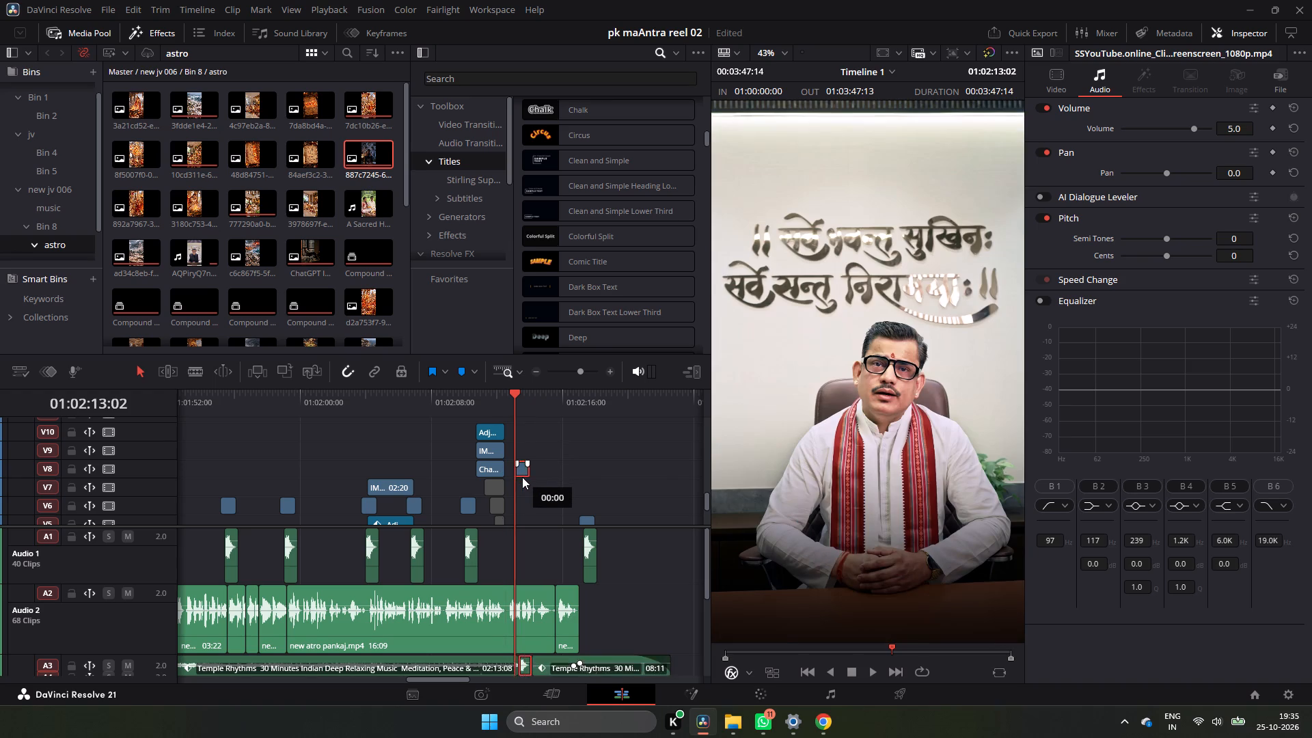
{"action": "left_click", "coordinate": [543, 494]}
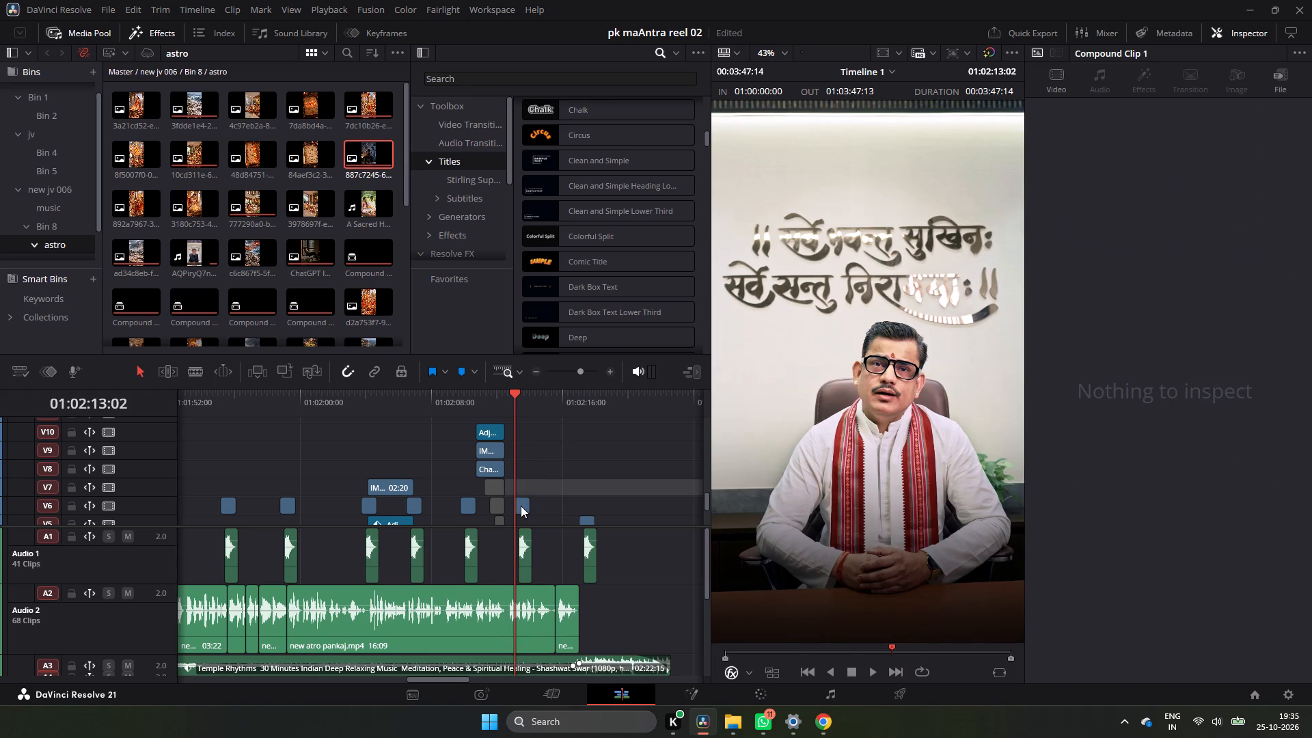
{"action": "left_click_drag", "start_coordinate": [521, 505], "coordinate": [521, 480]}
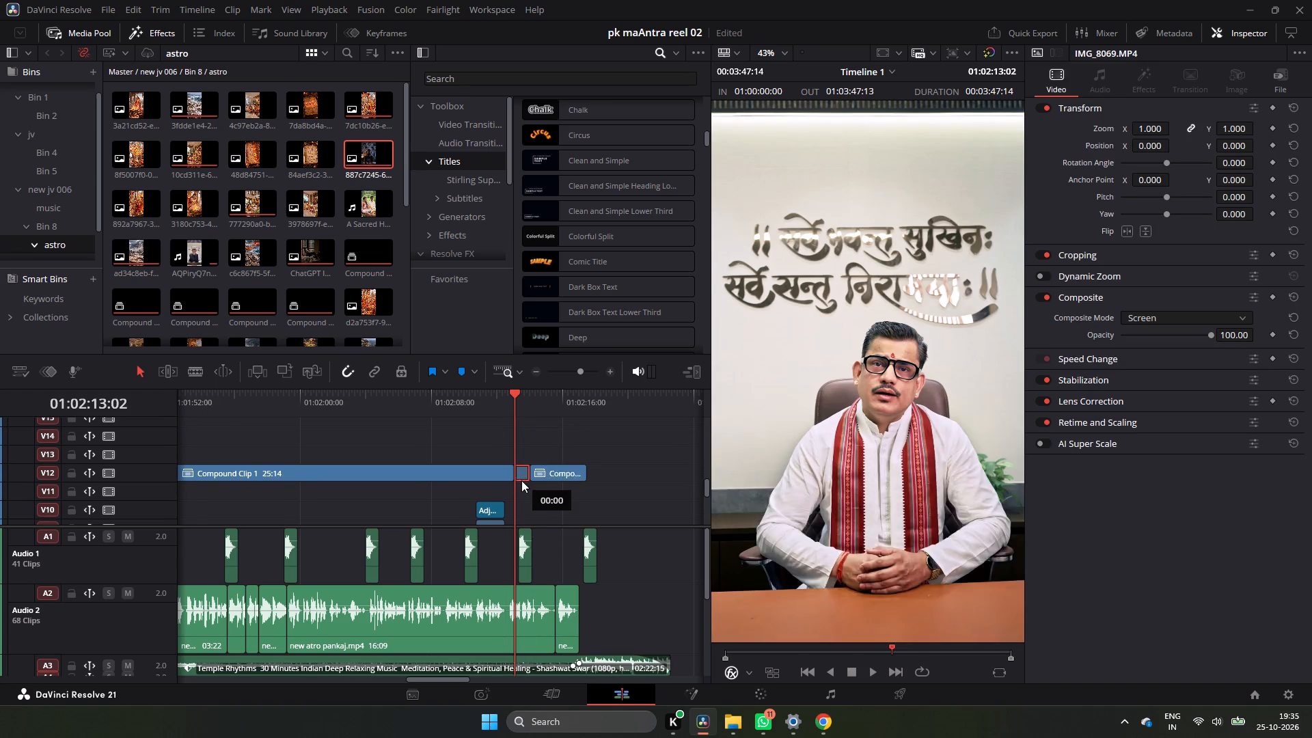
{"action": "left_click_drag", "start_coordinate": [521, 480], "coordinate": [521, 491]}
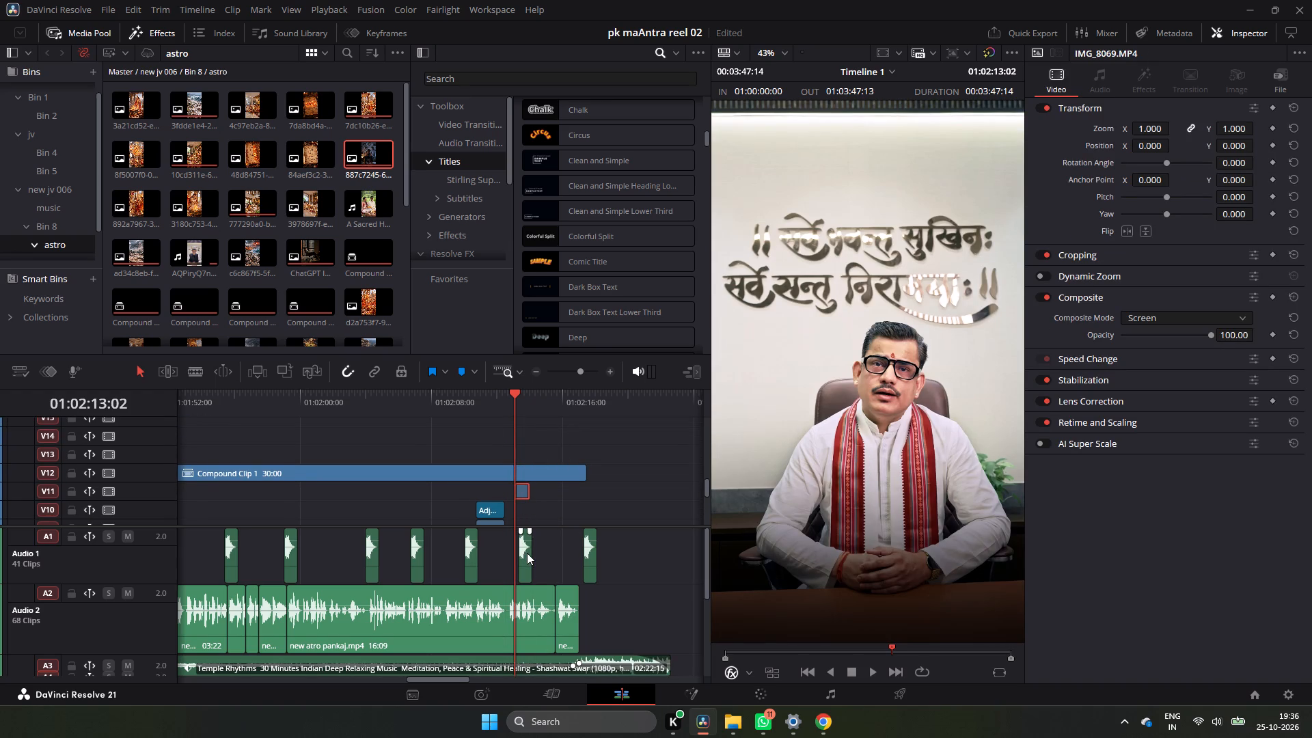
Move the V11 IMG_8069 overlay and its sound effect earlier, centring the overlay on the ChatGPT image's end at 01:02:12:12.
{"action": "left_click", "coordinate": [528, 553], "text": "ctrl"}
{"action": "scroll", "coordinate": [534, 449], "scroll_direction": "up", "scroll_amount": 4}
{"action": "scroll", "coordinate": [534, 449], "scroll_direction": "down", "scroll_amount": 4}
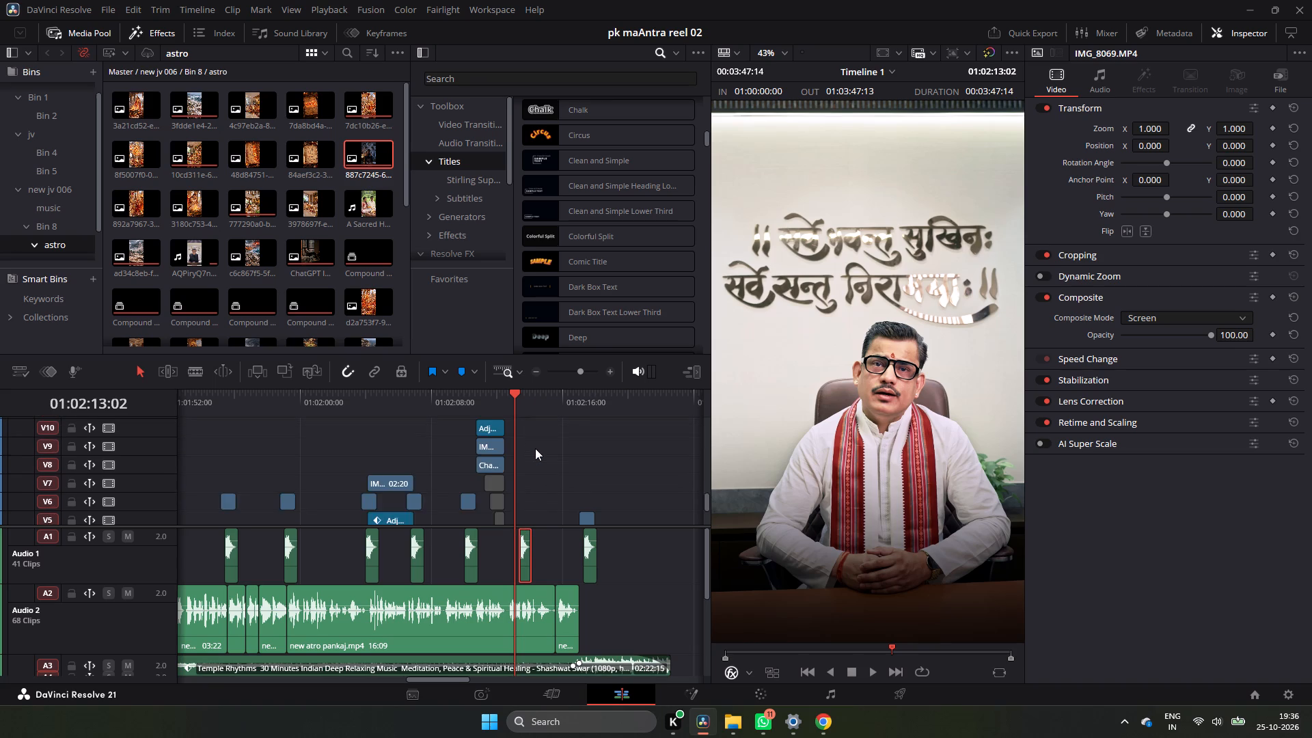
{"action": "scroll", "coordinate": [535, 448], "scroll_direction": "down", "scroll_amount": 2}
{"action": "scroll", "coordinate": [535, 448], "scroll_direction": "up", "scroll_amount": 4}
{"action": "scroll", "coordinate": [535, 448], "scroll_direction": "down", "scroll_amount": 3}
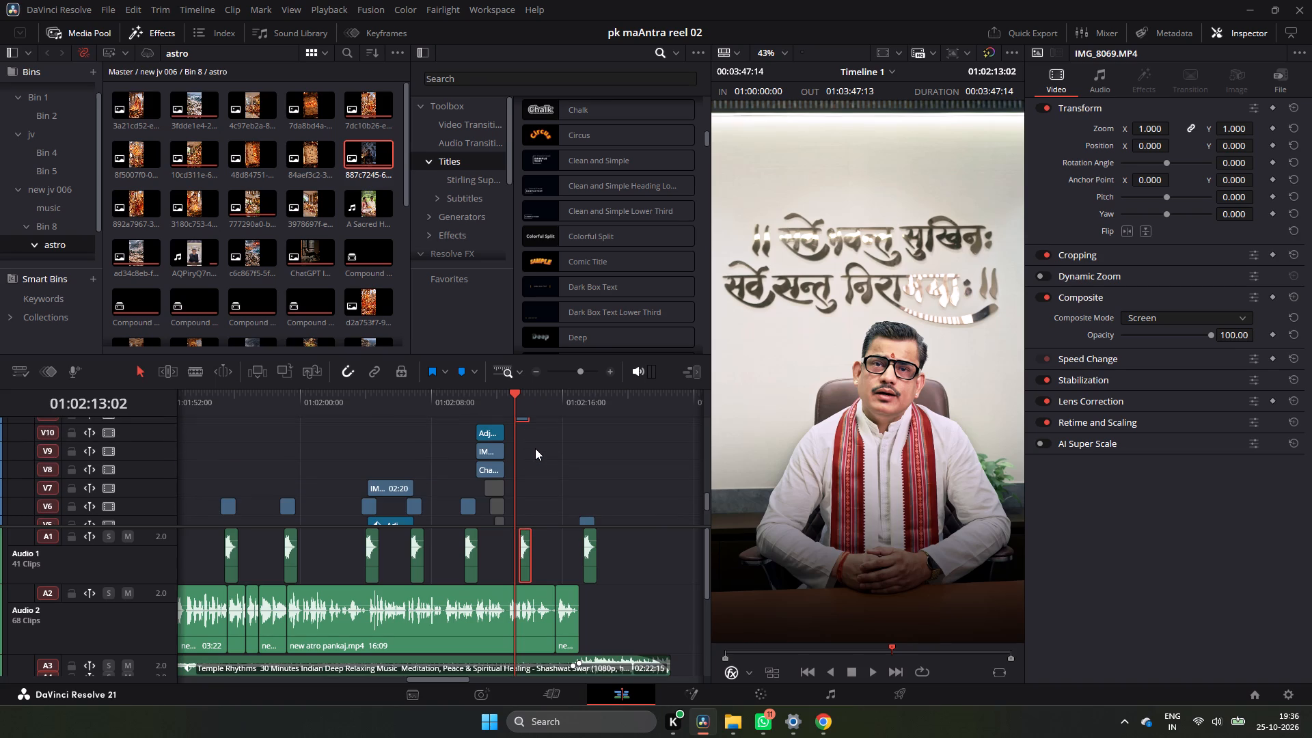
{"action": "scroll", "coordinate": [535, 448], "scroll_direction": "down", "scroll_amount": 3}
{"action": "scroll", "coordinate": [535, 448], "scroll_direction": "up", "scroll_amount": 7}
{"action": "scroll", "coordinate": [535, 448], "scroll_direction": "down", "scroll_amount": 1}
{"action": "scroll", "coordinate": [535, 448], "scroll_direction": "up", "scroll_amount": 1}
{"action": "scroll", "coordinate": [535, 448], "scroll_direction": "down", "scroll_amount": 2}
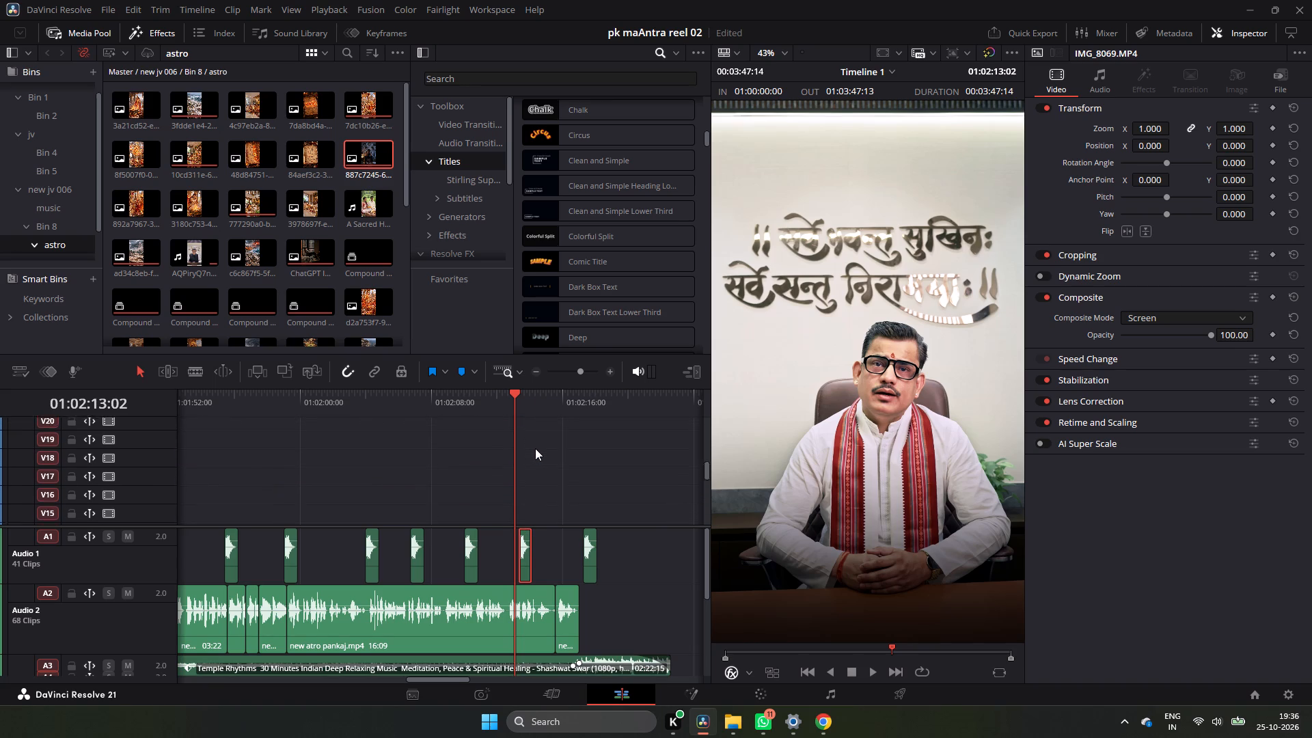
{"action": "scroll", "coordinate": [535, 448], "scroll_direction": "down", "scroll_amount": 3}
{"action": "scroll", "coordinate": [535, 448], "scroll_direction": "up", "scroll_amount": 1}
{"action": "scroll", "coordinate": [526, 430], "scroll_direction": "down", "scroll_amount": 1}
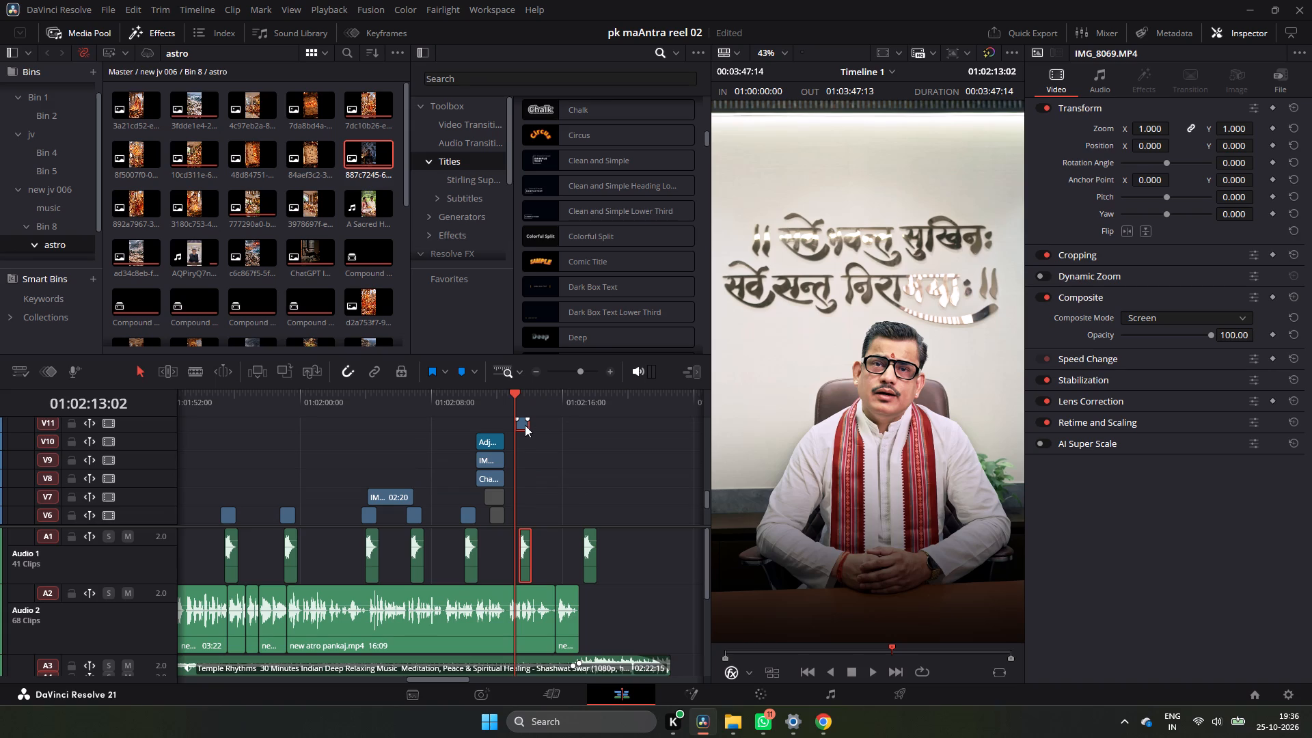
{"action": "left_click_drag", "start_coordinate": [512, 399], "coordinate": [505, 401]}
{"action": "left_click_drag", "start_coordinate": [505, 401], "coordinate": [502, 403]}
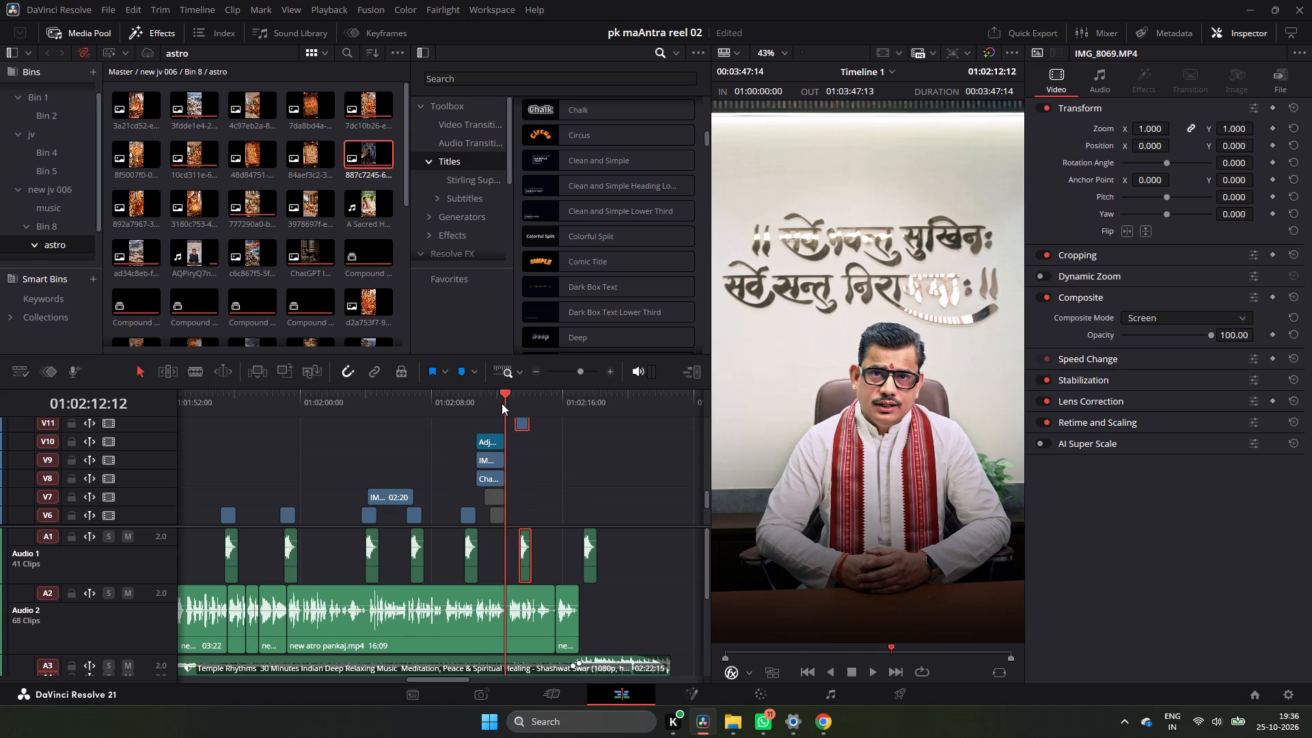
{"action": "left_click_drag", "start_coordinate": [502, 403], "coordinate": [497, 446]}
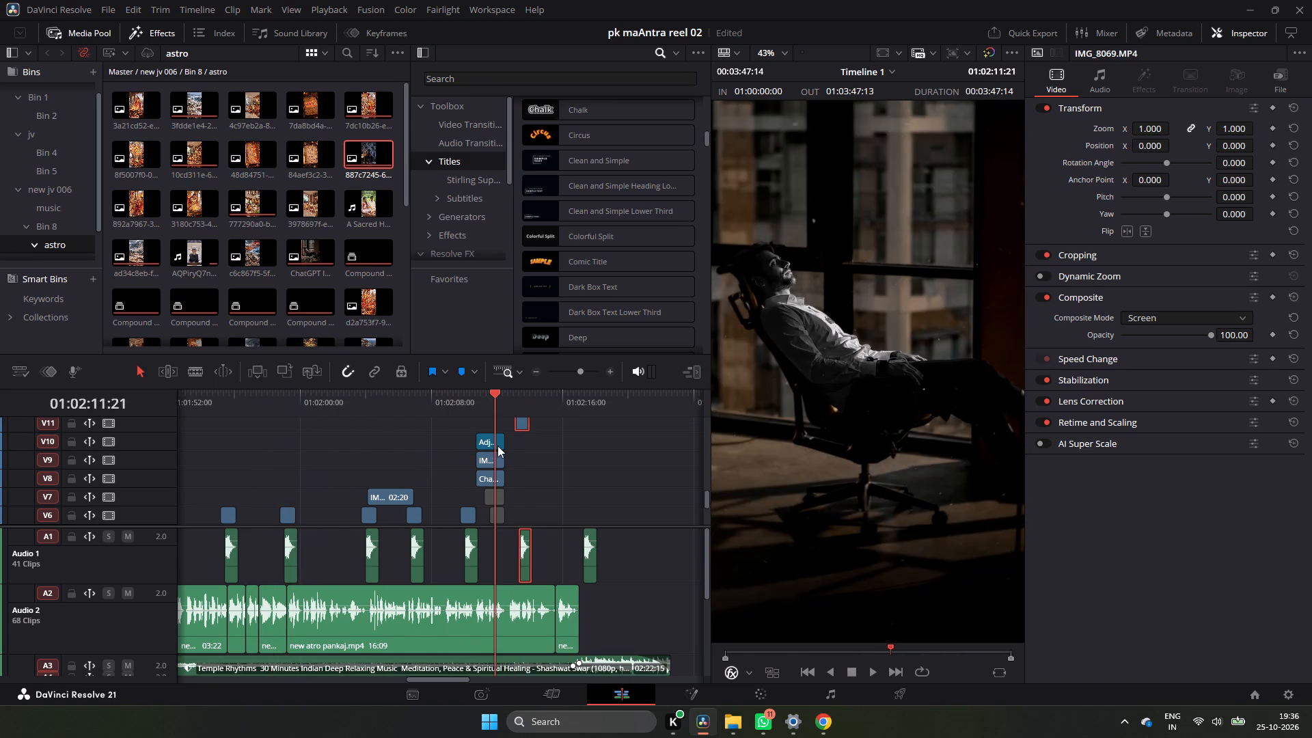
{"action": "left_click_drag", "start_coordinate": [497, 446], "coordinate": [505, 448]}
{"action": "left_click_drag", "start_coordinate": [524, 424], "coordinate": [523, 424]}
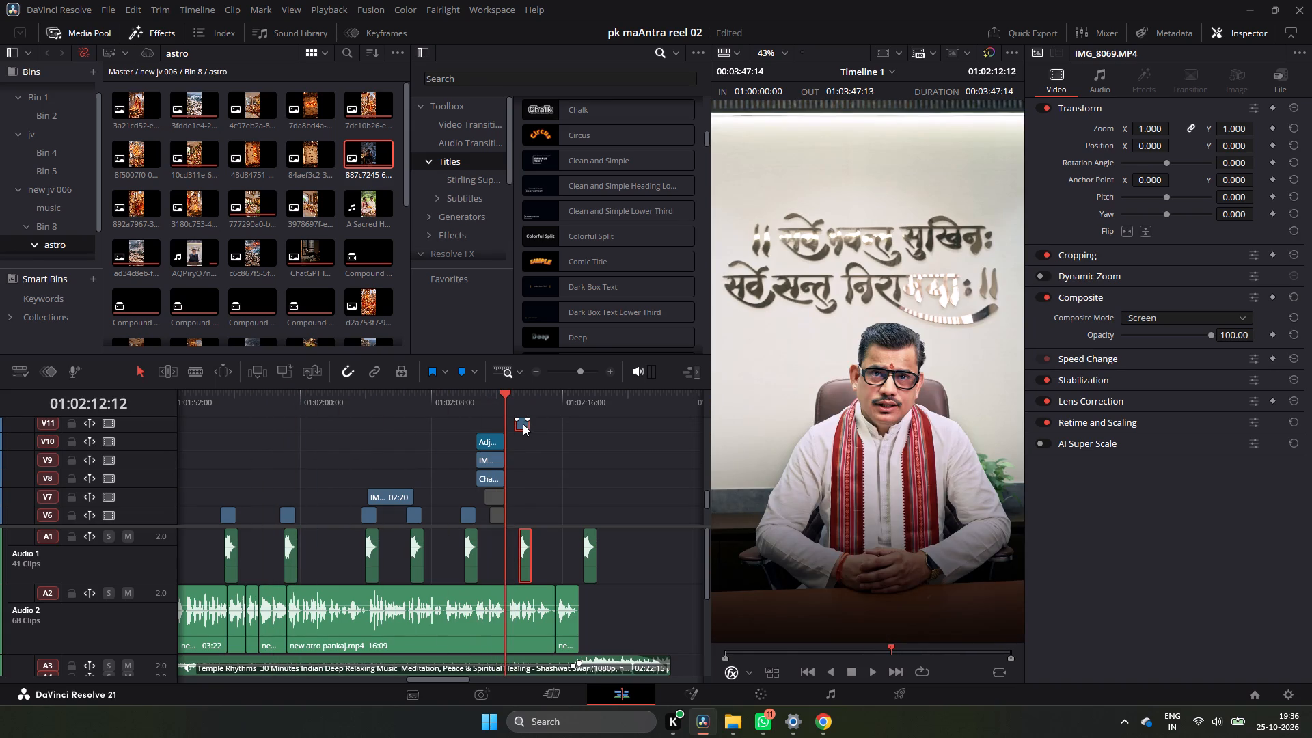
{"action": "left_click_drag", "start_coordinate": [523, 424], "coordinate": [508, 428]}
{"action": "double_click", "coordinate": [609, 372]}
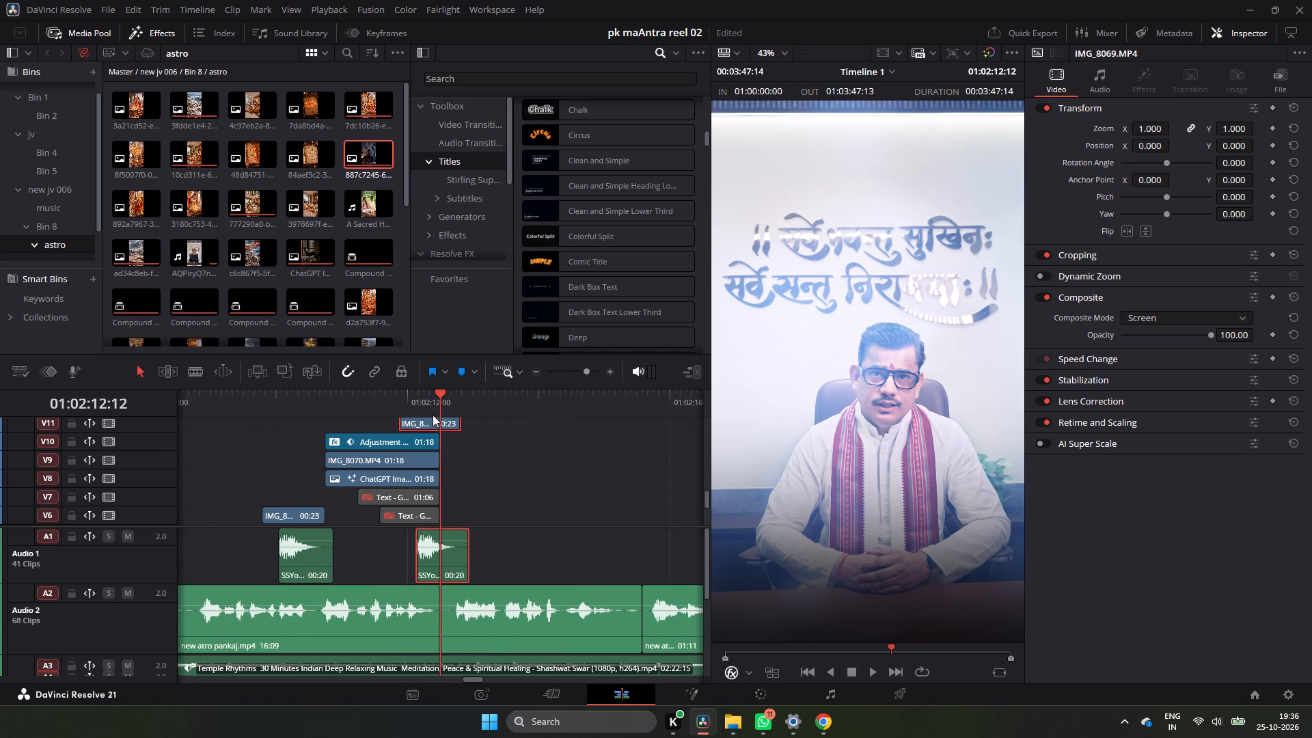
{"action": "left_click_drag", "start_coordinate": [448, 425], "coordinate": [469, 430]}
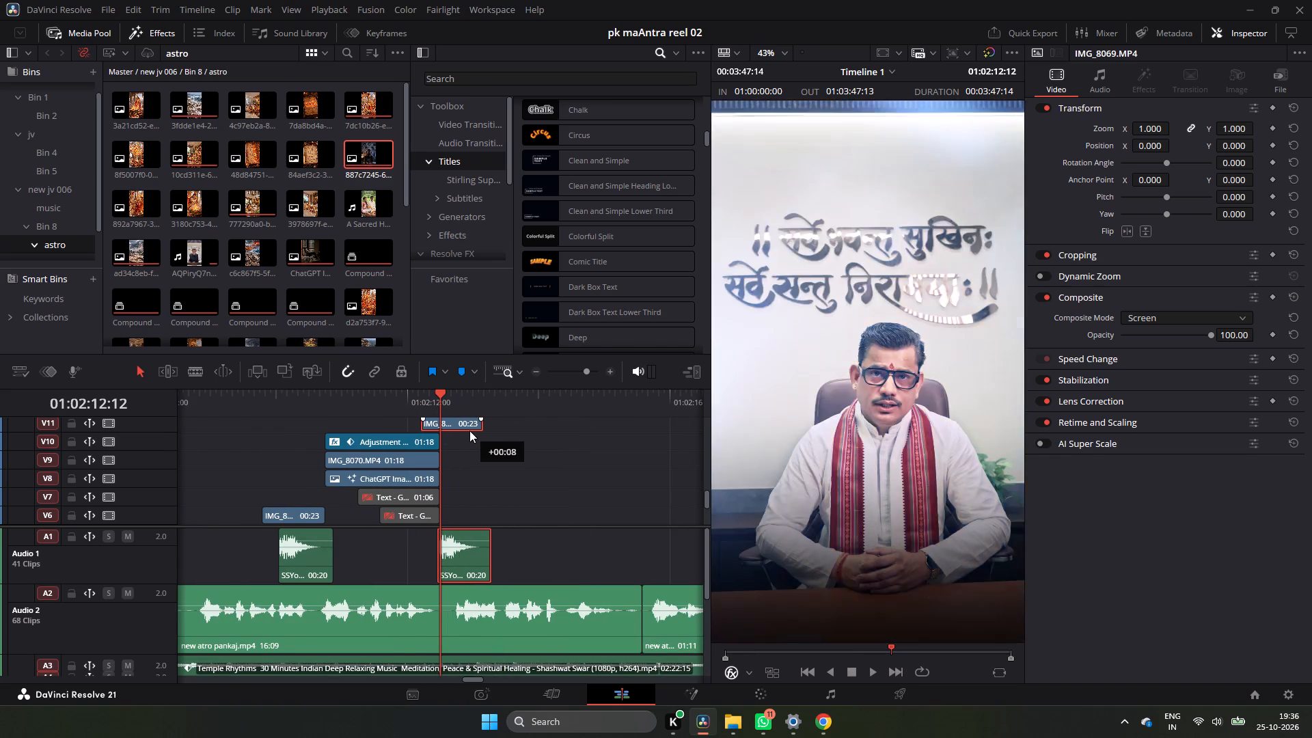
{"action": "left_click_drag", "start_coordinate": [469, 430], "coordinate": [460, 430]}
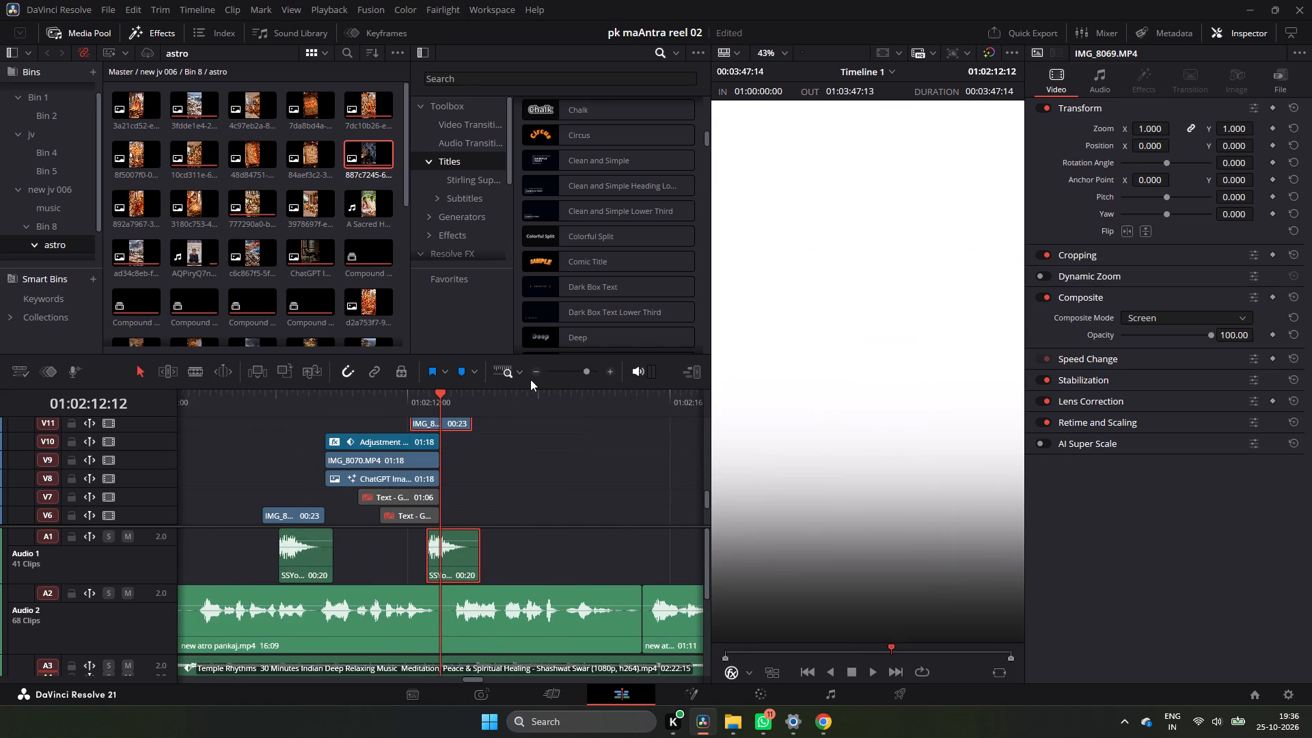
Move the IMG_8069 overlay that ends at the ChatGPT image's start, 01:02:10:18, from V6 up to V13, above Compound Clip 1.
{"action": "triple_click", "coordinate": [536, 375]}
{"action": "scroll", "coordinate": [402, 537], "scroll_direction": "down", "scroll_amount": 4}
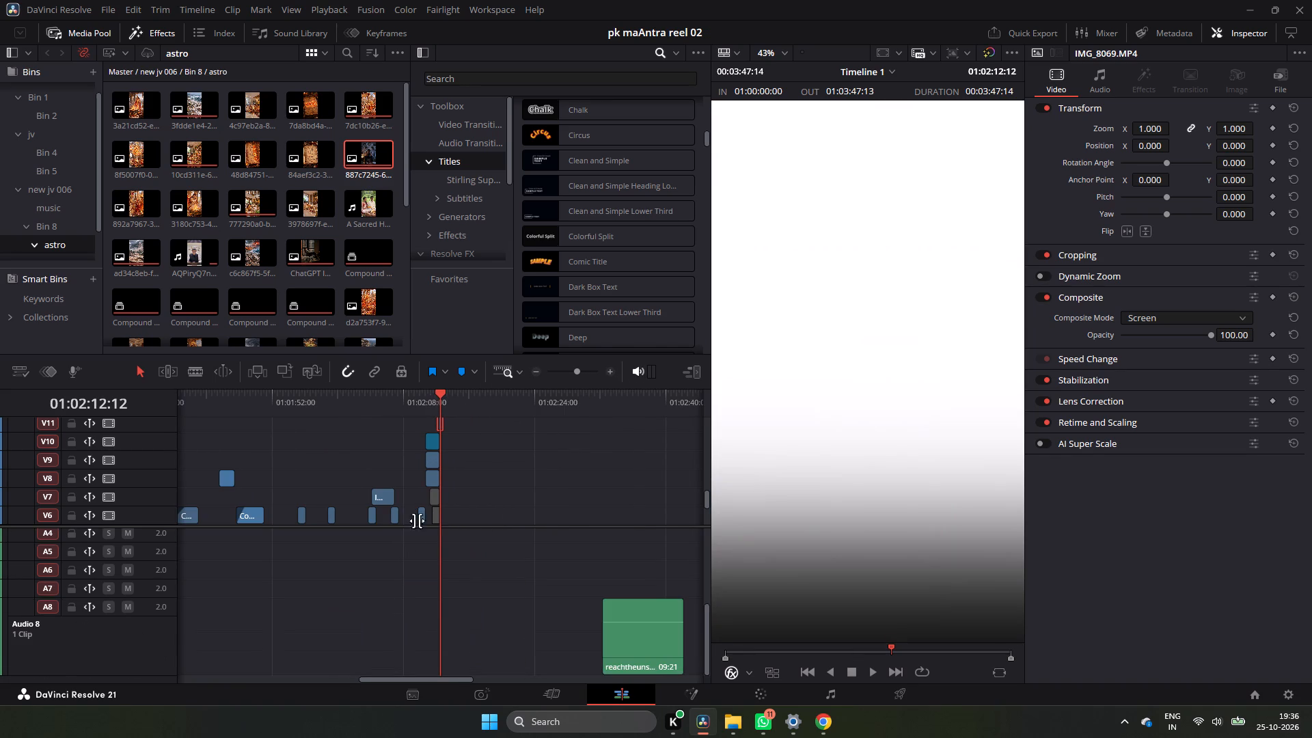
{"action": "scroll", "coordinate": [417, 521], "scroll_direction": "up", "scroll_amount": 3}
{"action": "scroll", "coordinate": [418, 520], "scroll_direction": "down", "scroll_amount": 9}
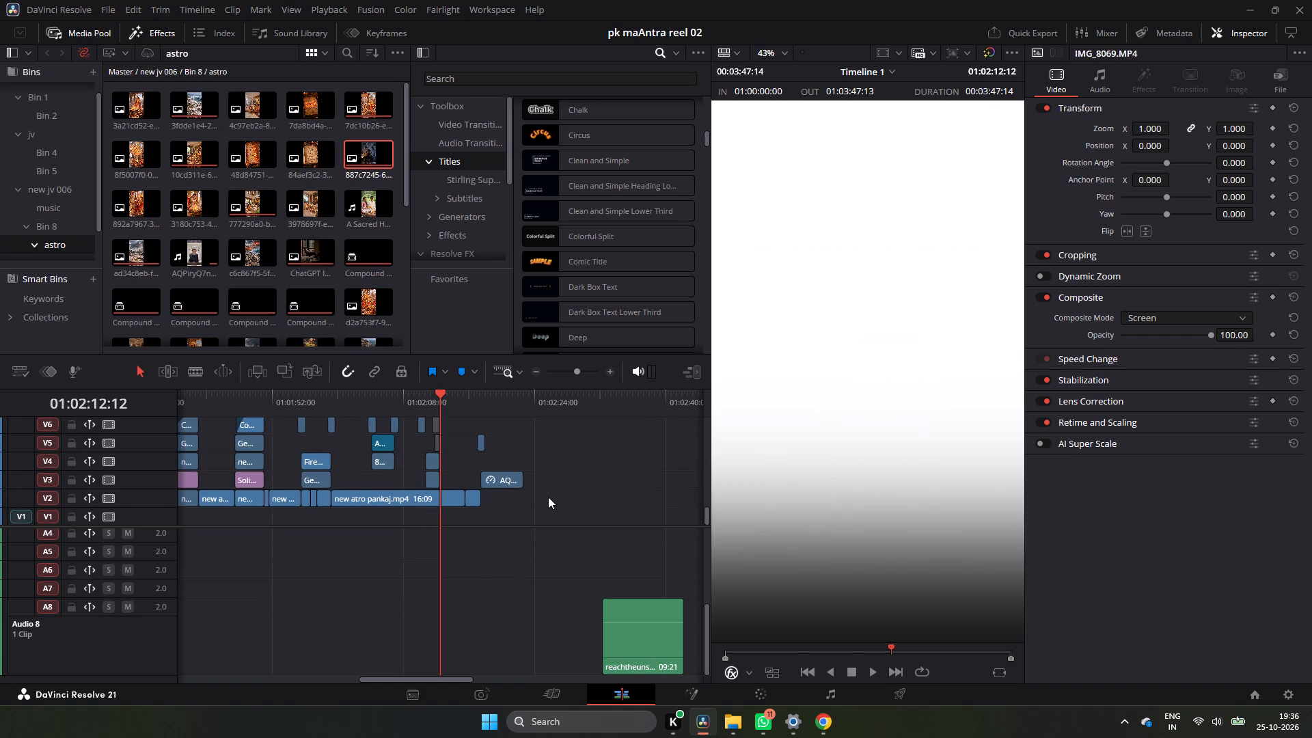
{"action": "scroll", "coordinate": [548, 497], "scroll_direction": "down", "scroll_amount": 3}
{"action": "scroll", "coordinate": [548, 497], "scroll_direction": "up", "scroll_amount": 2}
{"action": "scroll", "coordinate": [548, 497], "scroll_direction": "down", "scroll_amount": 5}
{"action": "scroll", "coordinate": [541, 497], "scroll_direction": "up", "scroll_amount": 2}
{"action": "scroll", "coordinate": [541, 497], "scroll_direction": "down", "scroll_amount": 4}
{"action": "left_click_drag", "start_coordinate": [439, 393], "coordinate": [432, 398]}
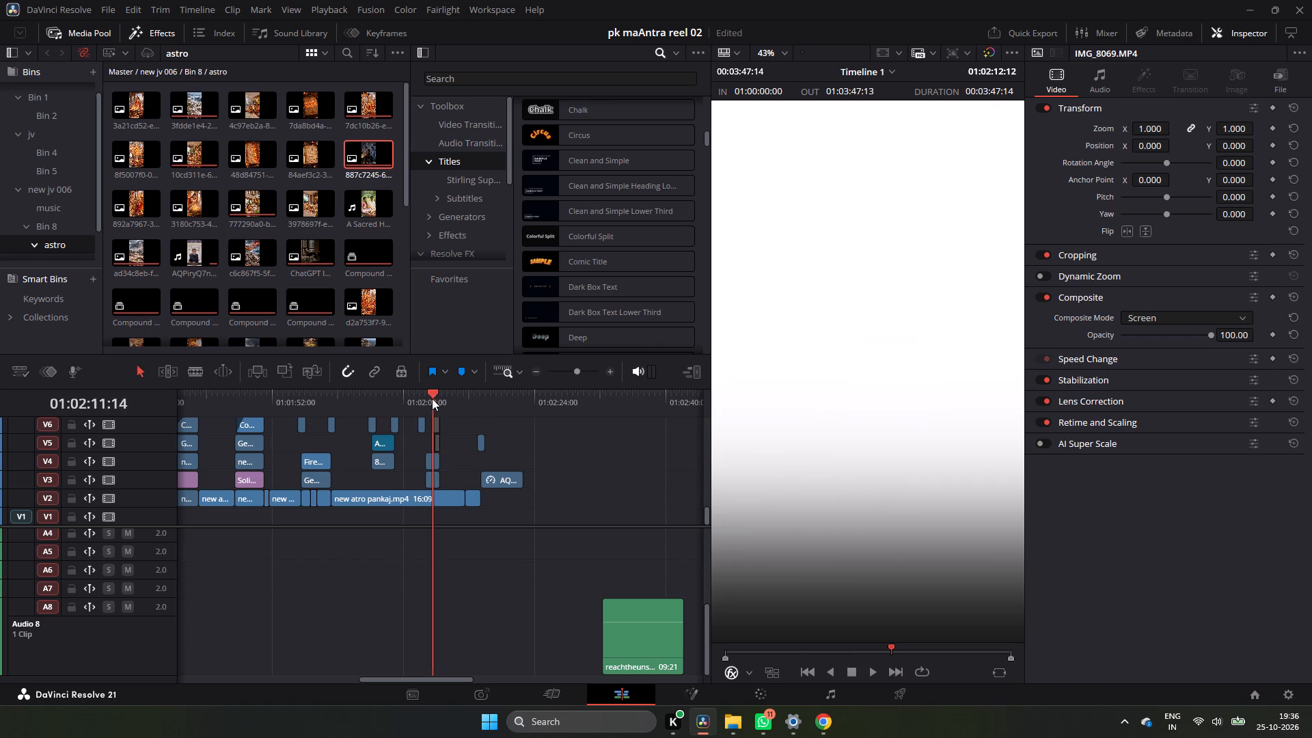
{"action": "left_click_drag", "start_coordinate": [432, 398], "coordinate": [425, 404]}
{"action": "triple_click", "coordinate": [610, 370]}
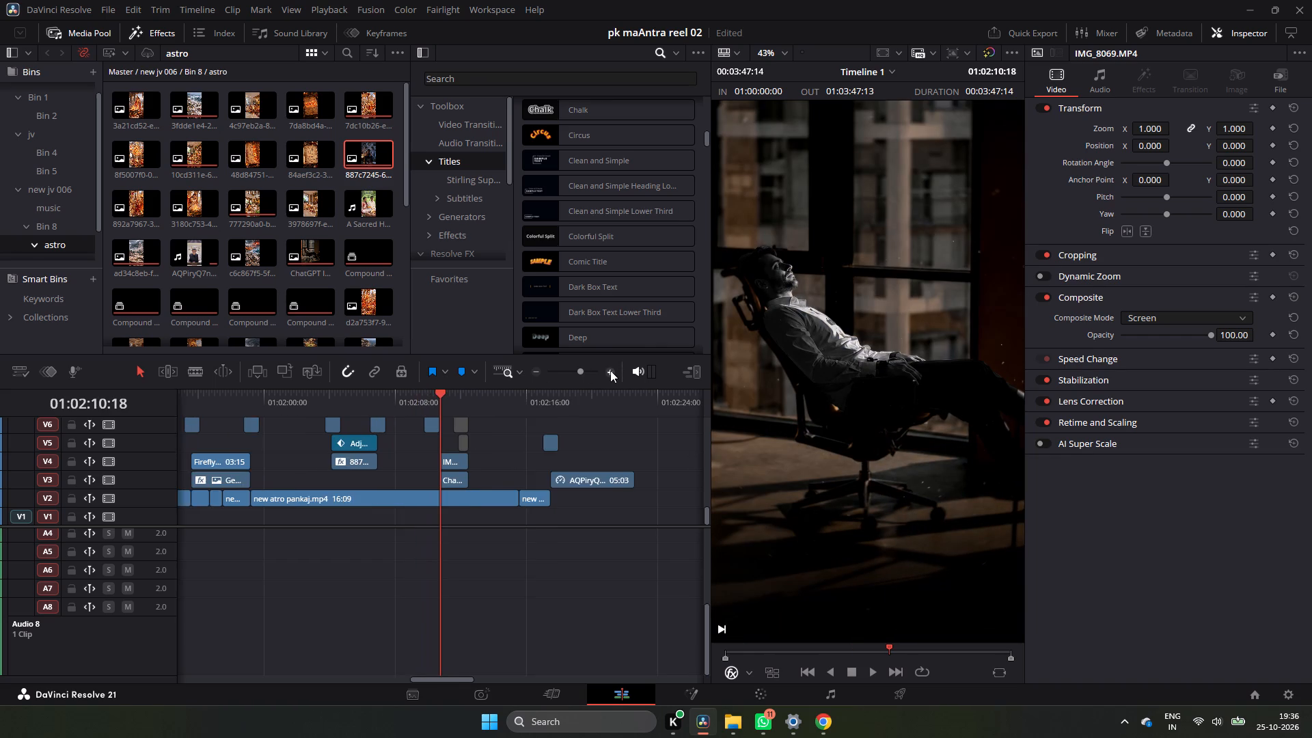
{"action": "left_click", "coordinate": [610, 370]}
{"action": "scroll", "coordinate": [522, 564], "scroll_direction": "up", "scroll_amount": 4}
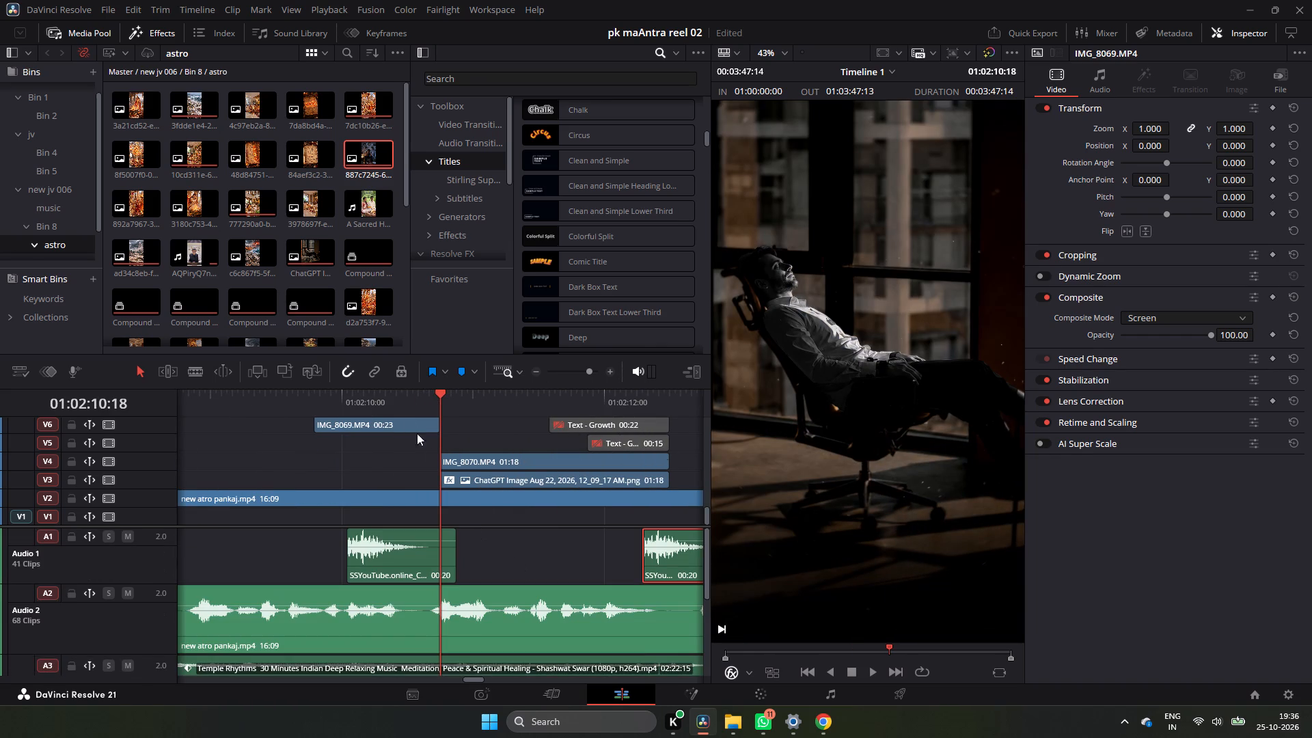
{"action": "left_click_drag", "start_coordinate": [446, 394], "coordinate": [353, 400]}
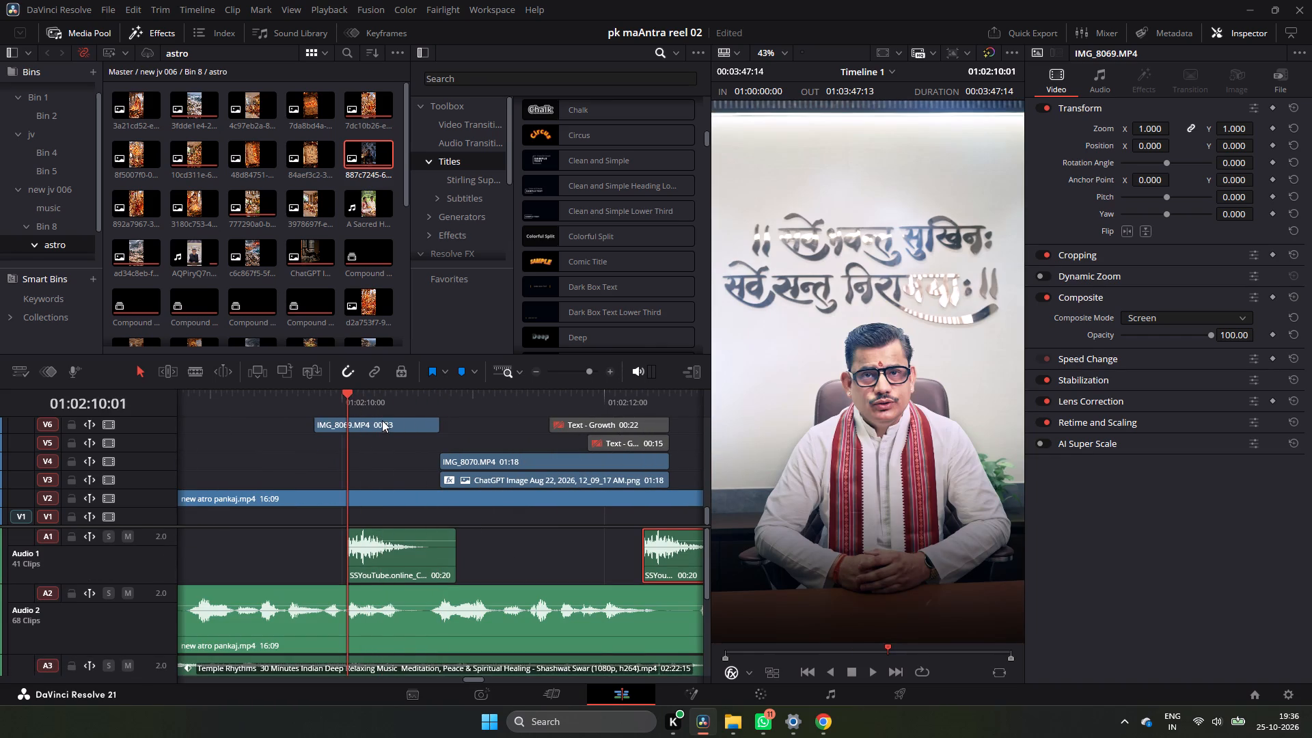
{"action": "left_click", "coordinate": [382, 420]}
{"action": "left_click", "coordinate": [437, 396]}
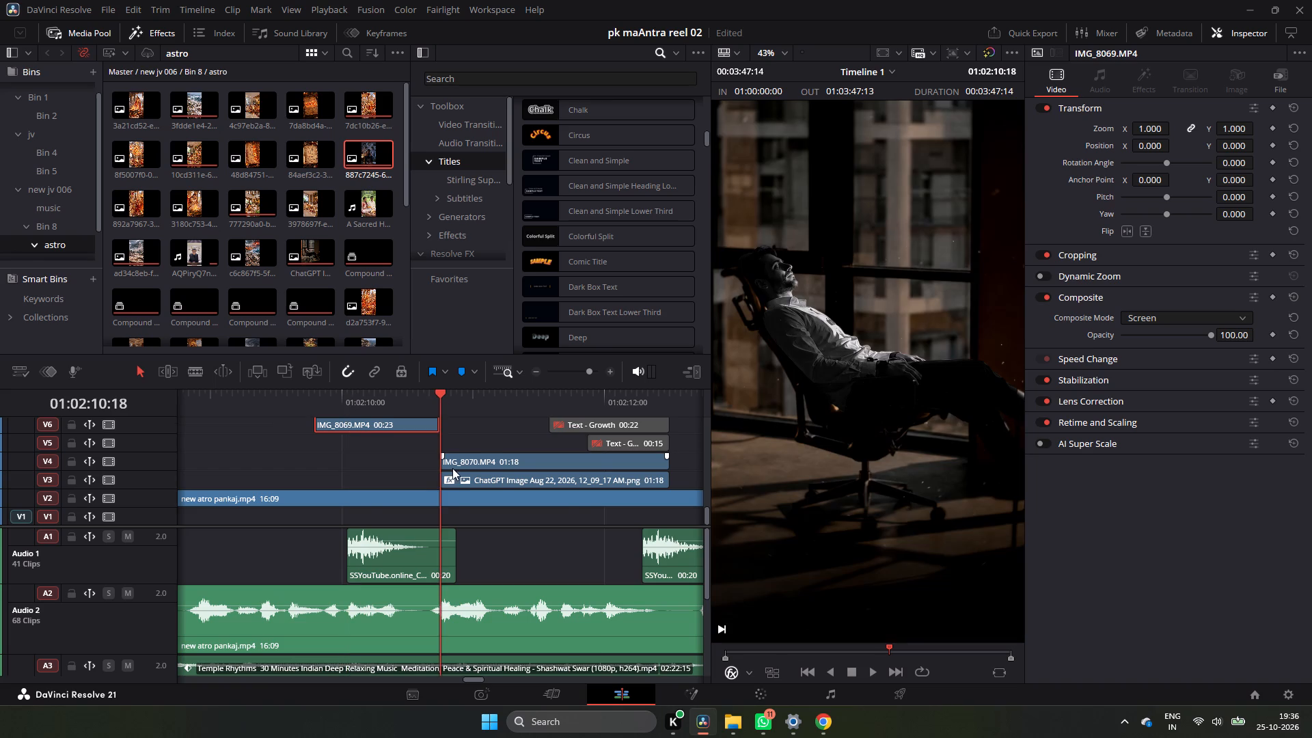
{"action": "scroll", "coordinate": [452, 468], "scroll_direction": "up", "scroll_amount": 2}
{"action": "scroll", "coordinate": [452, 469], "scroll_direction": "down", "scroll_amount": 1}
{"action": "left_click_drag", "start_coordinate": [409, 503], "coordinate": [414, 447]}
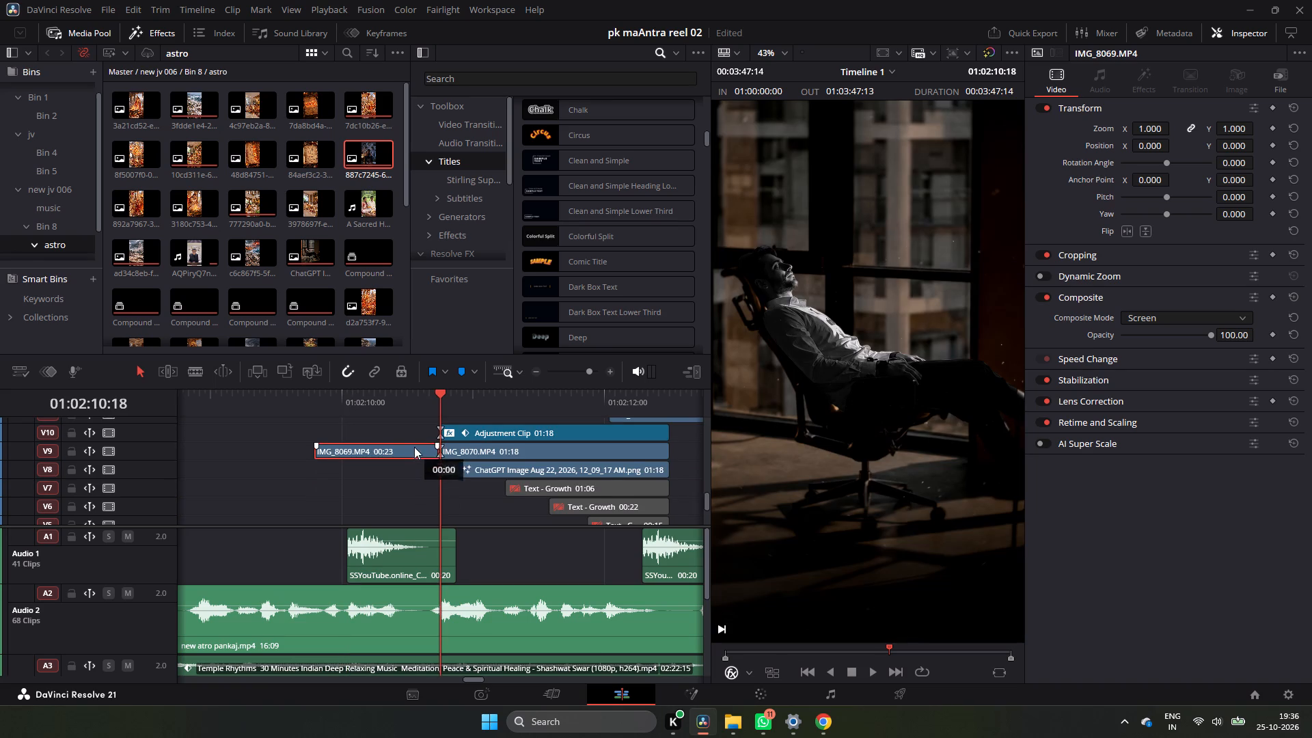
{"action": "left_click_drag", "start_coordinate": [414, 447], "coordinate": [413, 473]}
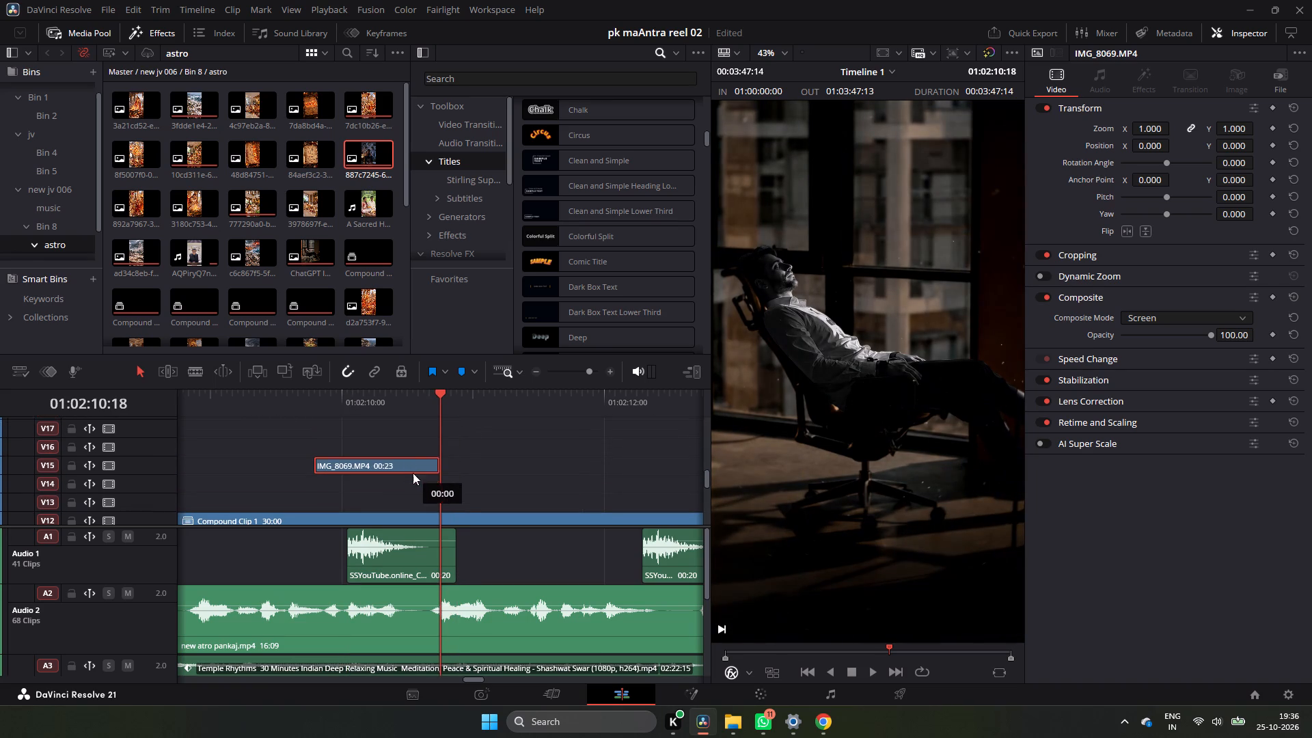
{"action": "left_click_drag", "start_coordinate": [413, 473], "coordinate": [411, 495]}
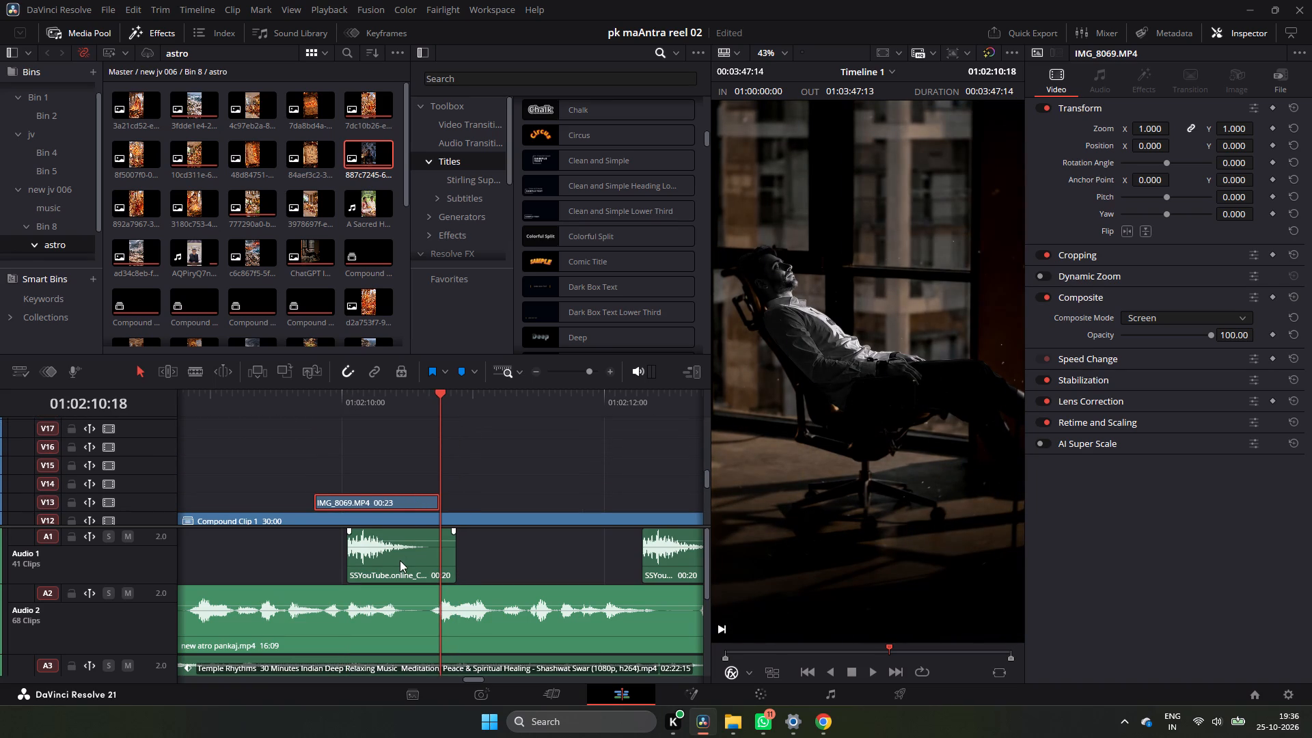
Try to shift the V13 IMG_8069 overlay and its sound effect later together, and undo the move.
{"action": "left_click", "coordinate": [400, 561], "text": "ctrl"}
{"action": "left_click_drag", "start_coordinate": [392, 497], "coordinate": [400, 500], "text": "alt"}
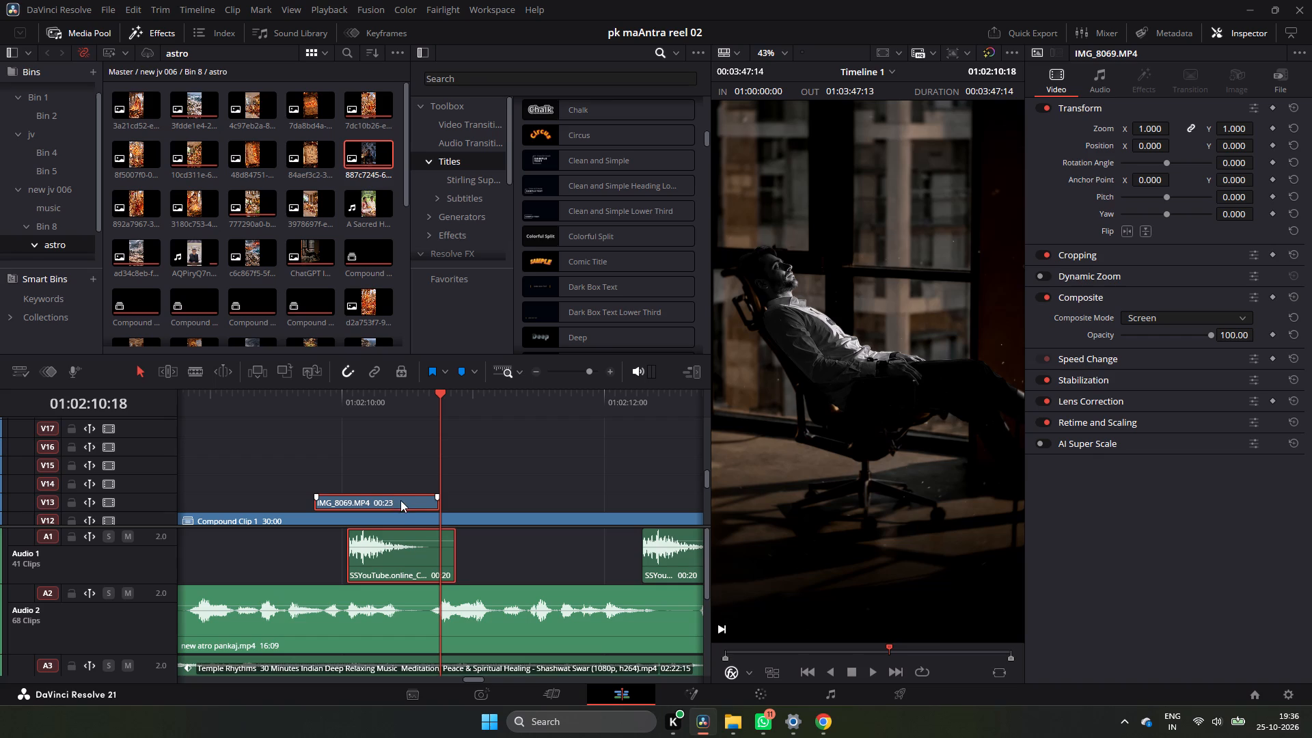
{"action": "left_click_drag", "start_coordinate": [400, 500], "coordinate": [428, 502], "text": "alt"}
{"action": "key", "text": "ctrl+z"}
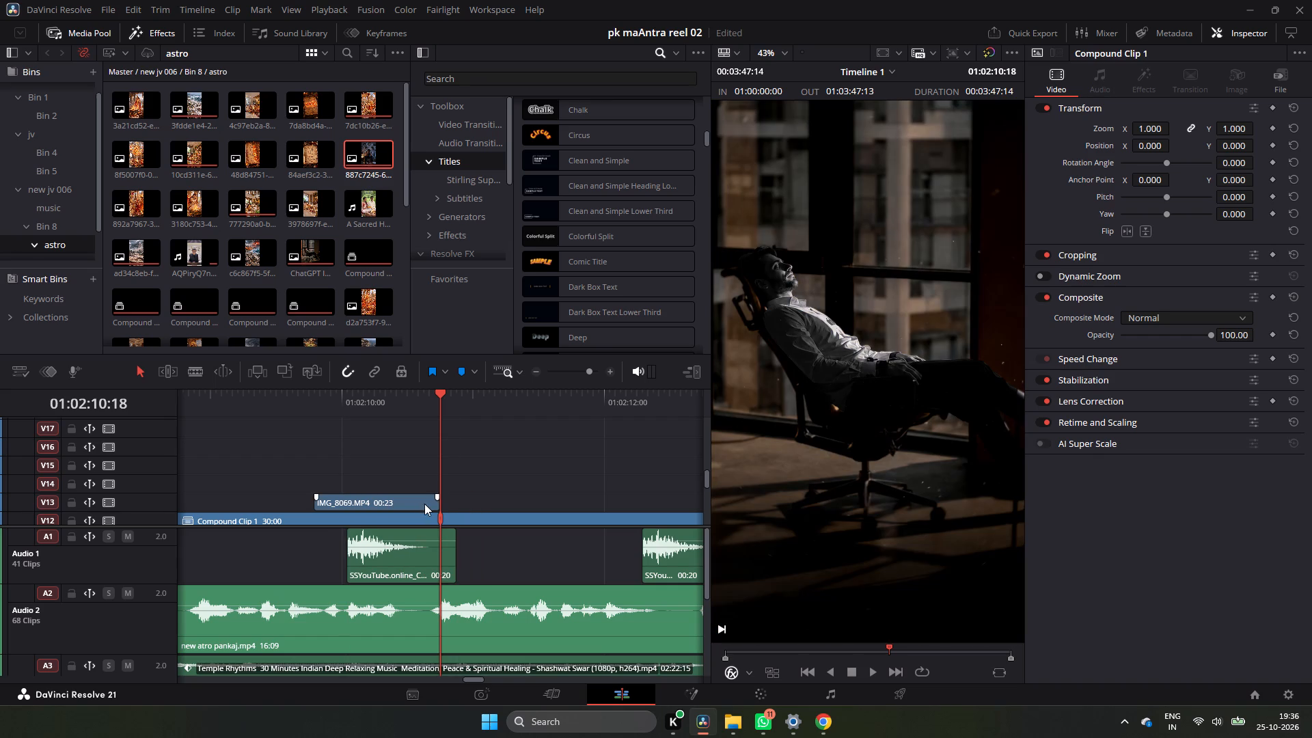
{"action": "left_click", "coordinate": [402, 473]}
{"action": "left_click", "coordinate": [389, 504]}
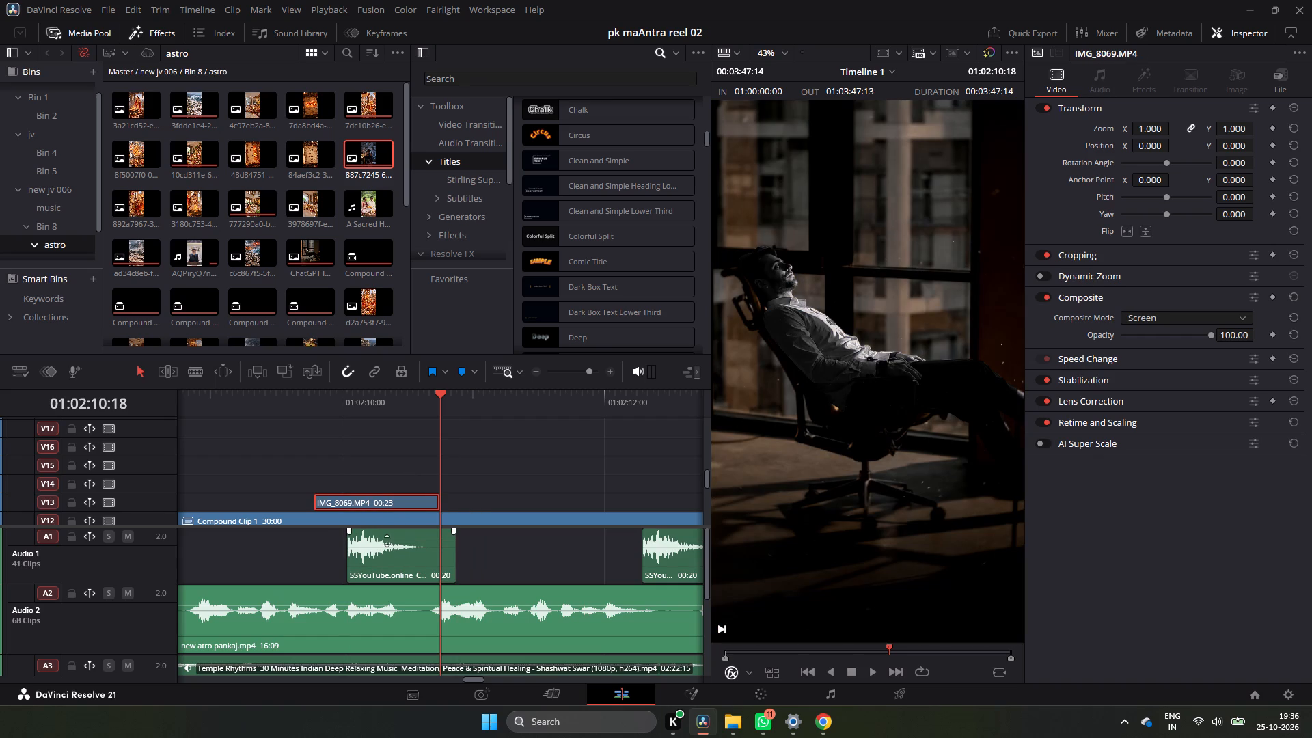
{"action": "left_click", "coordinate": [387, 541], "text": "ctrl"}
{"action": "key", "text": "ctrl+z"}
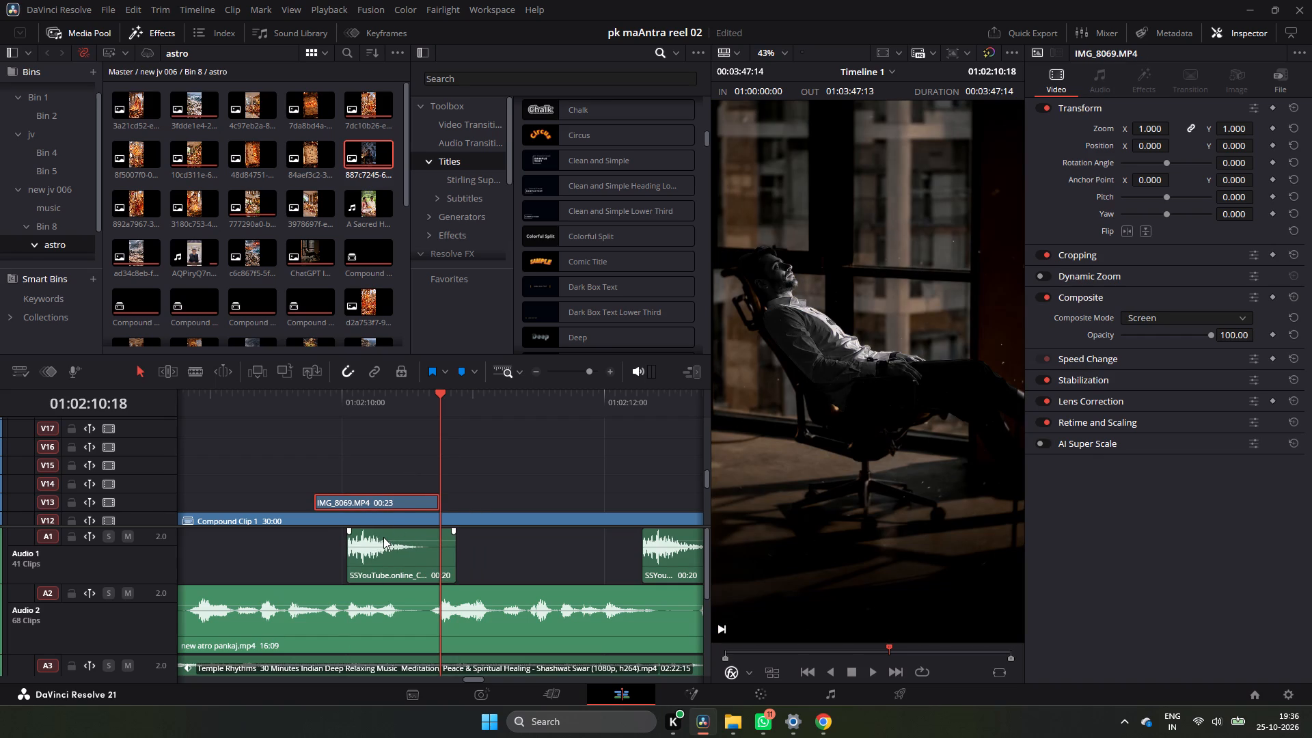
Shift the V13 IMG_8069 overlay and its sound effect about 12 frames later, centring the overlay on the ChatGPT image's start at 01:02:10:18.
{"action": "left_click", "coordinate": [383, 537], "text": "ctrl"}
{"action": "left_click_drag", "start_coordinate": [394, 502], "coordinate": [451, 503]}
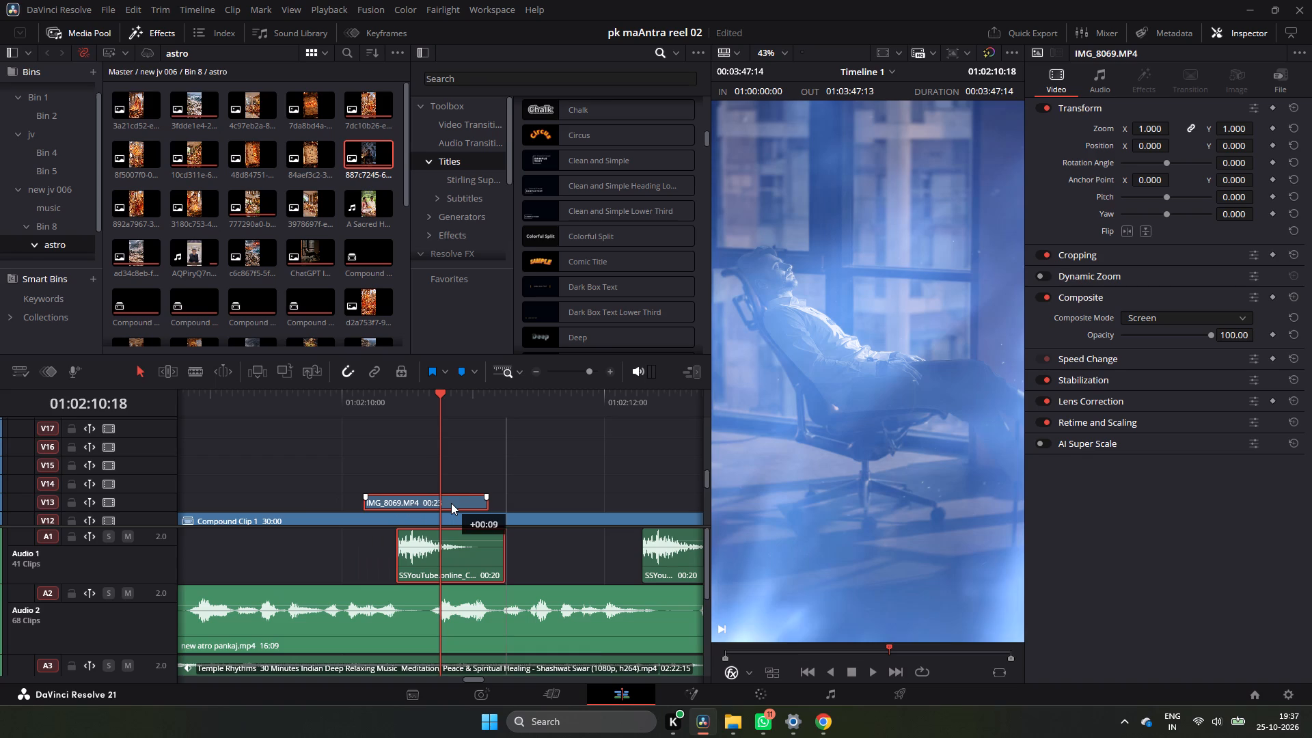
{"action": "scroll", "coordinate": [471, 500], "scroll_direction": "down", "scroll_amount": 5}
{"action": "scroll", "coordinate": [450, 450], "scroll_direction": "up", "scroll_amount": 1}
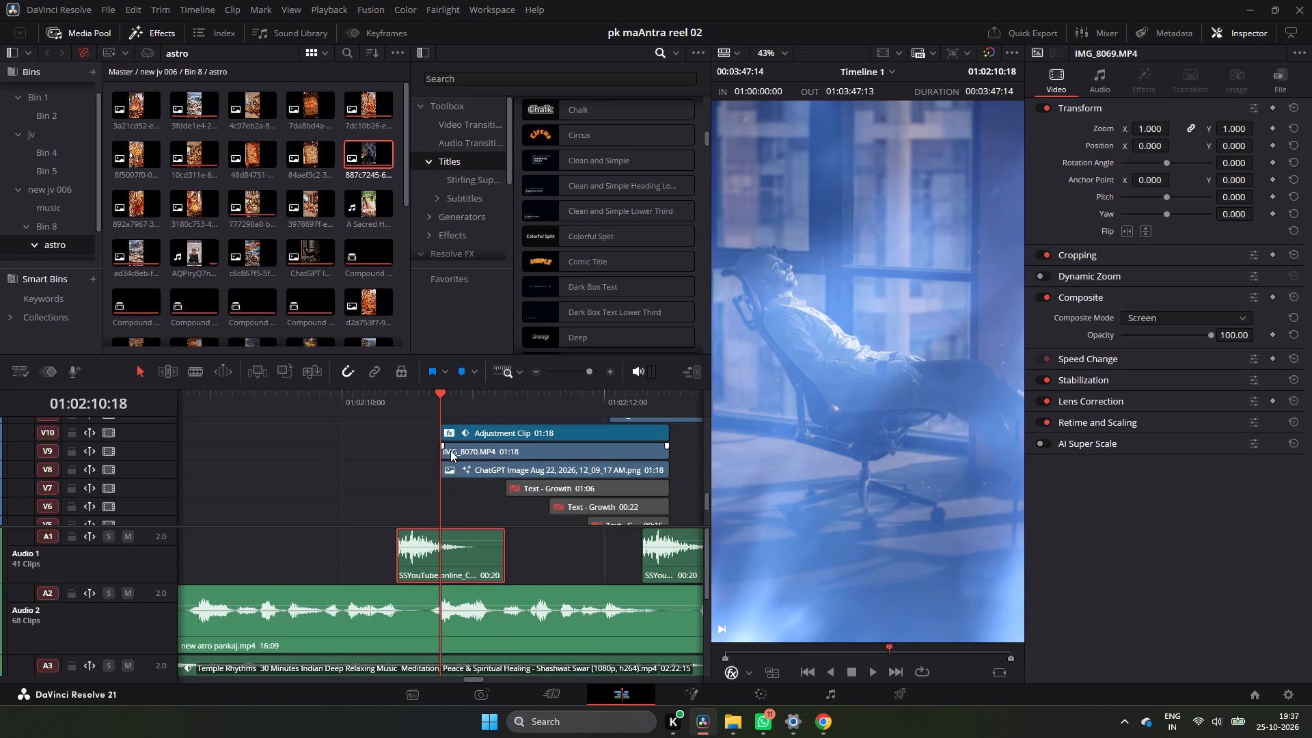
{"action": "scroll", "coordinate": [450, 450], "scroll_direction": "up", "scroll_amount": 2}
{"action": "scroll", "coordinate": [446, 475], "scroll_direction": "down", "scroll_amount": 1}
{"action": "left_click_drag", "start_coordinate": [448, 459], "coordinate": [466, 463]}
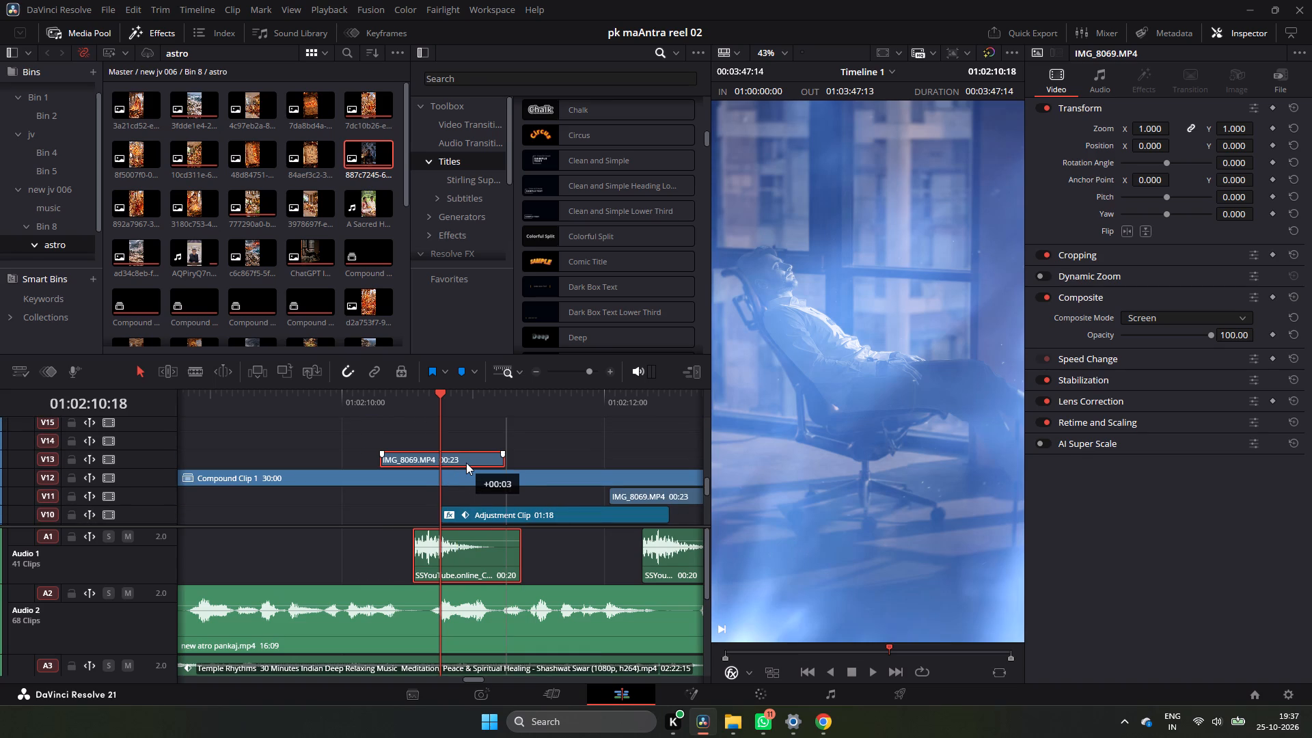
{"action": "left_click_drag", "start_coordinate": [466, 463], "coordinate": [467, 461]}
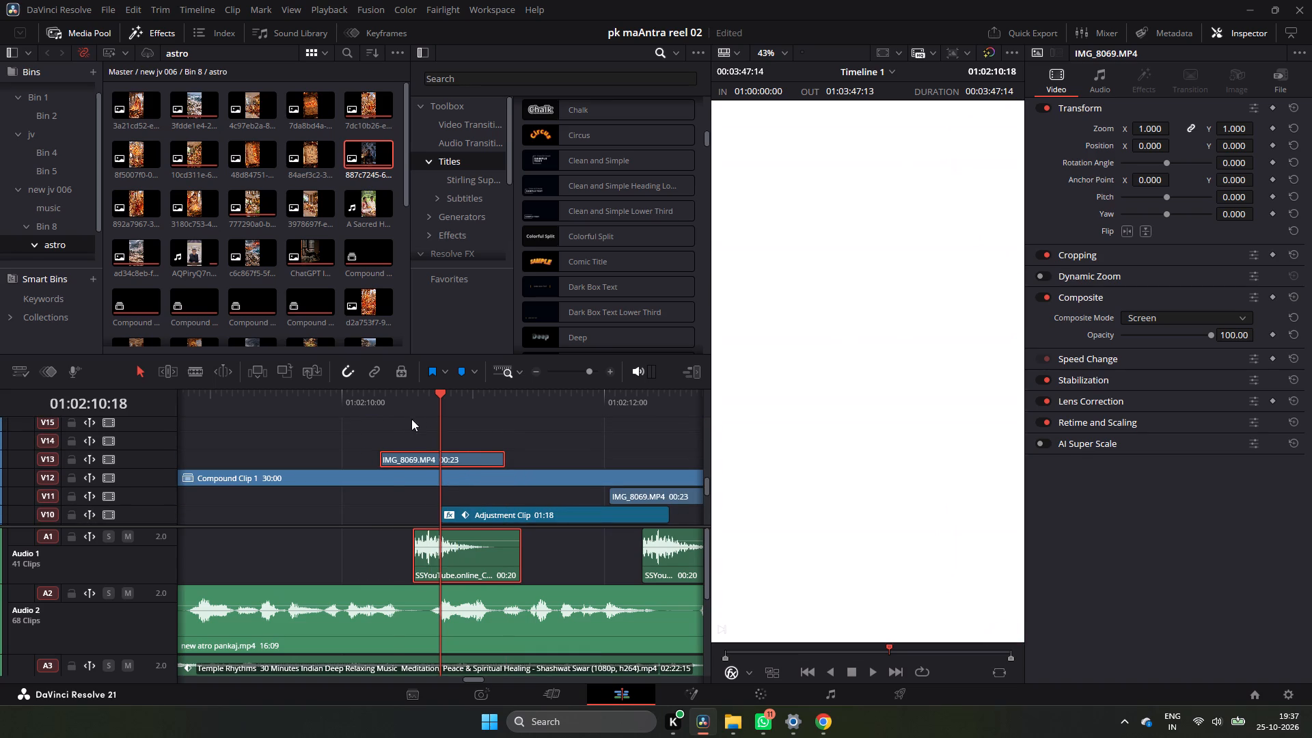
Play back the ChatGPT image section with its two overlay transitions, and replay it from about 01:02:05.
{"action": "left_click", "coordinate": [394, 400]}
{"action": "key", "text": "space"}
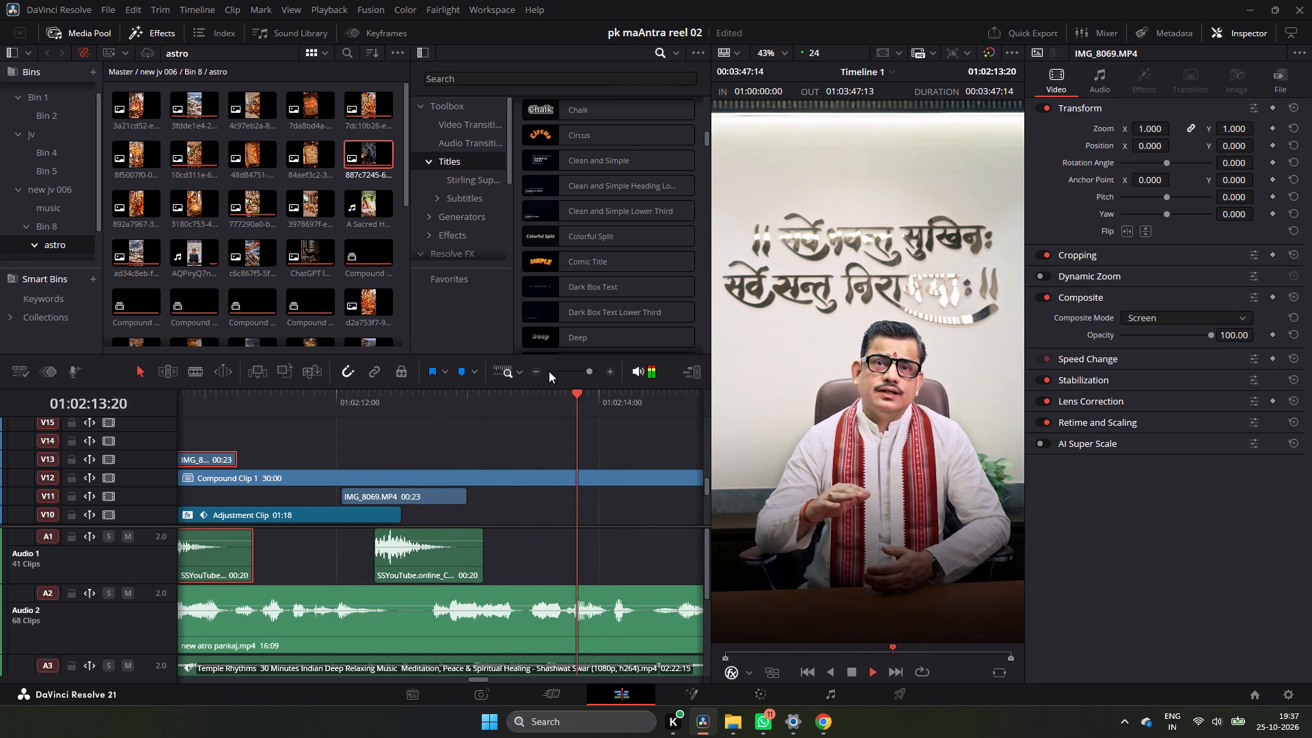
{"action": "left_click", "coordinate": [532, 371]}
{"action": "left_click", "coordinate": [532, 371]}
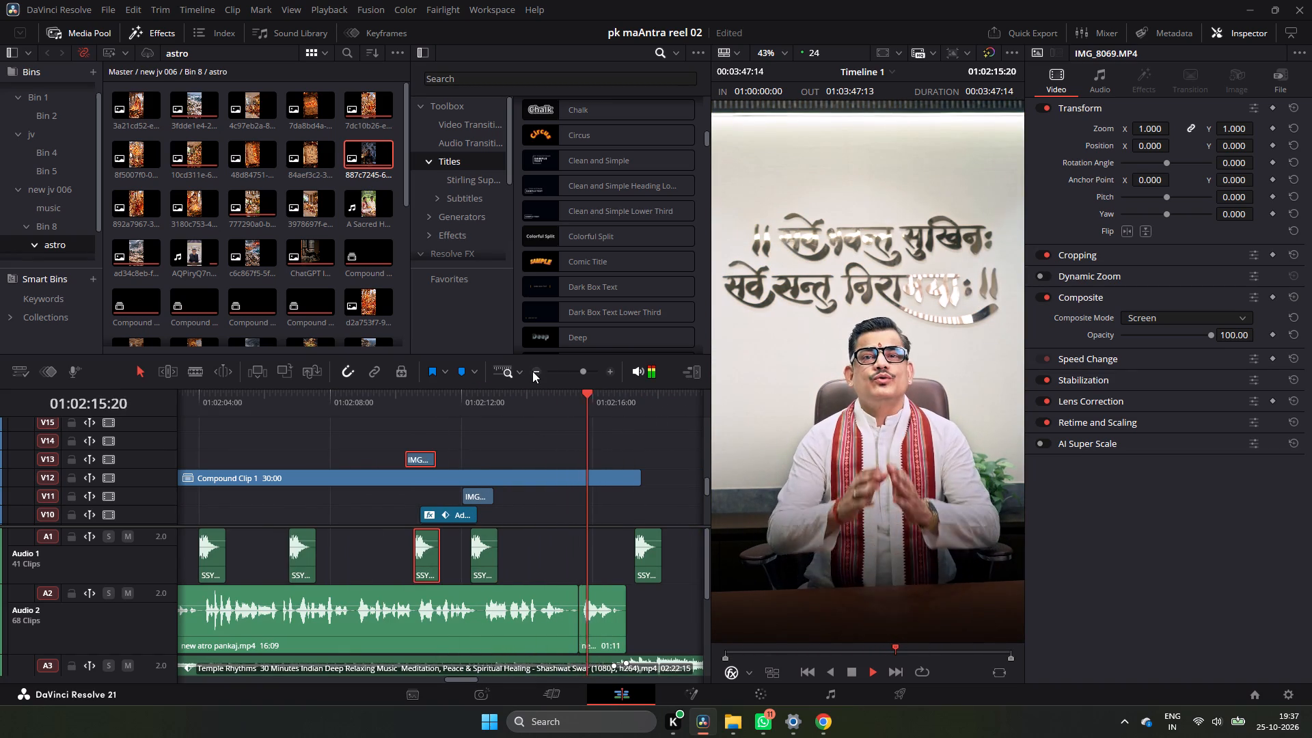
{"action": "key", "text": "space"}
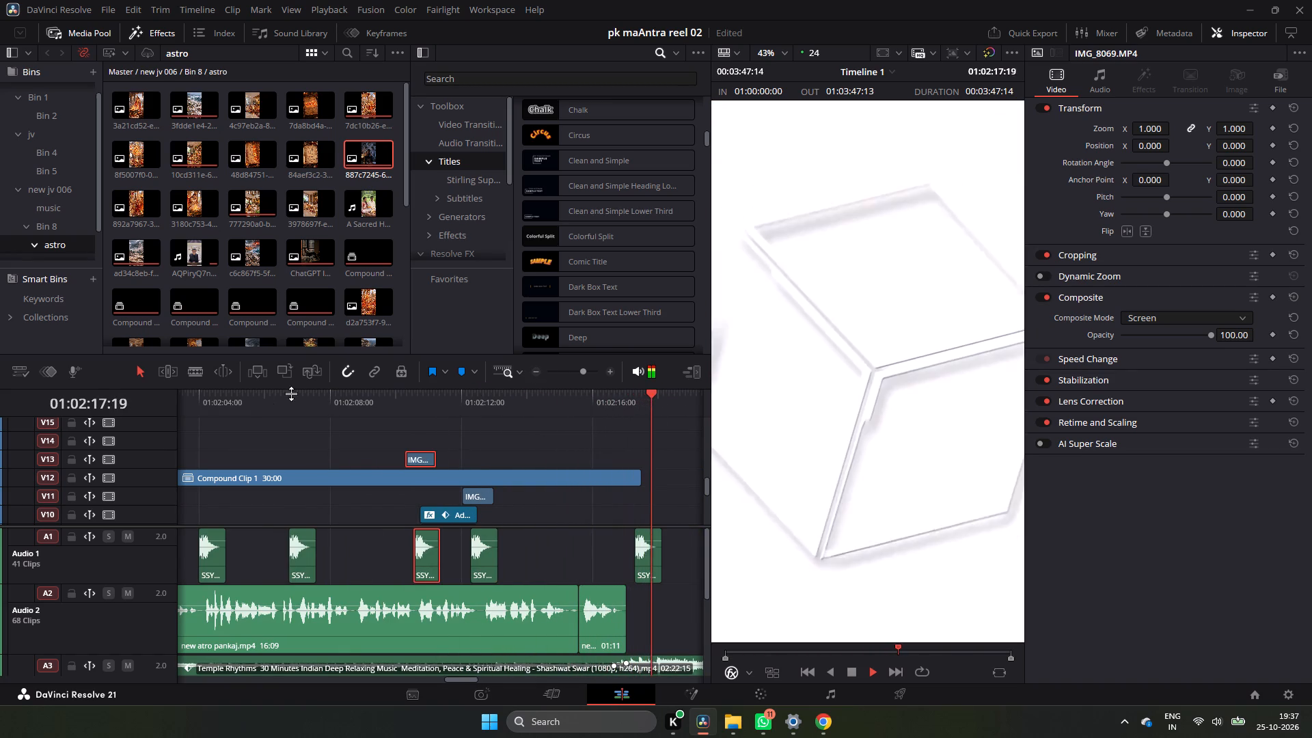
{"action": "left_click", "coordinate": [255, 407]}
{"action": "key", "text": "space"}
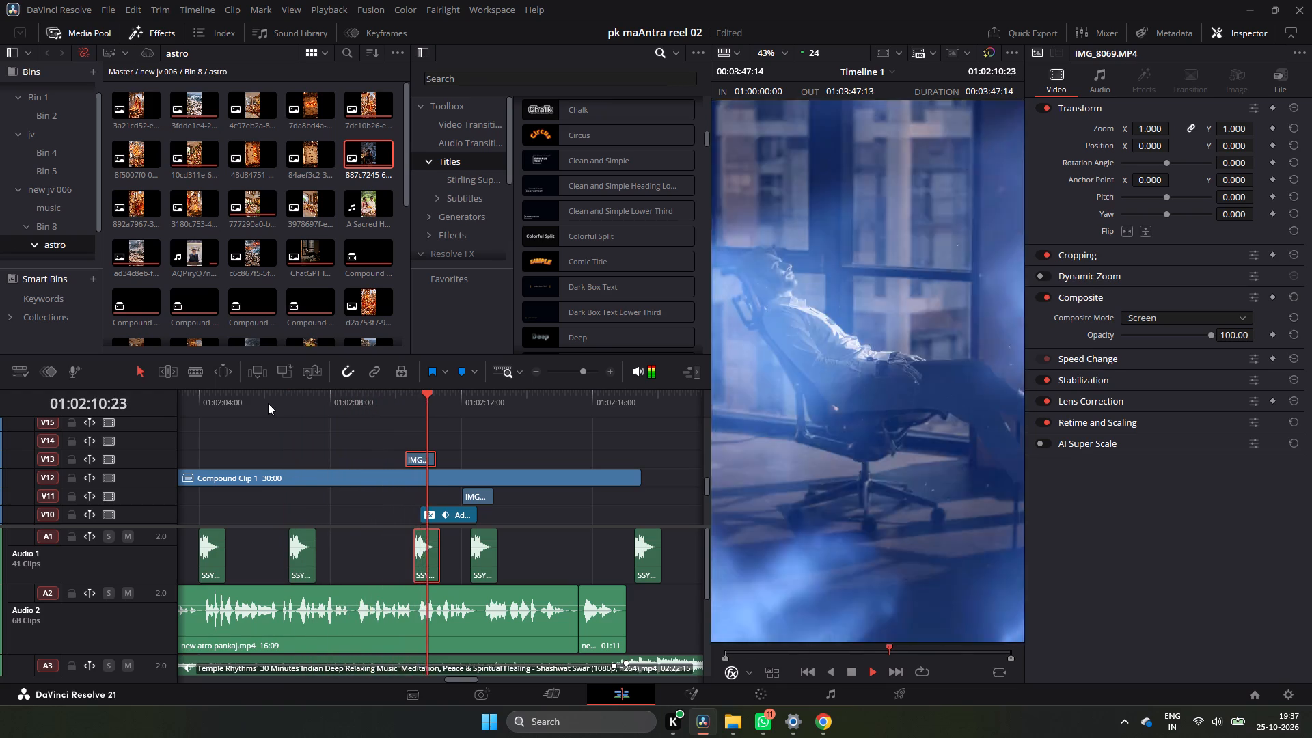
Replay the ChatGPT image section from about 01:02:04 to 01:02:11 to check its overlays and sound effects.
{"action": "key", "text": "space"}
{"action": "left_click", "coordinate": [268, 403]}
{"action": "key", "text": "space"}
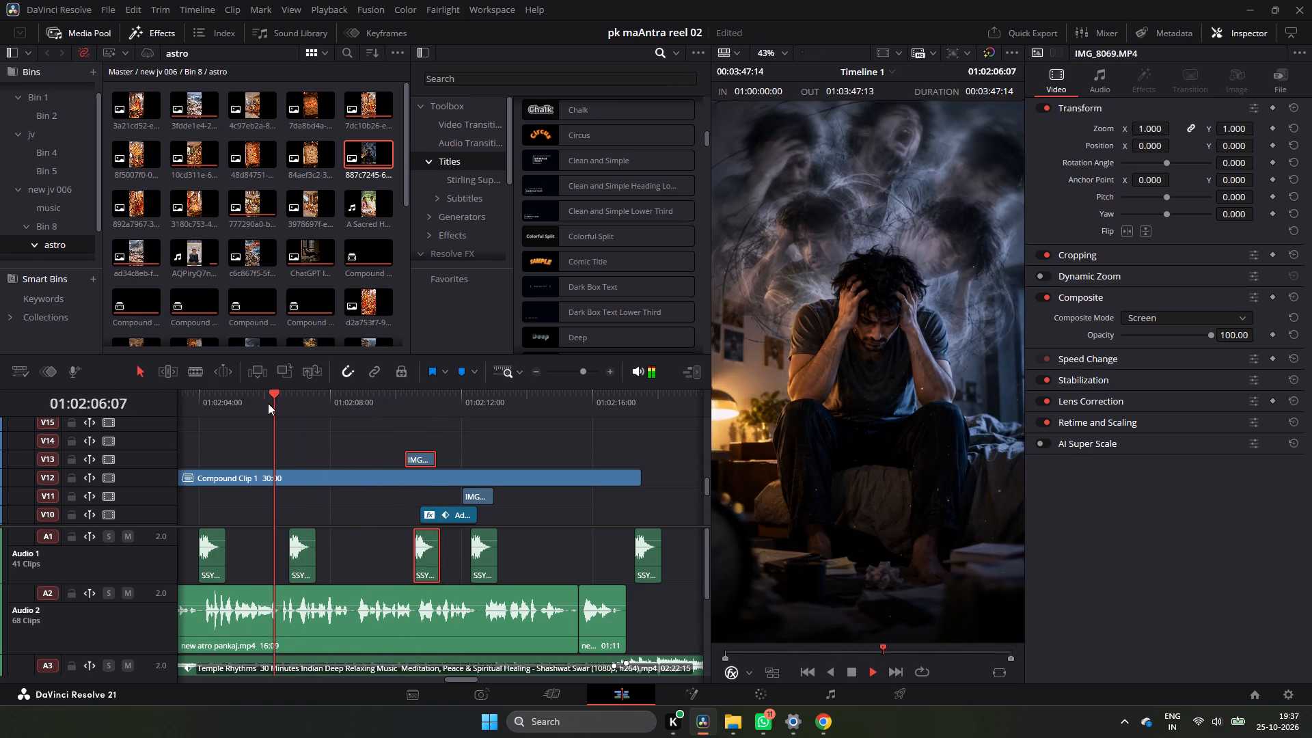
{"action": "left_click", "coordinate": [268, 403]}
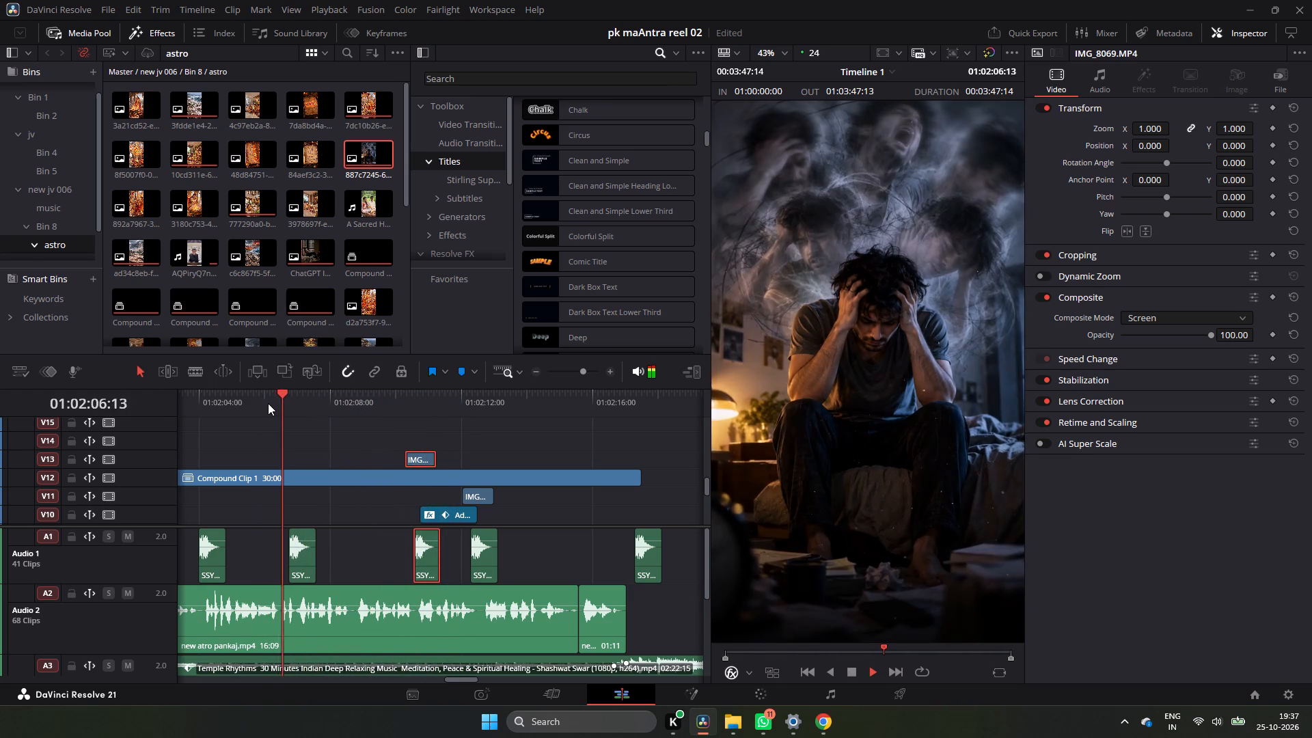
{"action": "key", "text": "space"}
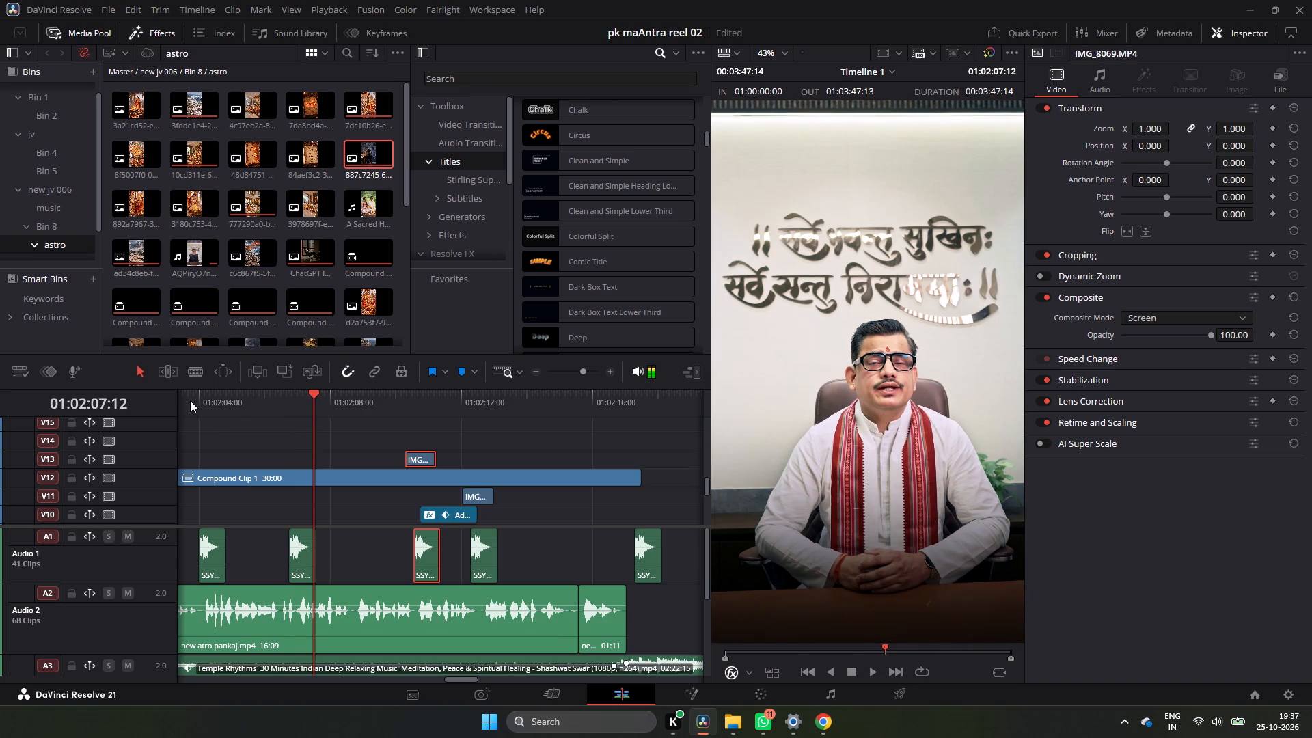
{"action": "left_click", "coordinate": [190, 400]}
{"action": "key", "text": "space"}
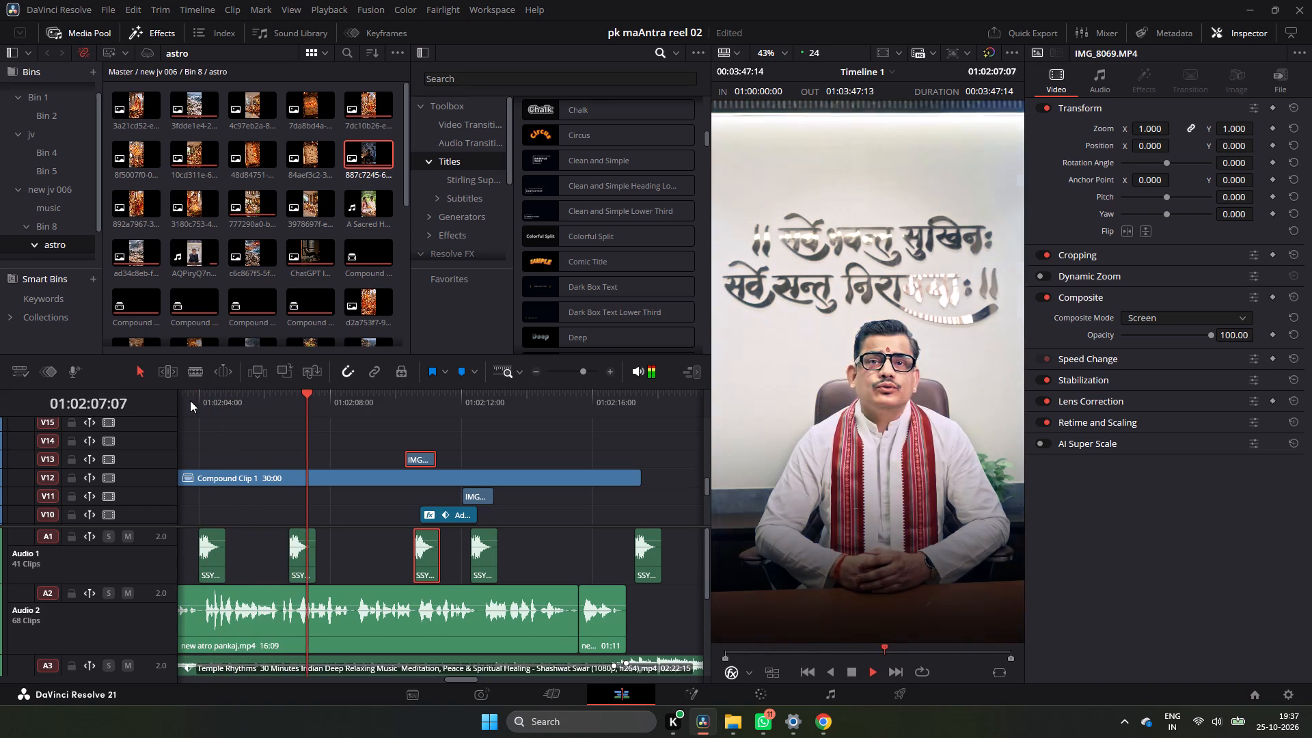
{"action": "triple_click", "coordinate": [538, 374]}
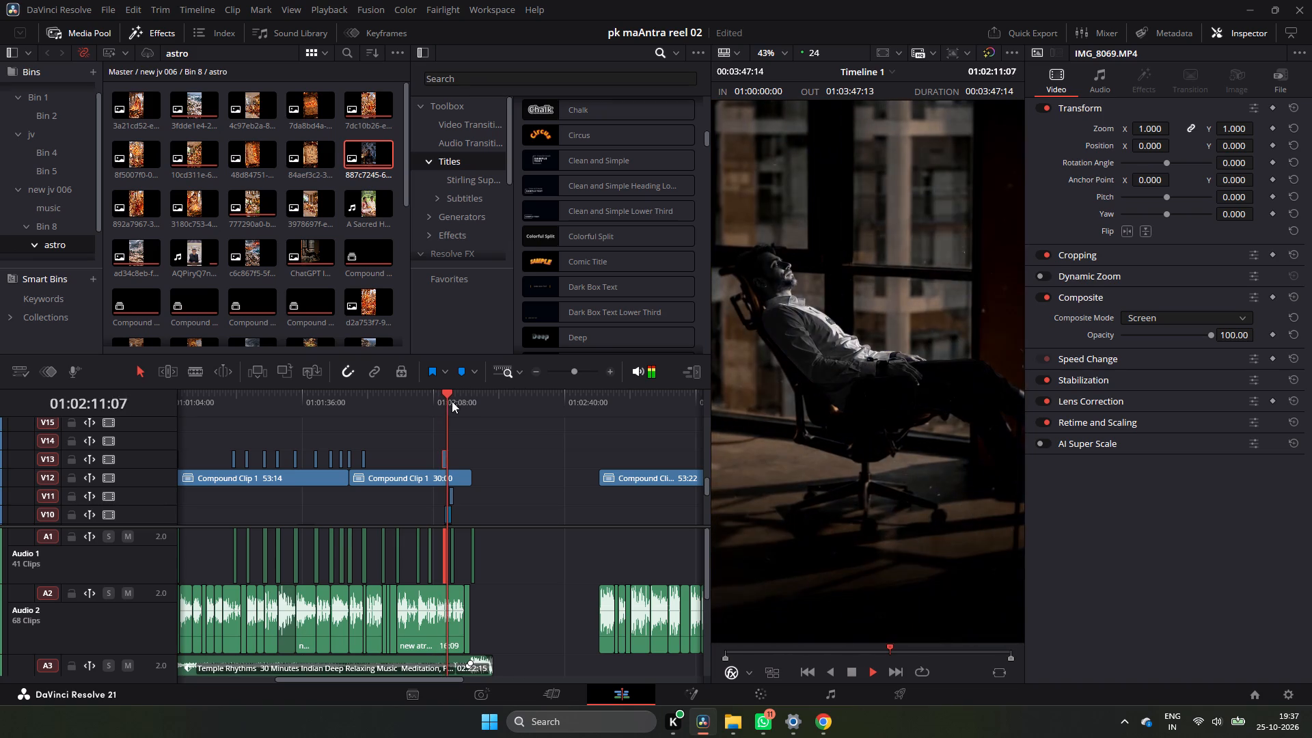
{"action": "key", "text": "space"}
Examine the video tracks between about 01:01:51 and 01:02:11 for transition overlays still placed below Compound Clip 1.
{"action": "scroll", "coordinate": [389, 483], "scroll_direction": "down", "scroll_amount": 2}
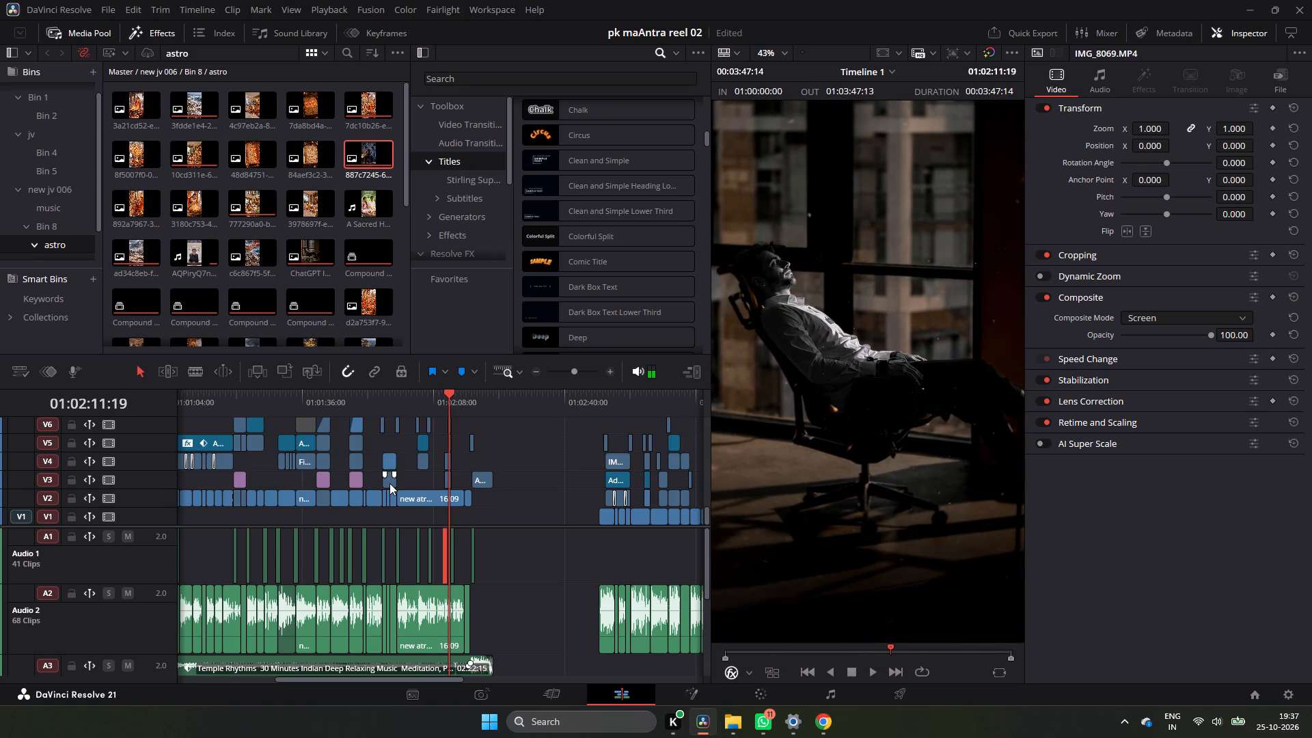
{"action": "scroll", "coordinate": [389, 483], "scroll_direction": "up", "scroll_amount": 1}
{"action": "scroll", "coordinate": [389, 483], "scroll_direction": "down", "scroll_amount": 4}
{"action": "left_click", "coordinate": [558, 448]}
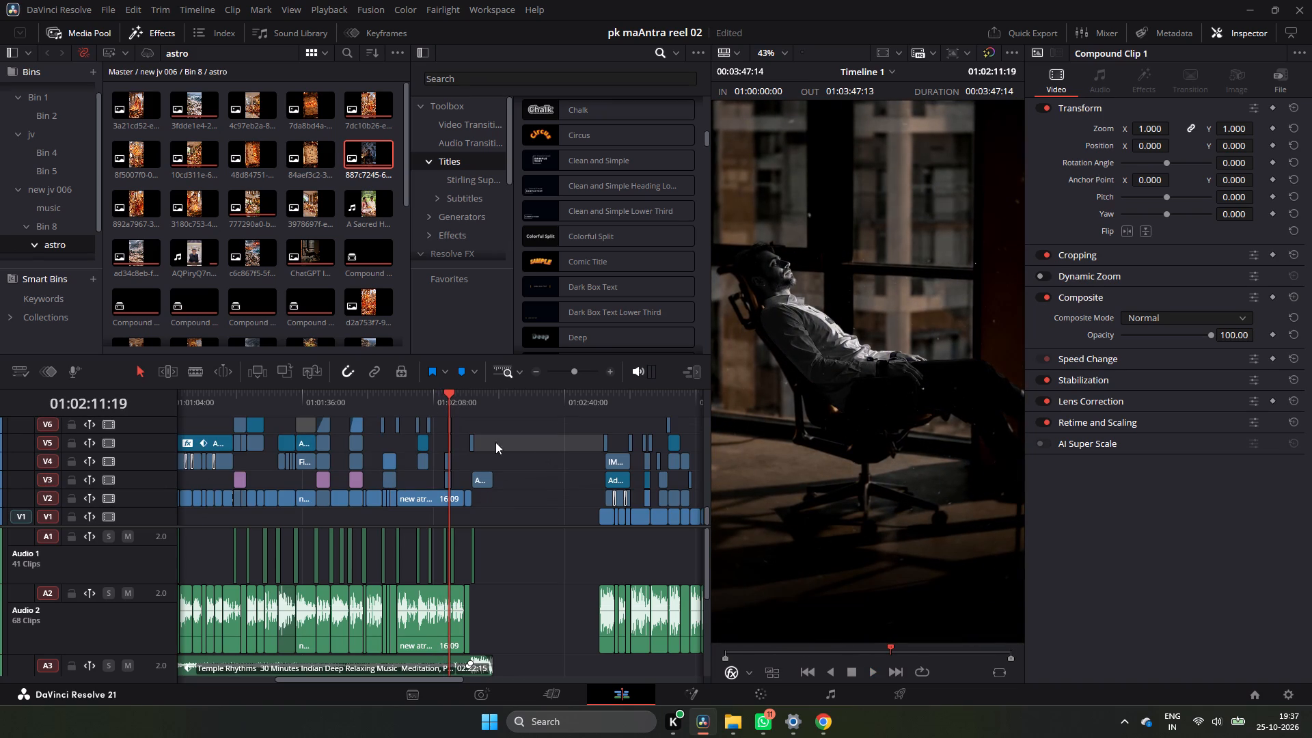
{"action": "left_click_drag", "start_coordinate": [443, 397], "coordinate": [366, 400]}
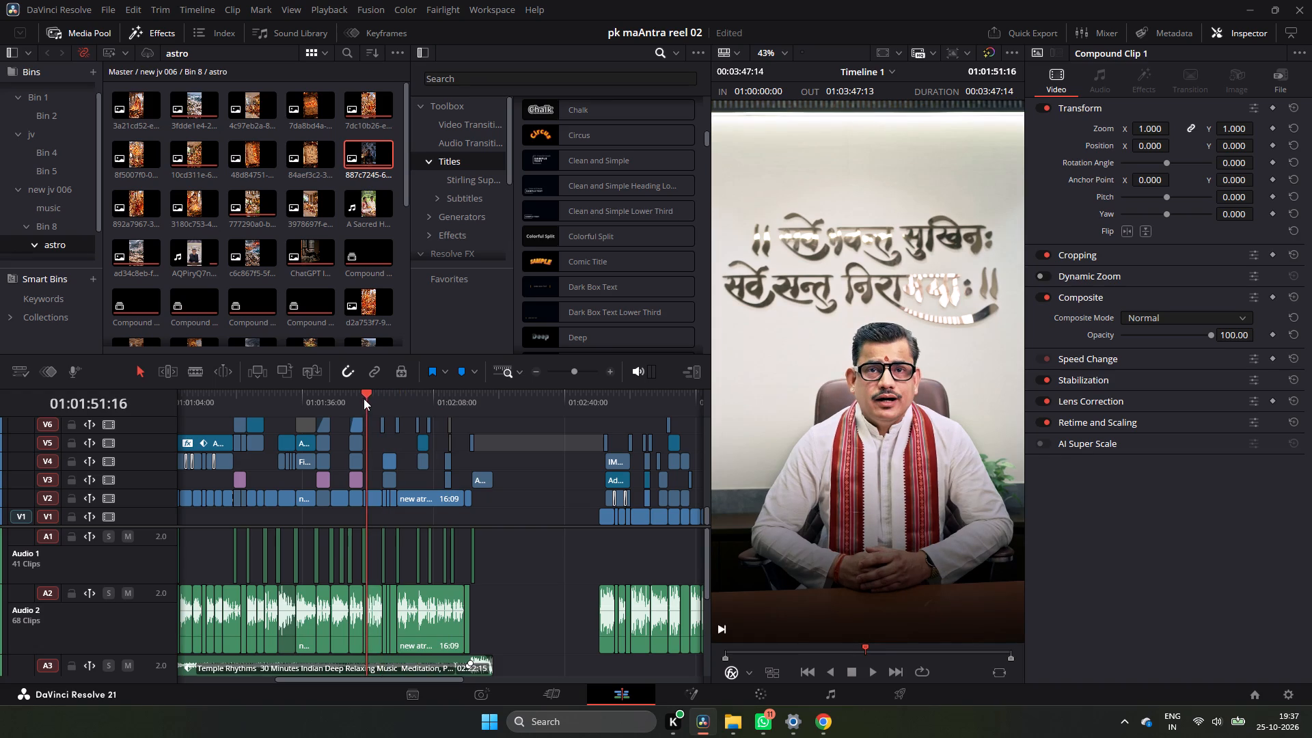
{"action": "scroll", "coordinate": [388, 422], "scroll_direction": "up", "scroll_amount": 2}
{"action": "scroll", "coordinate": [390, 431], "scroll_direction": "down", "scroll_amount": 1}
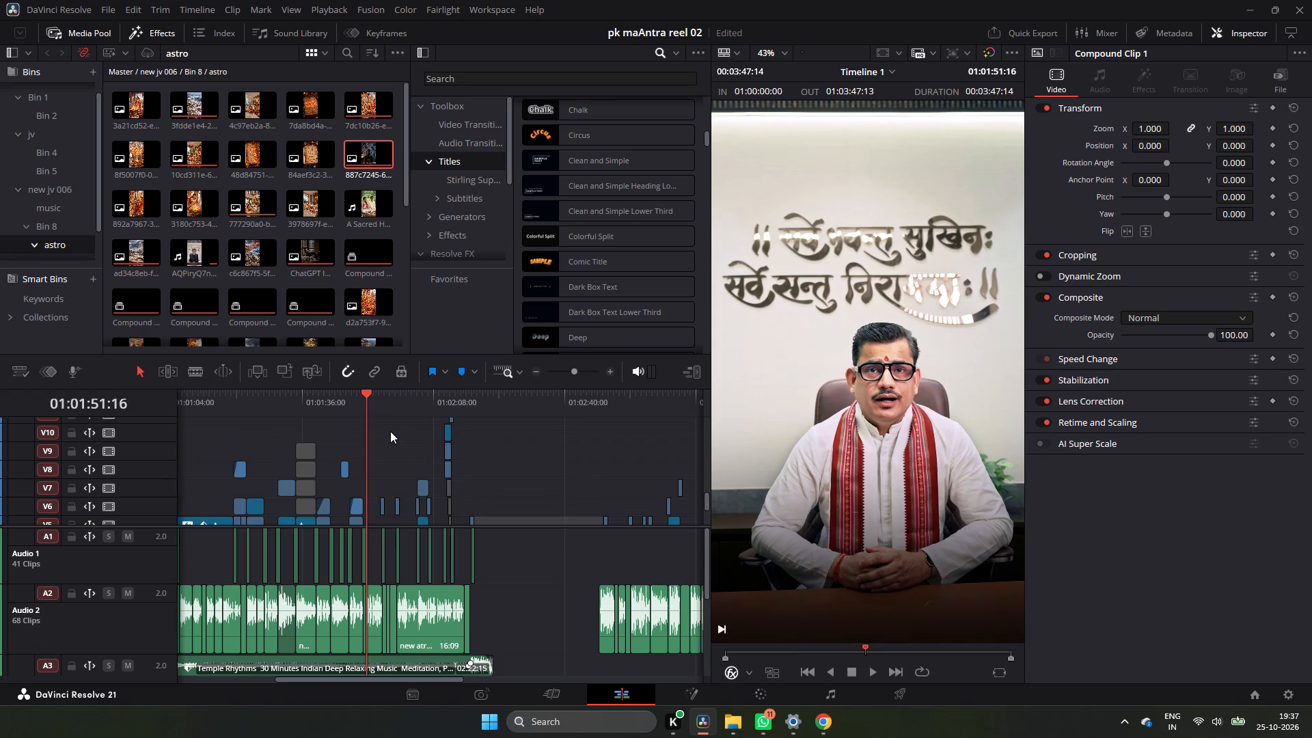
{"action": "scroll", "coordinate": [390, 431], "scroll_direction": "down", "scroll_amount": 1}
{"action": "left_click_drag", "start_coordinate": [371, 395], "coordinate": [383, 396]}
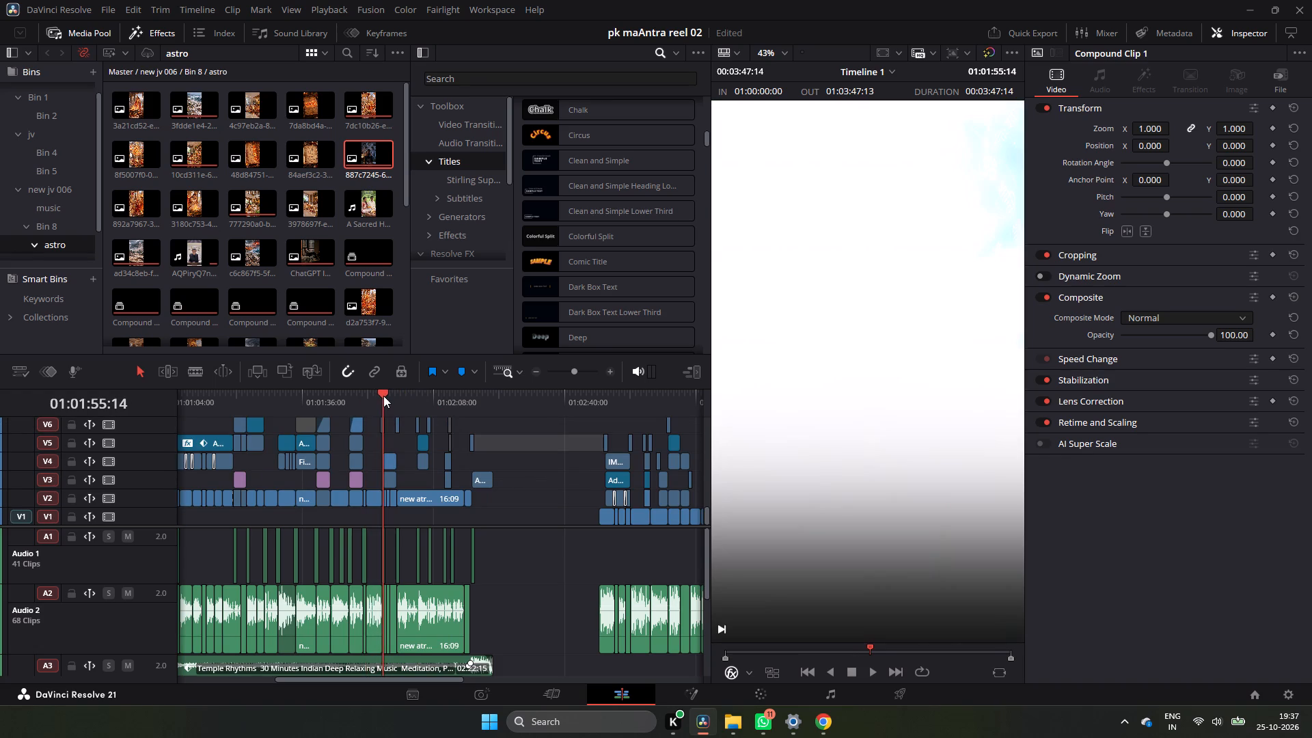
{"action": "left_click_drag", "start_coordinate": [384, 389], "coordinate": [374, 394]}
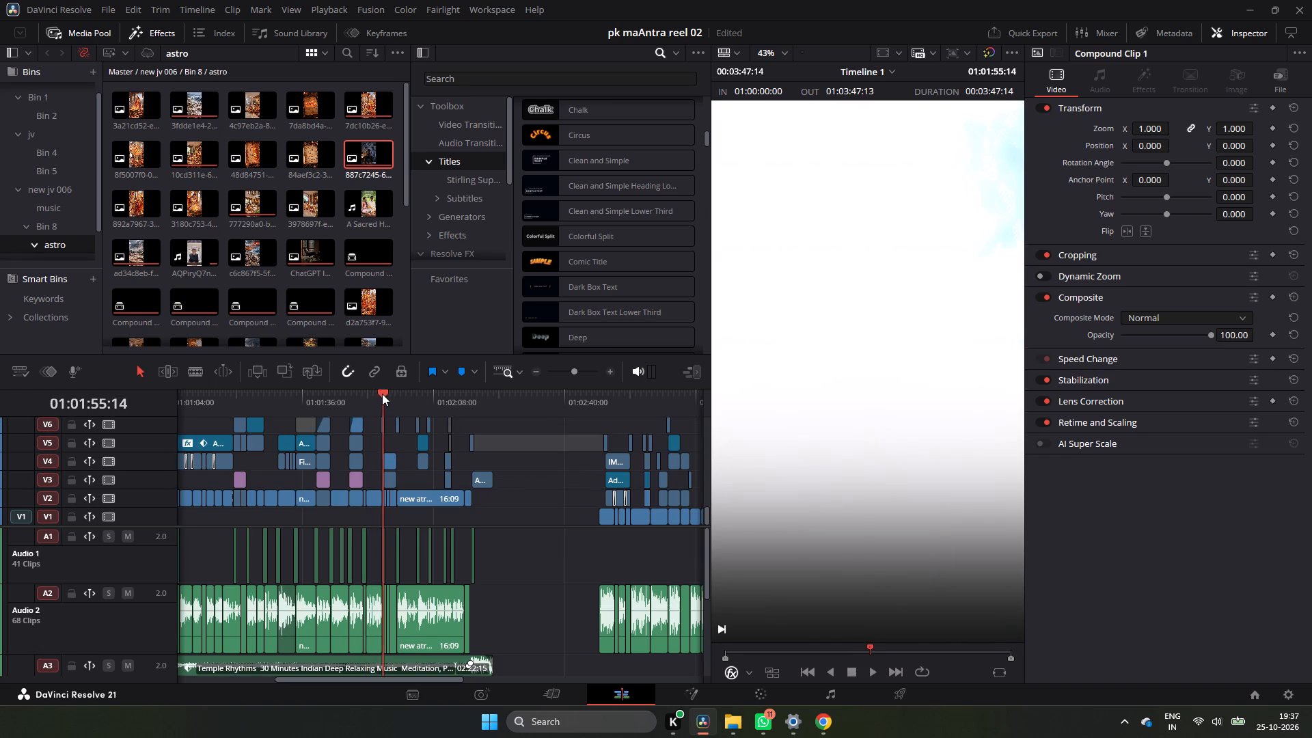
{"action": "left_click", "coordinate": [383, 394]}
{"action": "double_click", "coordinate": [610, 373]}
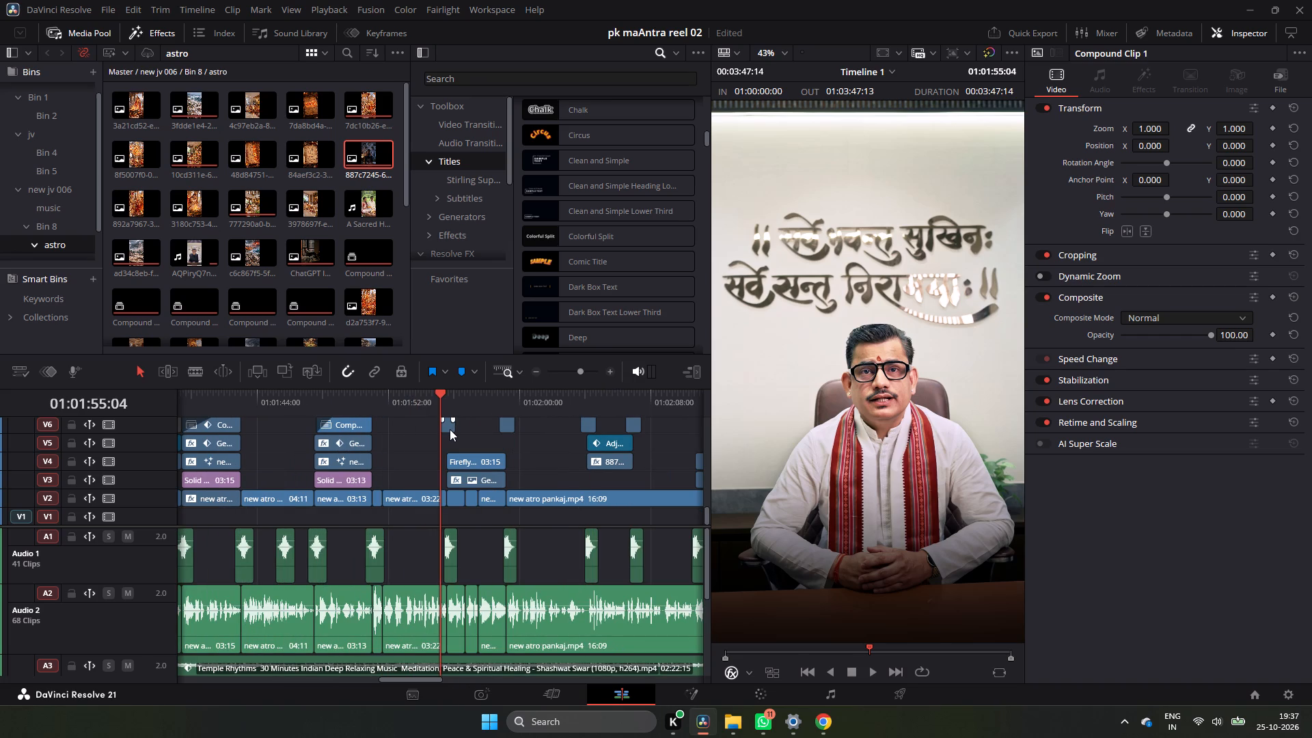
Move the four V6 transition overlays between 01:01:55 and 01:02:07 up to V13, raising the V11 overlay near 01:02:12 with them, timing unchanged.
{"action": "left_click", "coordinate": [450, 429], "text": "ctrl"}
{"action": "left_click", "coordinate": [504, 424], "text": "ctrl"}
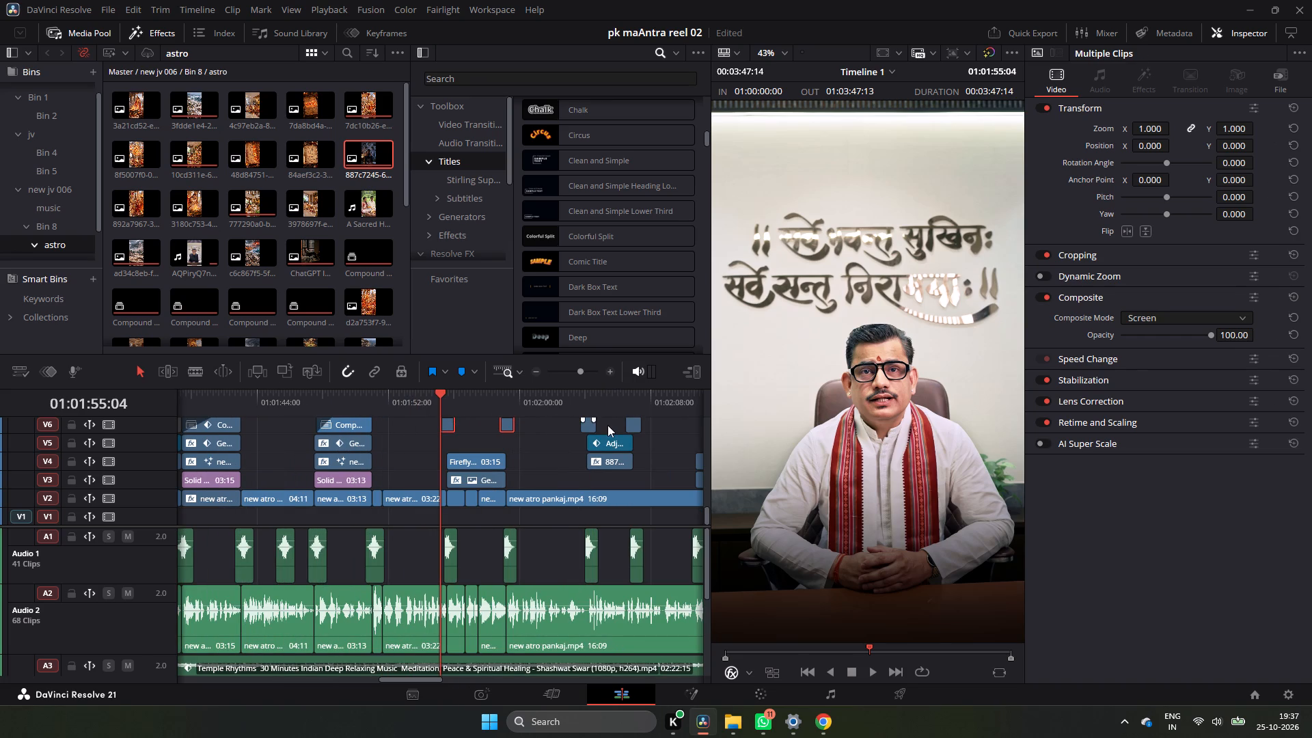
{"action": "left_click", "coordinate": [591, 429], "text": "ctrl"}
{"action": "left_click", "coordinate": [628, 427], "text": "ctrl"}
{"action": "scroll", "coordinate": [628, 427], "scroll_direction": "down", "scroll_amount": 2, "text": "ctrl"}
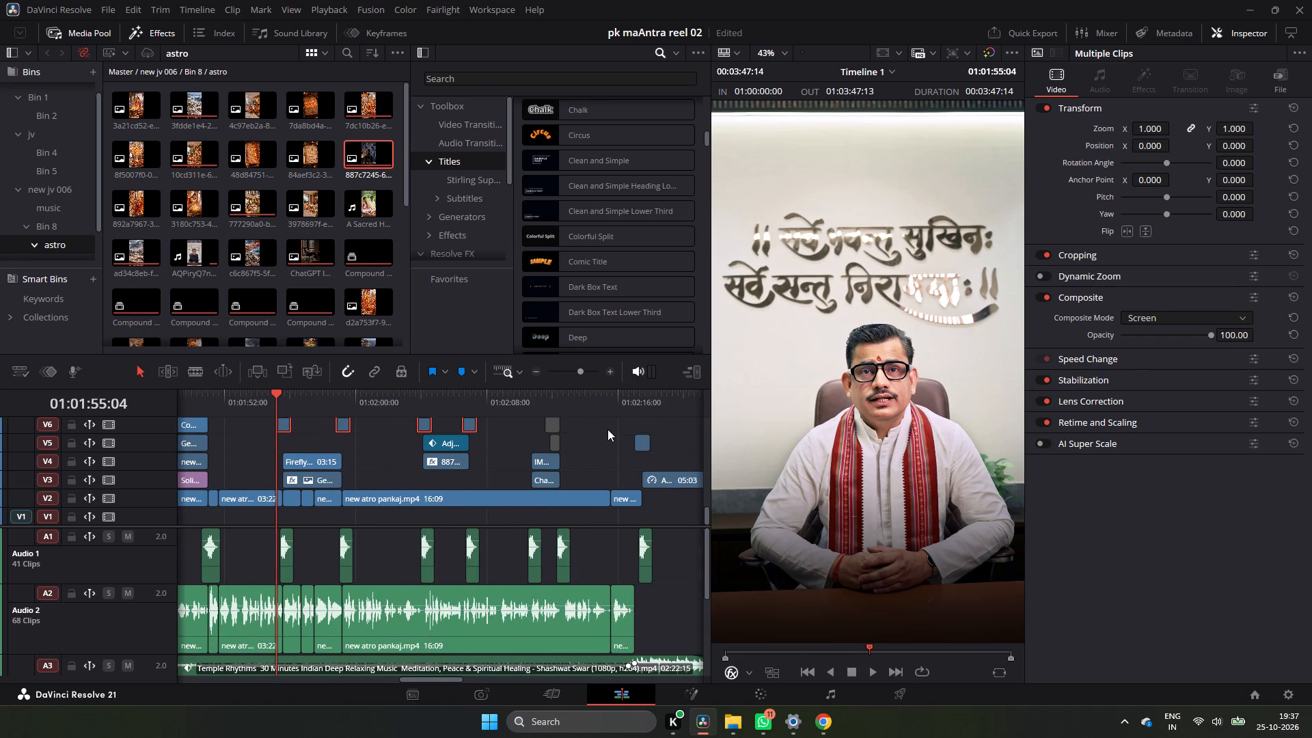
{"action": "scroll", "coordinate": [607, 429], "scroll_direction": "up", "scroll_amount": 1}
{"action": "scroll", "coordinate": [607, 430], "scroll_direction": "down", "scroll_amount": 1}
{"action": "scroll", "coordinate": [607, 430], "scroll_direction": "up", "scroll_amount": 1}
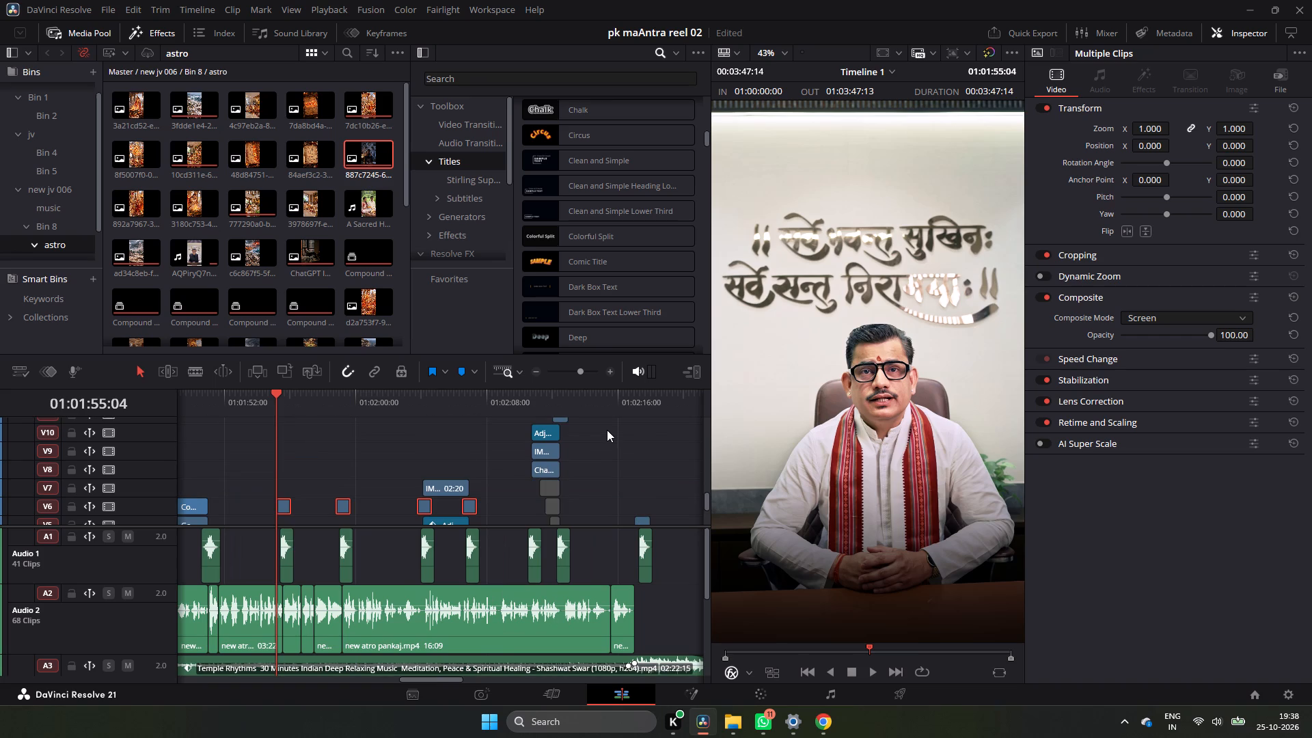
{"action": "left_click", "coordinate": [559, 418], "text": "ctrl"}
{"action": "scroll", "coordinate": [582, 450], "scroll_direction": "down", "scroll_amount": 1, "text": "ctrl"}
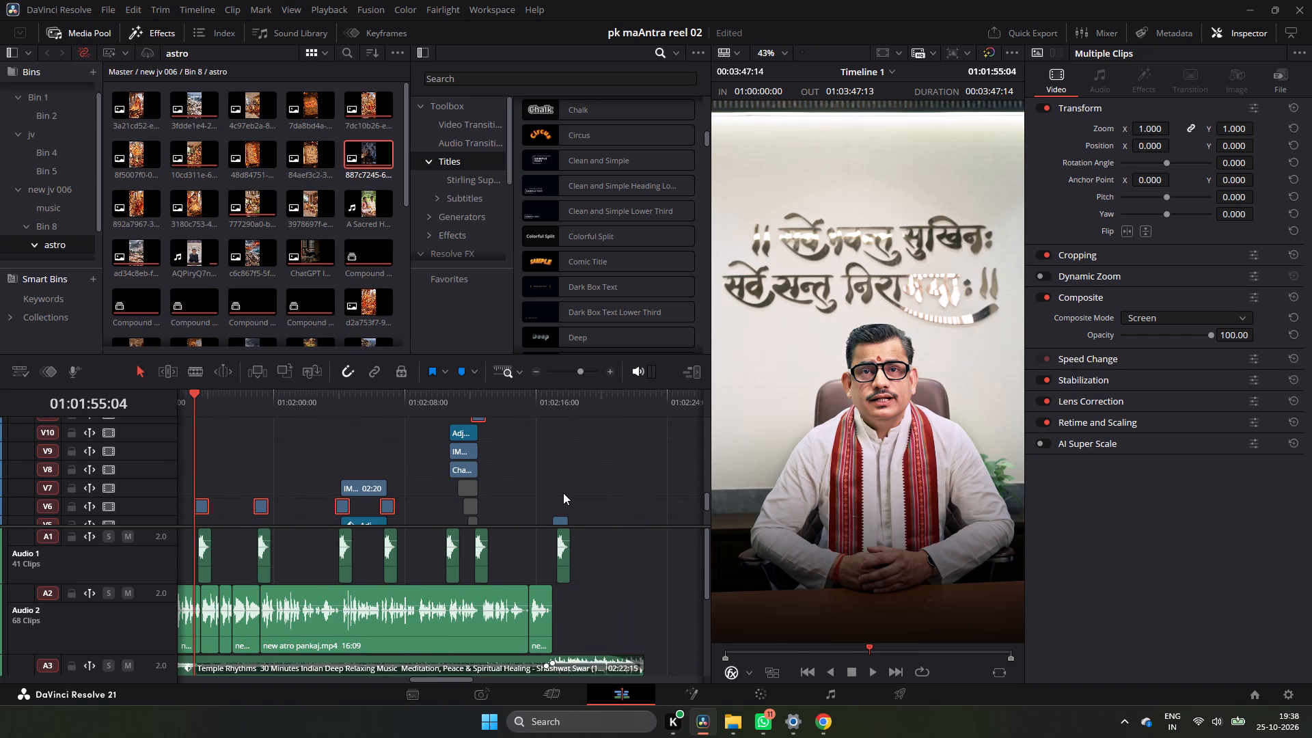
{"action": "scroll", "coordinate": [563, 493], "scroll_direction": "down", "scroll_amount": 1}
{"action": "scroll", "coordinate": [565, 486], "scroll_direction": "up", "scroll_amount": 2}
{"action": "scroll", "coordinate": [565, 486], "scroll_direction": "down", "scroll_amount": 2}
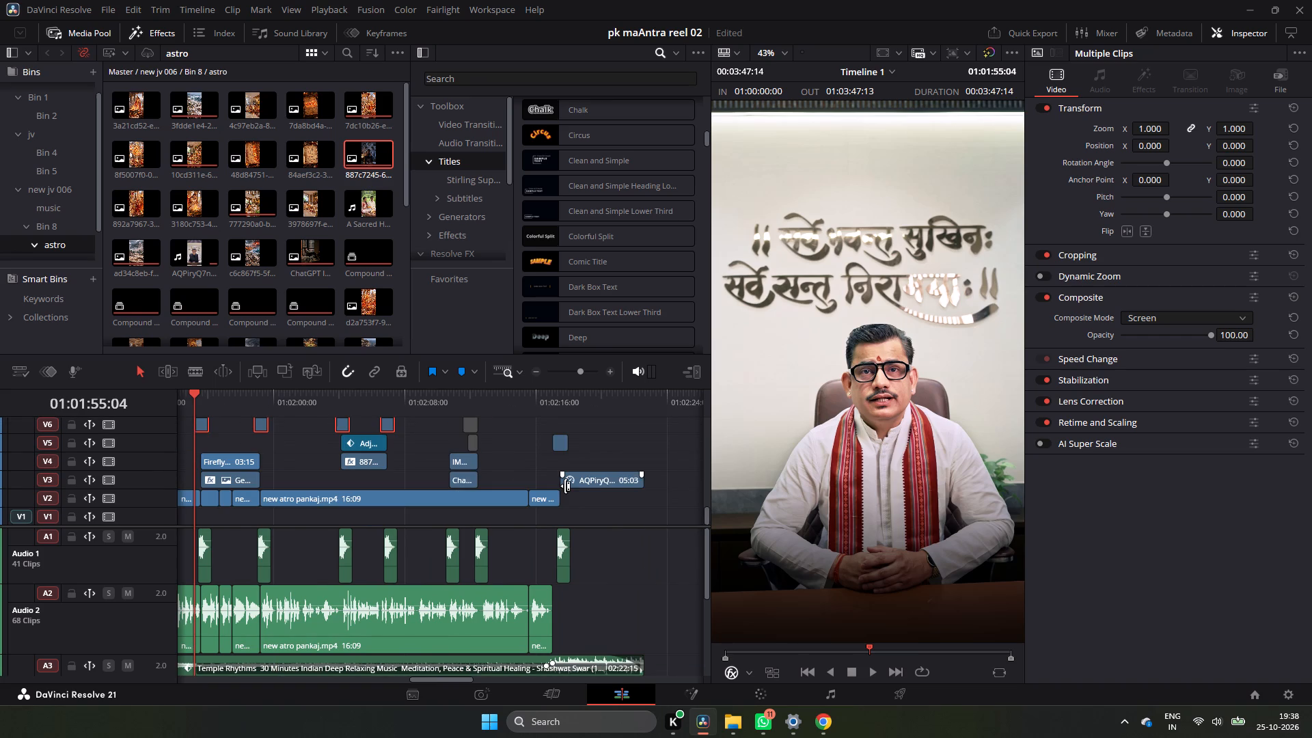
{"action": "scroll", "coordinate": [511, 455], "scroll_direction": "up", "scroll_amount": 1}
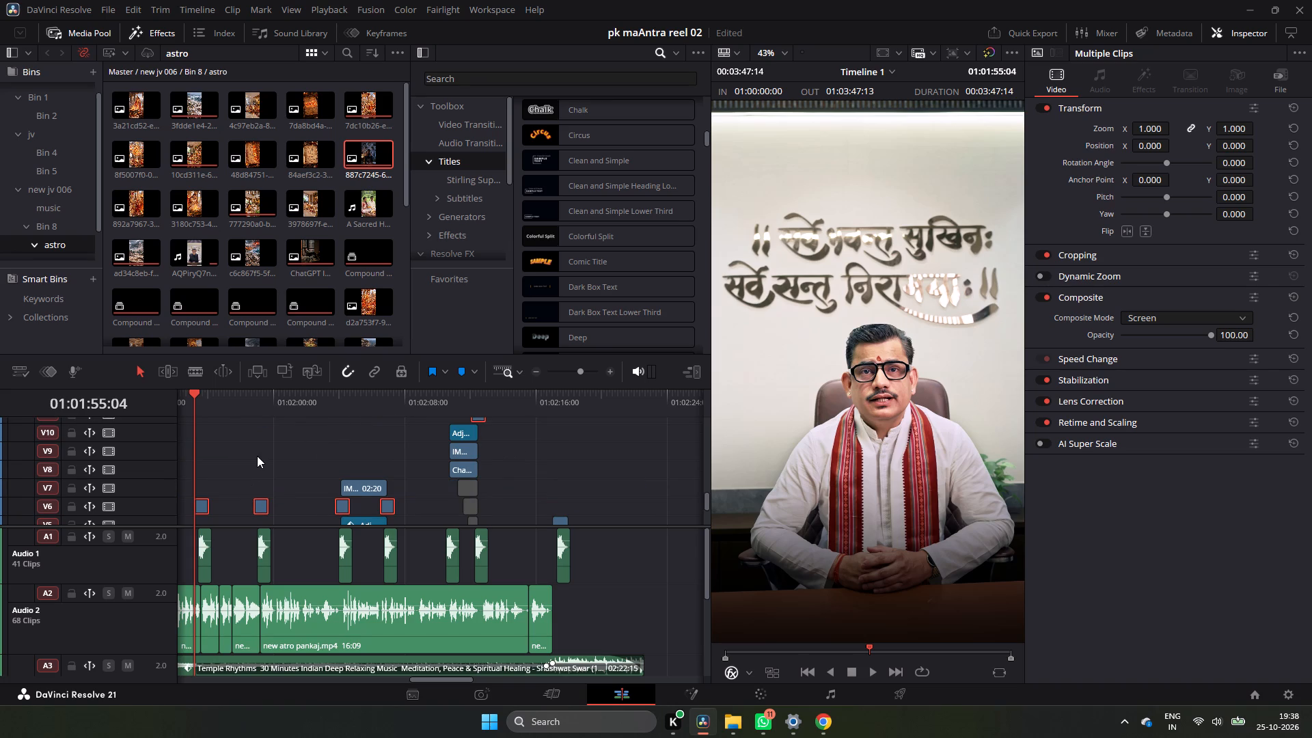
{"action": "scroll", "coordinate": [282, 444], "scroll_direction": "up", "scroll_amount": 2, "text": "ctrl"}
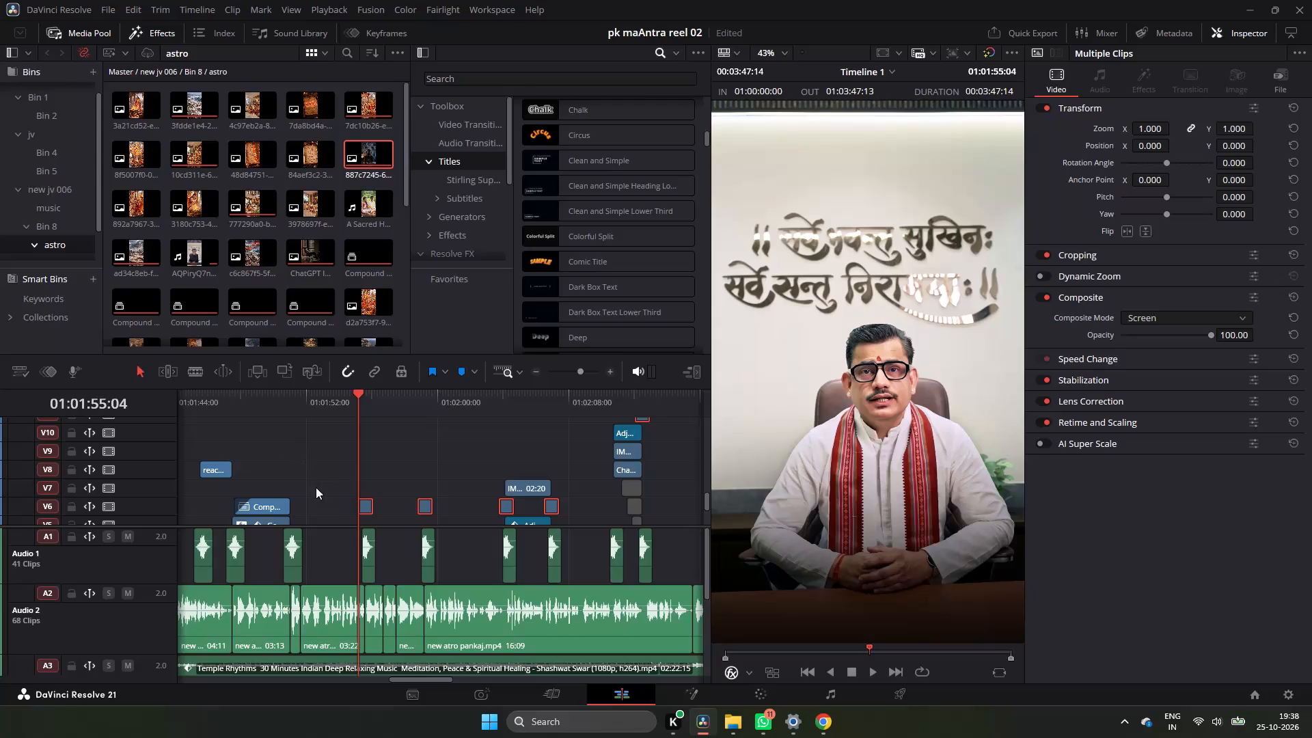
{"action": "scroll", "coordinate": [389, 480], "scroll_direction": "up", "scroll_amount": 1}
{"action": "scroll", "coordinate": [389, 480], "scroll_direction": "down", "scroll_amount": 1}
{"action": "left_click_drag", "start_coordinate": [366, 507], "coordinate": [364, 467]}
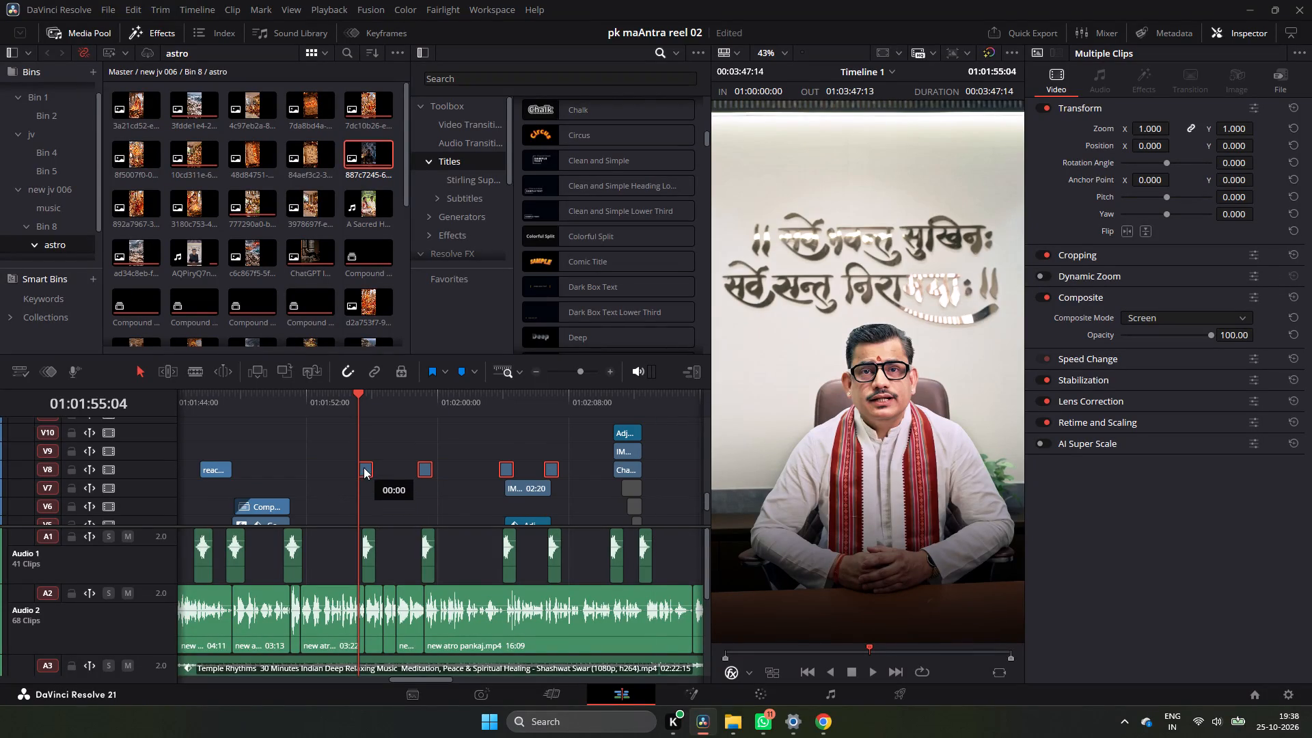
{"action": "left_click_drag", "start_coordinate": [364, 467], "coordinate": [369, 426]}
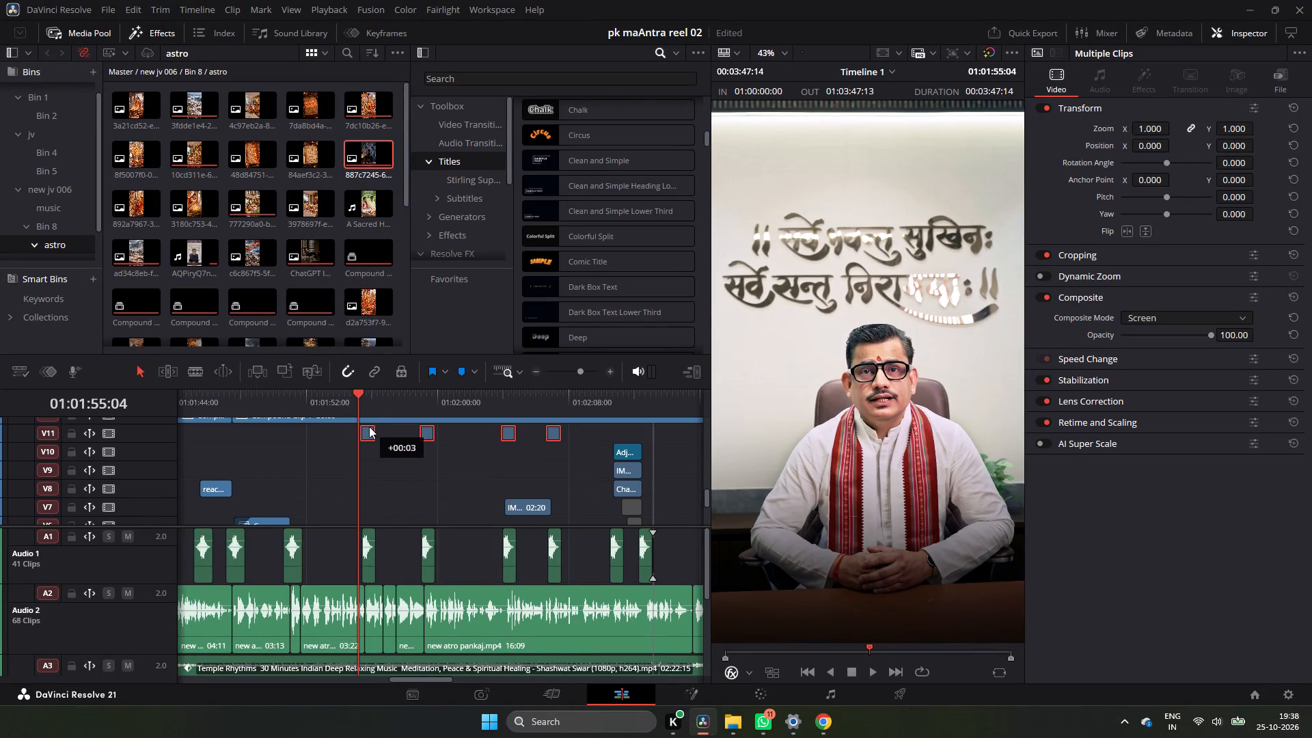
{"action": "left_click_drag", "start_coordinate": [369, 426], "coordinate": [365, 467]}
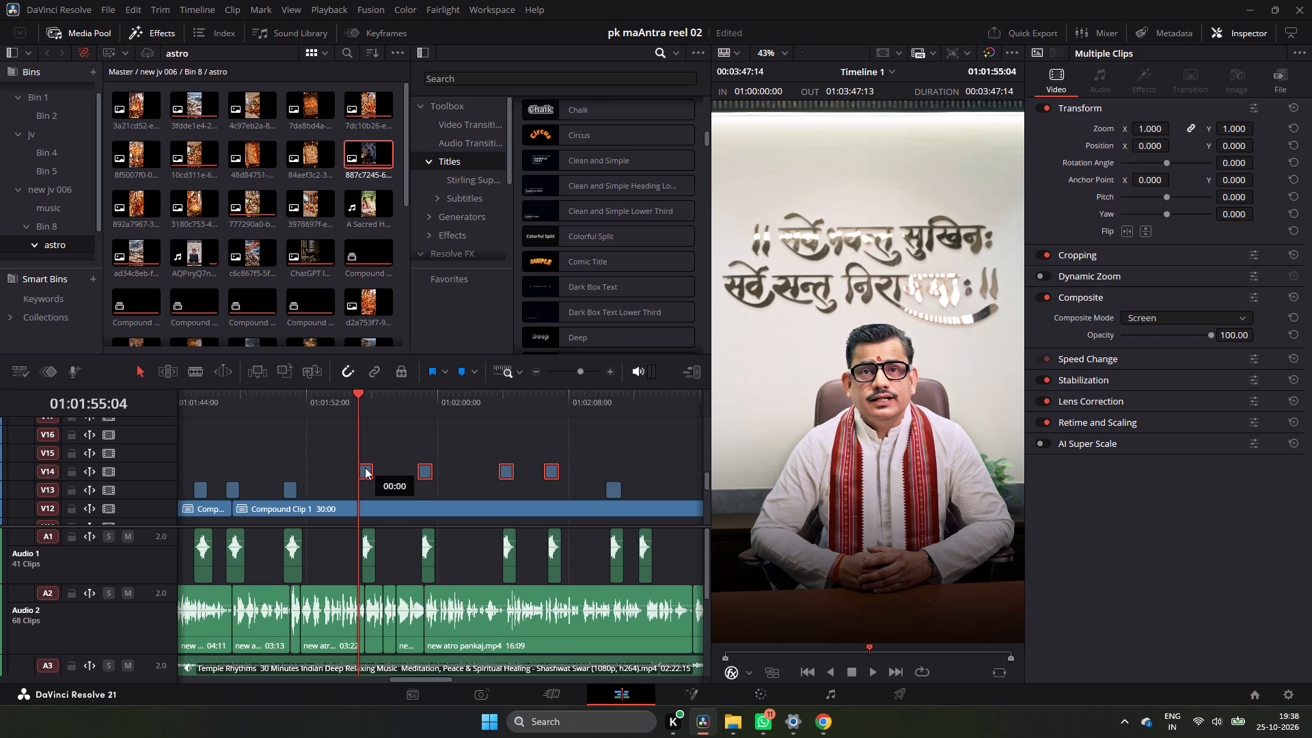
{"action": "left_click_drag", "start_coordinate": [365, 467], "coordinate": [364, 485]}
{"action": "scroll", "coordinate": [364, 485], "scroll_direction": "down", "scroll_amount": 2}
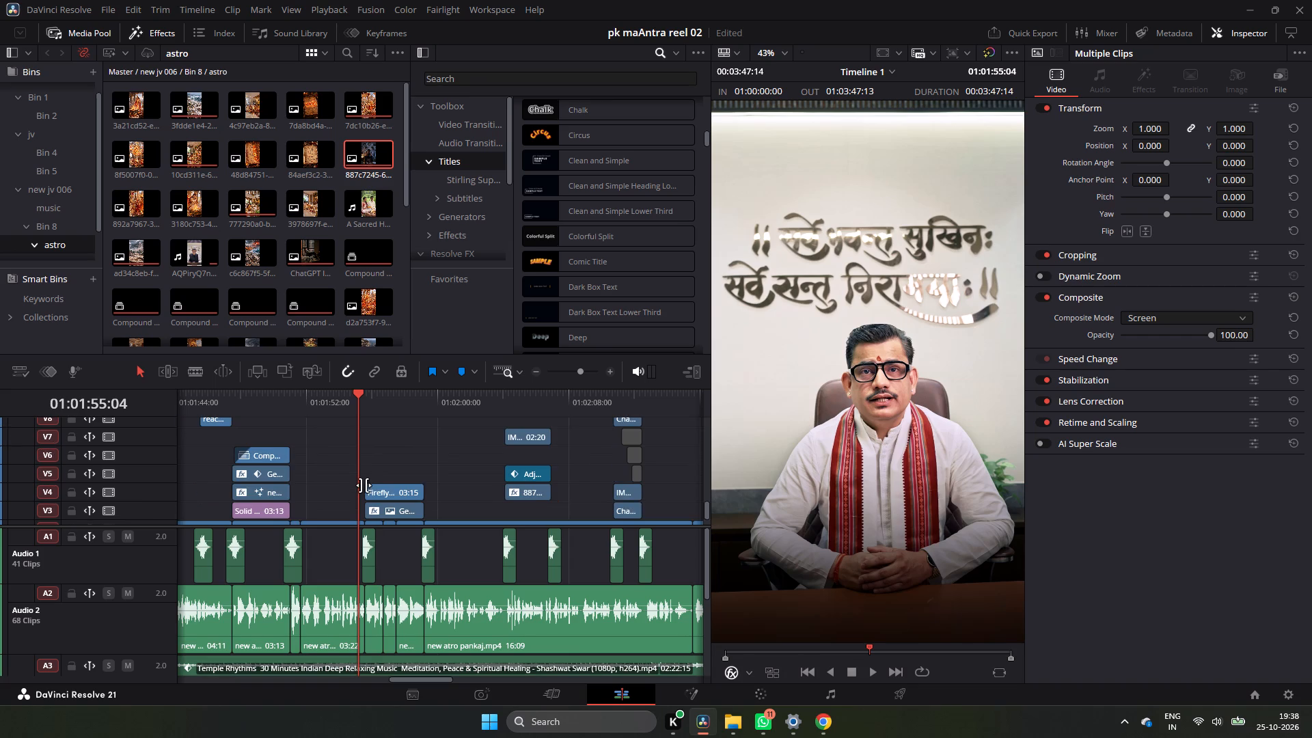
Play back the reel from about 01:01:55 through the closing logo to check the raised transition overlays.
{"action": "key", "text": "space"}
{"action": "key", "text": "space"}
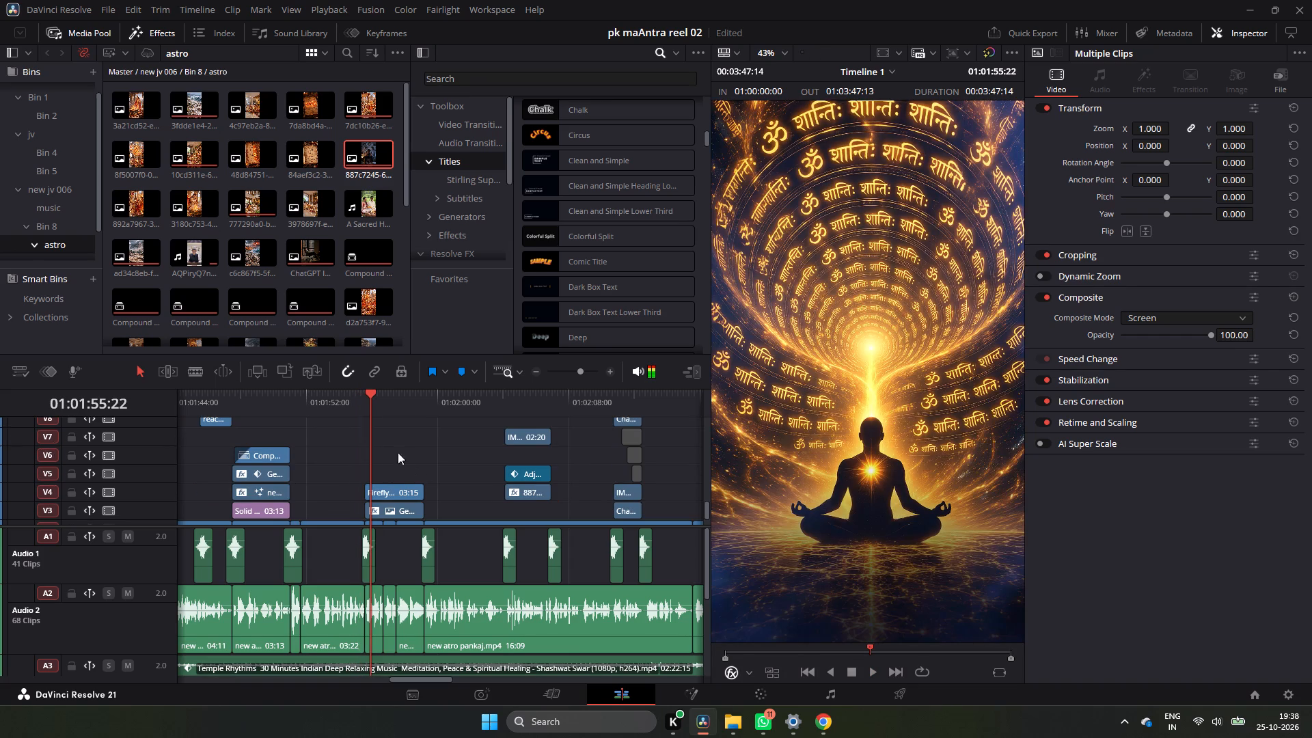
{"action": "left_click", "coordinate": [366, 407]}
{"action": "left_click", "coordinate": [365, 396]}
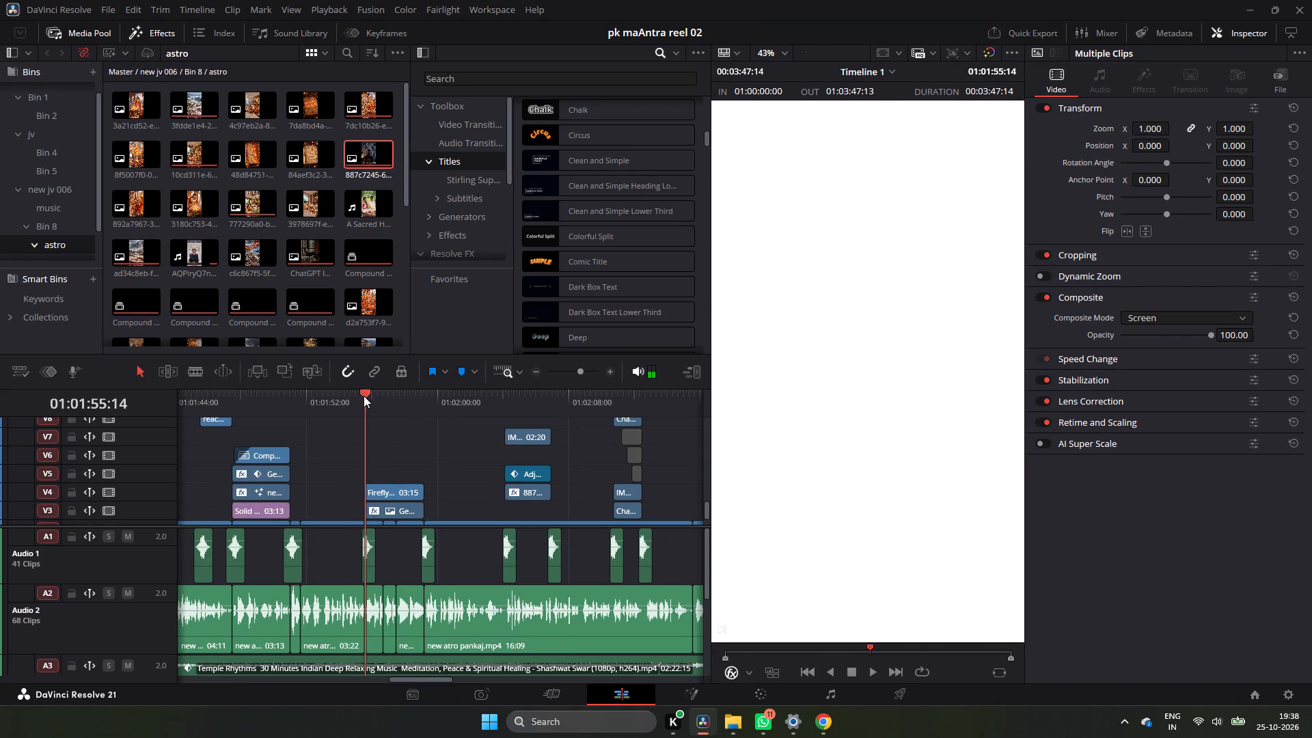
{"action": "left_click", "coordinate": [351, 400]}
{"action": "key", "text": "space"}
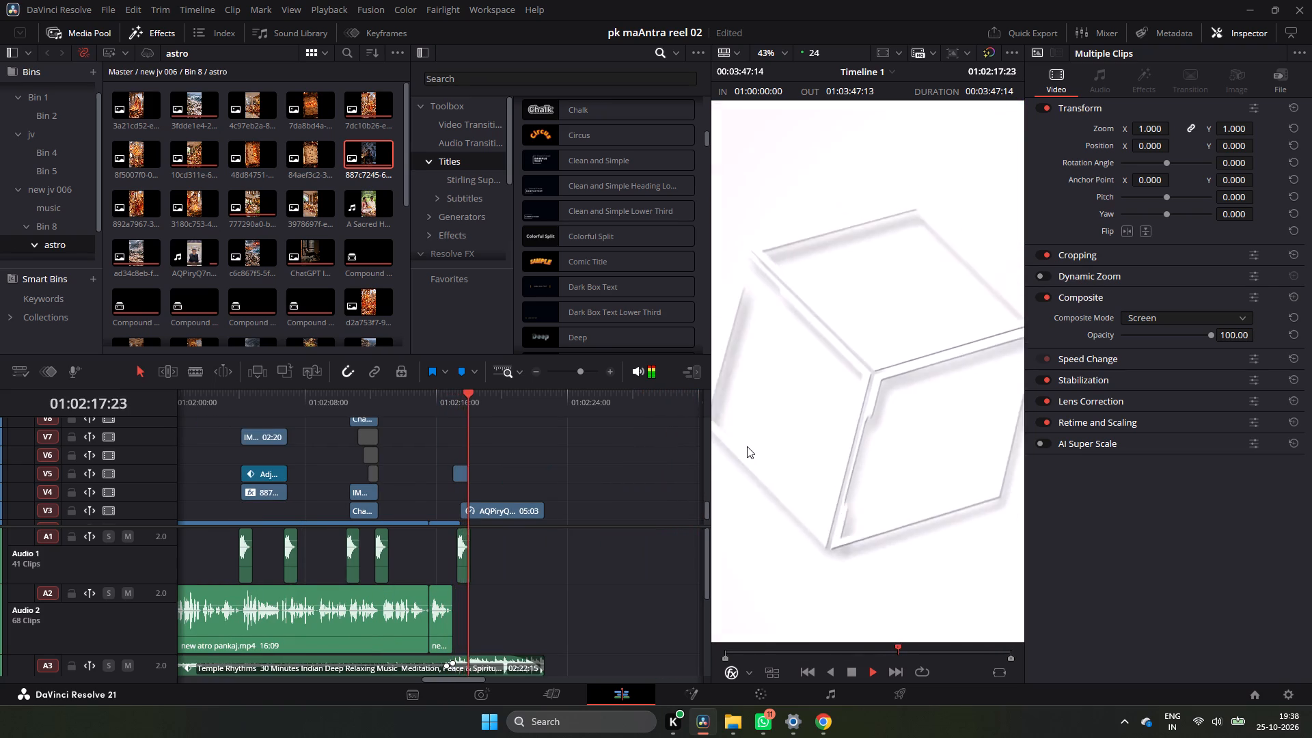
Delete the leftover Firefly sound clip on A7 near 01:00:12 and the audio clip on A5 near 01:00:28.
{"action": "left_click", "coordinate": [534, 369]}
{"action": "left_click", "coordinate": [534, 369]}
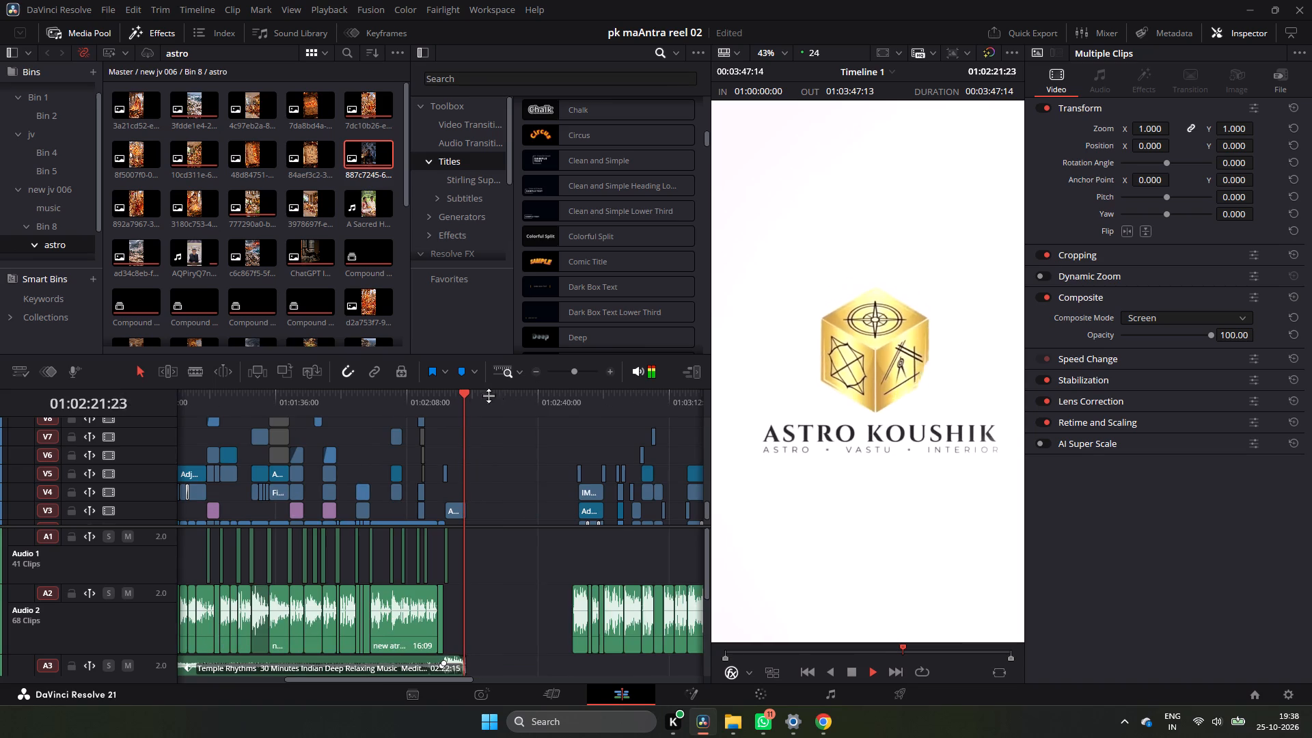
{"action": "left_click_drag", "start_coordinate": [463, 405], "coordinate": [124, 440]}
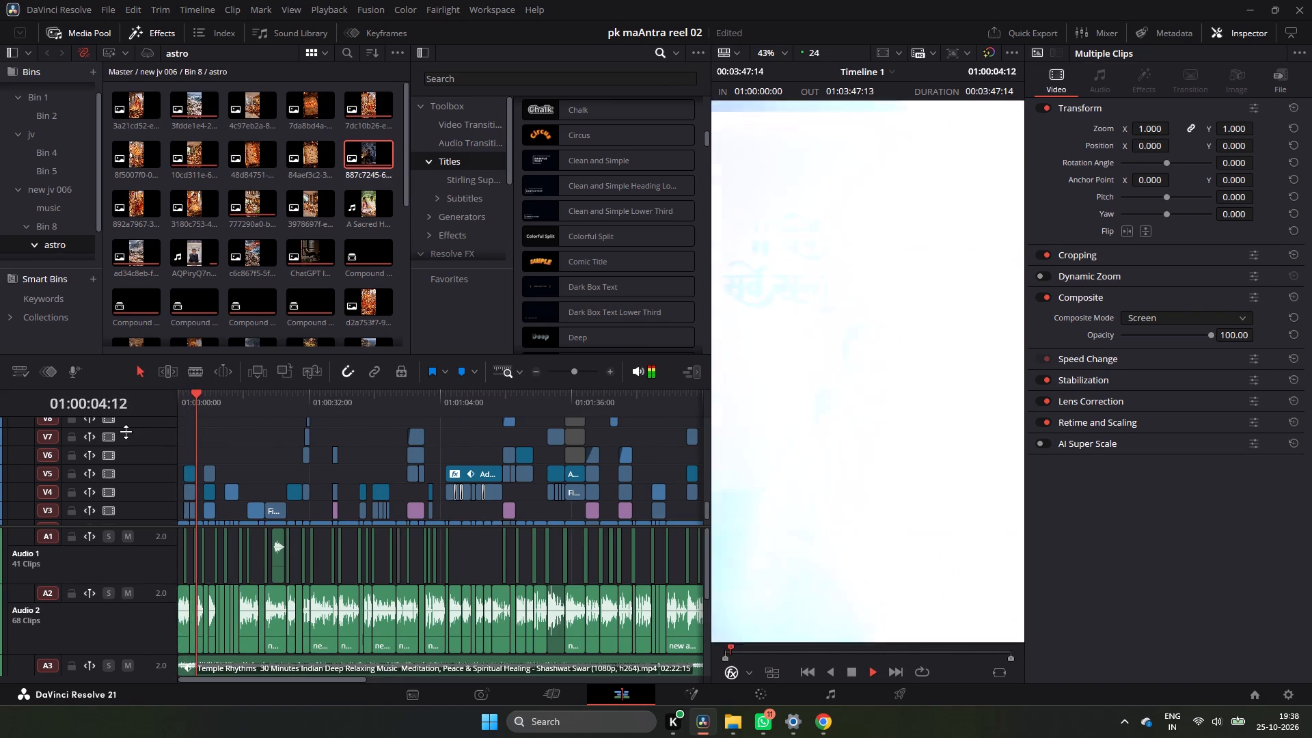
{"action": "scroll", "coordinate": [522, 613], "scroll_direction": "down", "scroll_amount": 3}
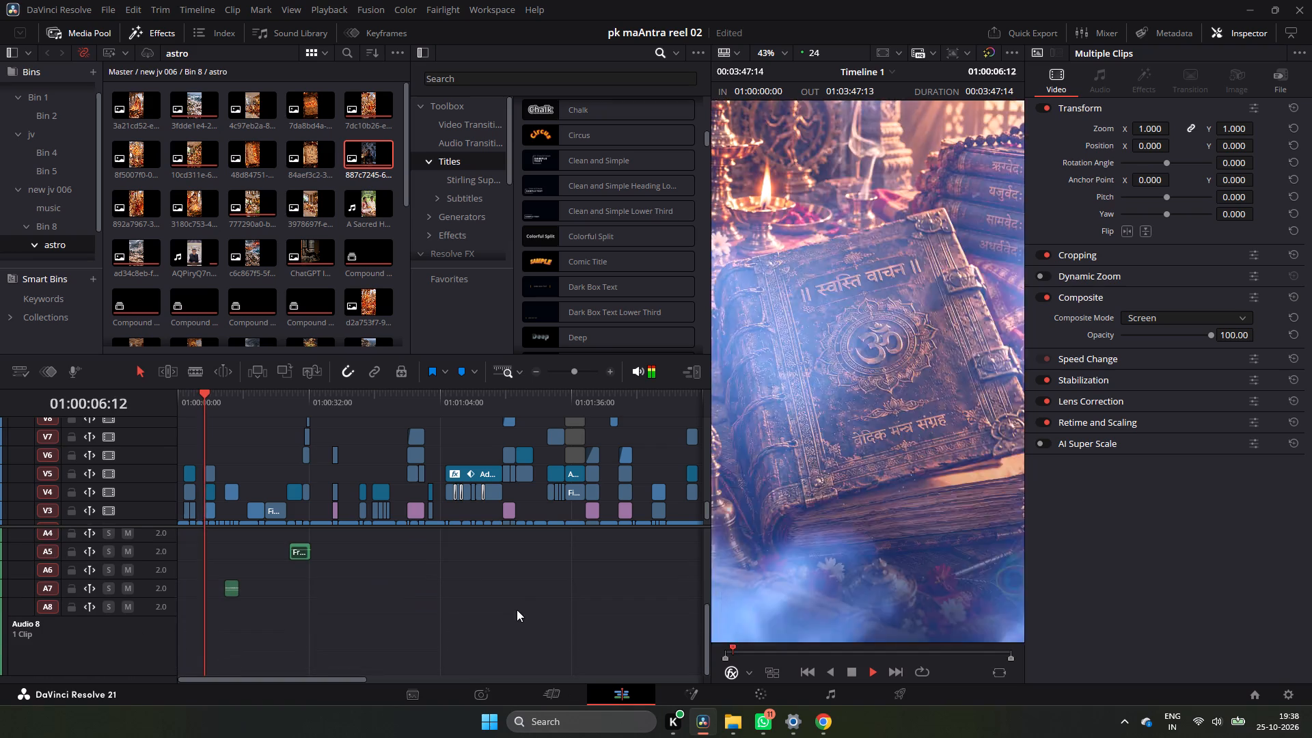
{"action": "left_click_drag", "start_coordinate": [394, 557], "coordinate": [338, 565]}
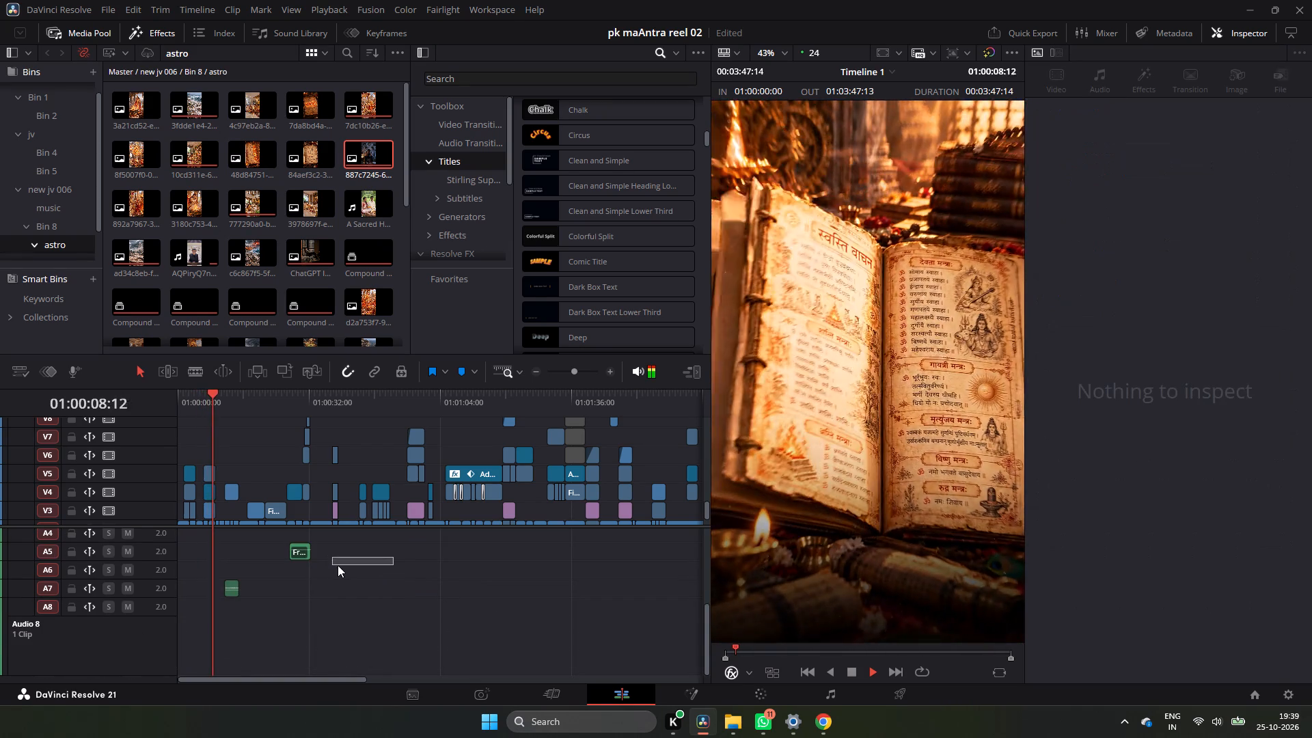
{"action": "left_click_drag", "start_coordinate": [338, 565], "coordinate": [340, 565]}
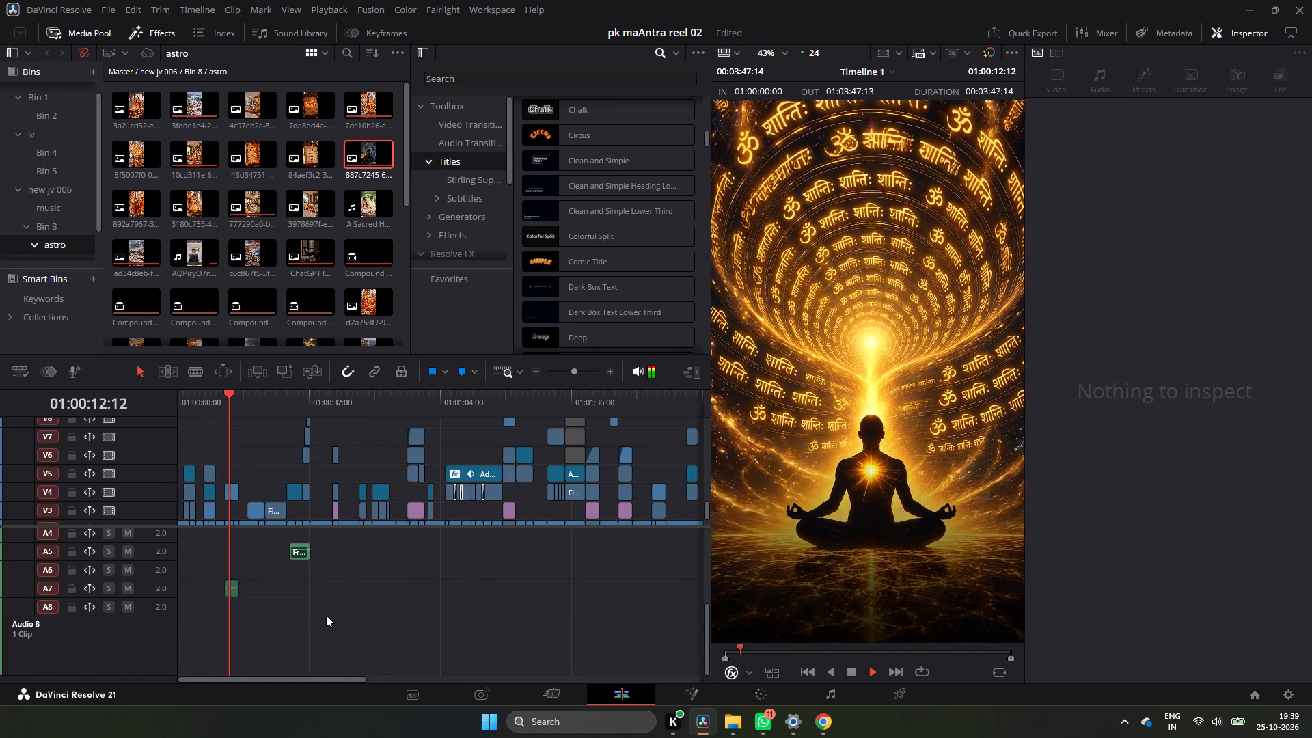
{"action": "left_click", "coordinate": [229, 593]}
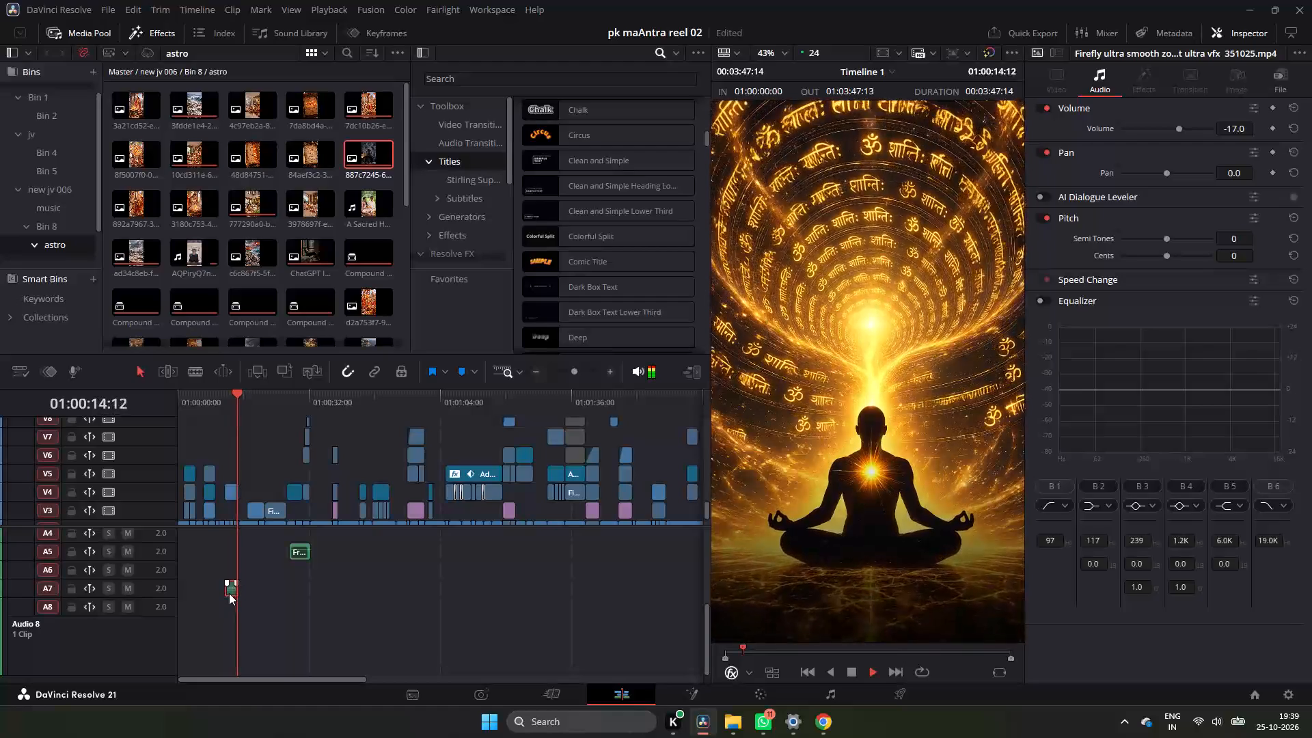
{"action": "key", "text": "BackSpace"}
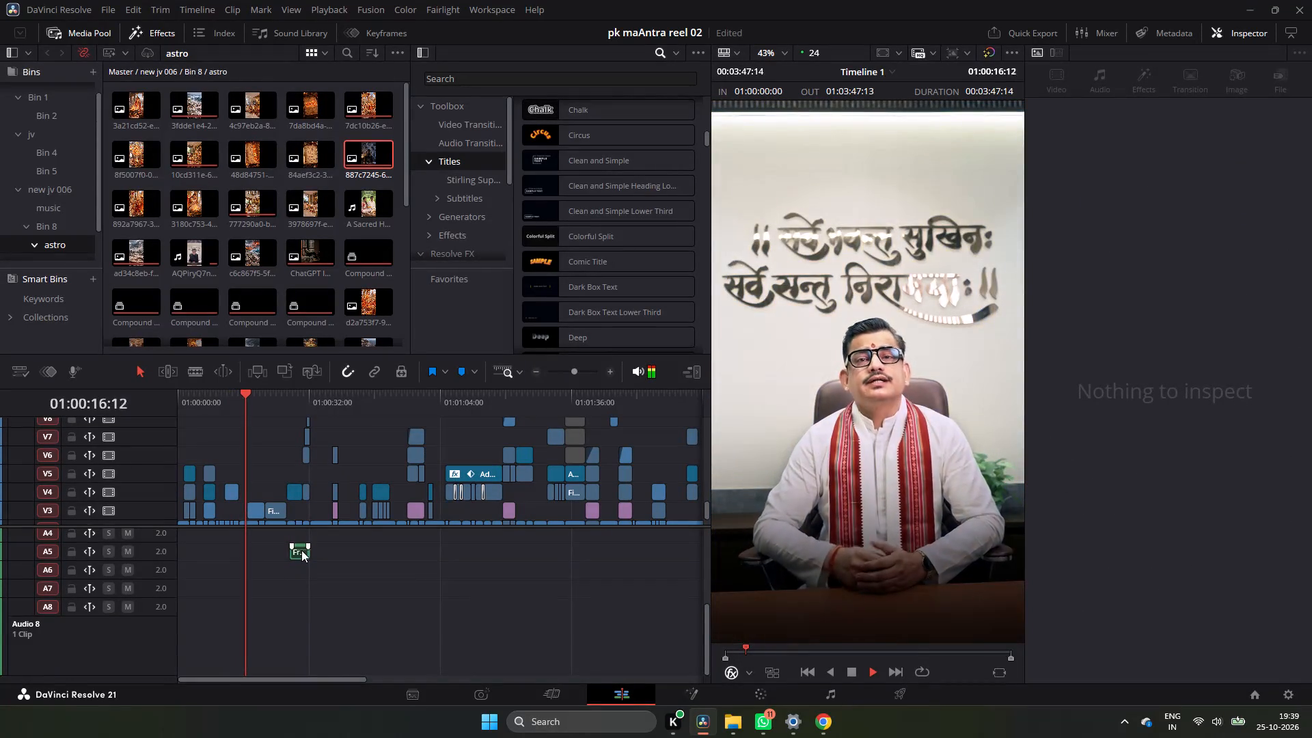
{"action": "left_click", "coordinate": [301, 550]}
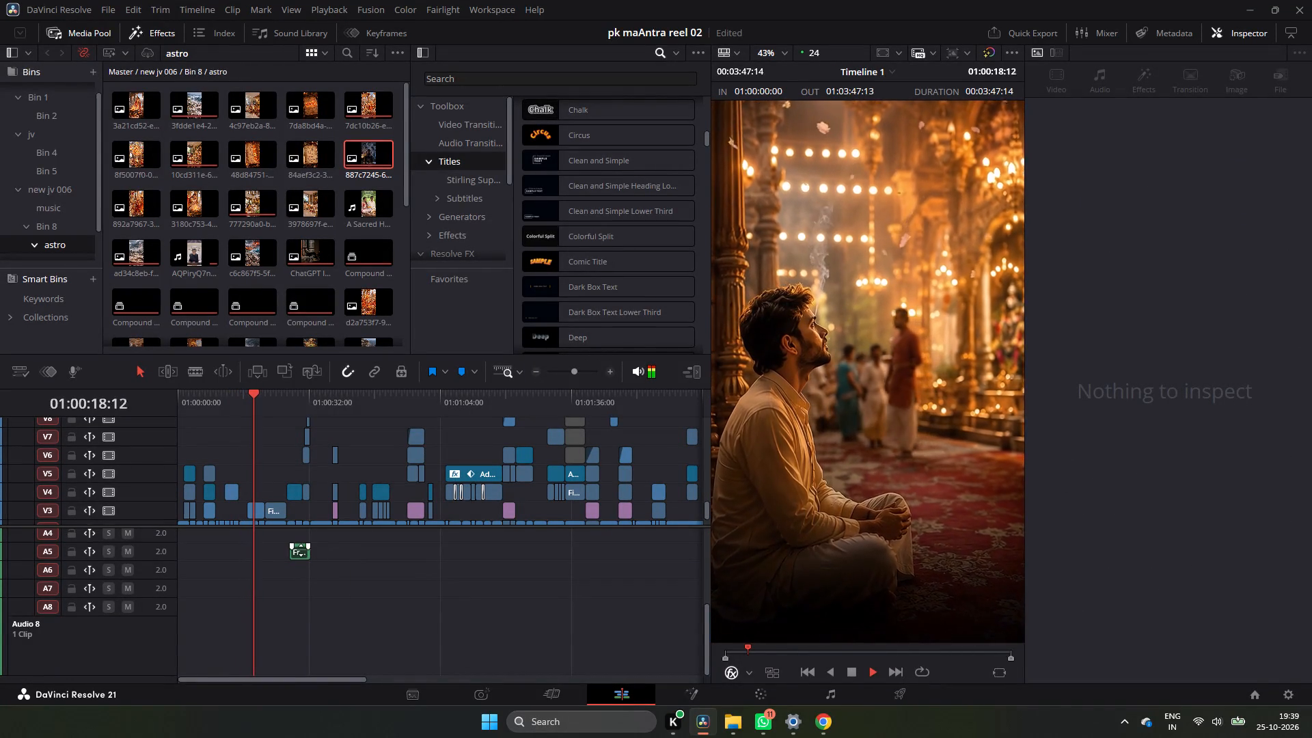
{"action": "left_click", "coordinate": [301, 556]}
{"action": "key", "text": "BackSpace"}
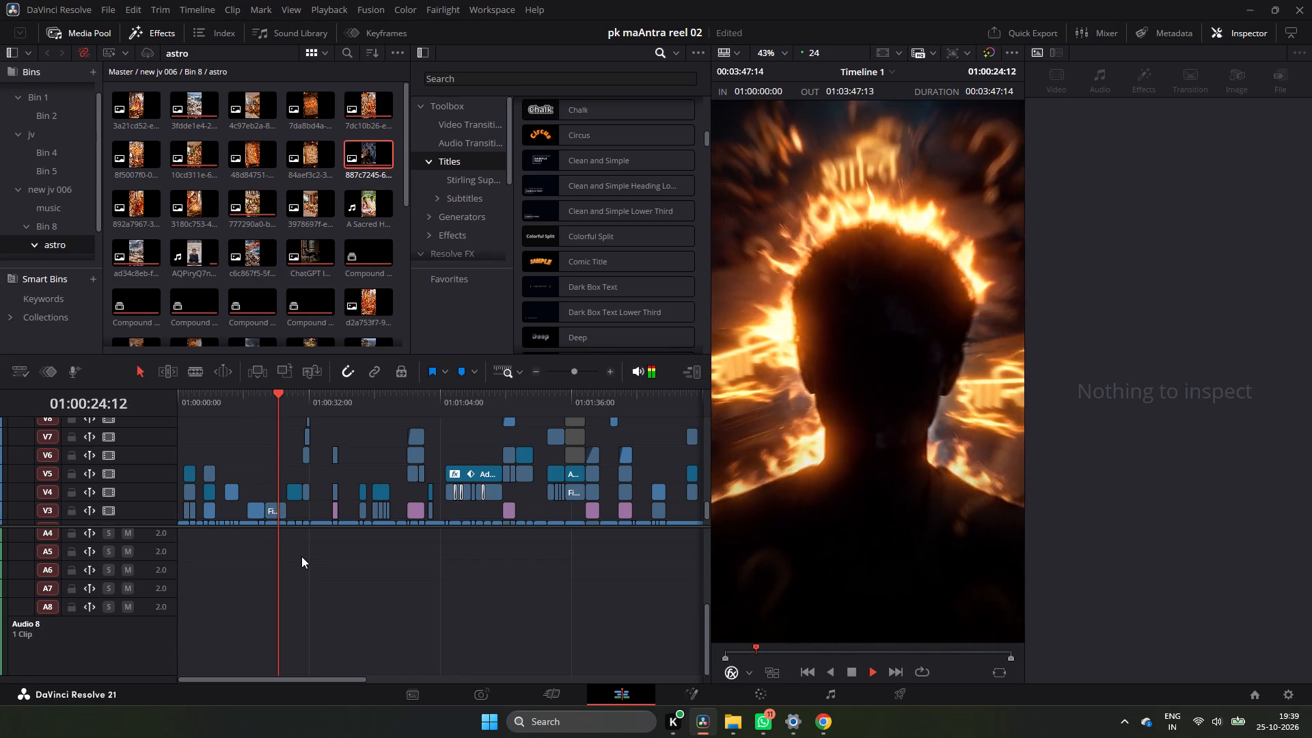
Watch the reel play from about 01:00:24 to 01:01:11, checking the audio tracks and image overlays.
{"action": "scroll", "coordinate": [394, 578], "scroll_direction": "up", "scroll_amount": 2}
{"action": "scroll", "coordinate": [394, 578], "scroll_direction": "down", "scroll_amount": 2}
{"action": "scroll", "coordinate": [394, 578], "scroll_direction": "down", "scroll_amount": 1, "text": "ctrl"}
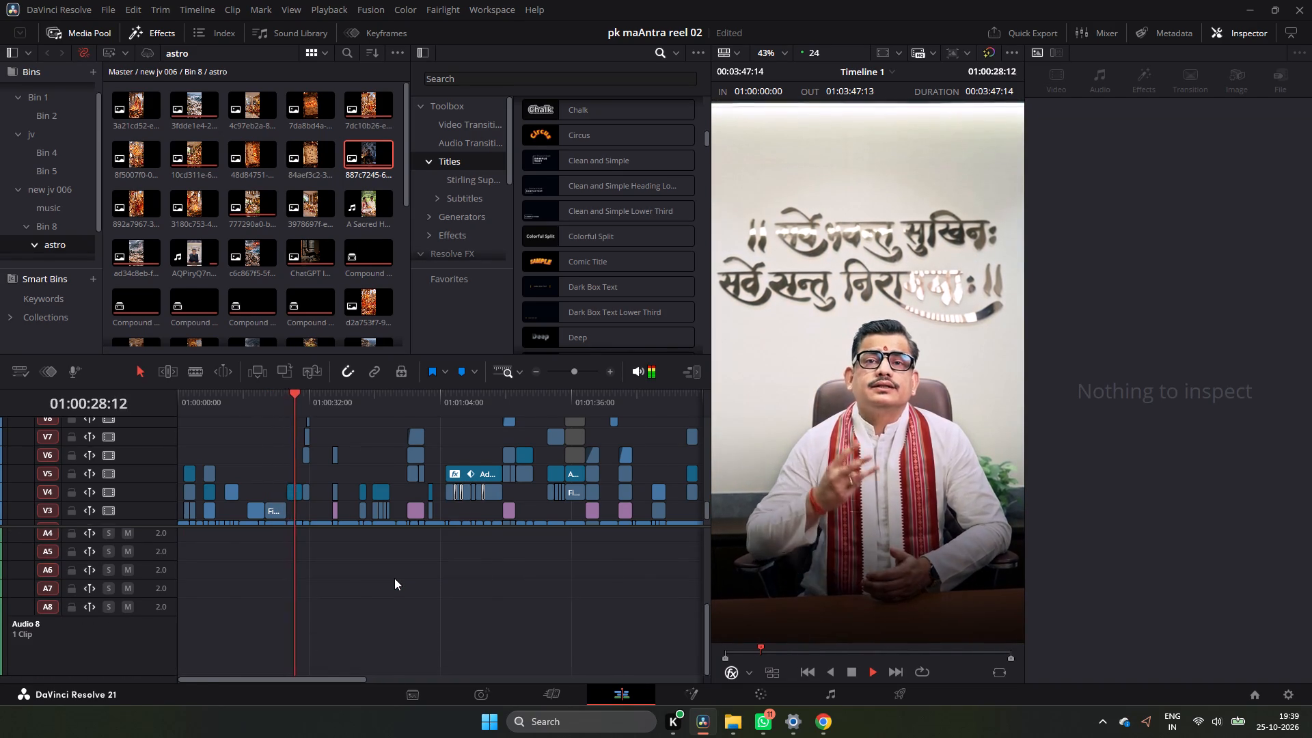
{"action": "scroll", "coordinate": [394, 578], "scroll_direction": "down", "scroll_amount": 11, "text": "ctrl"}
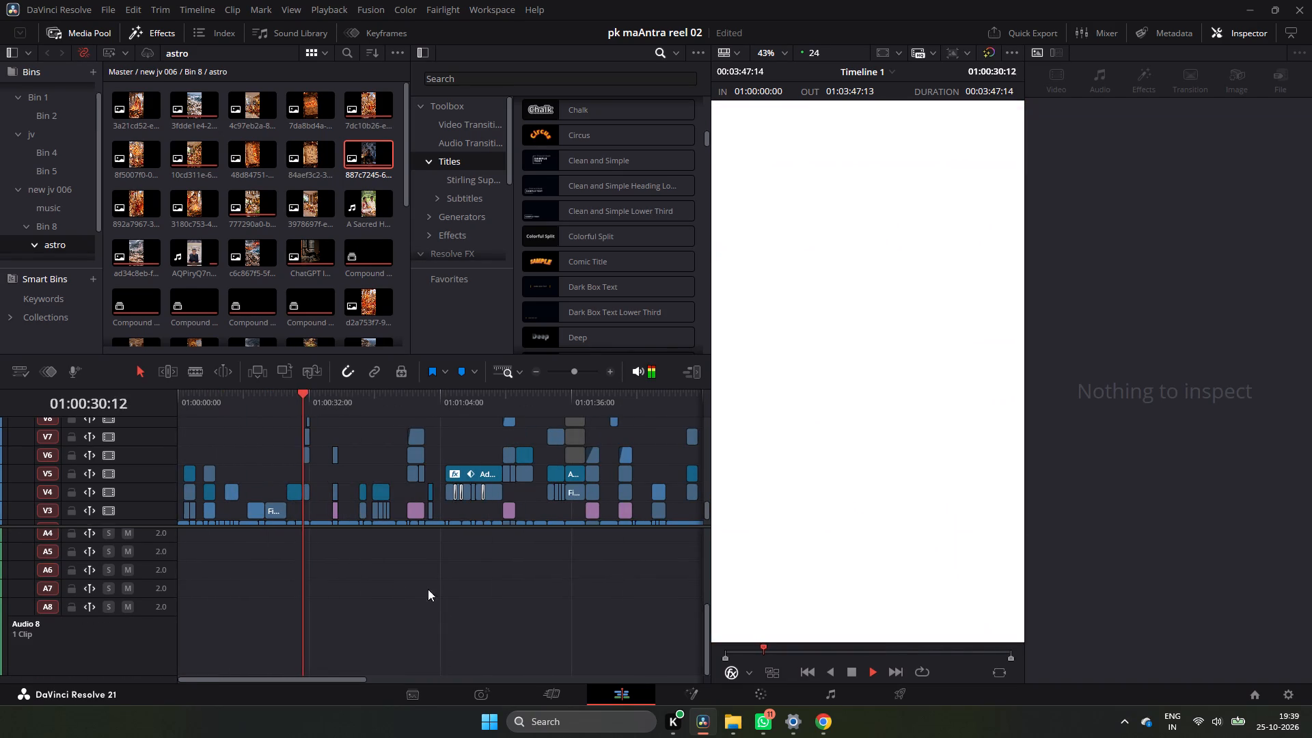
{"action": "scroll", "coordinate": [448, 594], "scroll_direction": "up", "scroll_amount": 5}
{"action": "scroll", "coordinate": [448, 594], "scroll_direction": "down", "scroll_amount": 7}
{"action": "scroll", "coordinate": [448, 594], "scroll_direction": "down", "scroll_amount": 5, "text": "ctrl"}
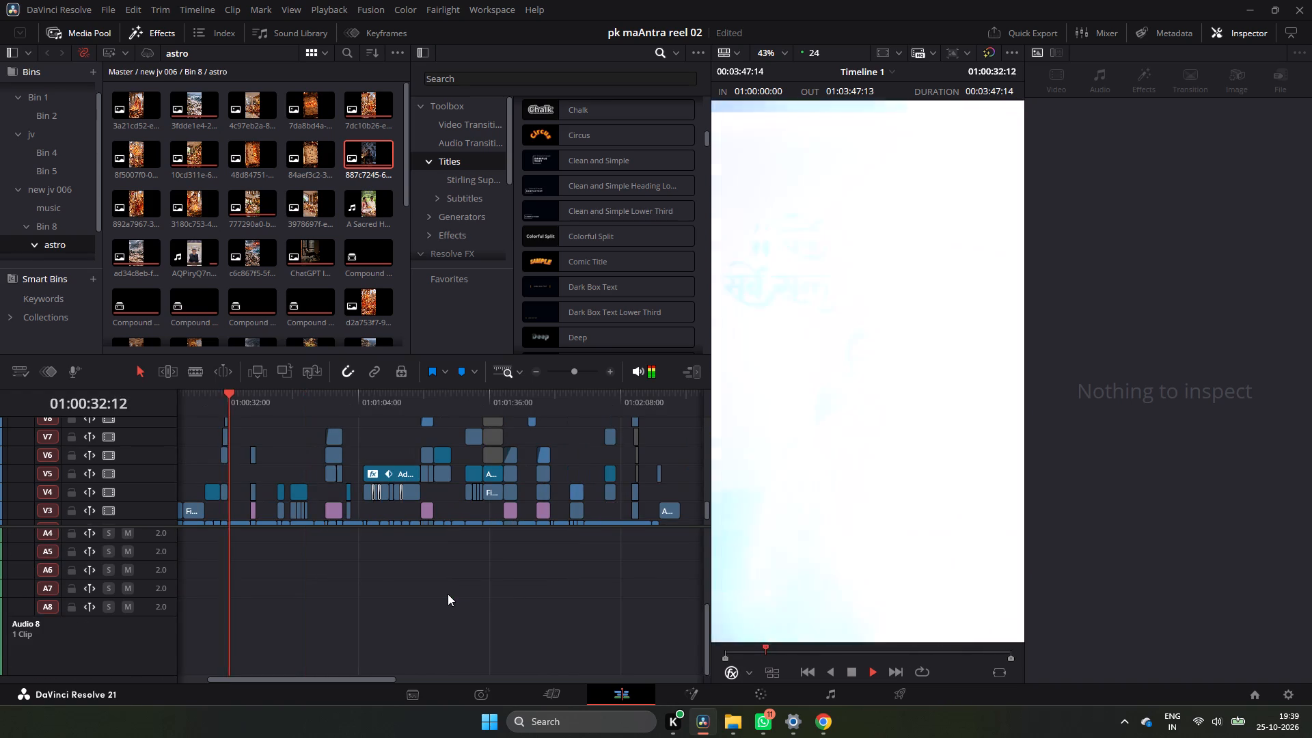
{"action": "scroll", "coordinate": [448, 594], "scroll_direction": "down", "scroll_amount": 4, "text": "ctrl"}
{"action": "scroll", "coordinate": [441, 607], "scroll_direction": "down", "scroll_amount": 2}
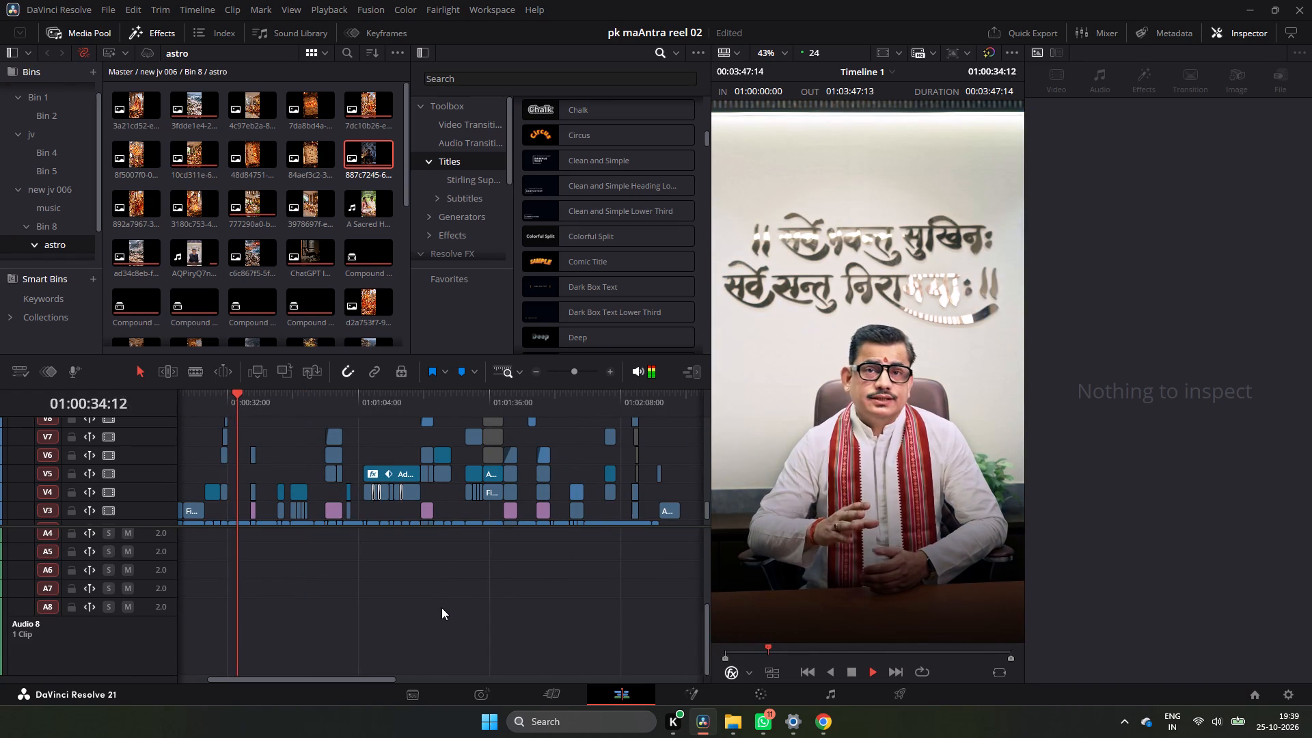
{"action": "scroll", "coordinate": [441, 607], "scroll_direction": "down", "scroll_amount": 1}
{"action": "scroll", "coordinate": [441, 607], "scroll_direction": "up", "scroll_amount": 6}
{"action": "scroll", "coordinate": [441, 607], "scroll_direction": "down", "scroll_amount": 6}
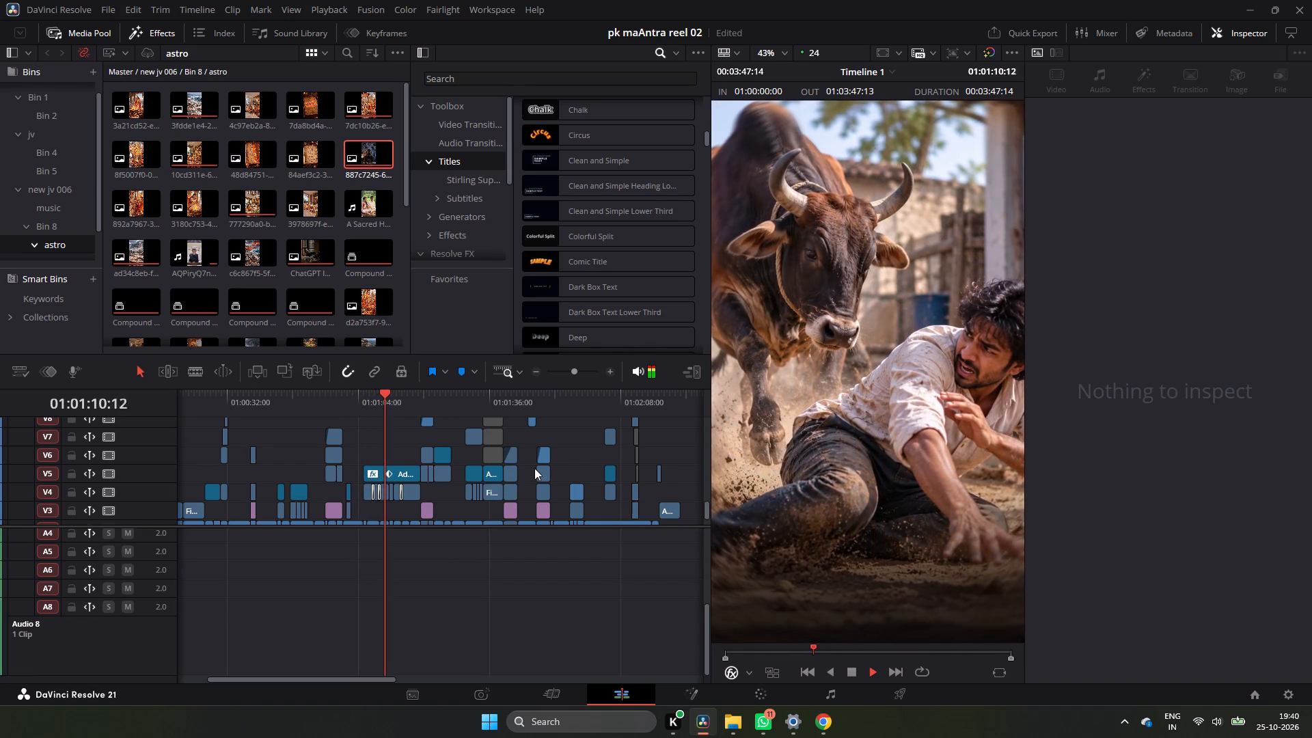
{"action": "key", "text": "space"}
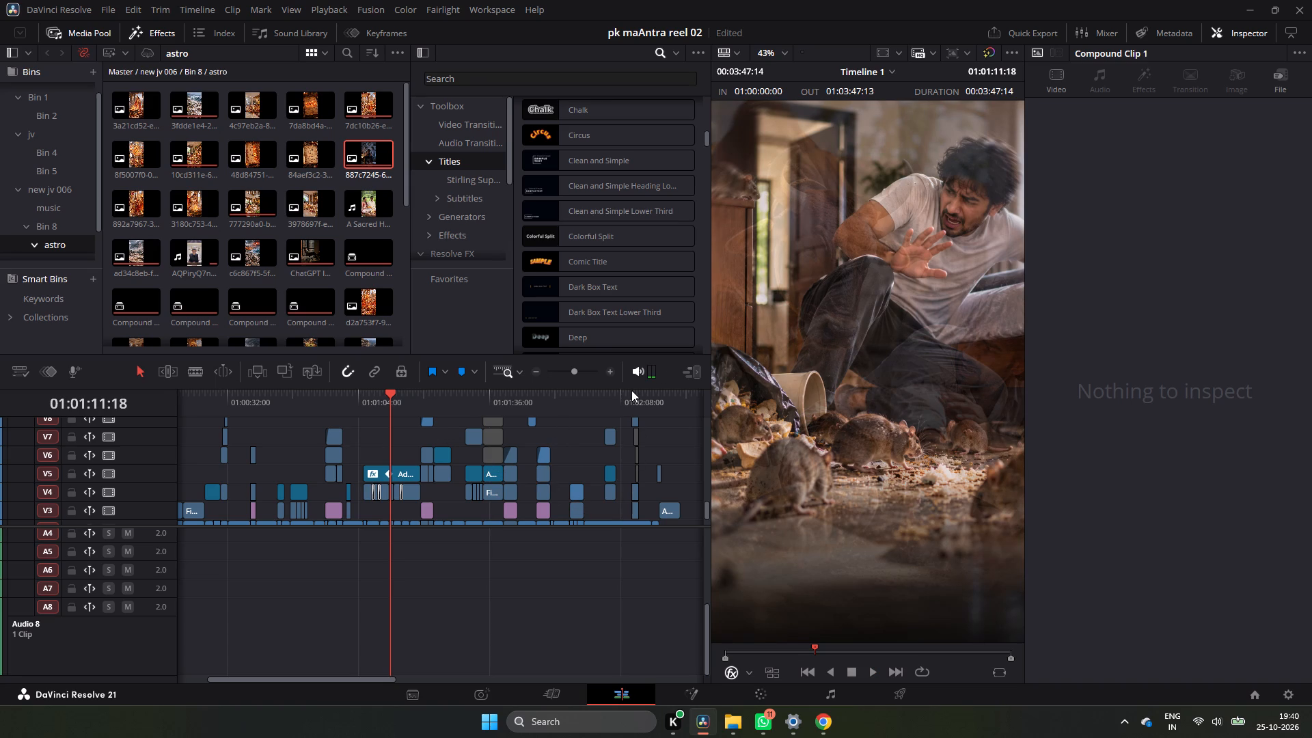
Place the IMG_8070.MP4 overlay from V7 near 01:01:30 onto V6, starting with the long adjustment clip near 01:01:05.
{"action": "double_click", "coordinate": [609, 374]}
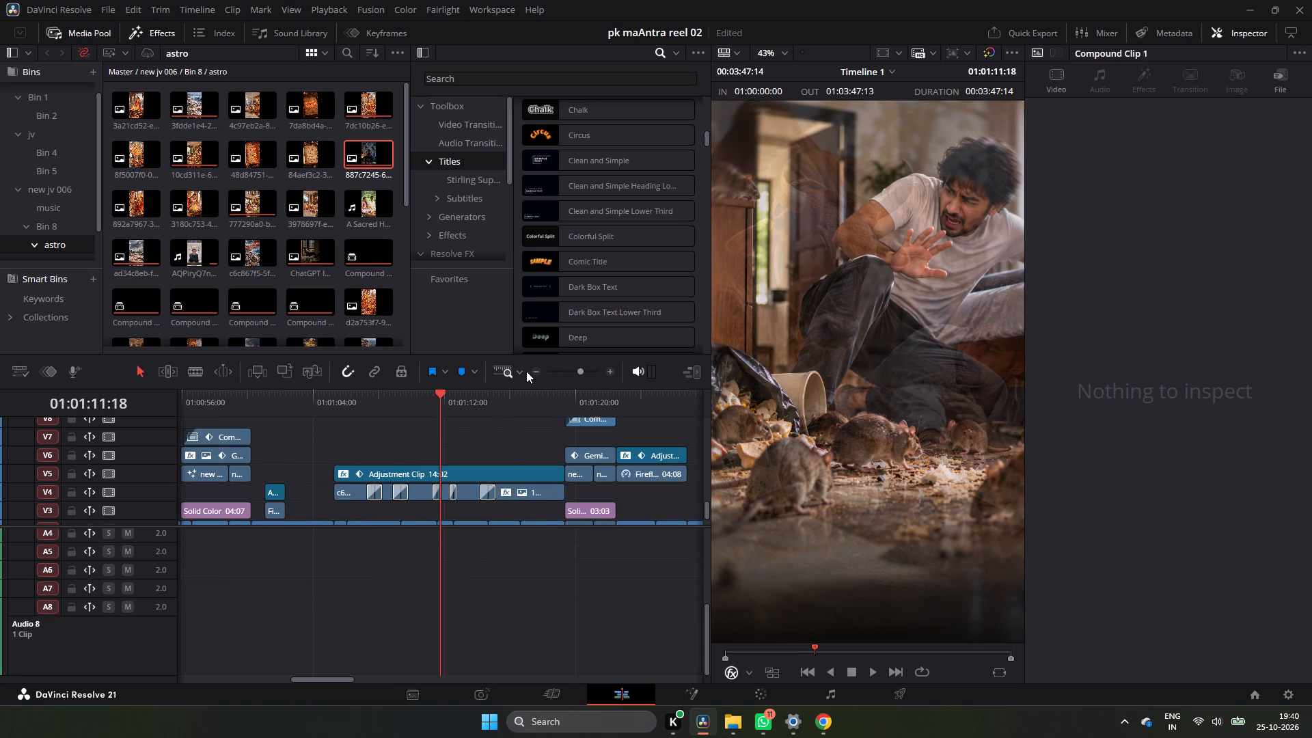
{"action": "scroll", "coordinate": [539, 371], "scroll_direction": "down", "scroll_amount": 5}
{"action": "scroll", "coordinate": [535, 425], "scroll_direction": "down", "scroll_amount": 3, "text": "ctrl"}
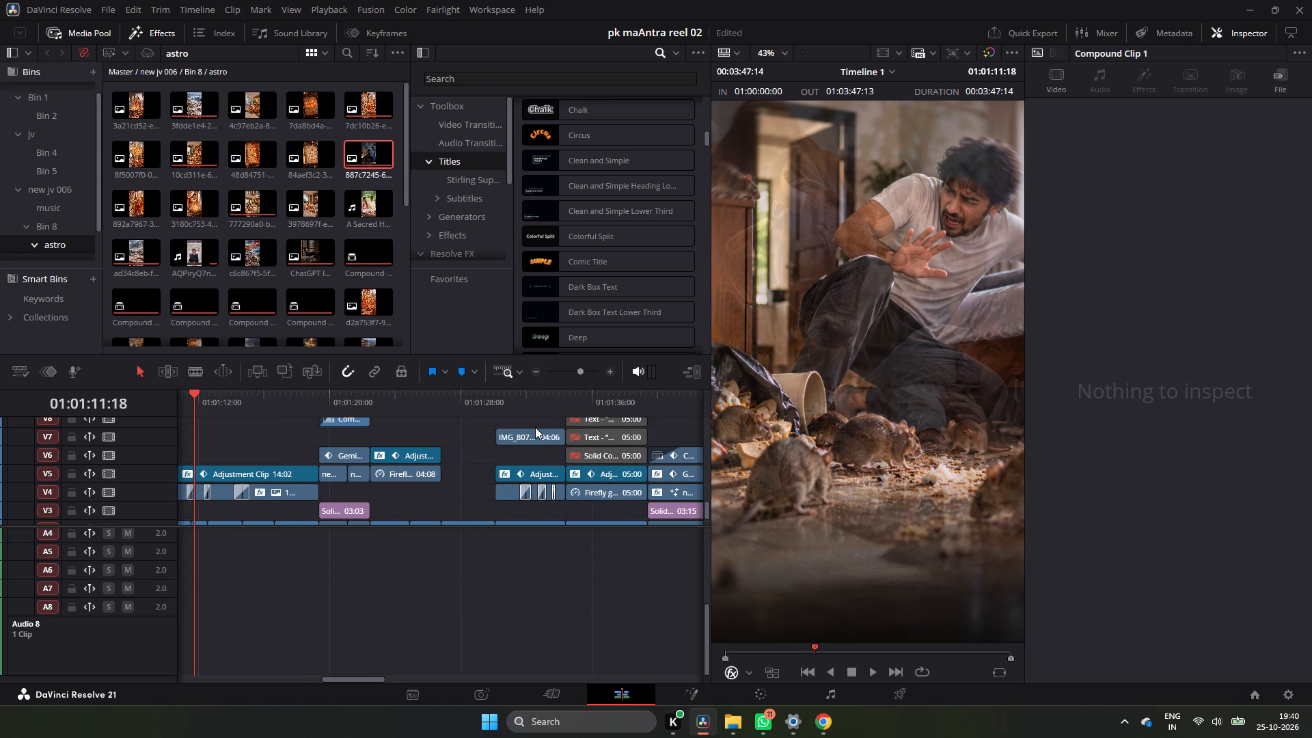
{"action": "left_click", "coordinate": [537, 434]}
{"action": "left_click_drag", "start_coordinate": [537, 435], "coordinate": [528, 437], "text": "alt"}
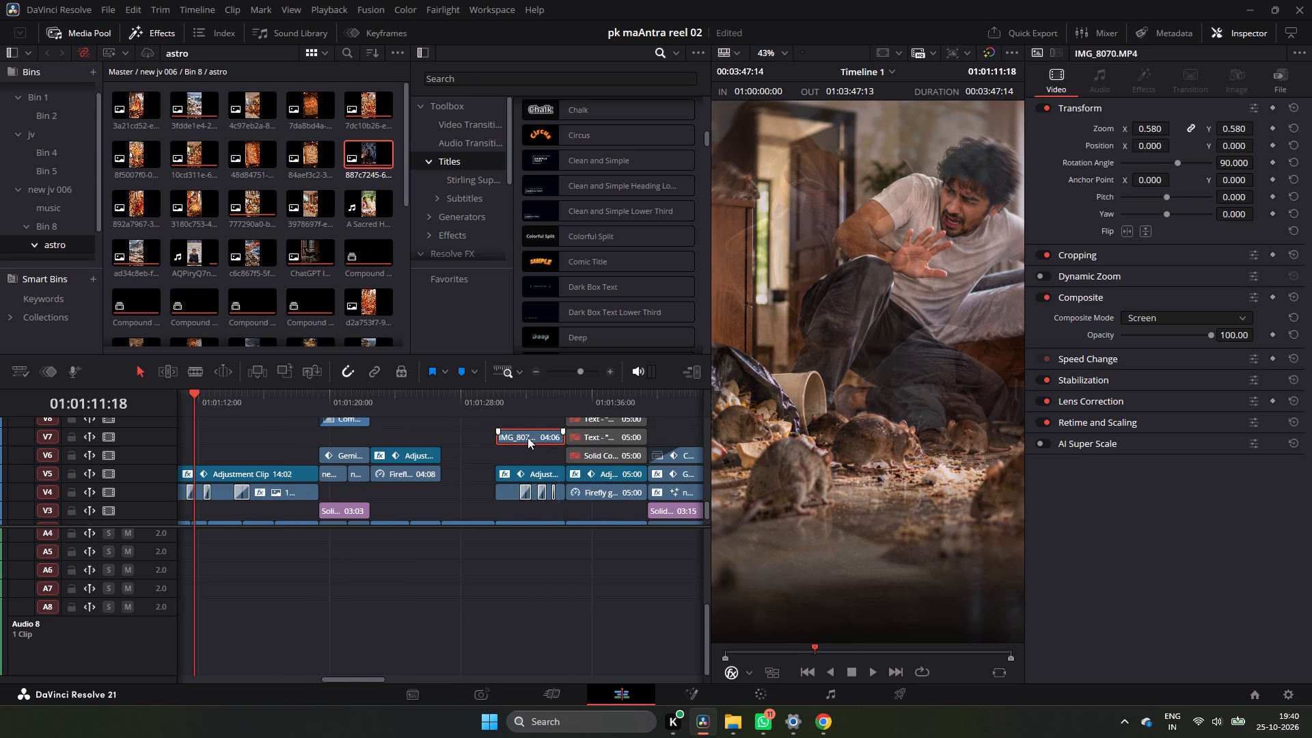
{"action": "left_click_drag", "start_coordinate": [528, 437], "coordinate": [188, 446], "text": "alt"}
{"action": "scroll", "coordinate": [249, 444], "scroll_direction": "up", "scroll_amount": 1, "text": "ctrl"}
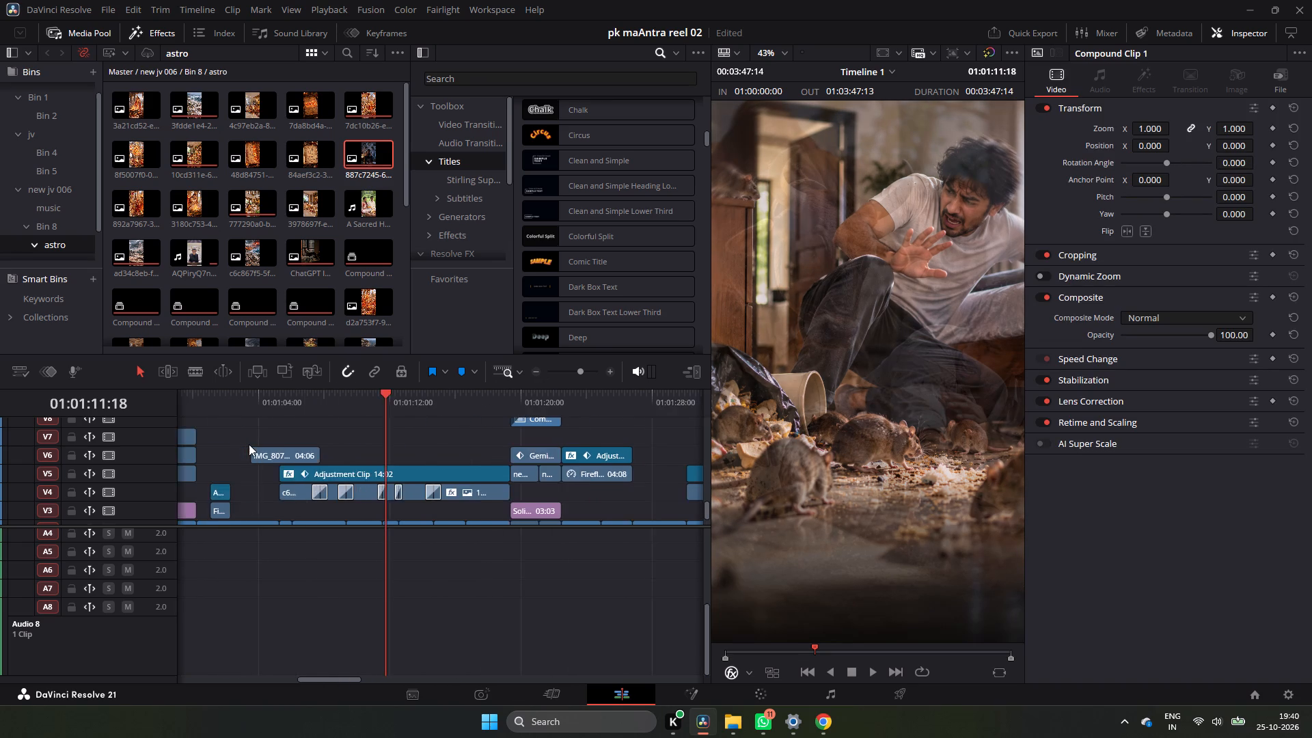
{"action": "scroll", "coordinate": [249, 444], "scroll_direction": "up", "scroll_amount": 1, "text": "ctrl"}
{"action": "left_click_drag", "start_coordinate": [366, 461], "coordinate": [392, 459]}
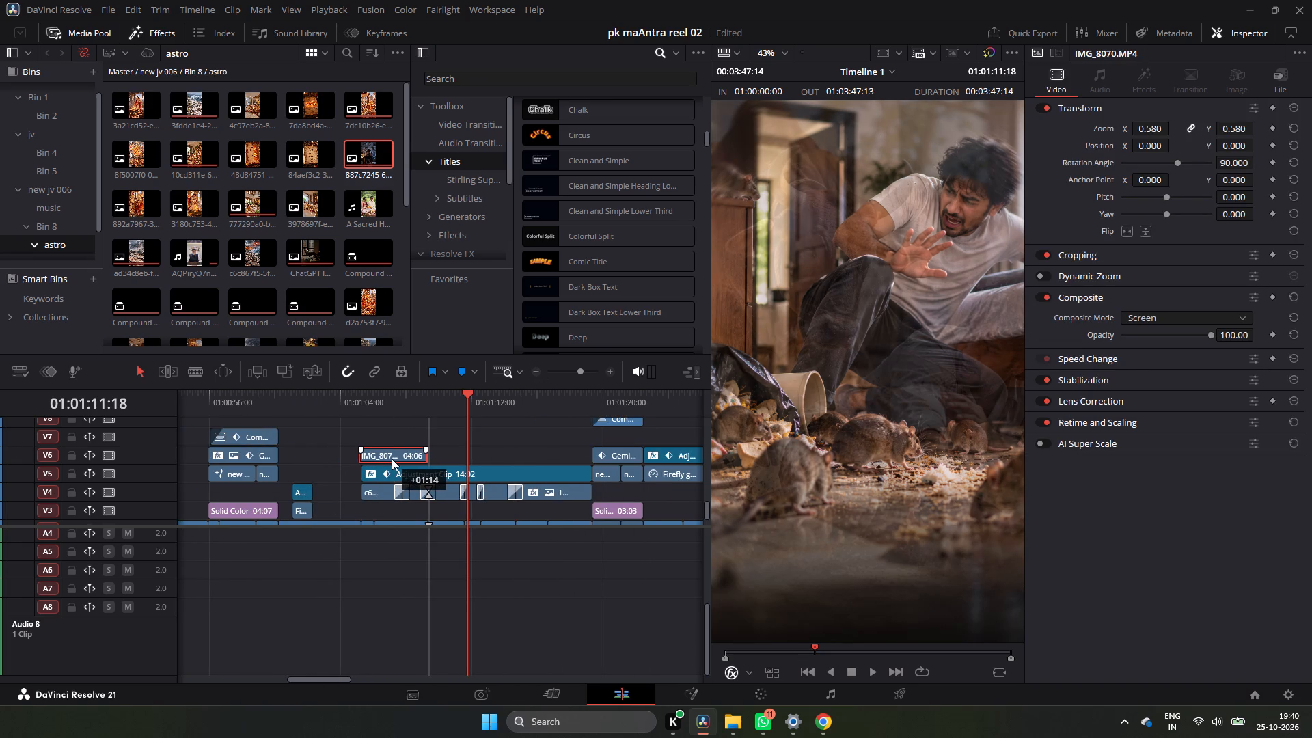
{"action": "left_click_drag", "start_coordinate": [392, 459], "coordinate": [394, 459]}
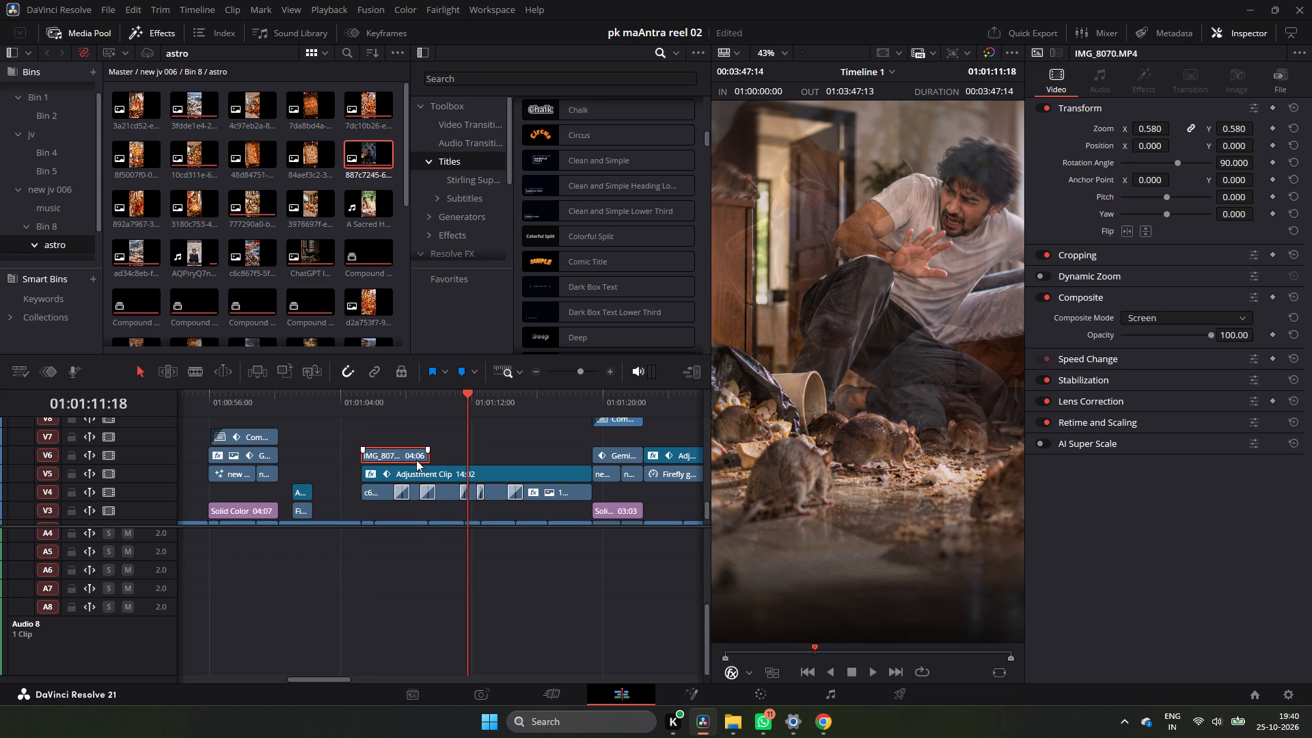
Extend the V6 IMG_8070.MP4 overlay to 14:02, trimming both ends to cover the image sequence up to the title section at 01:01:19.
{"action": "left_click_drag", "start_coordinate": [423, 458], "coordinate": [583, 474]}
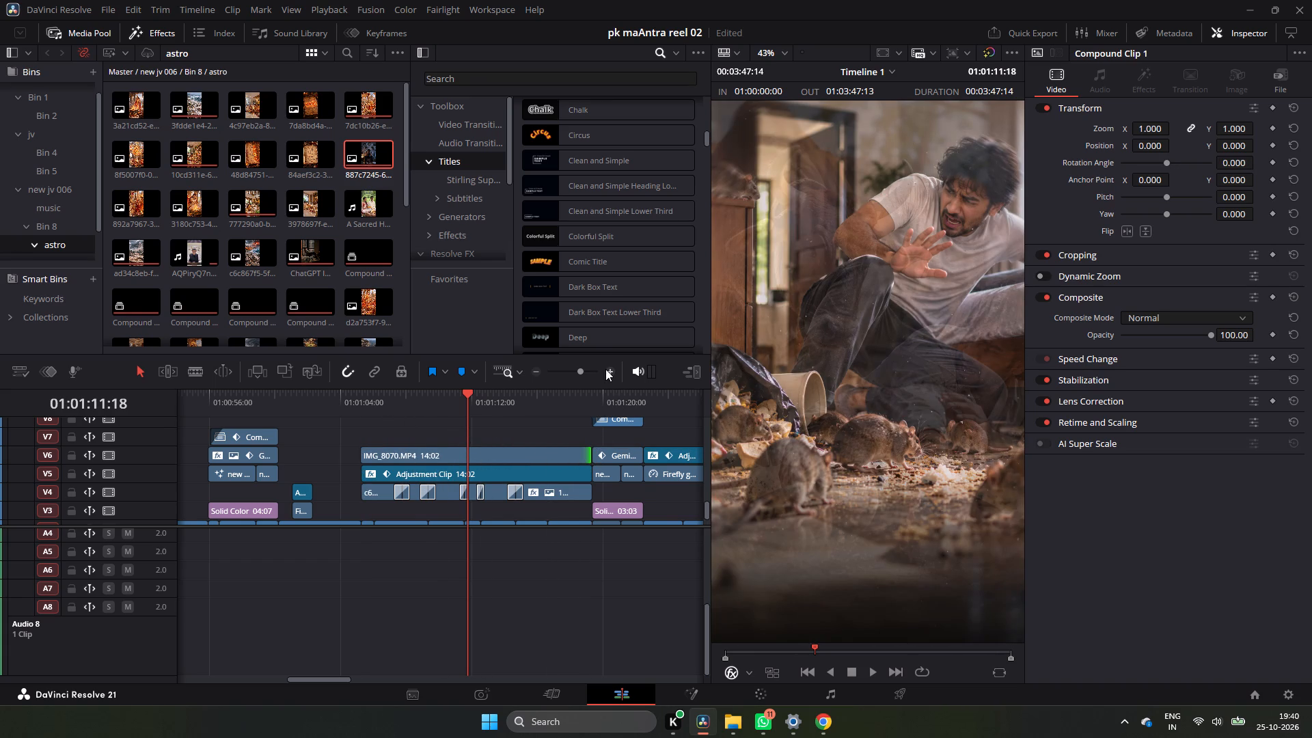
{"action": "left_click", "coordinate": [605, 369]}
{"action": "scroll", "coordinate": [601, 390], "scroll_direction": "down", "scroll_amount": 4}
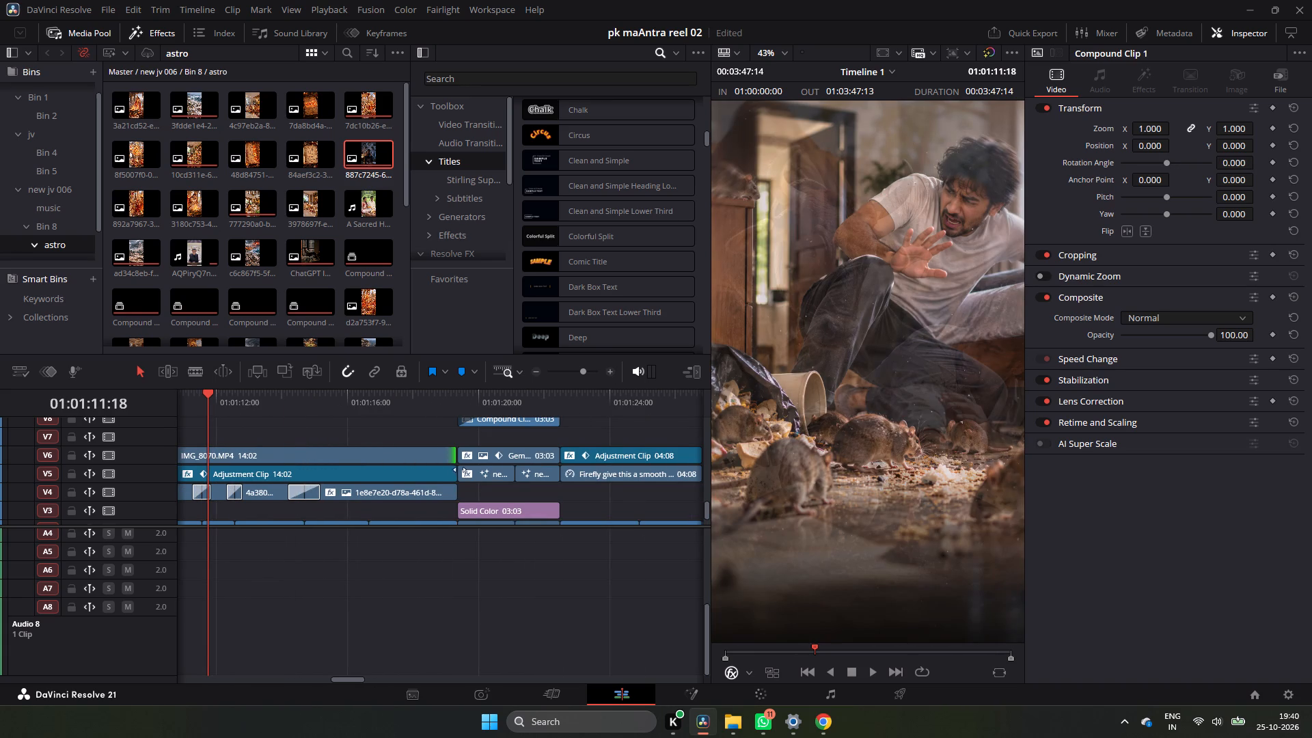
{"action": "left_click", "coordinate": [456, 461]}
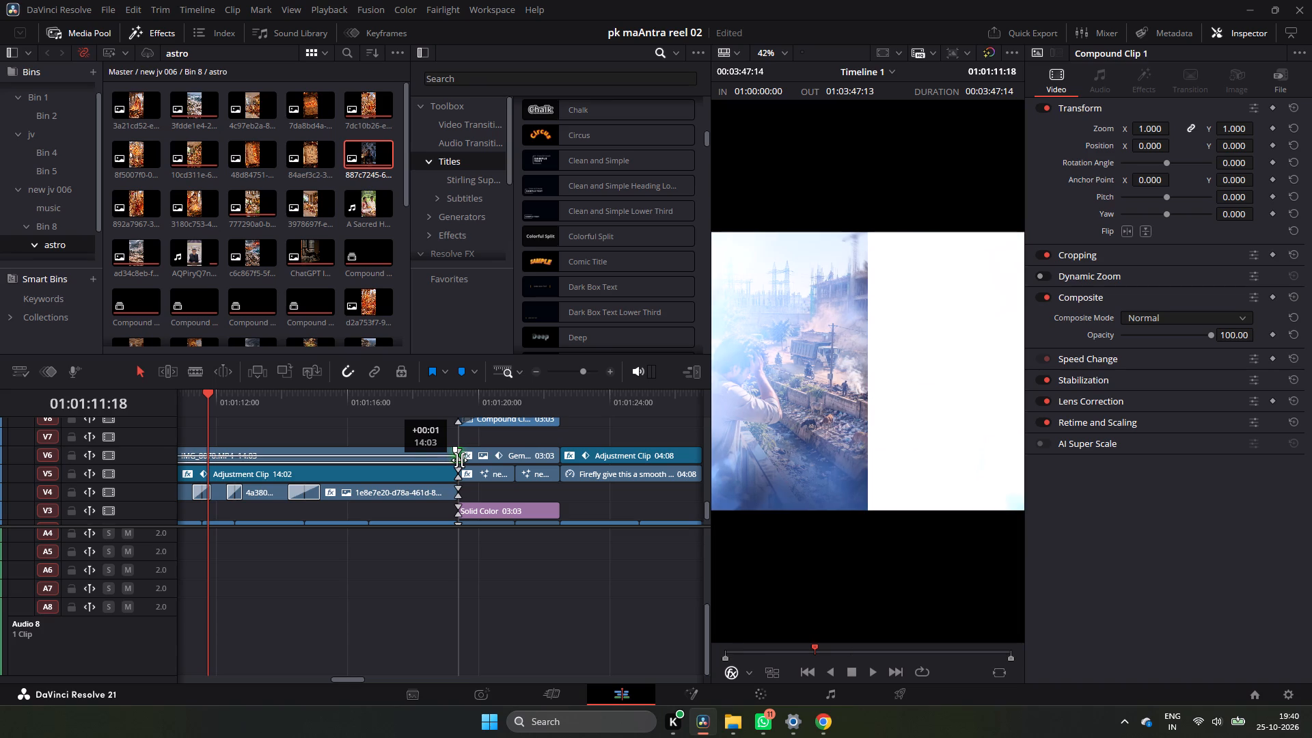
{"action": "scroll", "coordinate": [452, 413], "scroll_direction": "up", "scroll_amount": 4, "text": "ctrl"}
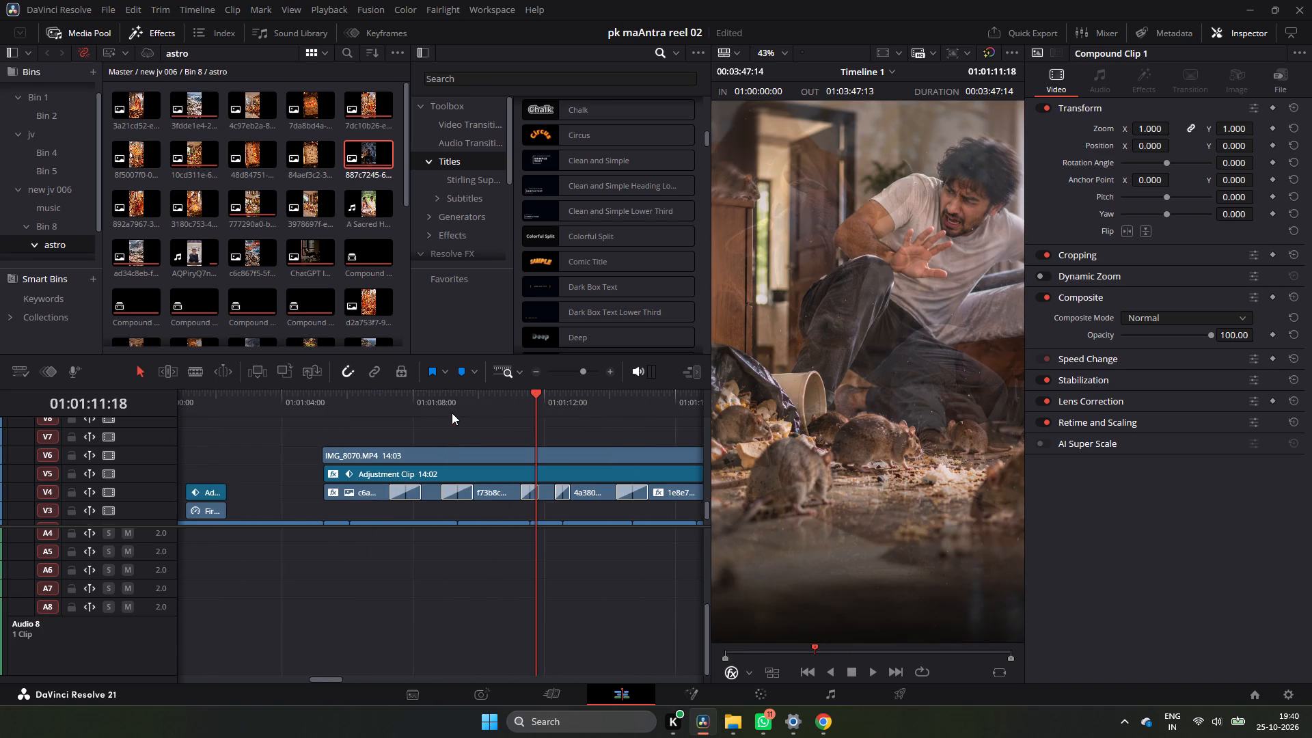
{"action": "left_click", "coordinate": [316, 405]}
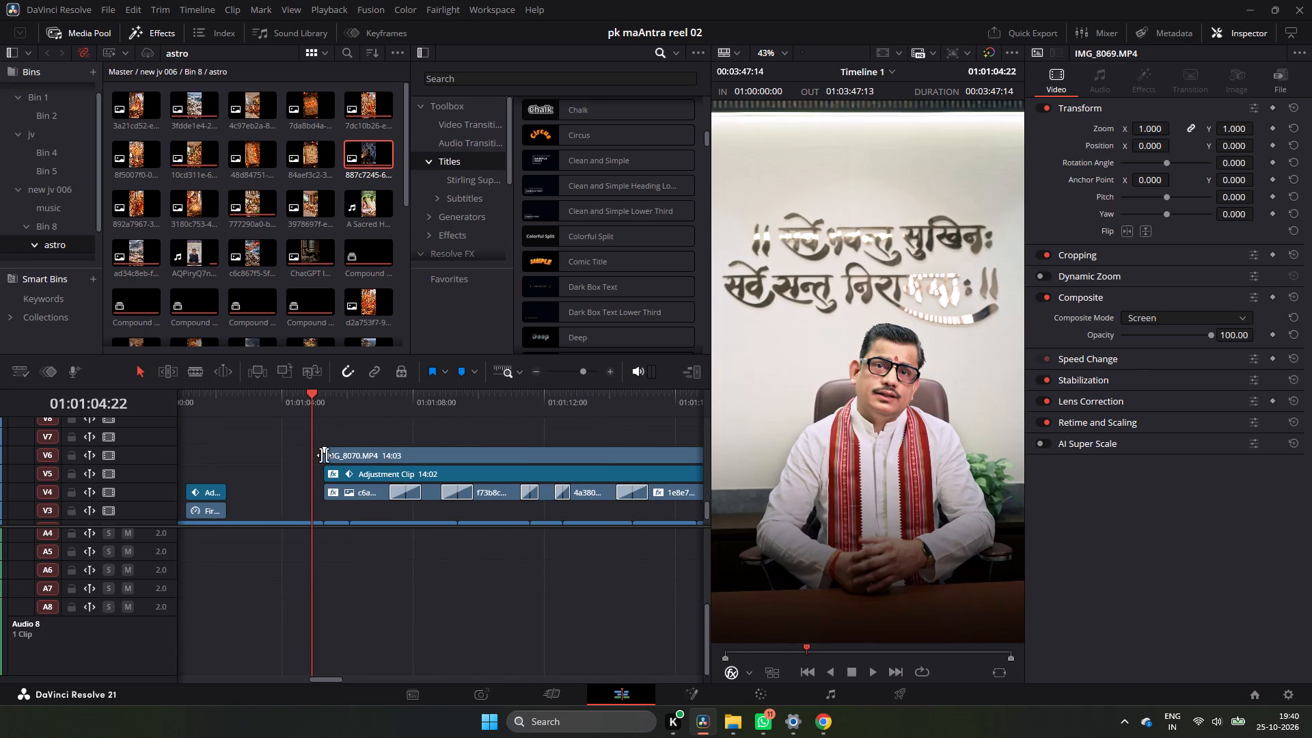
{"action": "left_click_drag", "start_coordinate": [324, 455], "coordinate": [329, 461]}
Play back from 01:01:05 to about 01:01:21 to check the extended overlay and the भौतिक ताप title.
{"action": "left_click", "coordinate": [323, 407]}
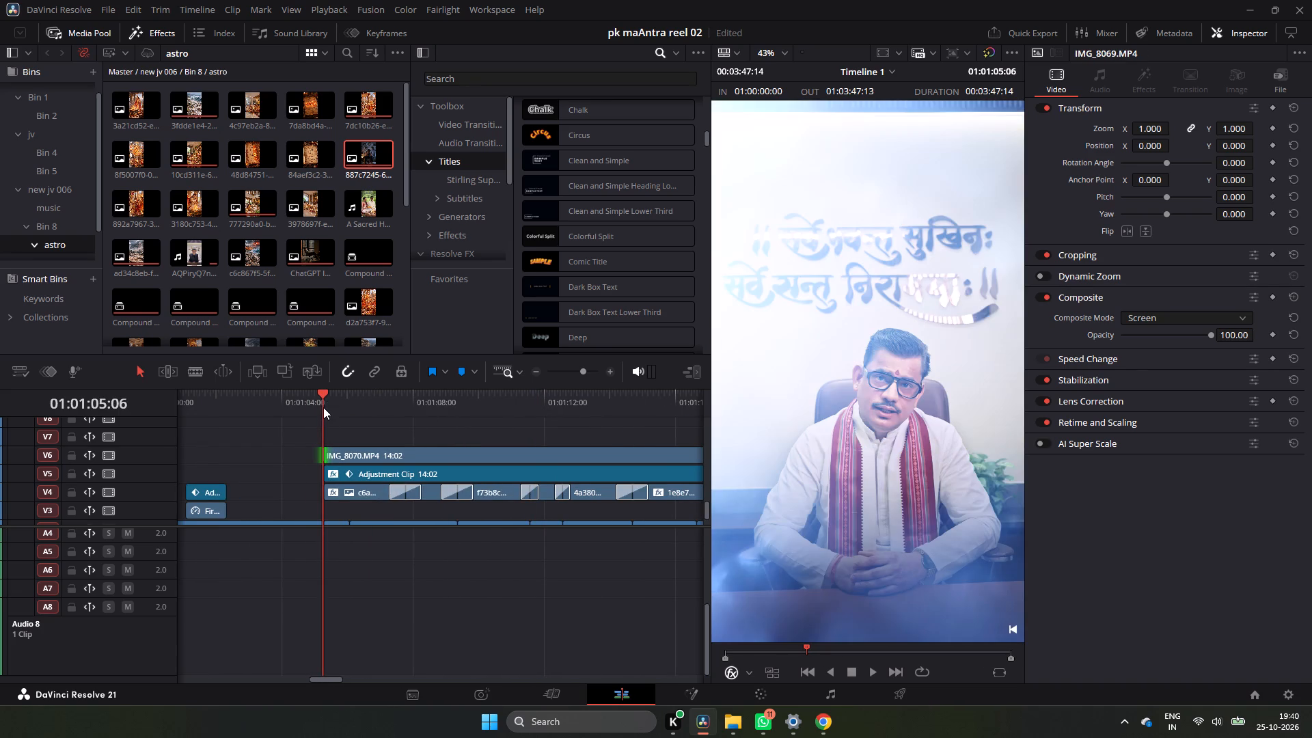
{"action": "key", "text": "space"}
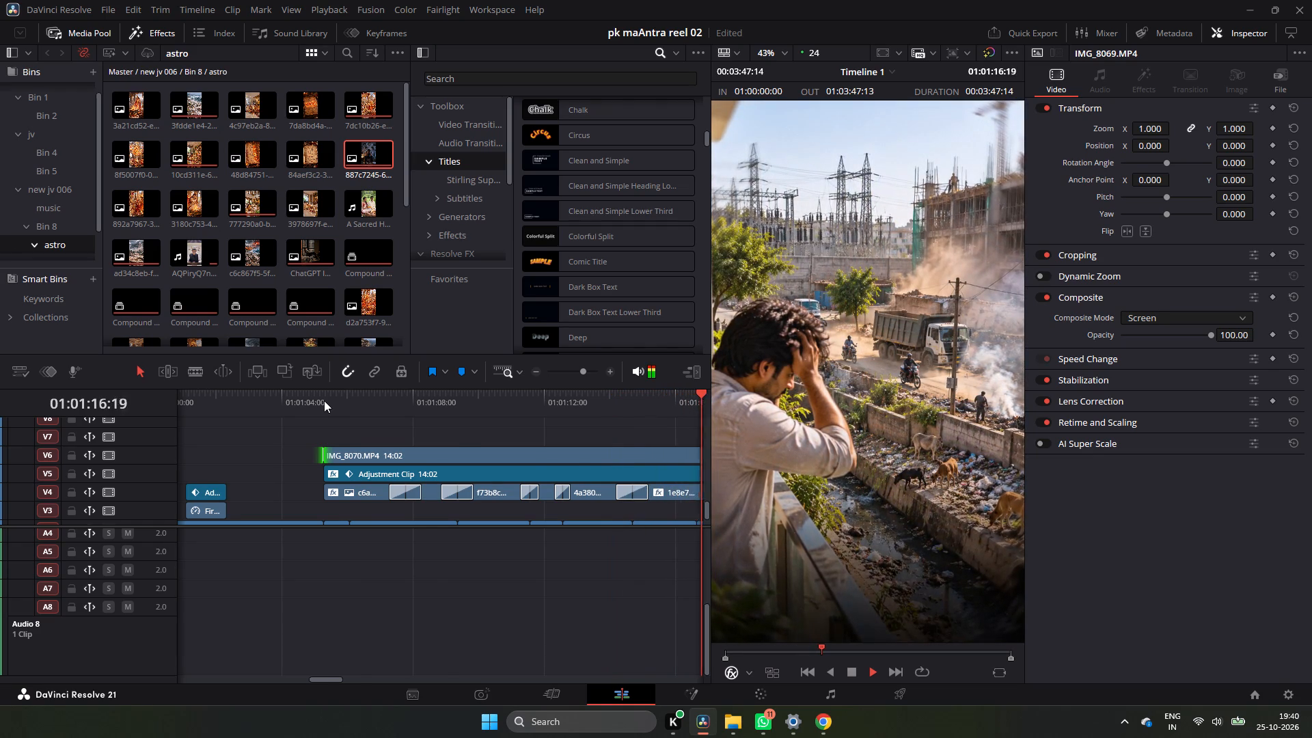
{"action": "key", "text": "space"}
{"action": "key", "text": "space"}
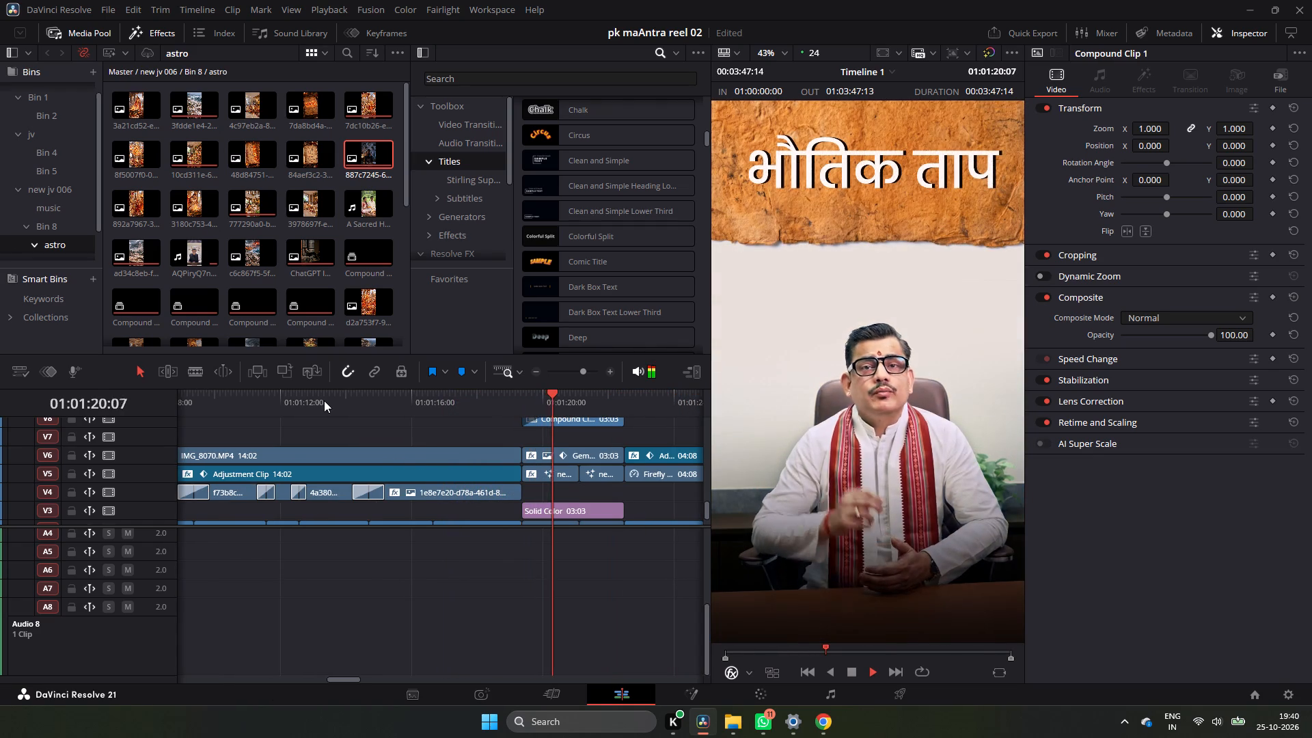
{"action": "key", "text": "space"}
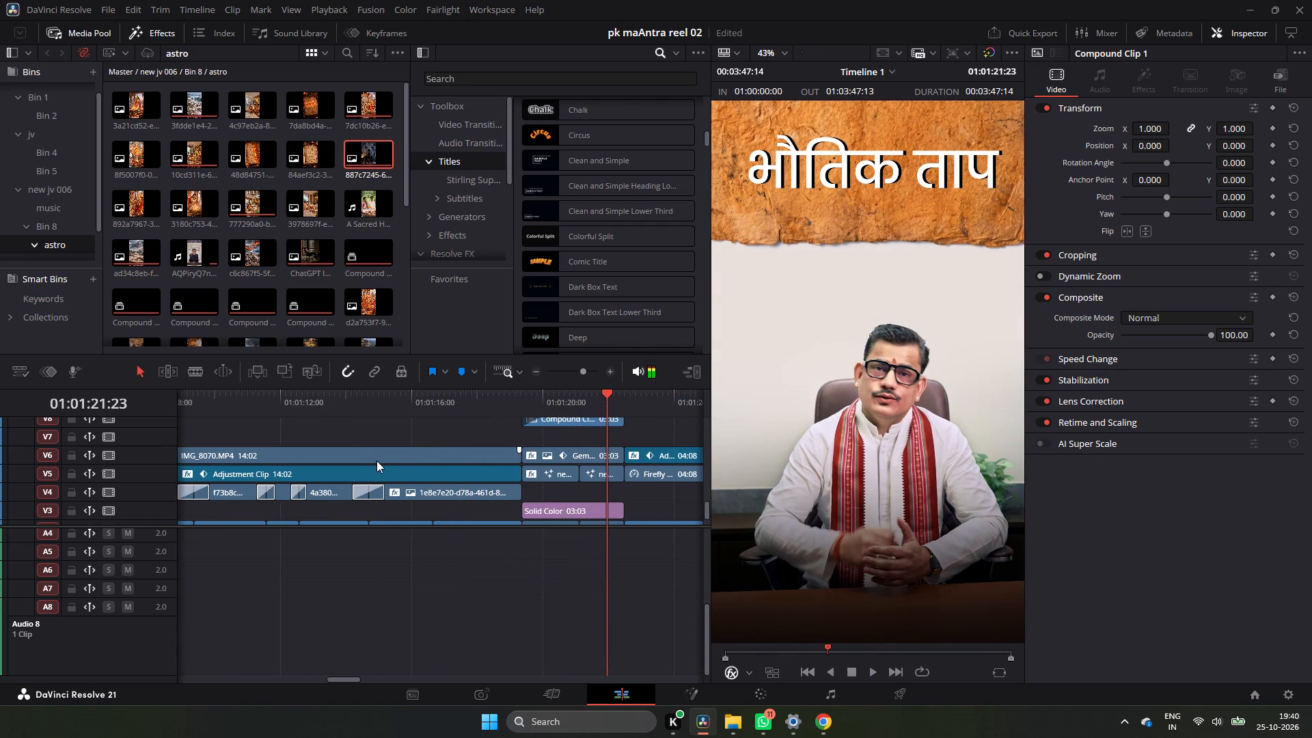
Apply the Transform effect to Compound Clip 3, the भौतिक ताप title on V8.
{"action": "scroll", "coordinate": [557, 463], "scroll_direction": "up", "scroll_amount": 1}
{"action": "scroll", "coordinate": [558, 463], "scroll_direction": "down", "scroll_amount": 1}
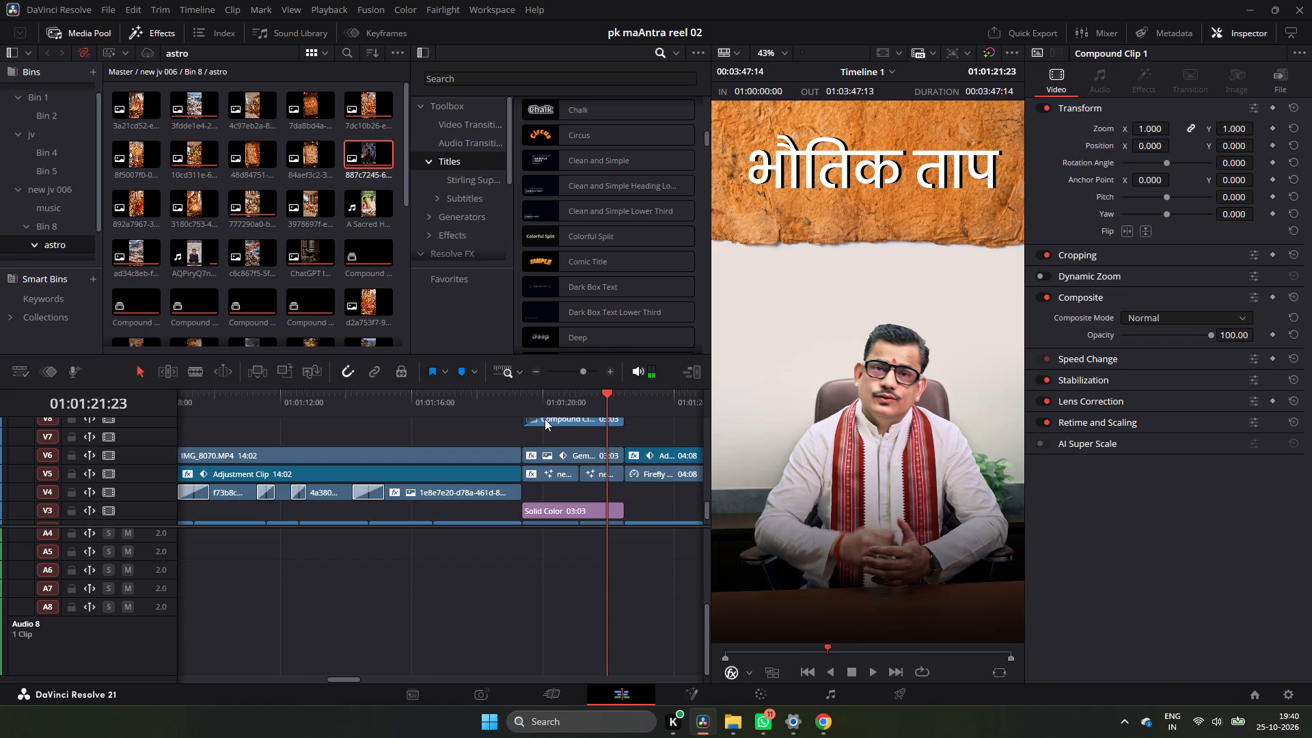
{"action": "left_click", "coordinate": [545, 419]}
{"action": "key", "text": "shift+space"}
{"action": "left_click", "coordinate": [545, 390]}
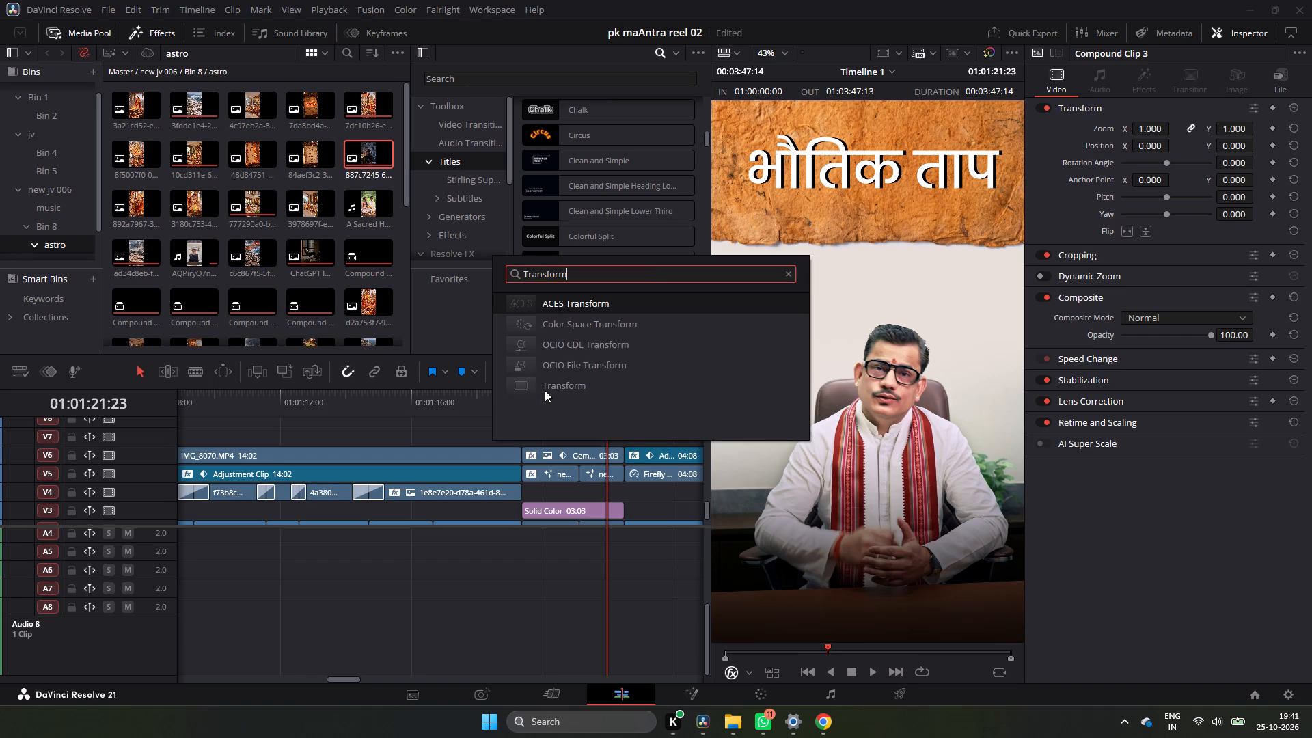
{"action": "left_click", "coordinate": [559, 381]}
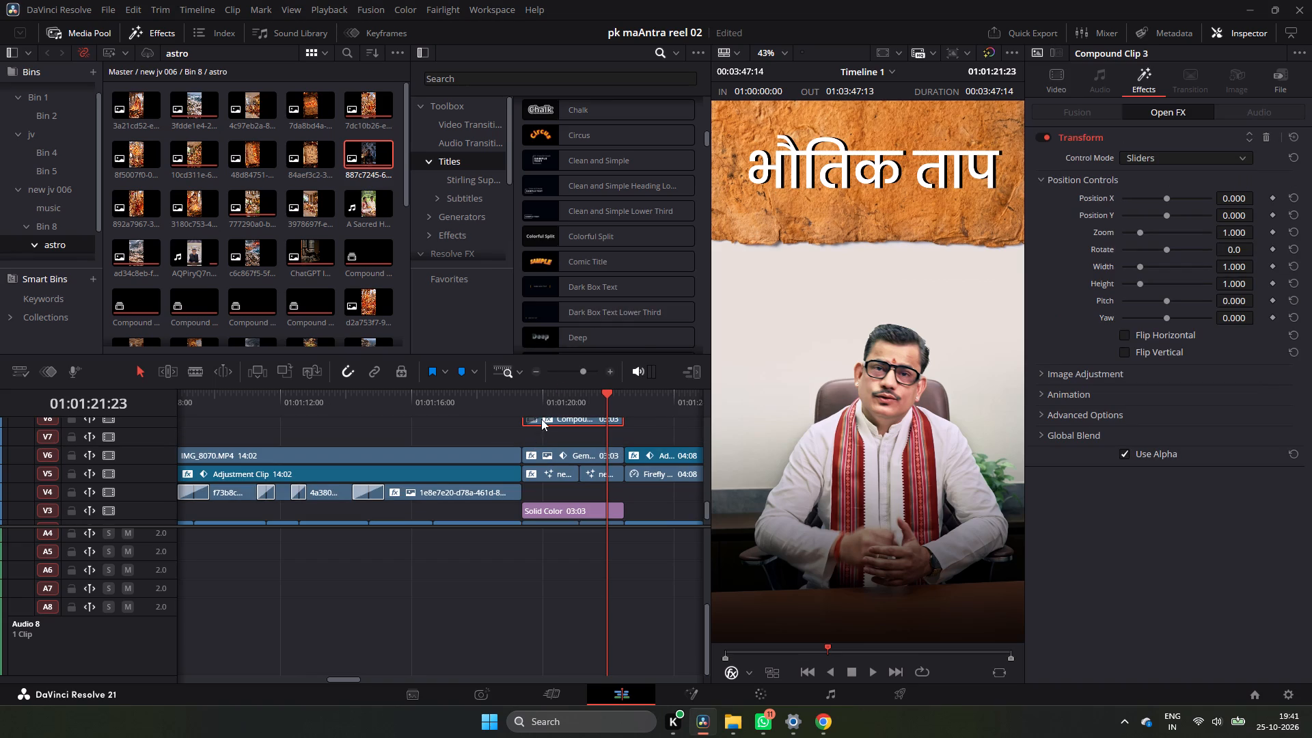
Animate Compound Clip 3's Transform Position Y from 0.000 at 01:01:19:09 to -0.007 at 01:01:22:12, with motion blur 1.000.
{"action": "left_click", "coordinate": [525, 398]}
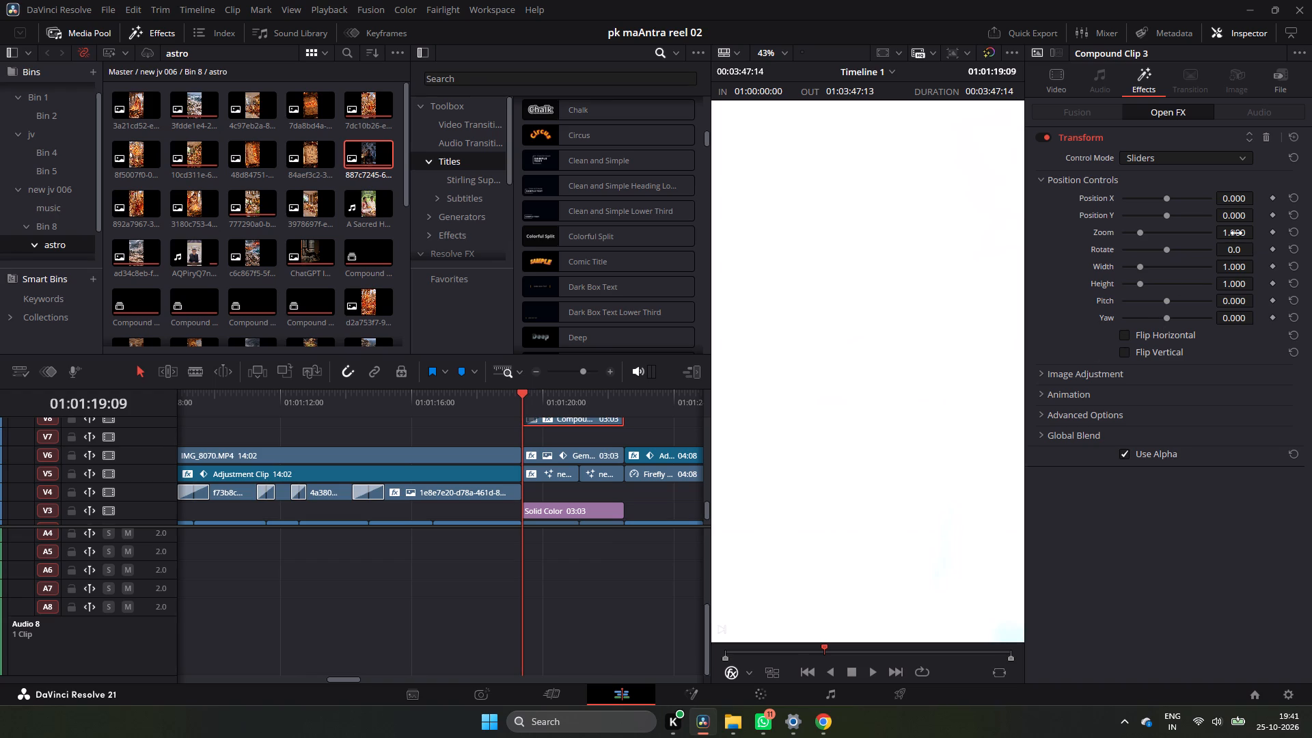
{"action": "left_click", "coordinate": [1273, 213]}
{"action": "left_click", "coordinate": [1099, 390]}
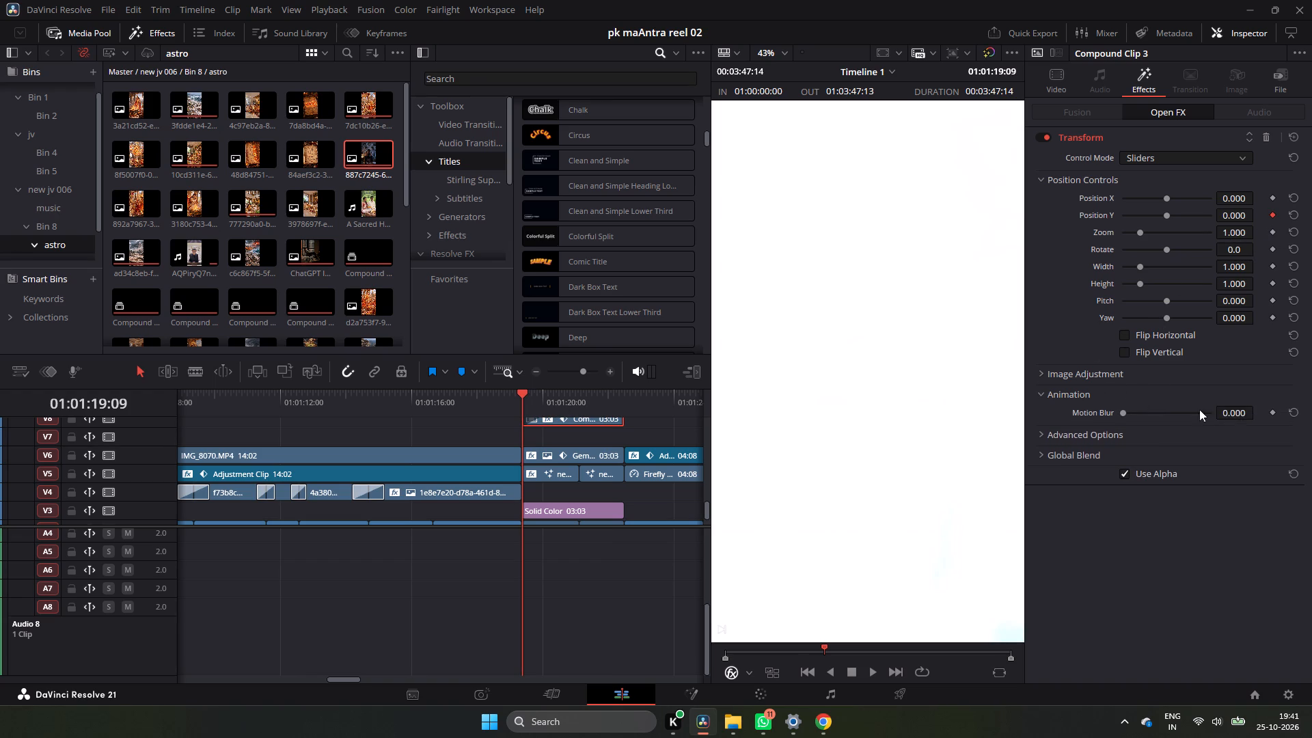
{"action": "left_click_drag", "start_coordinate": [1238, 417], "coordinate": [1018, 370]}
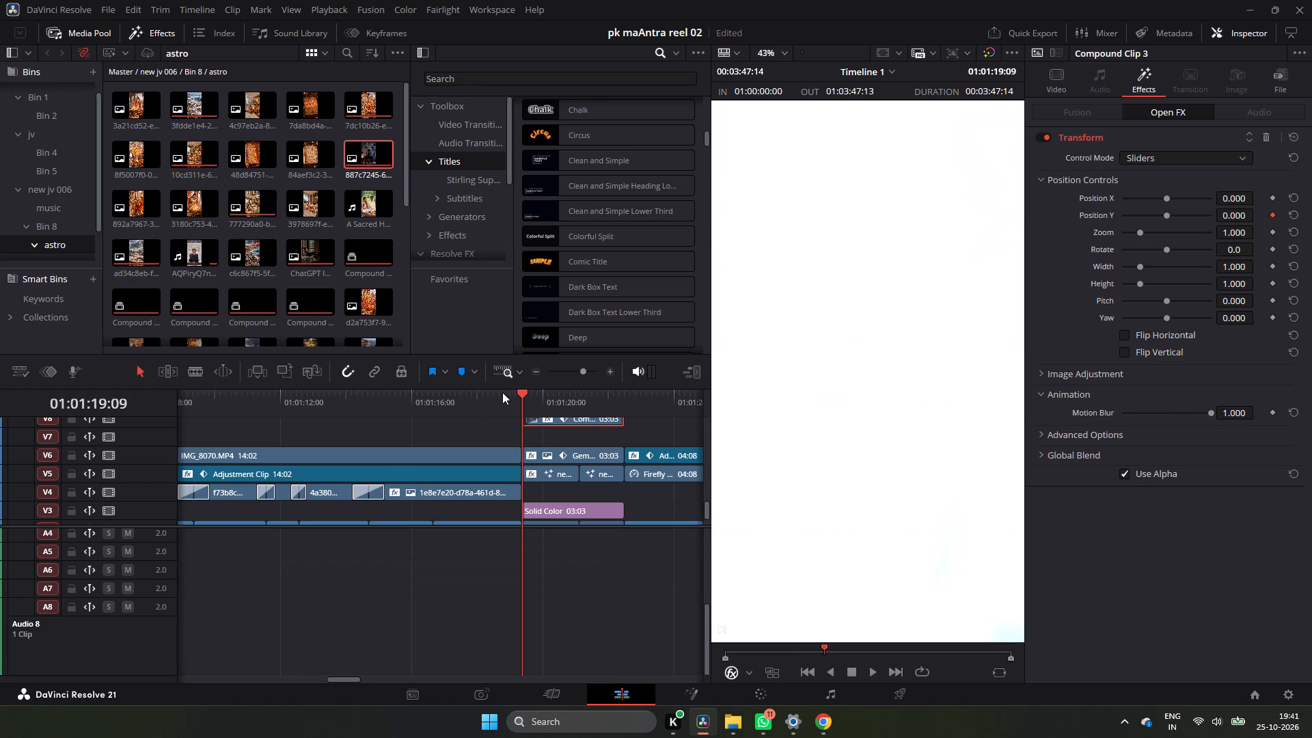
{"action": "left_click_drag", "start_coordinate": [533, 392], "coordinate": [635, 403]}
{"action": "left_click_drag", "start_coordinate": [636, 400], "coordinate": [627, 405]}
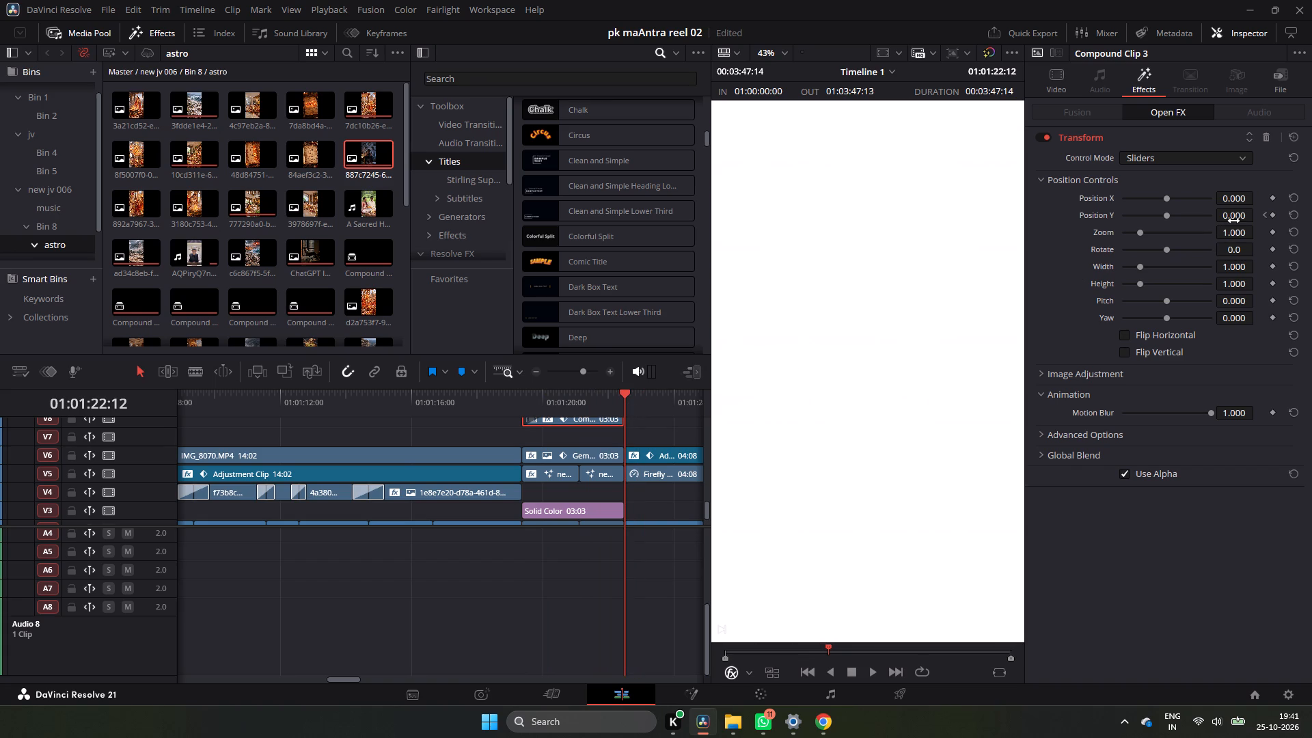
{"action": "left_click_drag", "start_coordinate": [1233, 221], "coordinate": [1229, 230]}
Play back from the start of the भौतिक ताप title at 01:01:19 to about 01:01:39, checking its animation and the following scenes.
{"action": "left_click", "coordinate": [513, 392]}
{"action": "left_click", "coordinate": [525, 391]}
{"action": "key", "text": "space"}
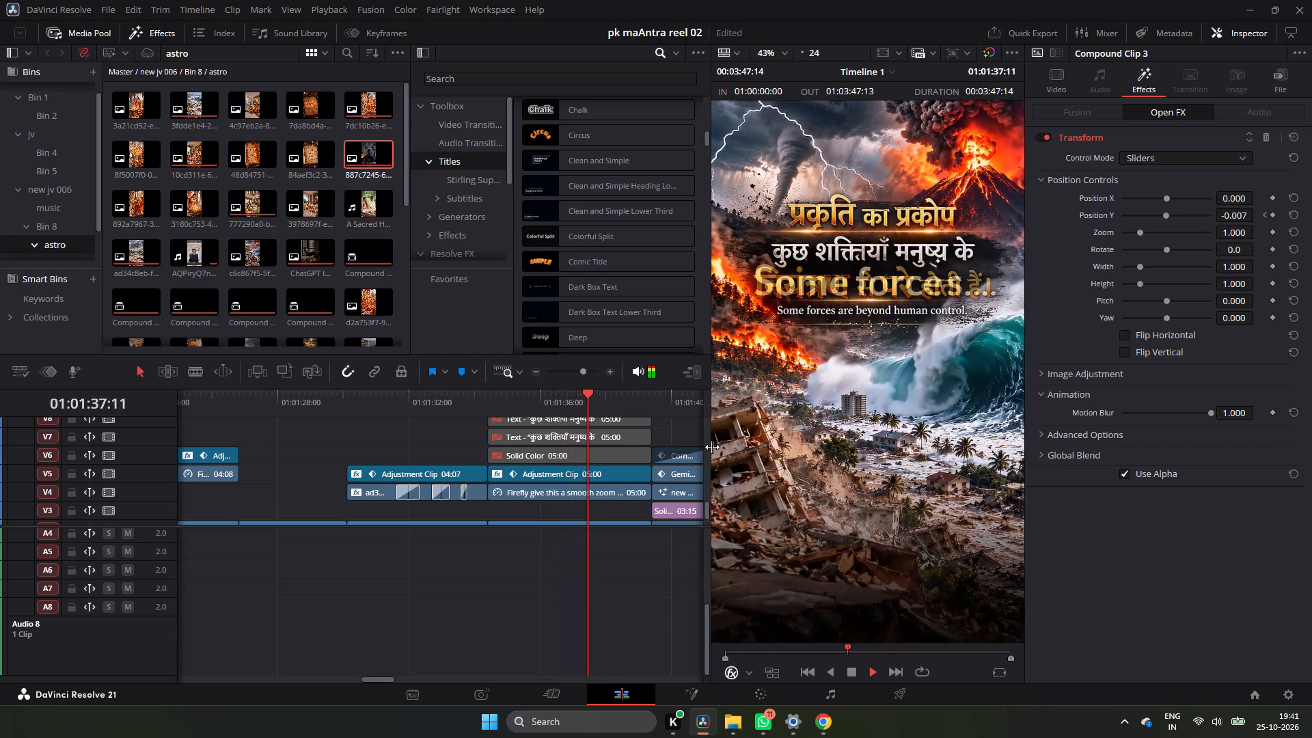
{"action": "scroll", "coordinate": [712, 447], "scroll_direction": "down", "scroll_amount": 1}
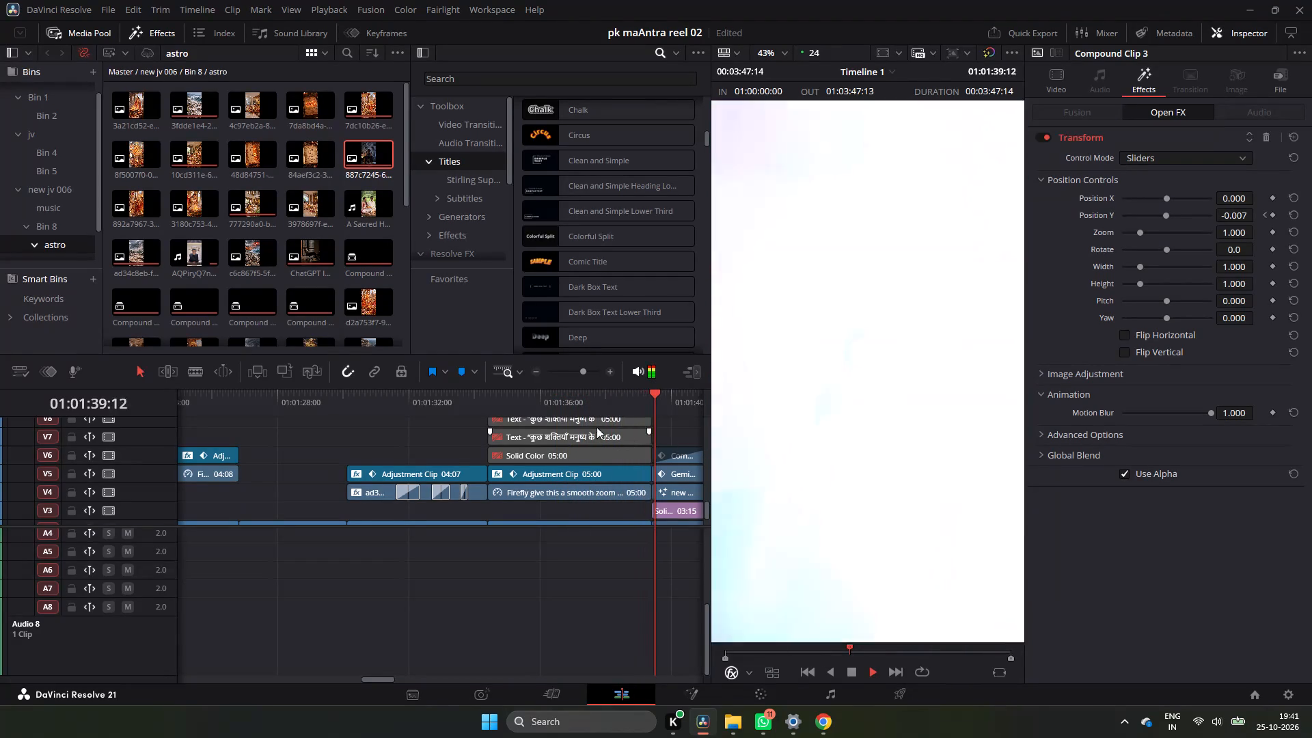
Replay the natural-disaster scene from about 01:01:37 to 01:01:38, examining how its built-in headline changes.
{"action": "left_click", "coordinate": [590, 405]}
{"action": "key", "text": "space"}
{"action": "key", "text": "space"}
{"action": "key", "text": "space"}
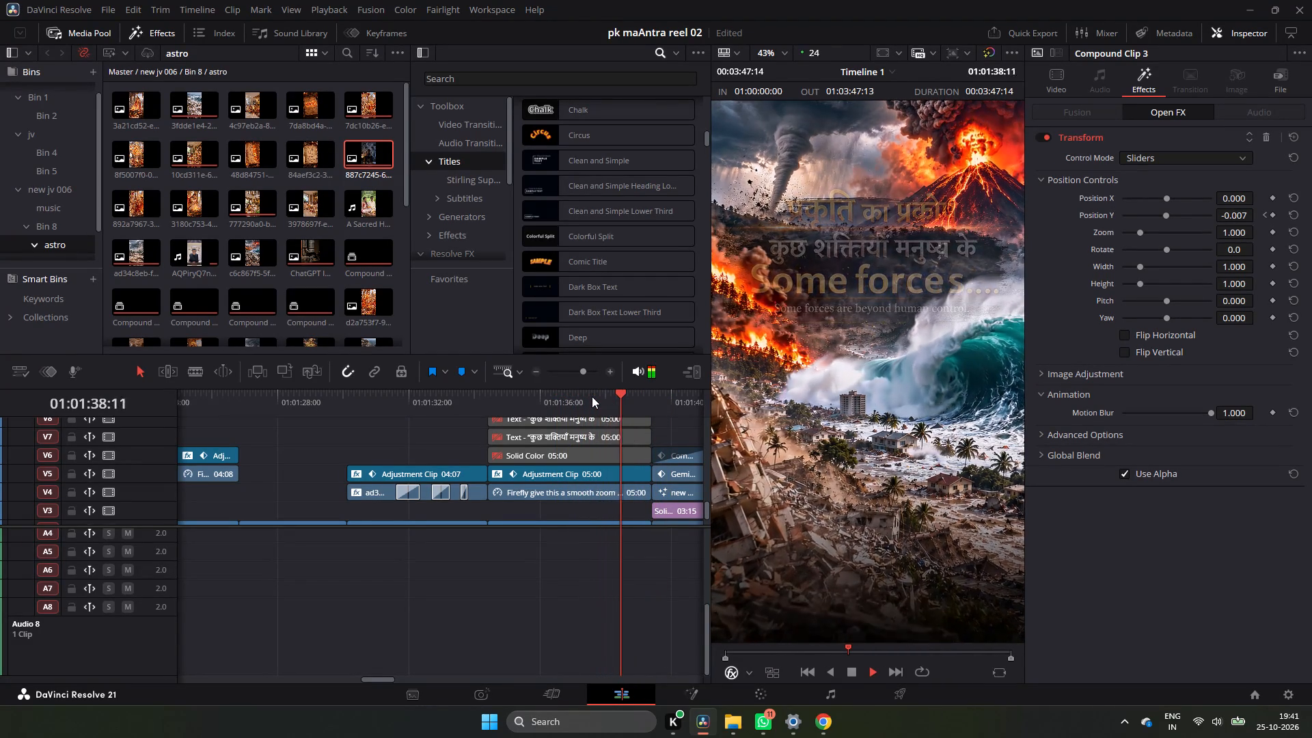
{"action": "left_click", "coordinate": [590, 394]}
{"action": "key", "text": "space"}
{"action": "left_click", "coordinate": [584, 393]}
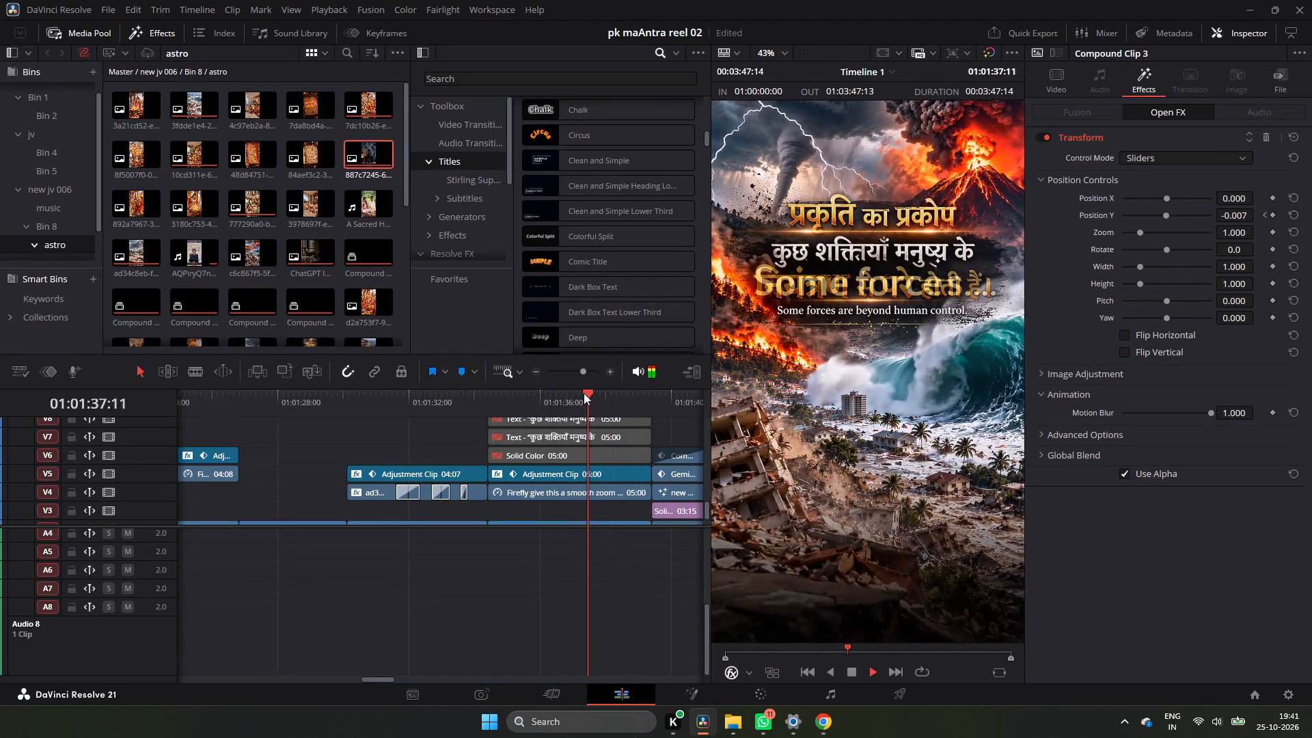
{"action": "key", "text": "space"}
{"action": "left_click", "coordinate": [584, 393]}
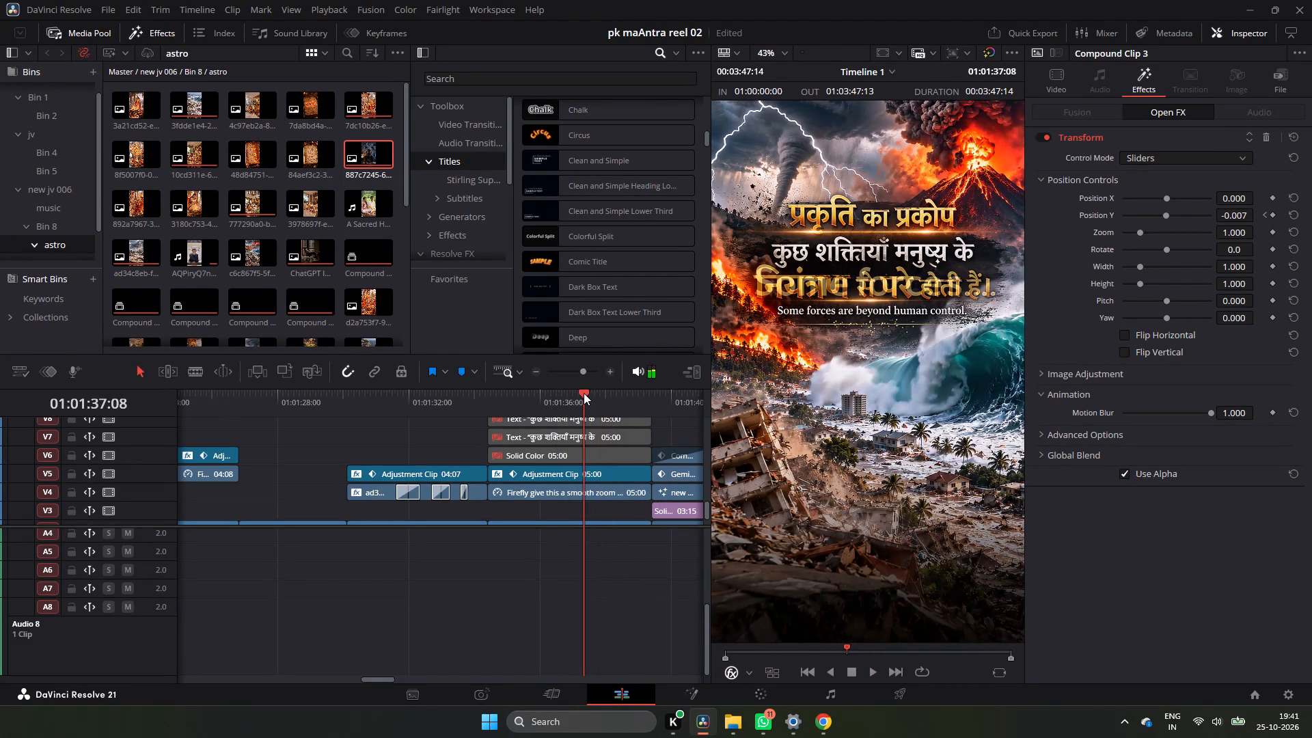
{"action": "scroll", "coordinate": [599, 416], "scroll_direction": "up", "scroll_amount": 2}
{"action": "scroll", "coordinate": [605, 435], "scroll_direction": "down", "scroll_amount": 2}
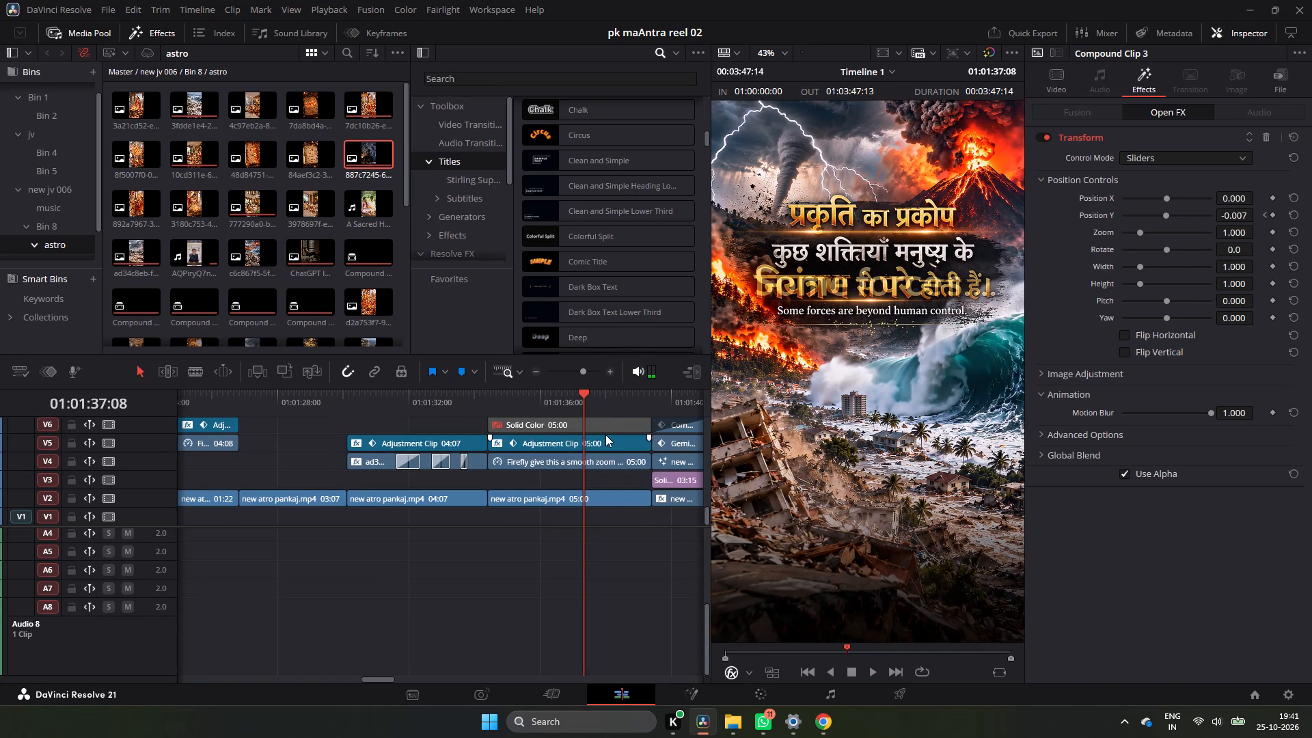
{"action": "key", "text": "space"}
{"action": "key", "text": "space"}
{"action": "key", "text": "space"}
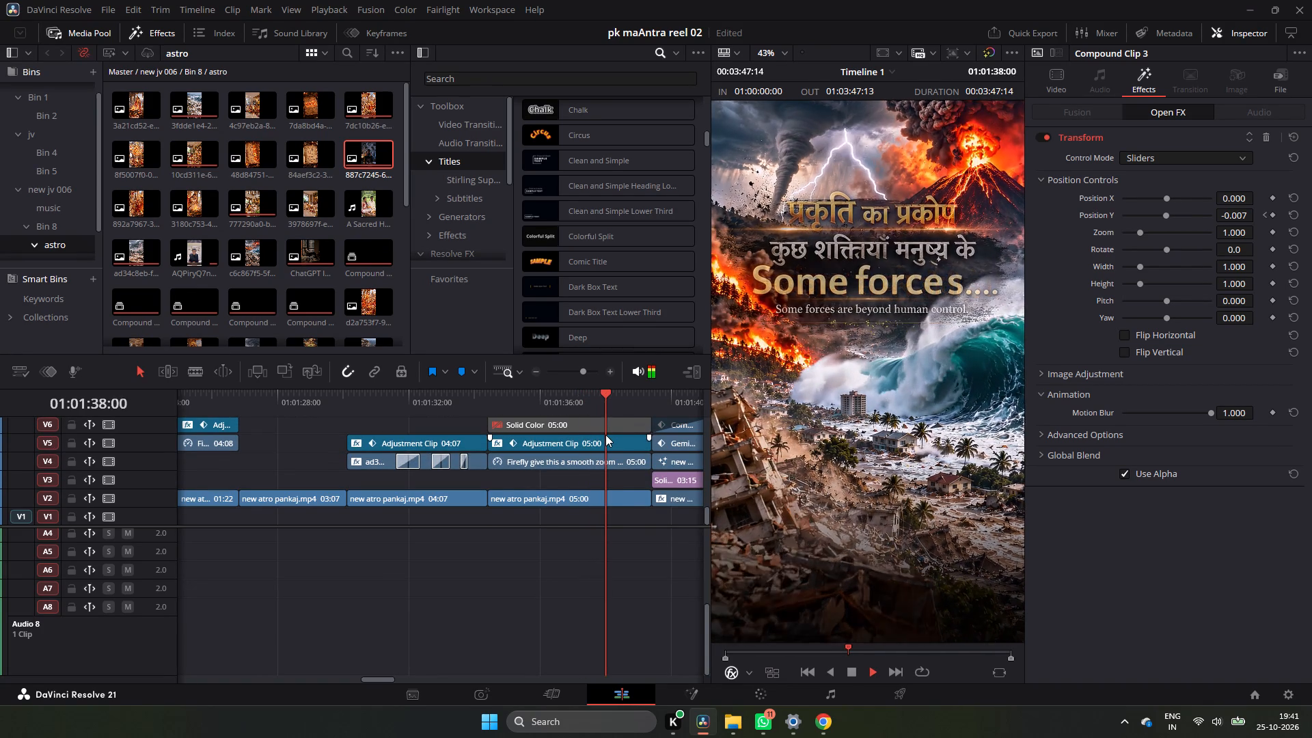
{"action": "key", "text": "space"}
Play the natural-disaster clip in short stretches from about 01:01:36 to 01:01:38 to locate where its Hindi headline starts to distort.
{"action": "left_click", "coordinate": [540, 401]}
{"action": "key", "text": "space"}
{"action": "key", "text": "space"}
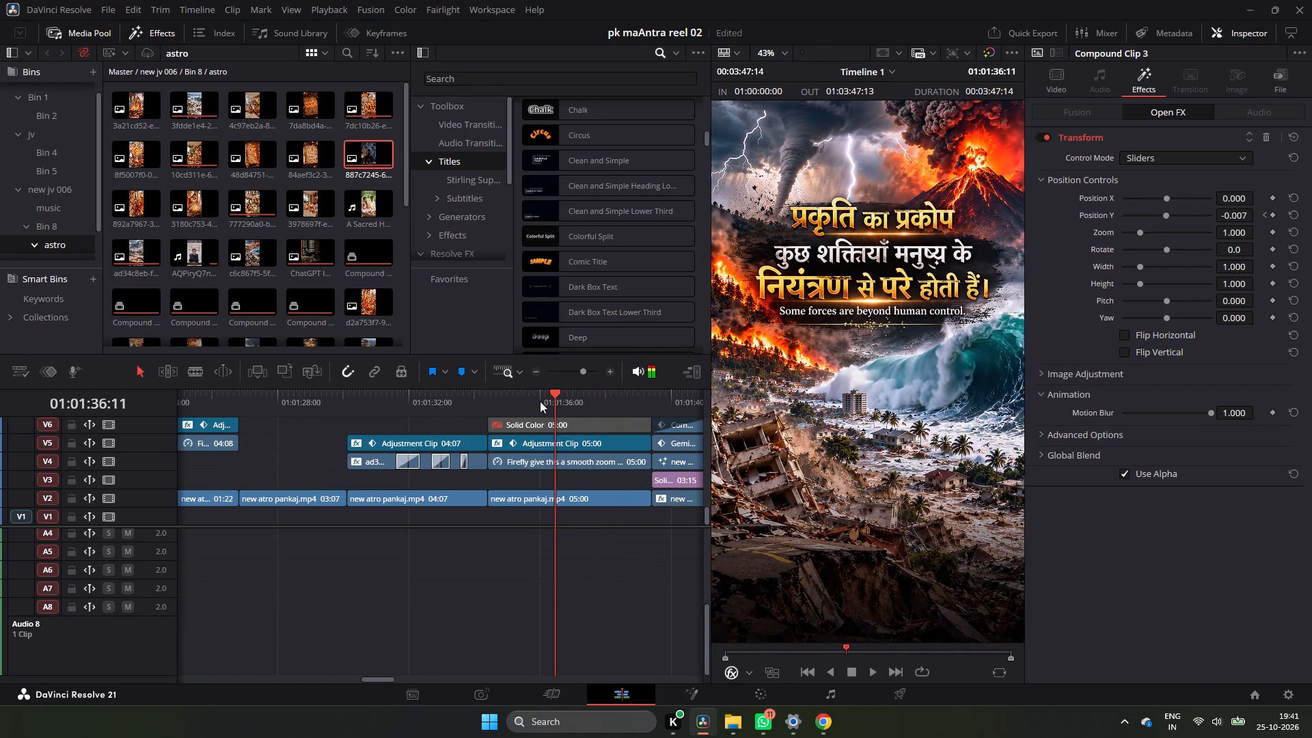
{"action": "key", "text": "space"}
{"action": "key", "text": "space"}
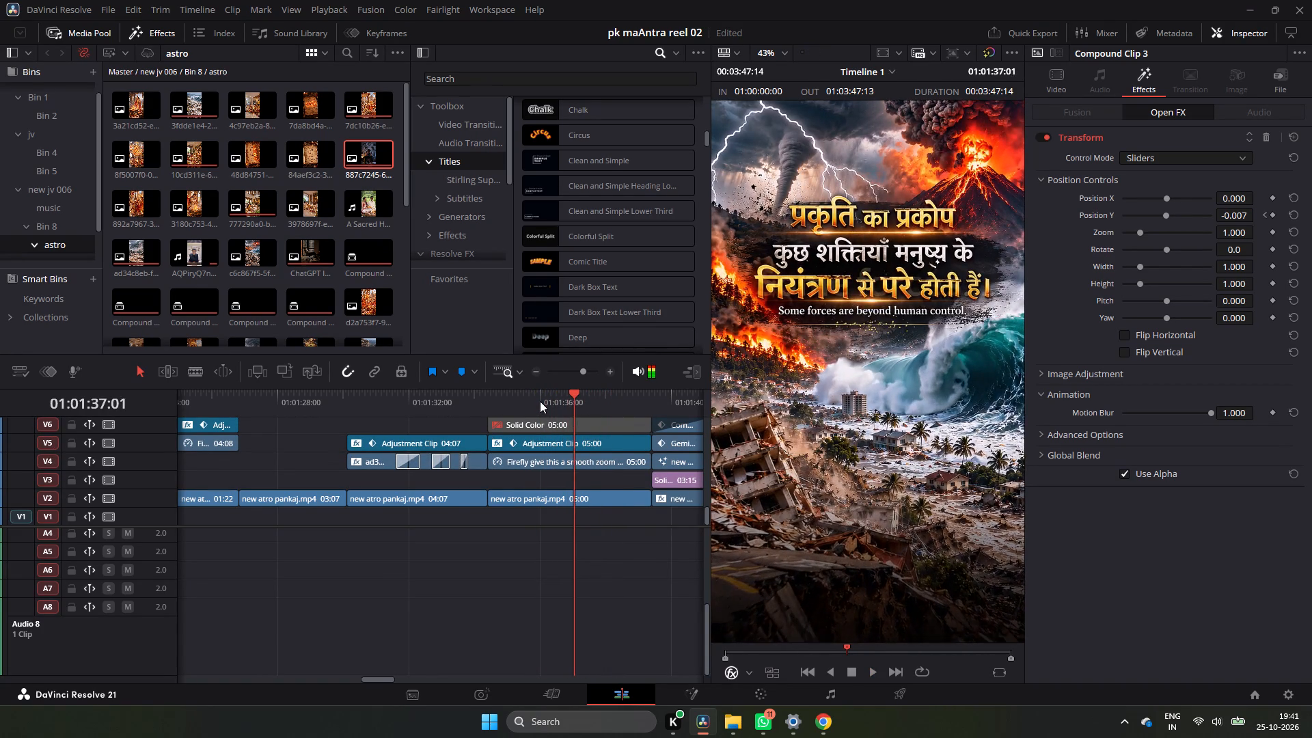
{"action": "key", "text": "space"}
{"action": "key", "text": "space"}
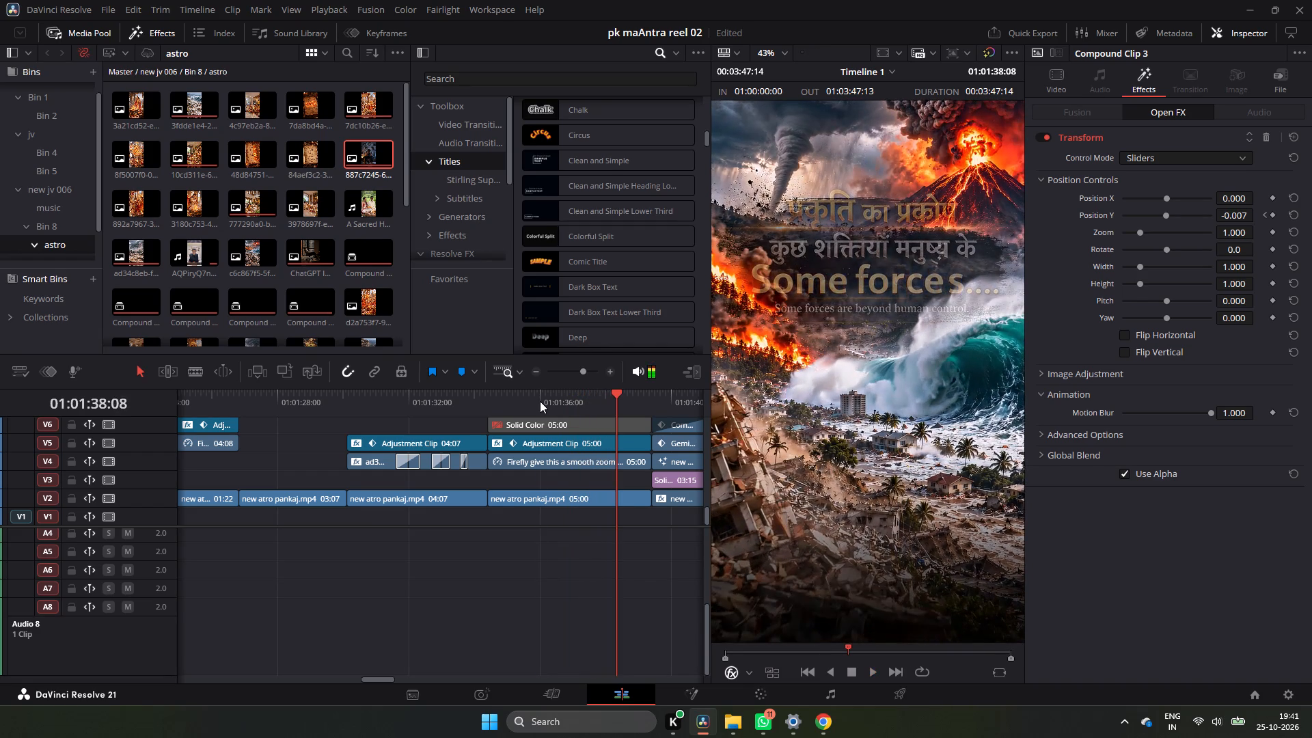
{"action": "left_click", "coordinate": [540, 401]}
{"action": "key", "text": "space"}
{"action": "key", "text": "space"}
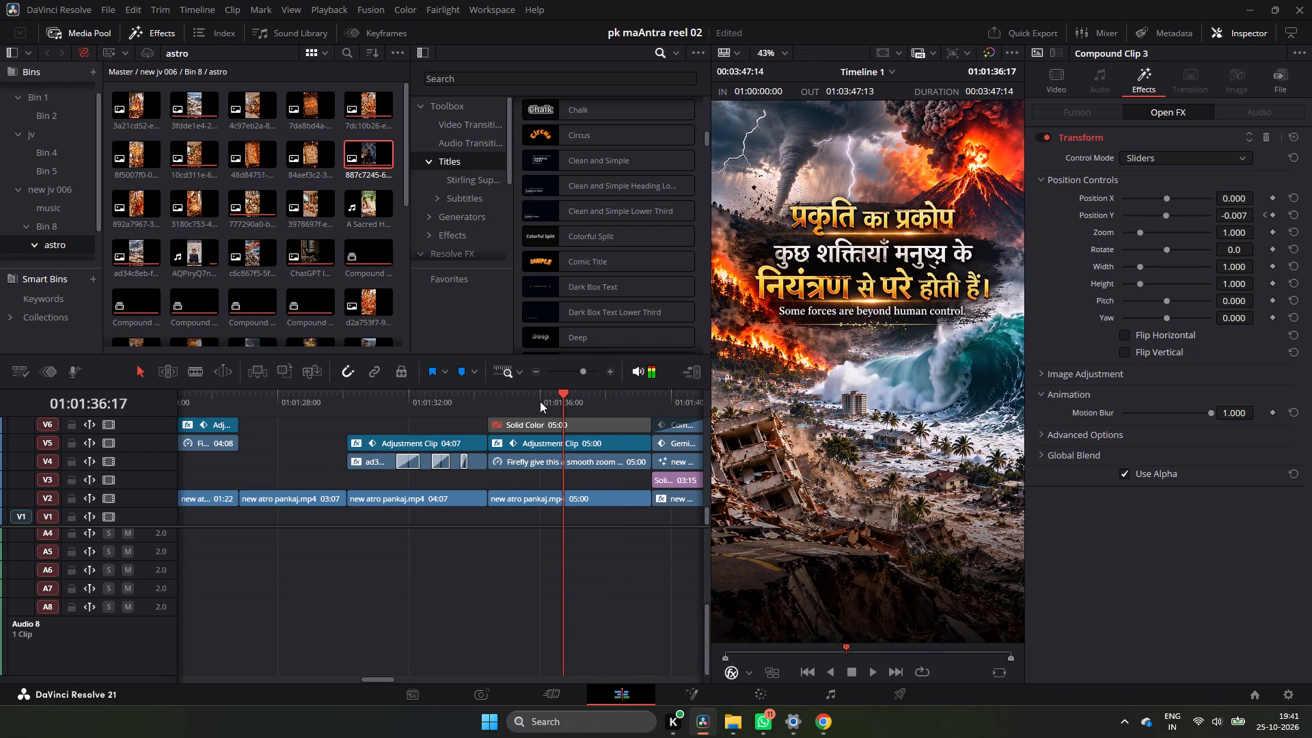
{"action": "key", "text": "space"}
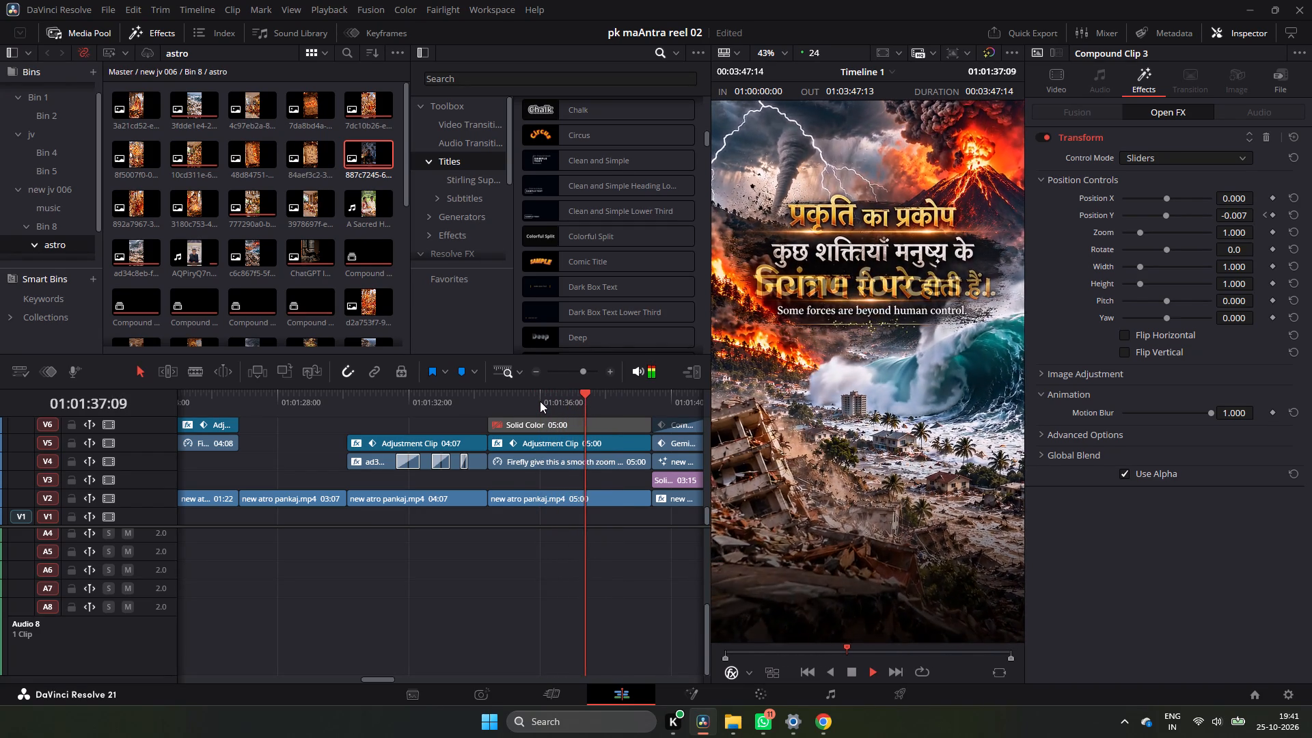
{"action": "key", "text": "space"}
{"action": "key", "text": "space"}
{"action": "key", "text": "space"}
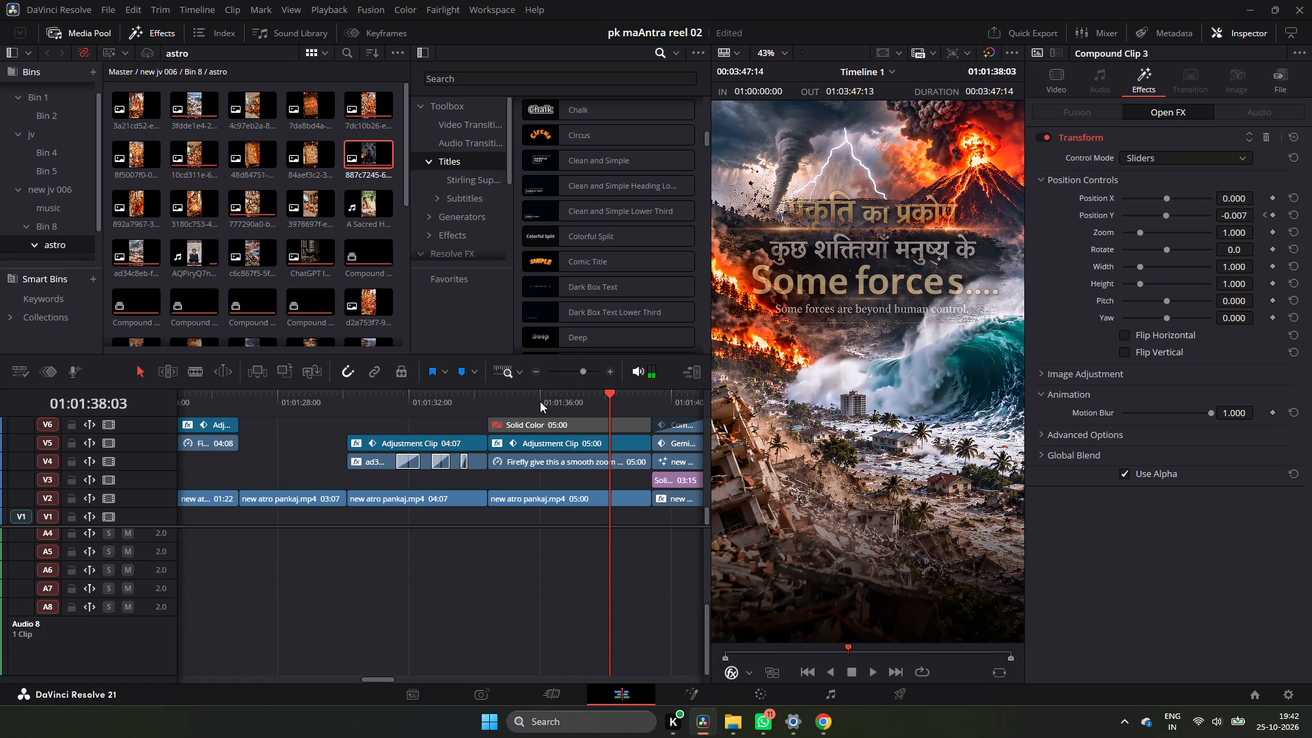
{"action": "left_click", "coordinate": [540, 401]}
{"action": "key", "text": "space"}
{"action": "key", "text": "space"}
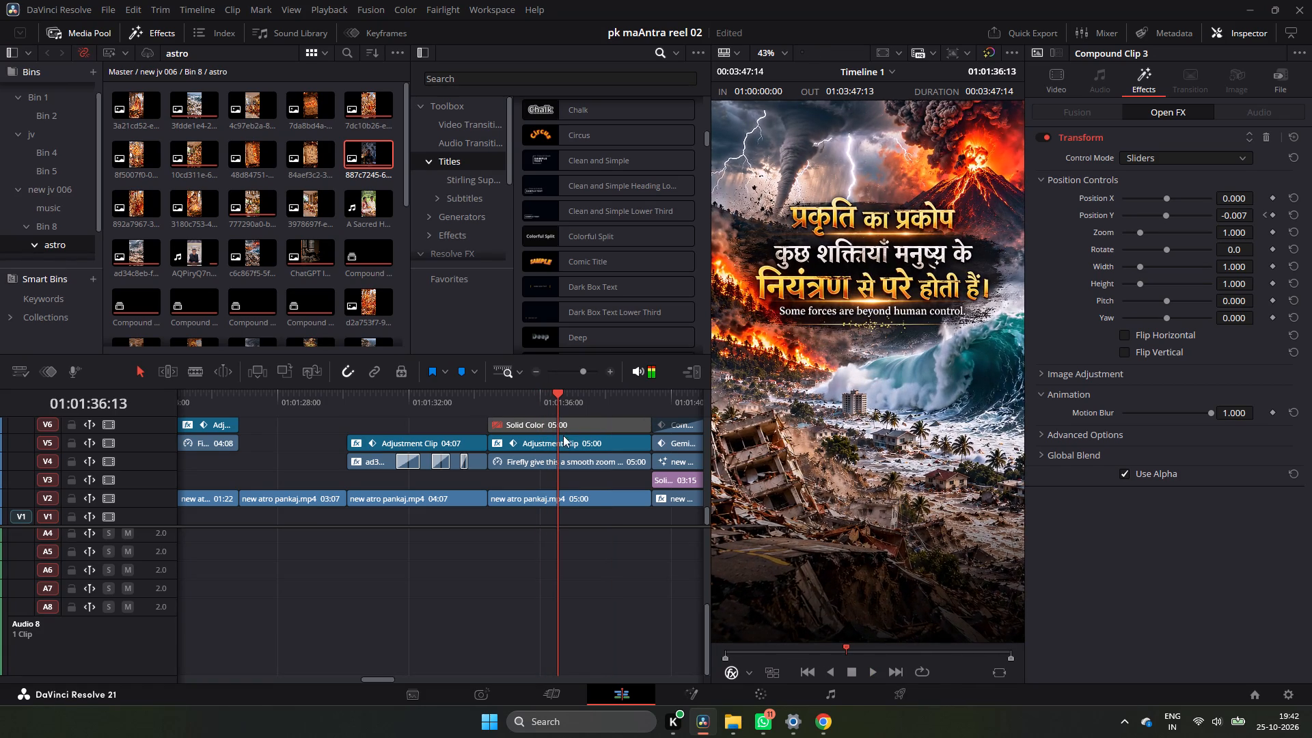
{"action": "key", "text": "space"}
{"action": "key", "text": "space"}
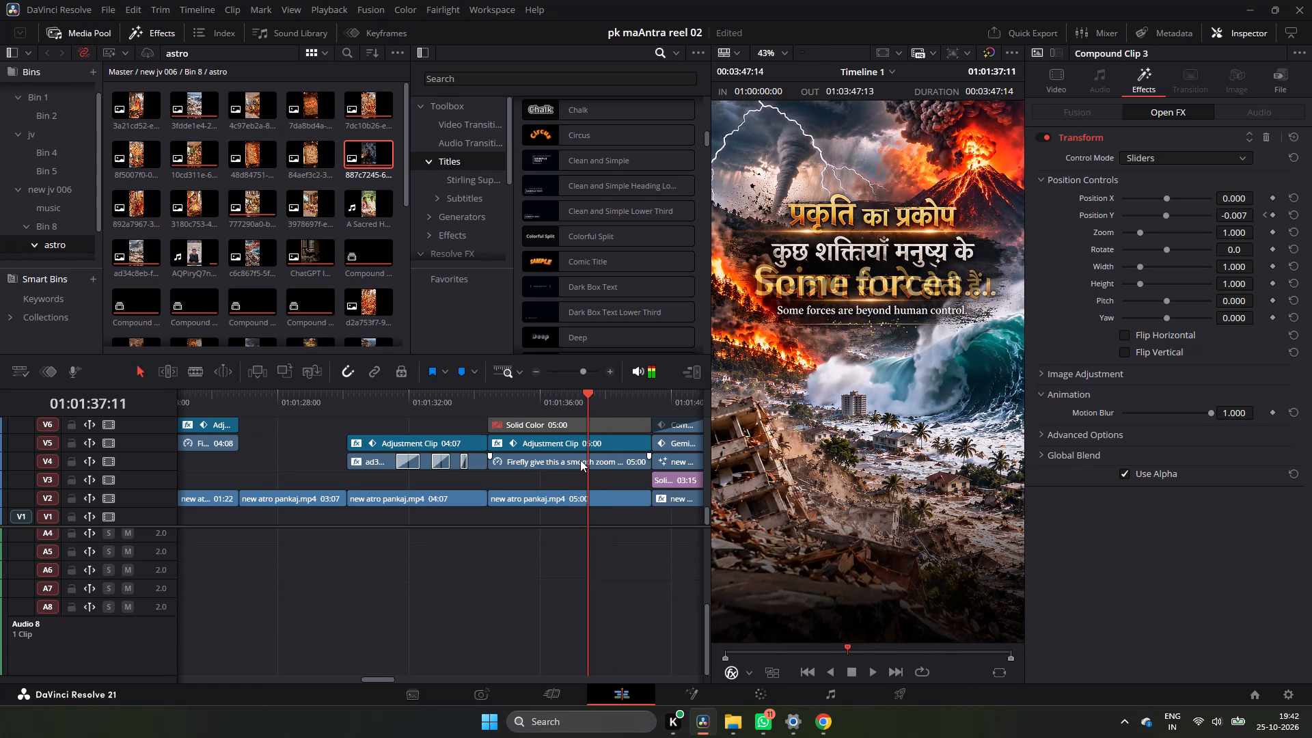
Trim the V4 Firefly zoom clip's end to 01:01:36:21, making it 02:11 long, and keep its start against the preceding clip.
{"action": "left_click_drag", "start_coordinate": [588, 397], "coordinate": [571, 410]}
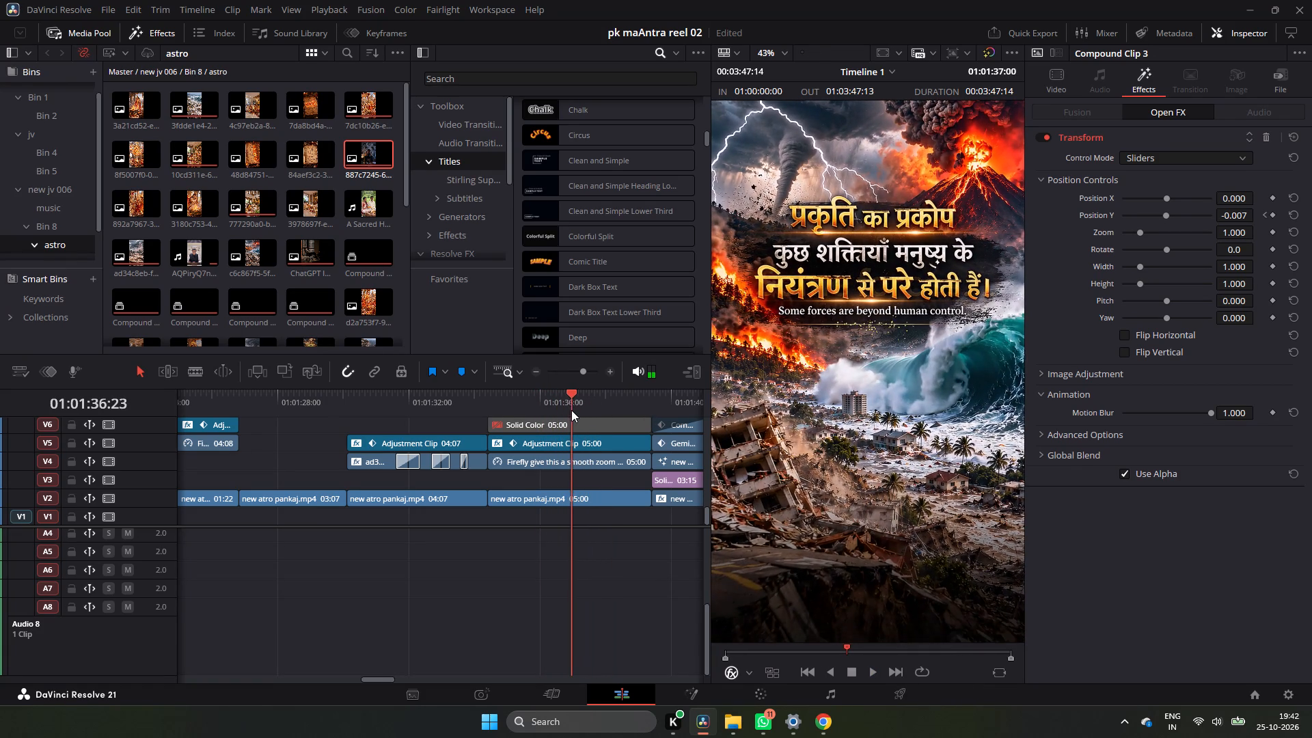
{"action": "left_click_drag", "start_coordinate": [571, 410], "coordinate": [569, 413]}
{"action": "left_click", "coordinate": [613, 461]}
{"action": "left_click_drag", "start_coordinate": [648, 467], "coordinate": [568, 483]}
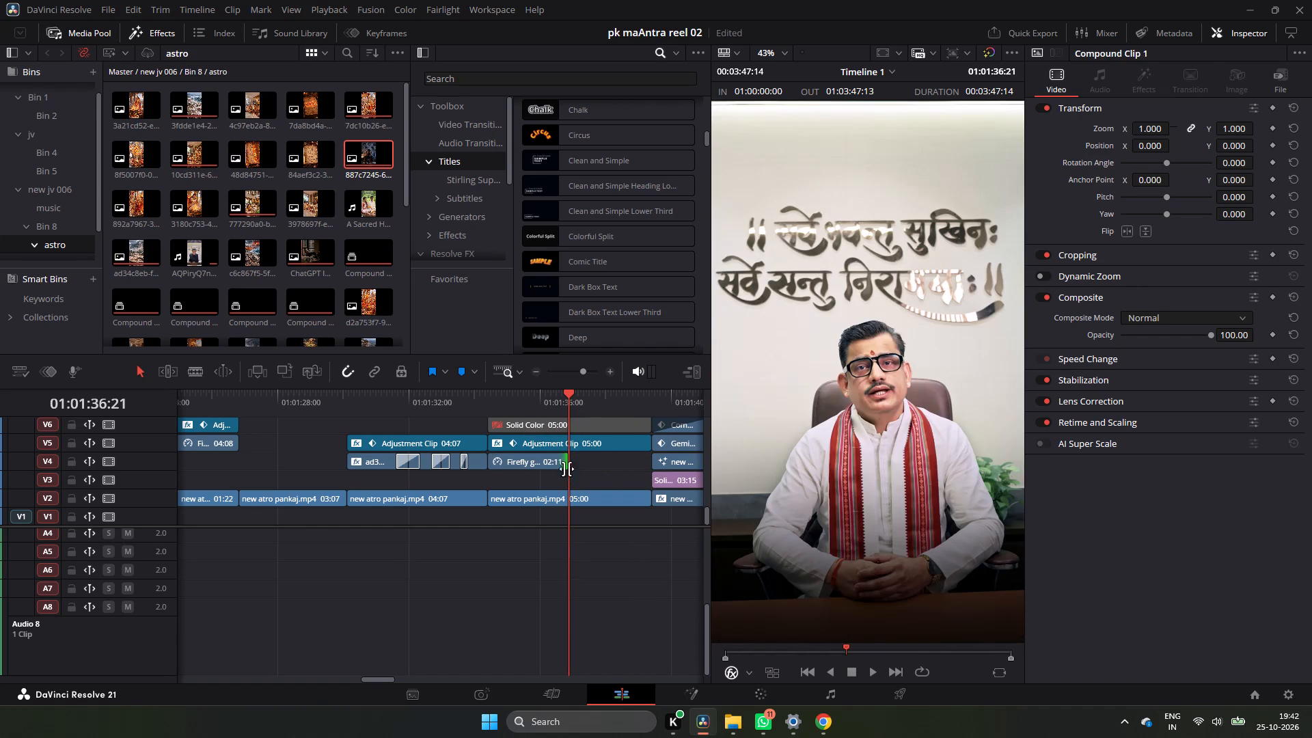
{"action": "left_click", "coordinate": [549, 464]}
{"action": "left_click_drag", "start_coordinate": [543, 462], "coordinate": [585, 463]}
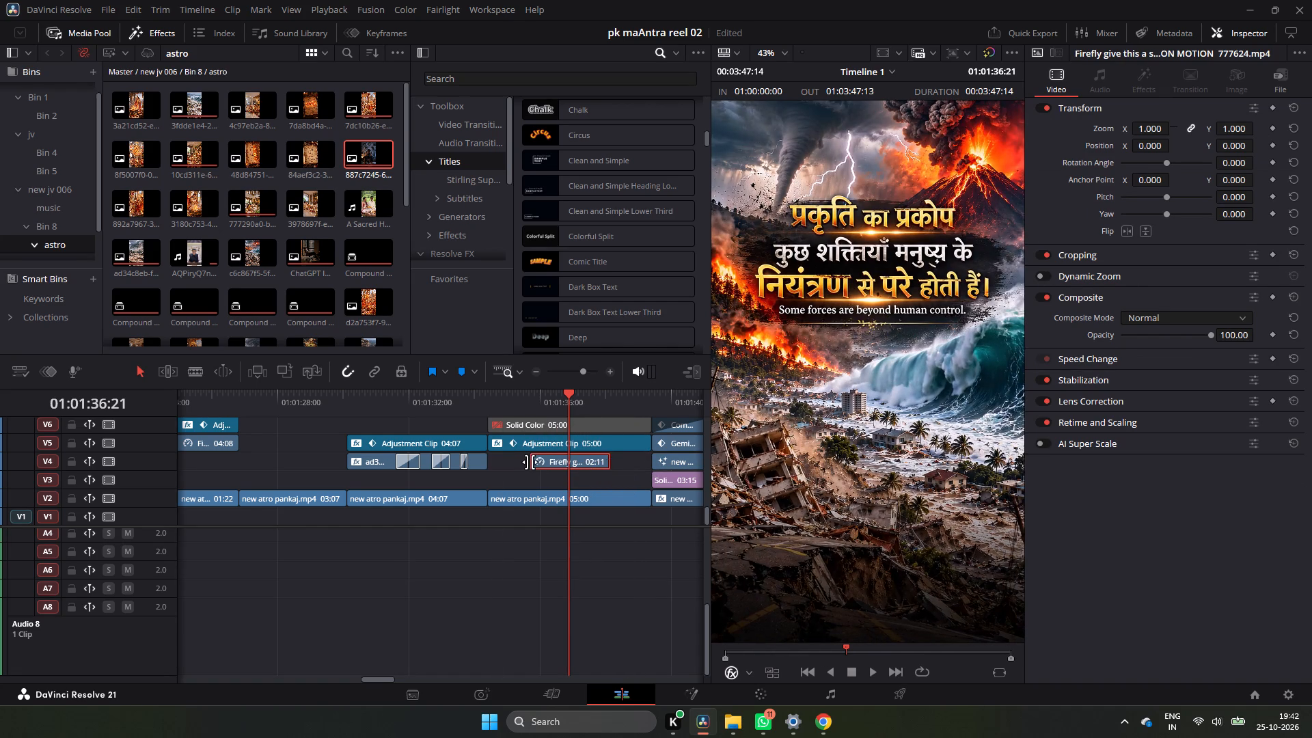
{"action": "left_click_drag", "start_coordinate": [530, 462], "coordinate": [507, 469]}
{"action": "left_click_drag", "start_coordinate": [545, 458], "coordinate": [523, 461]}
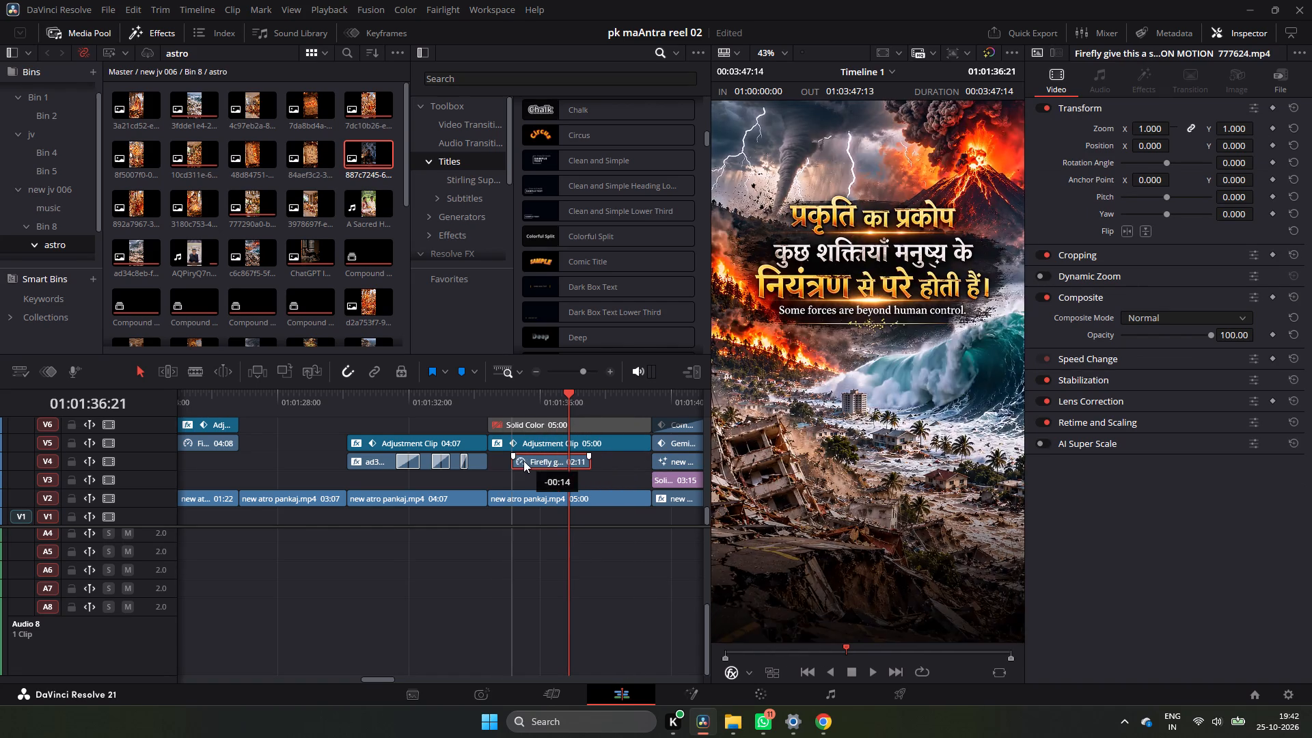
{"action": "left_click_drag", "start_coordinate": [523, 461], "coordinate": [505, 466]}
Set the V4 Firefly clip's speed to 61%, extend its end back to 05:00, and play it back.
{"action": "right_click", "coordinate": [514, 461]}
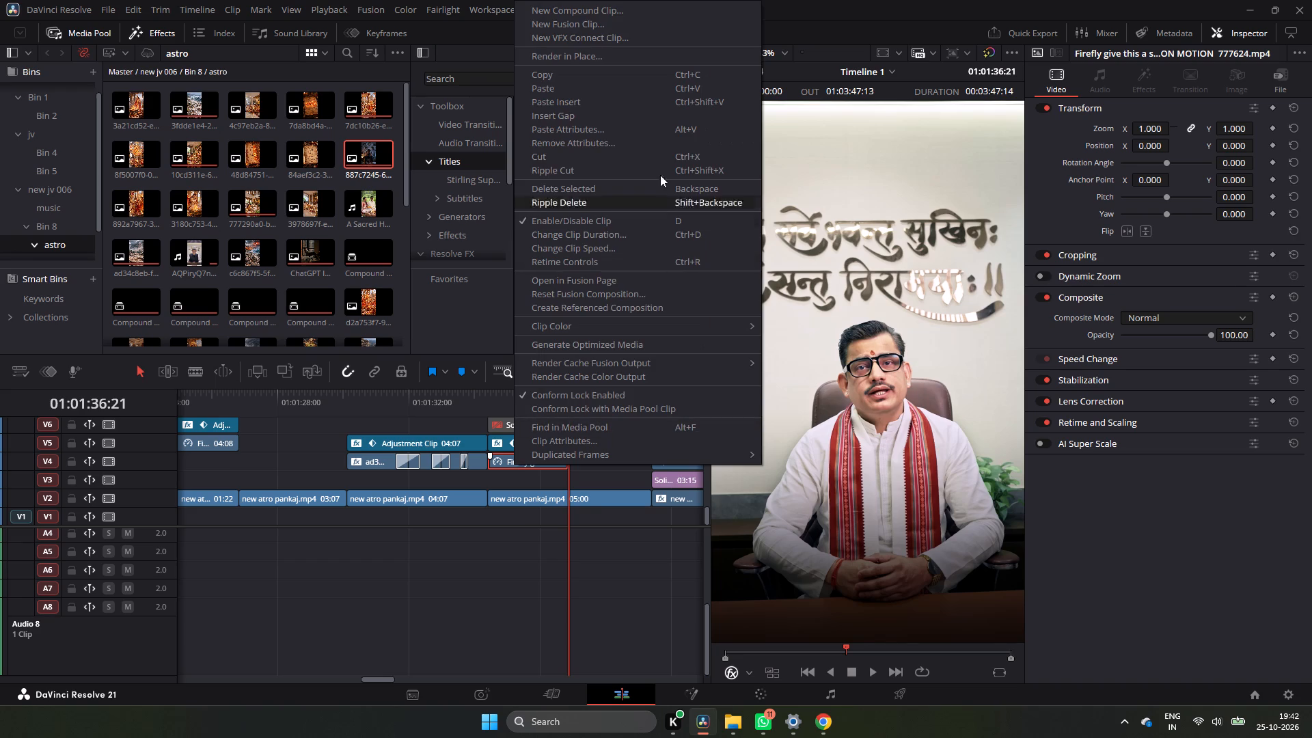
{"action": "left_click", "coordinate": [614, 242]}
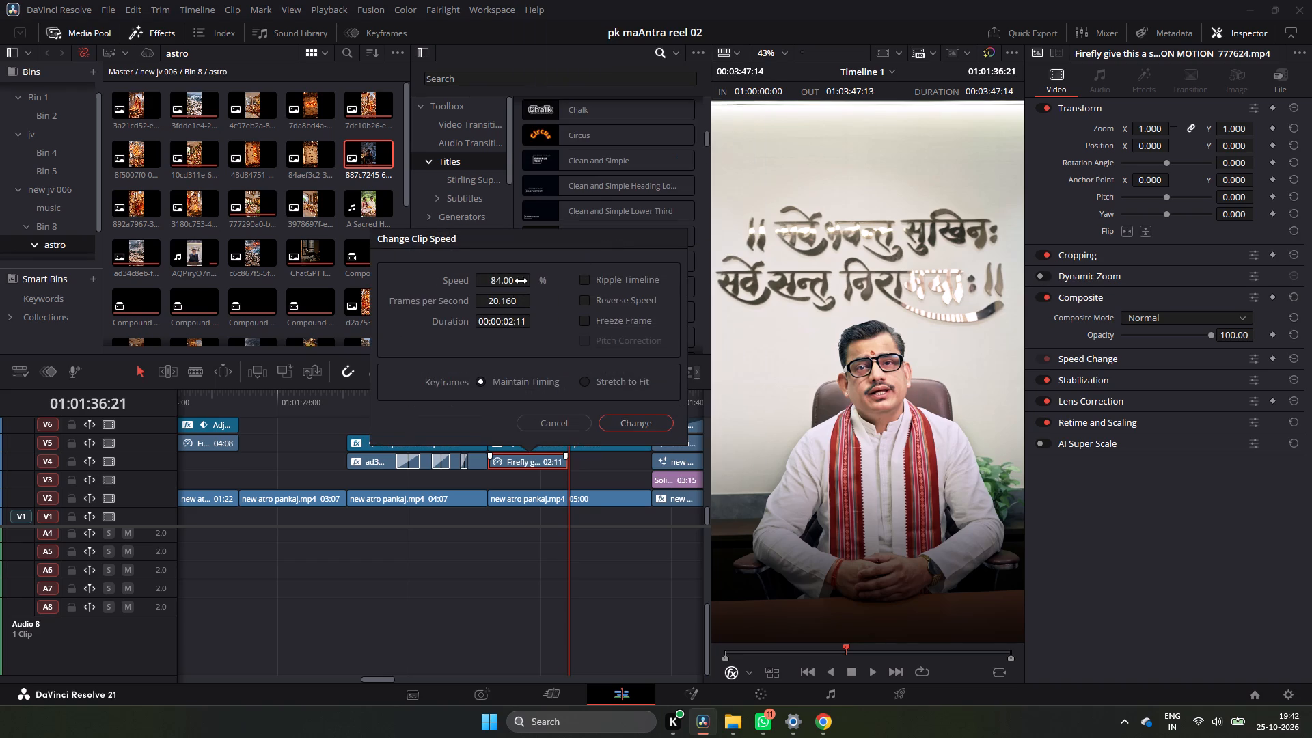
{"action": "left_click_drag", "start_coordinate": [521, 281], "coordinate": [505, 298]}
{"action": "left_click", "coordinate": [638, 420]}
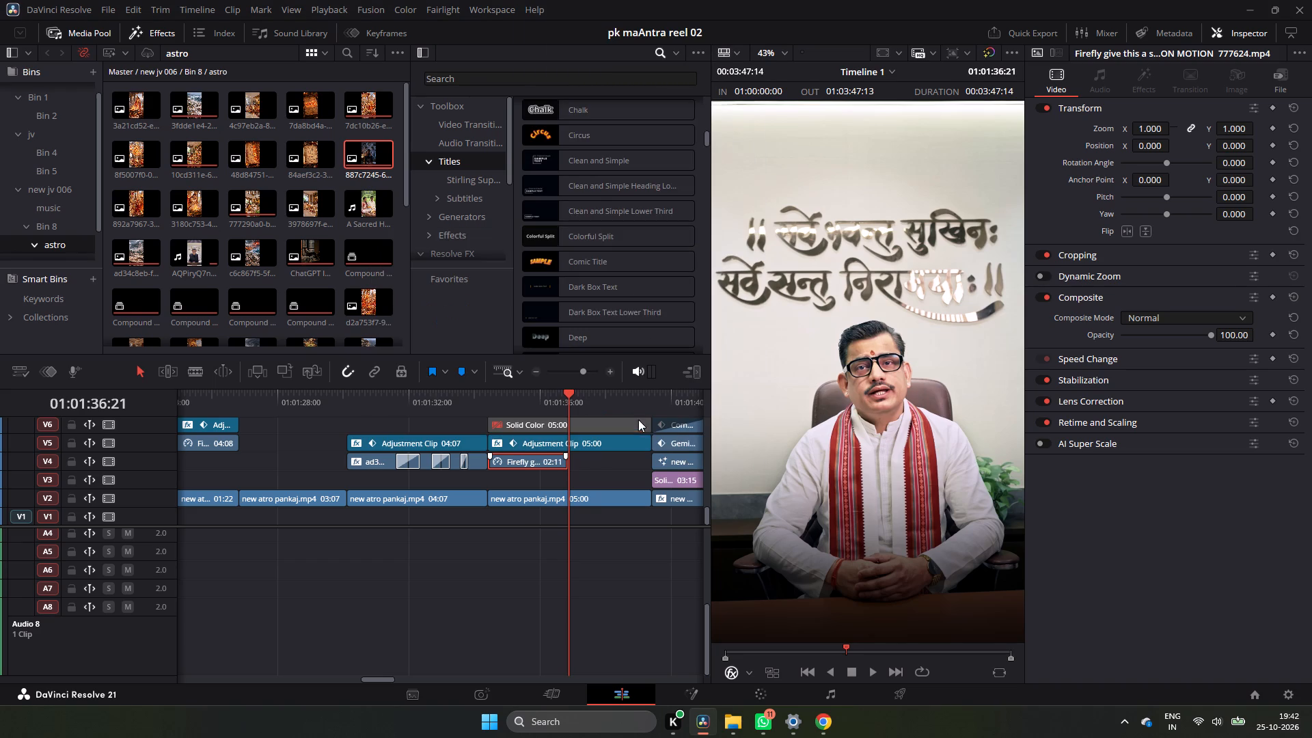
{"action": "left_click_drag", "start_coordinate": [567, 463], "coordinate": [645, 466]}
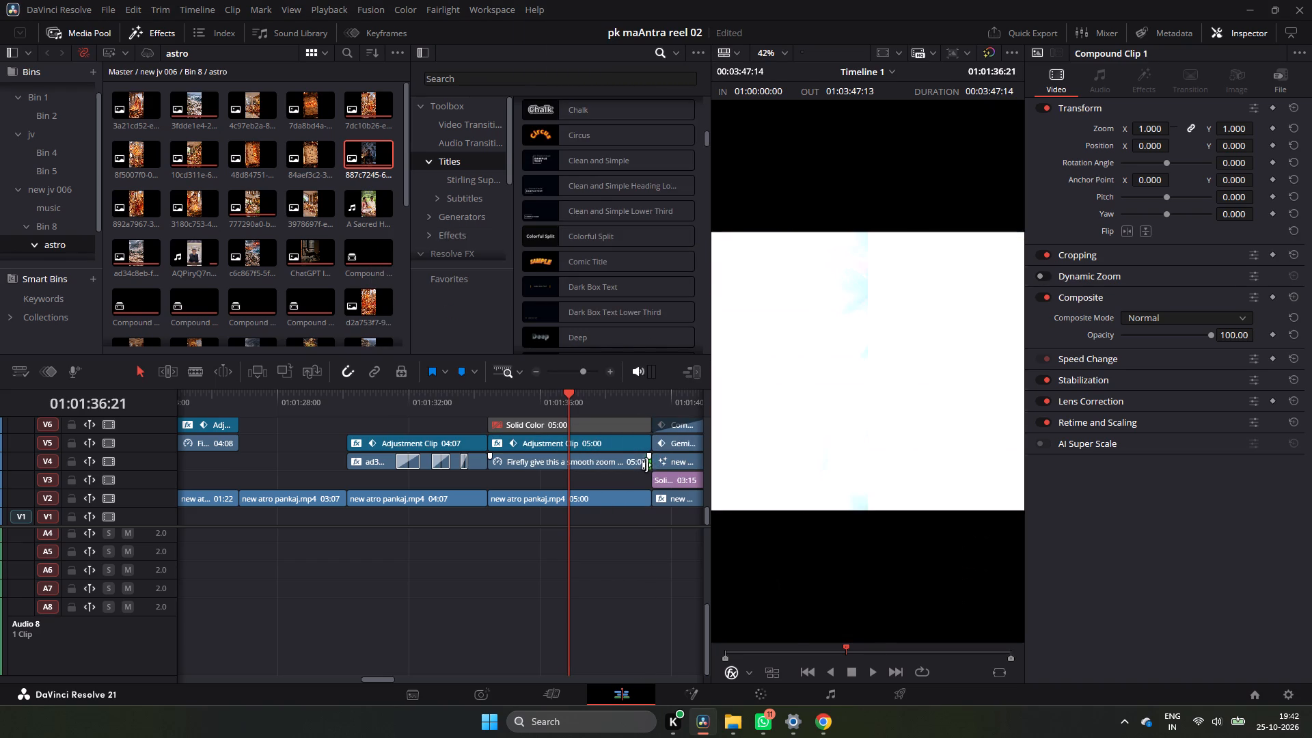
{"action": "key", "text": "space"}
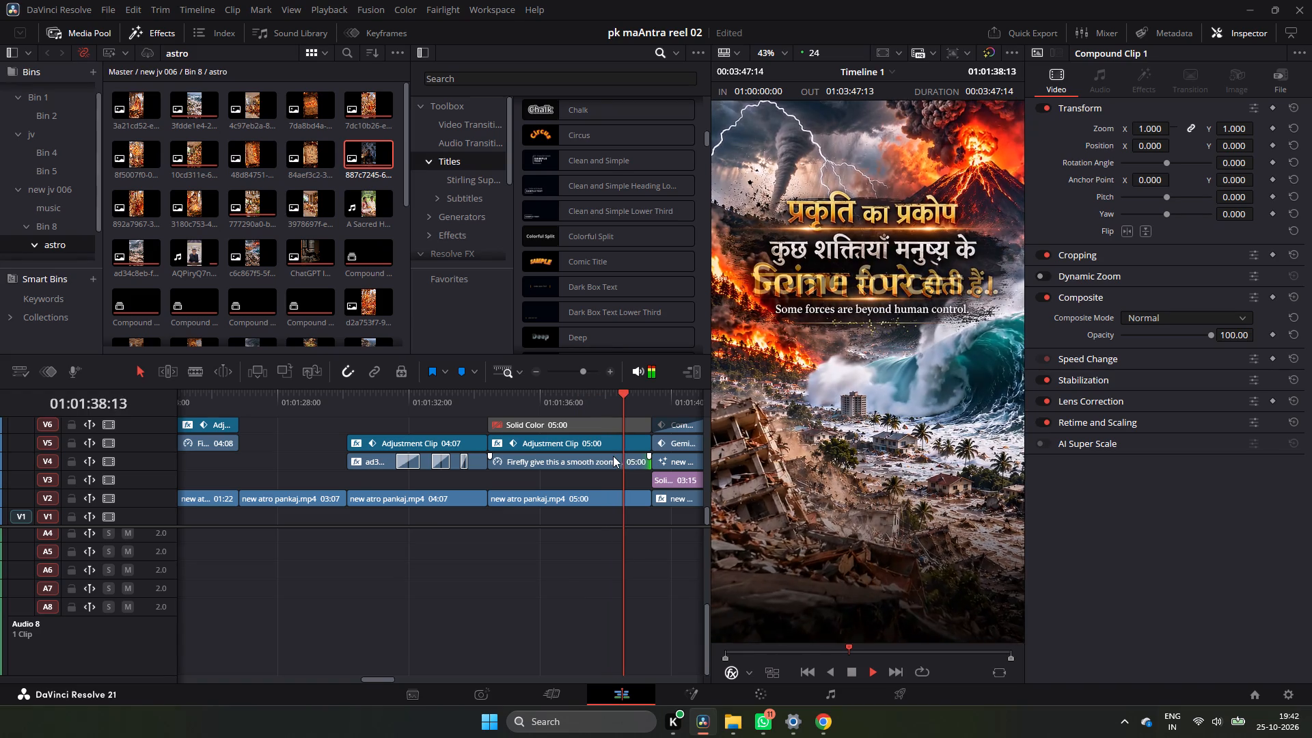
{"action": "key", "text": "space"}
Slow the V4 Firefly clip below 61% speed and play back its ending up to about 01:01:39.
{"action": "left_click", "coordinate": [629, 464]}
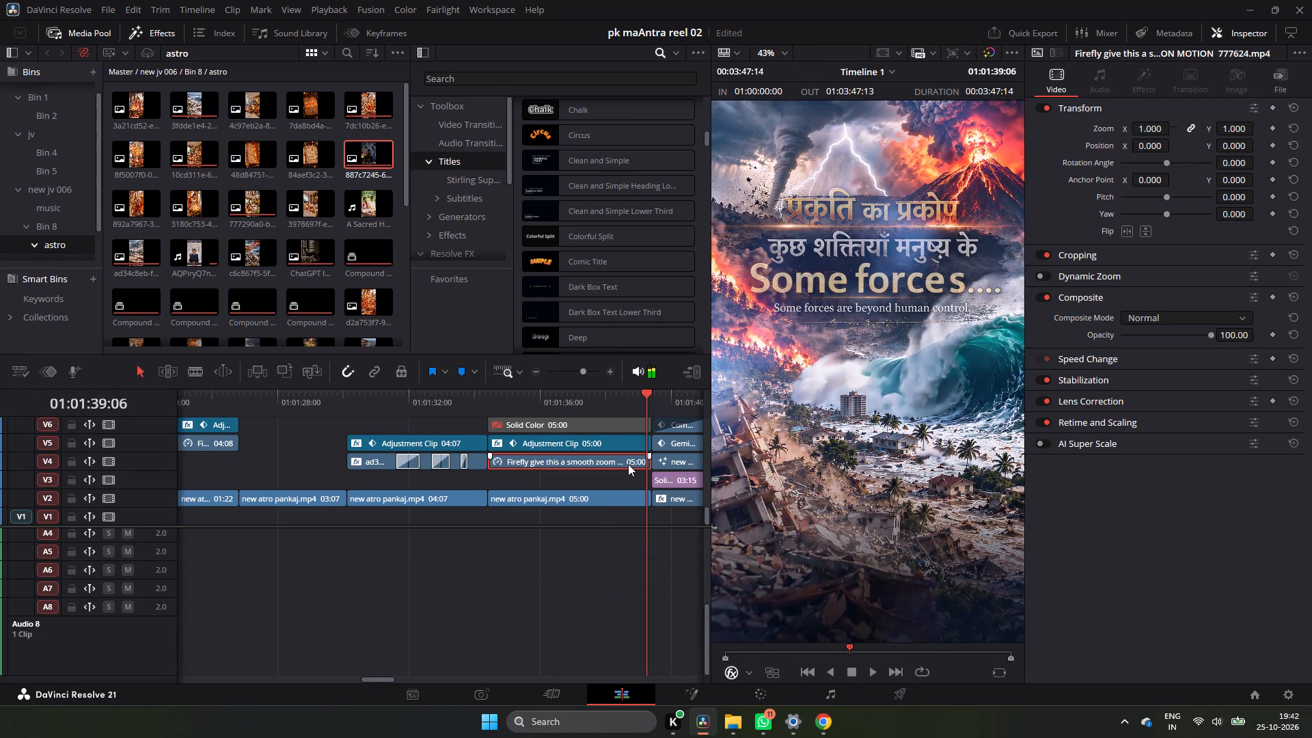
{"action": "right_click", "coordinate": [627, 464]}
{"action": "left_click", "coordinate": [714, 246]}
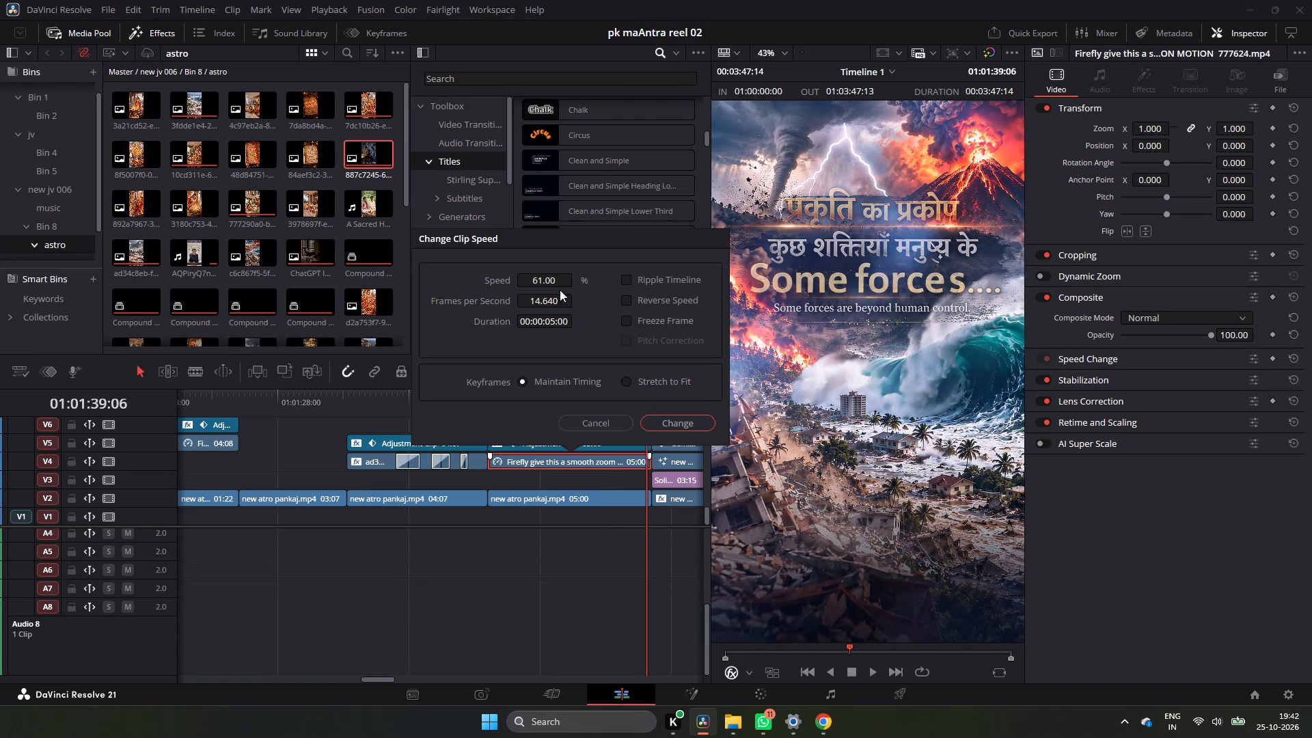
{"action": "left_click_drag", "start_coordinate": [558, 282], "coordinate": [549, 288]}
{"action": "left_click", "coordinate": [663, 417]}
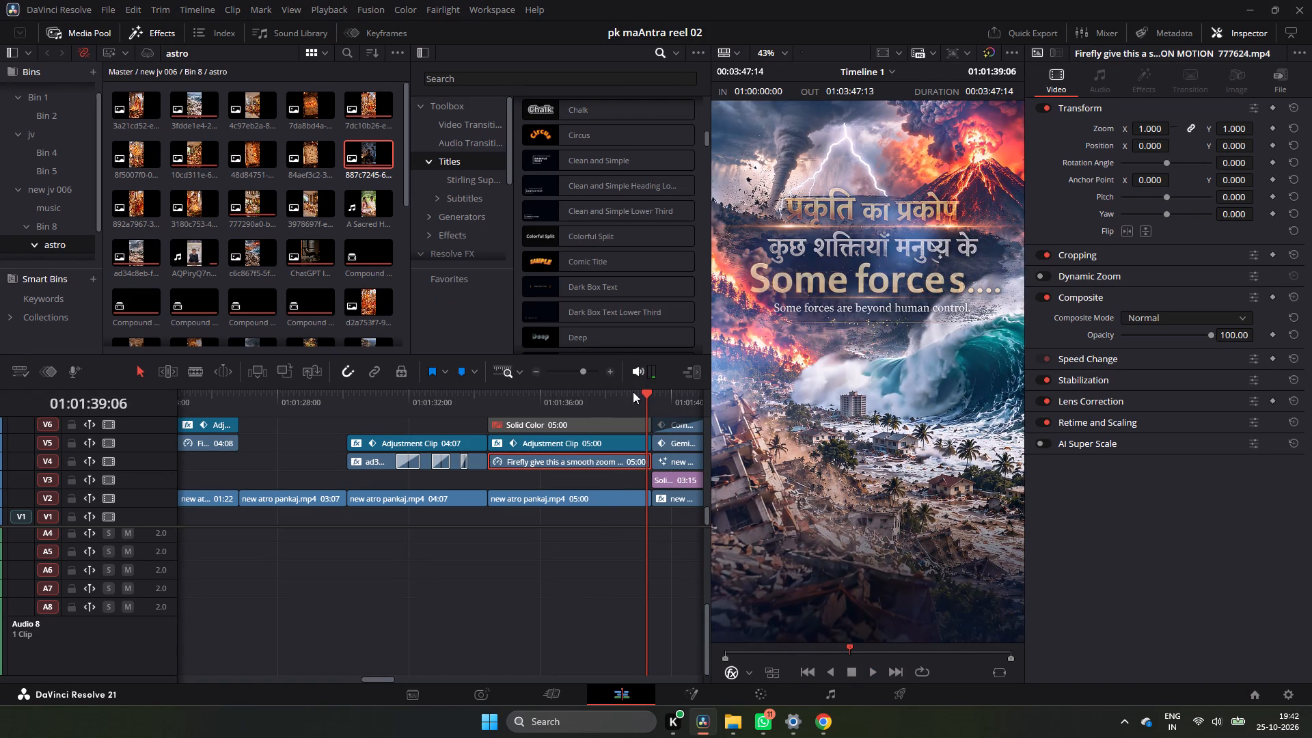
{"action": "left_click", "coordinate": [618, 394]}
{"action": "key", "text": "space"}
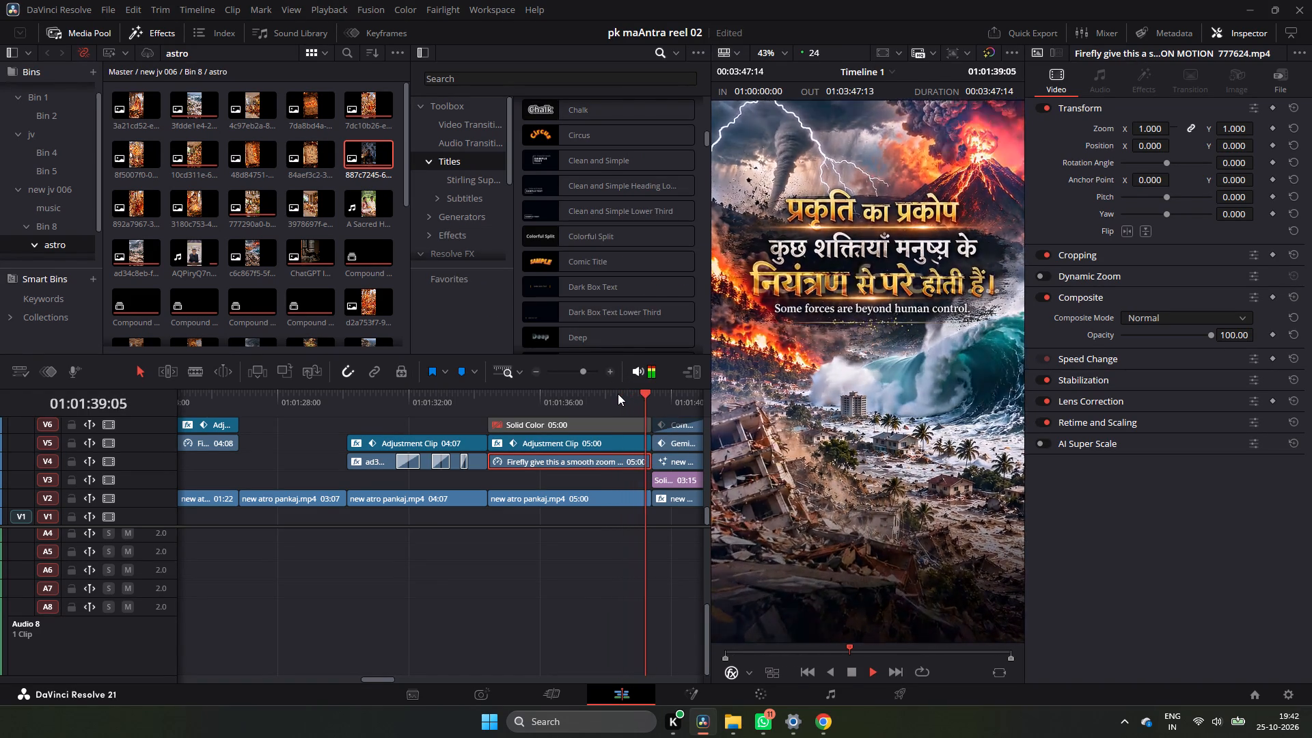
{"action": "key", "text": "space"}
Slow the V4 Firefly zoom clip further, below 43% speed, and play back its ending up to about 01:01:39:10.
{"action": "right_click", "coordinate": [621, 461]}
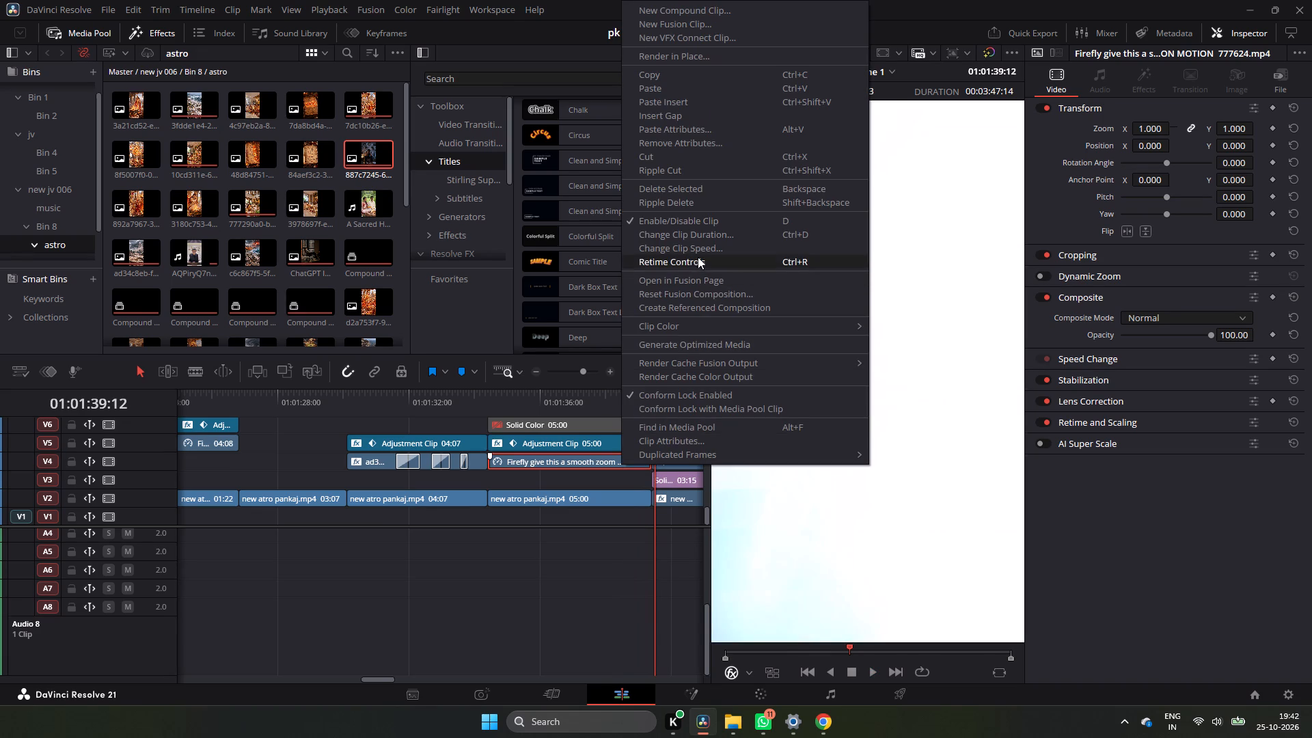
{"action": "left_click", "coordinate": [700, 248]}
{"action": "left_click_drag", "start_coordinate": [562, 283], "coordinate": [558, 287]}
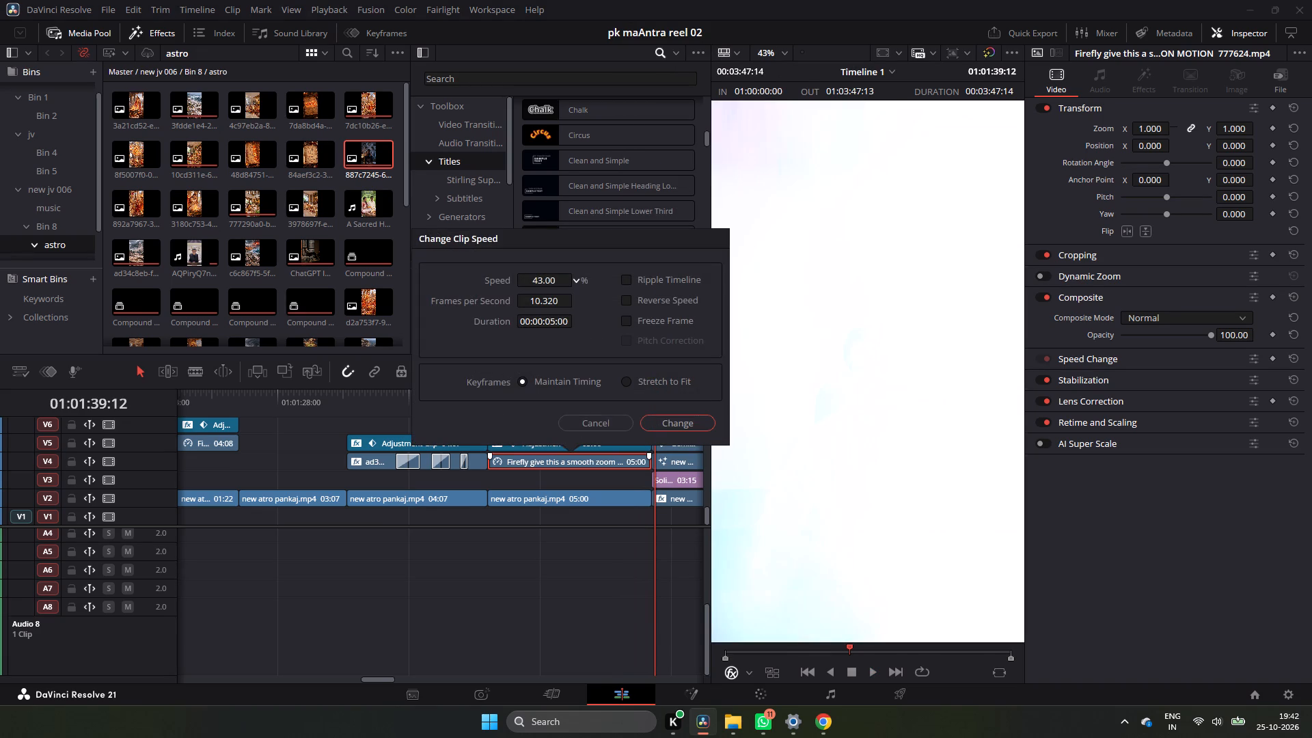
{"action": "left_click_drag", "start_coordinate": [558, 287], "coordinate": [556, 295]}
{"action": "left_click", "coordinate": [671, 428]}
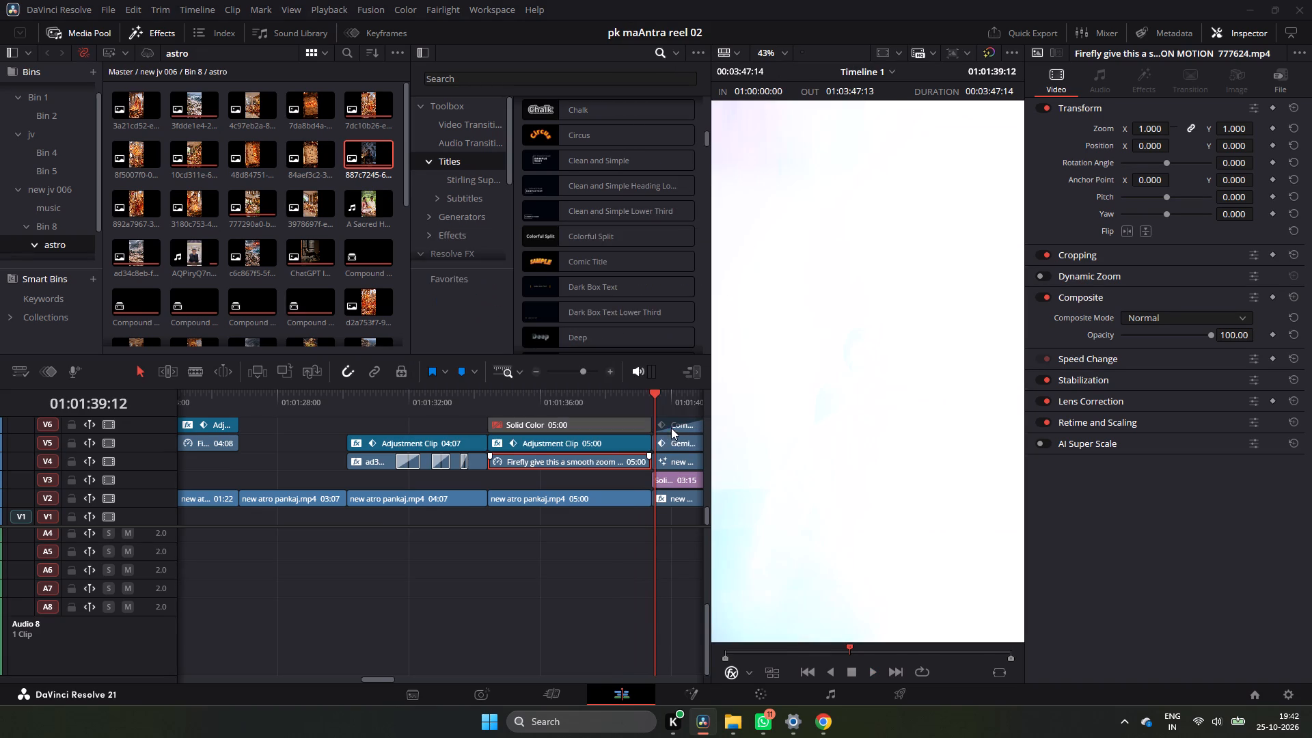
{"action": "left_click", "coordinate": [555, 396]}
{"action": "key", "text": "space"}
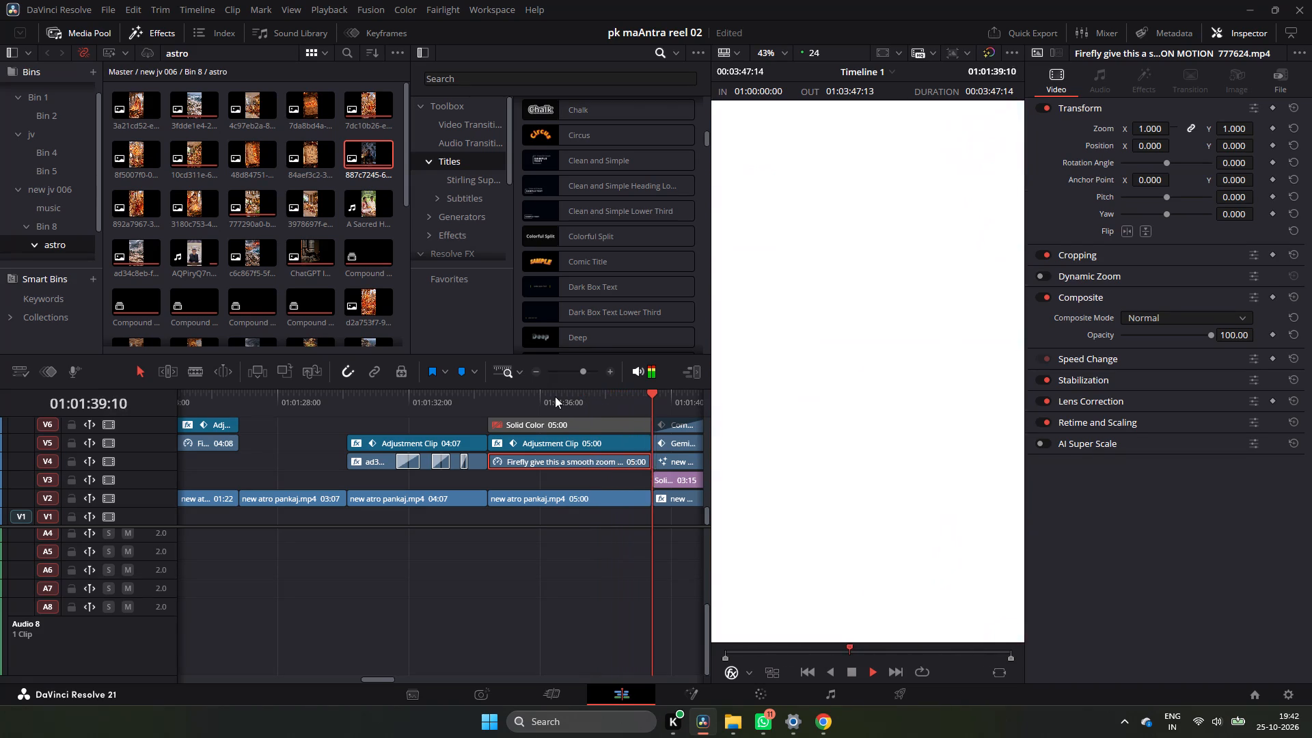
{"action": "key", "text": "space"}
Review playback from the V4 Firefly clip's start at 01:01:34:10 through the V8 black-hole clip, replaying that clip from 01:01:45:13.
{"action": "left_click", "coordinate": [497, 392]}
{"action": "left_click", "coordinate": [481, 393]}
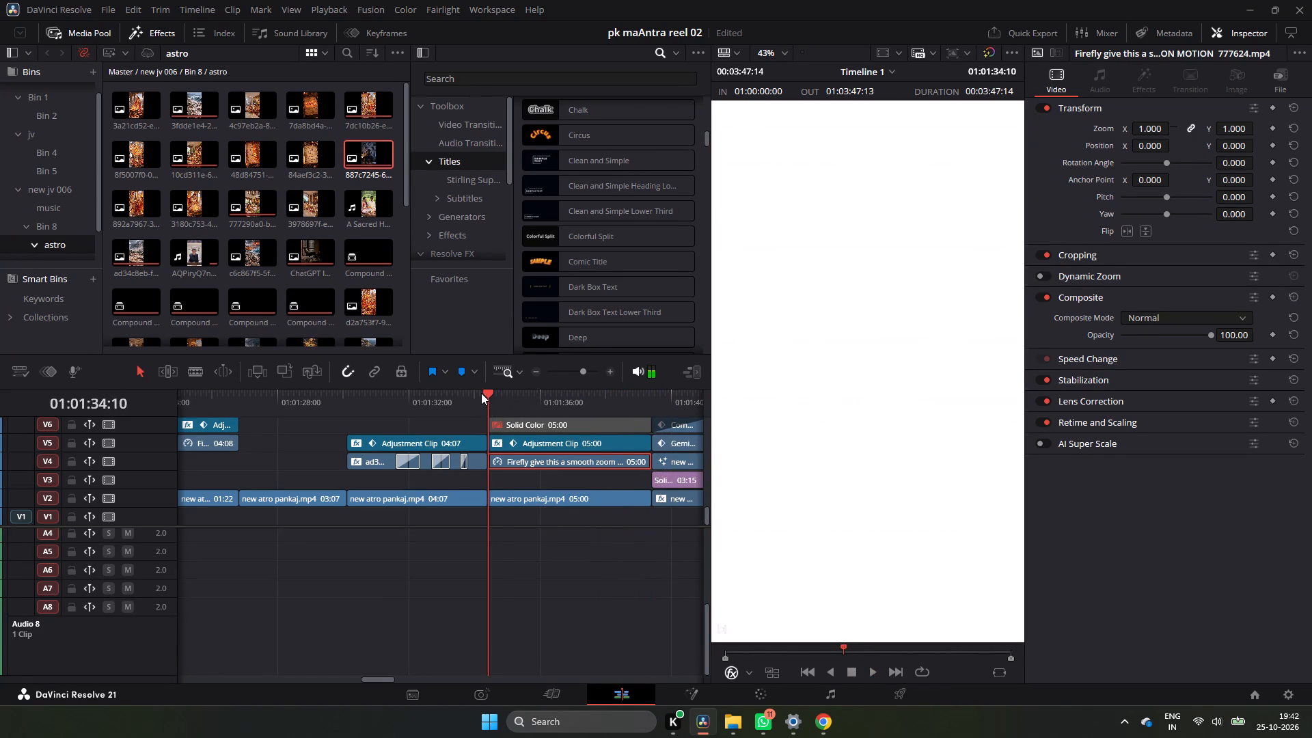
{"action": "key", "text": "space"}
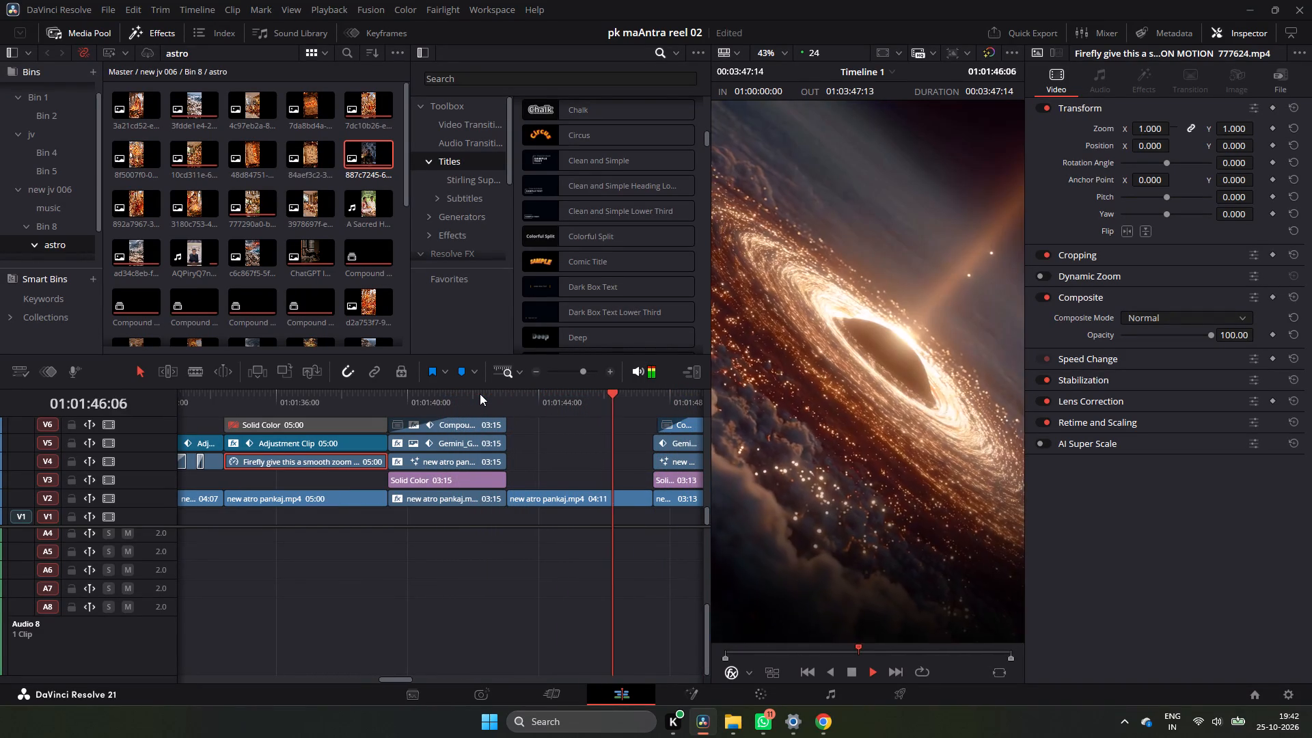
{"action": "key", "text": "space"}
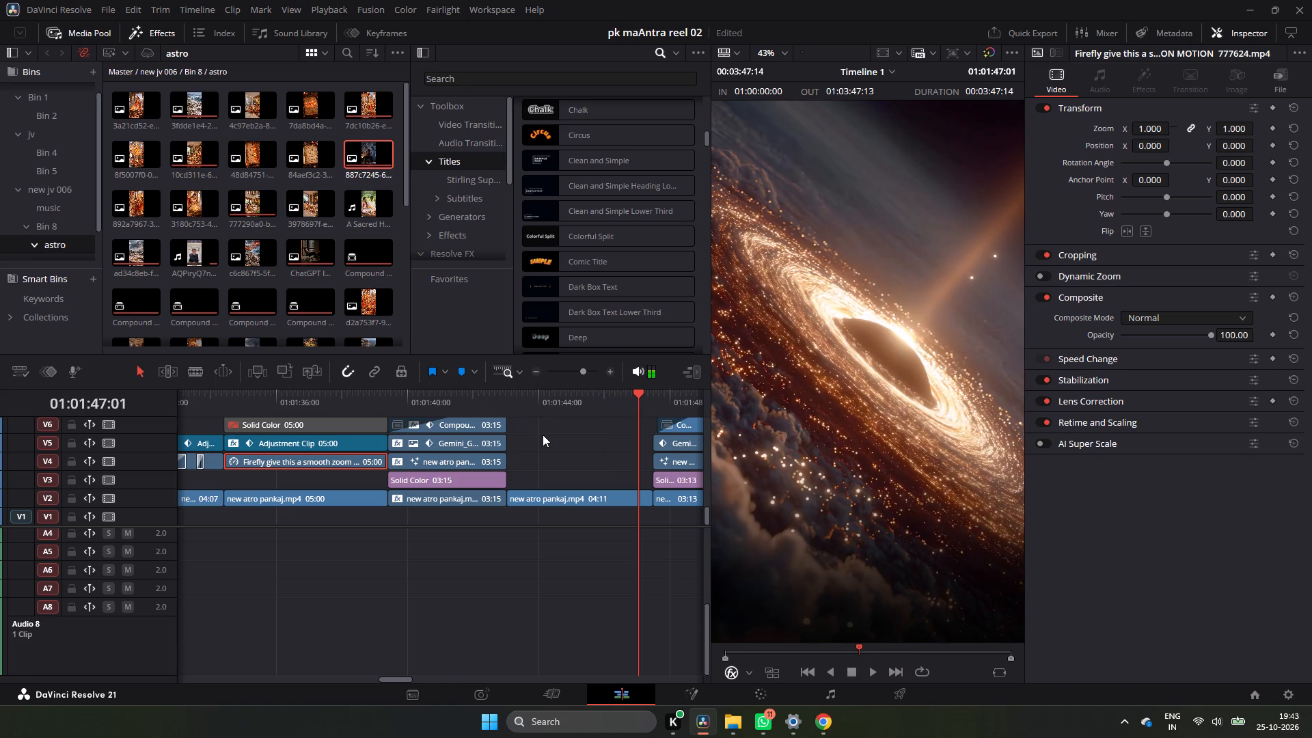
{"action": "scroll", "coordinate": [586, 446], "scroll_direction": "up", "scroll_amount": 1}
{"action": "left_click", "coordinate": [591, 398]}
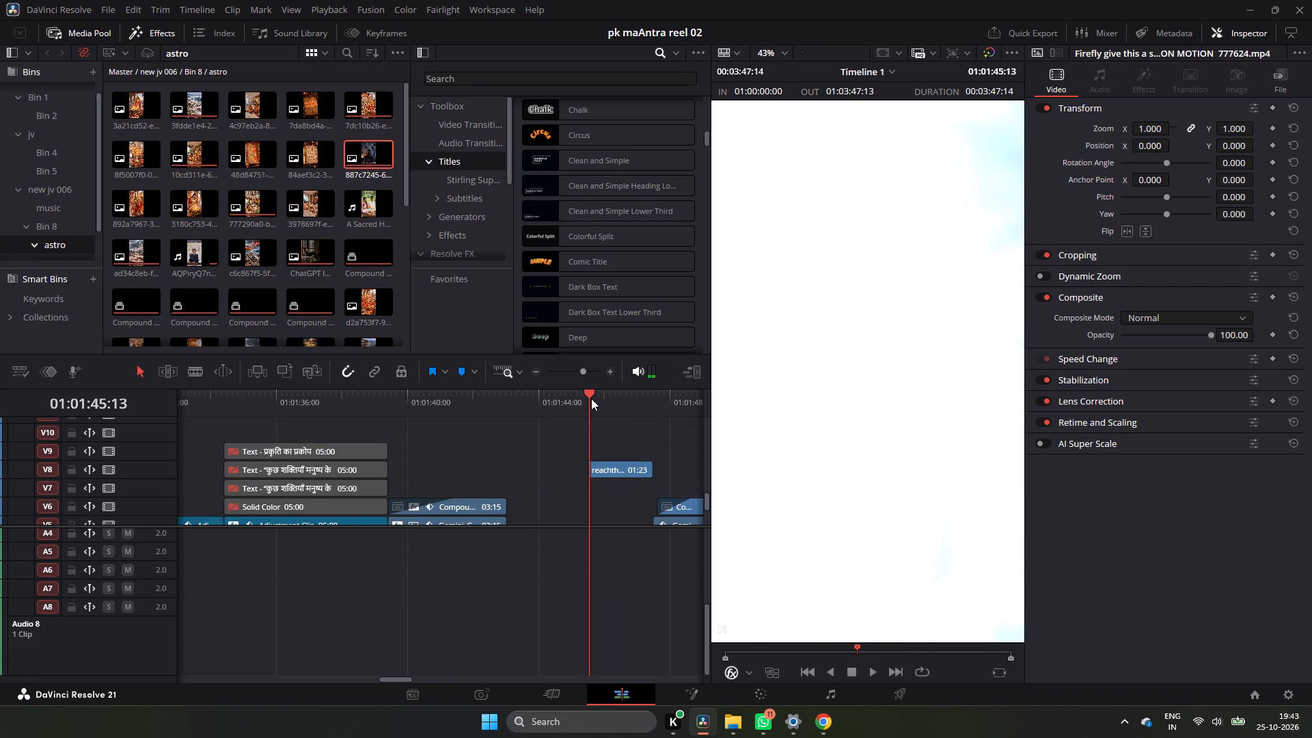
{"action": "key", "text": "space"}
{"action": "key", "text": "space"}
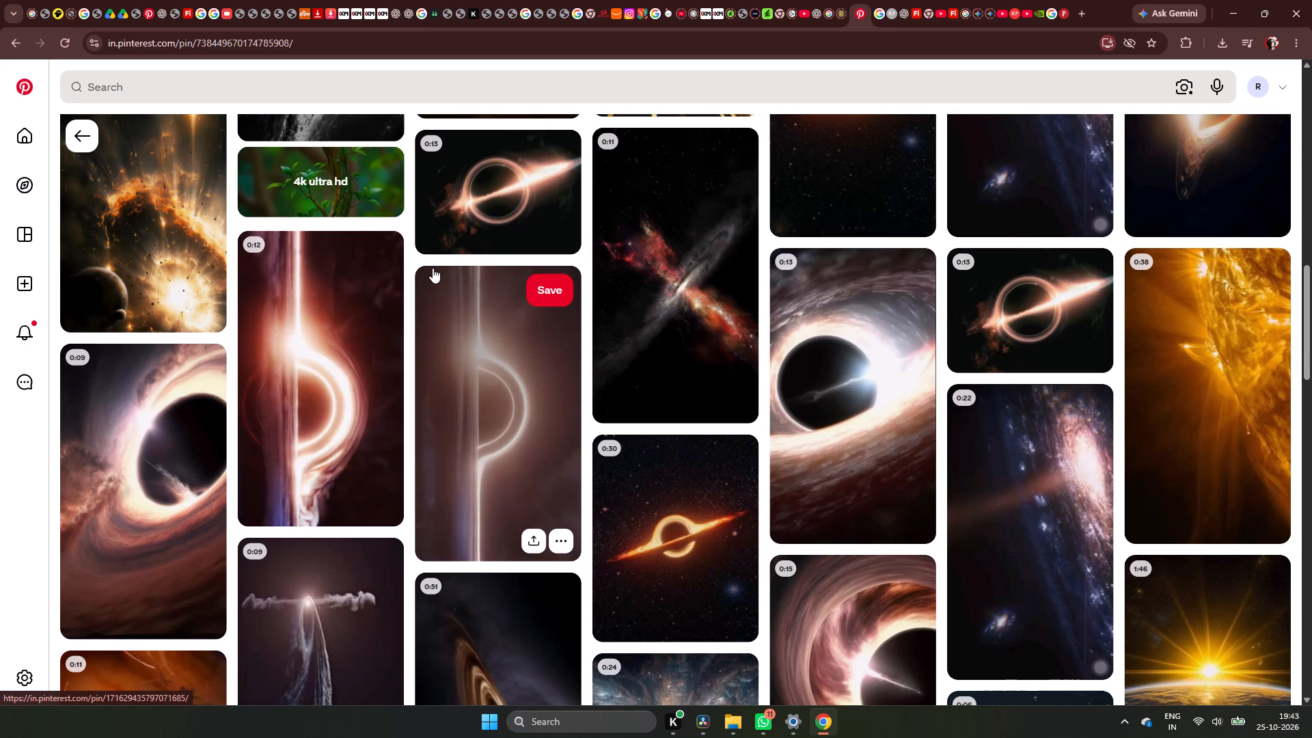
{"action": "scroll", "coordinate": [518, 381], "scroll_direction": "down", "scroll_amount": 6}
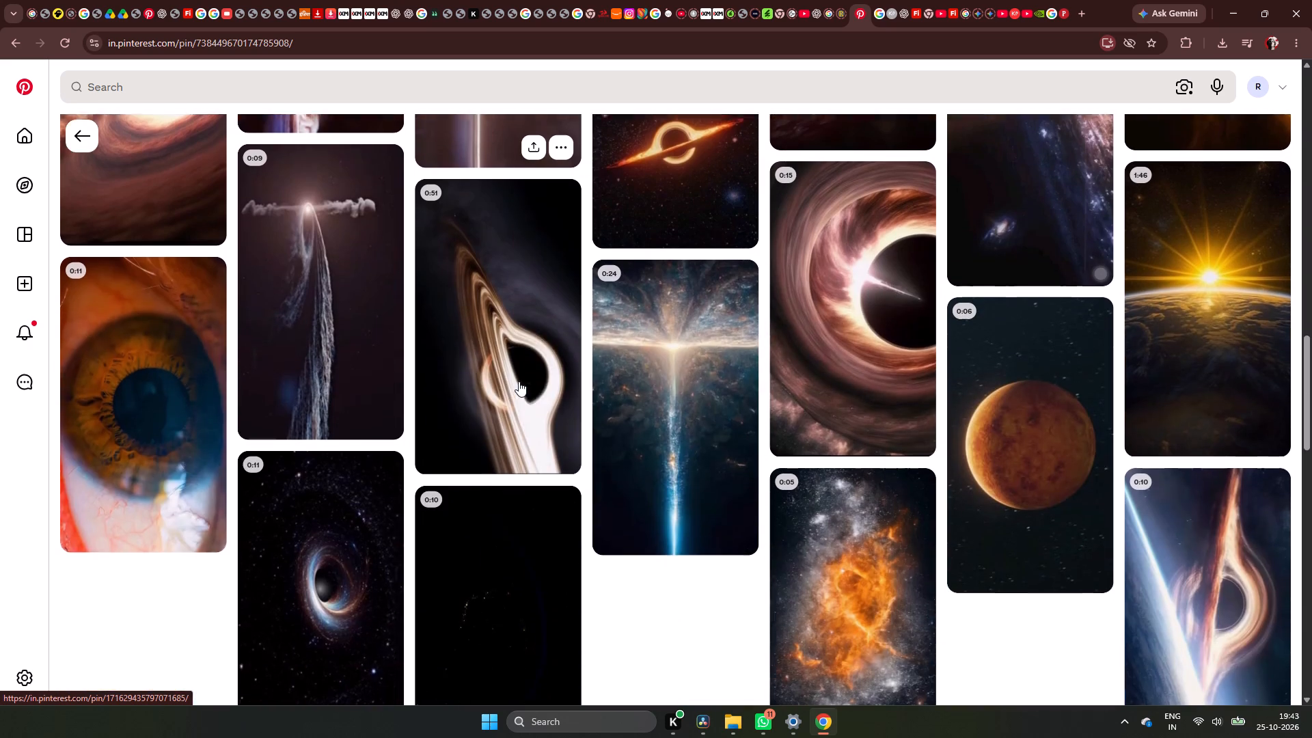
{"action": "scroll", "coordinate": [519, 381], "scroll_direction": "down", "scroll_amount": 10}
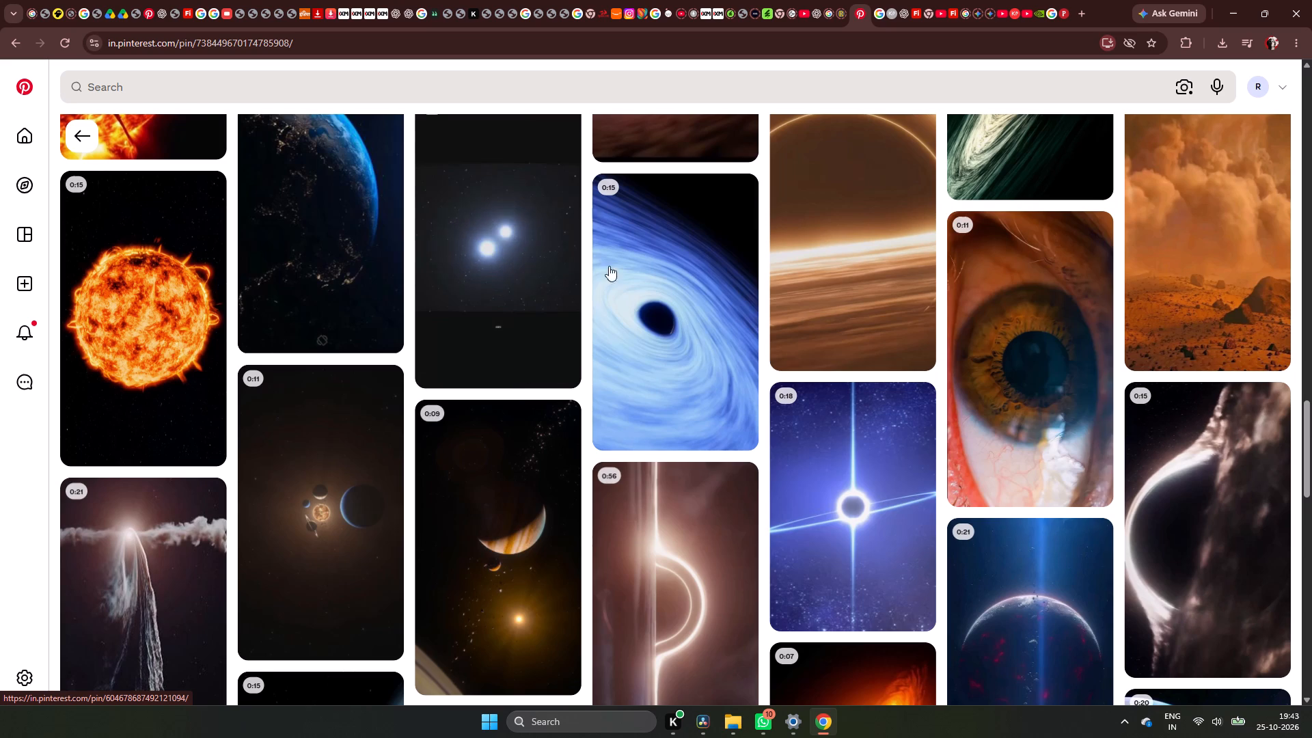
{"action": "scroll", "coordinate": [567, 575], "scroll_direction": "down", "scroll_amount": 8}
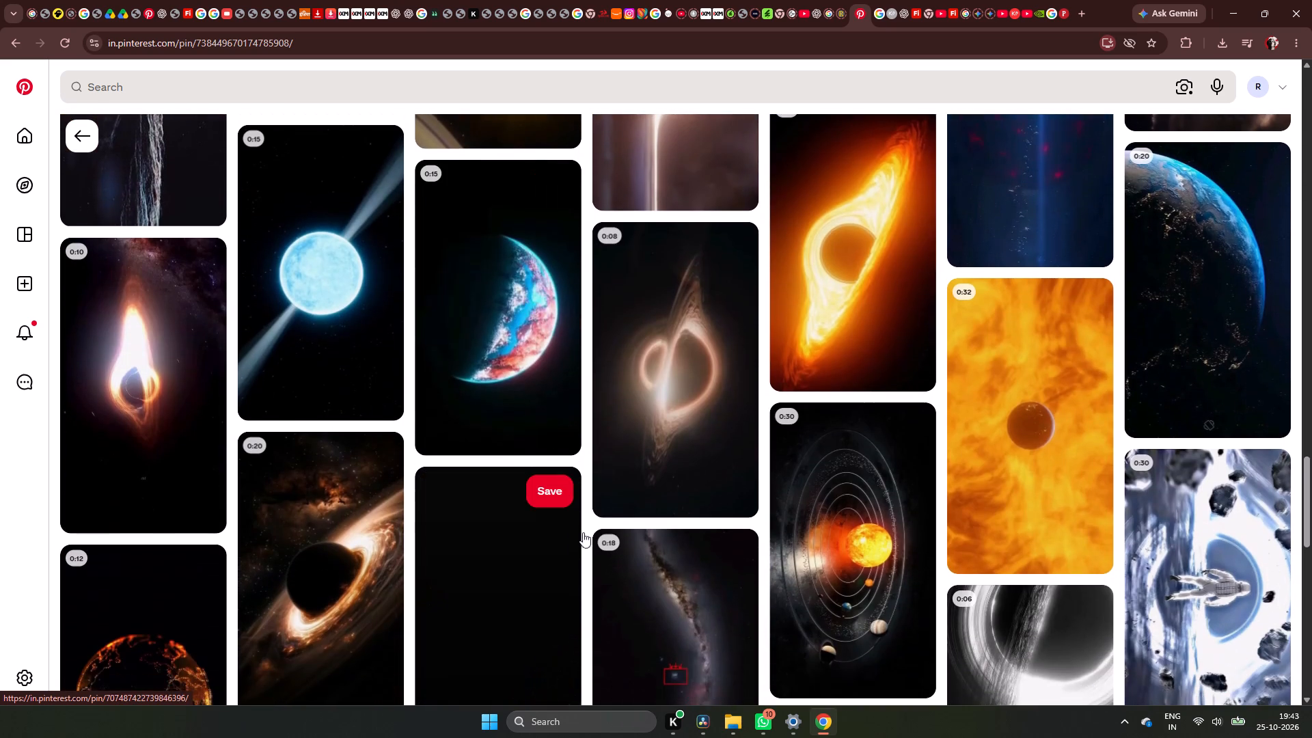
{"action": "scroll", "coordinate": [715, 367], "scroll_direction": "down", "scroll_amount": 4}
{"action": "scroll", "coordinate": [663, 446], "scroll_direction": "down", "scroll_amount": 2}
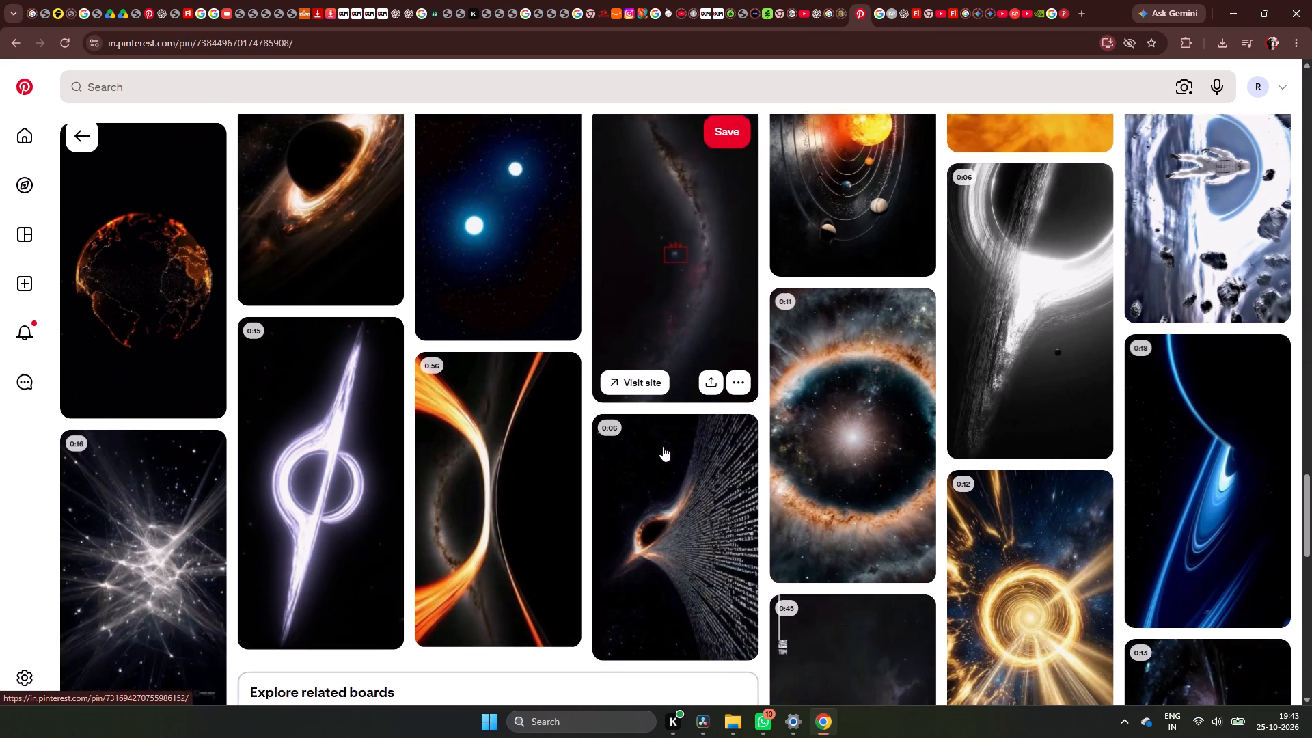
{"action": "scroll", "coordinate": [663, 446], "scroll_direction": "down", "scroll_amount": 2}
{"action": "scroll", "coordinate": [663, 446], "scroll_direction": "up", "scroll_amount": 1}
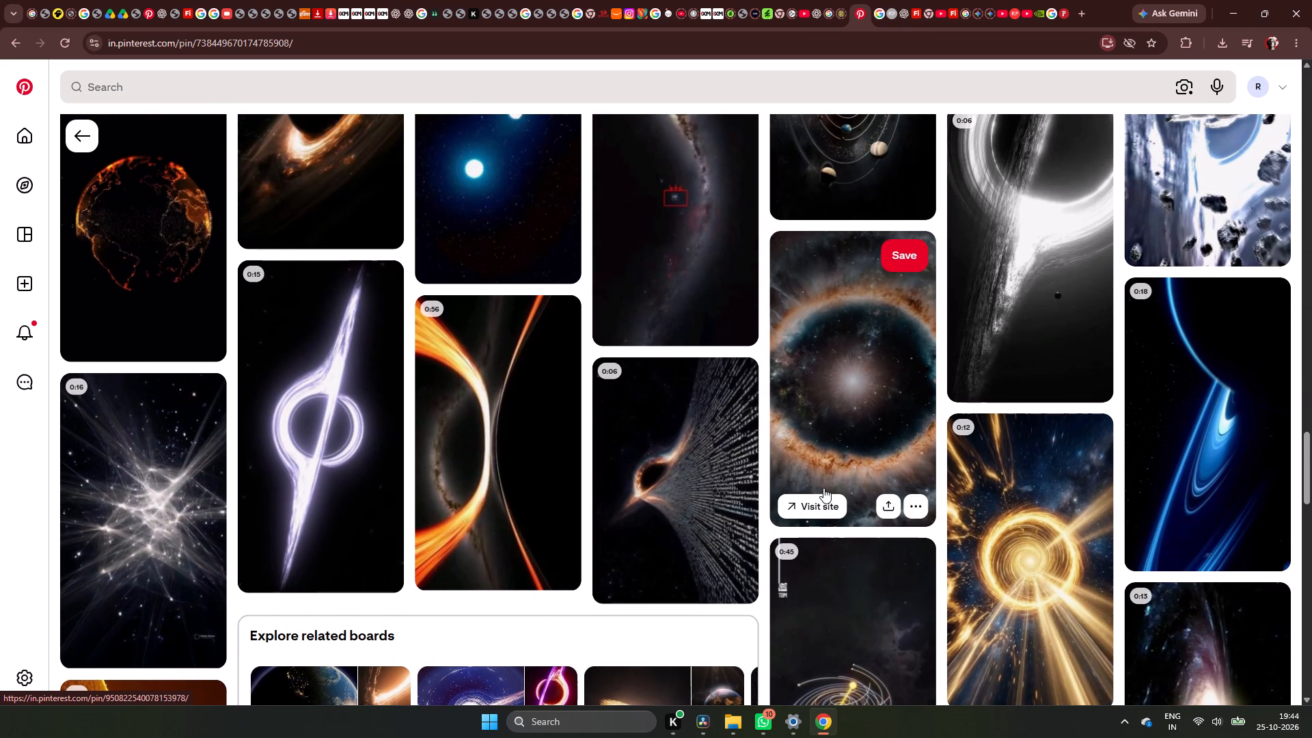
{"action": "scroll", "coordinate": [808, 491], "scroll_direction": "down", "scroll_amount": 5}
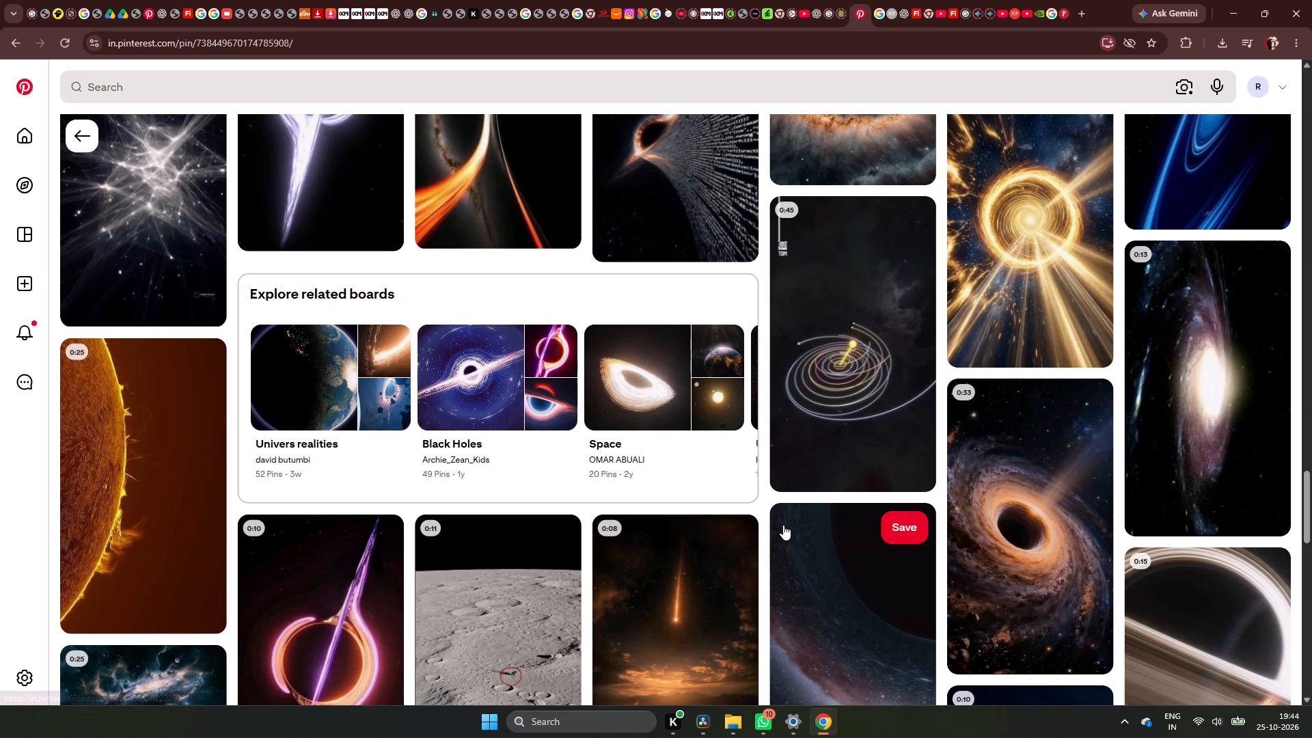
{"action": "scroll", "coordinate": [778, 532], "scroll_direction": "down", "scroll_amount": 5}
{"action": "scroll", "coordinate": [730, 432], "scroll_direction": "down", "scroll_amount": 5}
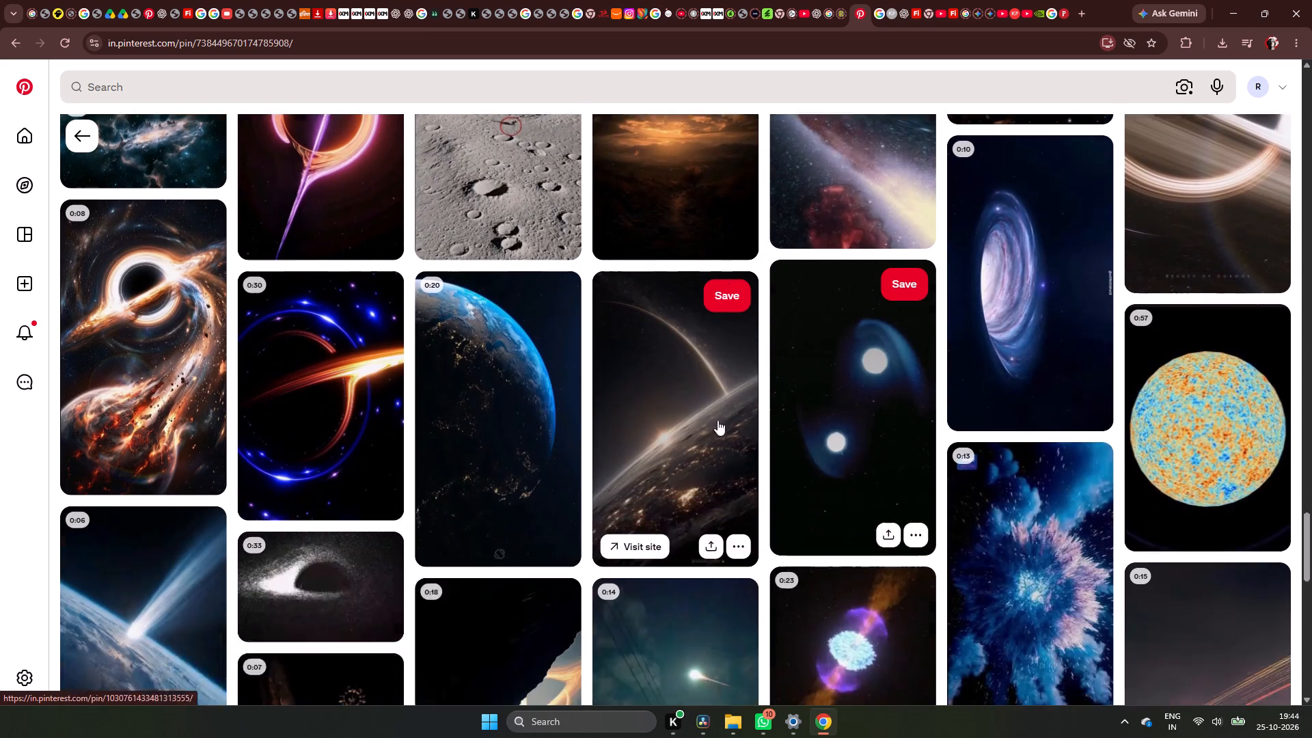
{"action": "scroll", "coordinate": [459, 302], "scroll_direction": "down", "scroll_amount": 6}
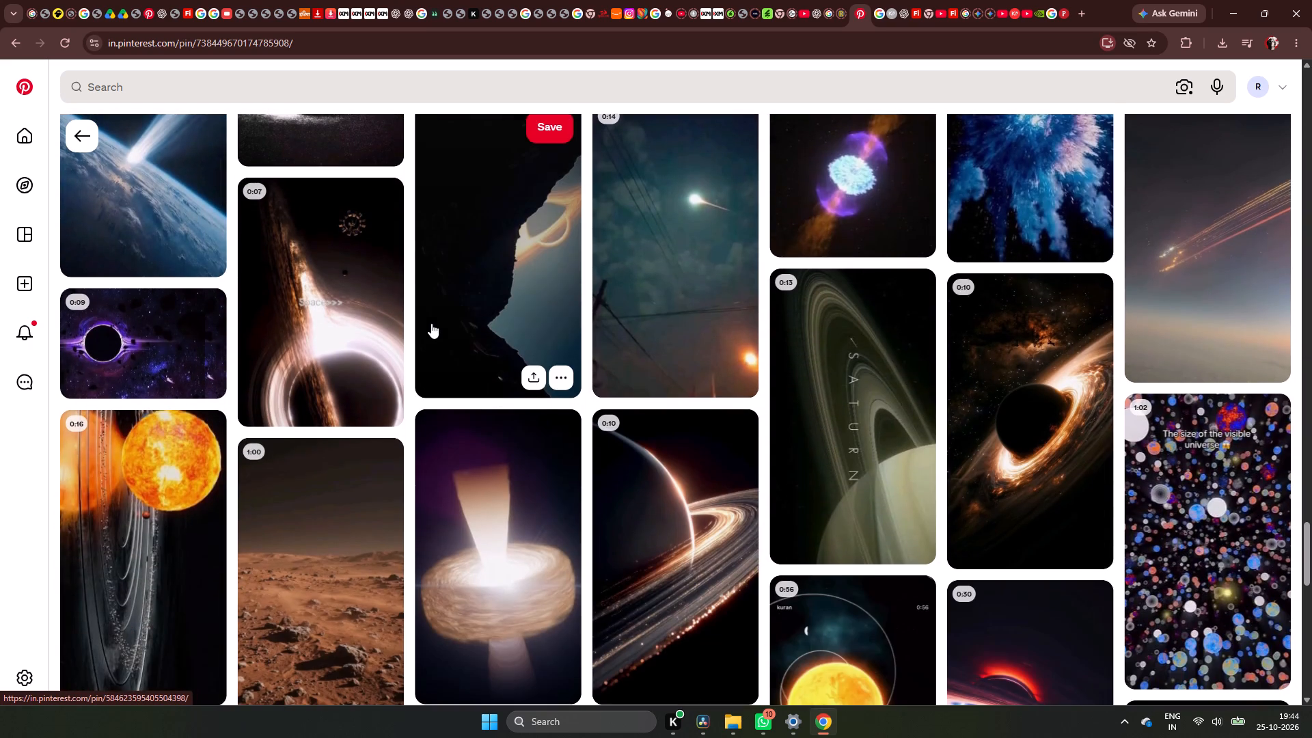
{"action": "scroll", "coordinate": [431, 323], "scroll_direction": "down", "scroll_amount": 2}
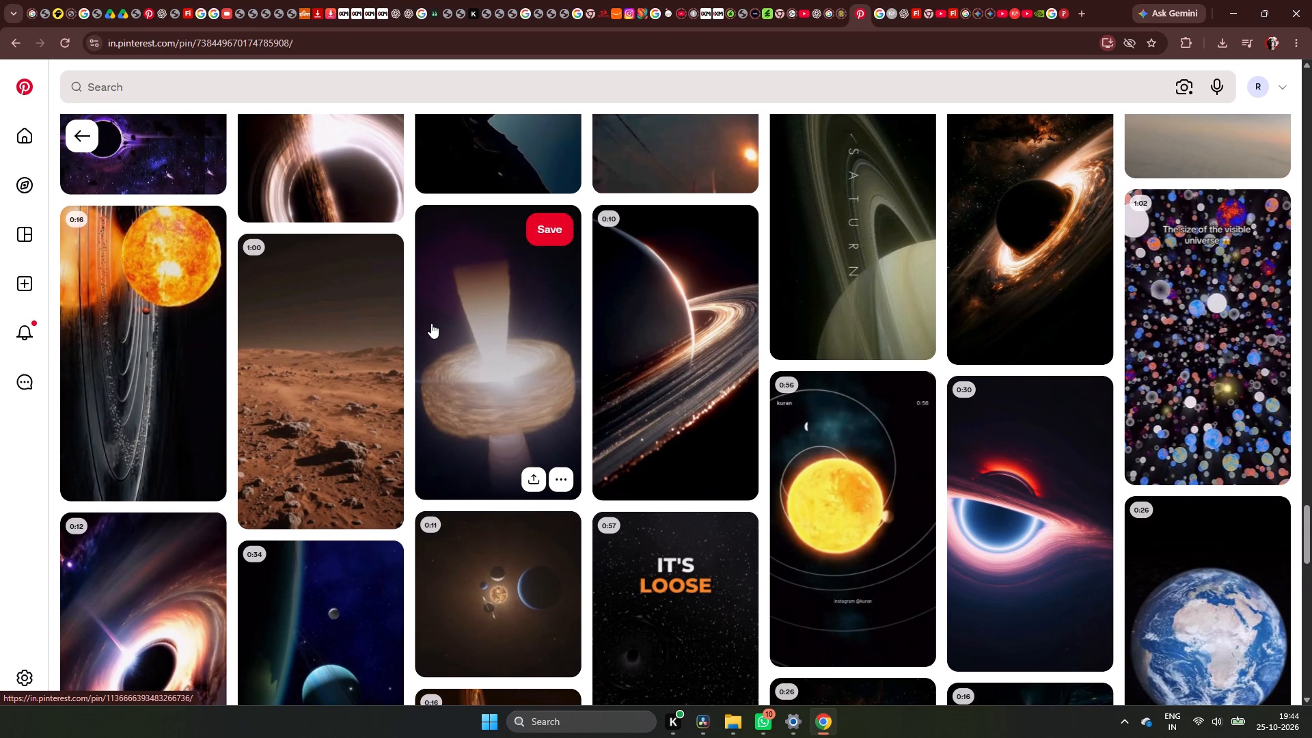
{"action": "scroll", "coordinate": [702, 397], "scroll_direction": "down", "scroll_amount": 7}
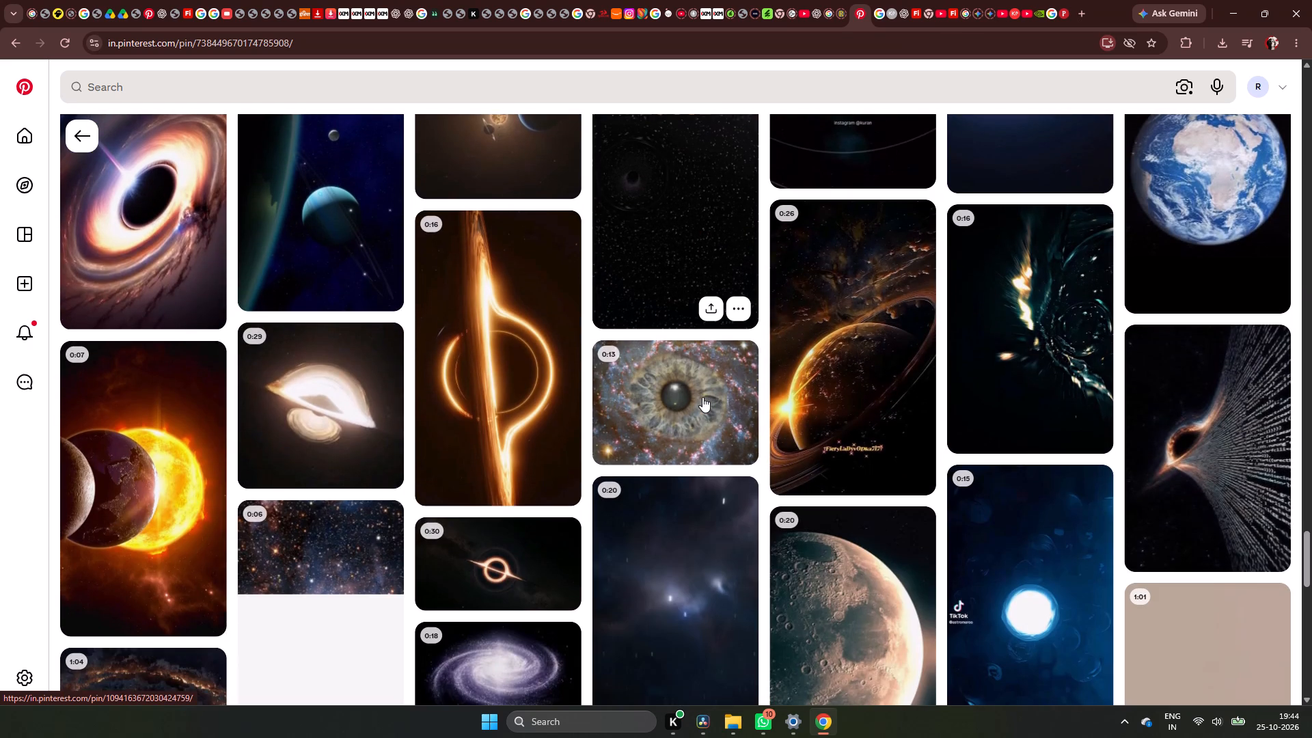
{"action": "scroll", "coordinate": [702, 397], "scroll_direction": "down", "scroll_amount": 11}
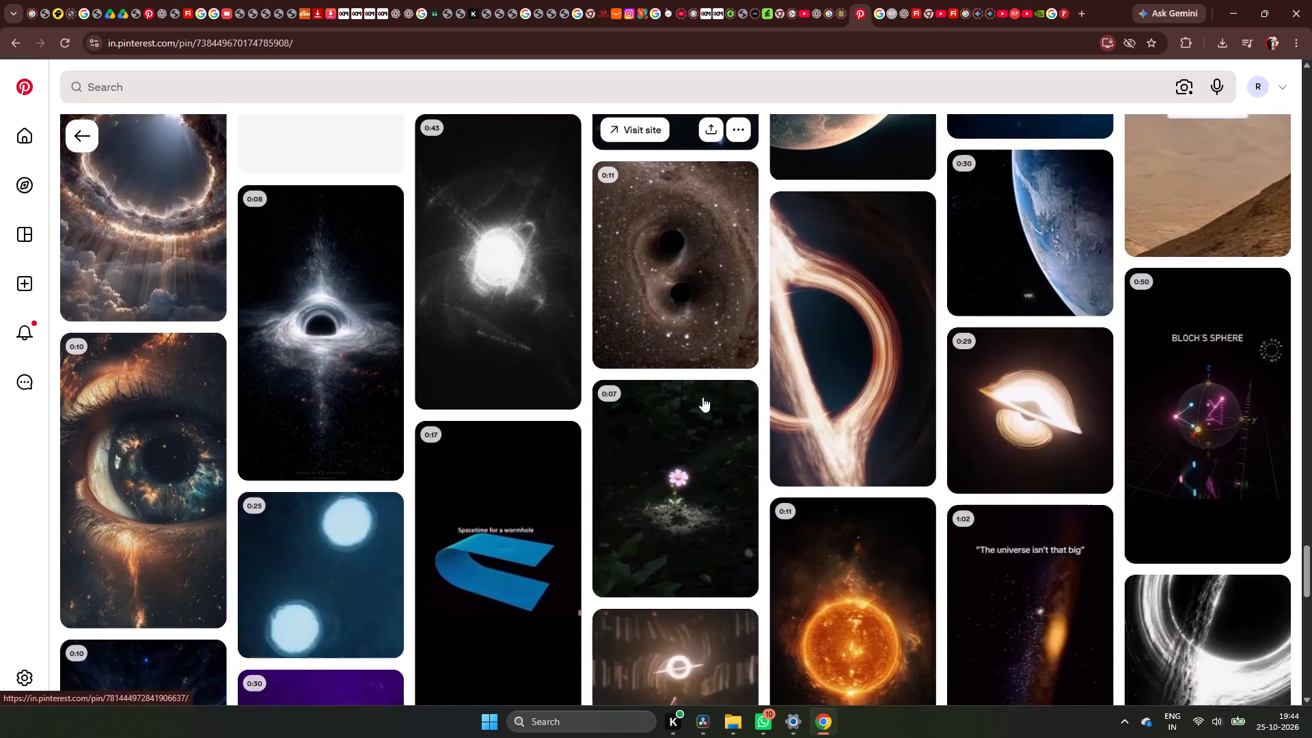
{"action": "scroll", "coordinate": [702, 397], "scroll_direction": "down", "scroll_amount": 16}
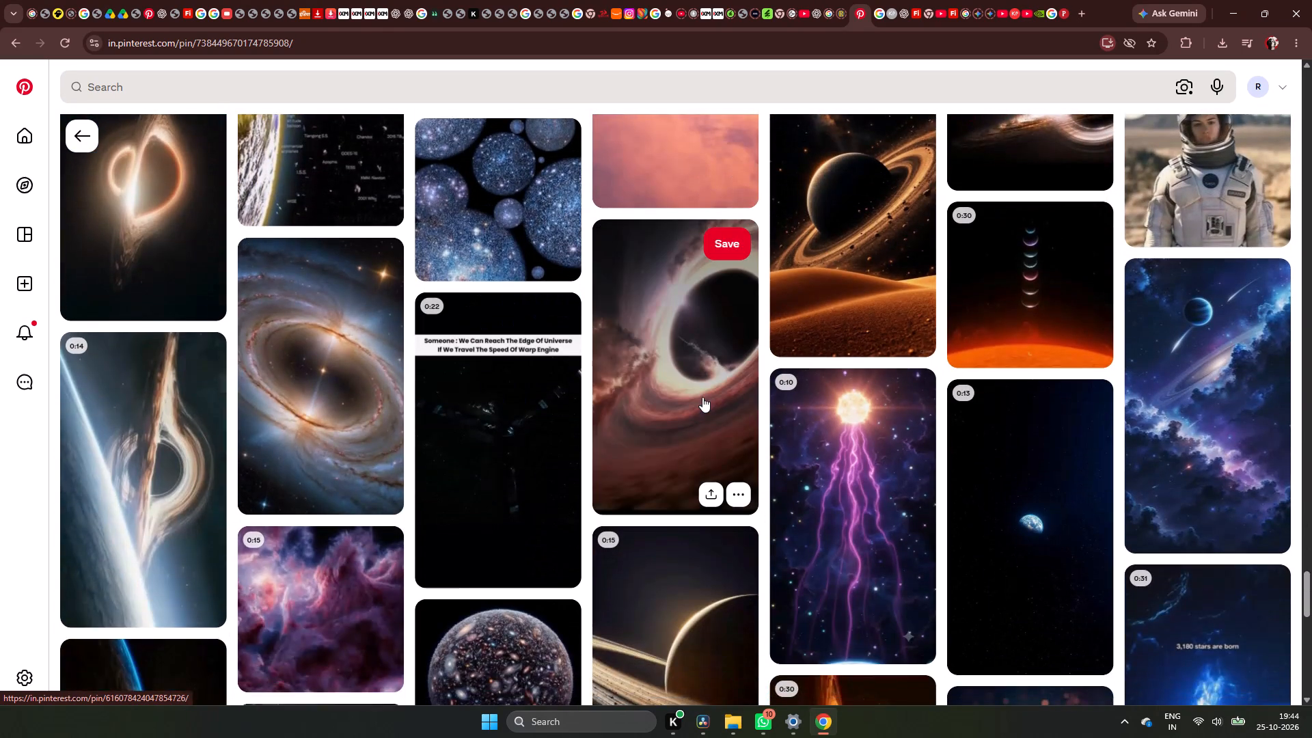
{"action": "scroll", "coordinate": [702, 397], "scroll_direction": "down", "scroll_amount": 12}
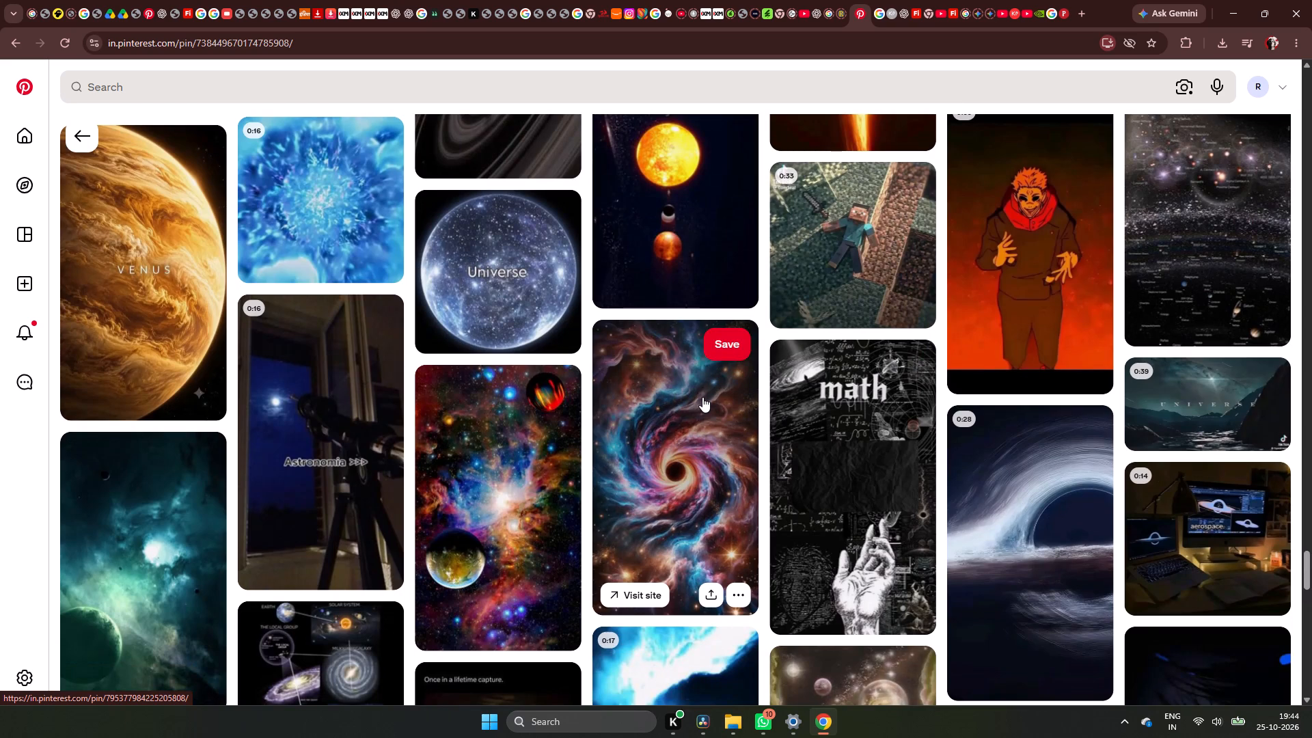
{"action": "scroll", "coordinate": [702, 397], "scroll_direction": "down", "scroll_amount": 8}
{"action": "scroll", "coordinate": [702, 397], "scroll_direction": "up", "scroll_amount": 1}
{"action": "scroll", "coordinate": [702, 397], "scroll_direction": "down", "scroll_amount": 3}
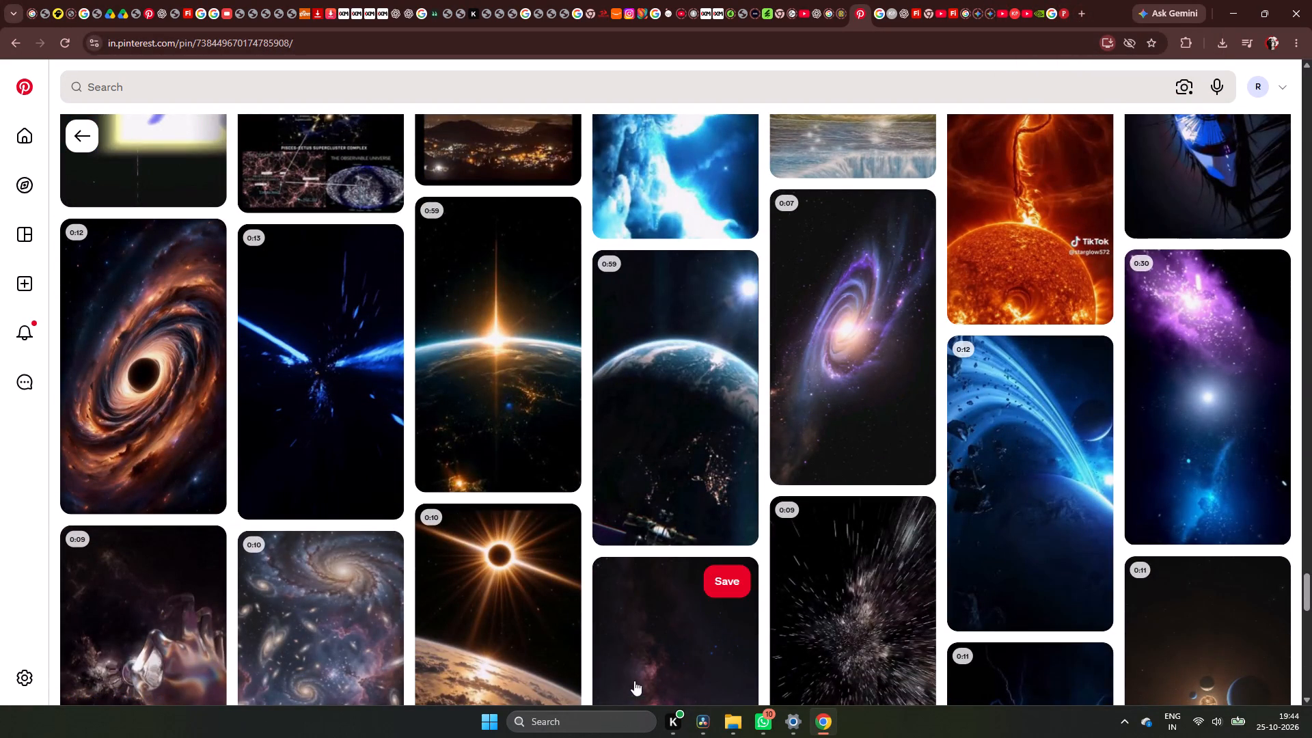
Return to DaVinci Resolve and replay the V8 black-hole clip and its transition into the next shot around 01:01:47.
{"action": "left_click", "coordinate": [707, 718]}
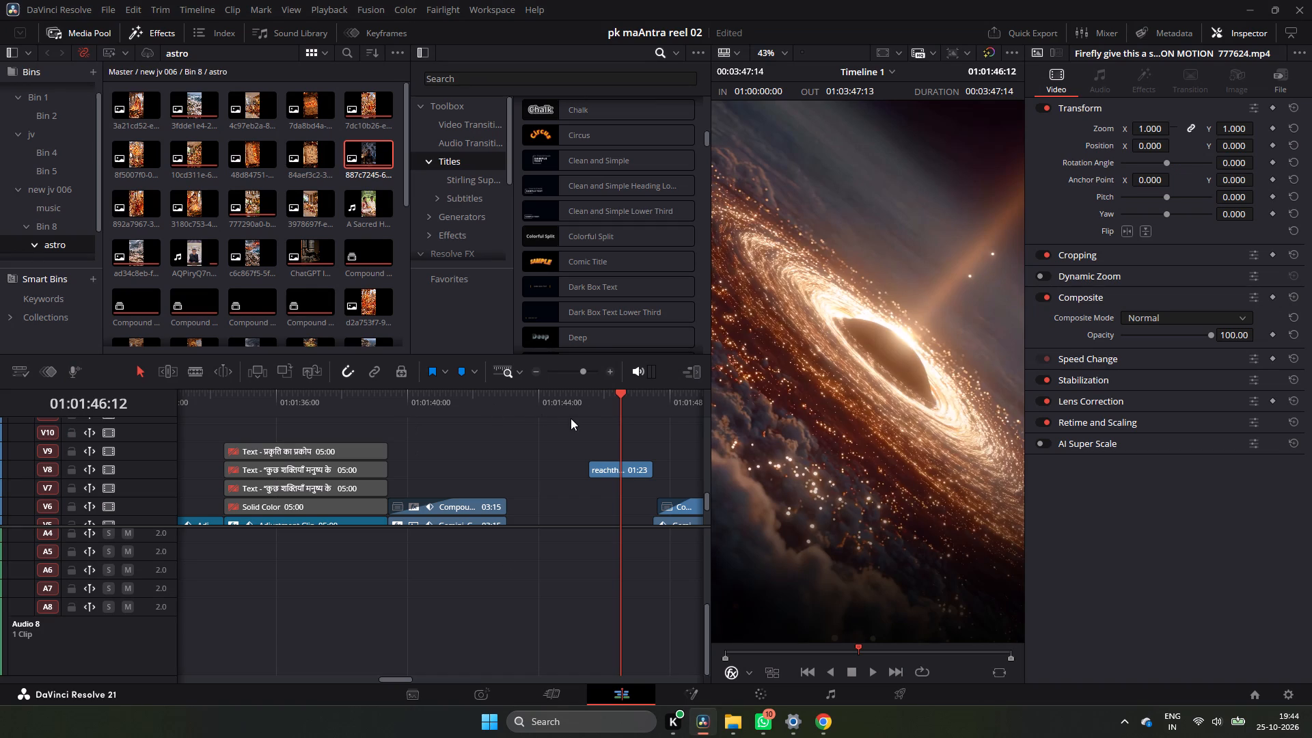
{"action": "left_click", "coordinate": [571, 415]}
{"action": "left_click", "coordinate": [582, 411]}
{"action": "left_click", "coordinate": [588, 409]}
{"action": "key", "text": "space"}
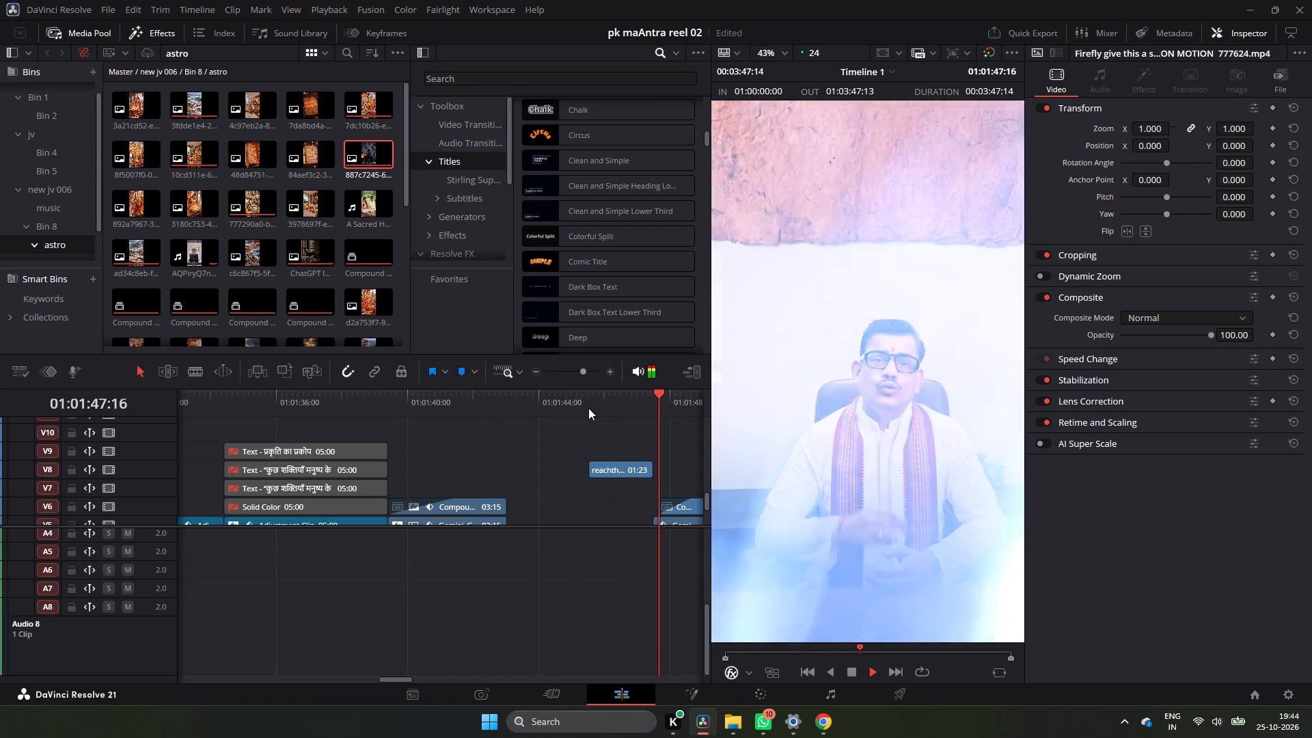
{"action": "key", "text": "space"}
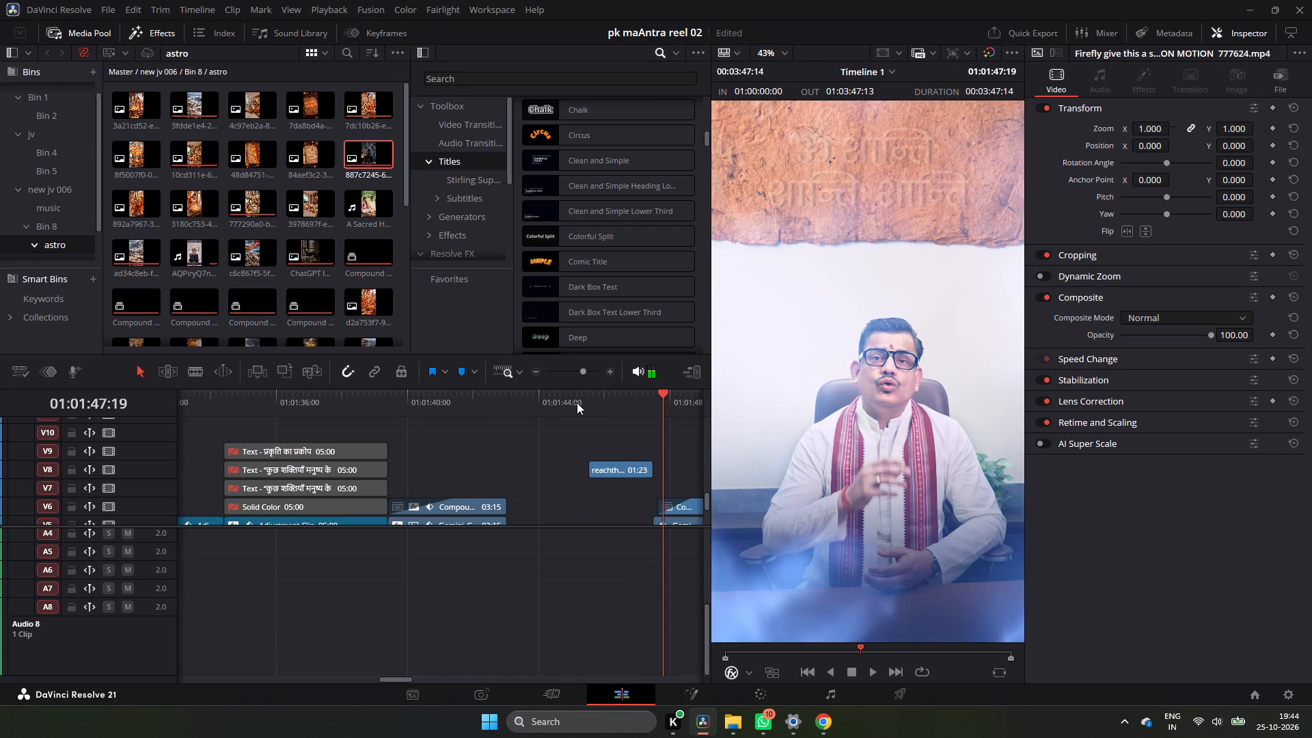
{"action": "left_click", "coordinate": [576, 402]}
{"action": "key", "text": "space"}
{"action": "key", "text": "space"}
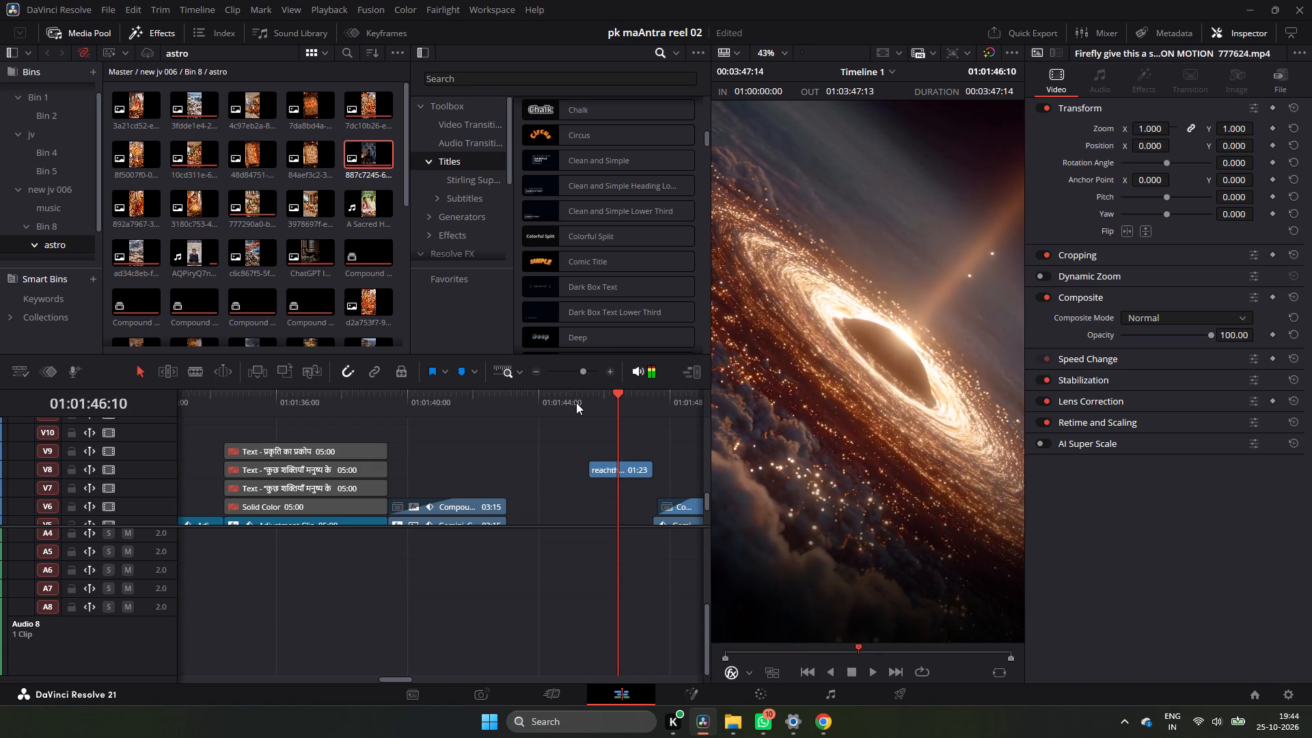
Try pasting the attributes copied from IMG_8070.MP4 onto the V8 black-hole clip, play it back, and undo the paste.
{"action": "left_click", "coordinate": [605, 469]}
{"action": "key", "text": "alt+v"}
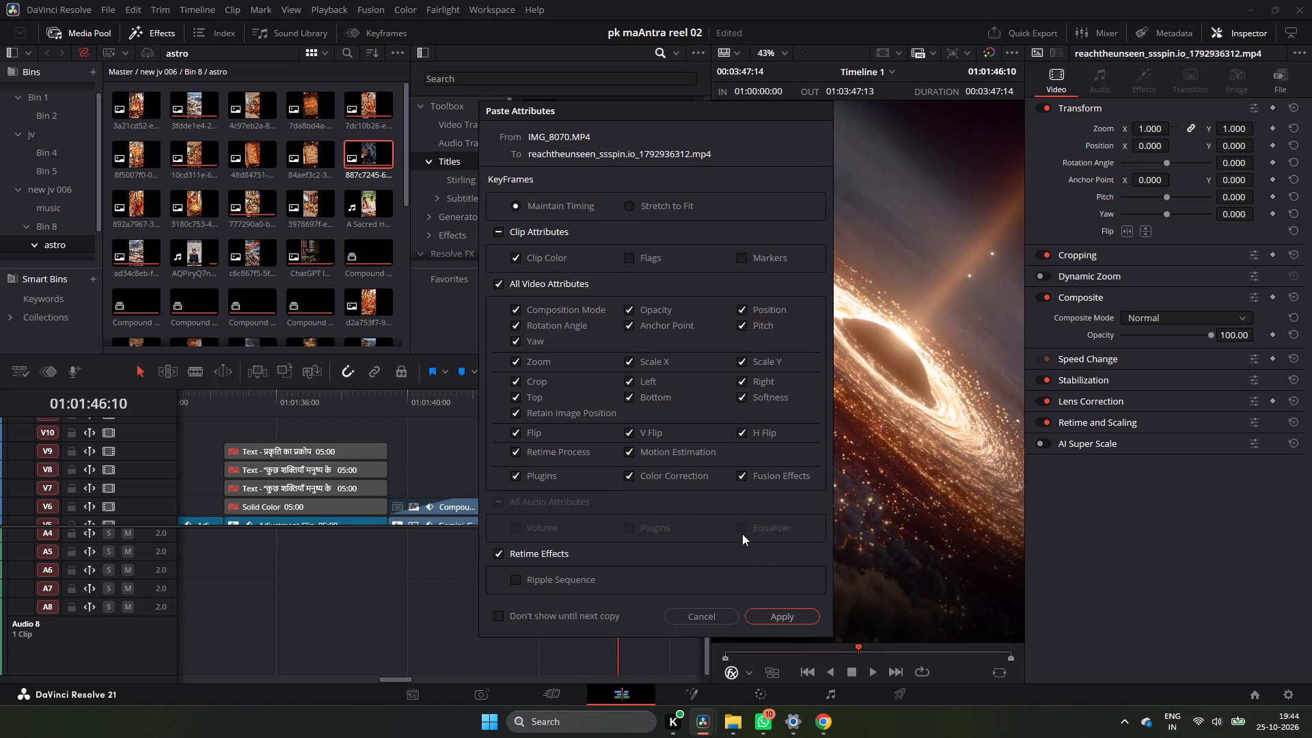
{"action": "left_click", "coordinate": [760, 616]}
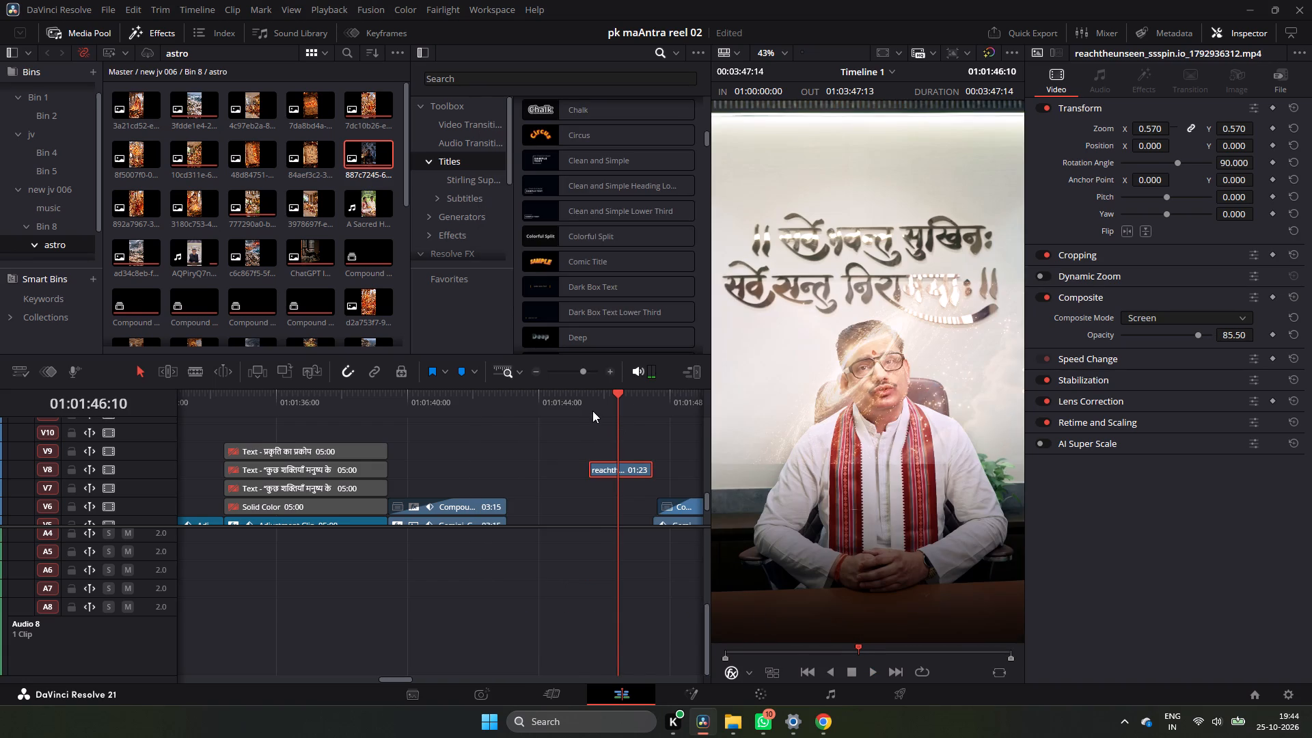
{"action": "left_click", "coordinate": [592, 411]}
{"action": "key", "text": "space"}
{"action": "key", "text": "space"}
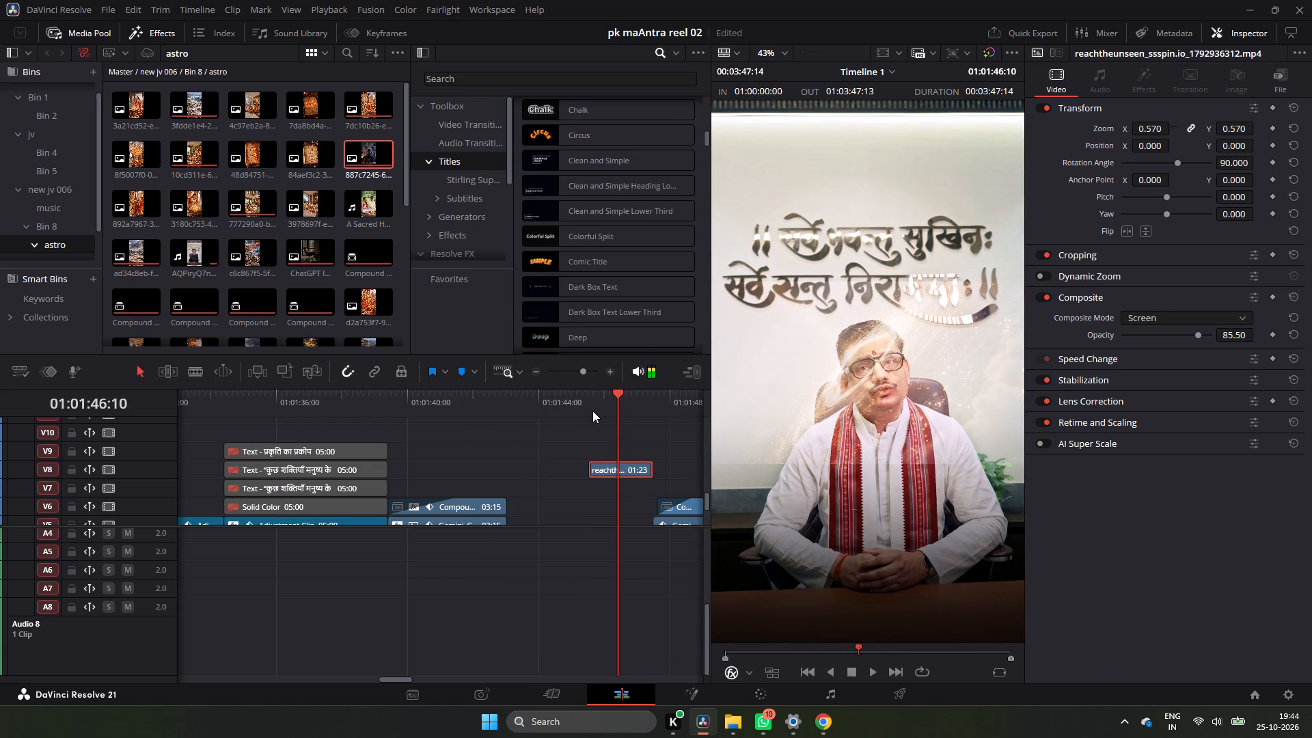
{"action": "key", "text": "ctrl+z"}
Replay the V8 black-hole clip from its start at about 01:01:45:15.
{"action": "key", "text": "space"}
{"action": "left_click", "coordinate": [592, 411]}
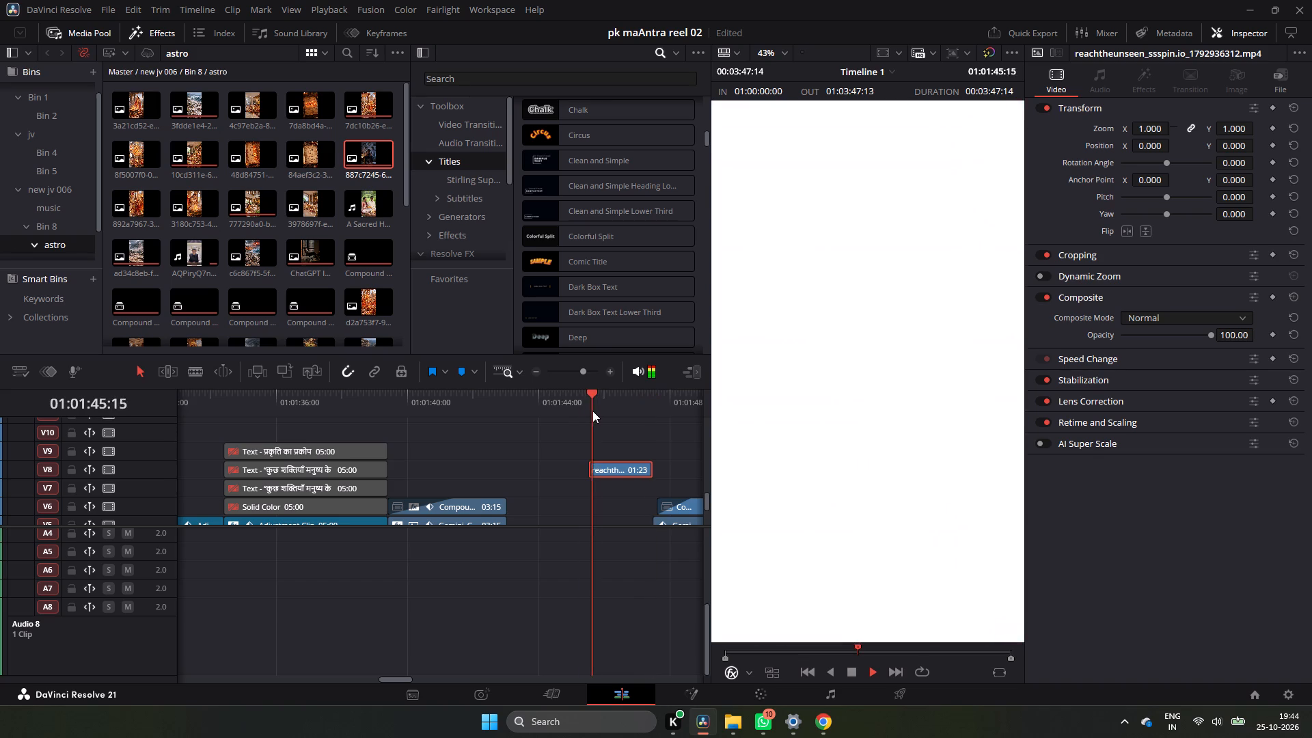
{"action": "key", "text": "space"}
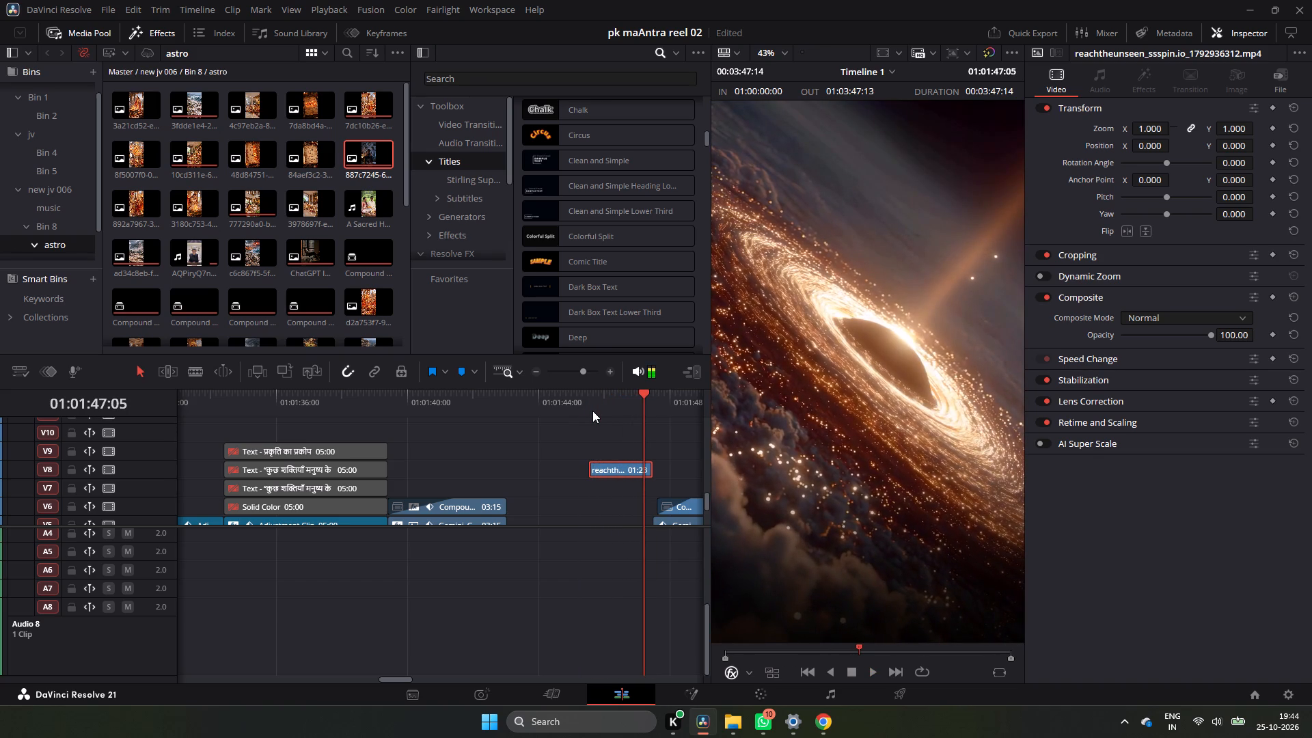
Delete the black-hole clip on track V8 around 01:01:46.
{"action": "scroll", "coordinate": [603, 443], "scroll_direction": "up", "scroll_amount": 2}
{"action": "scroll", "coordinate": [603, 443], "scroll_direction": "down", "scroll_amount": 1}
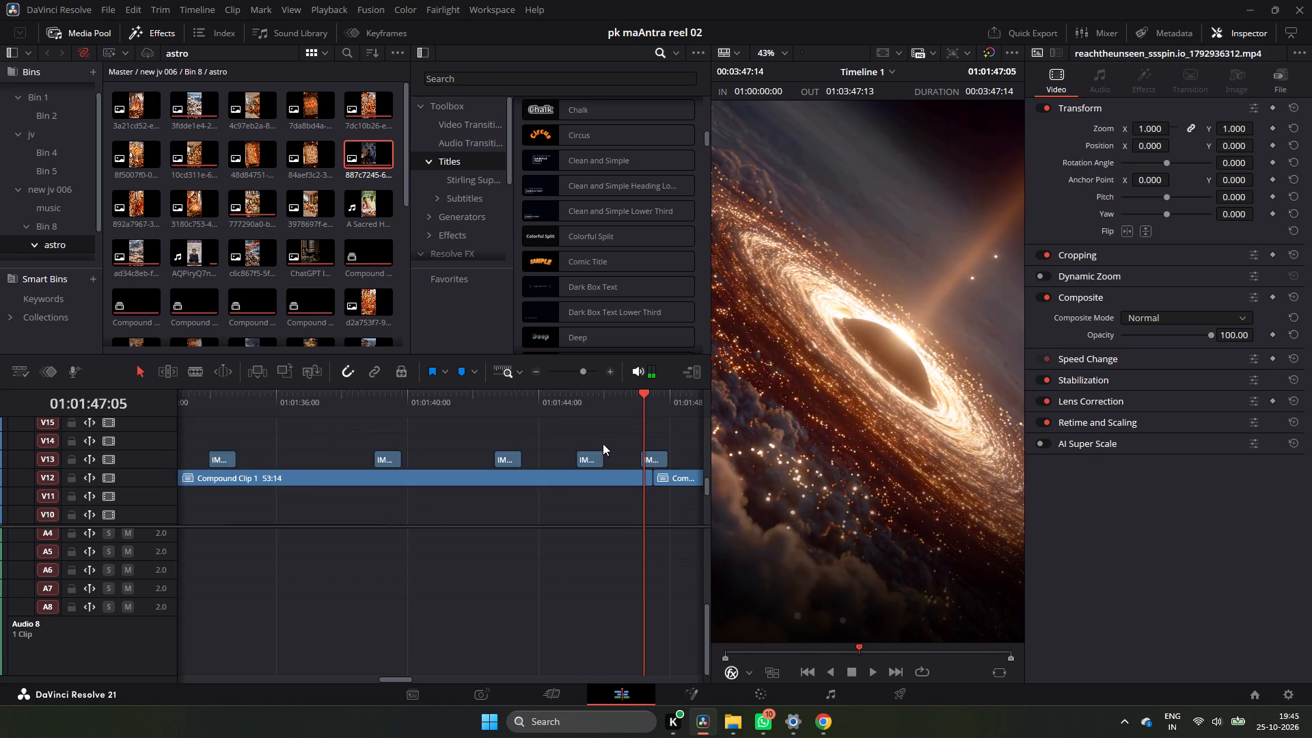
{"action": "scroll", "coordinate": [603, 443], "scroll_direction": "down", "scroll_amount": 2}
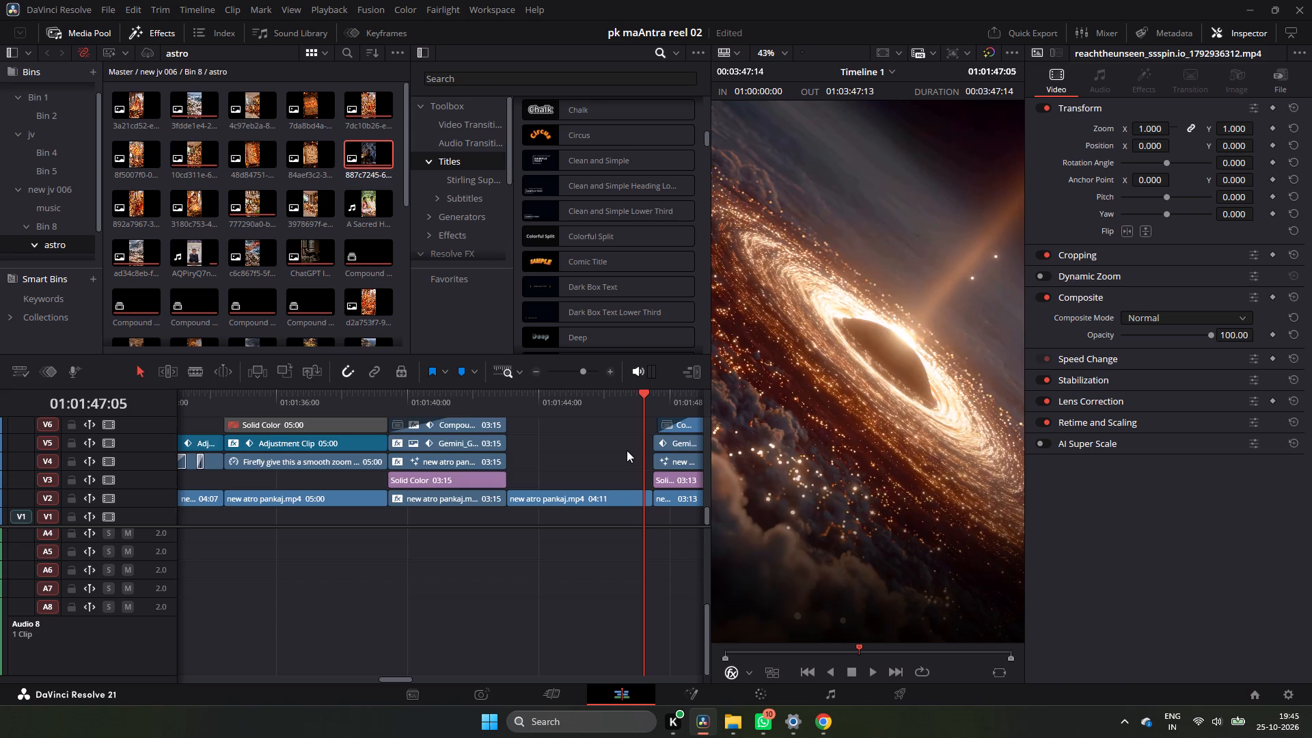
{"action": "scroll", "coordinate": [627, 450], "scroll_direction": "up", "scroll_amount": 1}
{"action": "key", "text": "BackSpace"}
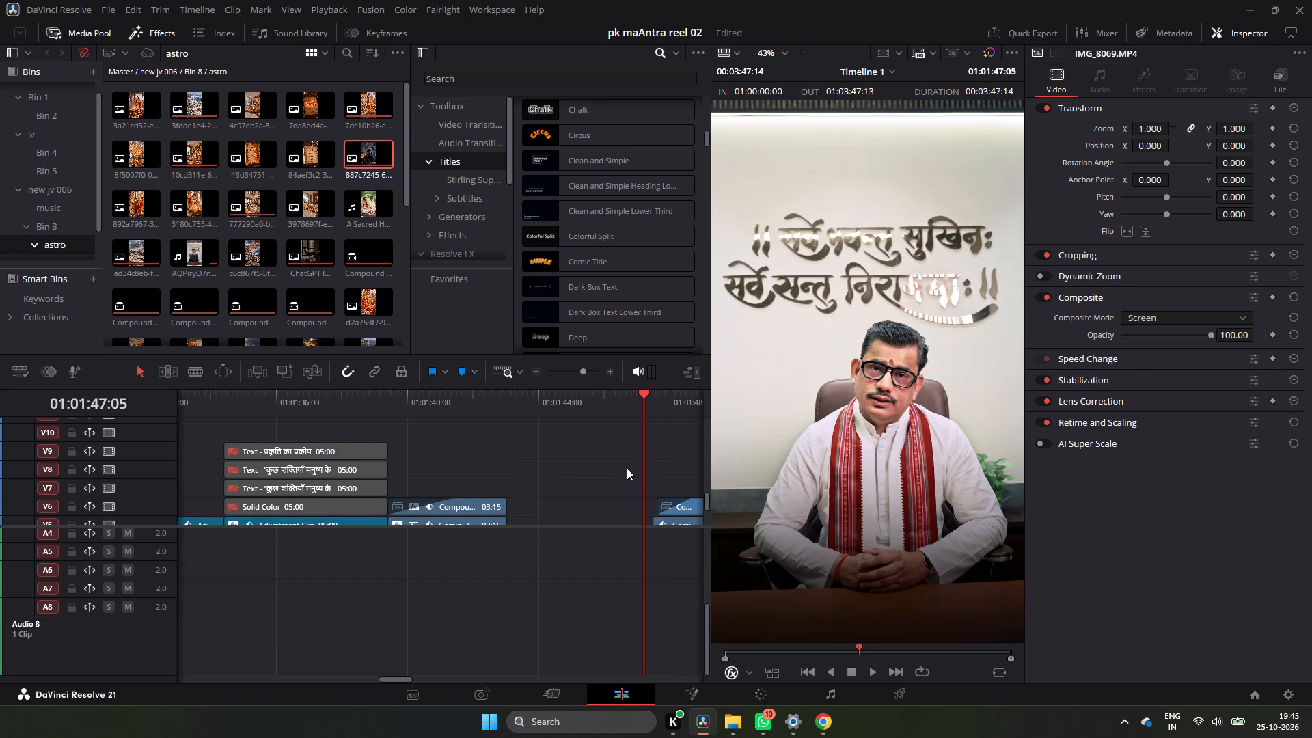
{"action": "scroll", "coordinate": [623, 477], "scroll_direction": "down", "scroll_amount": 3}
{"action": "scroll", "coordinate": [614, 495], "scroll_direction": "up", "scroll_amount": 3}
{"action": "scroll", "coordinate": [596, 518], "scroll_direction": "down", "scroll_amount": 3}
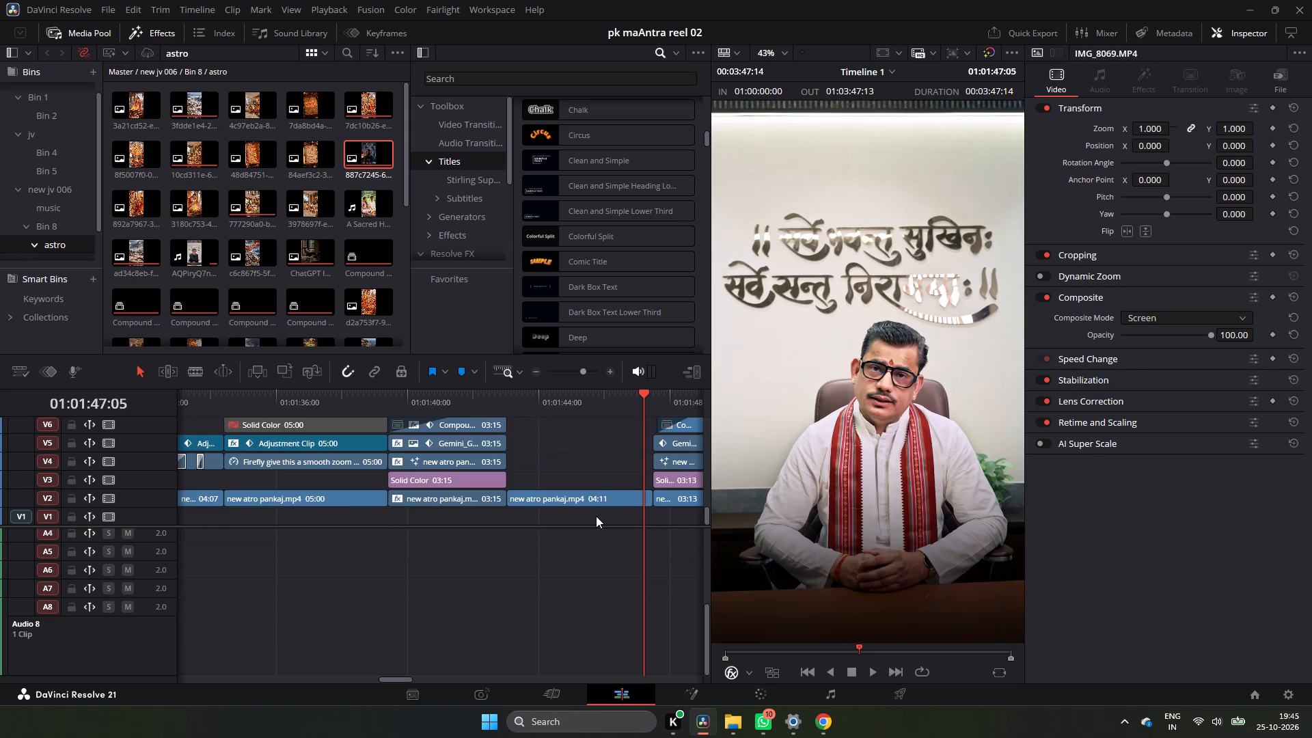
{"action": "scroll", "coordinate": [598, 450], "scroll_direction": "up", "scroll_amount": 1}
Switch to Chrome and browse the Pinterest space pin's related videos for alternative cosmic footage.
{"action": "left_click", "coordinate": [836, 719]}
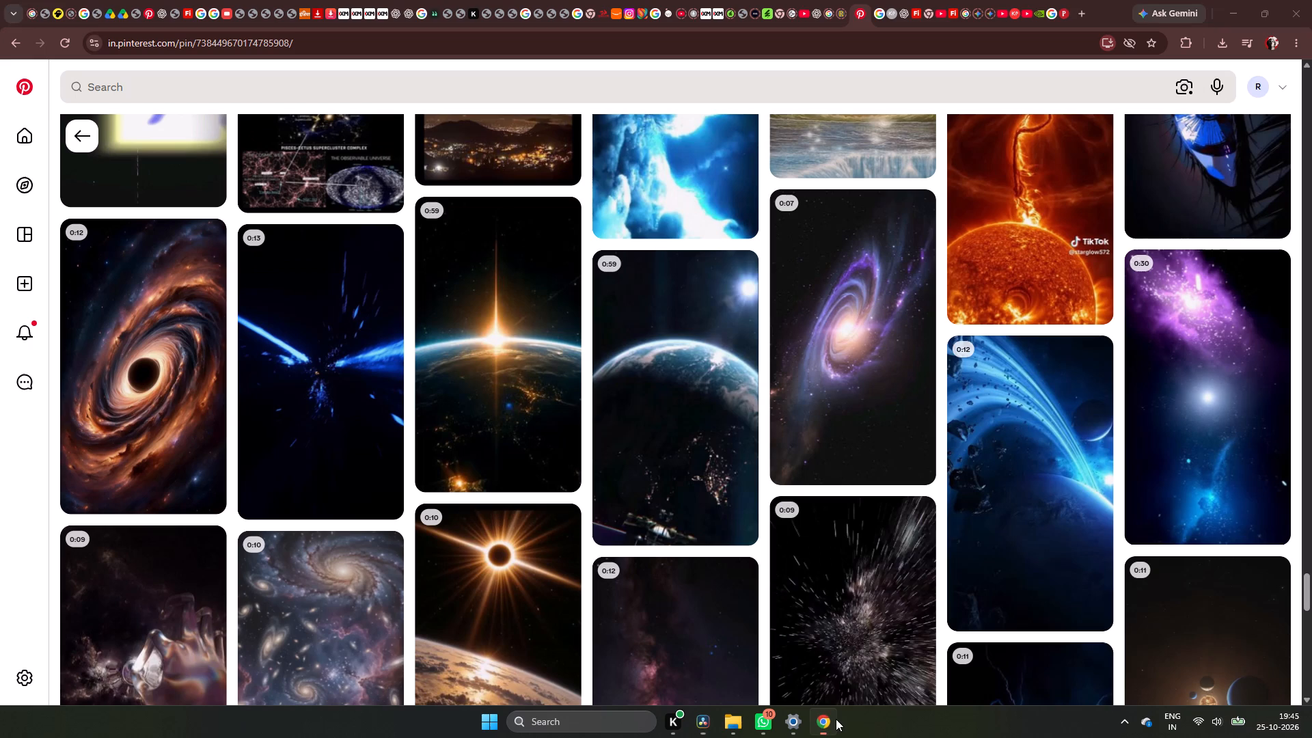
{"action": "scroll", "coordinate": [573, 344], "scroll_direction": "down", "scroll_amount": 5}
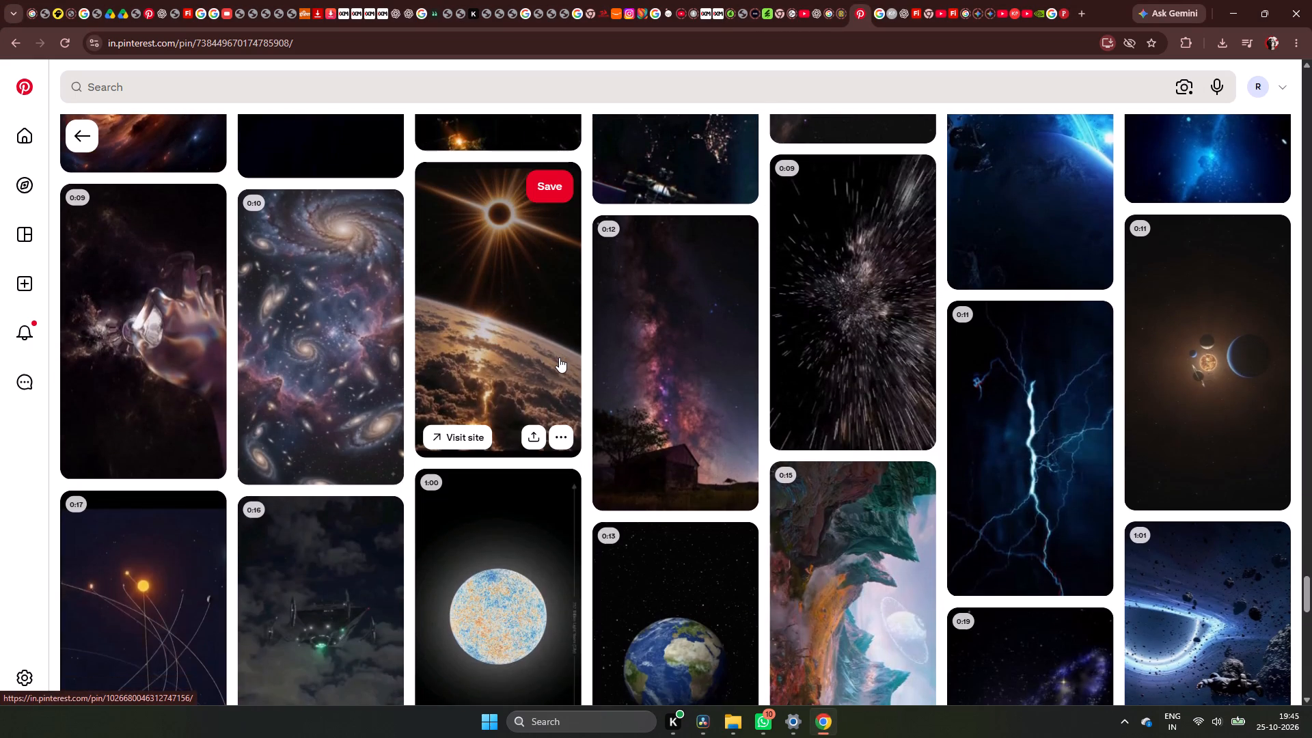
{"action": "scroll", "coordinate": [558, 357], "scroll_direction": "down", "scroll_amount": 6}
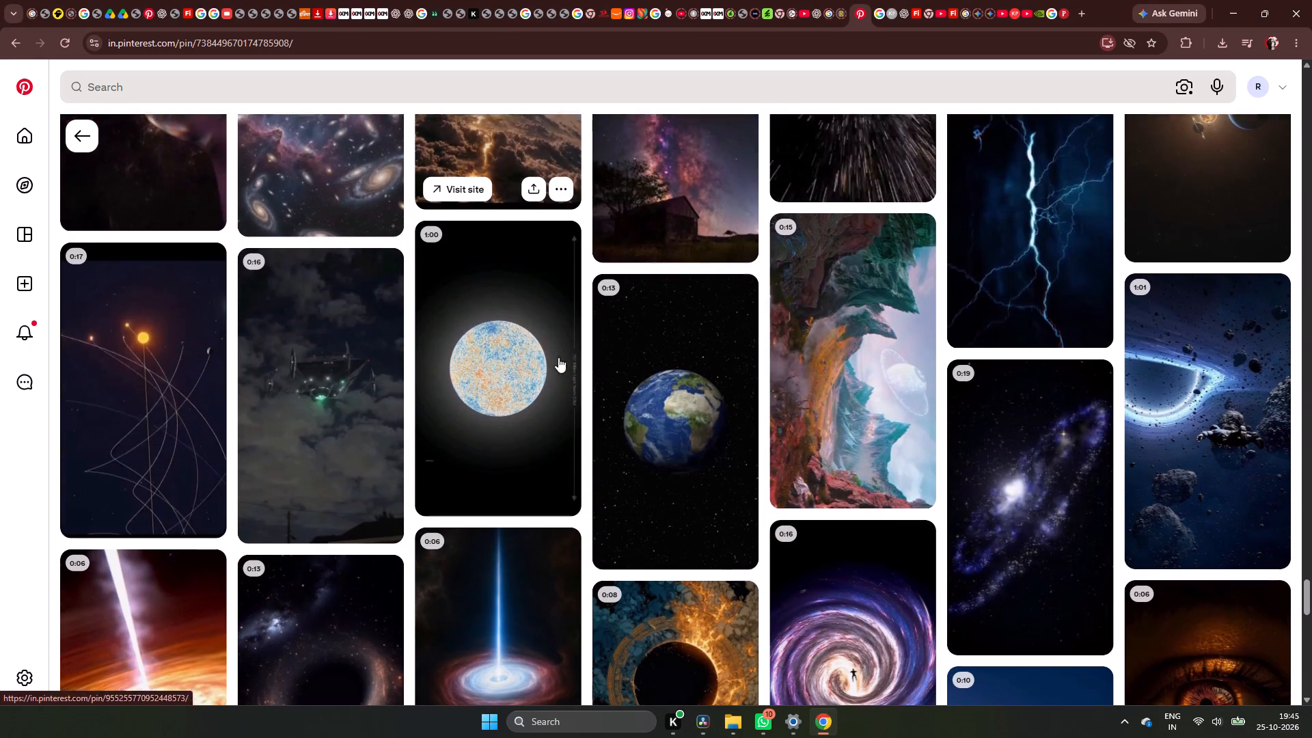
{"action": "scroll", "coordinate": [429, 430], "scroll_direction": "down", "scroll_amount": 5}
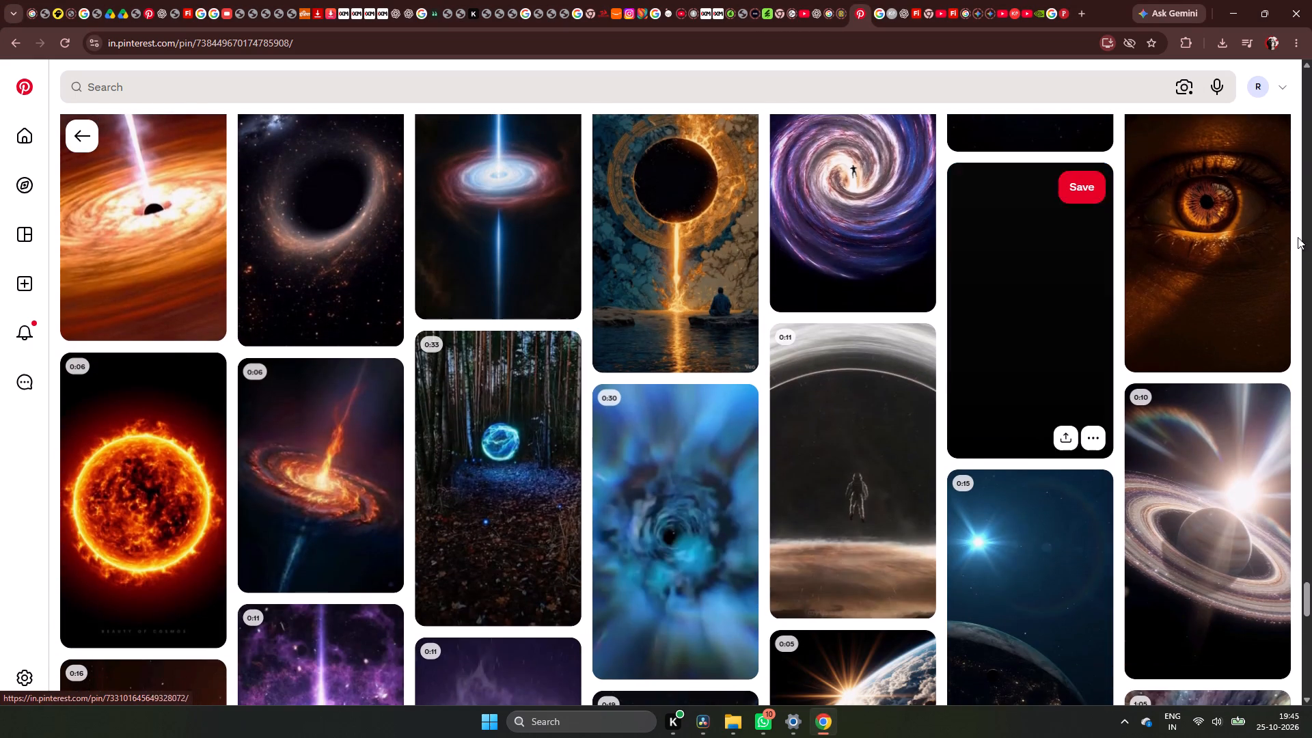
{"action": "scroll", "coordinate": [455, 430], "scroll_direction": "down", "scroll_amount": 5}
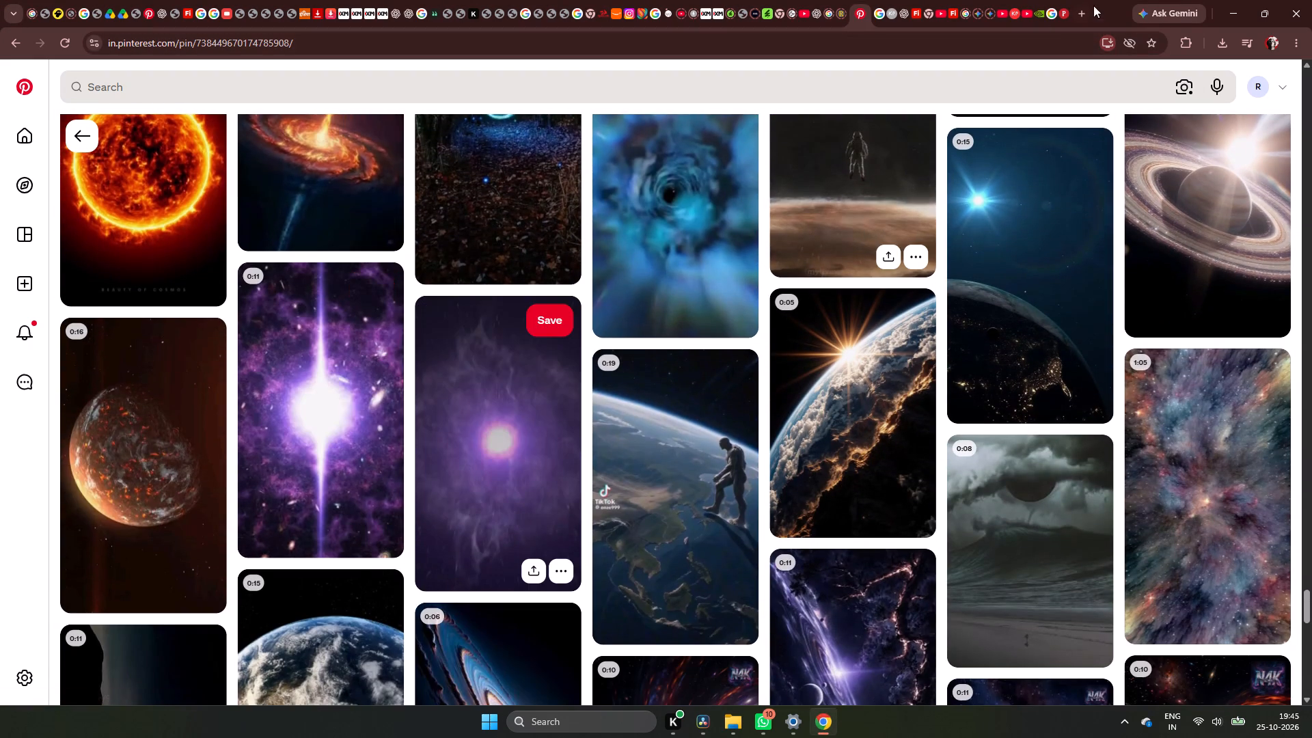
{"action": "scroll", "coordinate": [493, 354], "scroll_direction": "down", "scroll_amount": 6}
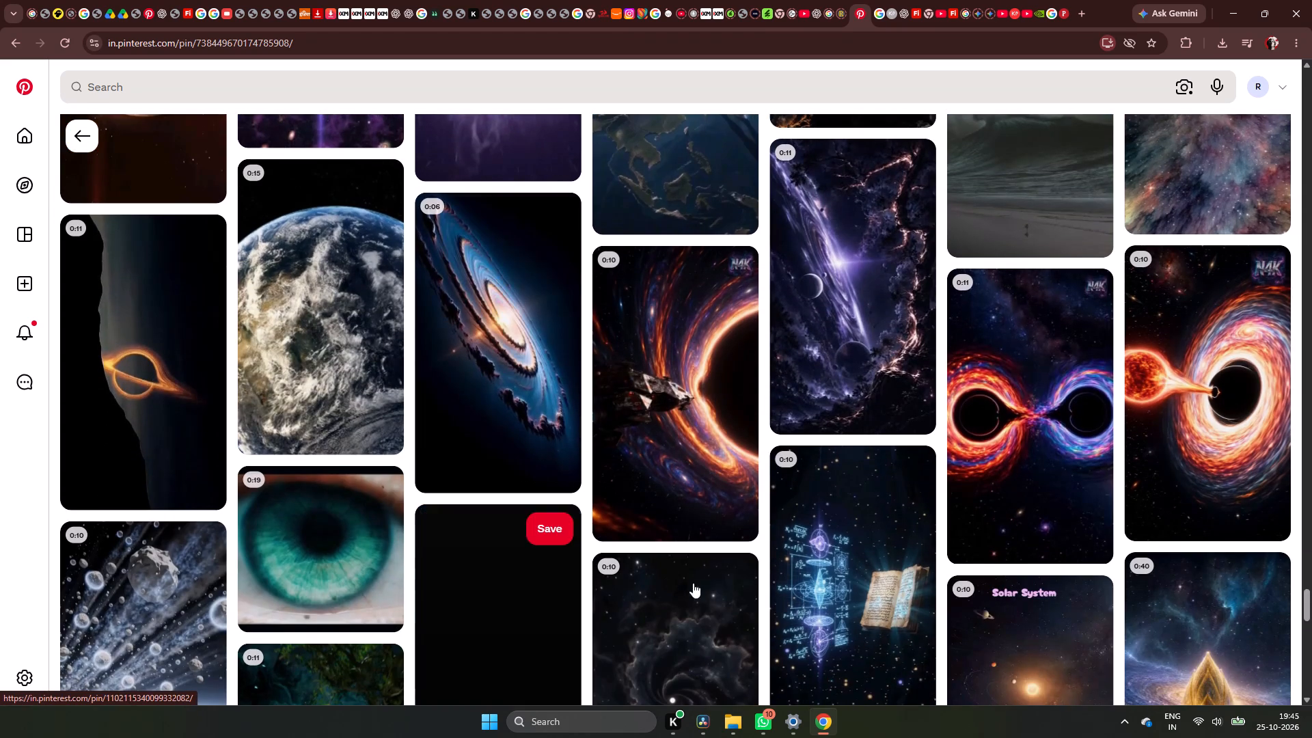
{"action": "scroll", "coordinate": [614, 356], "scroll_direction": "up", "scroll_amount": 14}
{"action": "scroll", "coordinate": [614, 355], "scroll_direction": "down", "scroll_amount": 2}
{"action": "scroll", "coordinate": [614, 355], "scroll_direction": "up", "scroll_amount": 5}
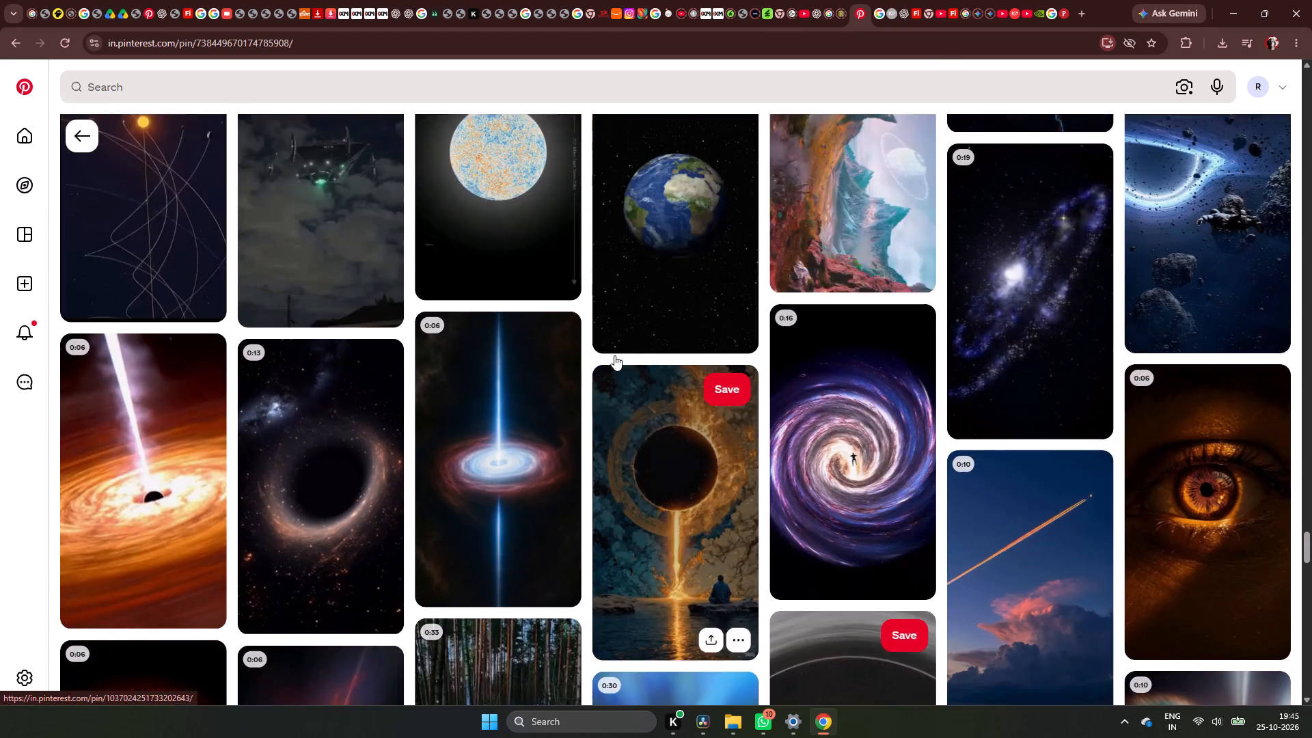
{"action": "scroll", "coordinate": [614, 355], "scroll_direction": "down", "scroll_amount": 1}
{"action": "scroll", "coordinate": [614, 355], "scroll_direction": "up", "scroll_amount": 11}
{"action": "scroll", "coordinate": [614, 355], "scroll_direction": "down", "scroll_amount": 1}
{"action": "scroll", "coordinate": [614, 355], "scroll_direction": "up", "scroll_amount": 11}
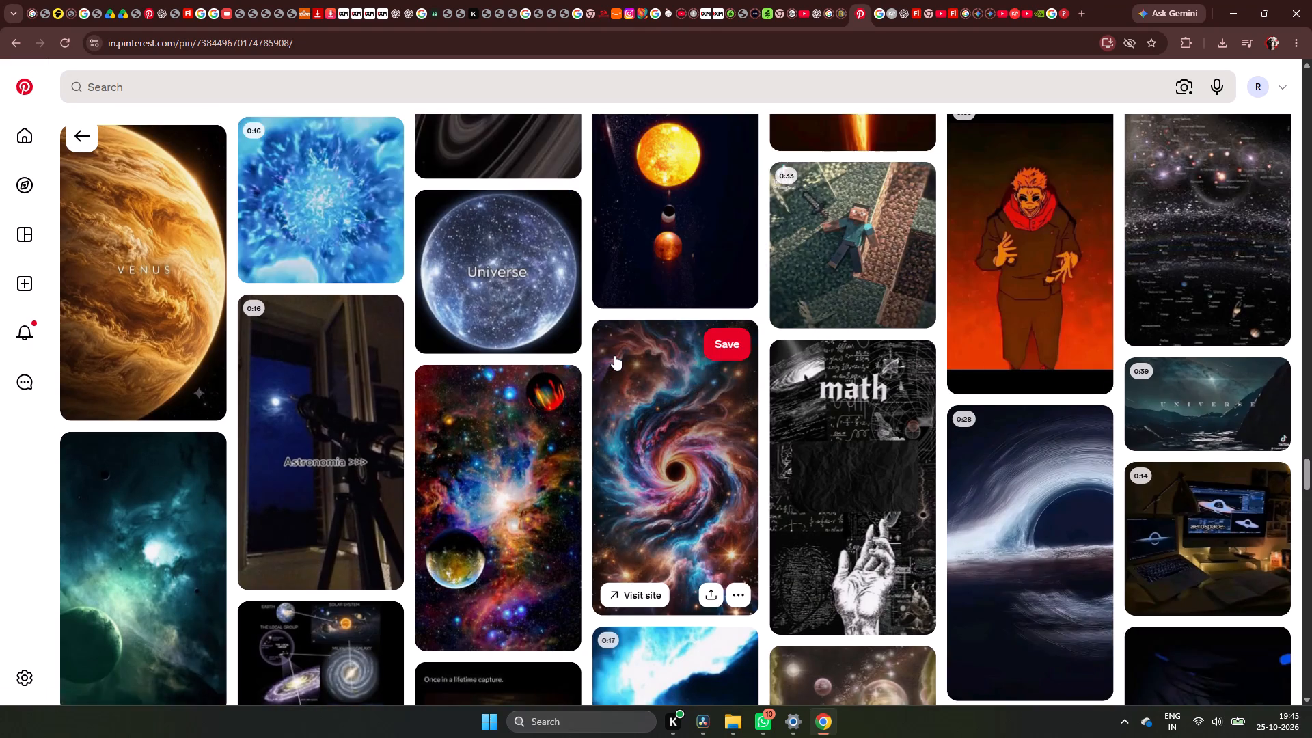
{"action": "scroll", "coordinate": [614, 355], "scroll_direction": "up", "scroll_amount": 20}
{"action": "scroll", "coordinate": [614, 355], "scroll_direction": "up", "scroll_amount": 8}
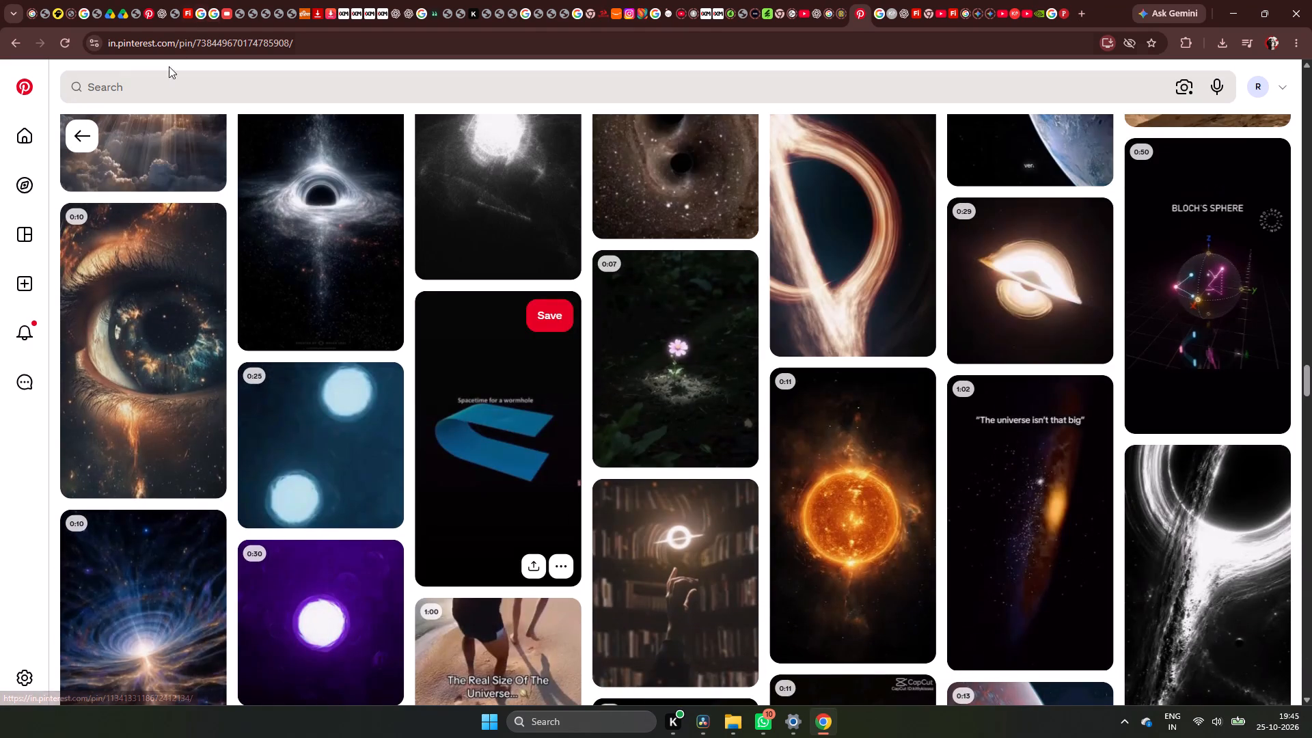
Search Pinterest for "UNIVERSE WITH OM" and open the pin of the glowing blue Shiva beneath orbiting planets.
{"action": "left_click", "coordinate": [160, 86]}
{"action": "type", "text": "UNIVERS"}
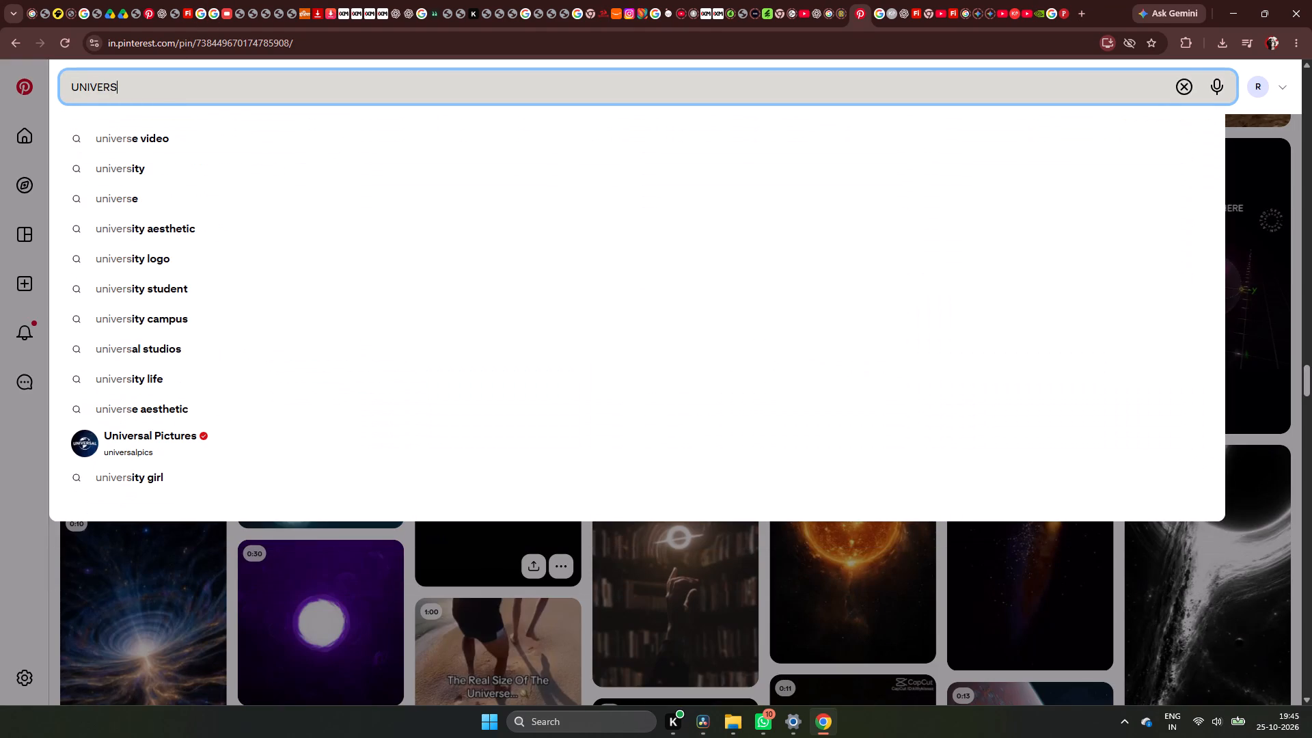
{"action": "type", "text": "E WITH OM"}
{"action": "key", "text": "Return"}
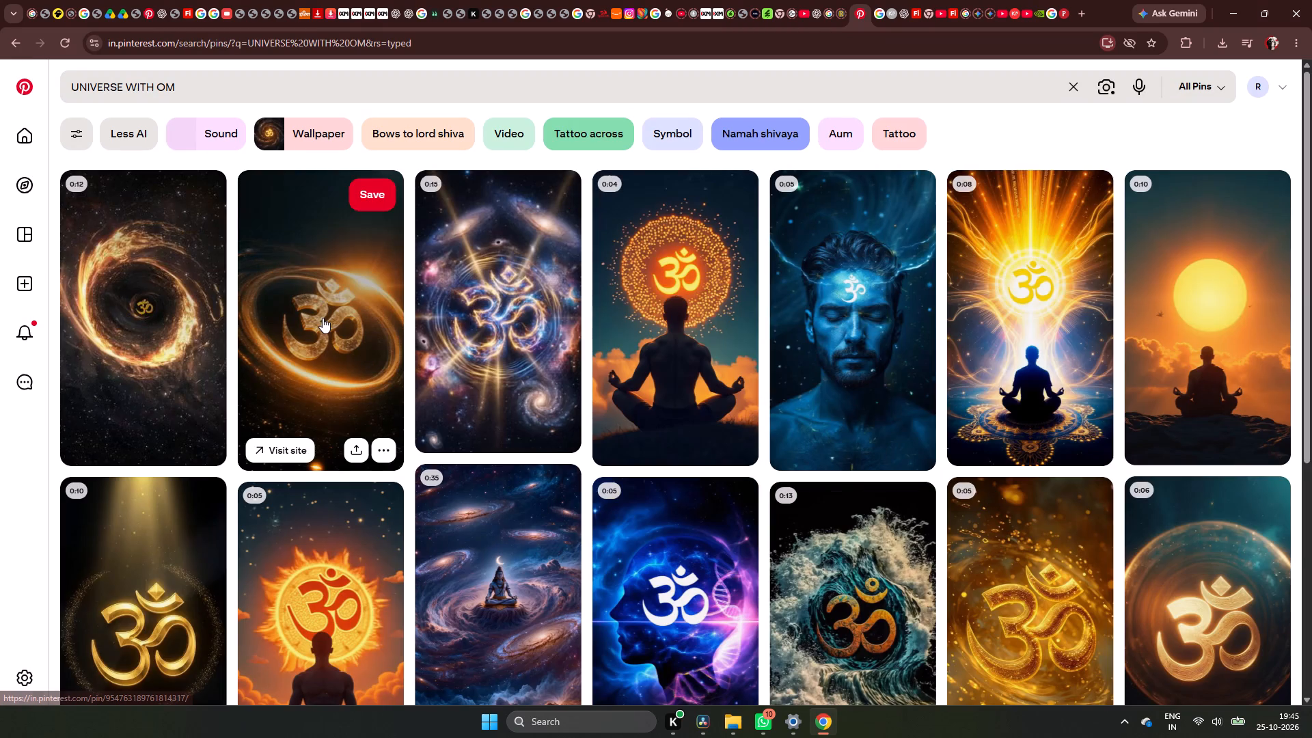
{"action": "scroll", "coordinate": [600, 502], "scroll_direction": "down", "scroll_amount": 8}
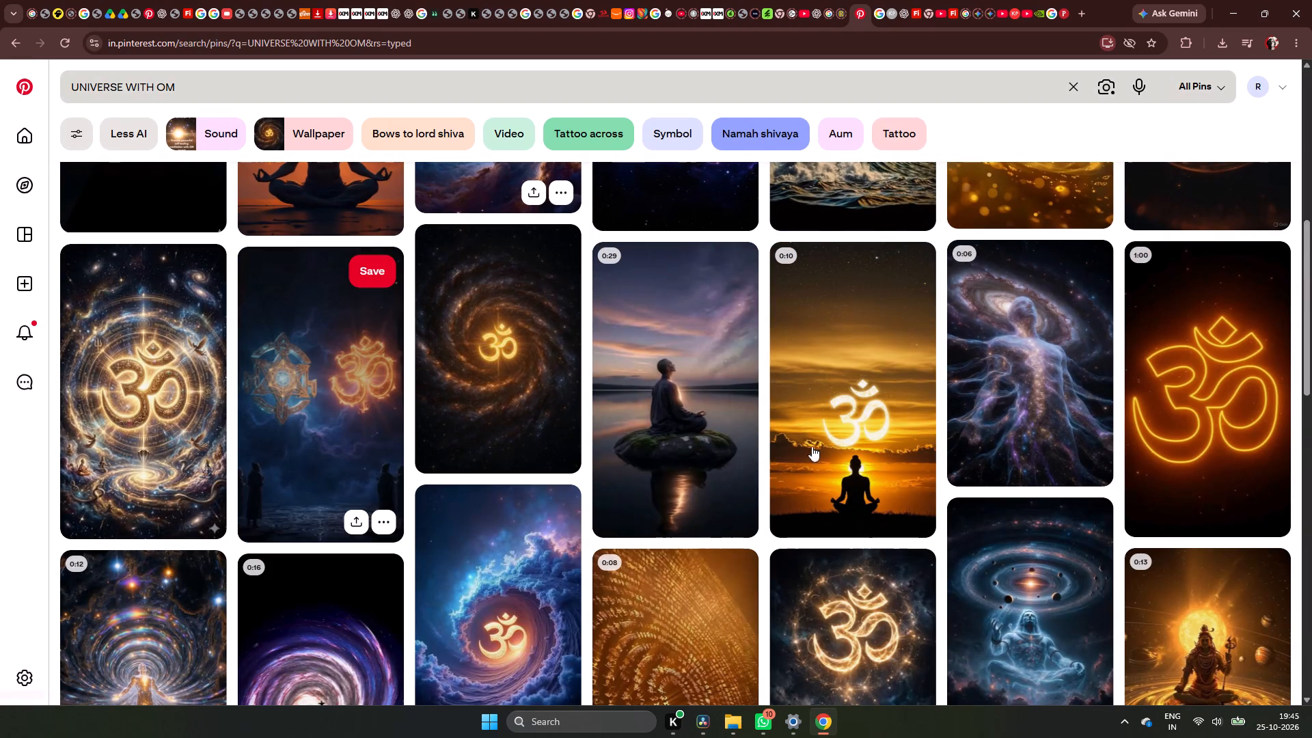
{"action": "left_click", "coordinate": [1028, 569]}
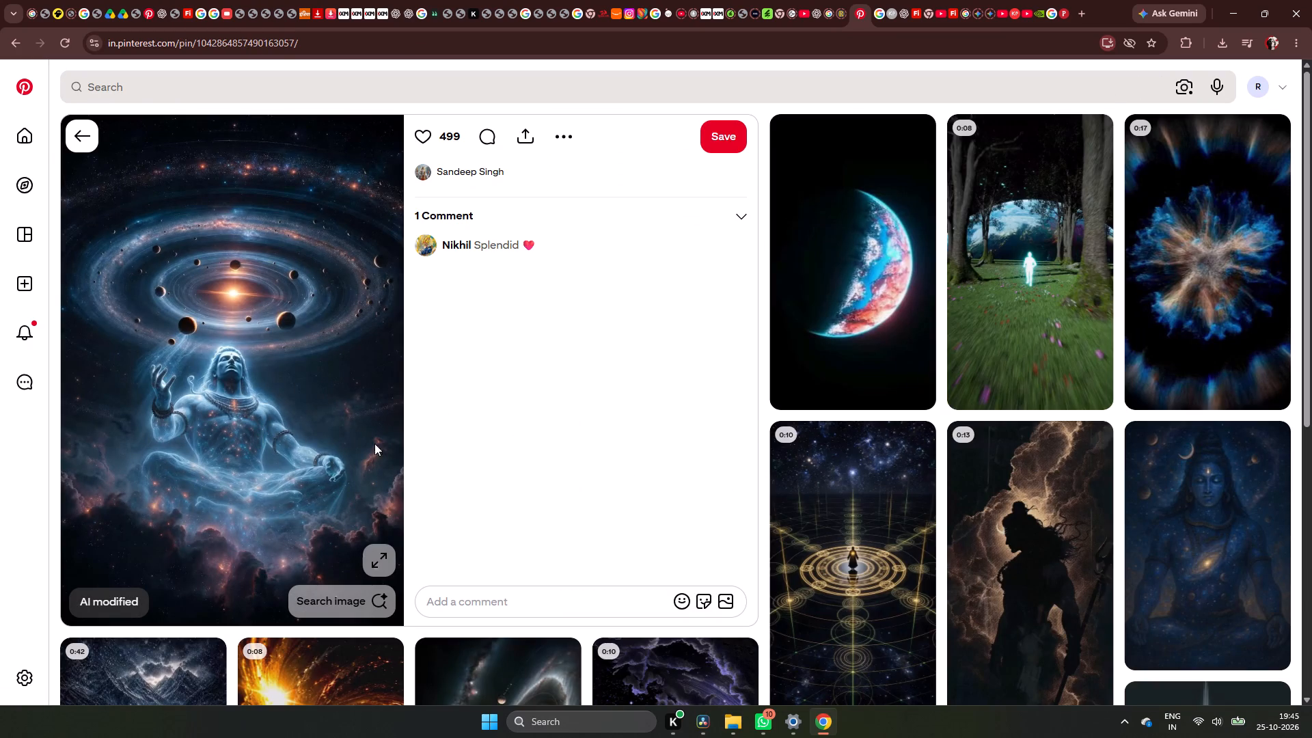
Browse the pins related to the cosmic Shiva image for Om, Shiva and universe visuals.
{"action": "scroll", "coordinate": [295, 463], "scroll_direction": "down", "scroll_amount": 17}
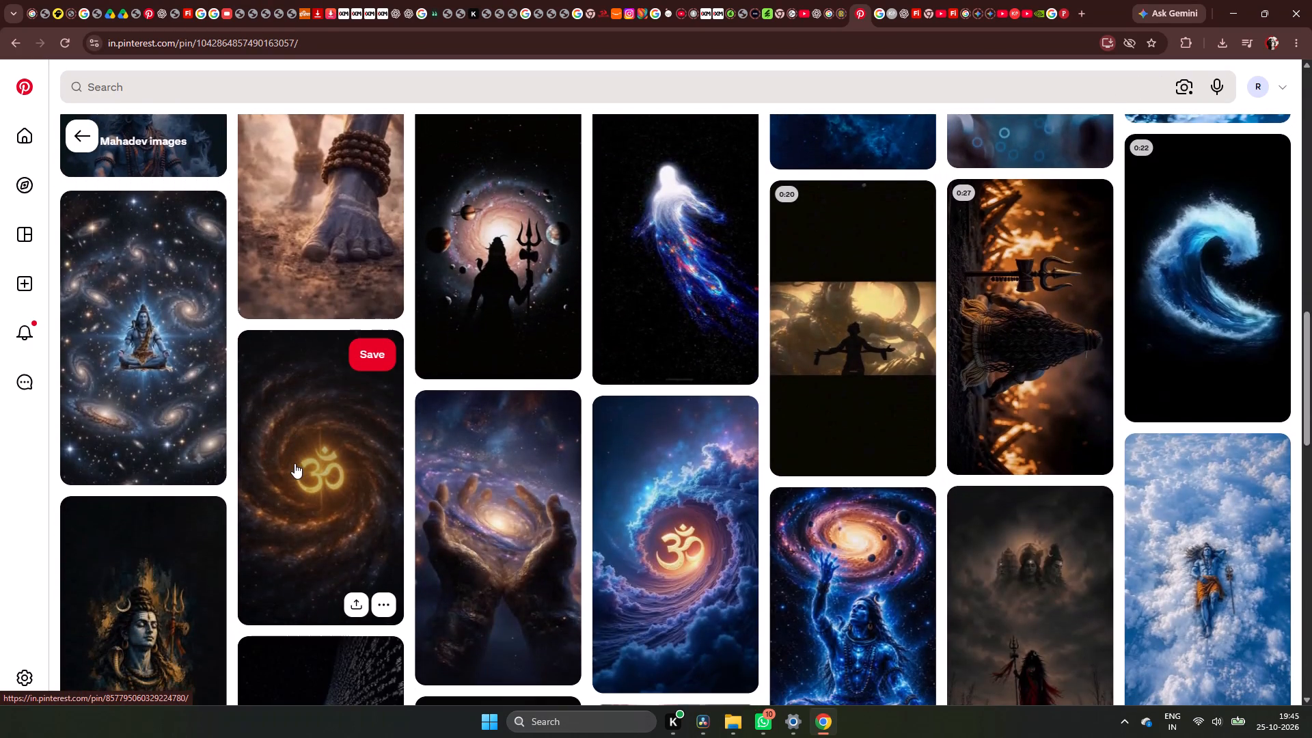
{"action": "scroll", "coordinate": [295, 463], "scroll_direction": "down", "scroll_amount": 6}
{"action": "scroll", "coordinate": [295, 463], "scroll_direction": "up", "scroll_amount": 10}
{"action": "scroll", "coordinate": [295, 463], "scroll_direction": "down", "scroll_amount": 1}
{"action": "scroll", "coordinate": [295, 463], "scroll_direction": "up", "scroll_amount": 10}
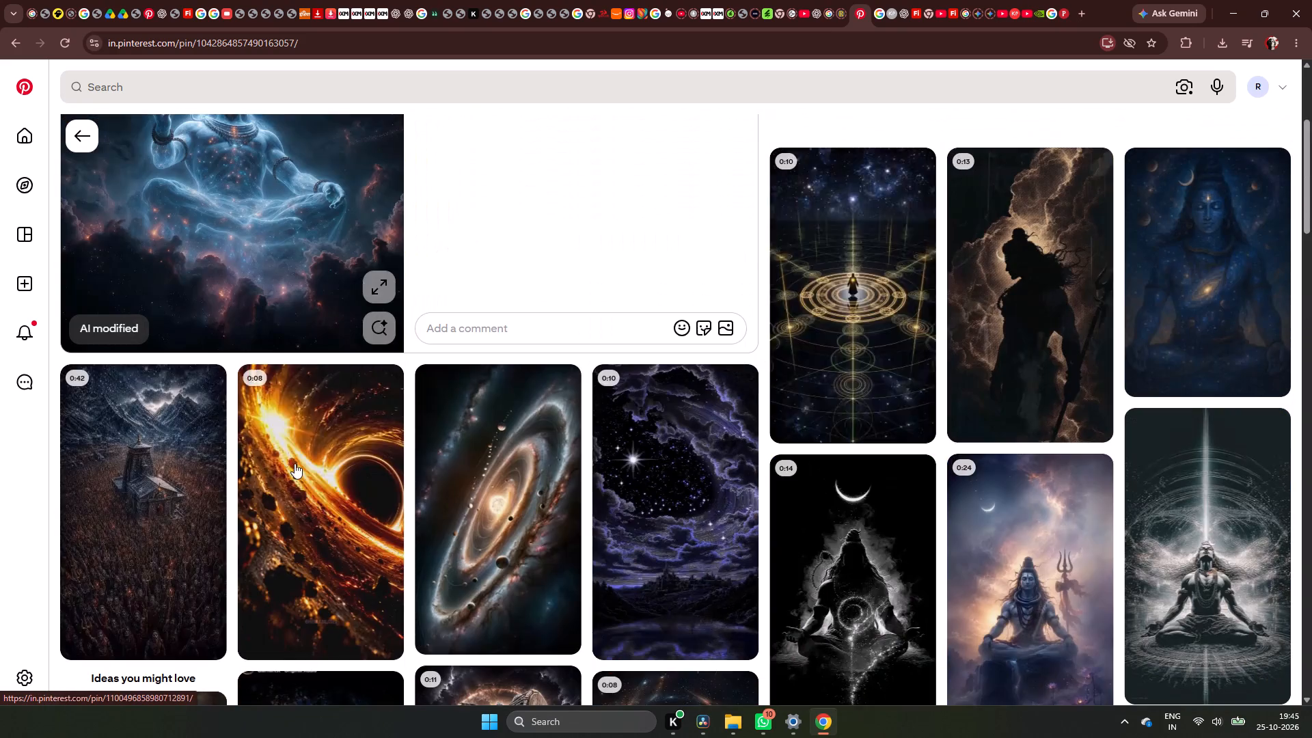
{"action": "scroll", "coordinate": [295, 463], "scroll_direction": "up", "scroll_amount": 3}
{"action": "scroll", "coordinate": [295, 463], "scroll_direction": "down", "scroll_amount": 1}
{"action": "scroll", "coordinate": [295, 463], "scroll_direction": "up", "scroll_amount": 3}
{"action": "scroll", "coordinate": [295, 463], "scroll_direction": "down", "scroll_amount": 9}
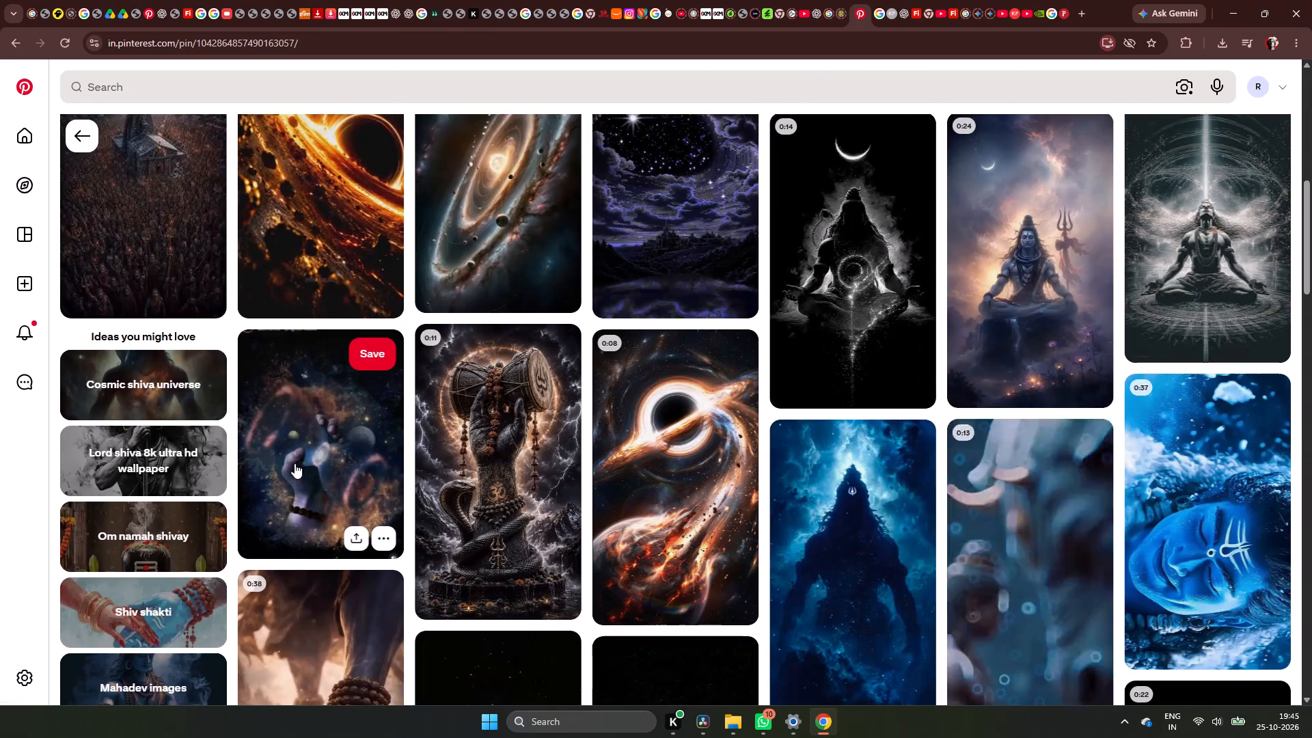
{"action": "scroll", "coordinate": [295, 463], "scroll_direction": "down", "scroll_amount": 11}
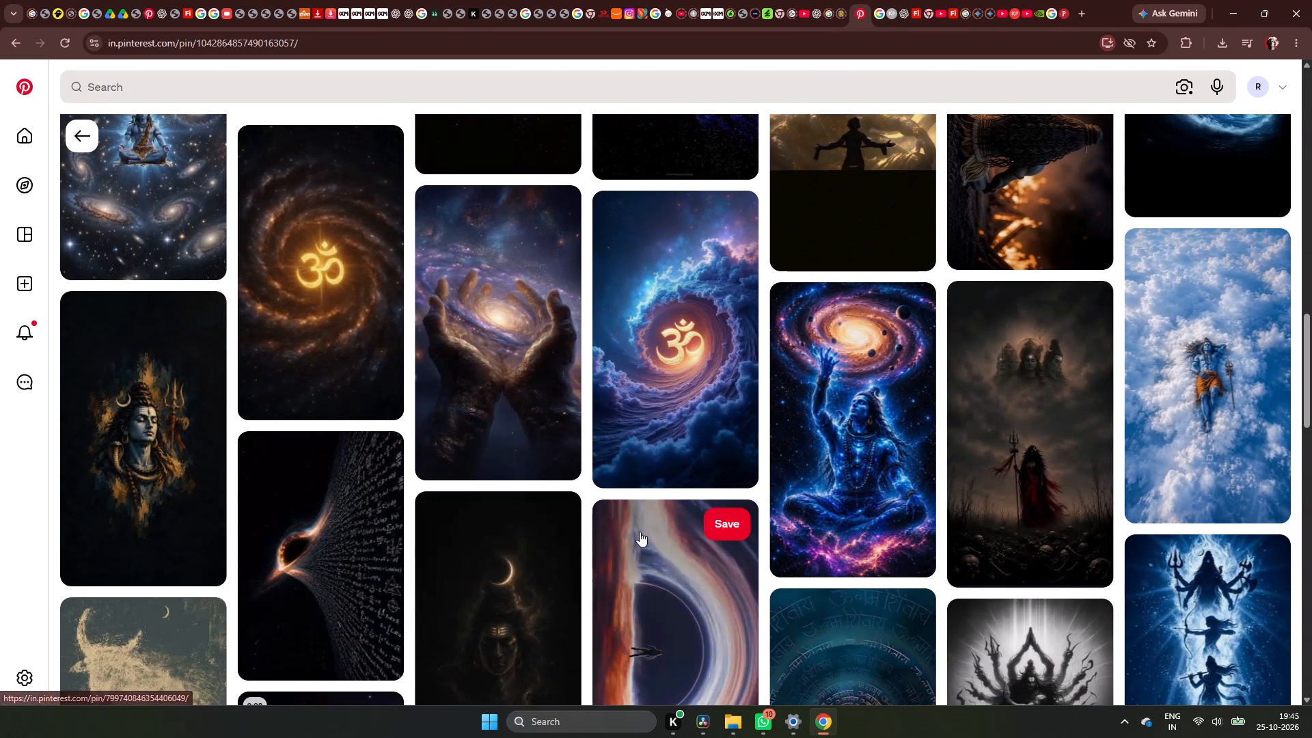
{"action": "scroll", "coordinate": [640, 532], "scroll_direction": "down", "scroll_amount": 4}
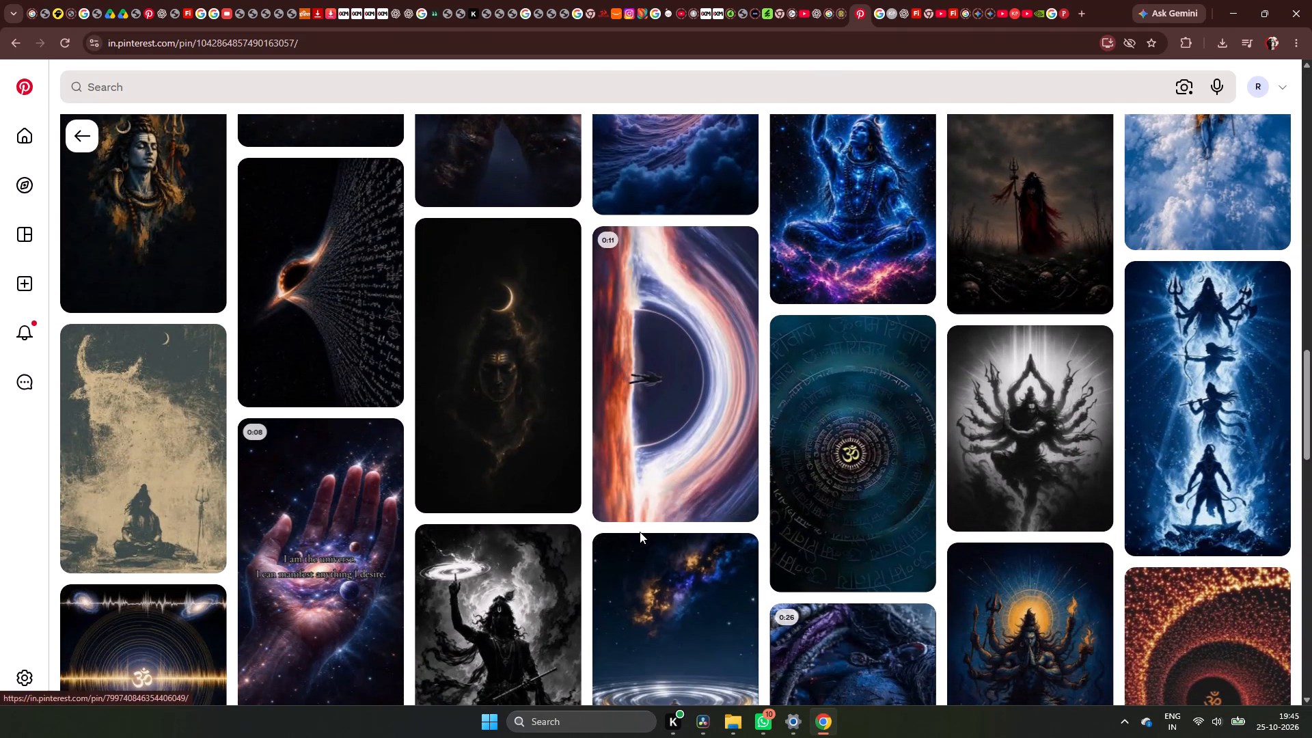
{"action": "scroll", "coordinate": [640, 532], "scroll_direction": "down", "scroll_amount": 3}
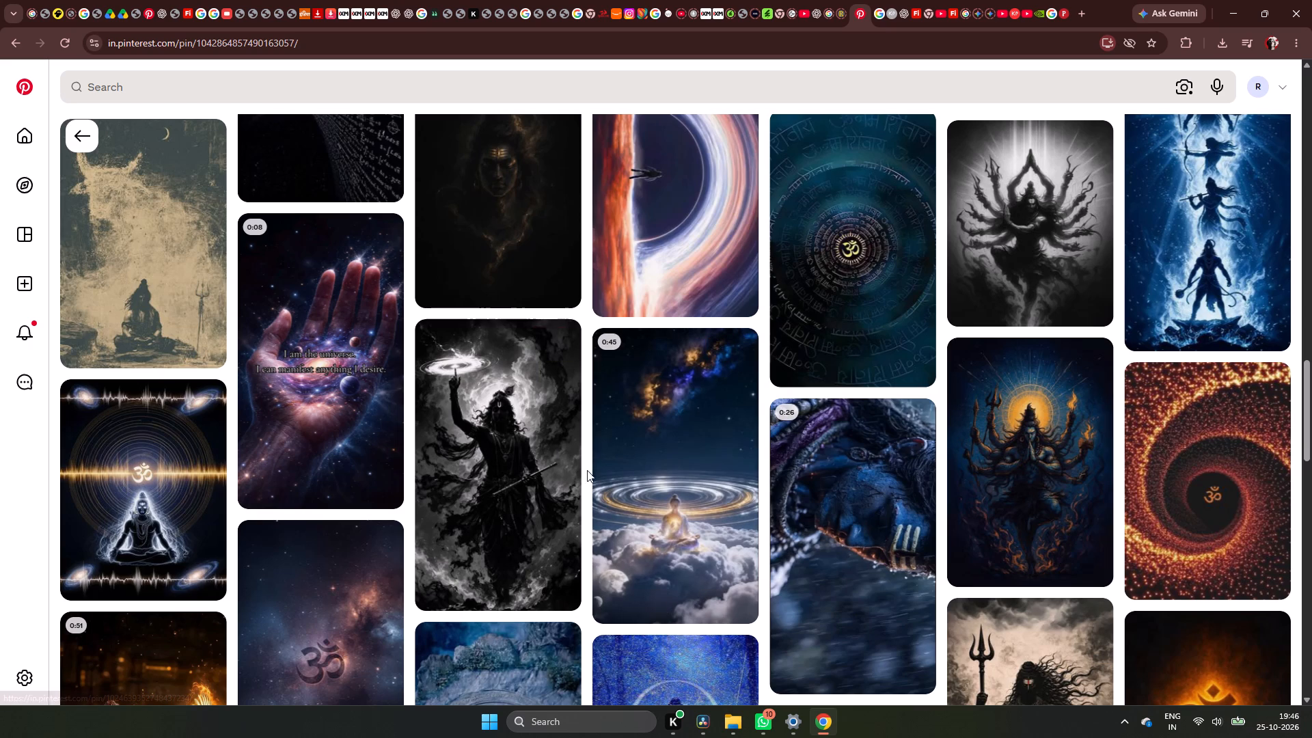
{"action": "scroll", "coordinate": [643, 534], "scroll_direction": "down", "scroll_amount": 4}
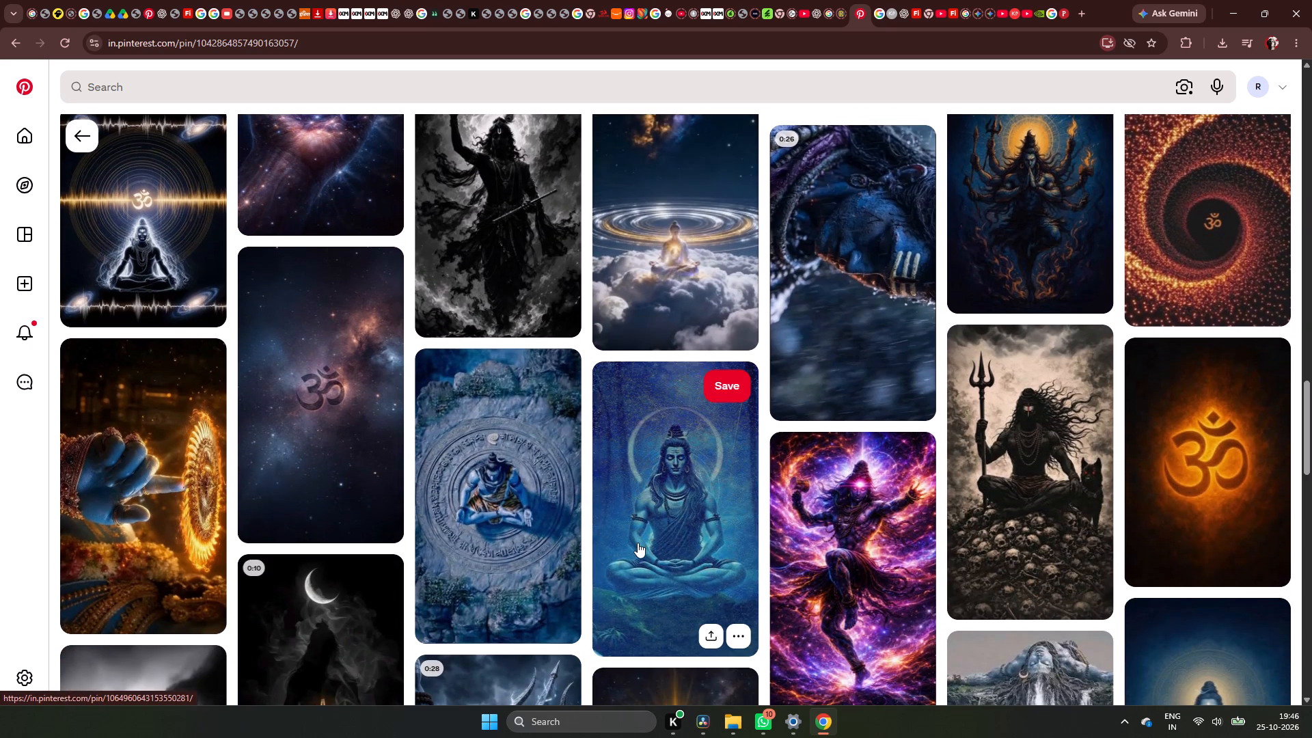
{"action": "scroll", "coordinate": [638, 543], "scroll_direction": "down", "scroll_amount": 9}
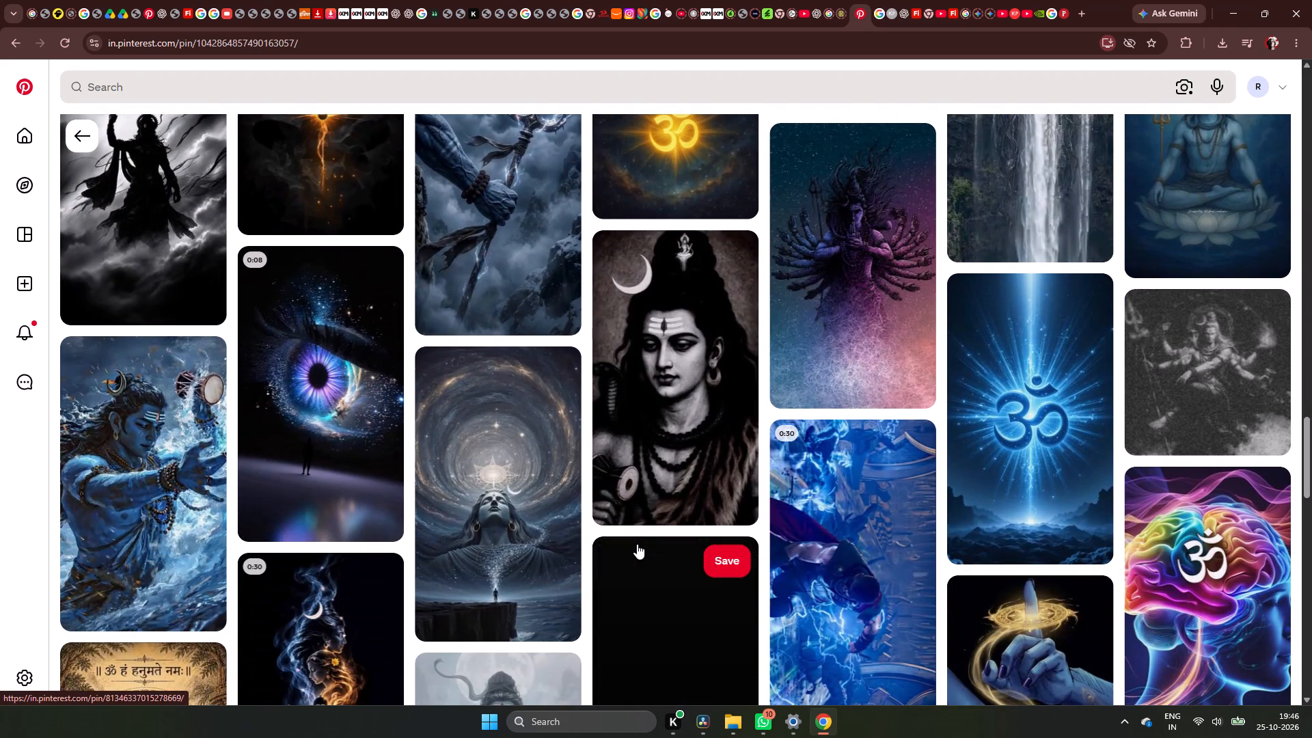
{"action": "scroll", "coordinate": [637, 544], "scroll_direction": "down", "scroll_amount": 5}
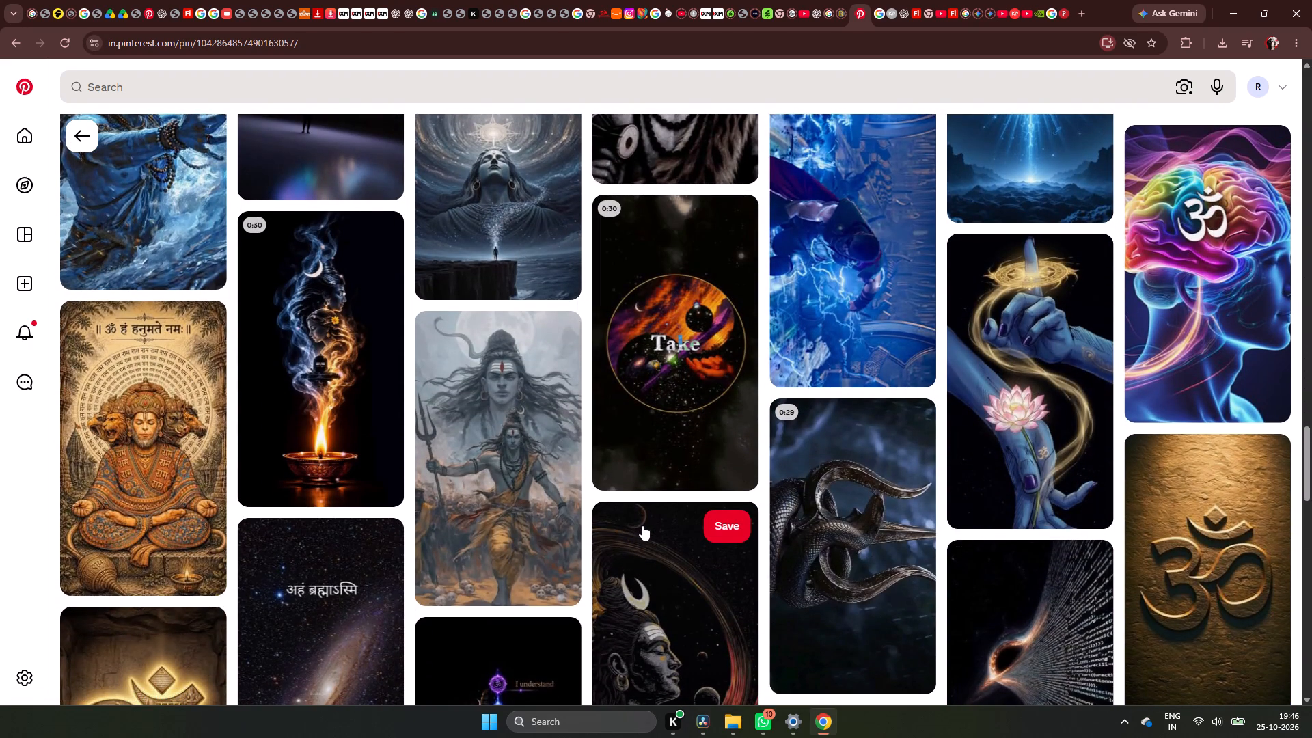
{"action": "scroll", "coordinate": [662, 526], "scroll_direction": "up", "scroll_amount": 10}
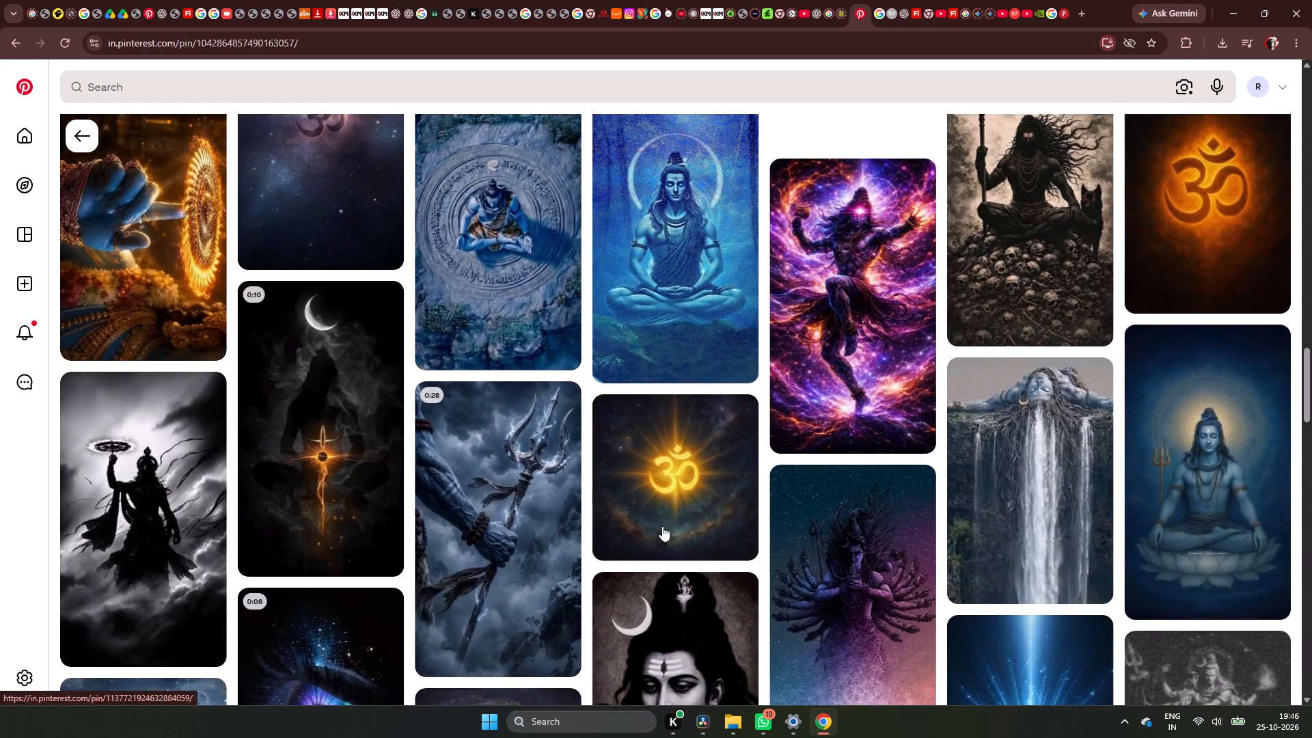
{"action": "scroll", "coordinate": [662, 526], "scroll_direction": "up", "scroll_amount": 10}
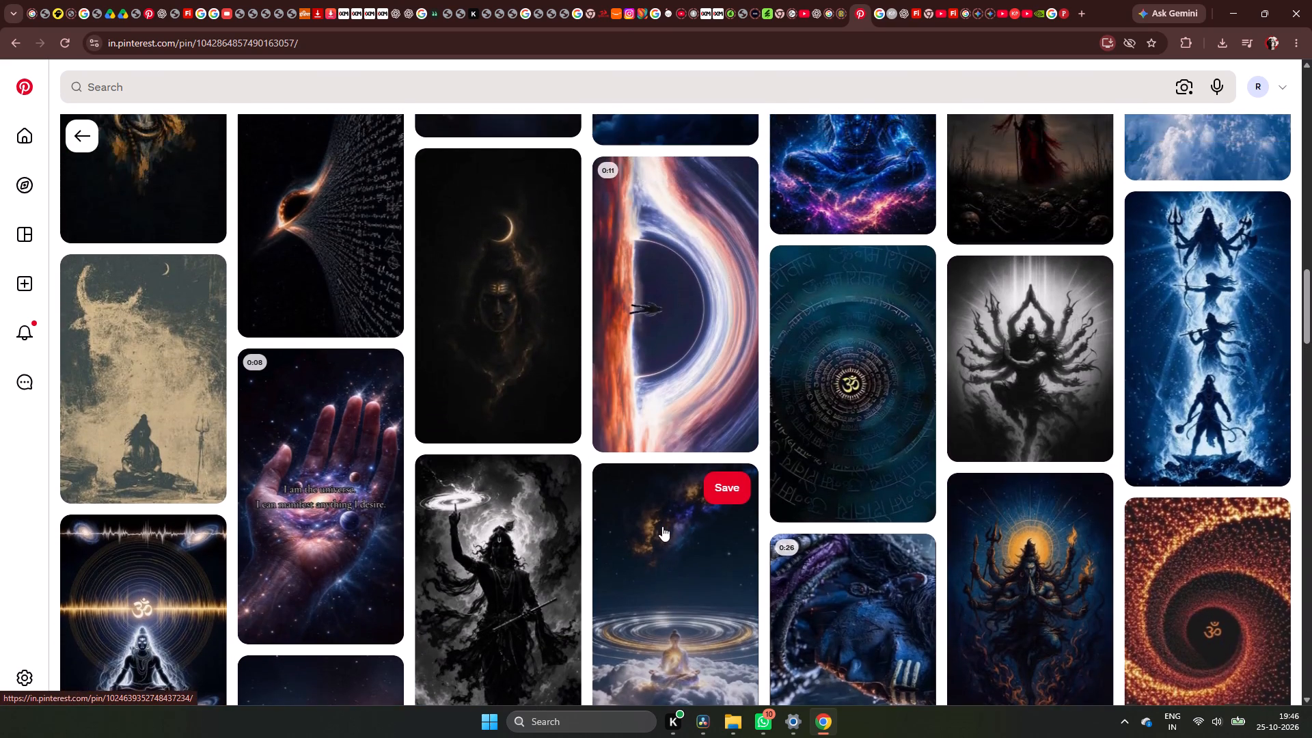
{"action": "scroll", "coordinate": [662, 526], "scroll_direction": "down", "scroll_amount": 4}
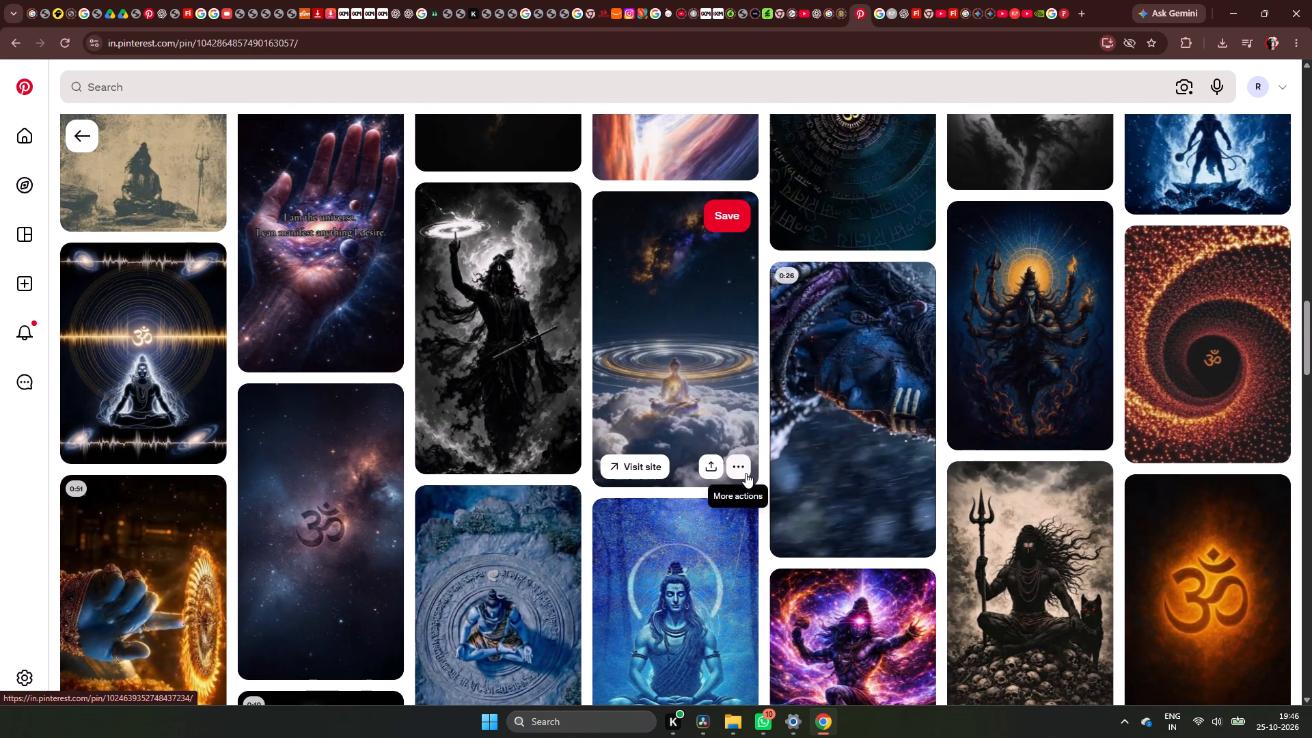
{"action": "scroll", "coordinate": [547, 502], "scroll_direction": "up", "scroll_amount": 6}
{"action": "scroll", "coordinate": [547, 503], "scroll_direction": "down", "scroll_amount": 9}
{"action": "scroll", "coordinate": [547, 503], "scroll_direction": "up", "scroll_amount": 4}
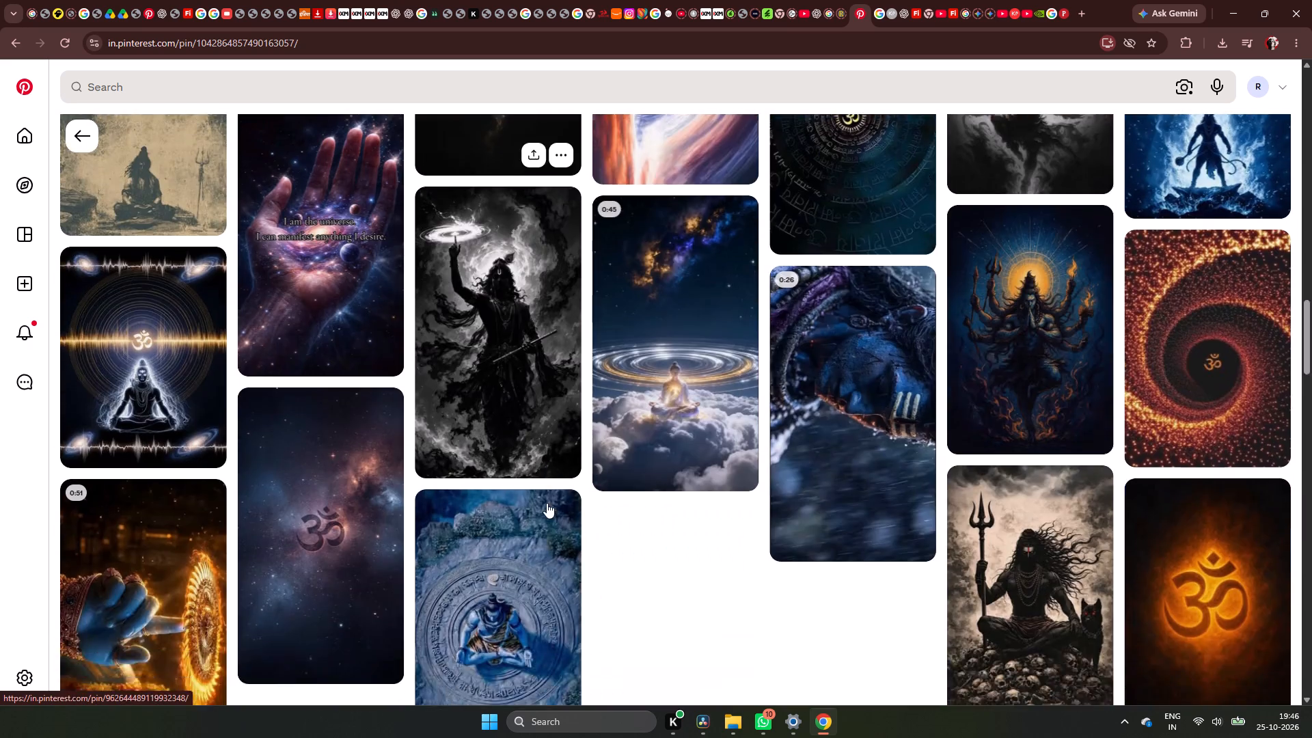
{"action": "scroll", "coordinate": [547, 503], "scroll_direction": "up", "scroll_amount": 6}
{"action": "scroll", "coordinate": [547, 503], "scroll_direction": "down", "scroll_amount": 1}
{"action": "scroll", "coordinate": [547, 503], "scroll_direction": "up", "scroll_amount": 9}
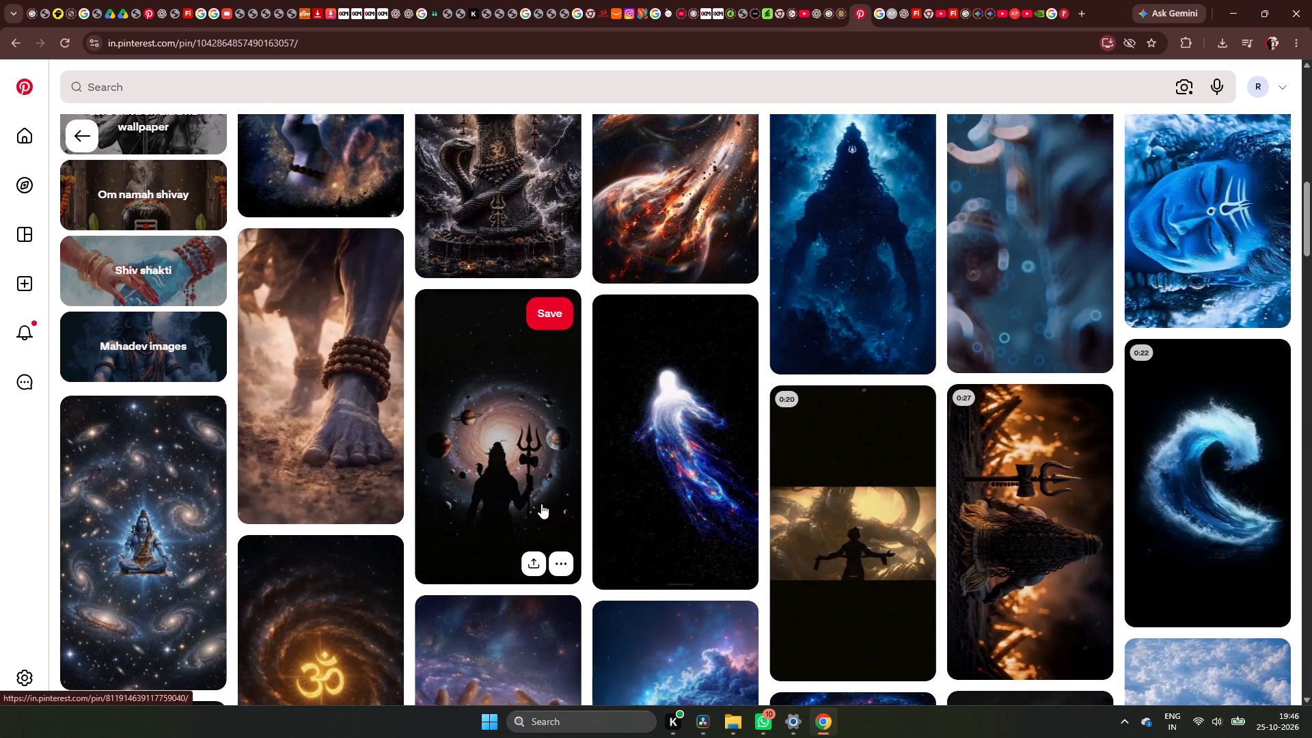
{"action": "scroll", "coordinate": [1080, 368], "scroll_direction": "up", "scroll_amount": 8}
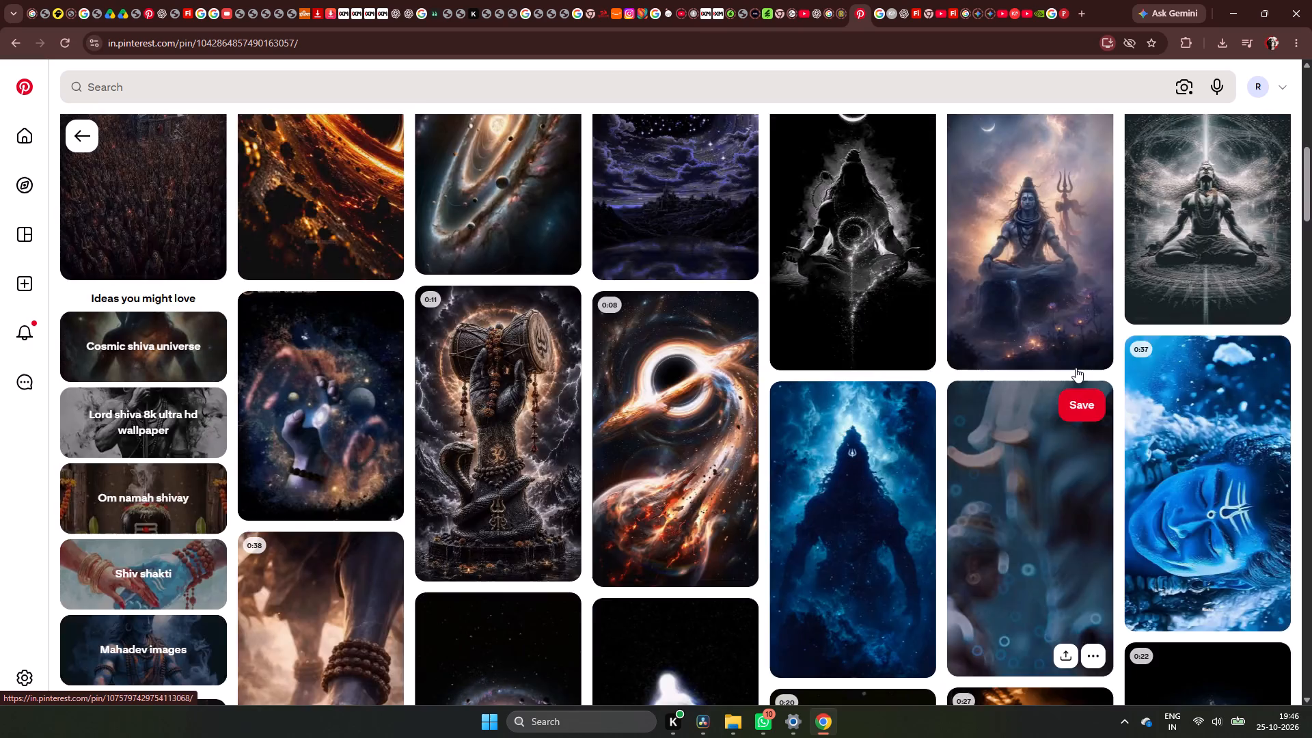
{"action": "scroll", "coordinate": [1076, 368], "scroll_direction": "up", "scroll_amount": 8}
{"action": "right_click", "coordinate": [320, 399]}
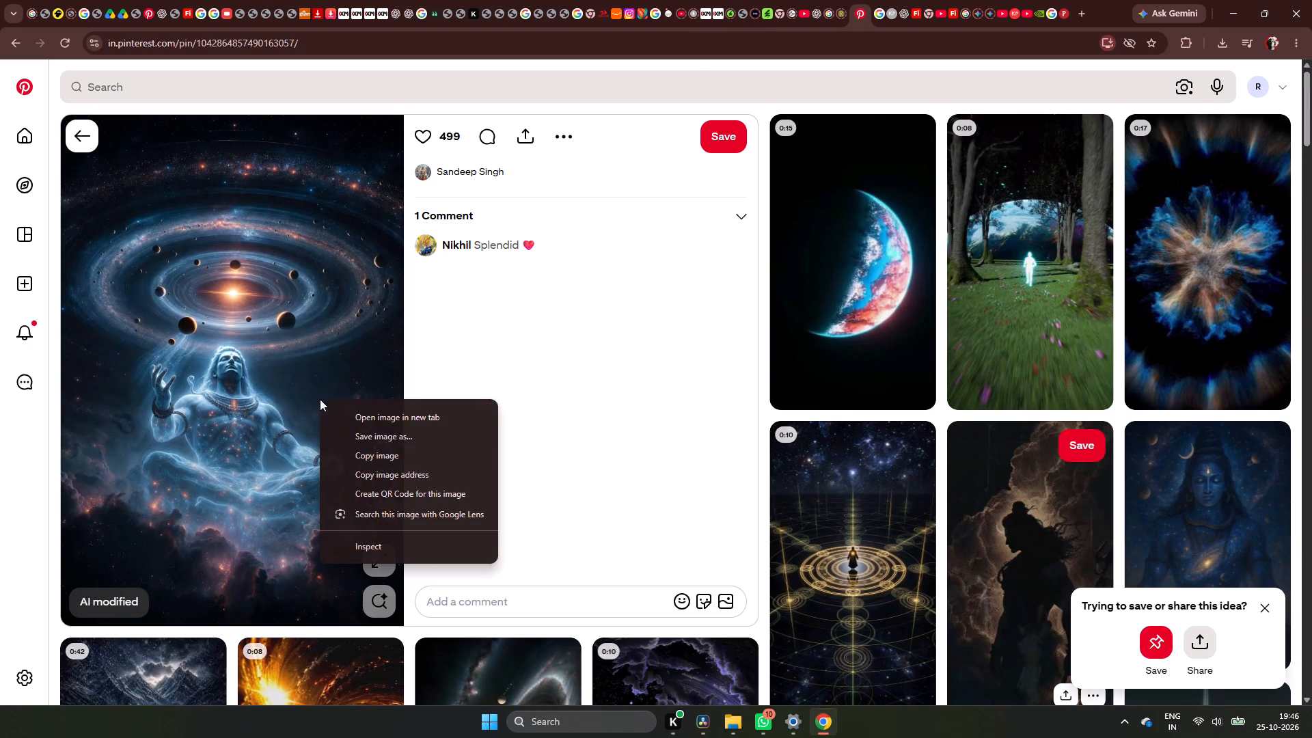
{"action": "left_click", "coordinate": [394, 428]}
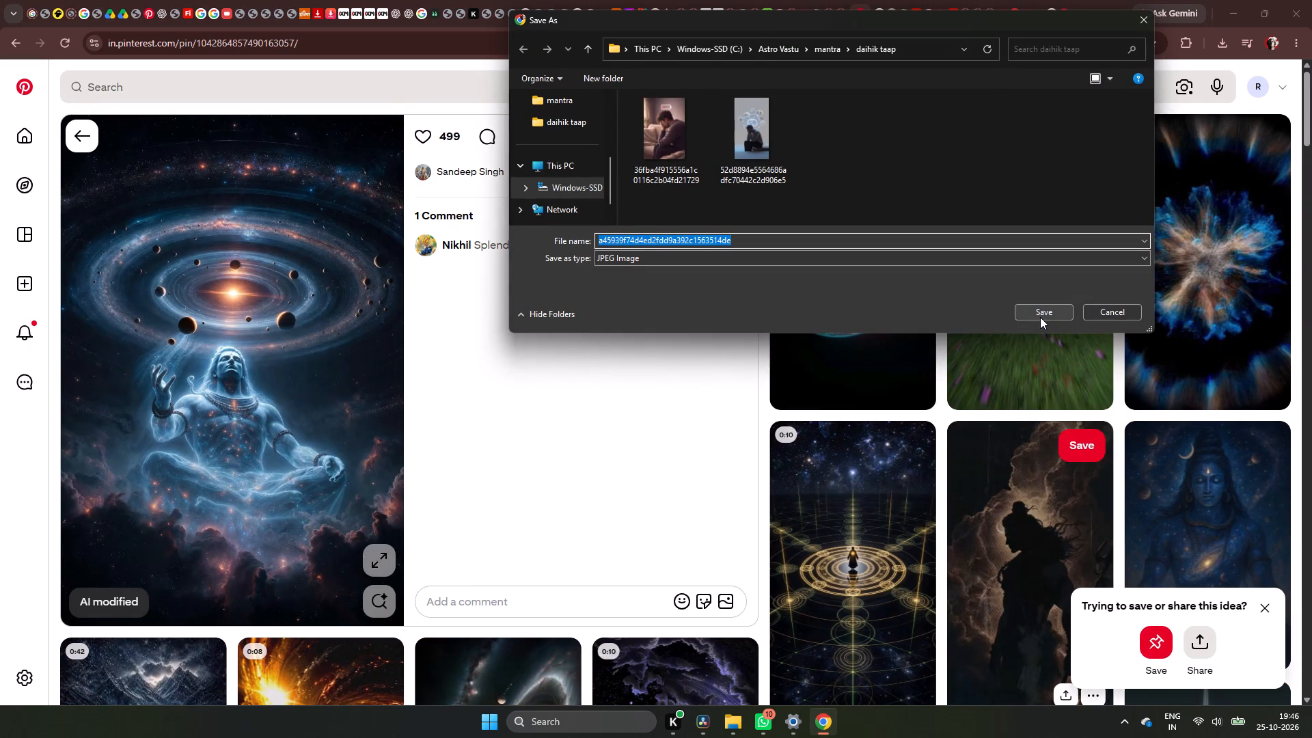
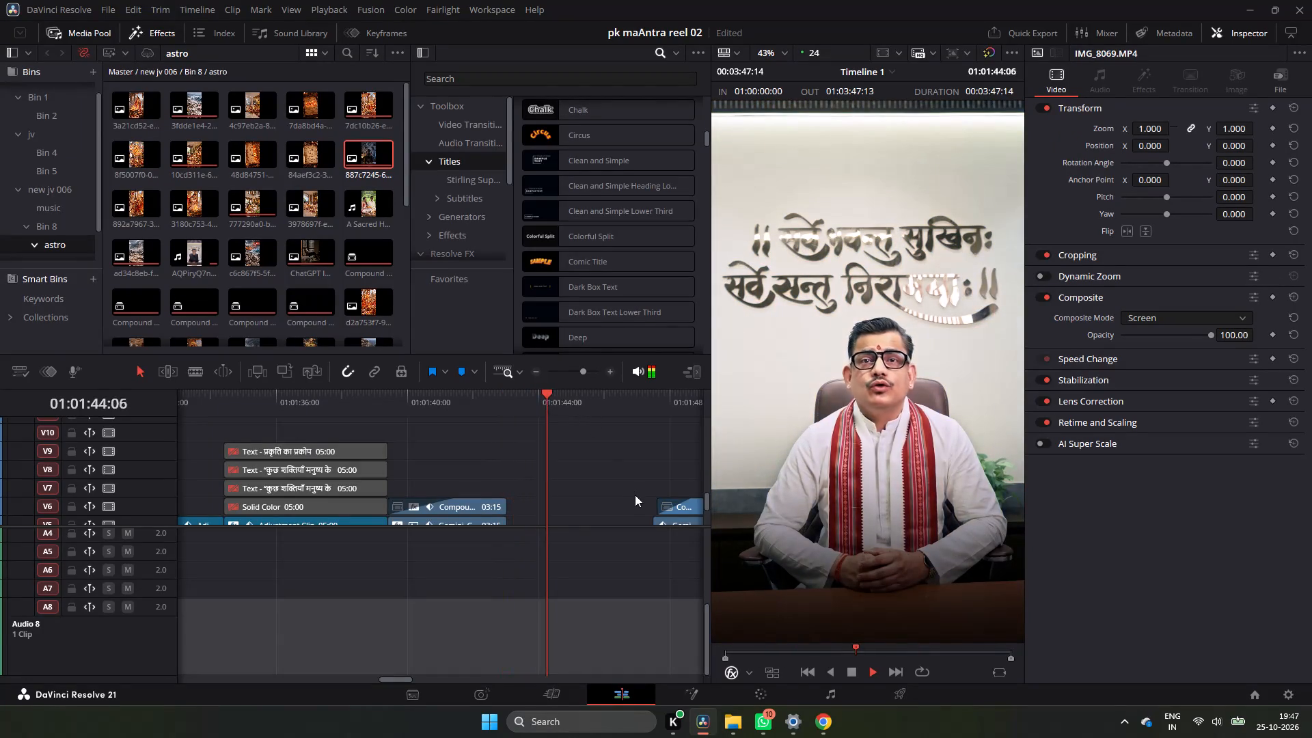
Play through to the Om Shanti title near 01:01:50 and add the Transform effect to its Compound Clip 4 on V6.
{"action": "scroll", "coordinate": [635, 497], "scroll_direction": "down", "scroll_amount": 2}
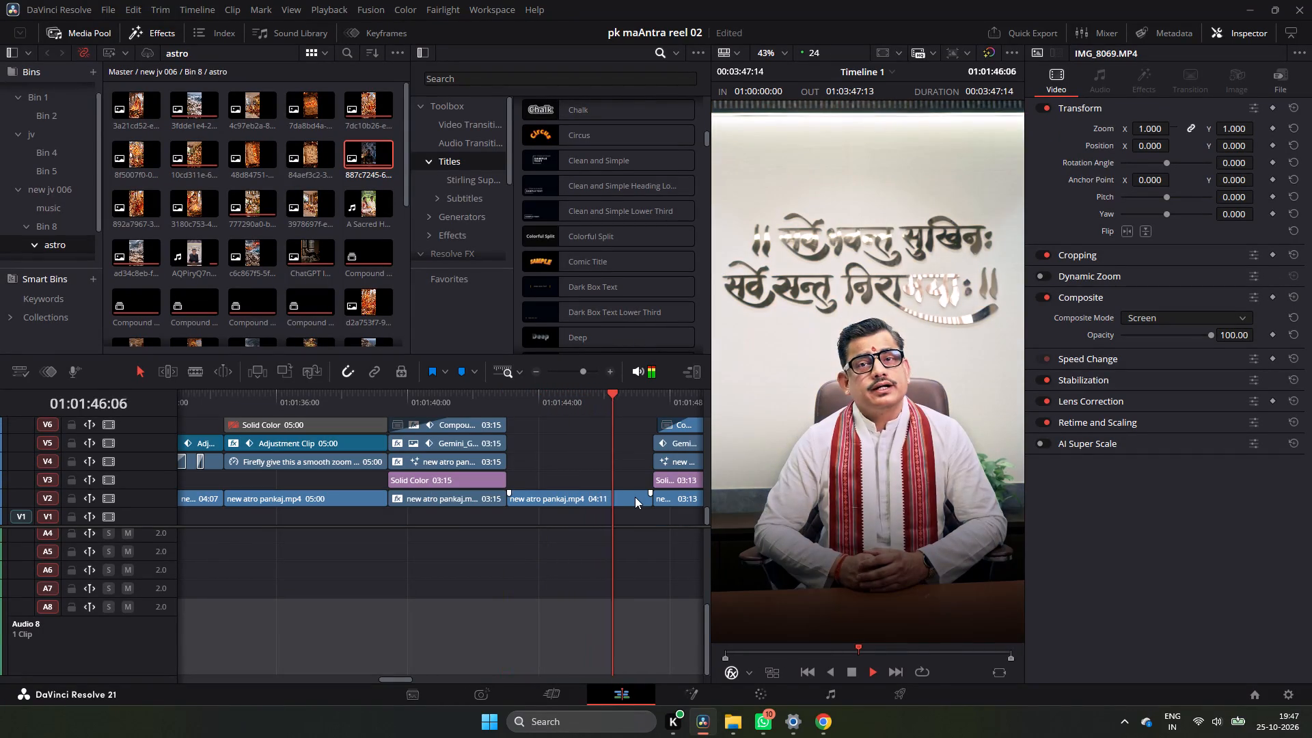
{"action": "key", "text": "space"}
{"action": "scroll", "coordinate": [605, 456], "scroll_direction": "up", "scroll_amount": 2}
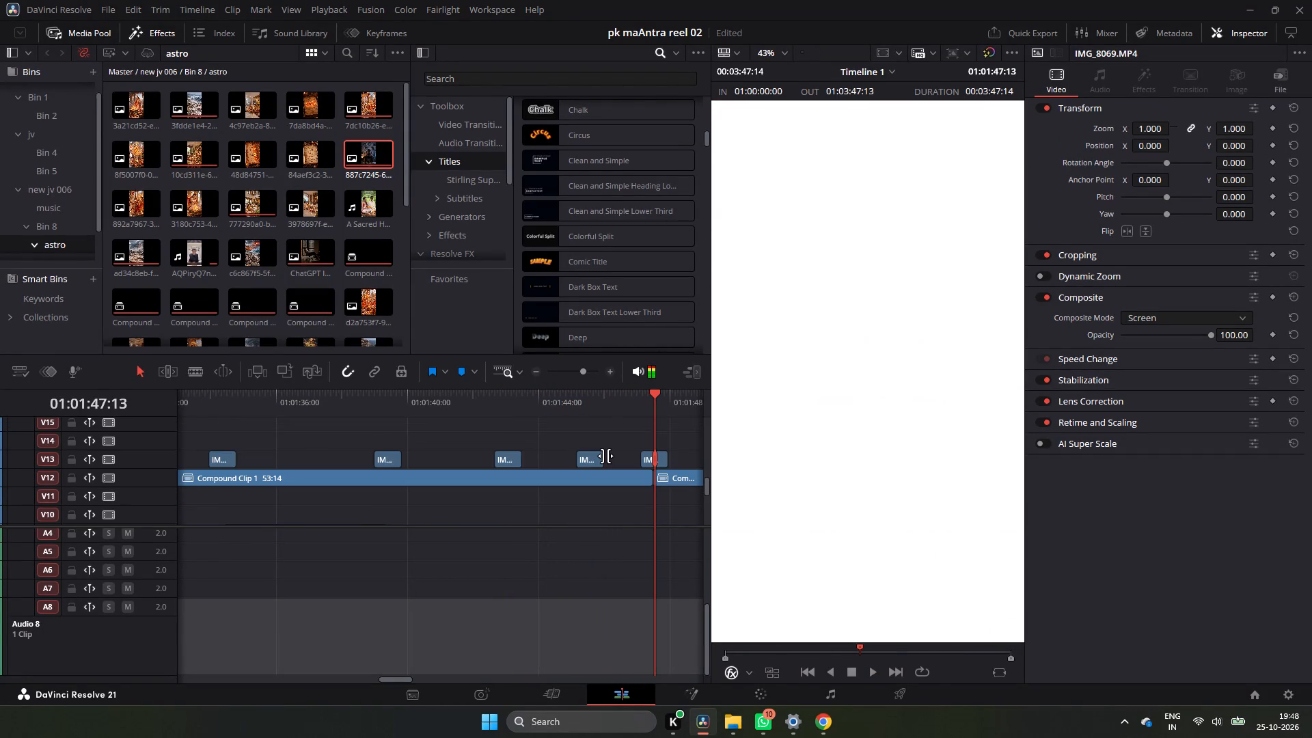
{"action": "scroll", "coordinate": [605, 456], "scroll_direction": "down", "scroll_amount": 2}
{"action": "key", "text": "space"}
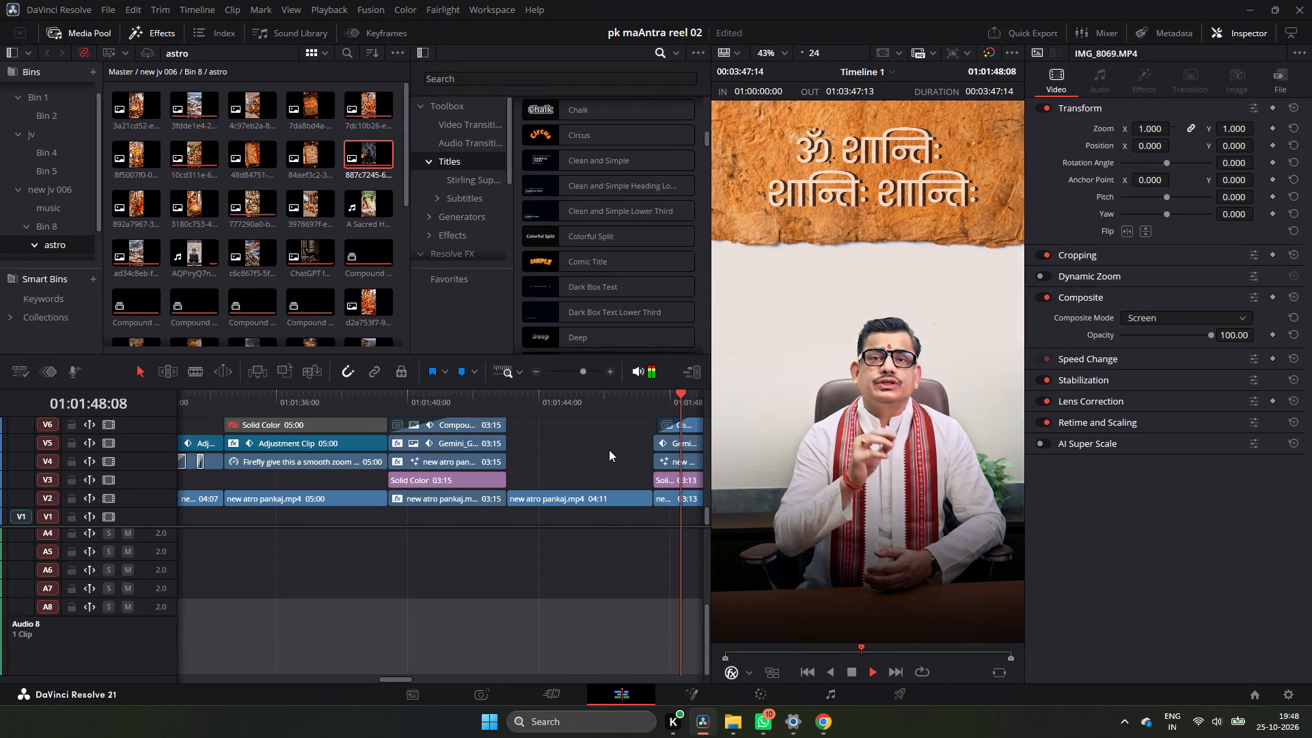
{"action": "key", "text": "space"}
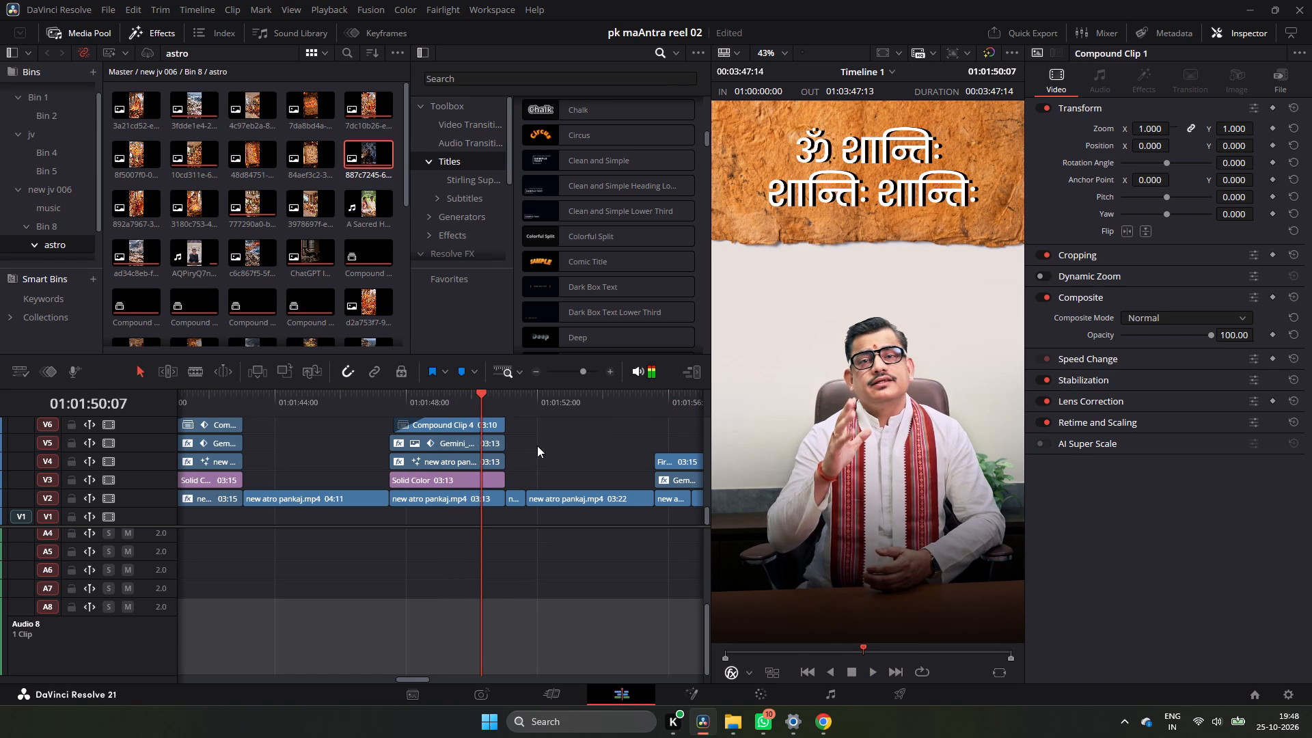
{"action": "scroll", "coordinate": [537, 446], "scroll_direction": "up", "scroll_amount": 1}
{"action": "left_click", "coordinate": [483, 503]}
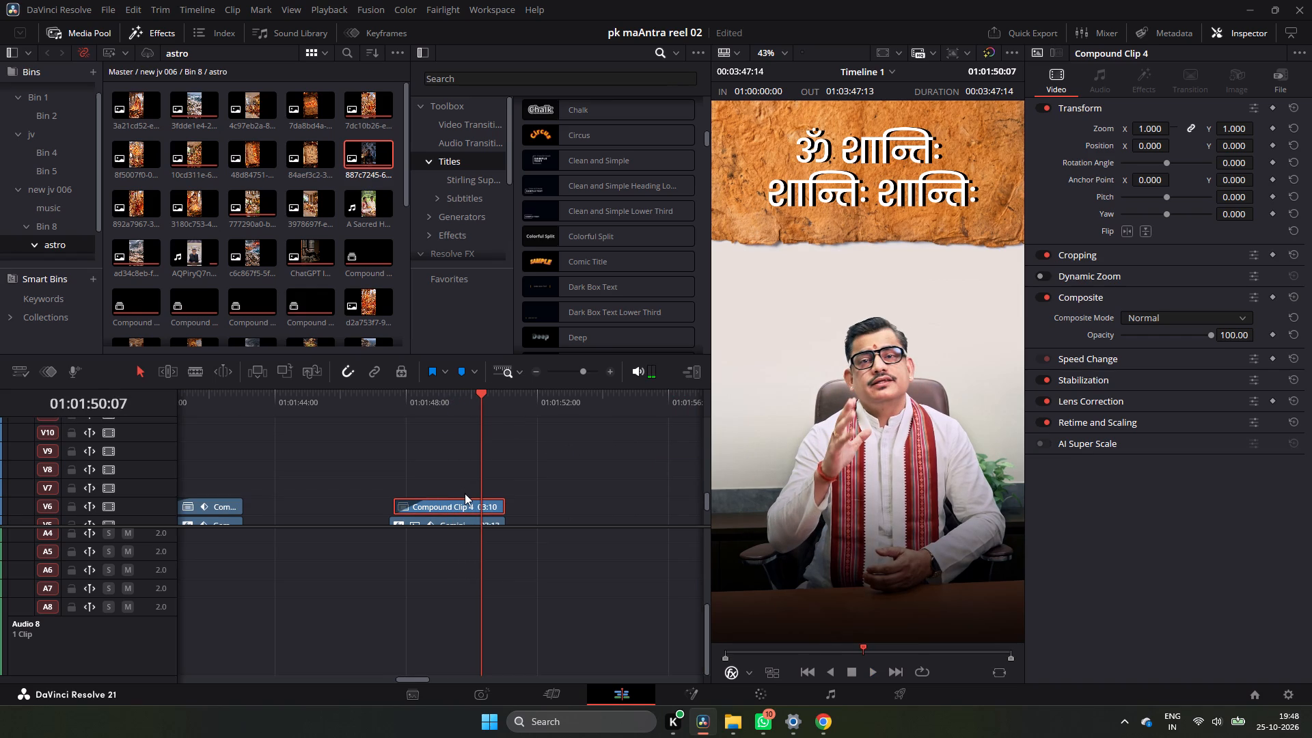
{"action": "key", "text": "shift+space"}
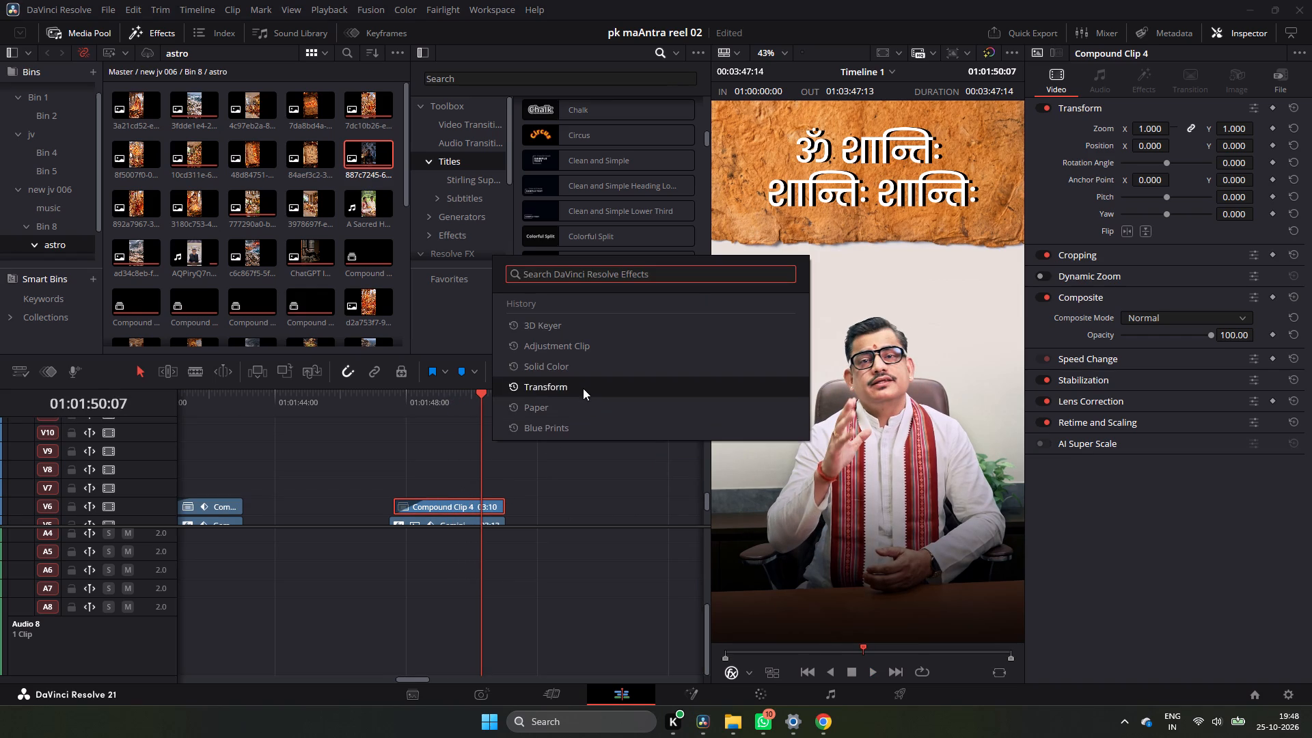
{"action": "left_click", "coordinate": [583, 388]}
{"action": "left_click", "coordinate": [556, 384]}
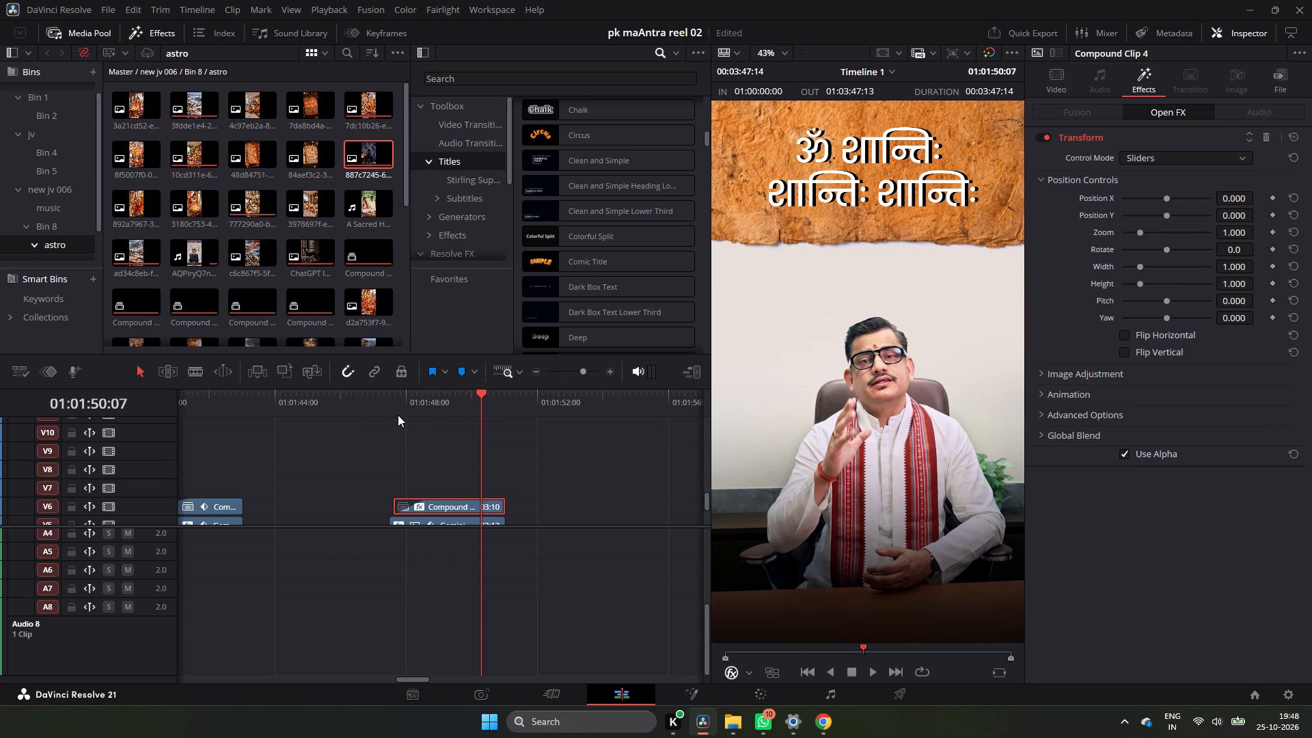
Keyframe the Transform effect's Position Y at the clip's start, 01:01:47:15, and set Motion Blur to 1.000.
{"action": "left_click", "coordinate": [398, 415]}
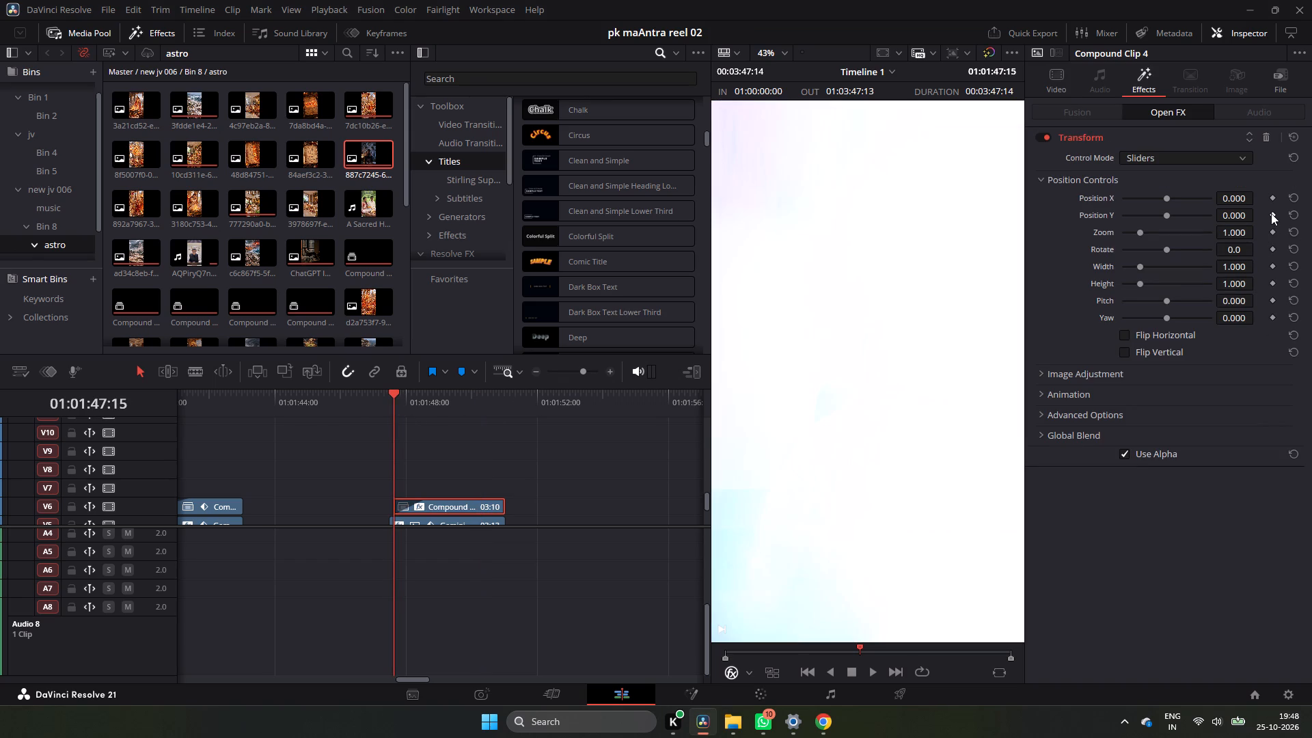
{"action": "left_click", "coordinate": [1271, 213]}
{"action": "left_click", "coordinate": [1077, 399]}
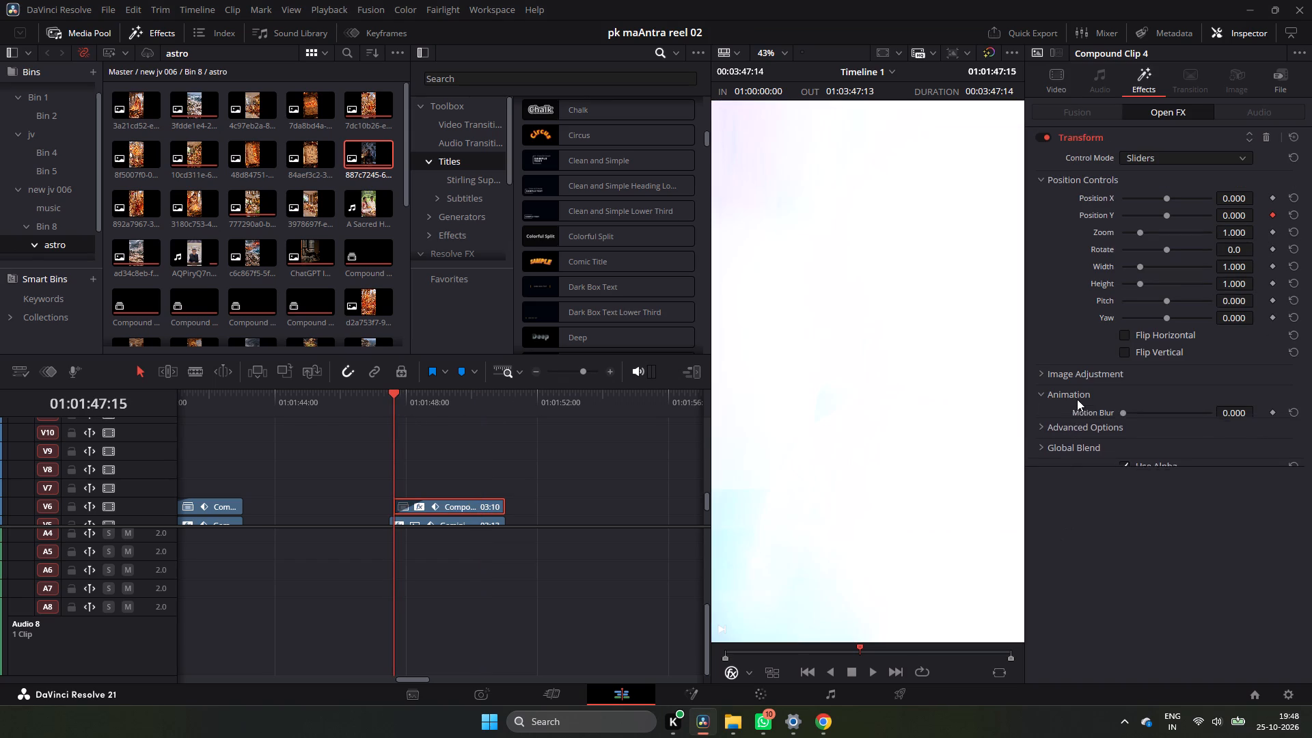
{"action": "left_click_drag", "start_coordinate": [1156, 403], "coordinate": [1218, 418]}
{"action": "left_click", "coordinate": [1138, 401]}
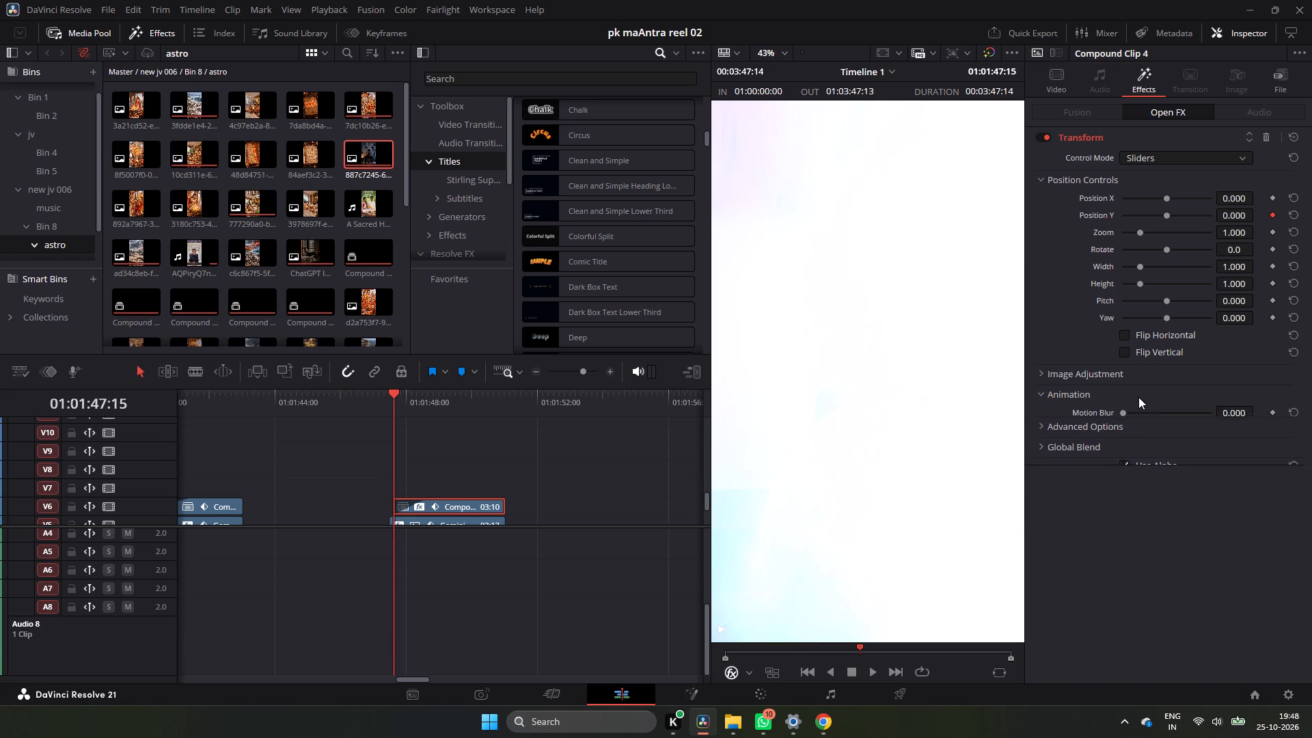
{"action": "left_click_drag", "start_coordinate": [1143, 413], "coordinate": [1291, 411]}
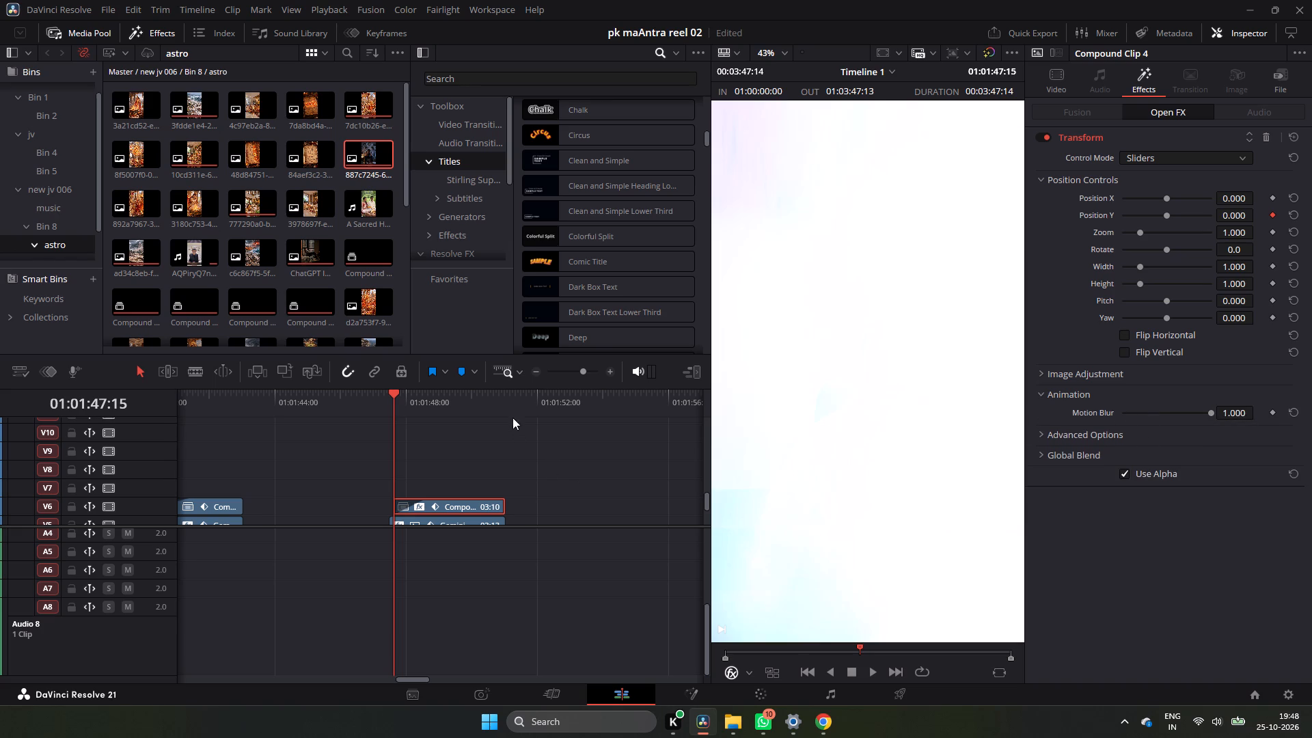
Keyframe the Transform effect's Position Y at -0.007 at the clip's end, 01:01:51:01.
{"action": "left_click", "coordinate": [506, 404]}
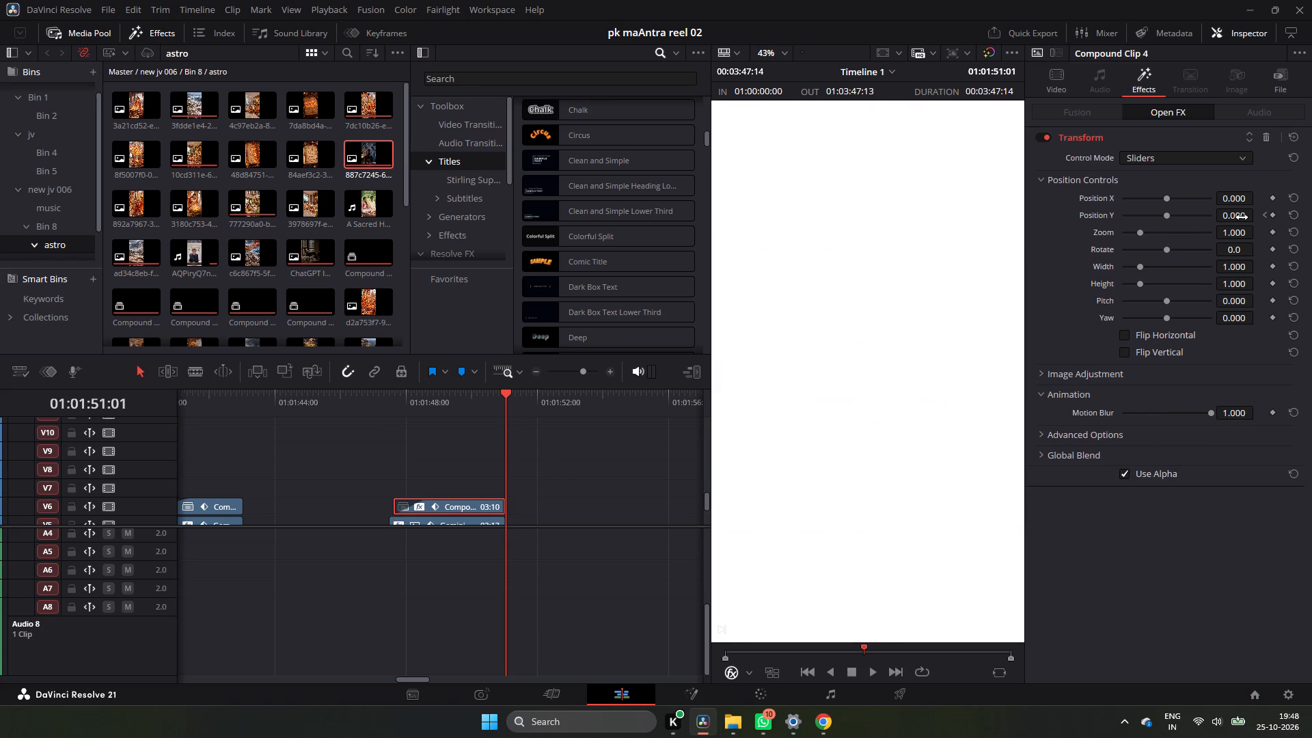
{"action": "left_click", "coordinate": [1242, 217]}
Play back the animated Om Shanti title clip and the remainder of the reel through the closing Astro Koushik logo.
{"action": "left_click", "coordinate": [381, 398]}
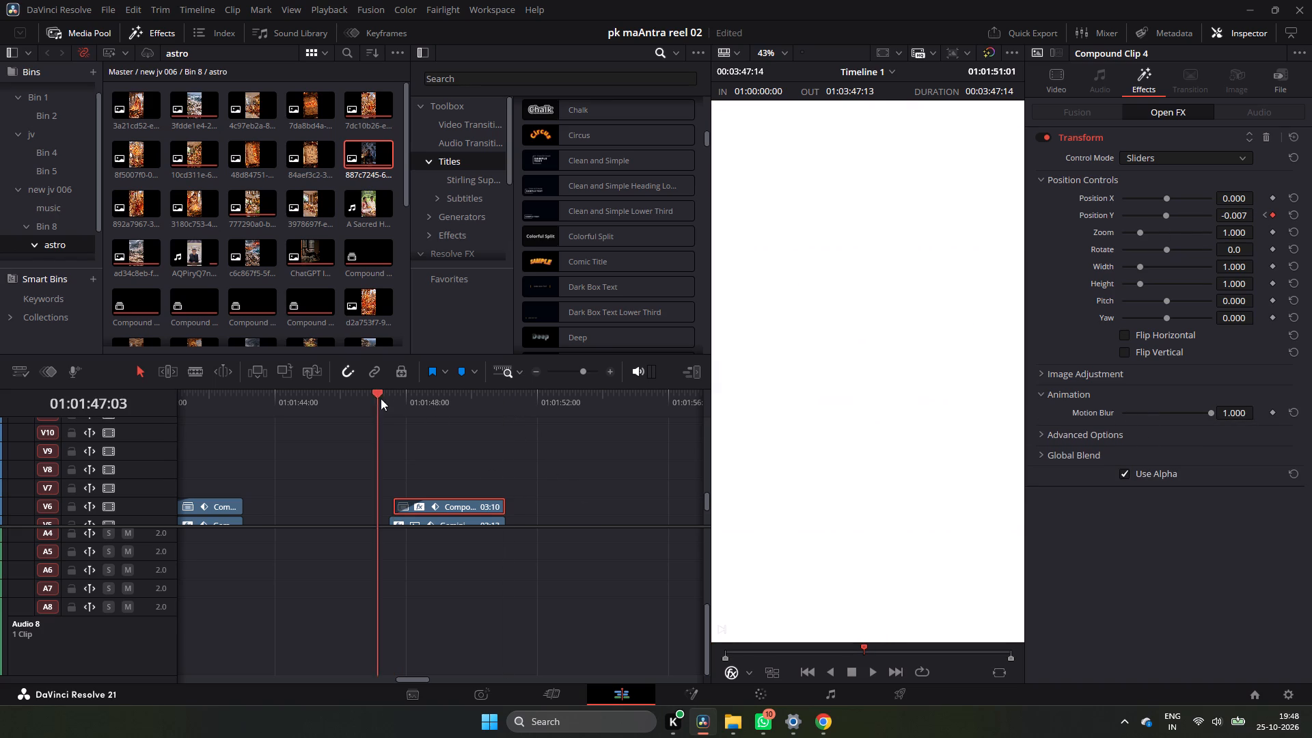
{"action": "left_click", "coordinate": [402, 402]}
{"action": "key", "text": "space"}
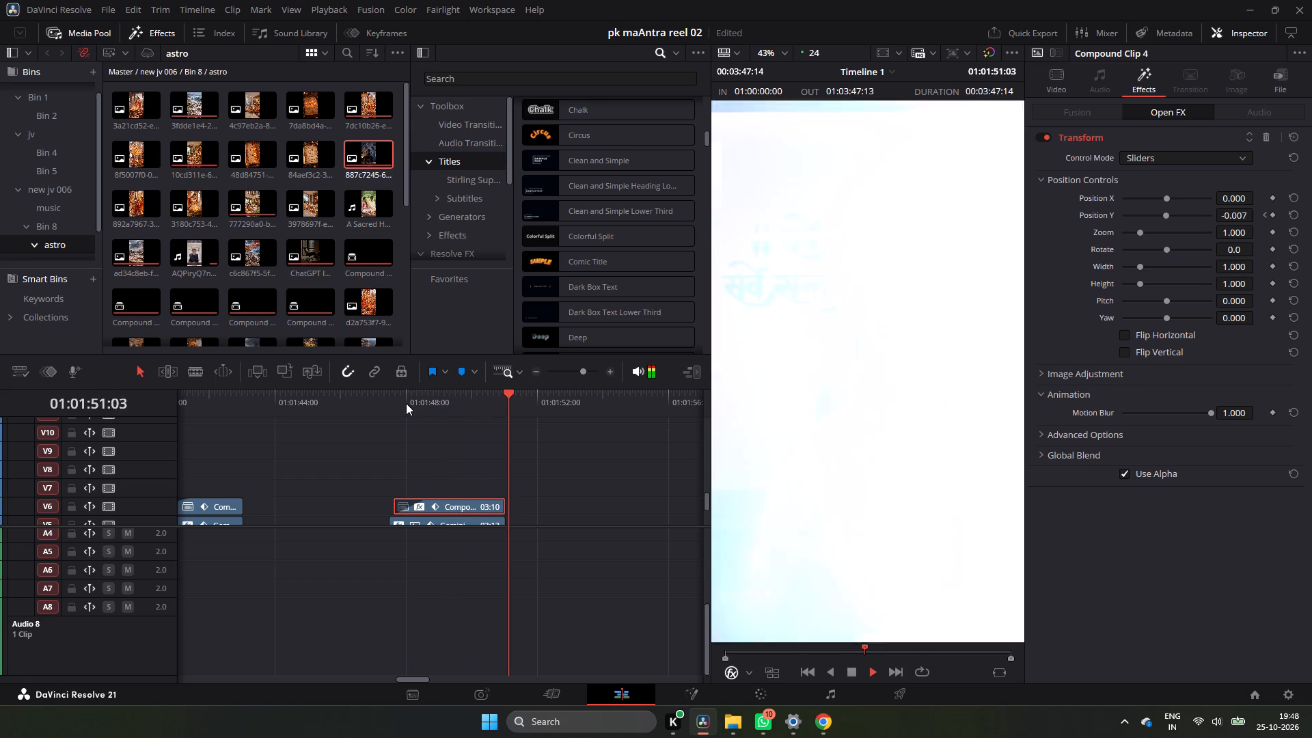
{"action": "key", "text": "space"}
{"action": "left_click_drag", "start_coordinate": [340, 407], "coordinate": [260, 430]}
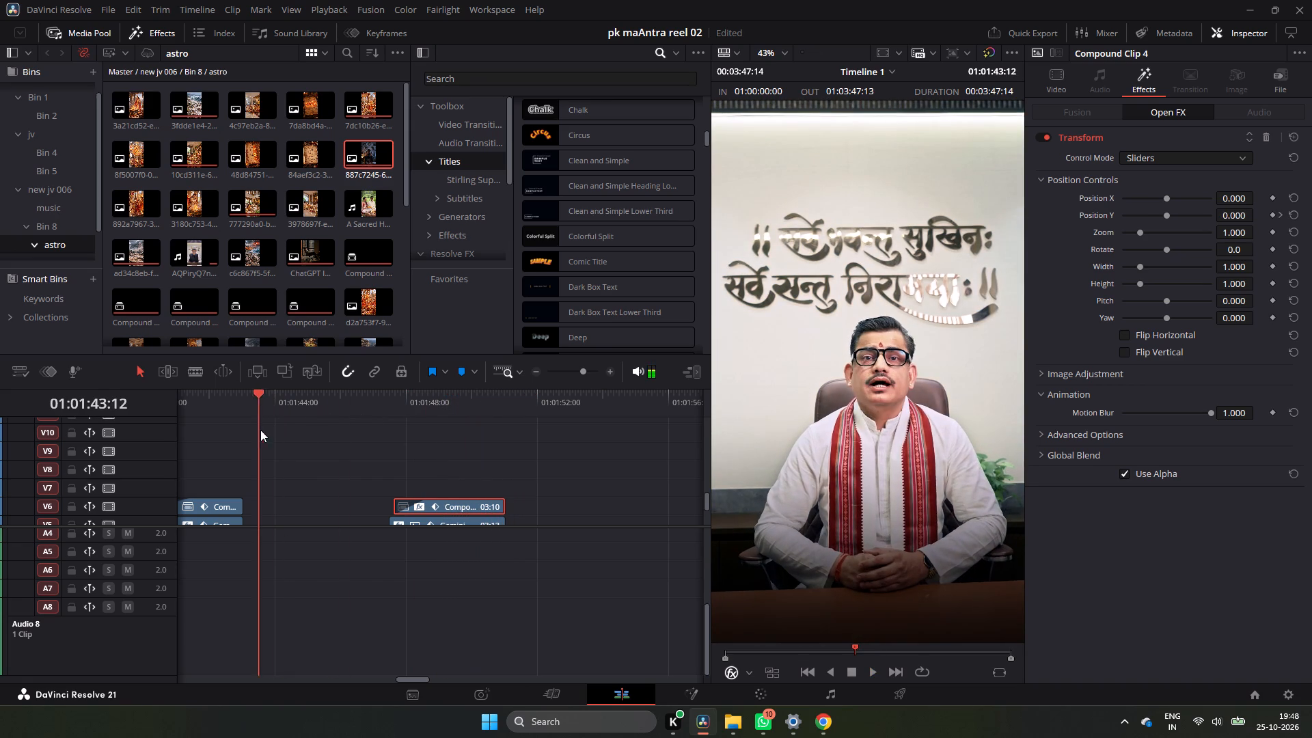
{"action": "left_click_drag", "start_coordinate": [260, 430], "coordinate": [496, 425]}
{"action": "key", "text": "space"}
{"action": "double_click", "coordinate": [536, 368]}
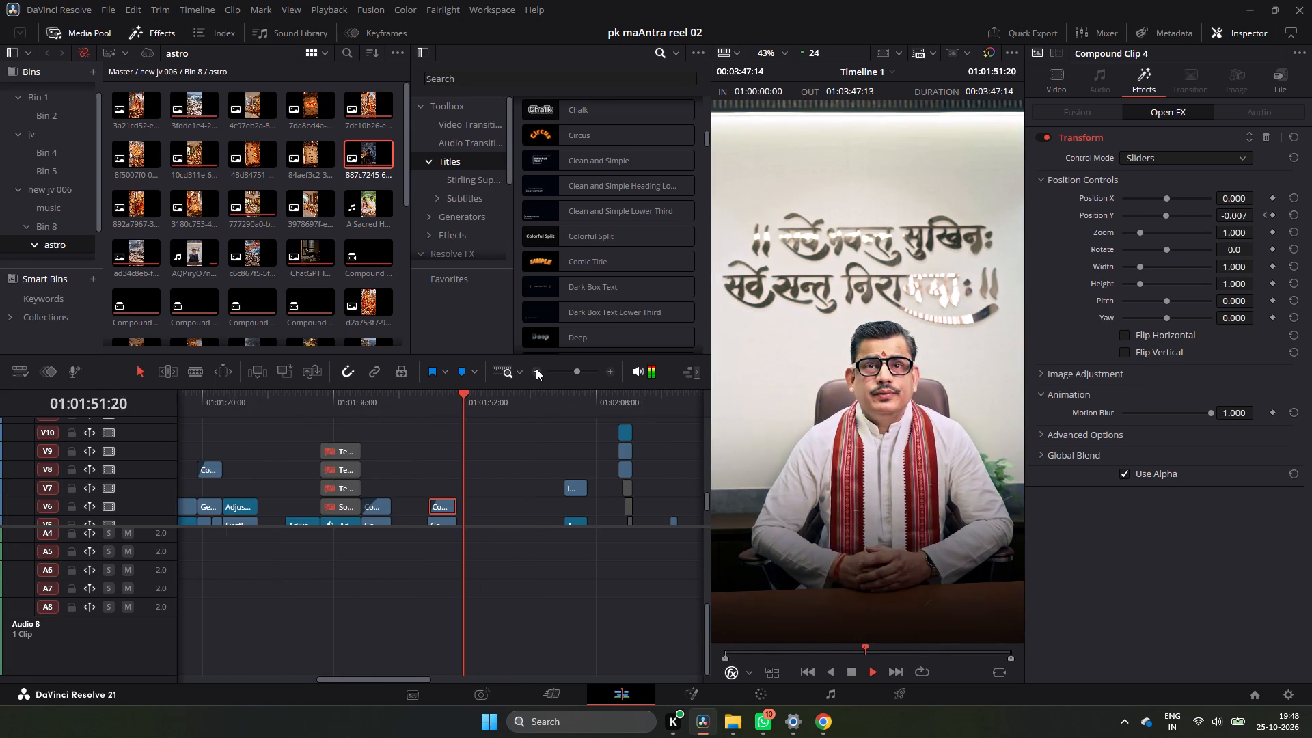
{"action": "scroll", "coordinate": [566, 439], "scroll_direction": "down", "scroll_amount": 4}
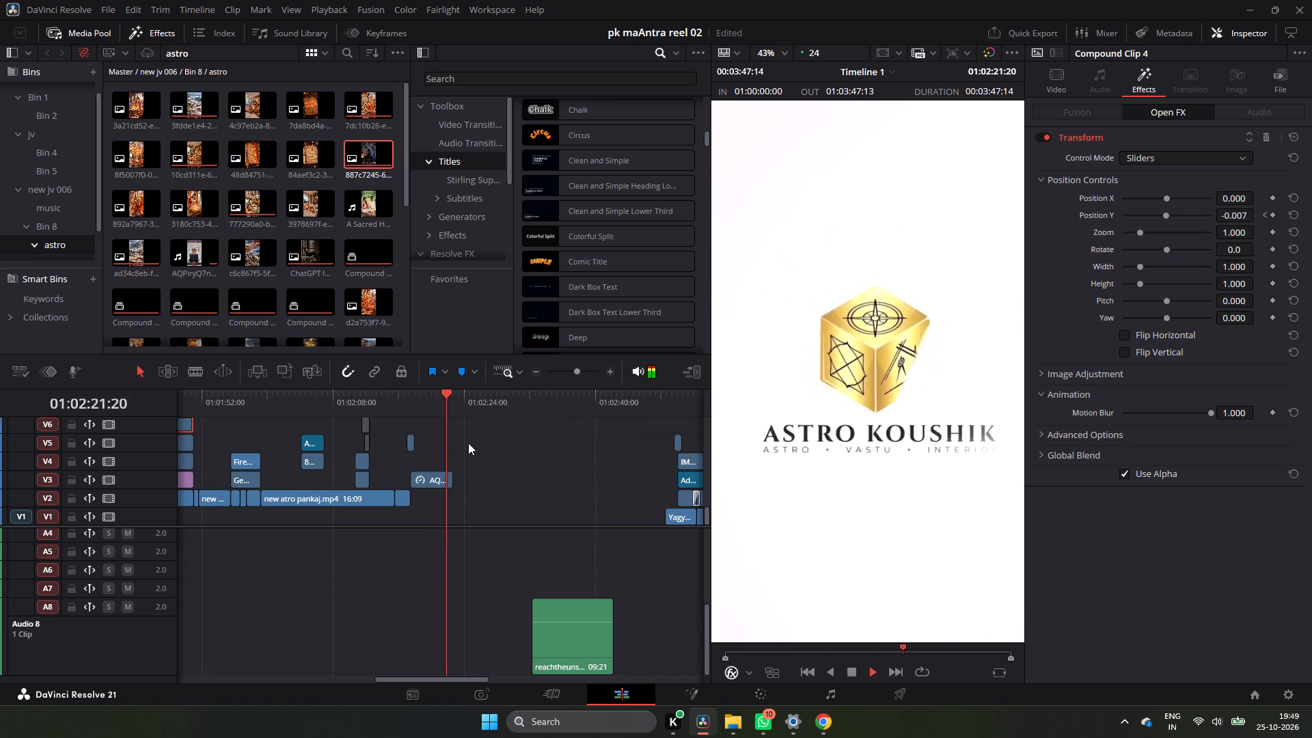
Mark the timeline's out point on the last frame of the closing logo clip, at 01:02:22:14.
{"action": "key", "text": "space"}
{"action": "left_click_drag", "start_coordinate": [460, 402], "coordinate": [454, 413]}
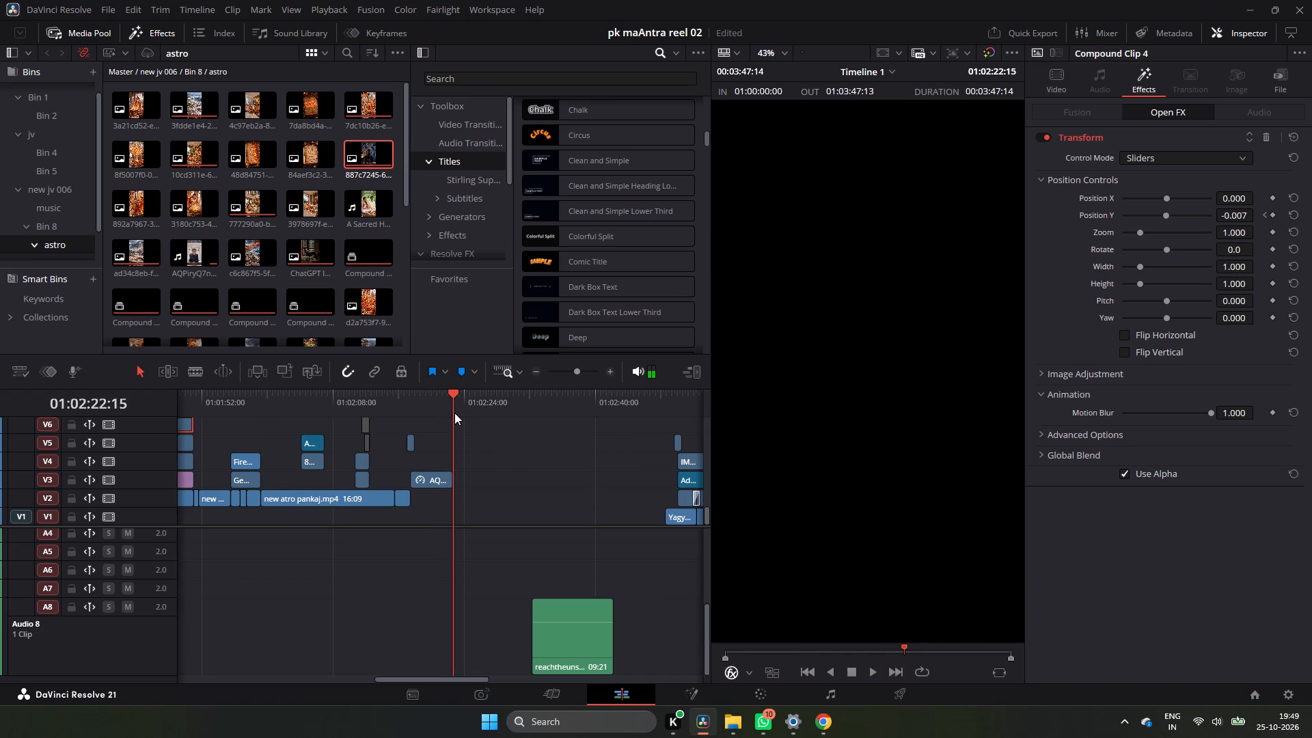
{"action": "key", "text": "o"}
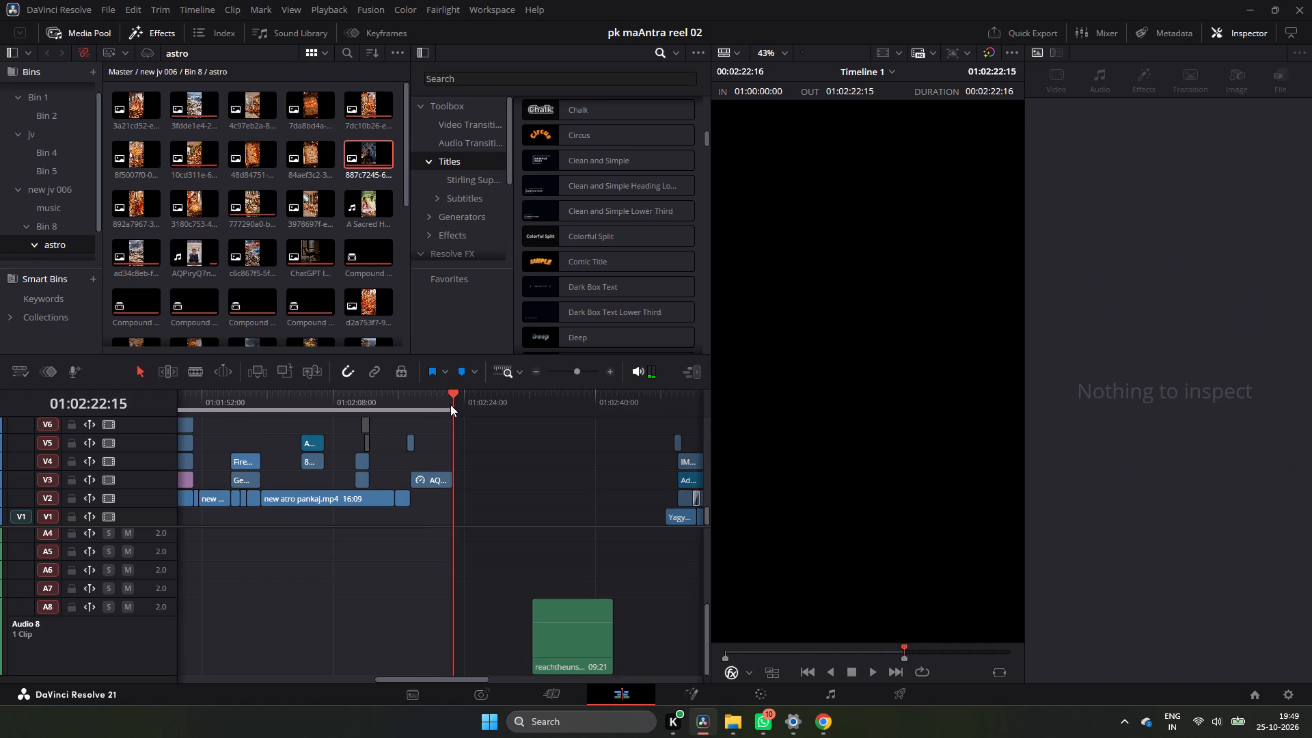
{"action": "key", "text": "Left"}
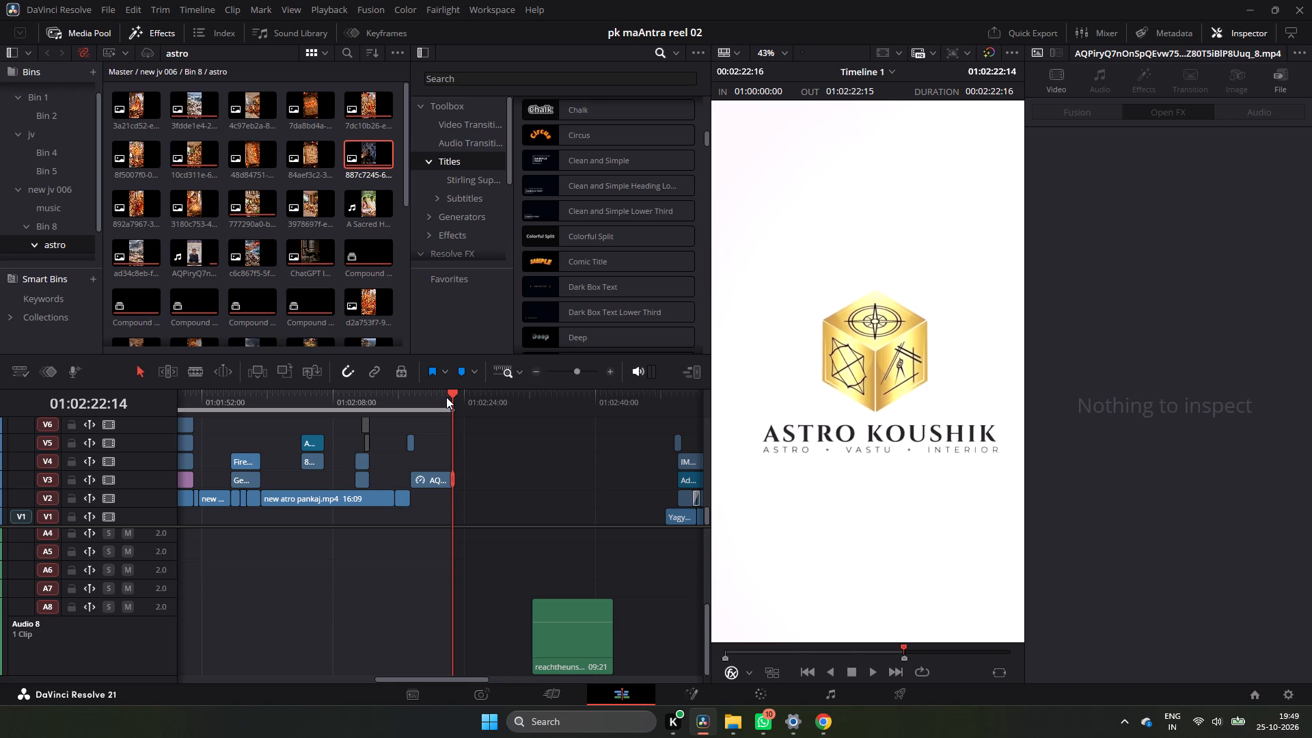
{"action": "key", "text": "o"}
Check the frames around the out point and scrub the reel back to its beginning.
{"action": "left_click_drag", "start_coordinate": [456, 398], "coordinate": [462, 400]}
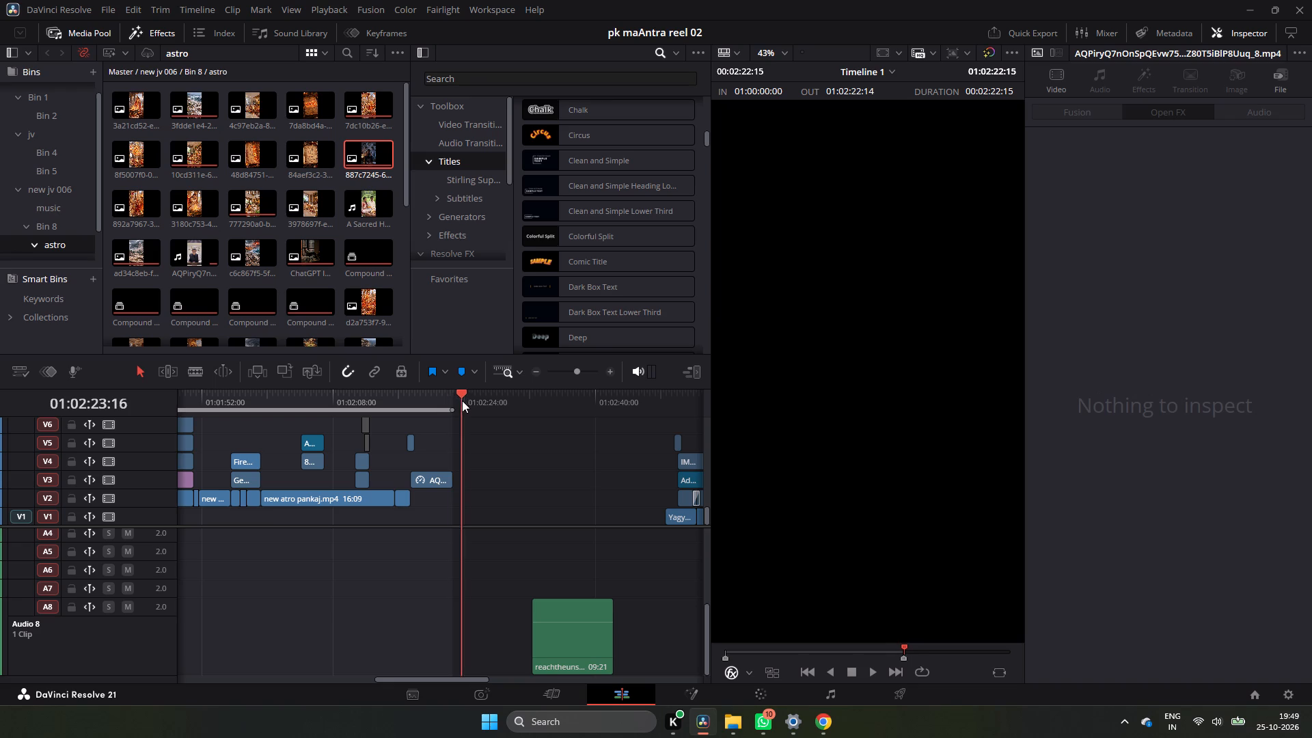
{"action": "left_click_drag", "start_coordinate": [462, 400], "coordinate": [450, 407]}
{"action": "left_click_drag", "start_coordinate": [449, 389], "coordinate": [364, 431]}
{"action": "left_click", "coordinate": [440, 402]}
{"action": "left_click_drag", "start_coordinate": [434, 402], "coordinate": [257, 446]}
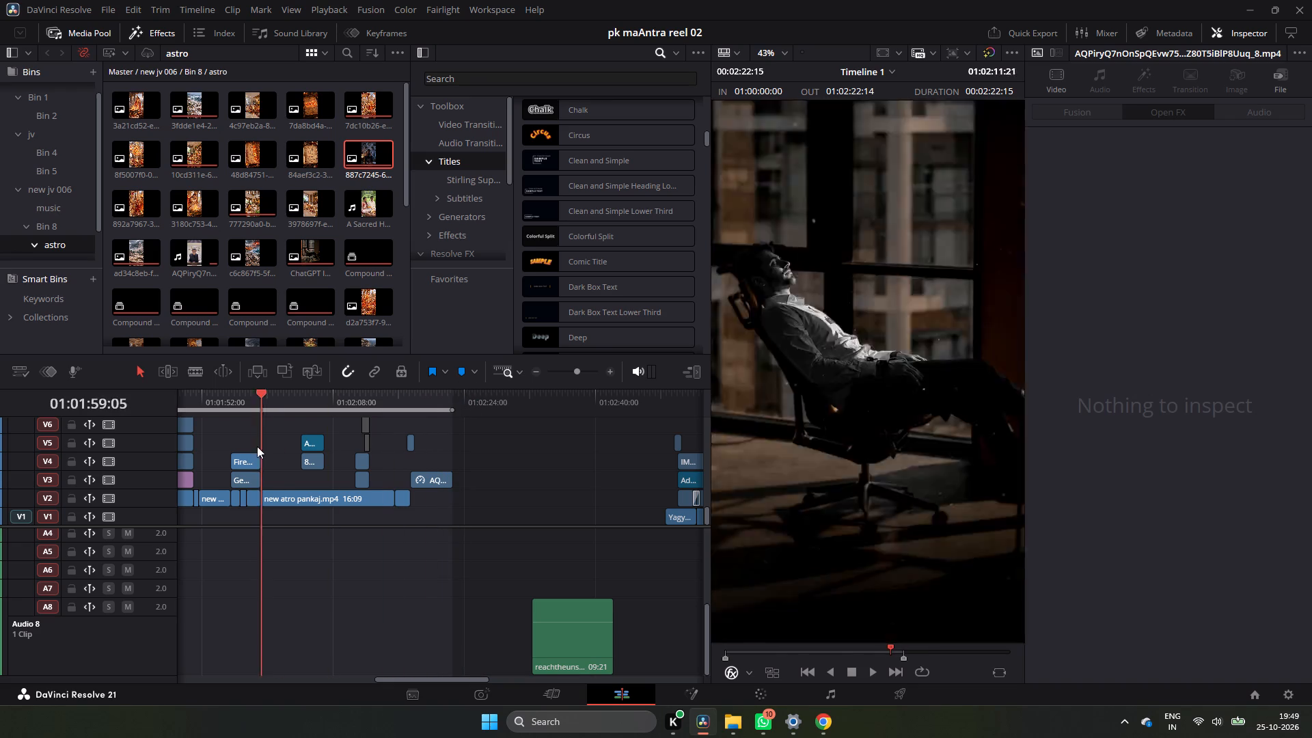
{"action": "left_click_drag", "start_coordinate": [257, 446], "coordinate": [139, 494]}
Scrub forward through the reel's visuals from the opening to the distressed man's scene at about 01:02:04.
{"action": "scroll", "coordinate": [528, 519], "scroll_direction": "up", "scroll_amount": 2}
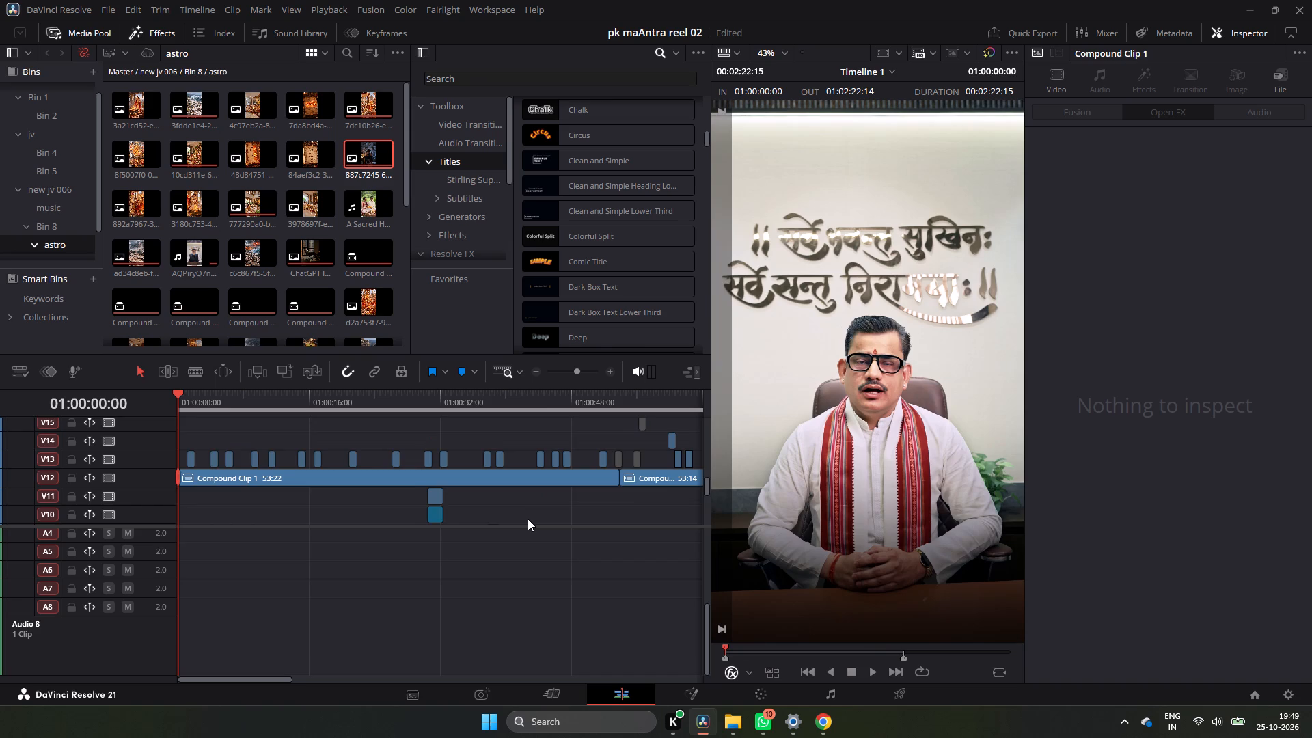
{"action": "scroll", "coordinate": [528, 519], "scroll_direction": "down", "scroll_amount": 3}
{"action": "left_click_drag", "start_coordinate": [561, 398], "coordinate": [678, 428]}
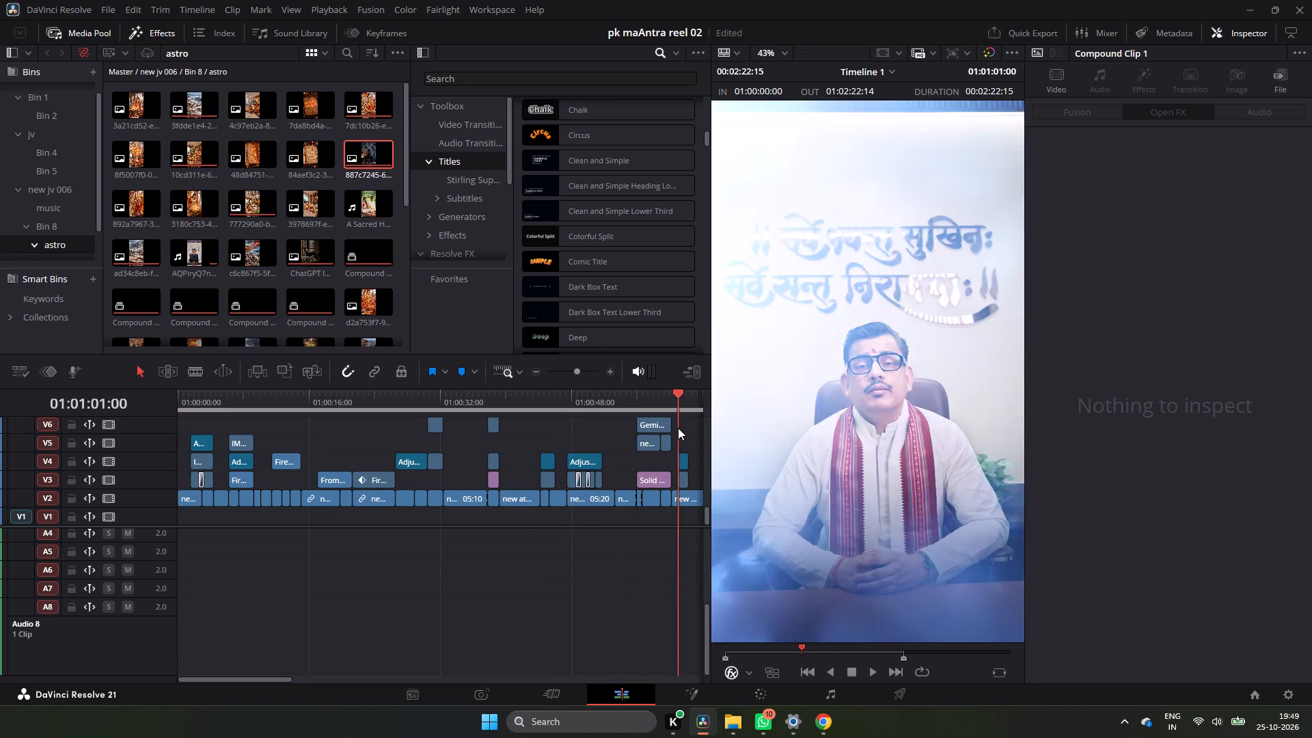
{"action": "left_click_drag", "start_coordinate": [678, 428], "coordinate": [682, 430]}
{"action": "scroll", "coordinate": [636, 437], "scroll_direction": "down", "scroll_amount": 3, "text": "ctrl"}
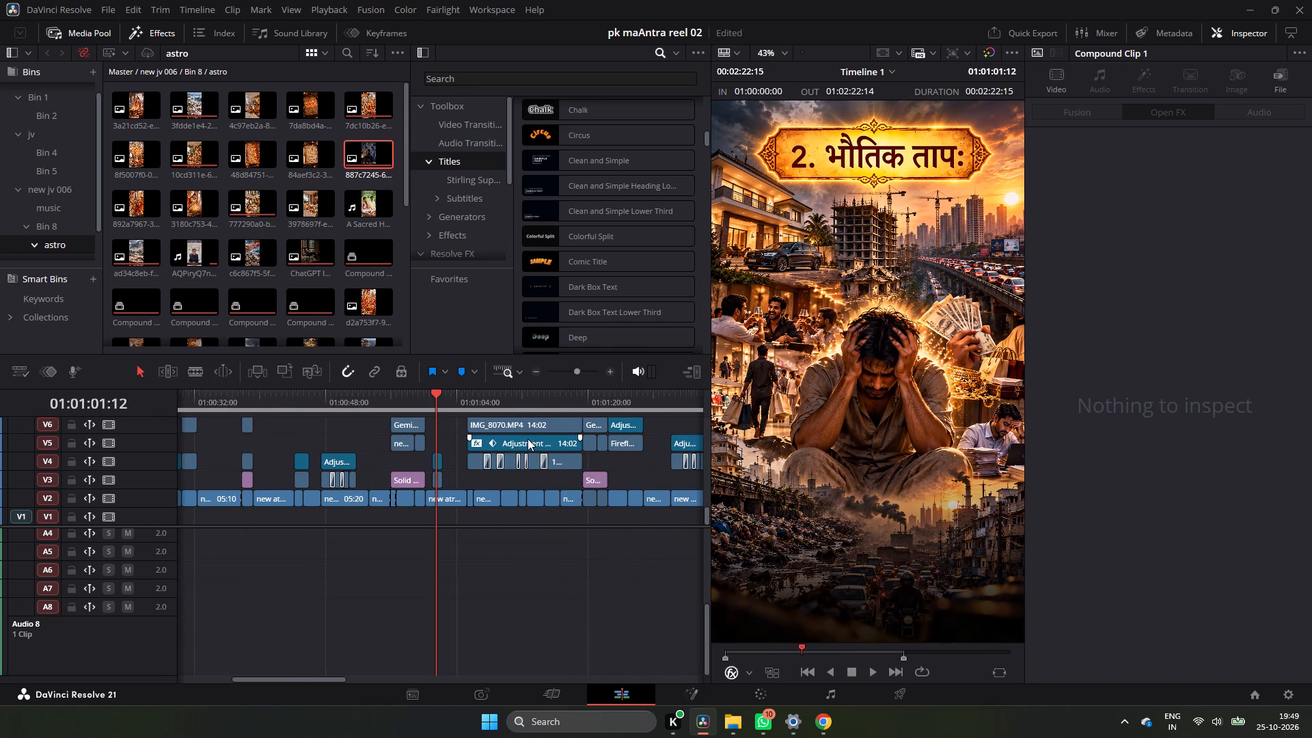
{"action": "scroll", "coordinate": [530, 438], "scroll_direction": "down", "scroll_amount": 4, "text": "ctrl"}
{"action": "left_click_drag", "start_coordinate": [438, 398], "coordinate": [496, 400]}
{"action": "left_click_drag", "start_coordinate": [534, 401], "coordinate": [575, 407]}
{"action": "left_click", "coordinate": [527, 405]}
{"action": "scroll", "coordinate": [577, 422], "scroll_direction": "down", "scroll_amount": 3, "text": "ctrl"}
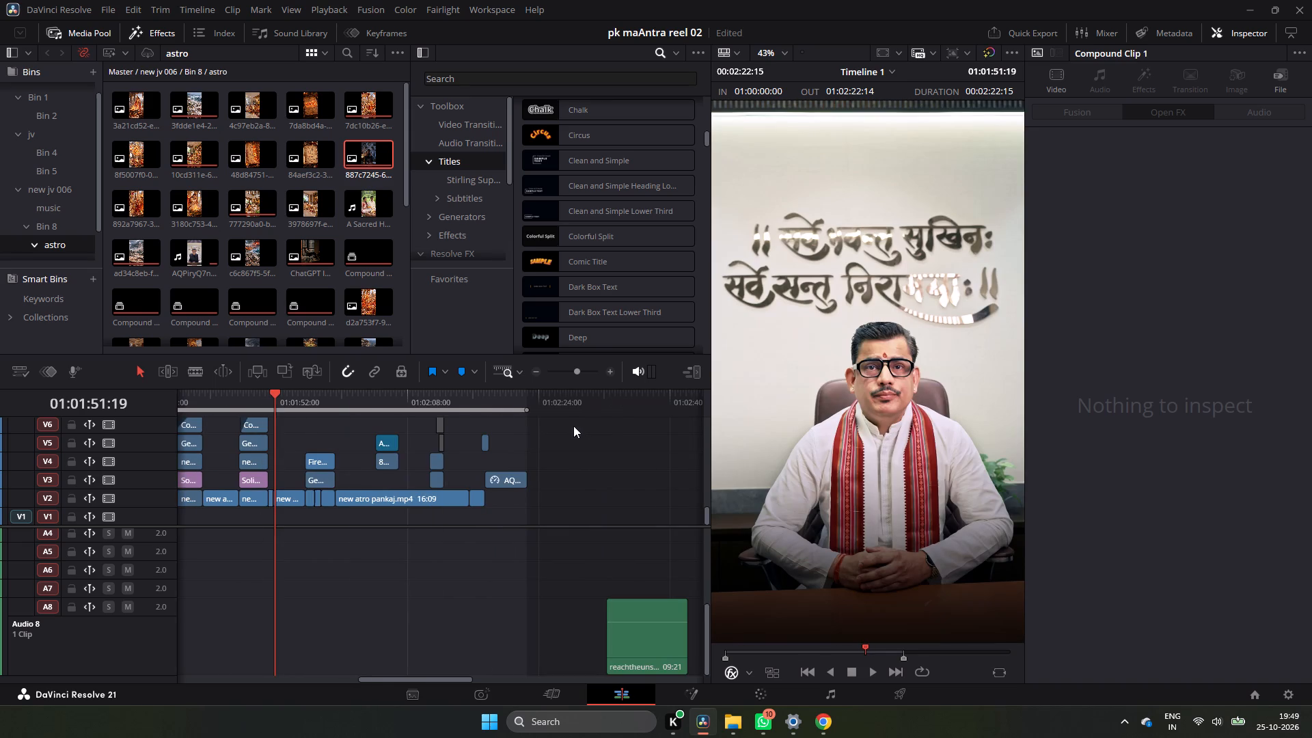
{"action": "left_click_drag", "start_coordinate": [389, 396], "coordinate": [383, 396]}
Spot-check the reel's first minute by playing it from about 01:00:21 and from several further points.
{"action": "scroll", "coordinate": [364, 425], "scroll_direction": "up", "scroll_amount": 3, "text": "ctrl"}
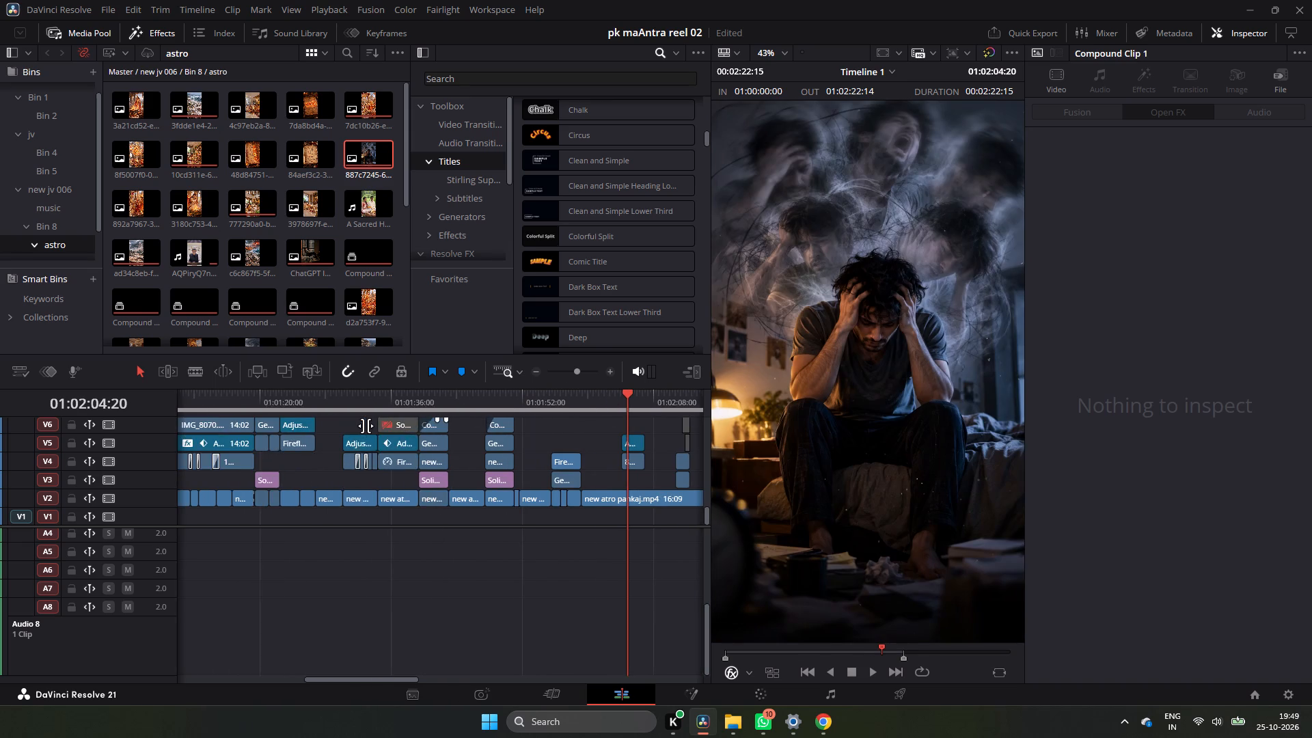
{"action": "scroll", "coordinate": [366, 426], "scroll_direction": "up", "scroll_amount": 6, "text": "ctrl"}
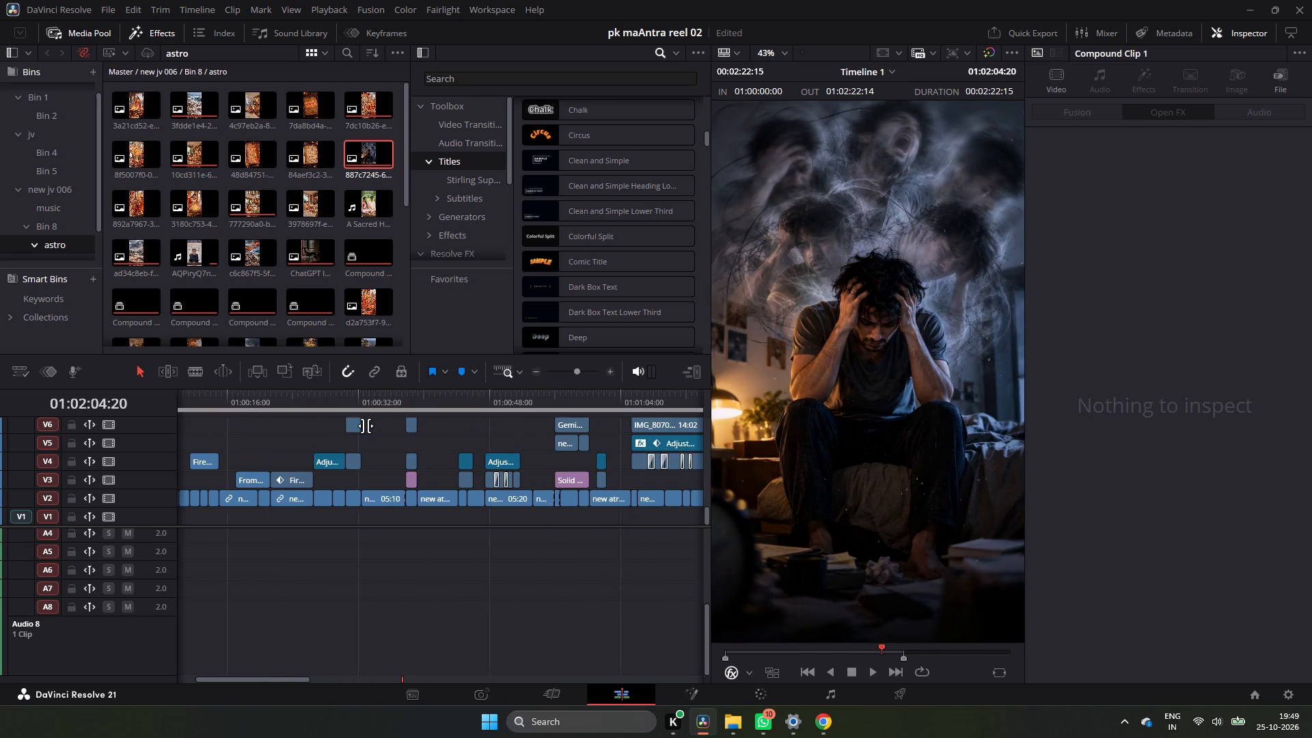
{"action": "scroll", "coordinate": [366, 426], "scroll_direction": "up", "scroll_amount": 2, "text": "ctrl"}
{"action": "left_click", "coordinate": [353, 396]}
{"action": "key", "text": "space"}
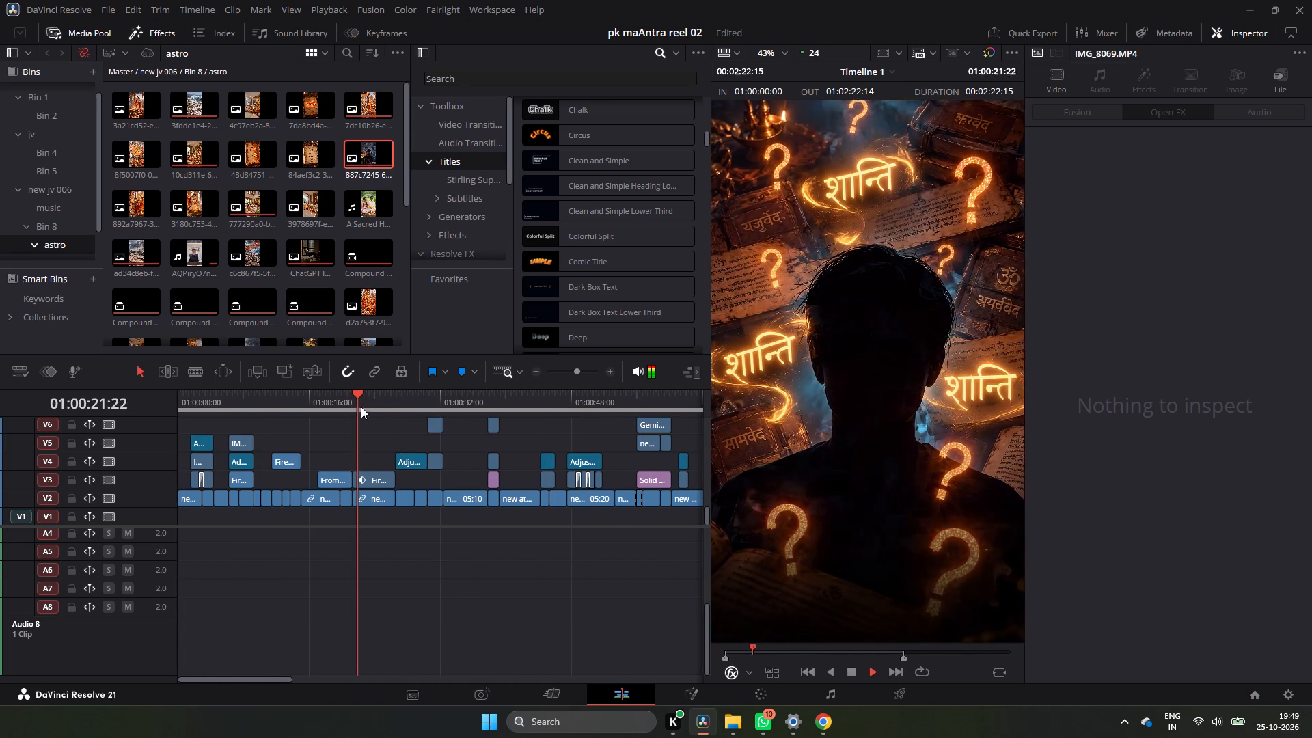
{"action": "left_click", "coordinate": [504, 398]}
{"action": "left_click", "coordinate": [626, 399]}
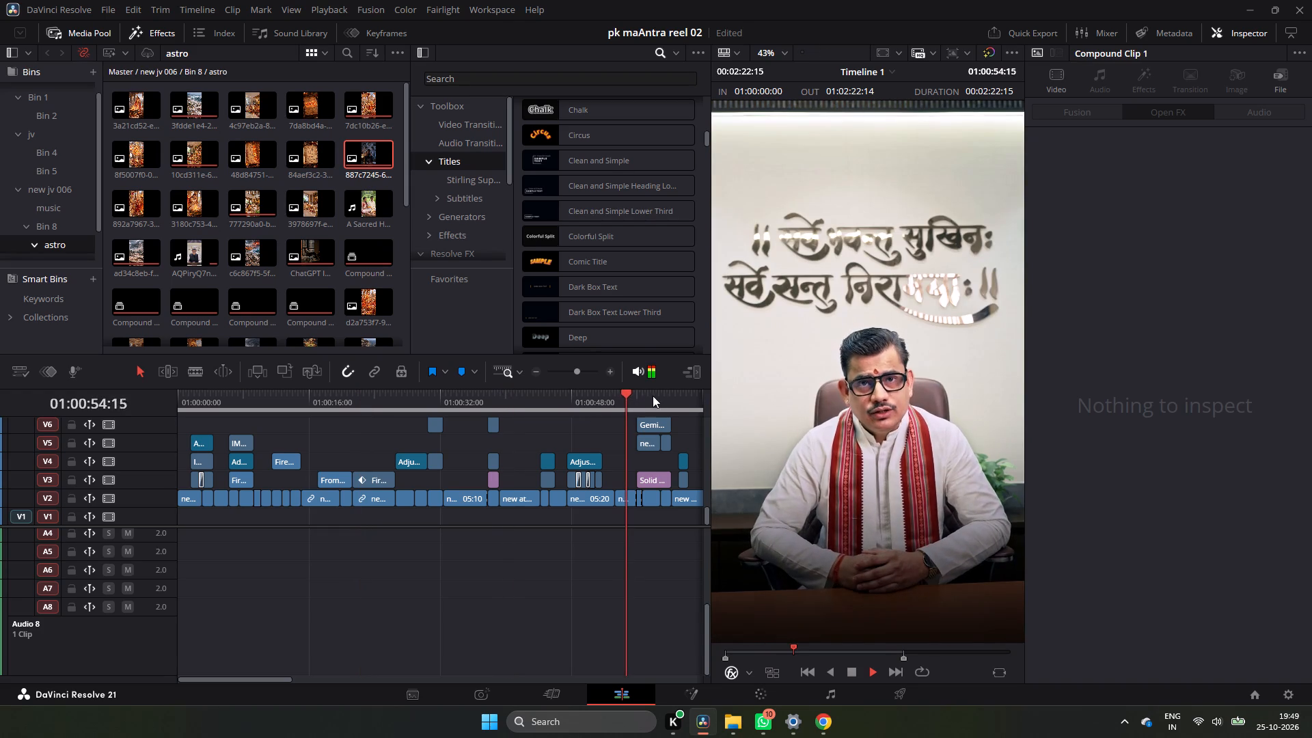
{"action": "left_click", "coordinate": [679, 396]}
Switch to Firefly in Chrome and check the progress of the cosmic Shiva video.
{"action": "left_click", "coordinate": [817, 724]}
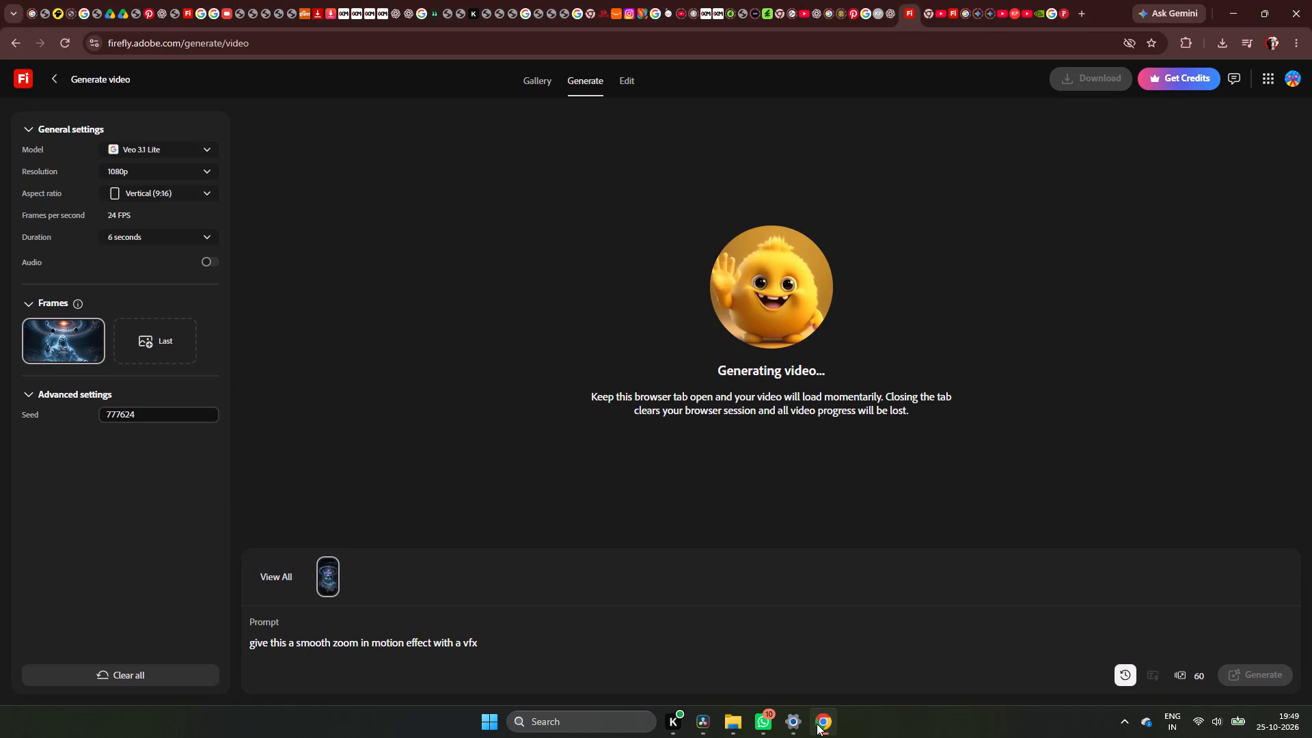
Switch to DaVinci Resolve and review the section from the "3. दैविक तापः" title through the natural-disaster clips.
{"action": "left_click", "coordinate": [691, 725]}
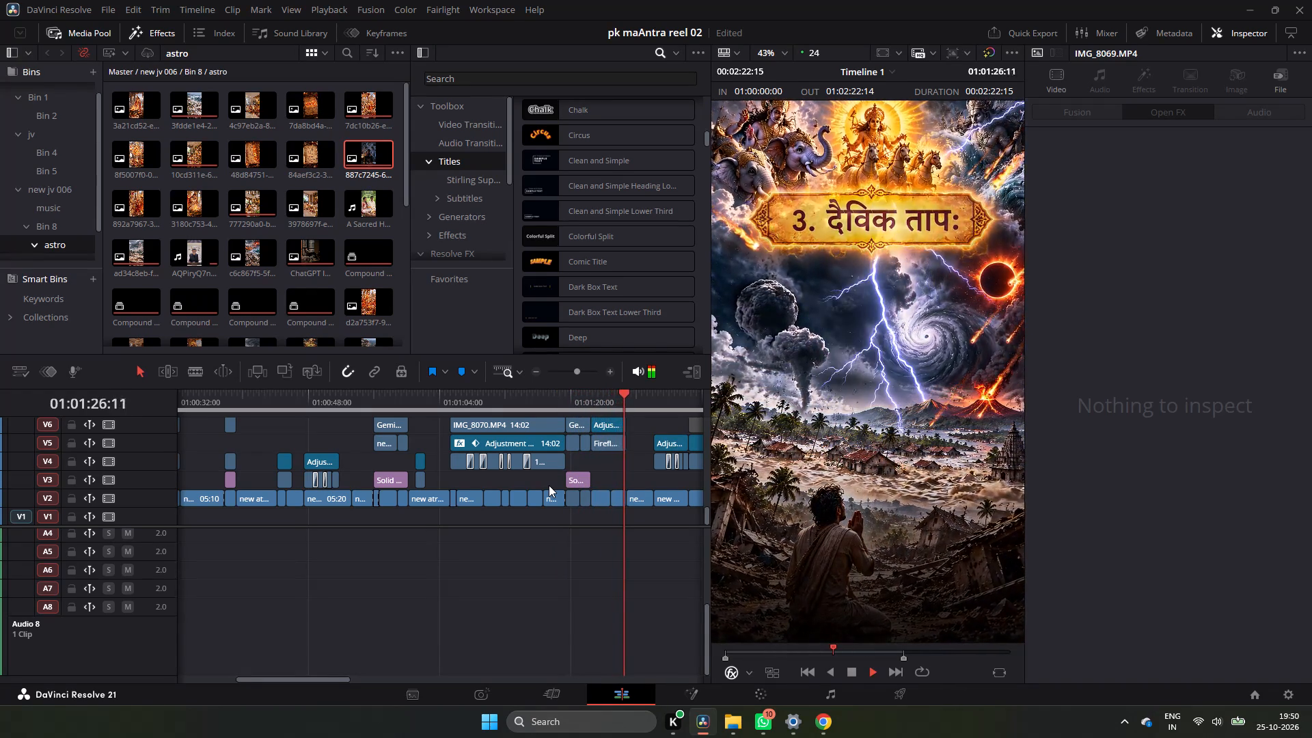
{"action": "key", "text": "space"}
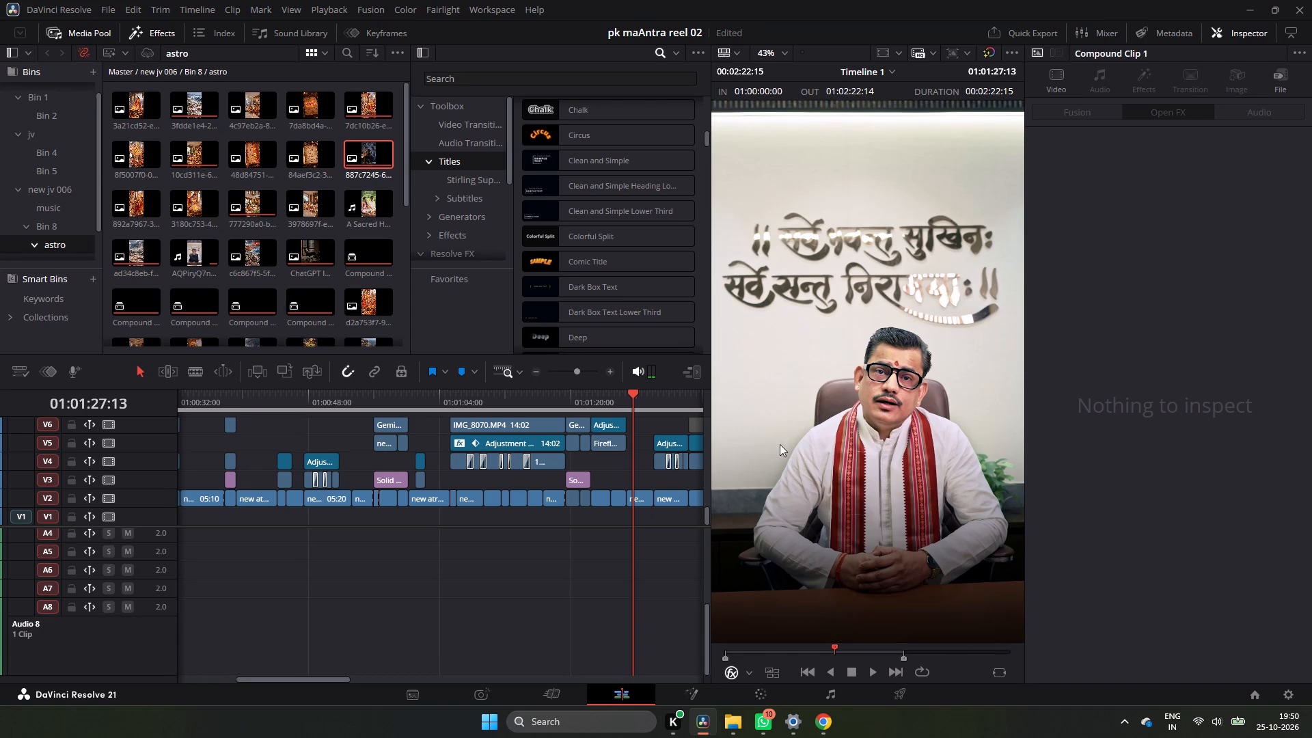
{"action": "left_click", "coordinate": [588, 389]}
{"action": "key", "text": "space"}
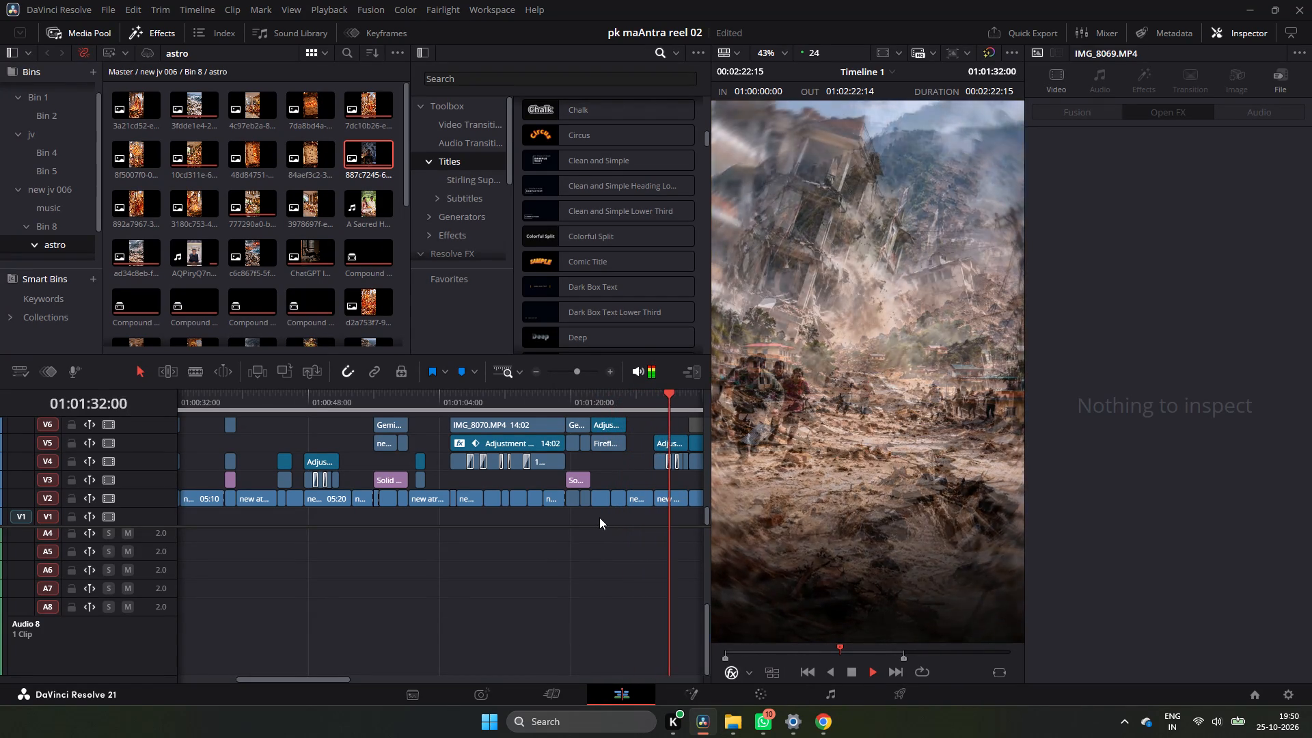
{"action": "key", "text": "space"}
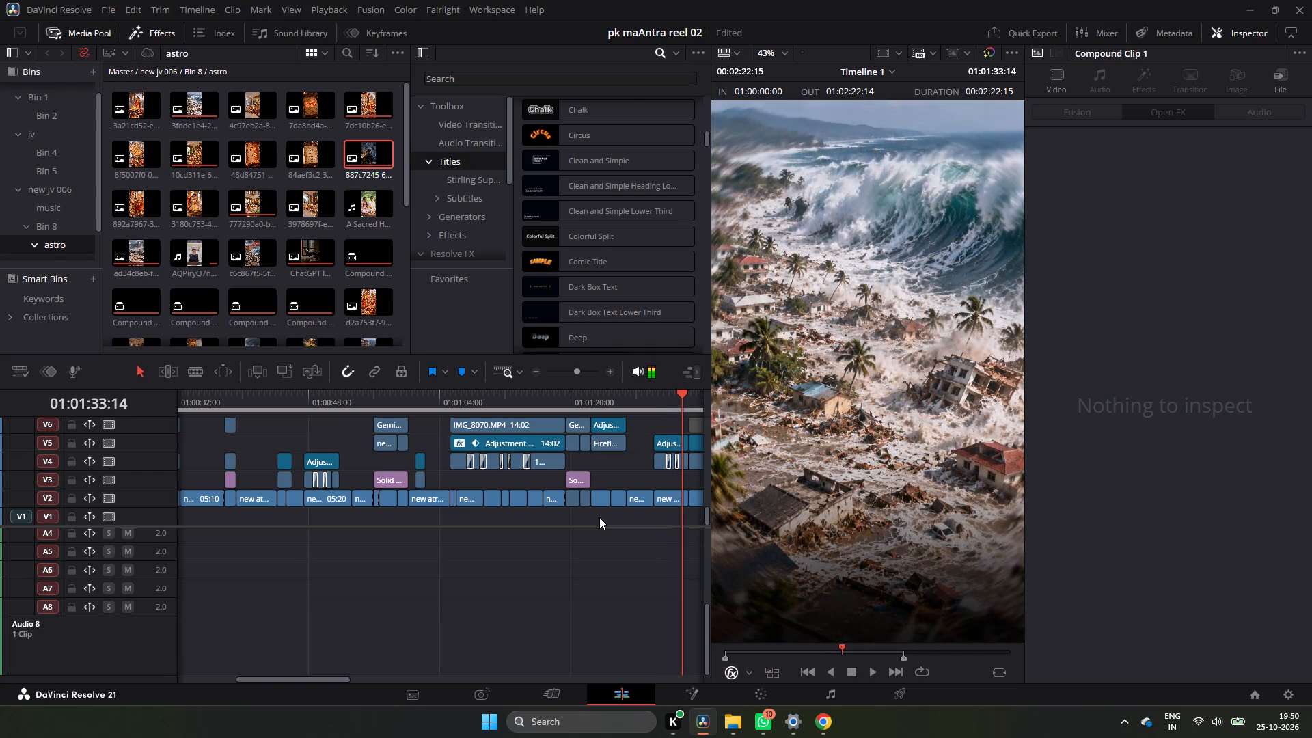
Play the cut from the tsunami clip into the tornado clip at about 01:01:34.
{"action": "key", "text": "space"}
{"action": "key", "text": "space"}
Move the IMG_8070.MP4 overlay from the distressed man's scene at about 01:02:04 to track V8 above the natural-disaster clips near 01:01:30.
{"action": "scroll", "coordinate": [599, 517], "scroll_direction": "down", "scroll_amount": 2, "text": "ctrl"}
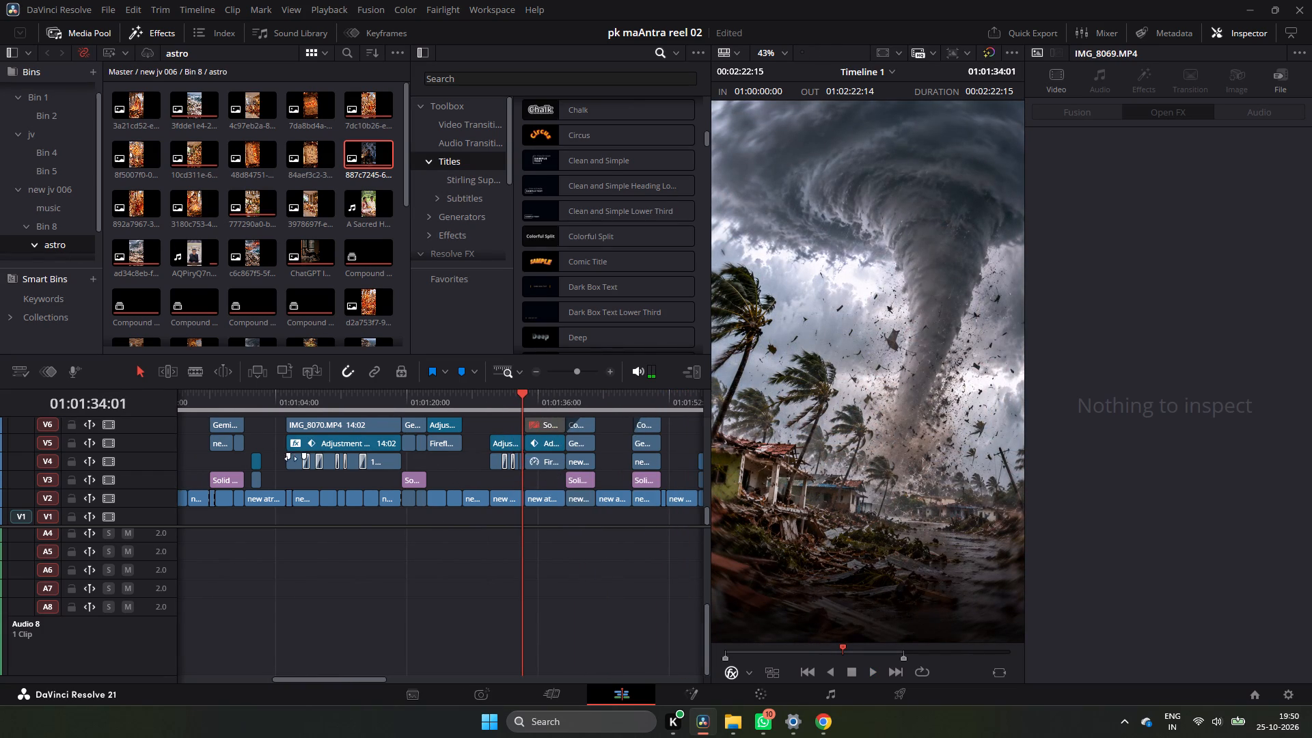
{"action": "left_click", "coordinate": [536, 367]}
{"action": "left_click", "coordinate": [536, 367]}
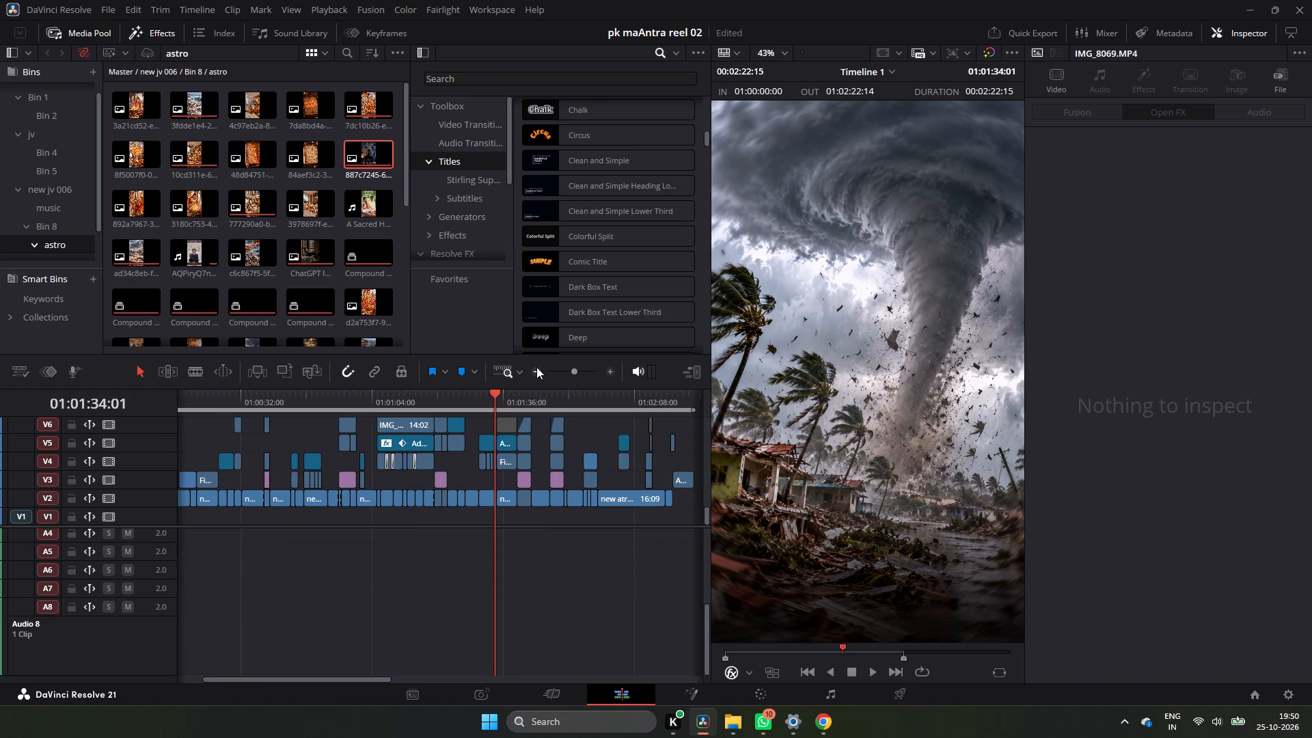
{"action": "triple_click", "coordinate": [606, 374]}
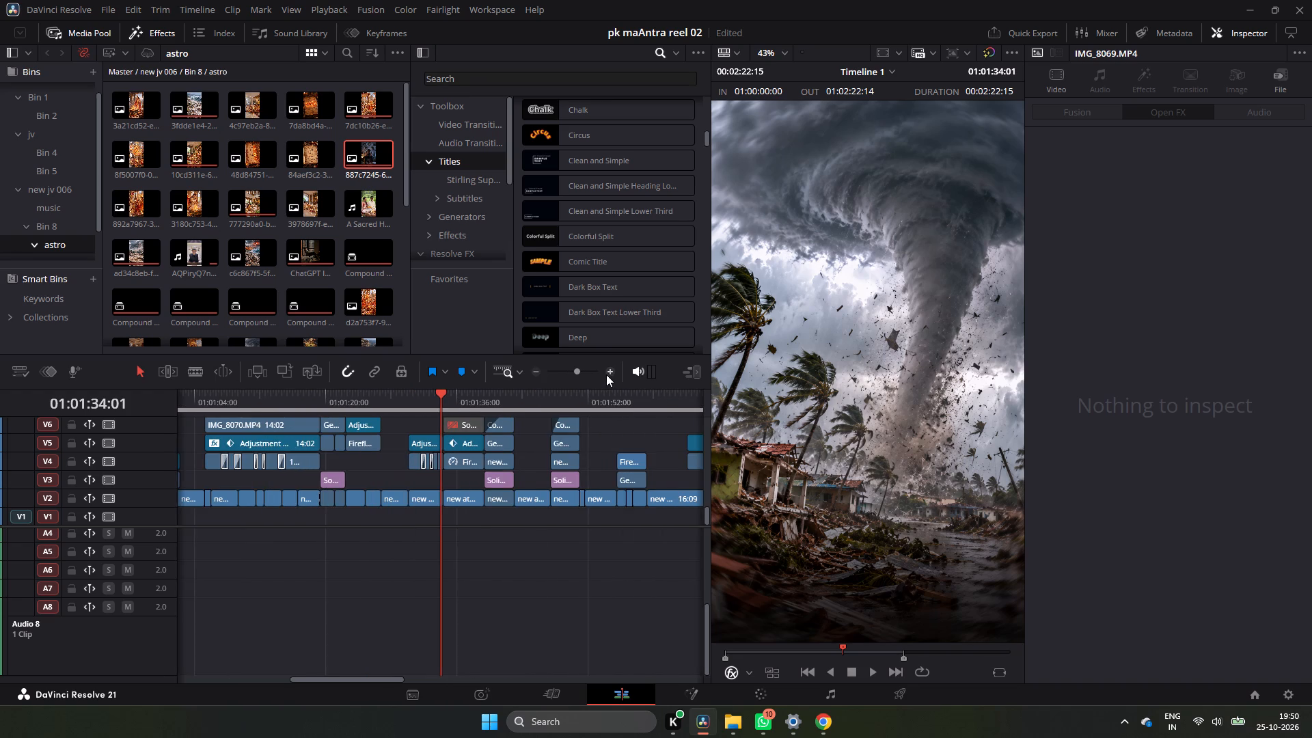
{"action": "scroll", "coordinate": [568, 437], "scroll_direction": "down", "scroll_amount": 3, "text": "ctrl"}
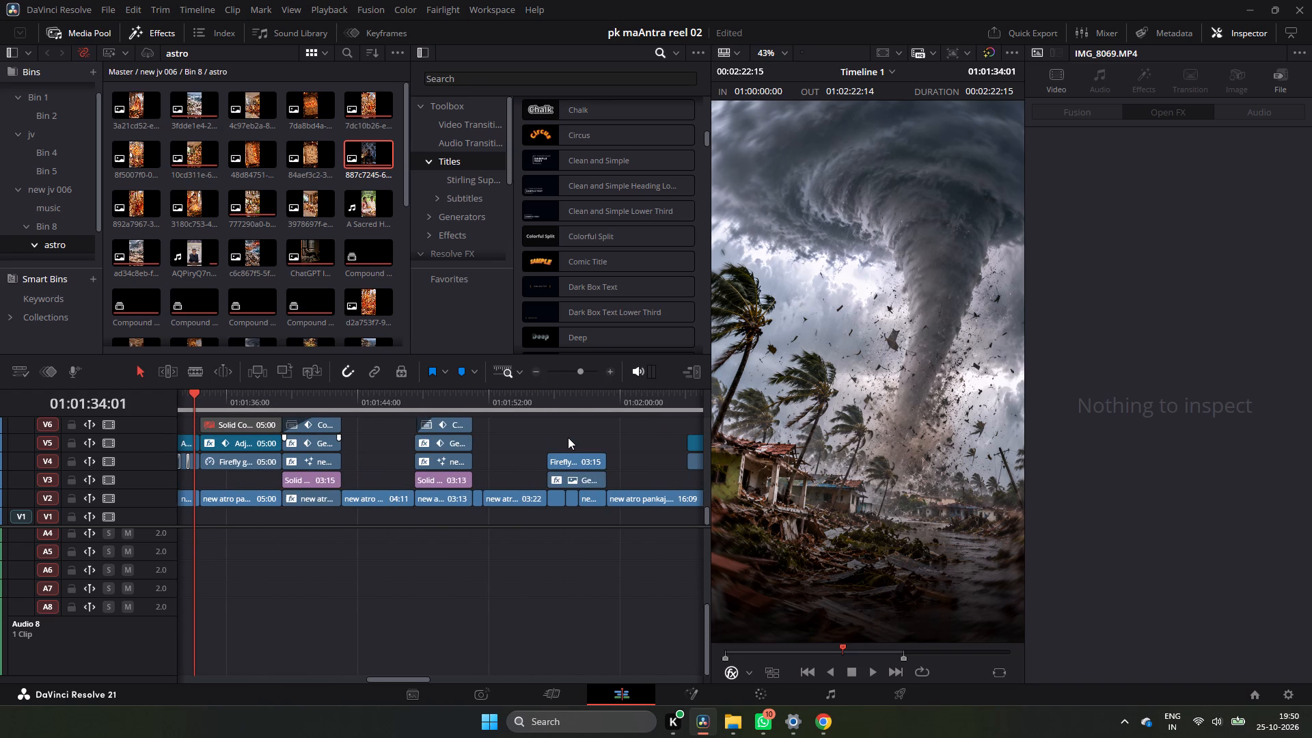
{"action": "scroll", "coordinate": [568, 437], "scroll_direction": "down", "scroll_amount": 3, "text": "ctrl"}
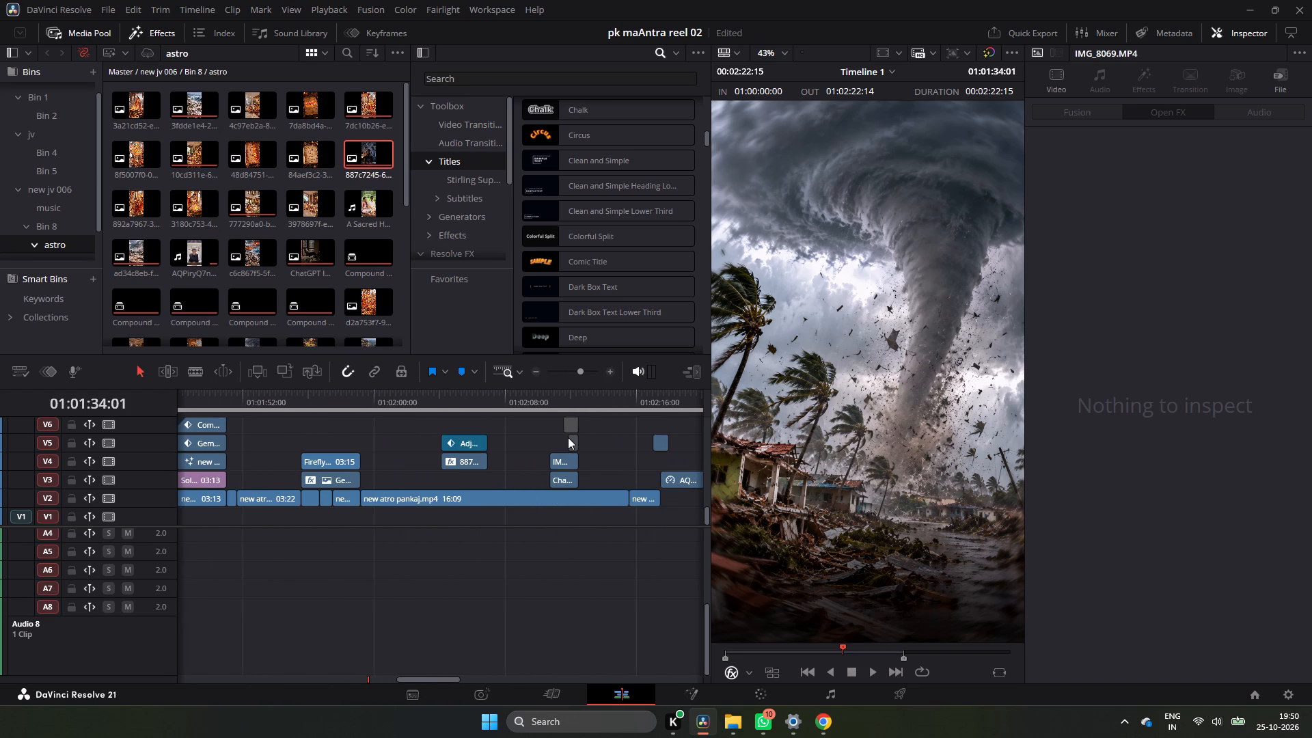
{"action": "left_click", "coordinate": [439, 389], "text": "ctrl"}
{"action": "left_click_drag", "start_coordinate": [442, 390], "coordinate": [451, 400]}
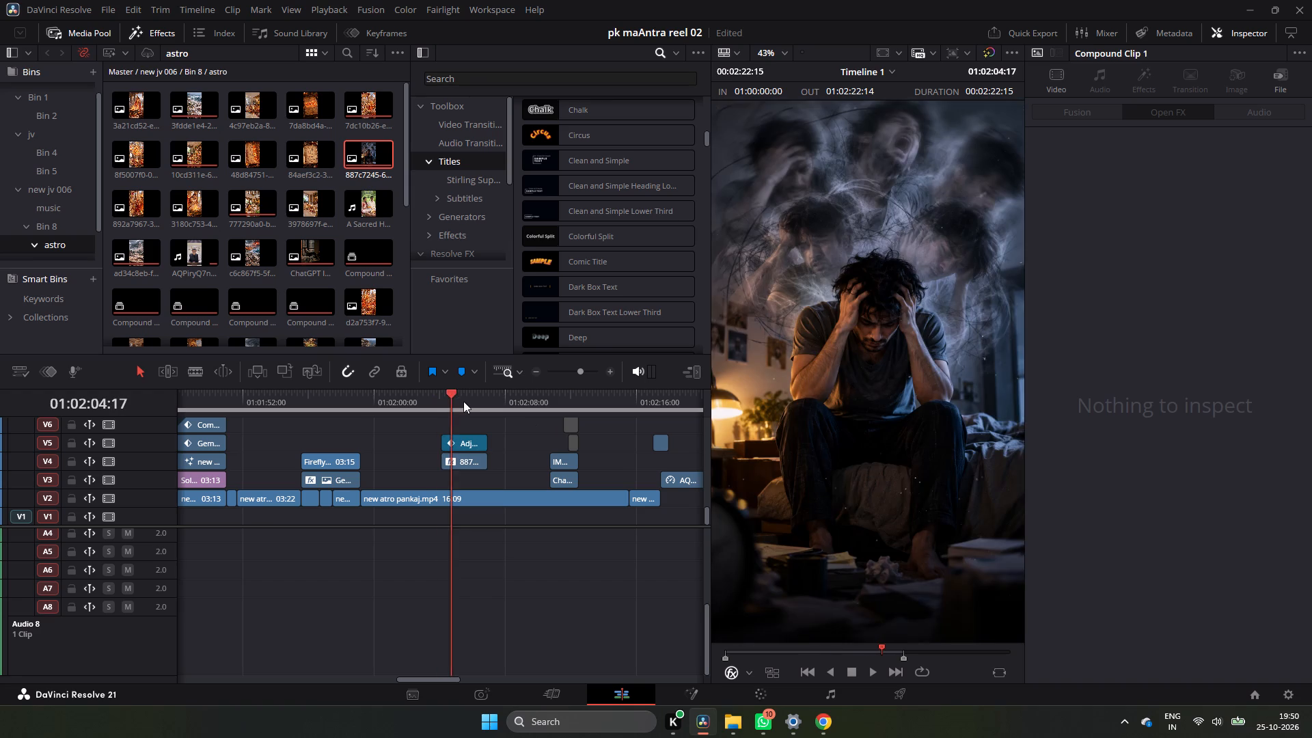
{"action": "left_click", "coordinate": [463, 401]}
{"action": "scroll", "coordinate": [463, 446], "scroll_direction": "up", "scroll_amount": 1}
{"action": "left_click", "coordinate": [469, 489]}
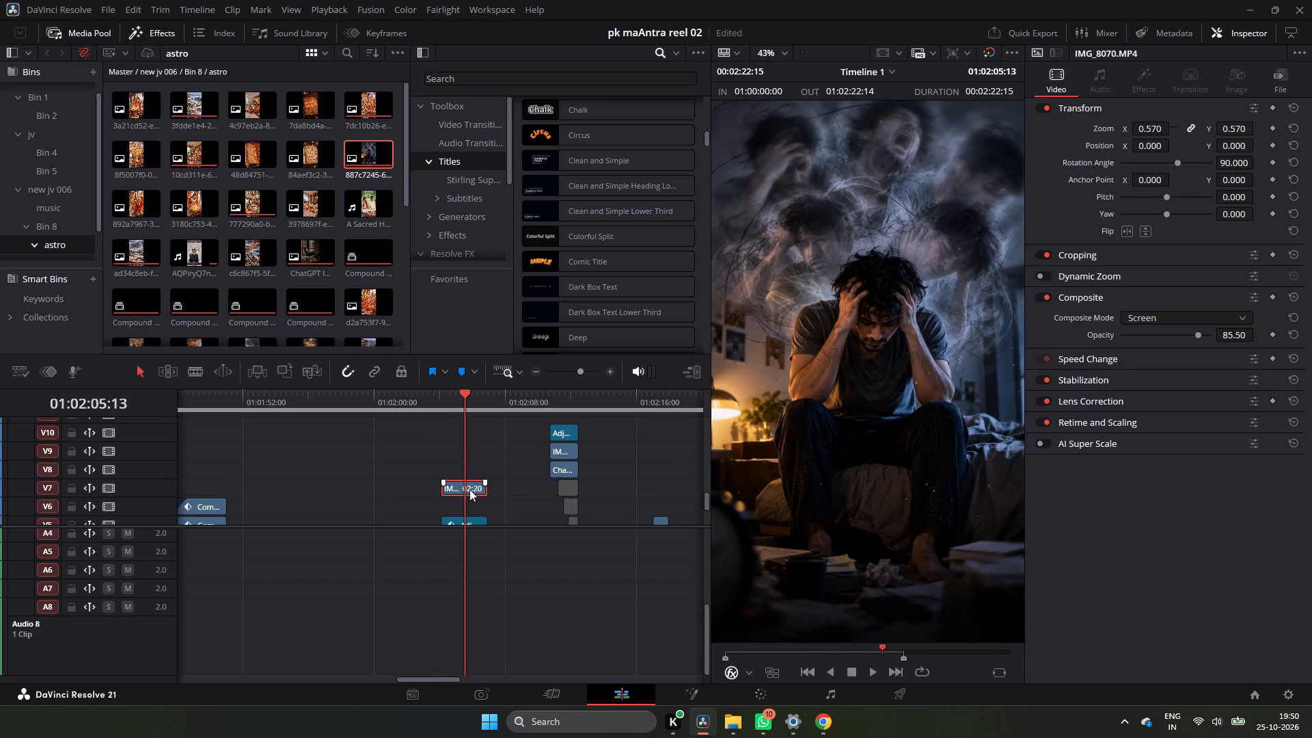
{"action": "left_click_drag", "start_coordinate": [469, 489], "coordinate": [255, 470], "text": "alt"}
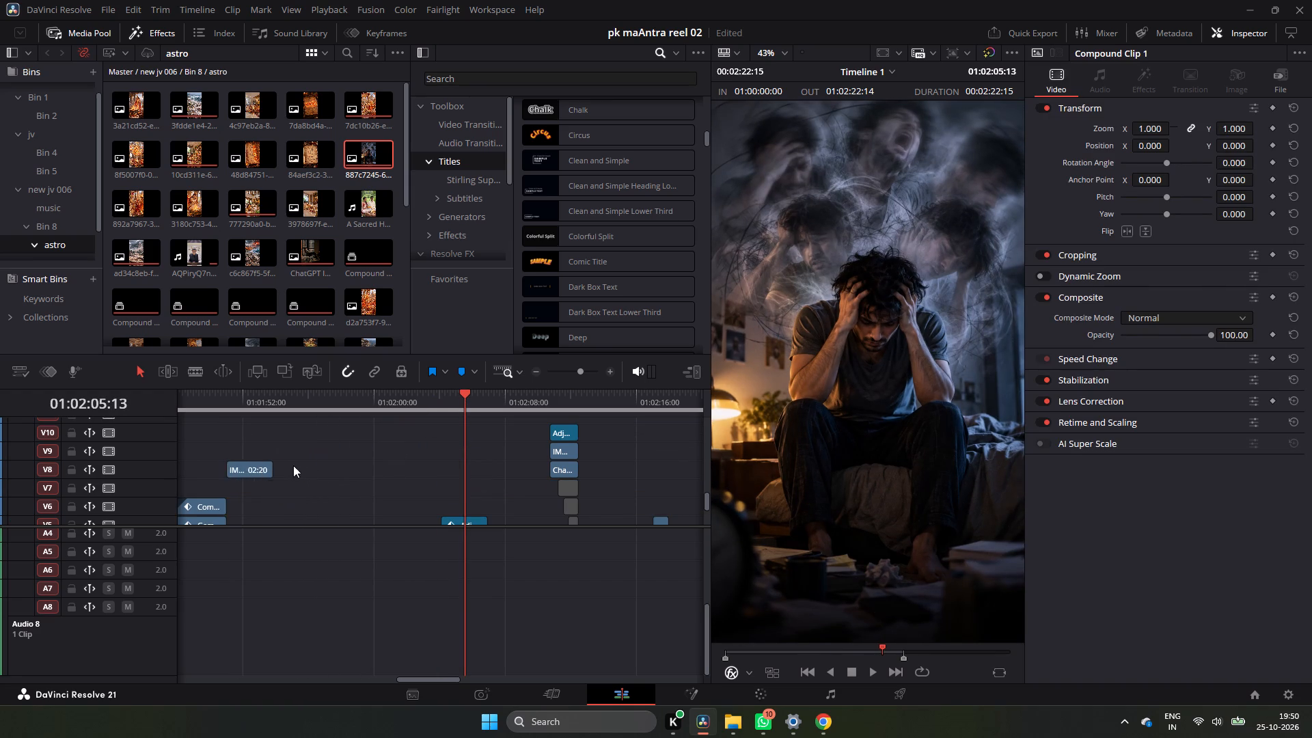
{"action": "scroll", "coordinate": [303, 465], "scroll_direction": "up", "scroll_amount": 3, "text": "ctrl"}
{"action": "left_click_drag", "start_coordinate": [507, 464], "coordinate": [255, 435]}
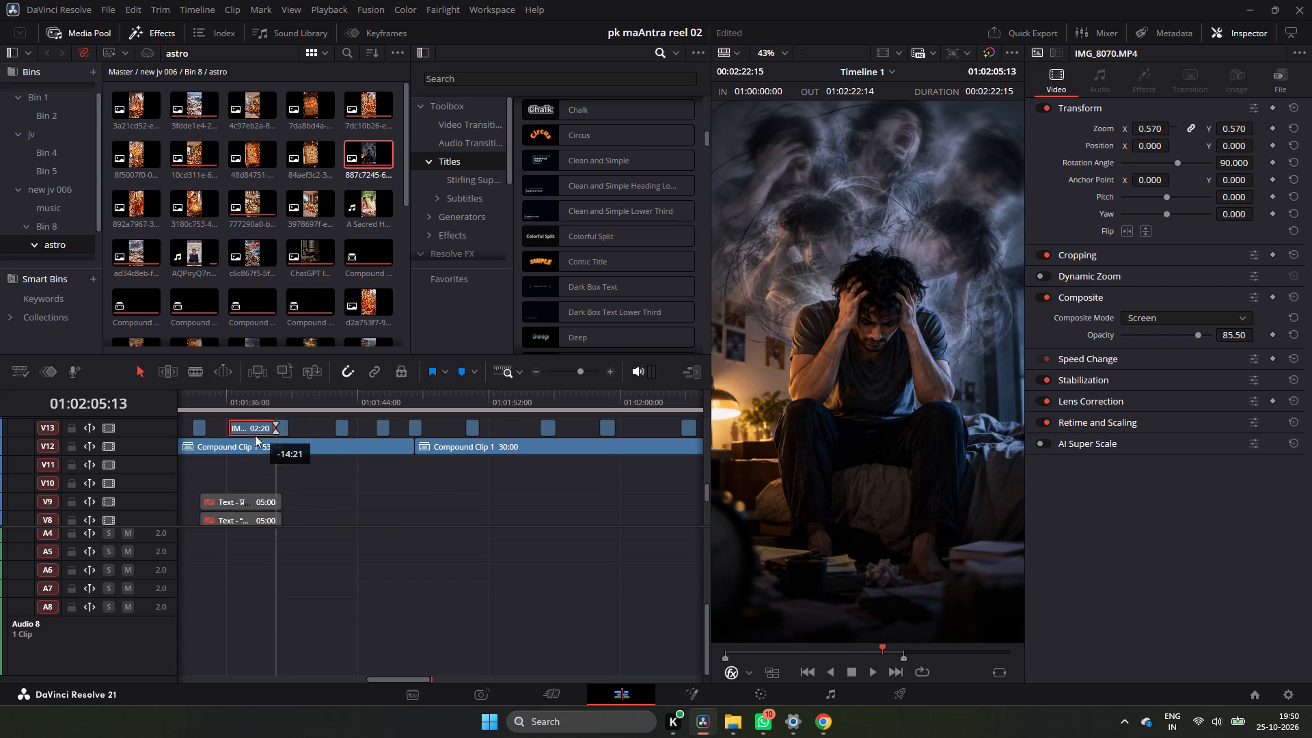
{"action": "left_click_drag", "start_coordinate": [255, 435], "coordinate": [207, 471]}
{"action": "scroll", "coordinate": [327, 479], "scroll_direction": "up", "scroll_amount": 3, "text": "ctrl"}
{"action": "scroll", "coordinate": [399, 478], "scroll_direction": "down", "scroll_amount": 1}
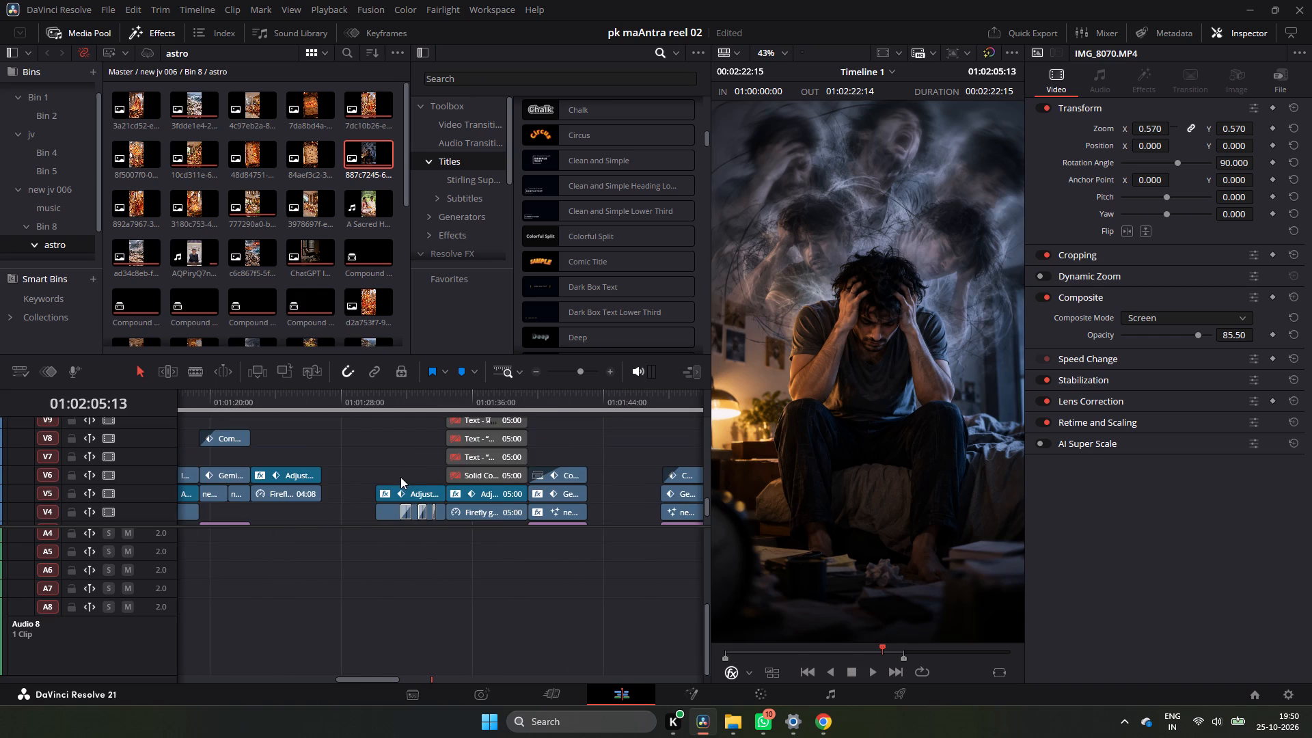
{"action": "scroll", "coordinate": [413, 459], "scroll_direction": "up", "scroll_amount": 1}
{"action": "left_click_drag", "start_coordinate": [436, 463], "coordinate": [410, 475]}
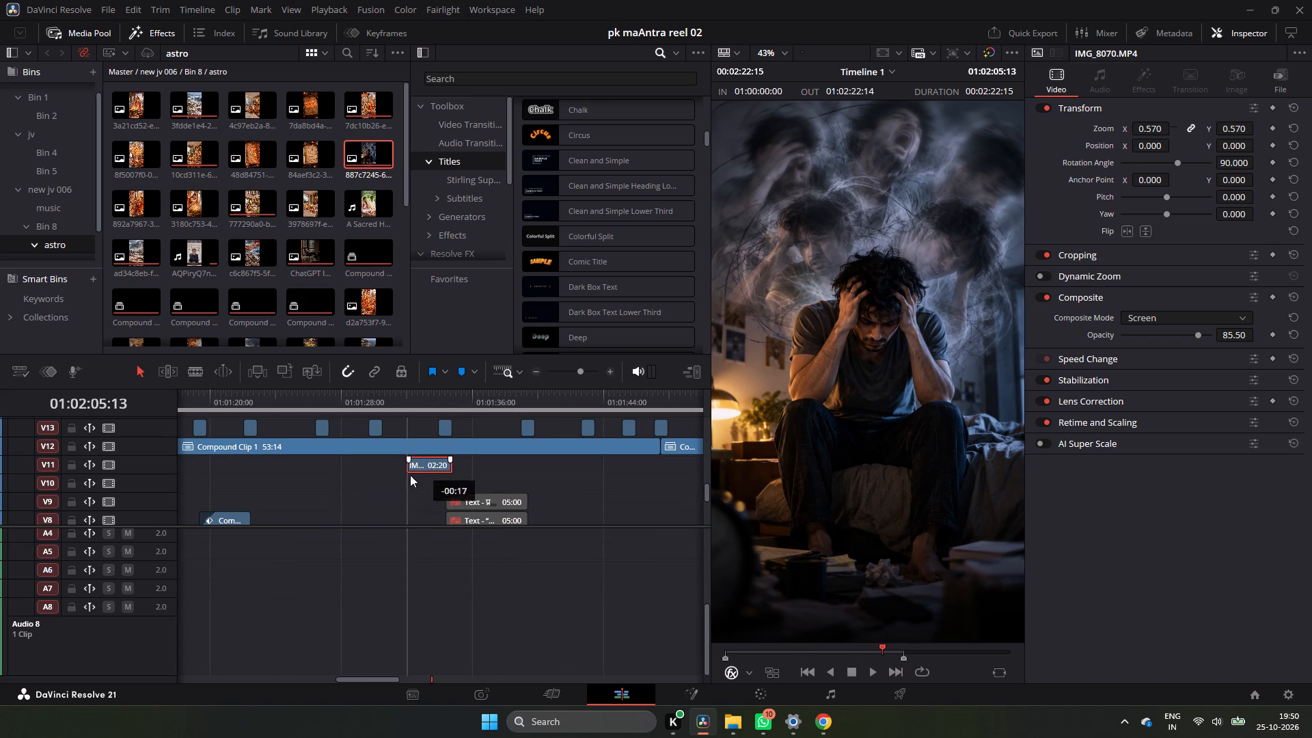
{"action": "left_click_drag", "start_coordinate": [410, 475], "coordinate": [403, 521]}
{"action": "scroll", "coordinate": [409, 515], "scroll_direction": "down", "scroll_amount": 1}
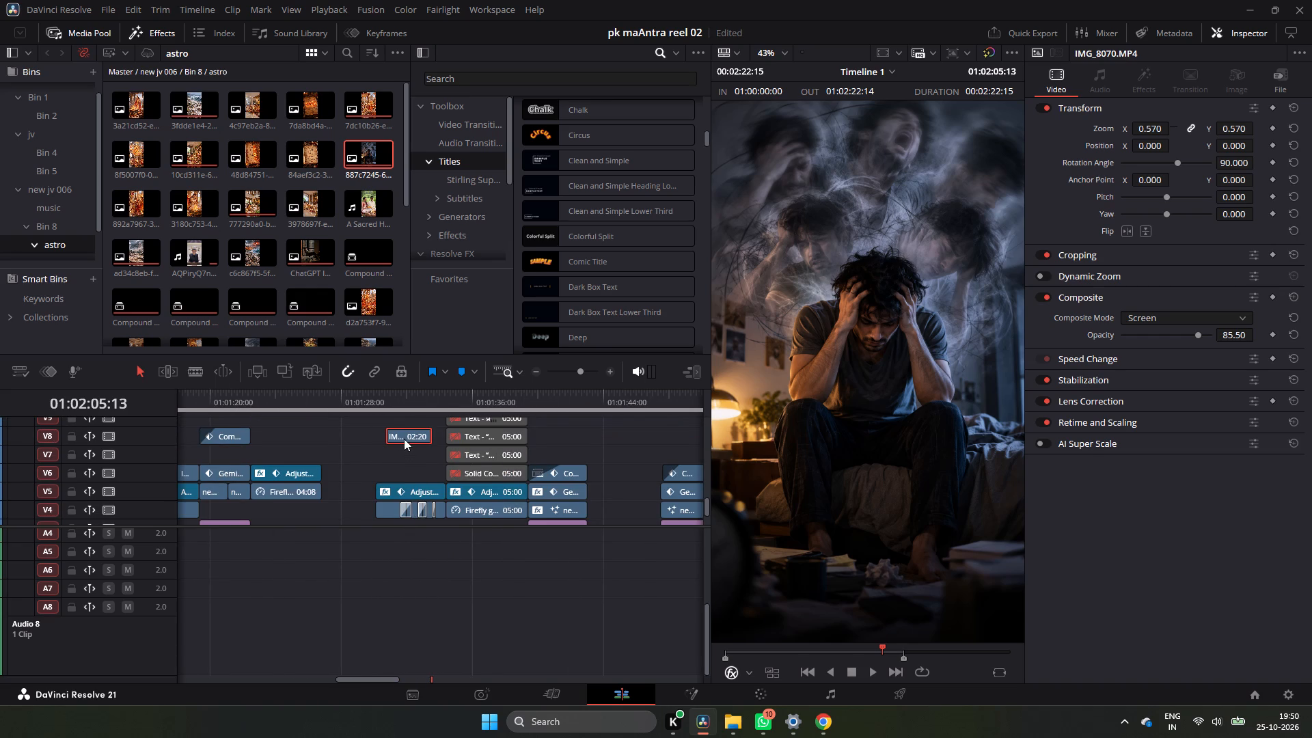
Align the IMG_8070 overlay on V6 with the start of the disaster adjustment clip, and extend its end to a 04:07 duration.
{"action": "left_click_drag", "start_coordinate": [404, 439], "coordinate": [393, 476]}
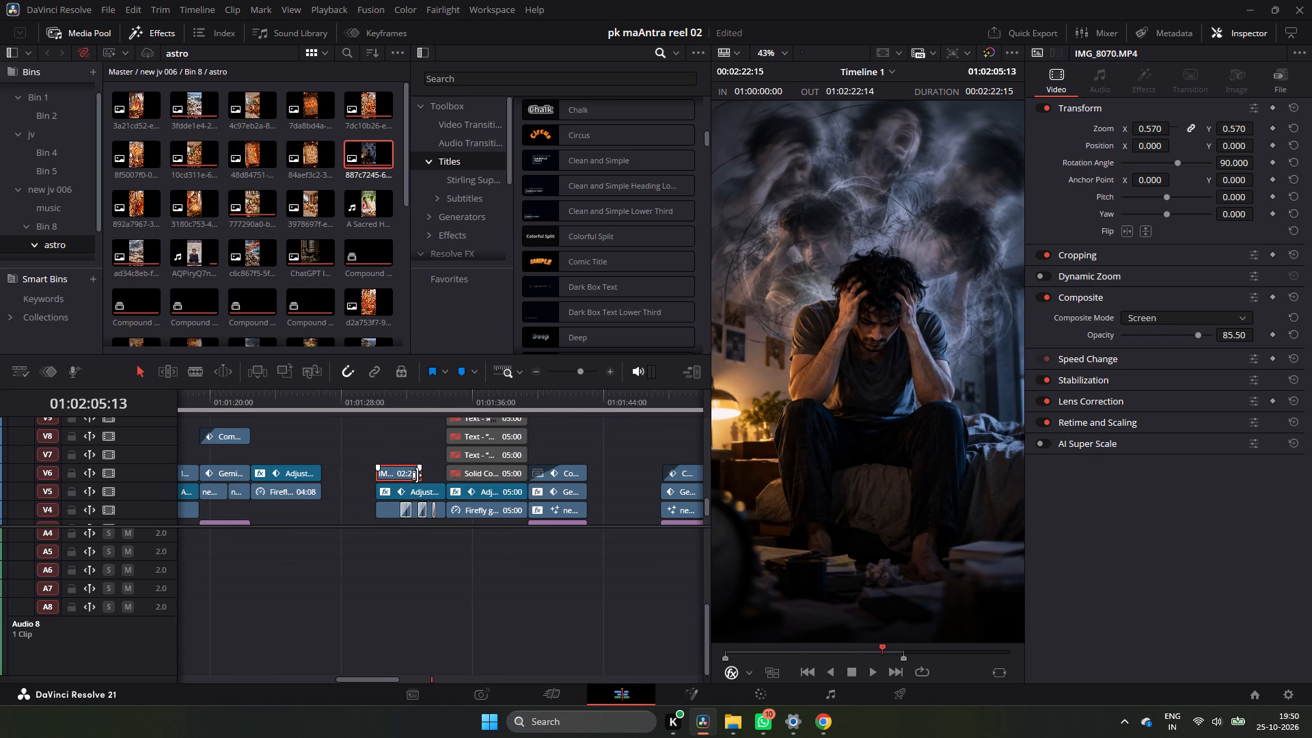
{"action": "left_click_drag", "start_coordinate": [417, 475], "coordinate": [443, 482]}
{"action": "left_click", "coordinate": [370, 395]}
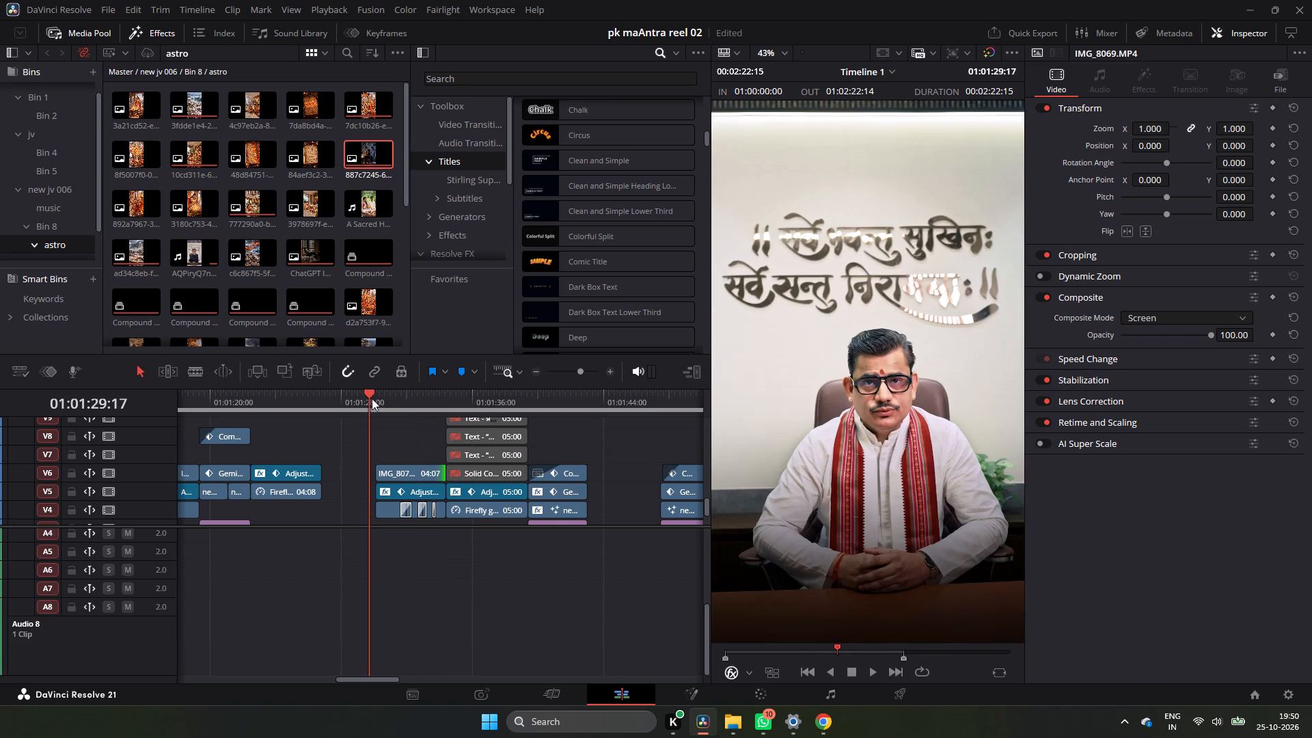
{"action": "left_click", "coordinate": [379, 404]}
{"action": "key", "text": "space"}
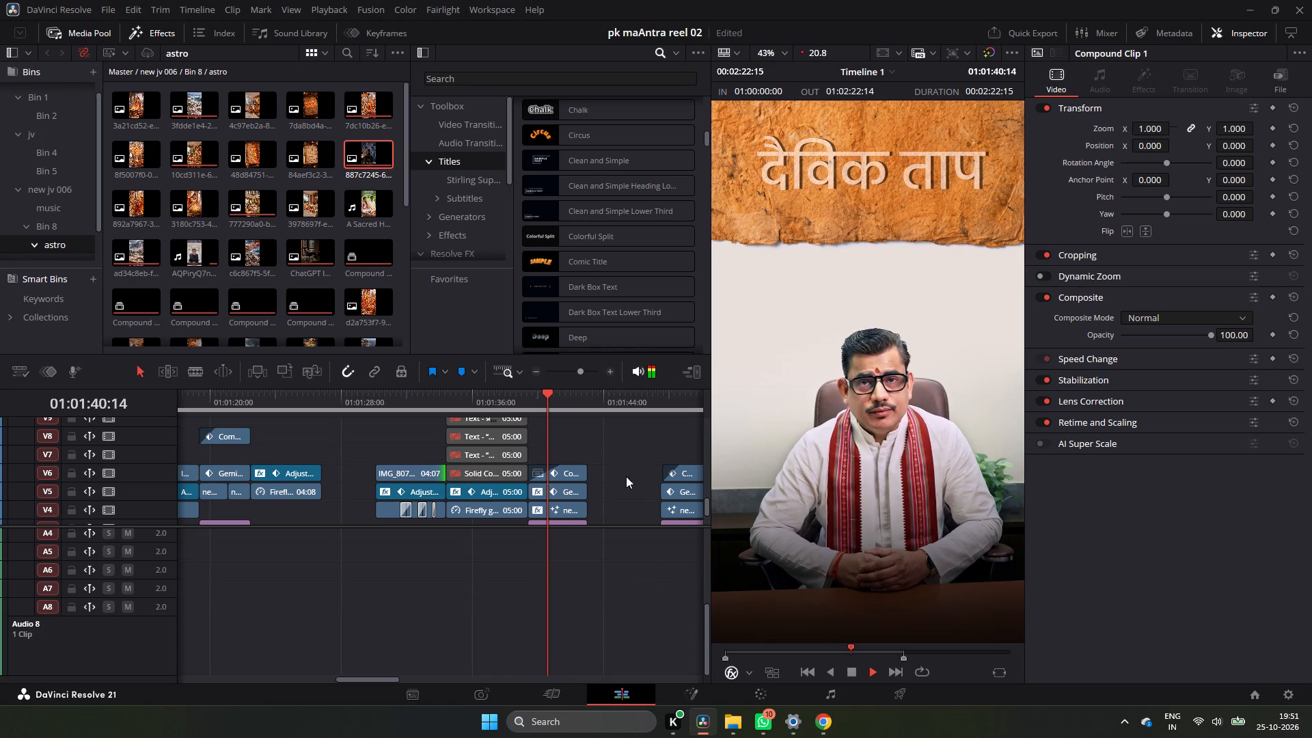
{"action": "scroll", "coordinate": [319, 290], "scroll_direction": "down", "scroll_amount": 5}
{"action": "scroll", "coordinate": [371, 318], "scroll_direction": "down", "scroll_amount": 5}
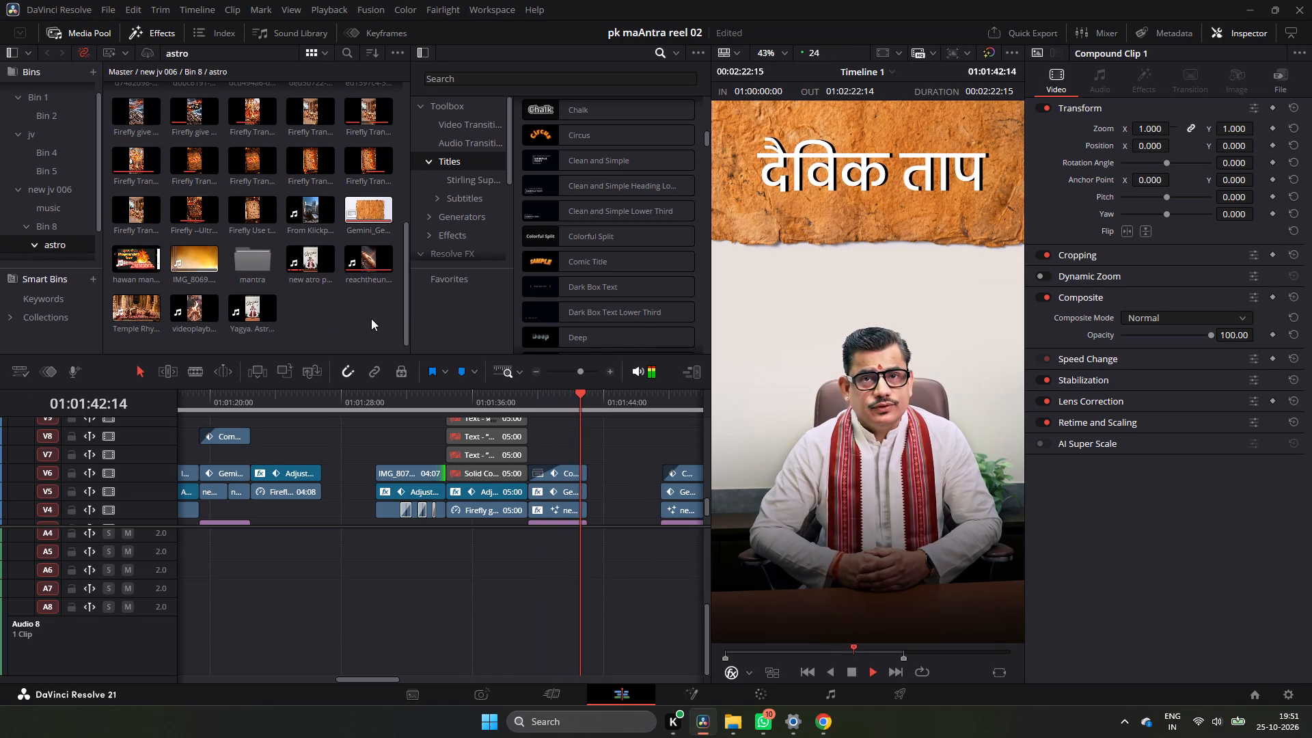
{"action": "right_click", "coordinate": [371, 318]}
{"action": "left_click", "coordinate": [442, 501]}
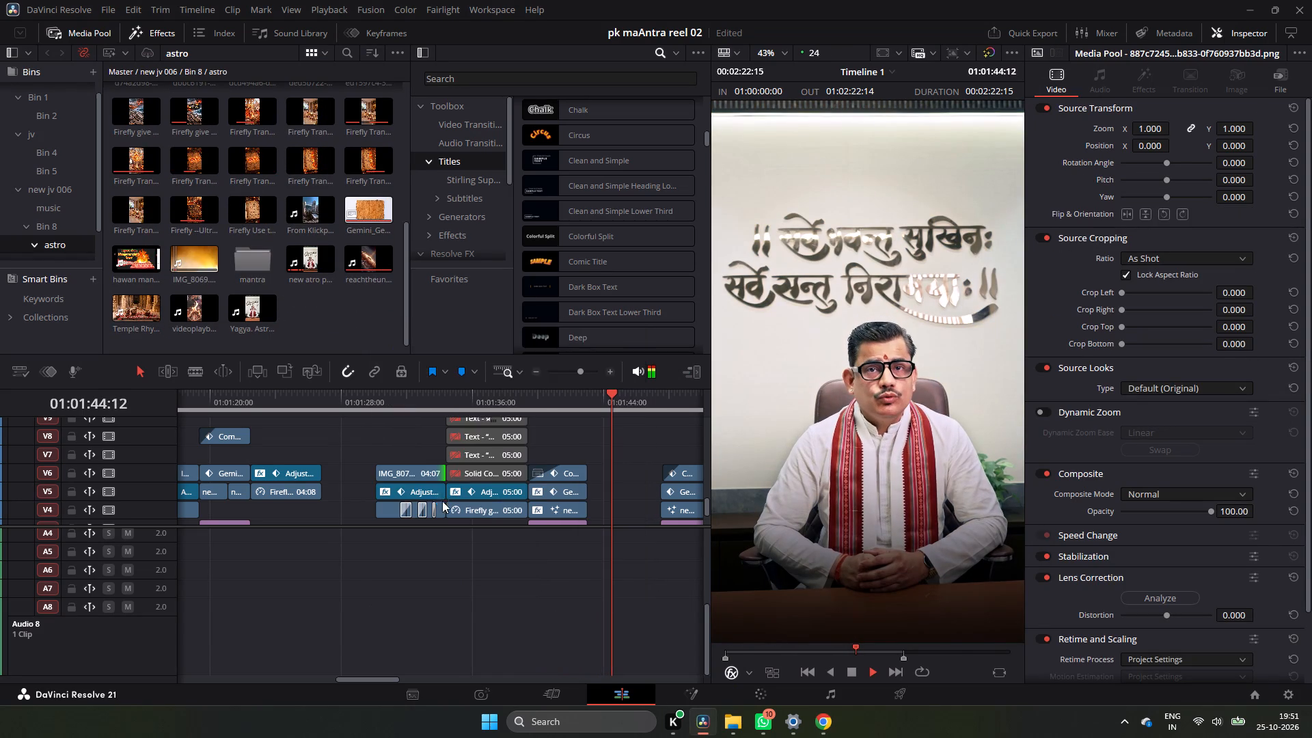
{"action": "left_click", "coordinate": [579, 225]}
{"action": "scroll", "coordinate": [540, 237], "scroll_direction": "down", "scroll_amount": 5}
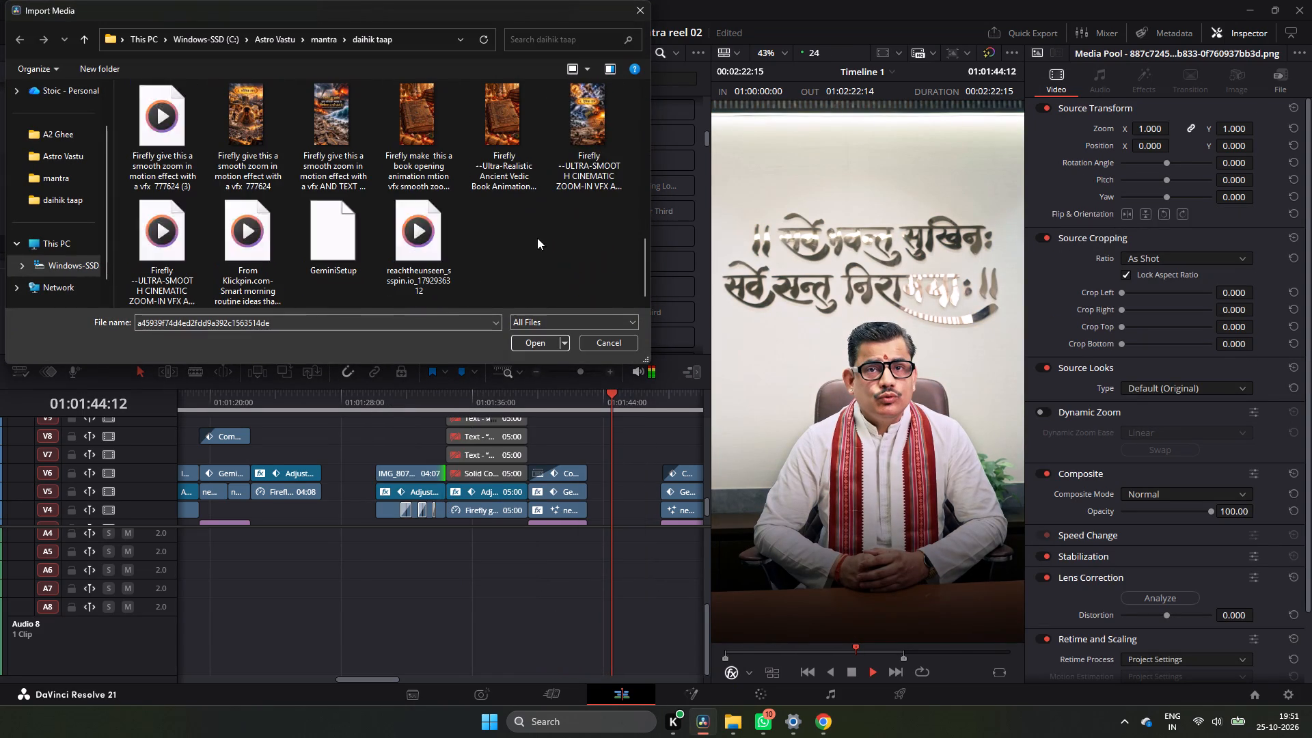
{"action": "left_click", "coordinate": [172, 166]}
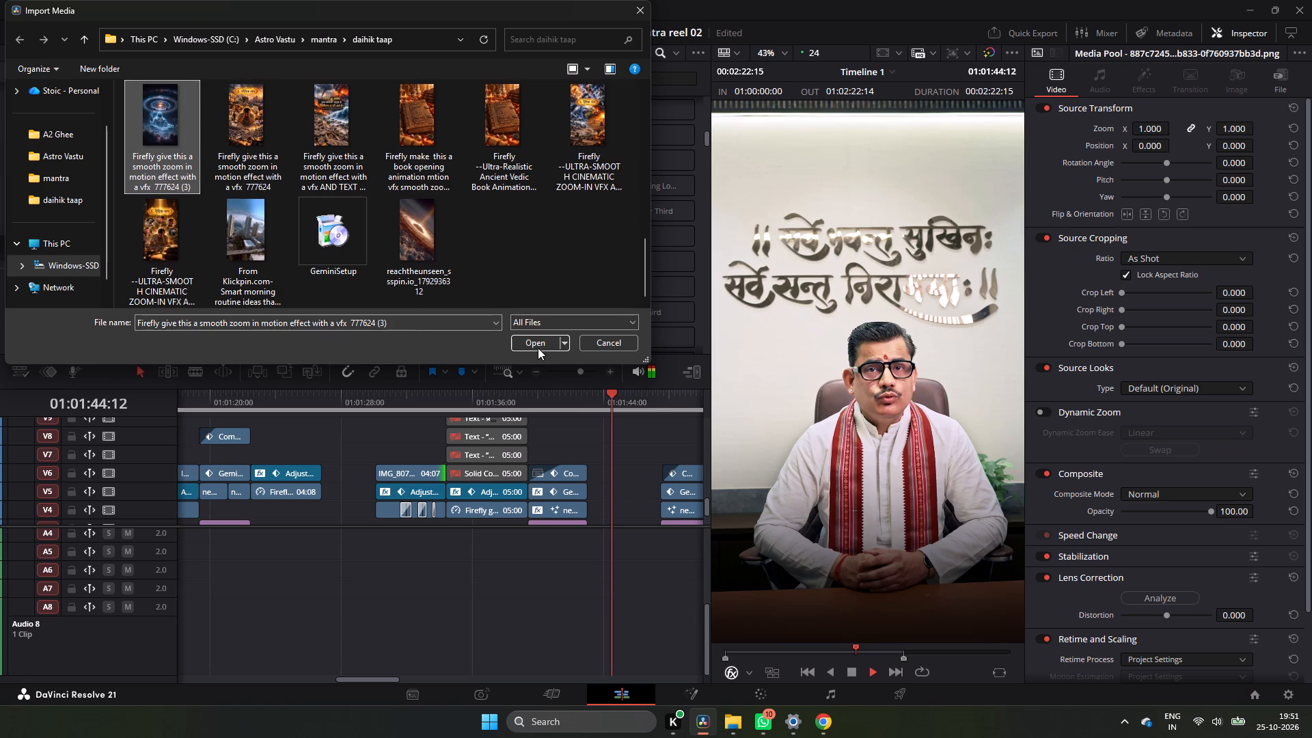
{"action": "left_click", "coordinate": [538, 341]}
Place the imported cosmic Shiva video on track V7, starting right after the "दैविक ताप" title at about 01:01:43.
{"action": "scroll", "coordinate": [210, 114], "scroll_direction": "up", "scroll_amount": 2}
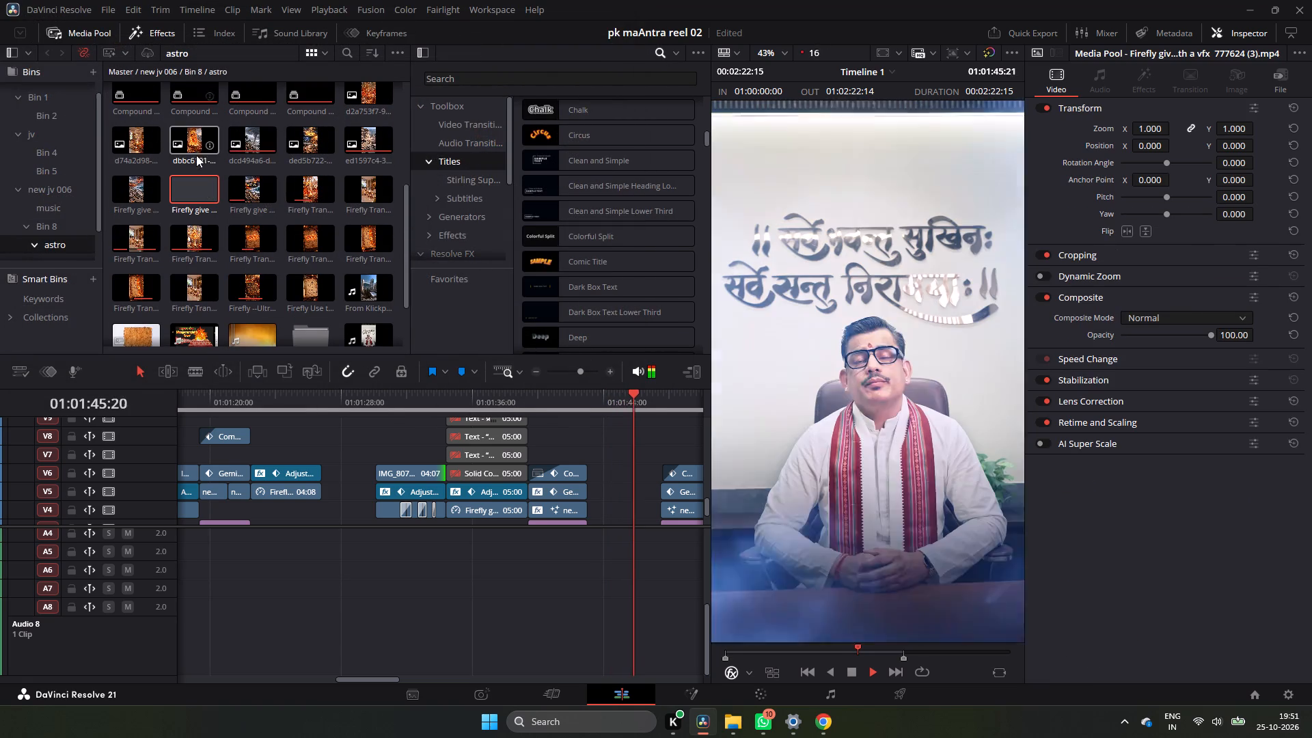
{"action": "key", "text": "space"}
{"action": "left_click_drag", "start_coordinate": [189, 189], "coordinate": [550, 450]}
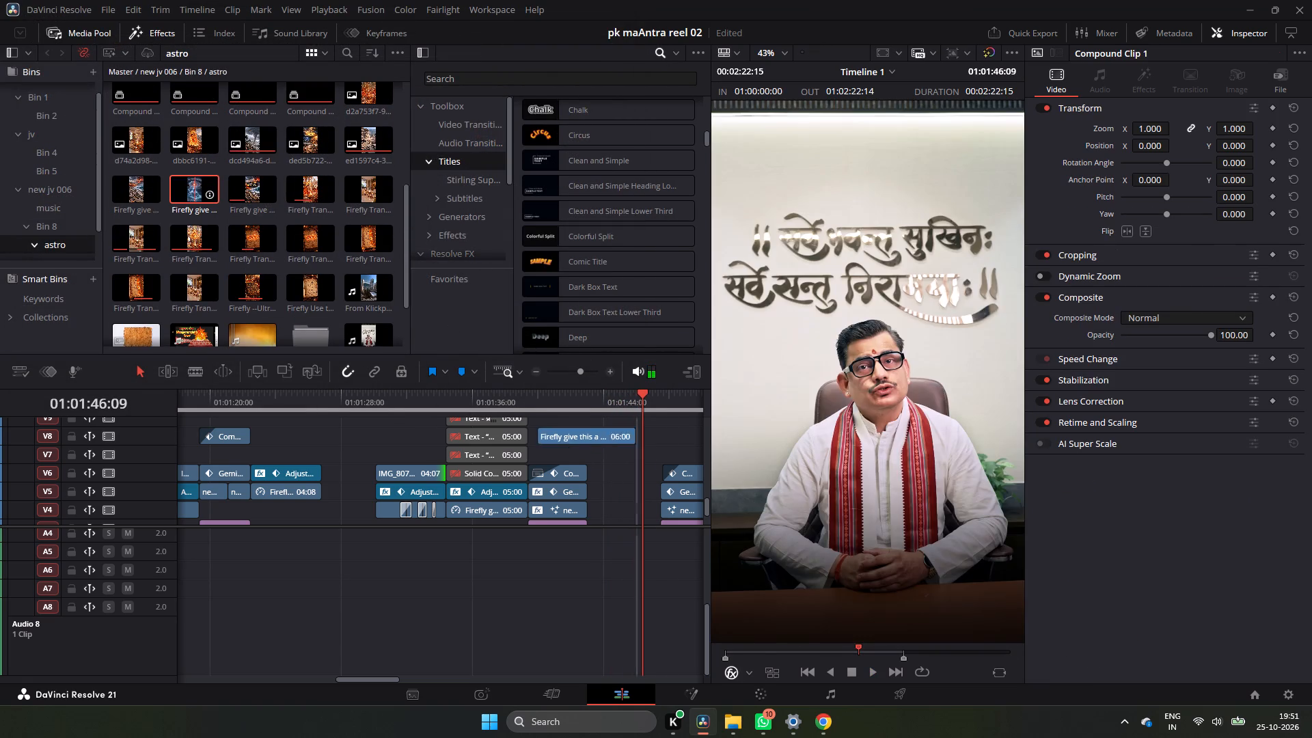
{"action": "left_click_drag", "start_coordinate": [550, 450], "coordinate": [588, 446]}
Play the cosmic Shiva clip from 01:01:43 to check its timing against the "ॐ शान्तिः" title.
{"action": "left_click", "coordinate": [590, 404]}
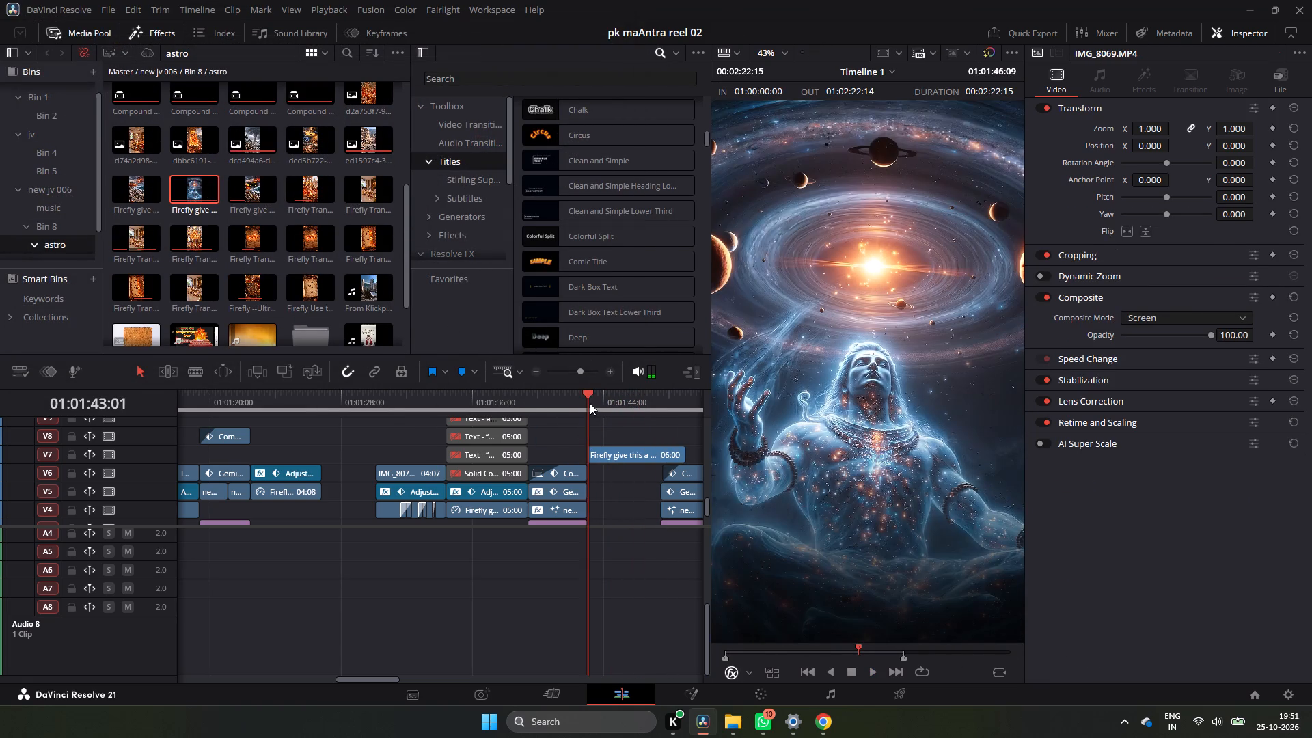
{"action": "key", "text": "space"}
{"action": "scroll", "coordinate": [588, 401], "scroll_direction": "down", "scroll_amount": 3, "text": "ctrl"}
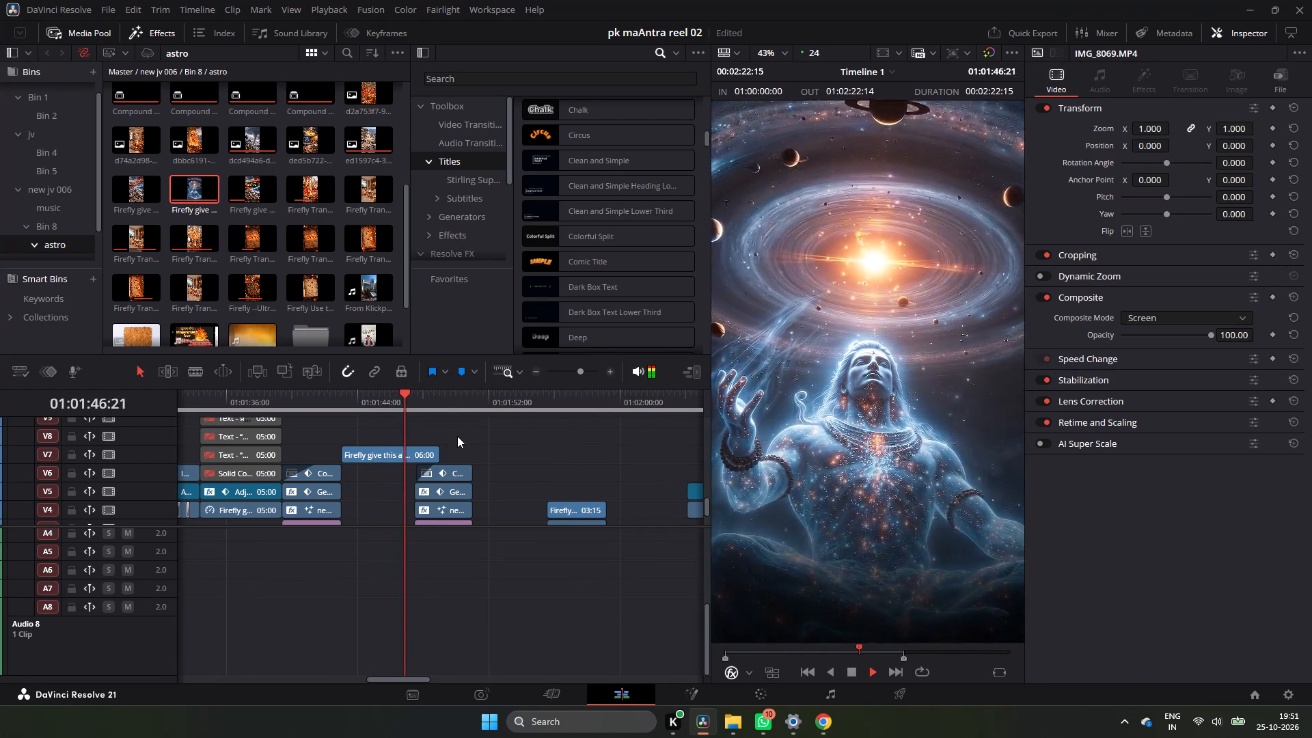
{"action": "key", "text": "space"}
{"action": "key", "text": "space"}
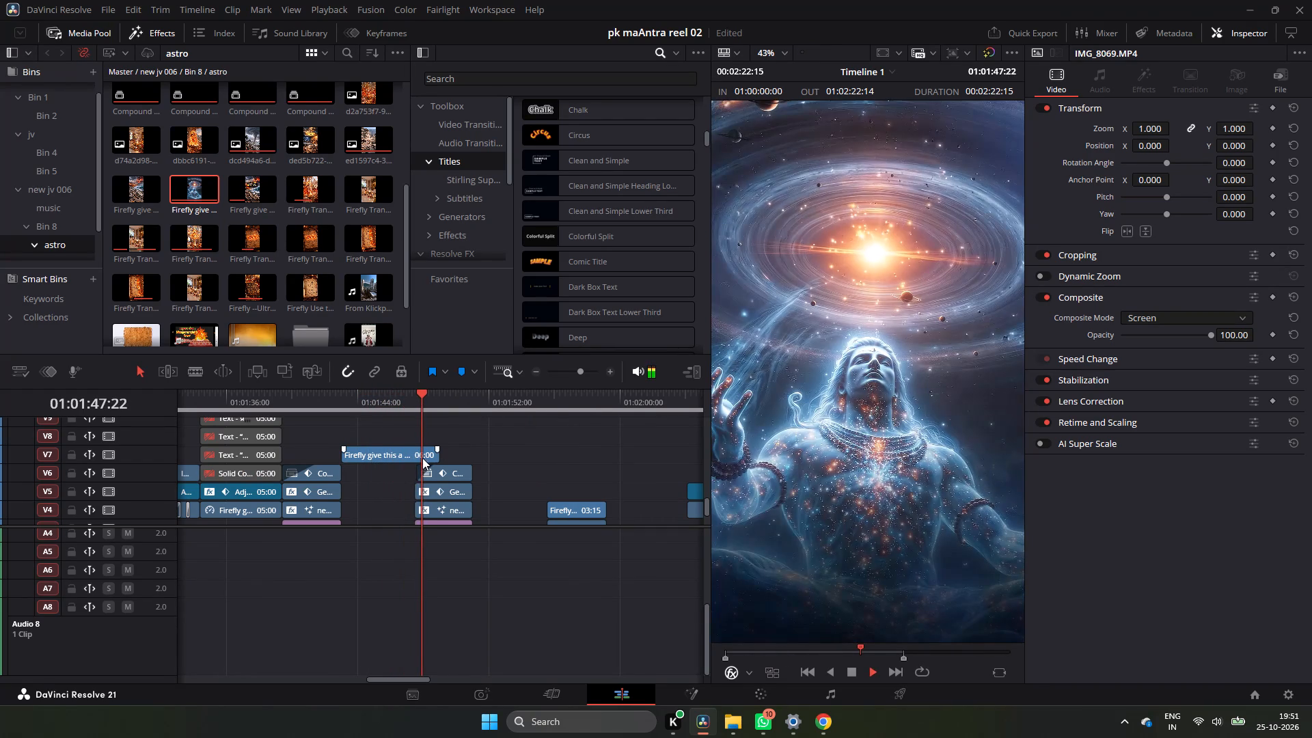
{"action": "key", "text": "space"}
Shift the cosmic Shiva clip earlier on V7 so it ends where the "ॐ शान्तिः" title begins.
{"action": "left_click_drag", "start_coordinate": [409, 458], "coordinate": [392, 454]}
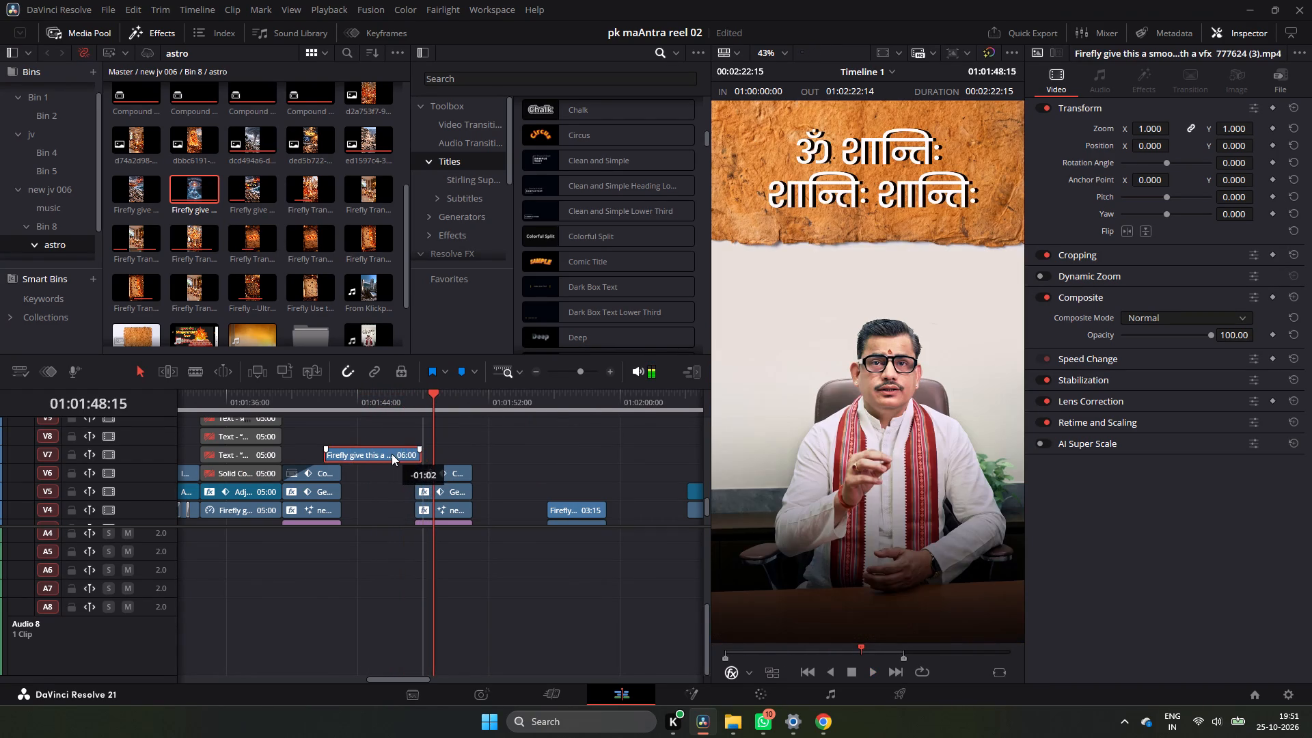
{"action": "left_click_drag", "start_coordinate": [392, 454], "coordinate": [394, 463]}
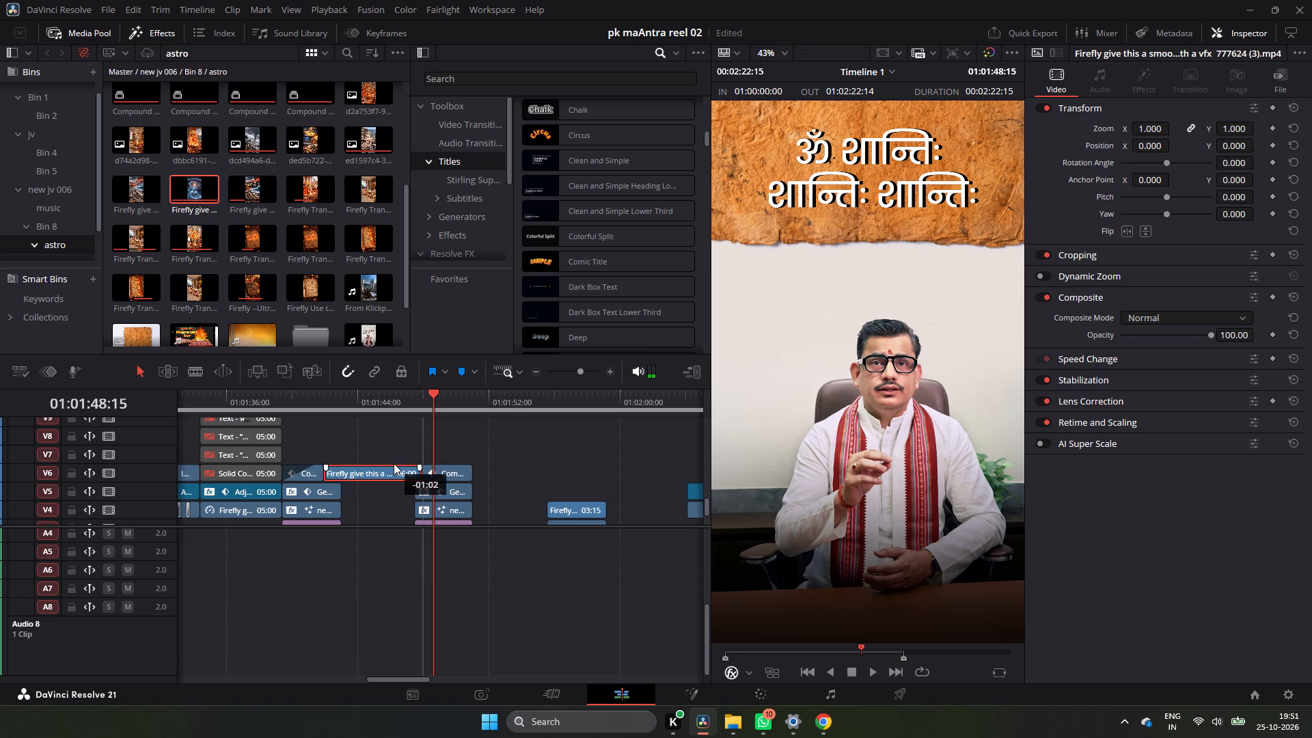
{"action": "left_click_drag", "start_coordinate": [394, 463], "coordinate": [387, 454]}
Play the repositioned cosmic Shiva clip together with the titles before and after it.
{"action": "left_click", "coordinate": [357, 409]}
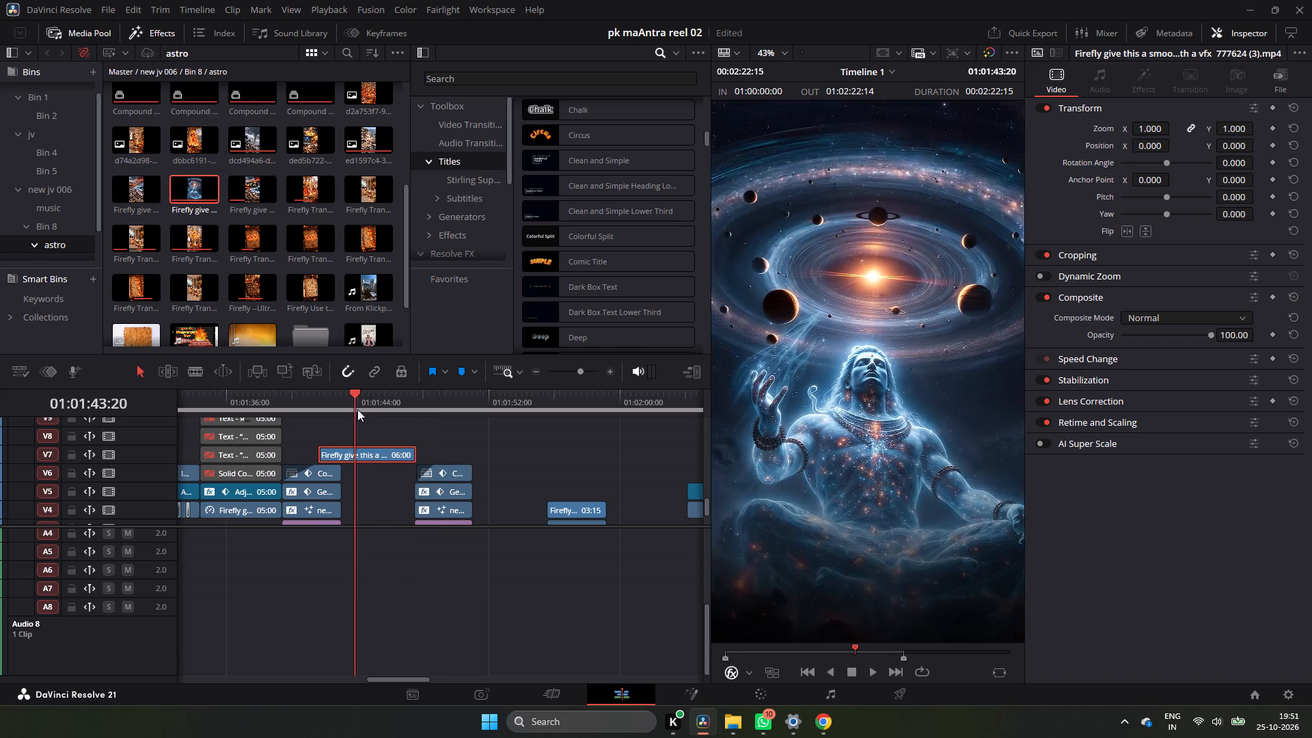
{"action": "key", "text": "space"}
{"action": "left_click", "coordinate": [337, 402]}
{"action": "left_click", "coordinate": [292, 402]}
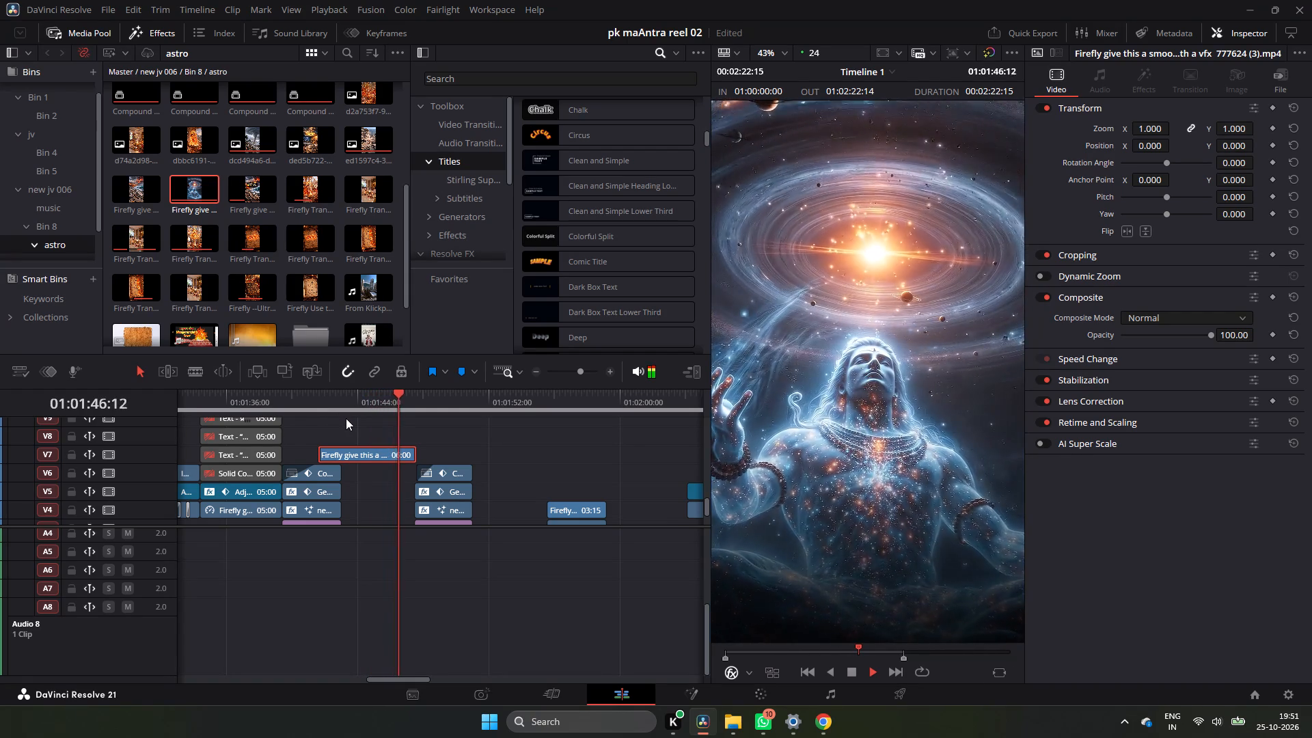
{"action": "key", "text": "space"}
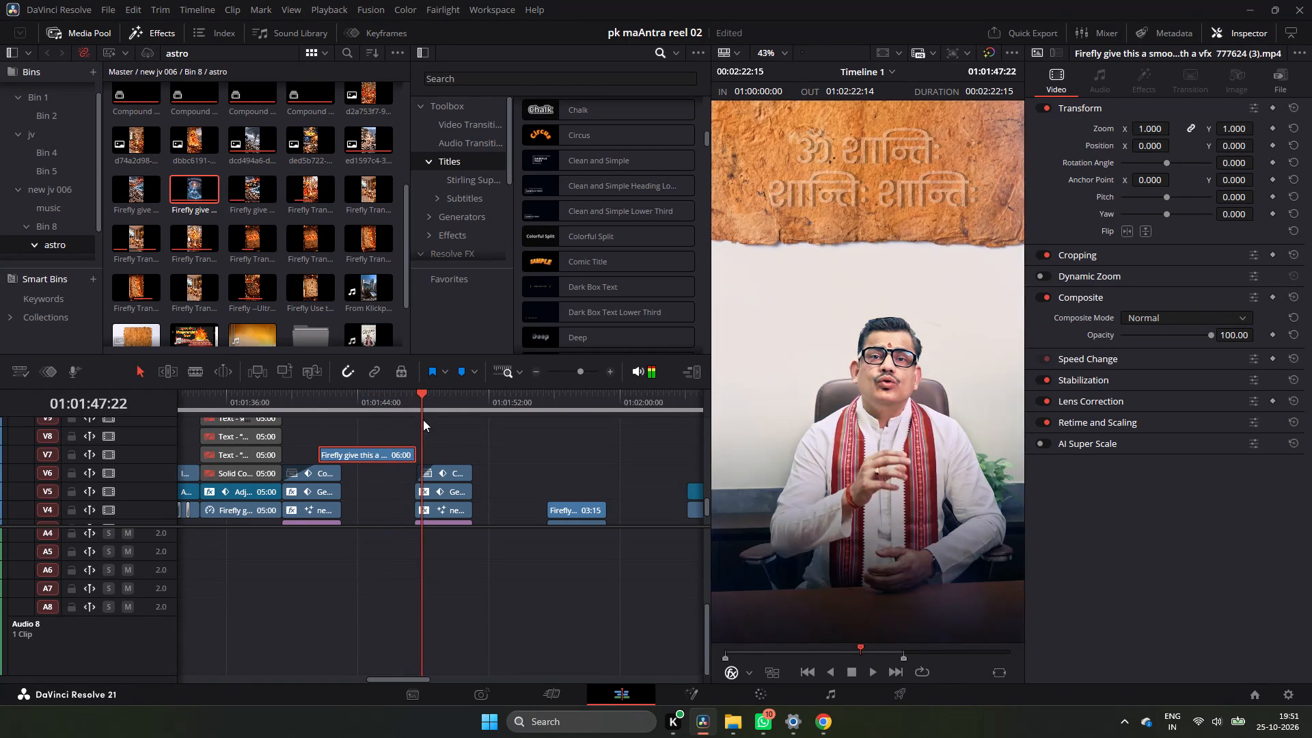
Trim the end of the cosmic Shiva clip on V7 to 01:01:47:12, where the "ॐ शान्तिः" title section begins.
{"action": "left_click_drag", "start_coordinate": [424, 411], "coordinate": [416, 414]}
{"action": "scroll", "coordinate": [430, 440], "scroll_direction": "down", "scroll_amount": 2}
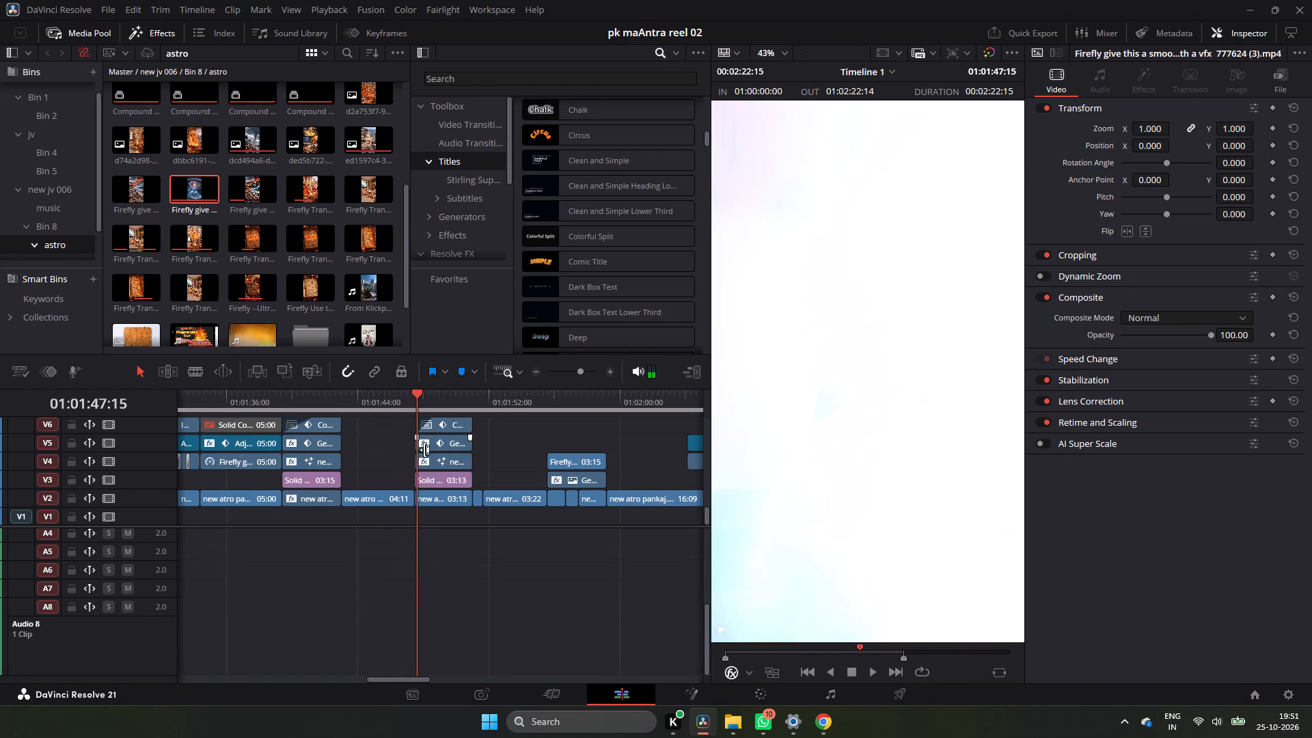
{"action": "scroll", "coordinate": [417, 465], "scroll_direction": "down", "scroll_amount": 2}
{"action": "left_click", "coordinate": [415, 403]}
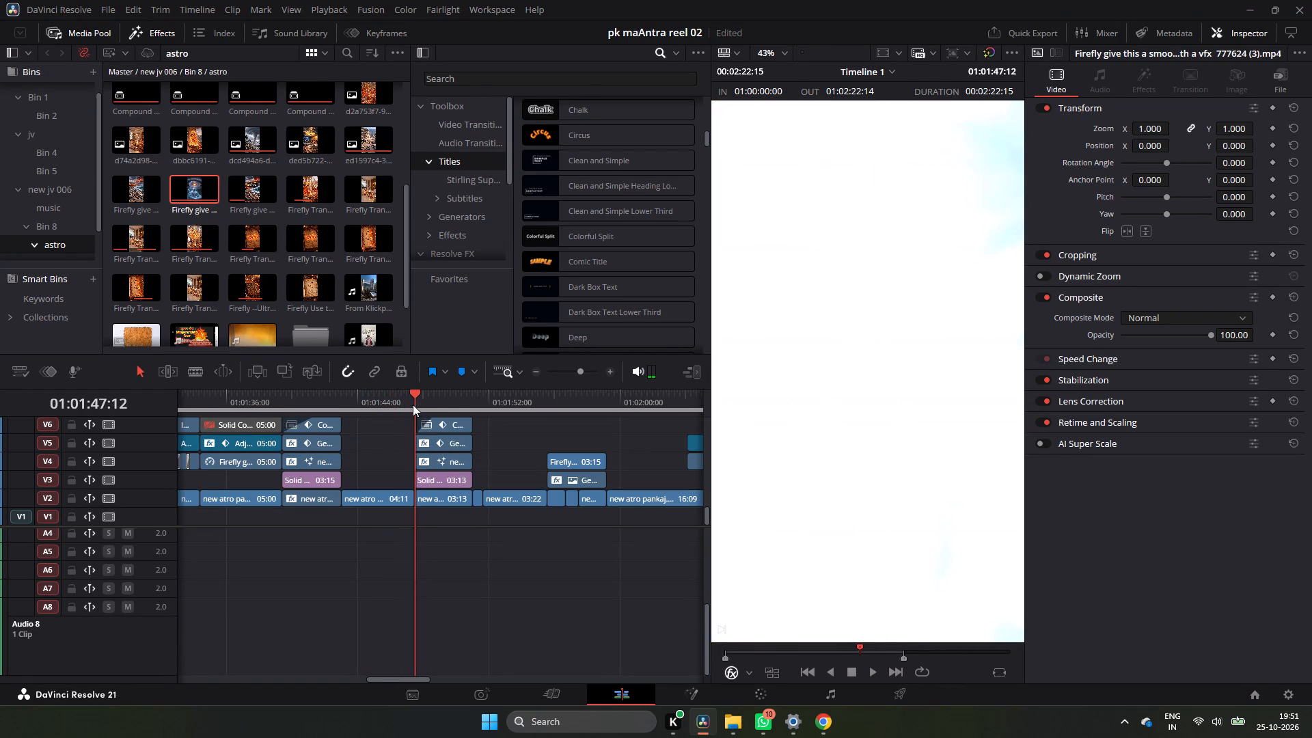
{"action": "scroll", "coordinate": [405, 435], "scroll_direction": "up", "scroll_amount": 1}
{"action": "left_click", "coordinate": [416, 493]}
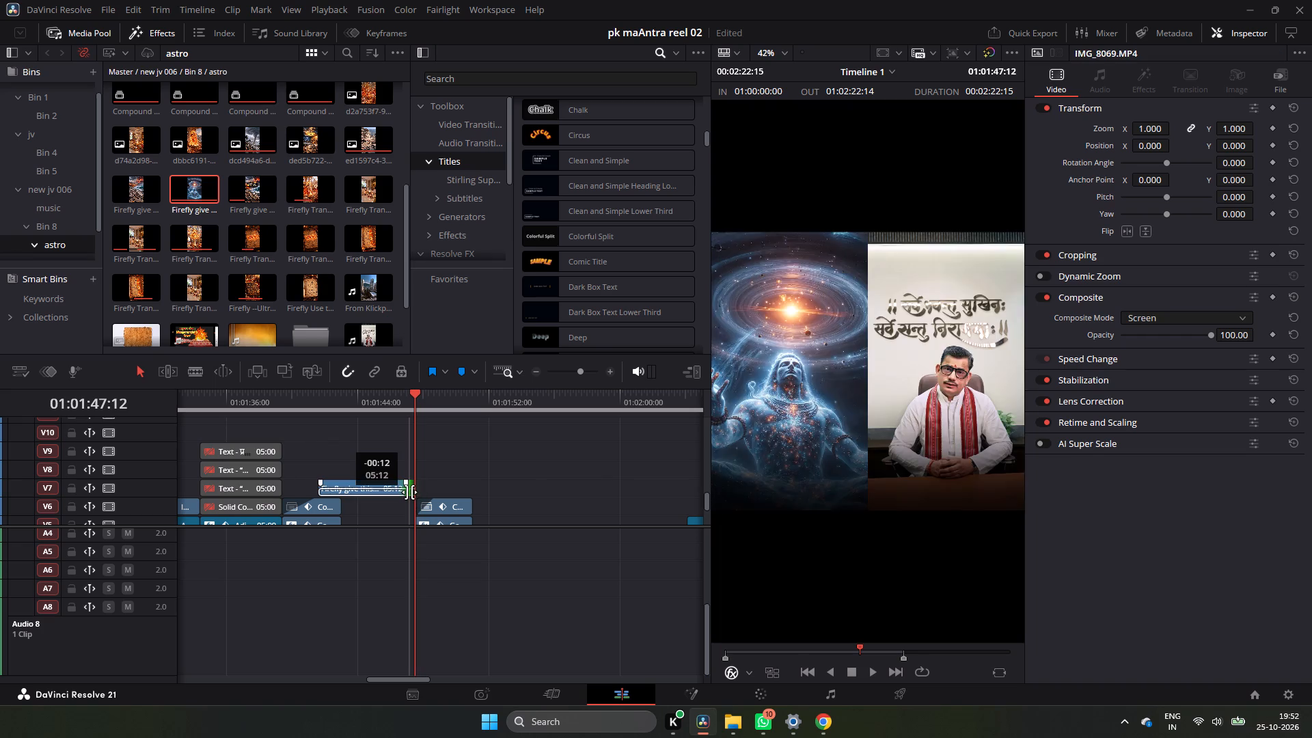
Disable the transition sound on A1 and its matching overlay clip on V13 at about 01:01:45.
{"action": "scroll", "coordinate": [415, 492], "scroll_direction": "down", "scroll_amount": 1}
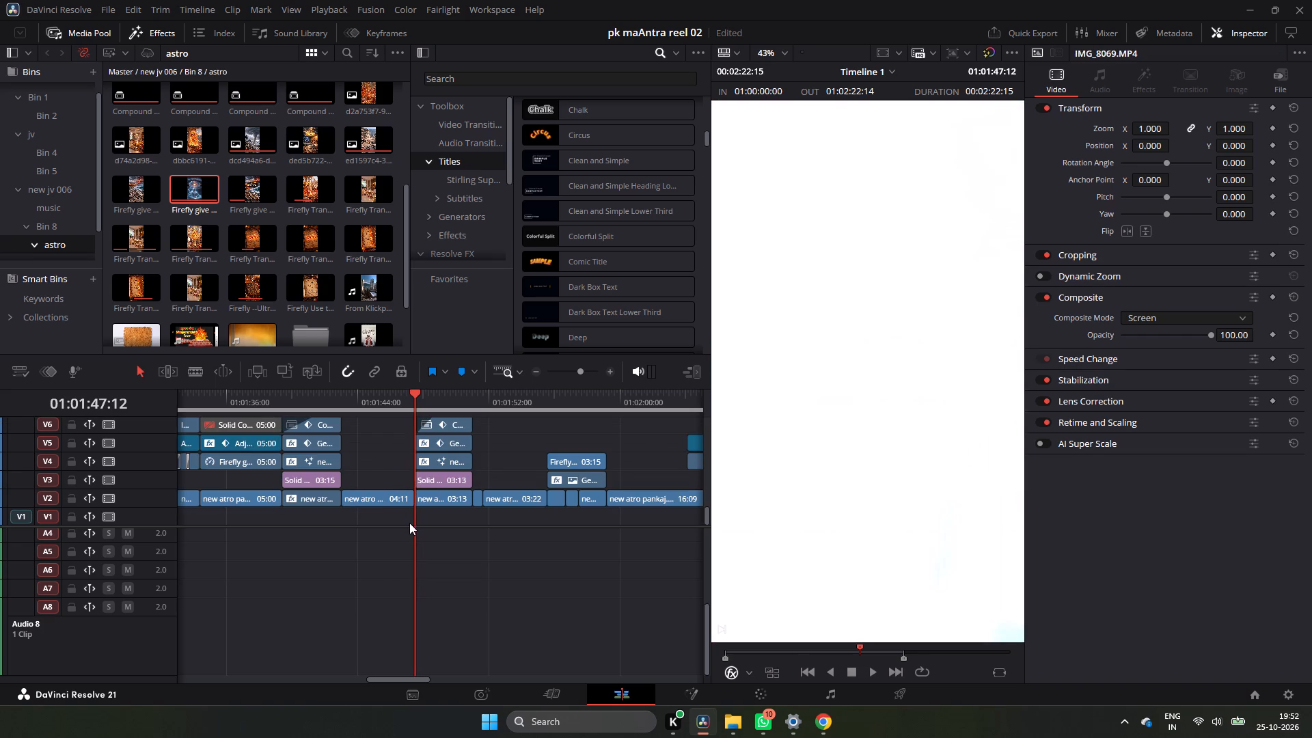
{"action": "scroll", "coordinate": [409, 523], "scroll_direction": "down", "scroll_amount": 2}
{"action": "scroll", "coordinate": [420, 547], "scroll_direction": "up", "scroll_amount": 3}
{"action": "left_click", "coordinate": [421, 549]}
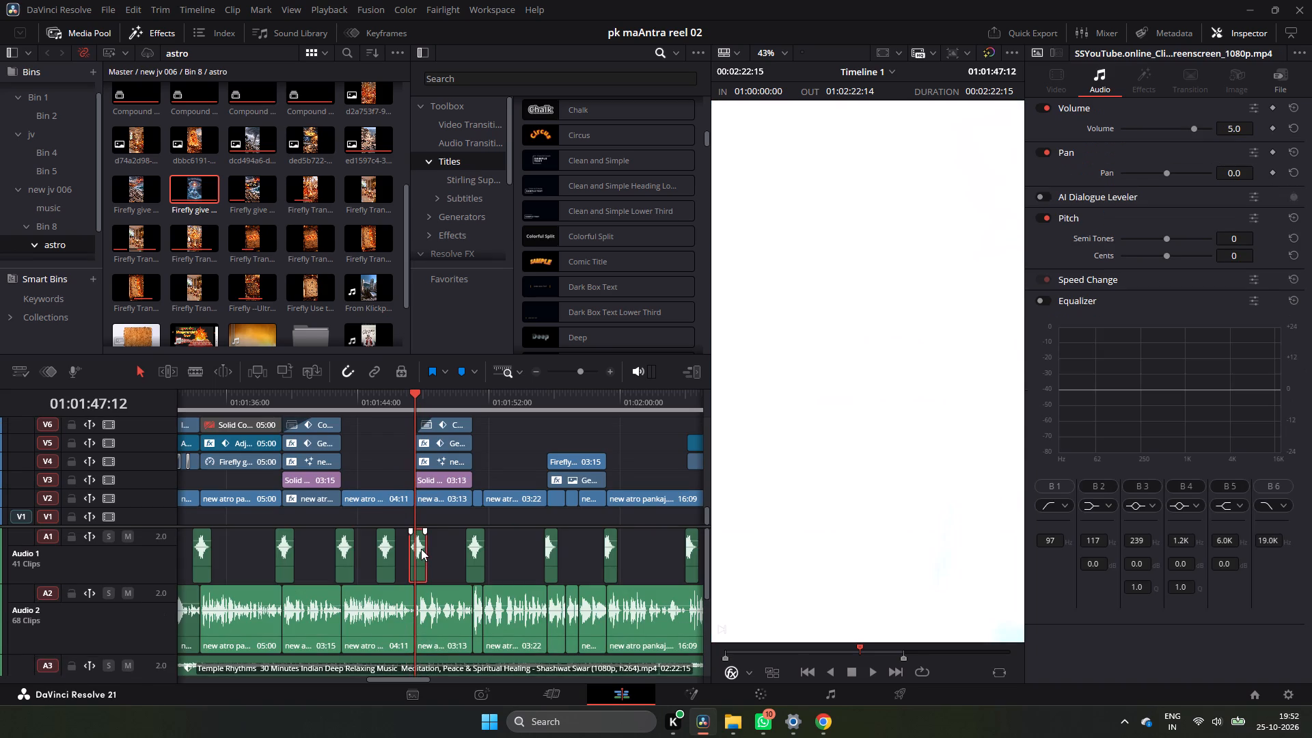
{"action": "scroll", "coordinate": [445, 547], "scroll_direction": "up", "scroll_amount": 2}
{"action": "scroll", "coordinate": [453, 456], "scroll_direction": "up", "scroll_amount": 2}
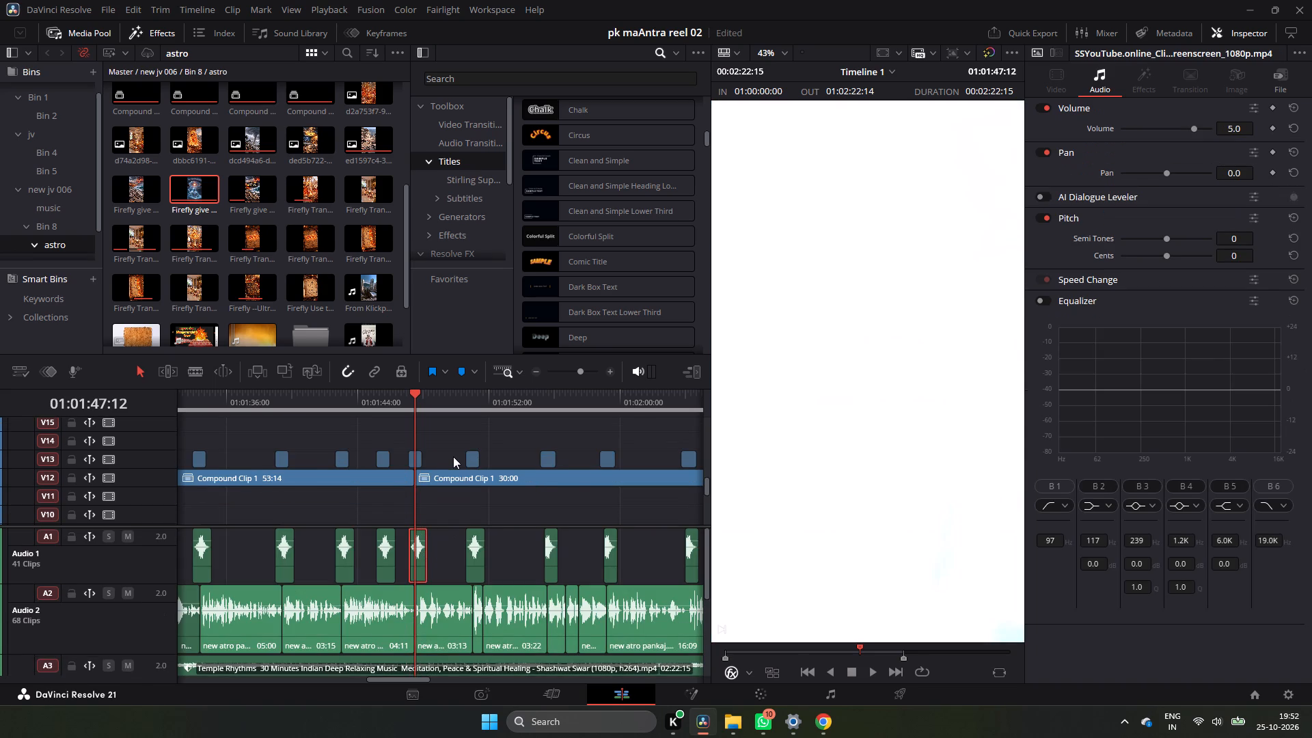
{"action": "scroll", "coordinate": [453, 456], "scroll_direction": "down", "scroll_amount": 2}
{"action": "left_click_drag", "start_coordinate": [411, 395], "coordinate": [346, 419]}
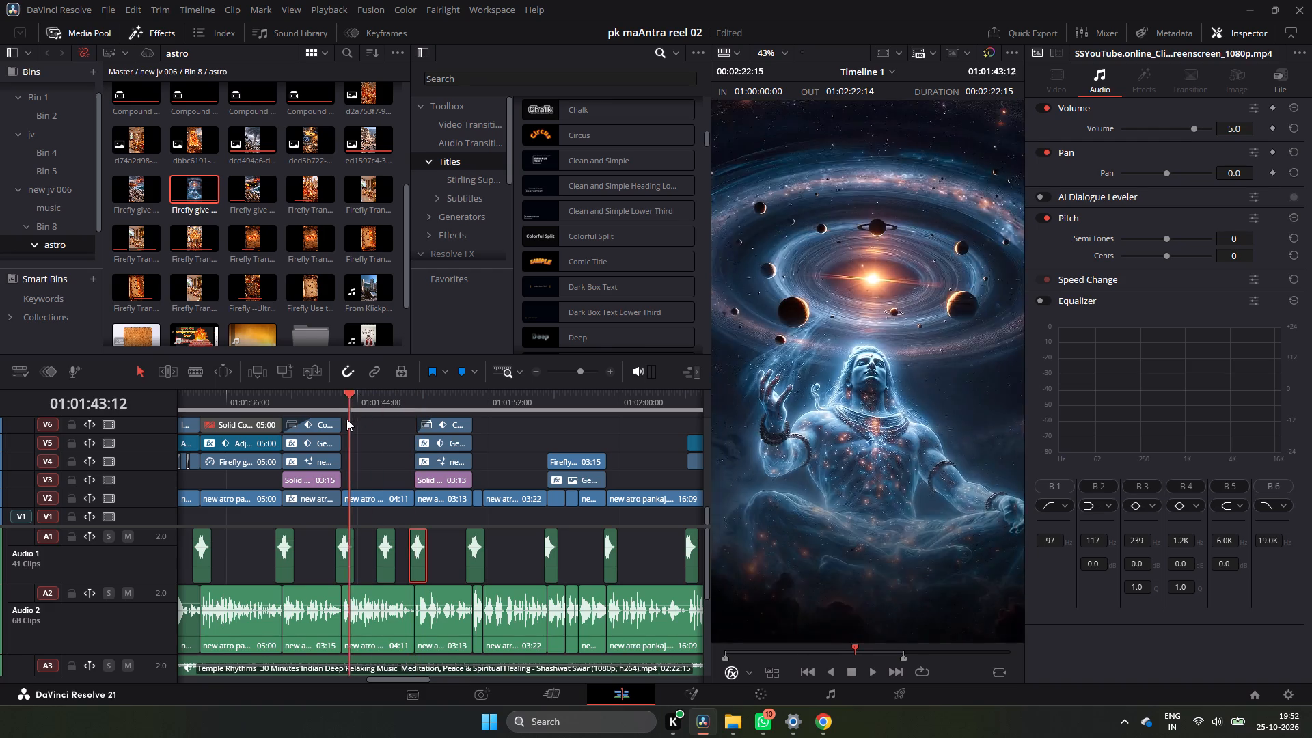
{"action": "left_click_drag", "start_coordinate": [346, 419], "coordinate": [340, 421]}
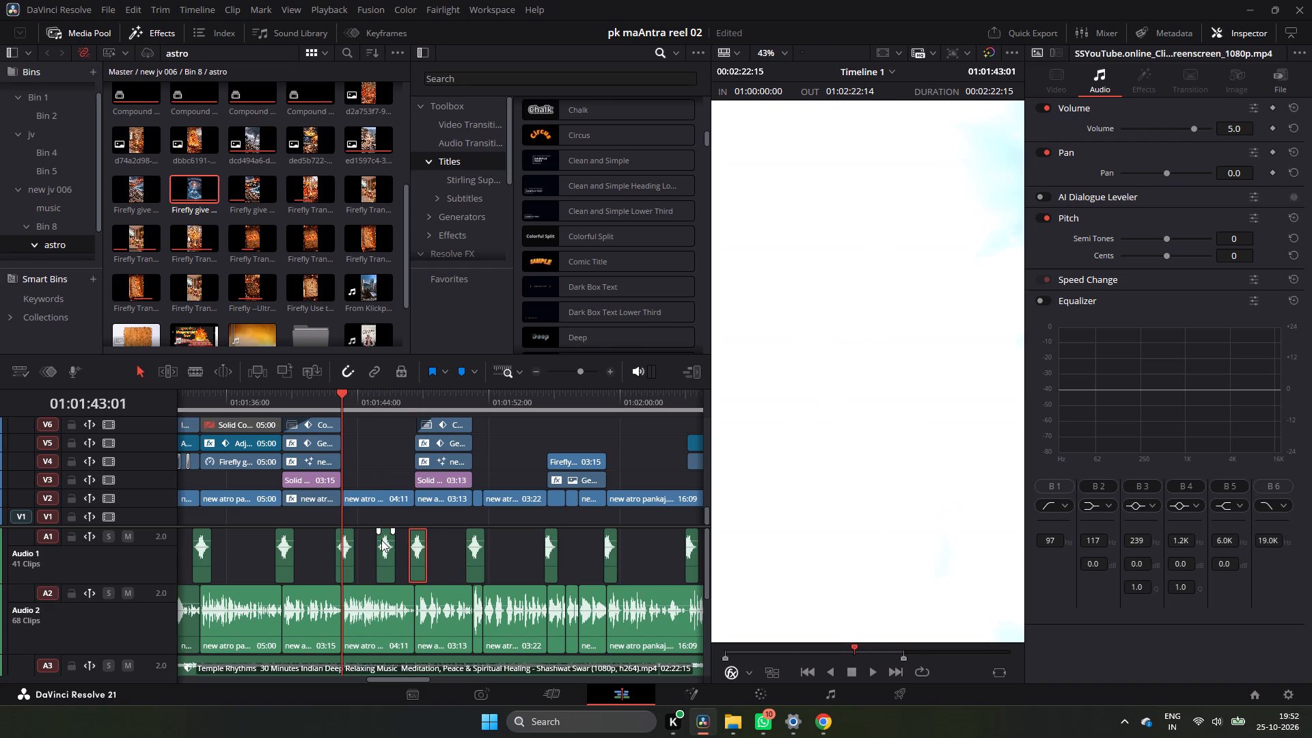
{"action": "left_click", "coordinate": [381, 540]}
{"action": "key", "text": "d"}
{"action": "scroll", "coordinate": [408, 456], "scroll_direction": "up", "scroll_amount": 2}
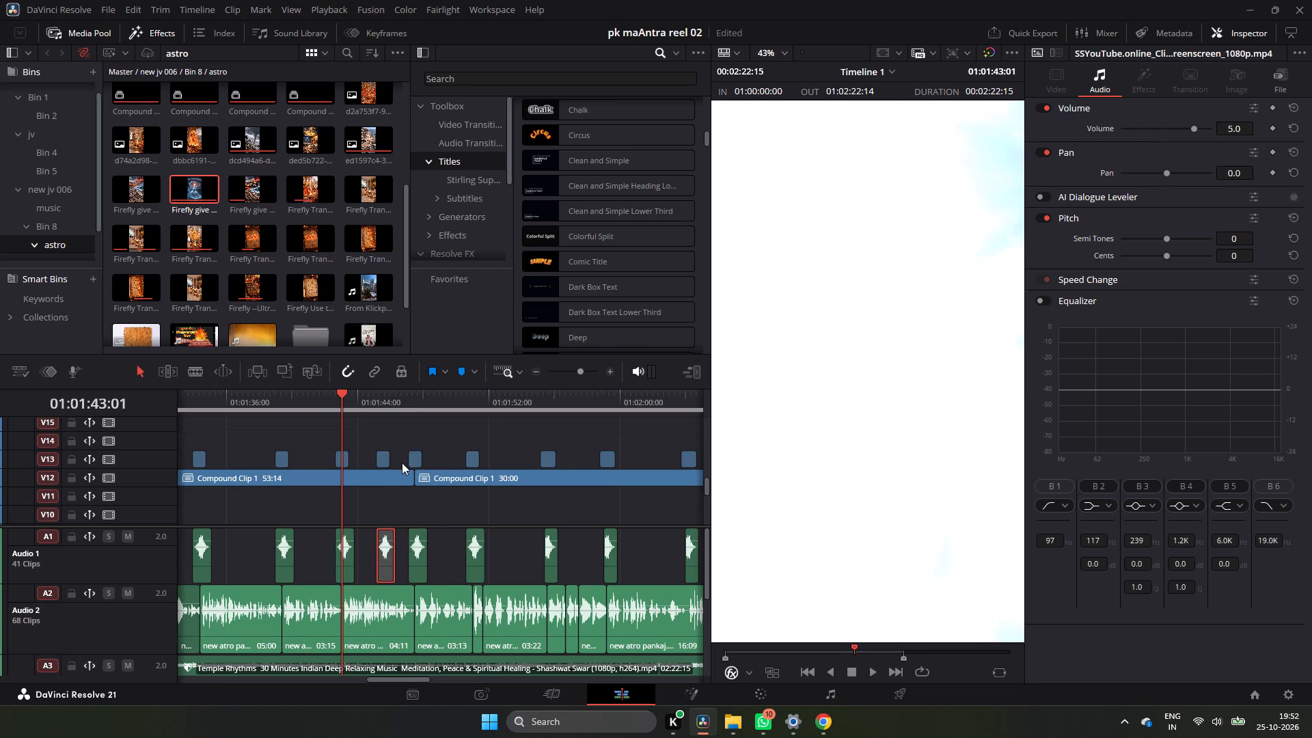
{"action": "left_click", "coordinate": [378, 463]}
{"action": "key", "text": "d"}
Play the Shiva section from about 01:01:40 and trim the clip's start on V7 to 01:01:43:01, making it 04:11 long.
{"action": "scroll", "coordinate": [372, 457], "scroll_direction": "down", "scroll_amount": 2}
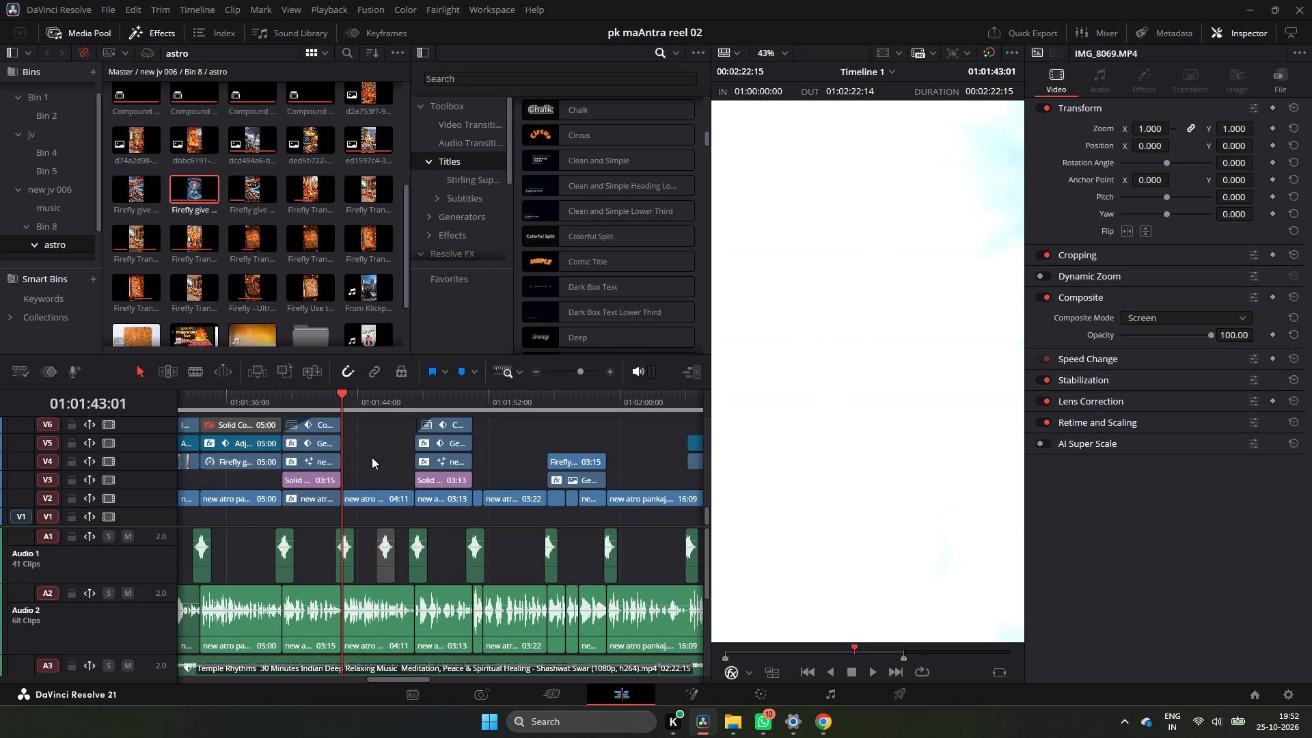
{"action": "left_click", "coordinate": [329, 402]}
{"action": "left_click", "coordinate": [321, 397]}
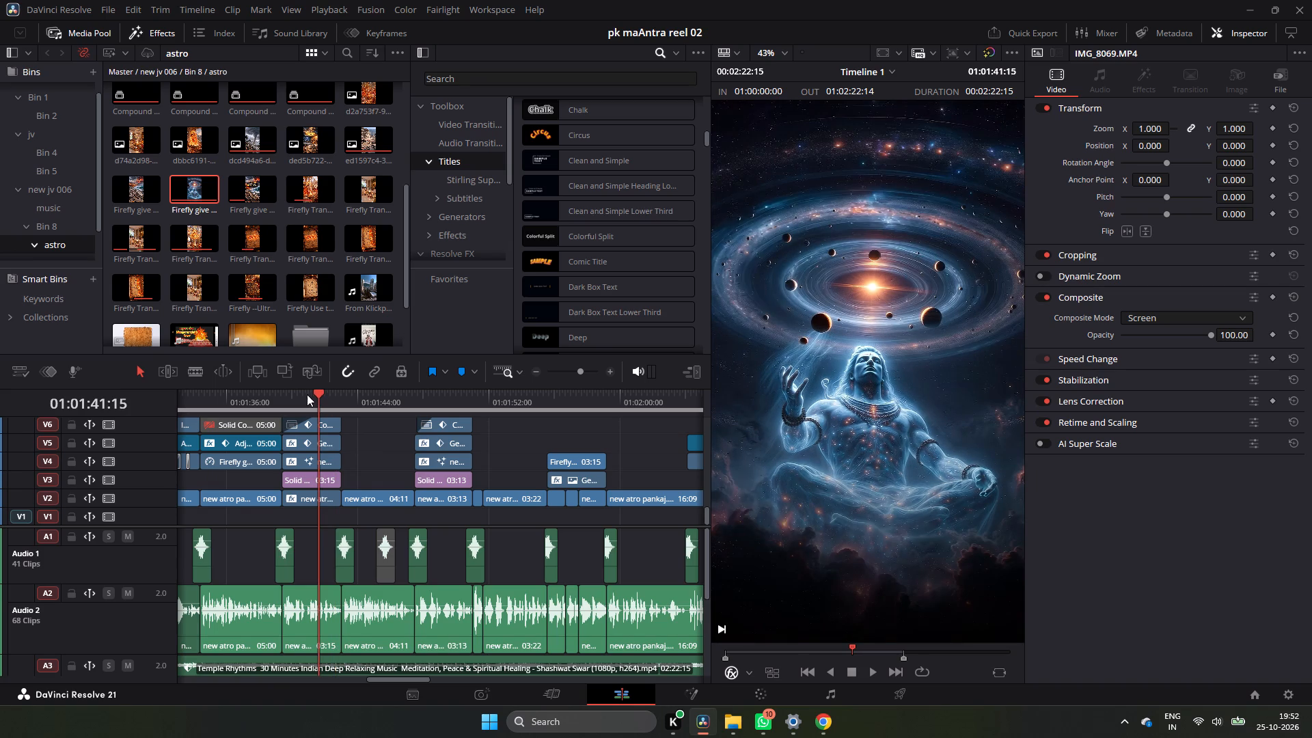
{"action": "left_click", "coordinate": [303, 394]}
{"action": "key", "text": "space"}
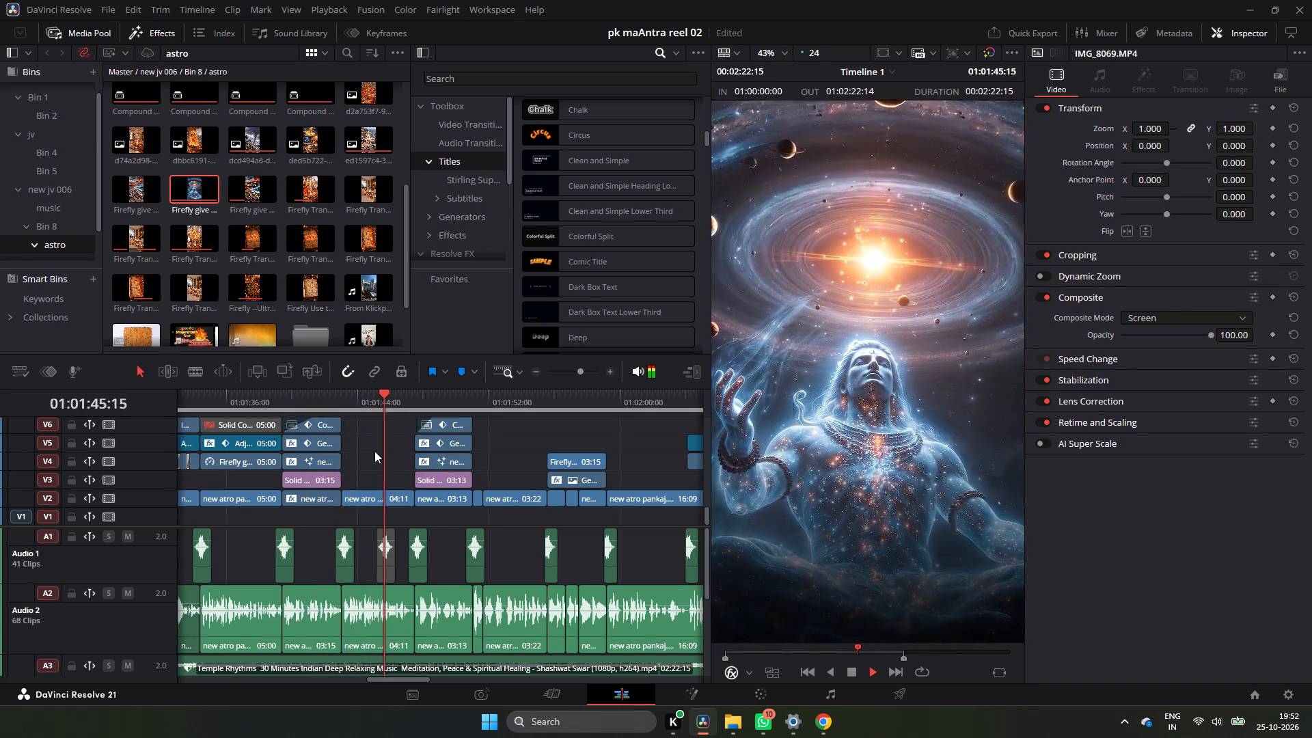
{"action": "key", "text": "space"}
{"action": "scroll", "coordinate": [375, 450], "scroll_direction": "up", "scroll_amount": 1}
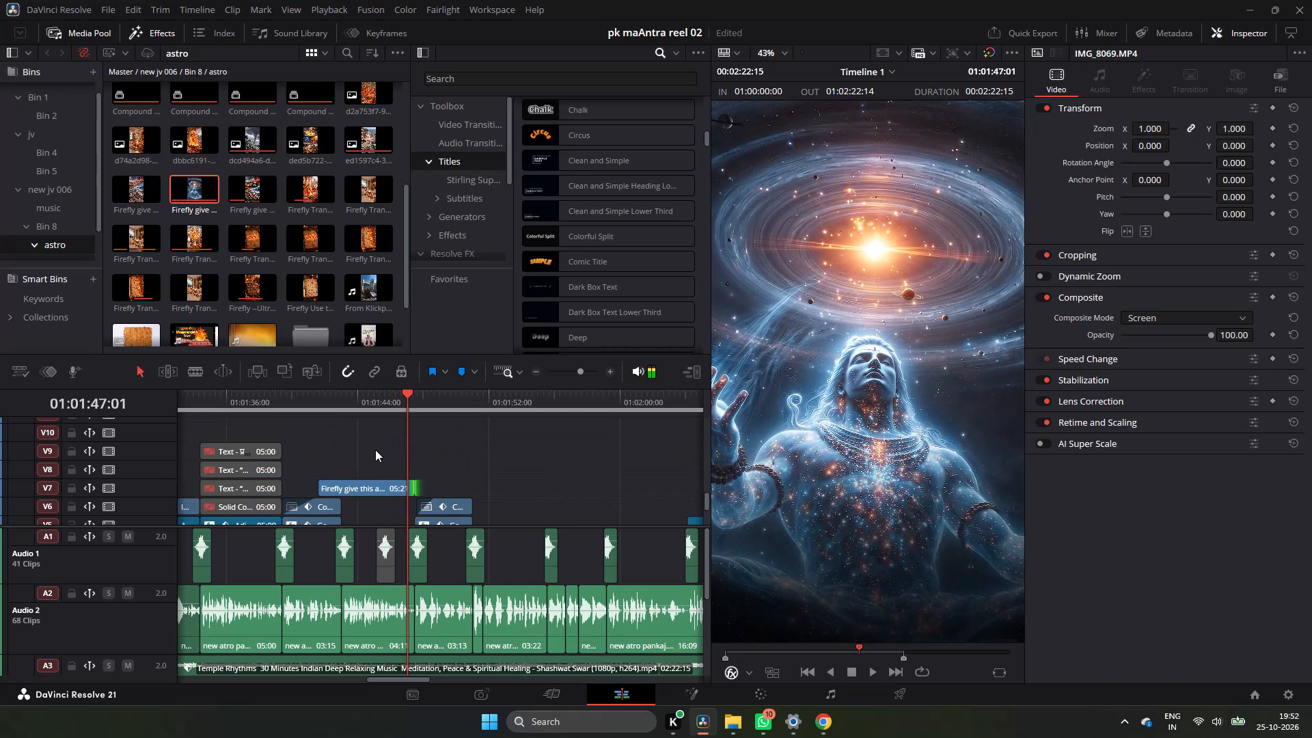
{"action": "left_click", "coordinate": [362, 485]}
{"action": "left_click_drag", "start_coordinate": [320, 491], "coordinate": [336, 493]}
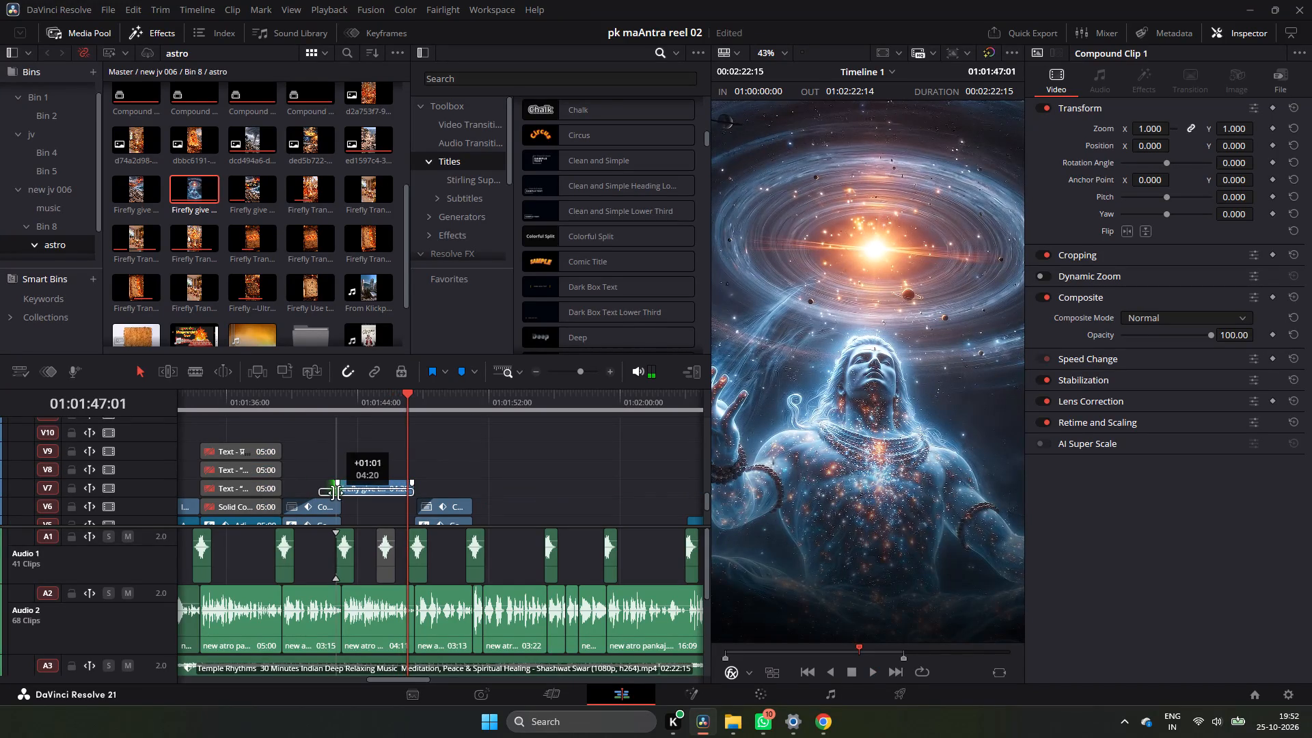
{"action": "left_click_drag", "start_coordinate": [336, 493], "coordinate": [342, 493]}
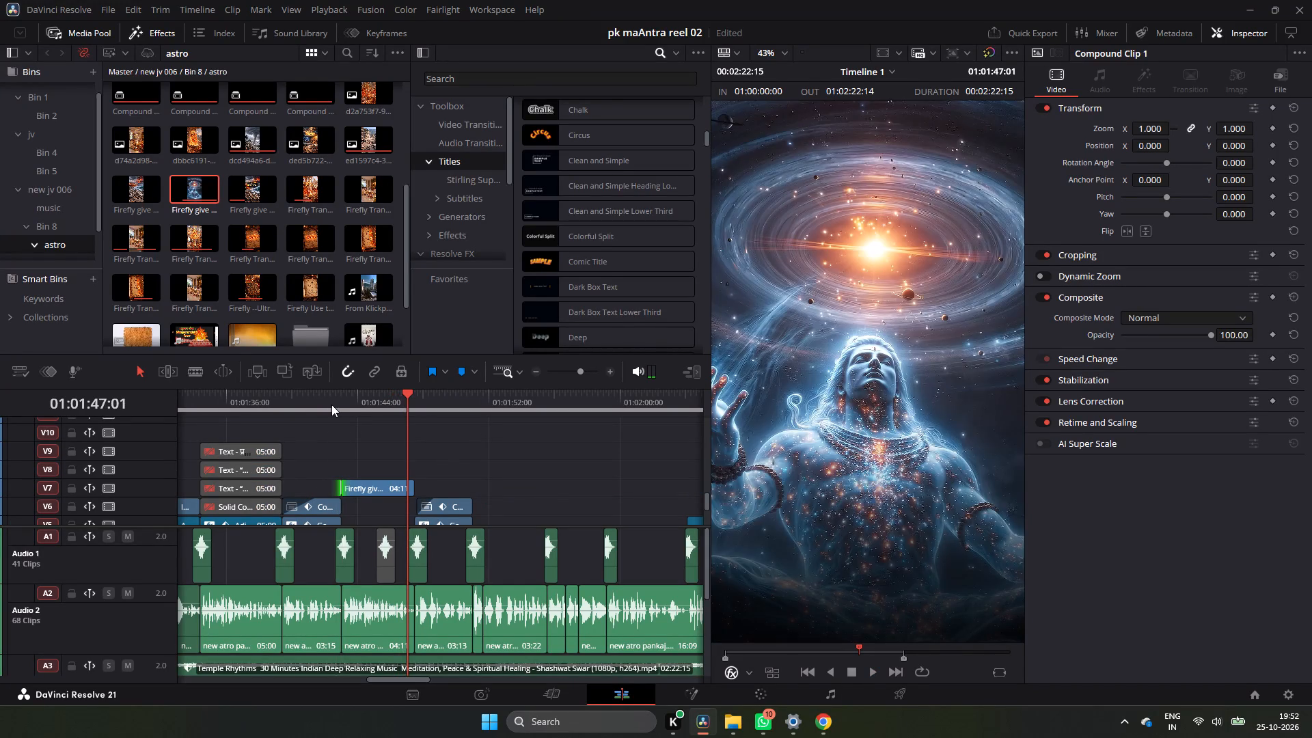
Play the trimmed cosmic Shiva clip and slow it down slightly with Change Clip Speed, keeping its length at 04:11.
{"action": "left_click", "coordinate": [331, 405]}
{"action": "left_click", "coordinate": [316, 403]}
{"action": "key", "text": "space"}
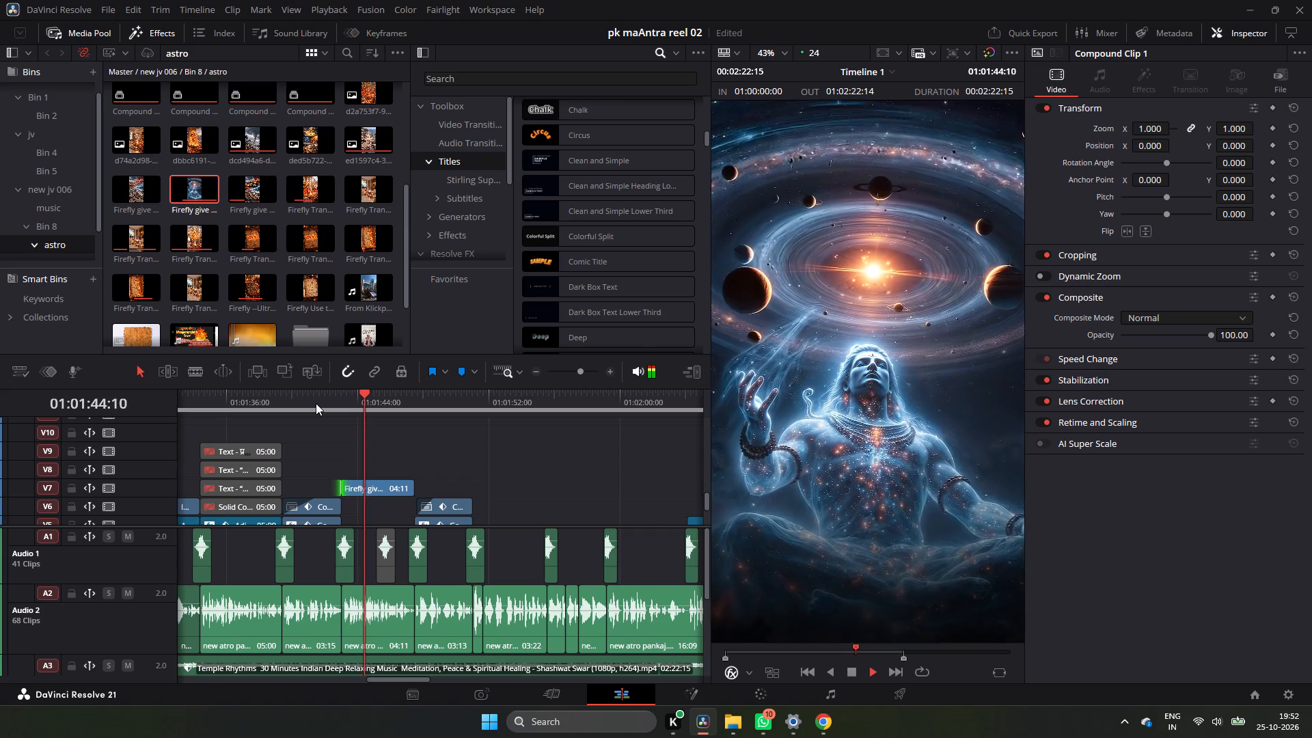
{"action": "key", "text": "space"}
{"action": "left_click", "coordinate": [389, 478]}
{"action": "right_click", "coordinate": [389, 479]}
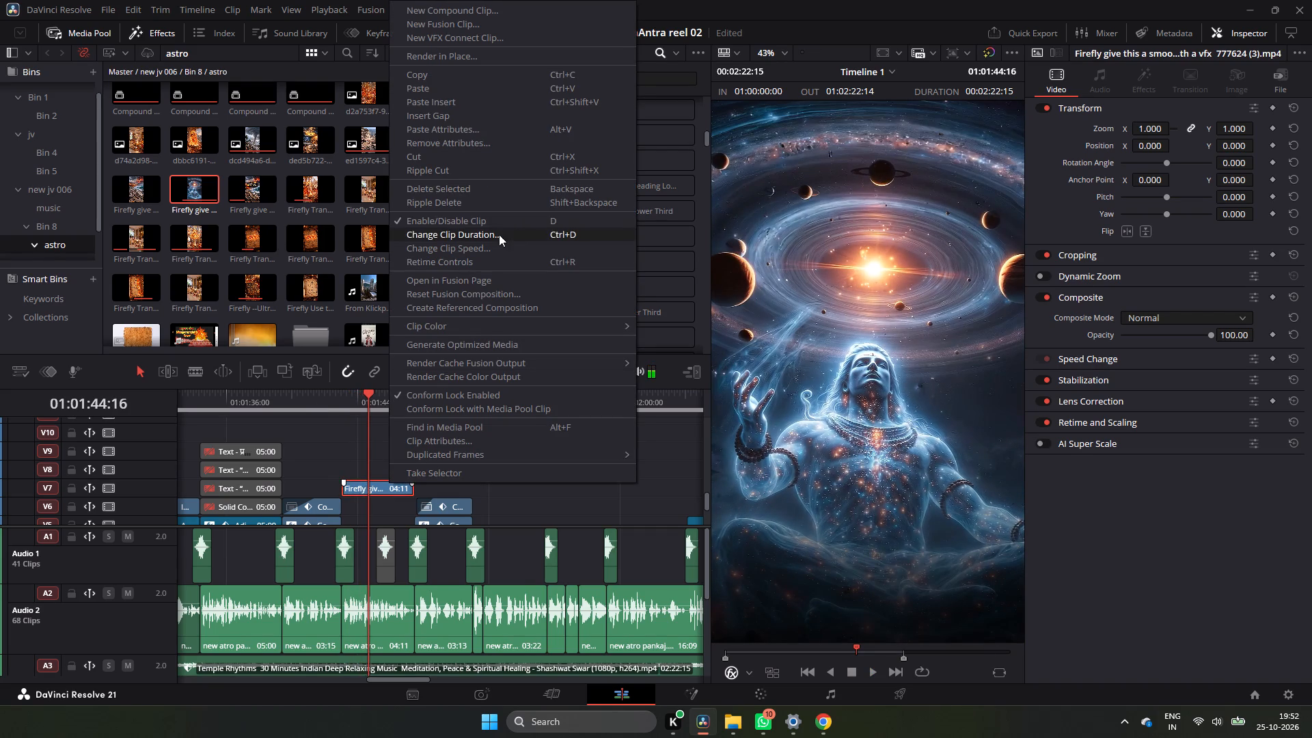
{"action": "left_click", "coordinate": [488, 247]}
{"action": "left_click_drag", "start_coordinate": [373, 307], "coordinate": [362, 322]}
{"action": "left_click", "coordinate": [475, 440]}
{"action": "left_click", "coordinate": [475, 451]}
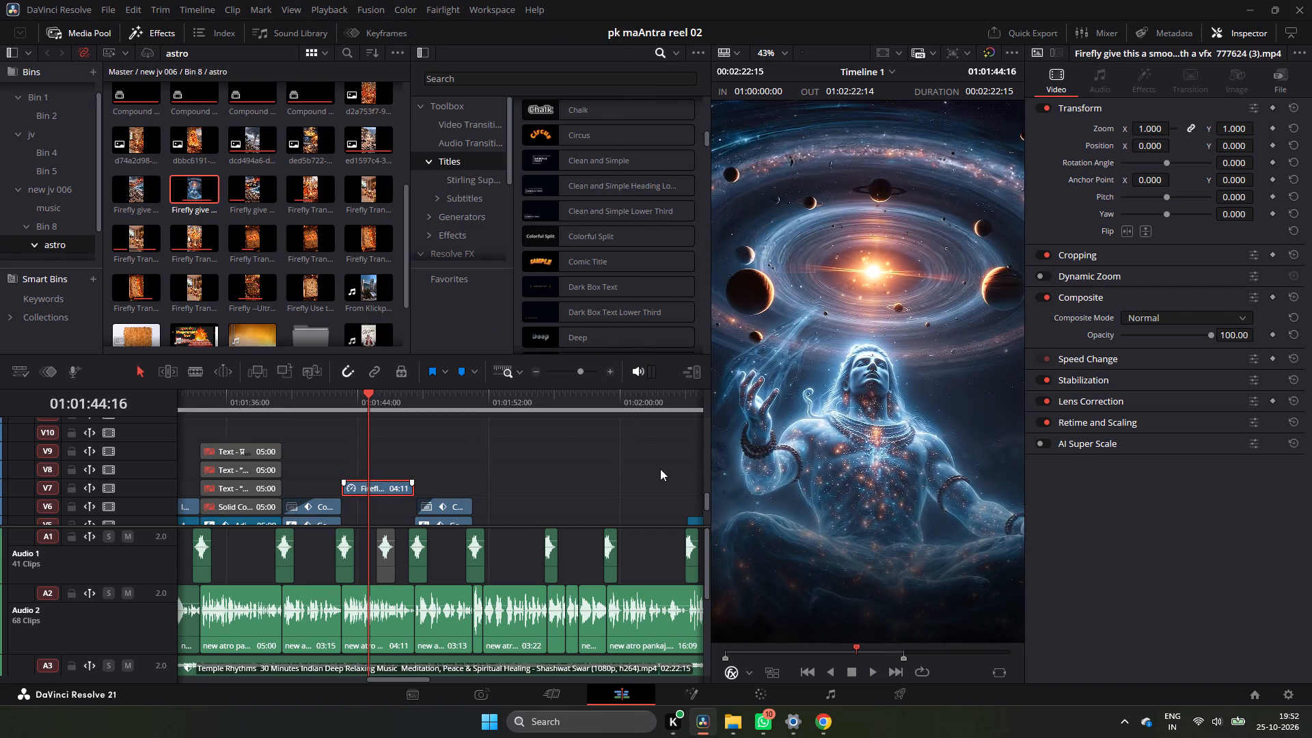
Set the cosmic Shiva clip's retime process to Optical Flow with motion estimation Enhanced Better.
{"action": "left_click", "coordinate": [1107, 379]}
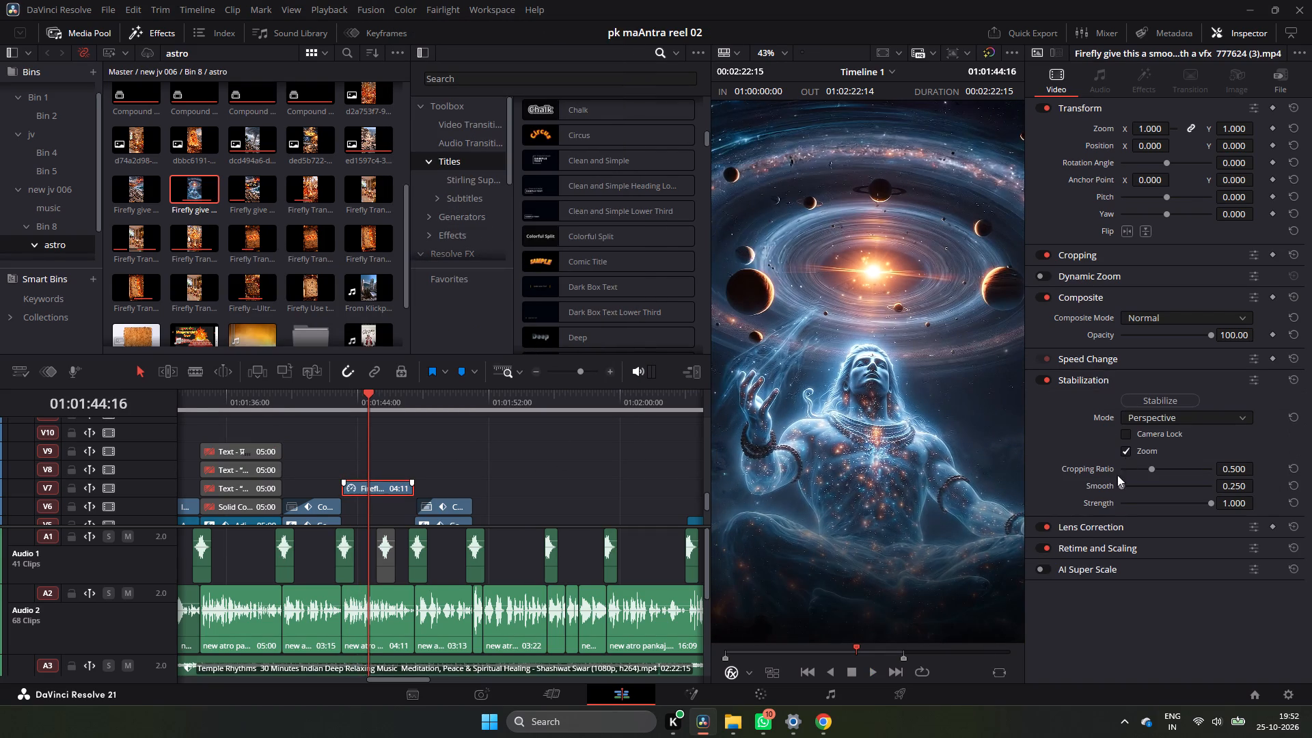
{"action": "left_click", "coordinate": [1106, 524]}
{"action": "left_click", "coordinate": [1116, 585]}
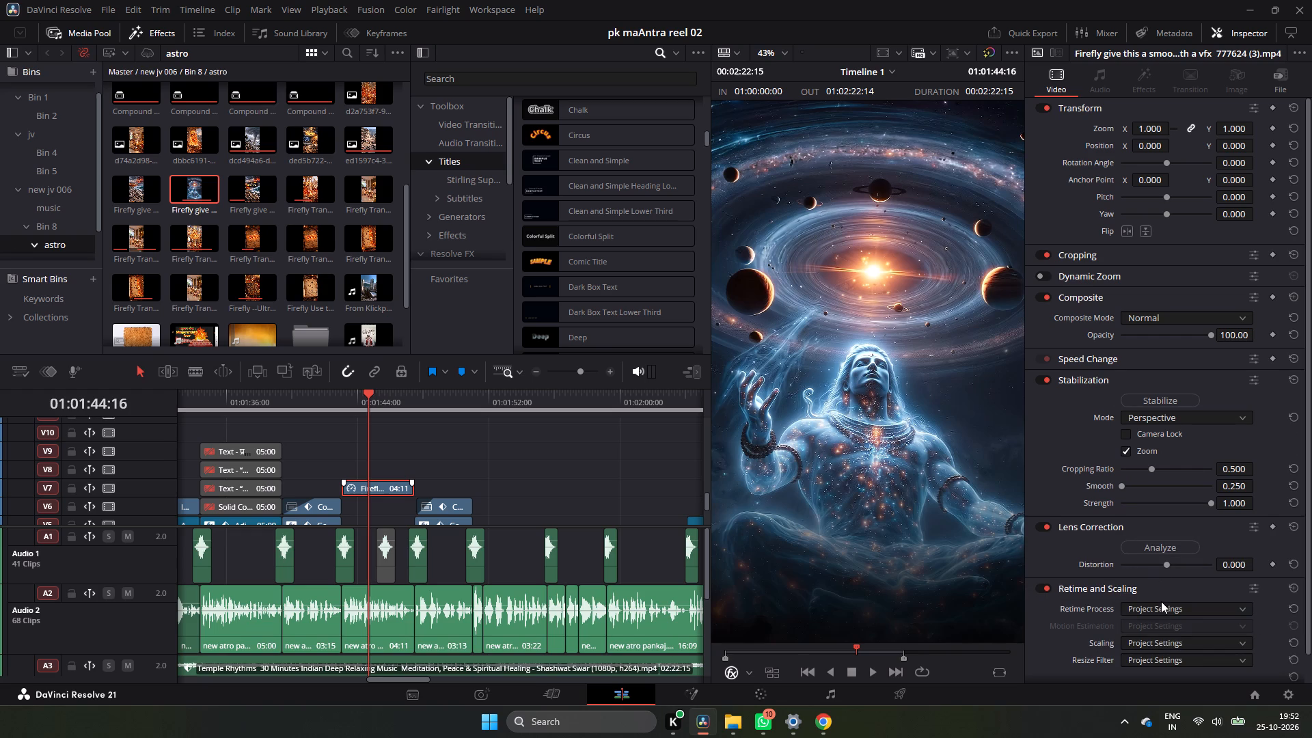
{"action": "left_click", "coordinate": [1161, 606]}
{"action": "left_click", "coordinate": [1156, 668]}
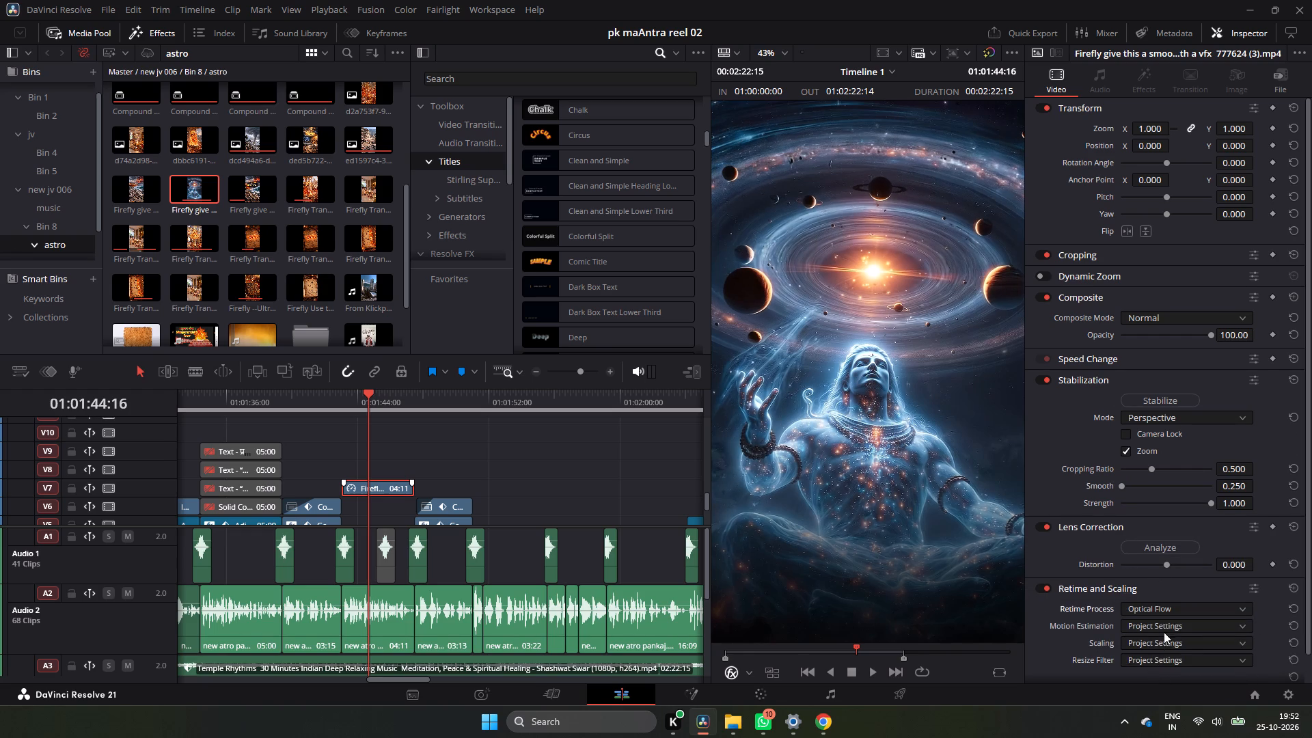
{"action": "left_click", "coordinate": [1165, 625]}
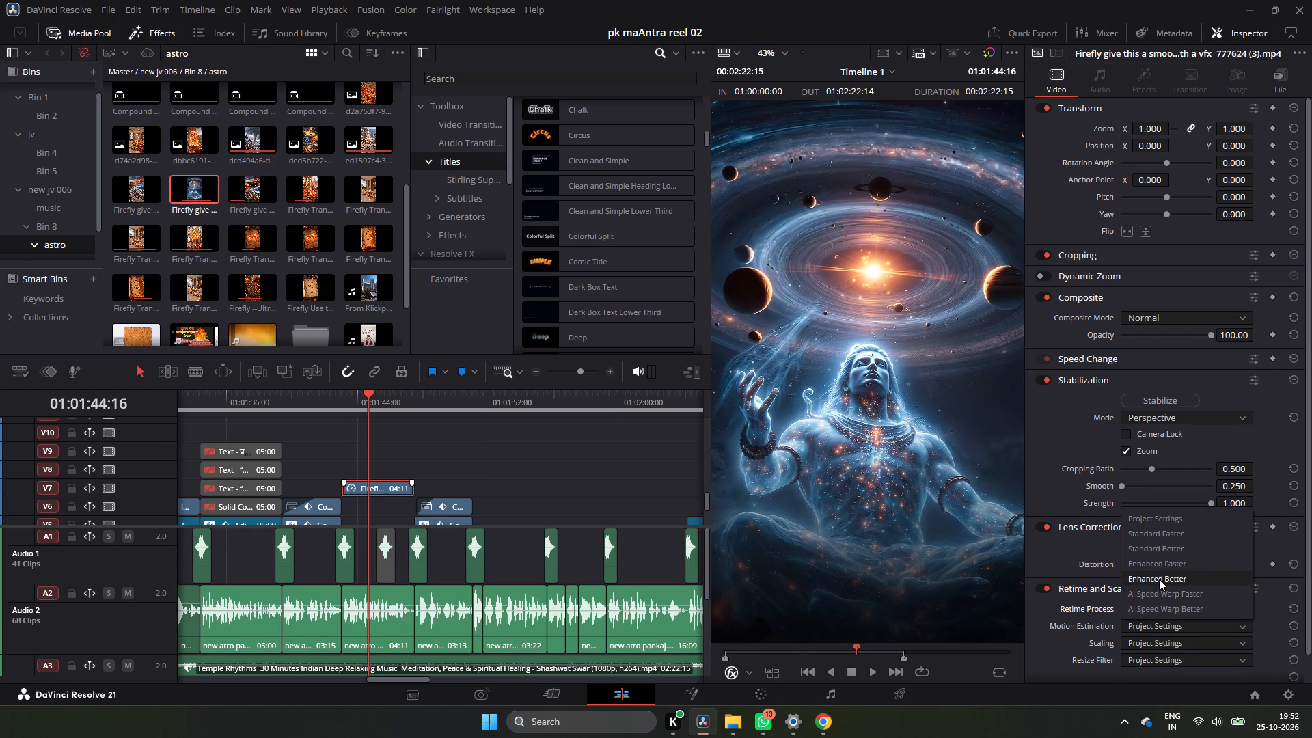
{"action": "left_click", "coordinate": [1160, 577]}
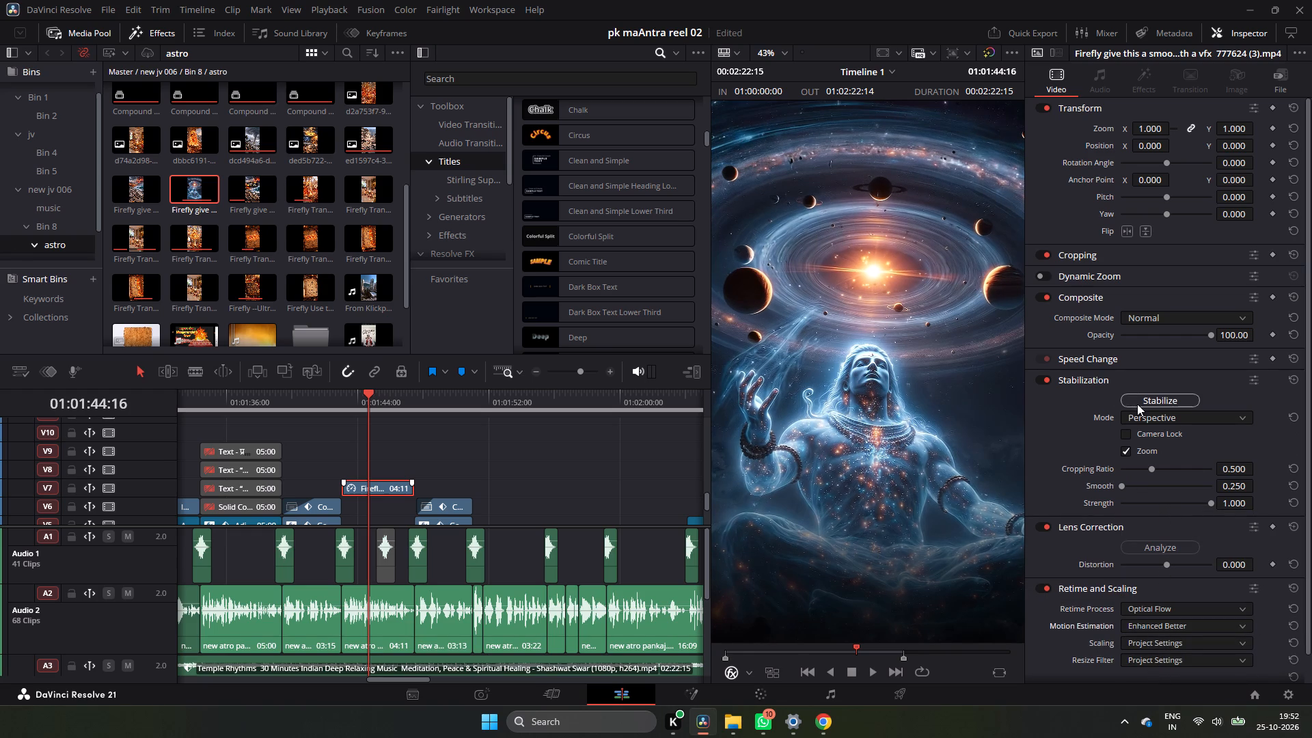
Stabilize the cosmic Shiva clip, switching the stabilization mode from Perspective to Translation.
{"action": "left_click", "coordinate": [1137, 404]}
{"action": "left_click", "coordinate": [1155, 419]}
{"action": "left_click", "coordinate": [1155, 467]}
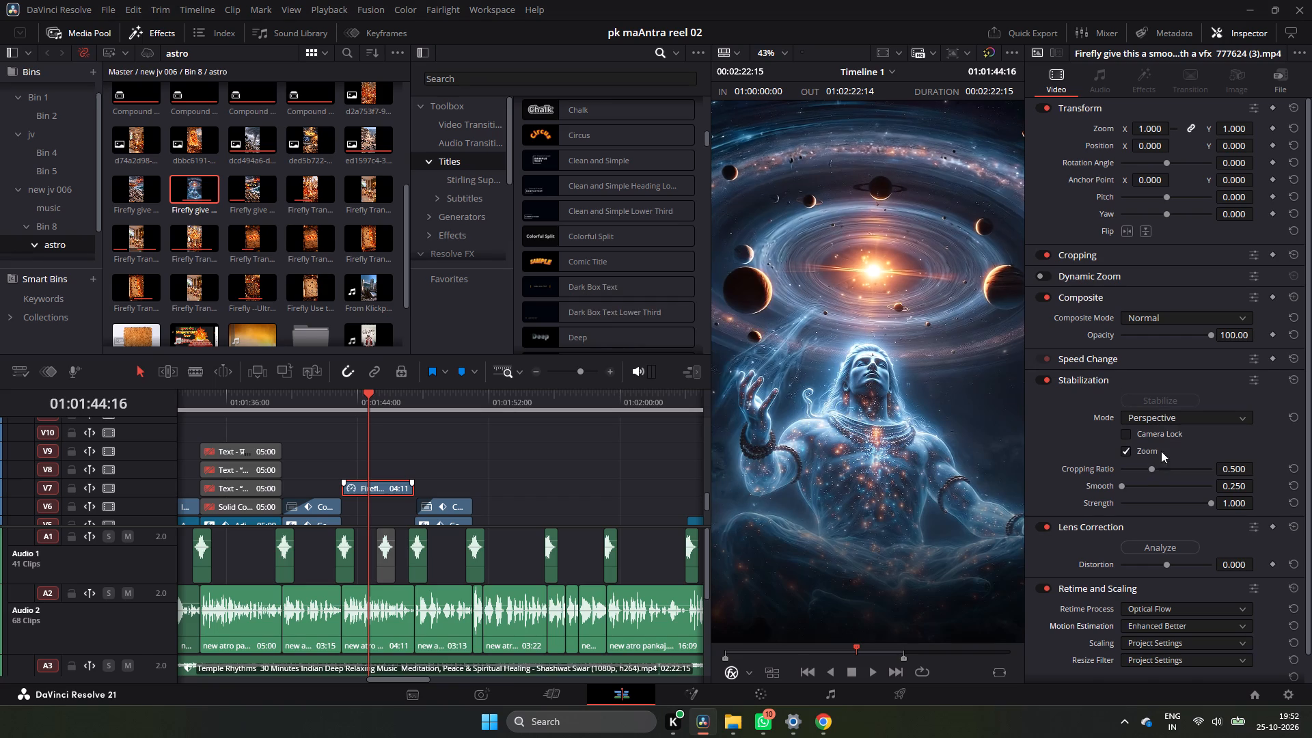
{"action": "left_click", "coordinate": [1179, 404]}
Play the stabilized Shiva clip and re-trim it to a later part of its footage, filling the gap from 01:01:43:01 for 04:14.
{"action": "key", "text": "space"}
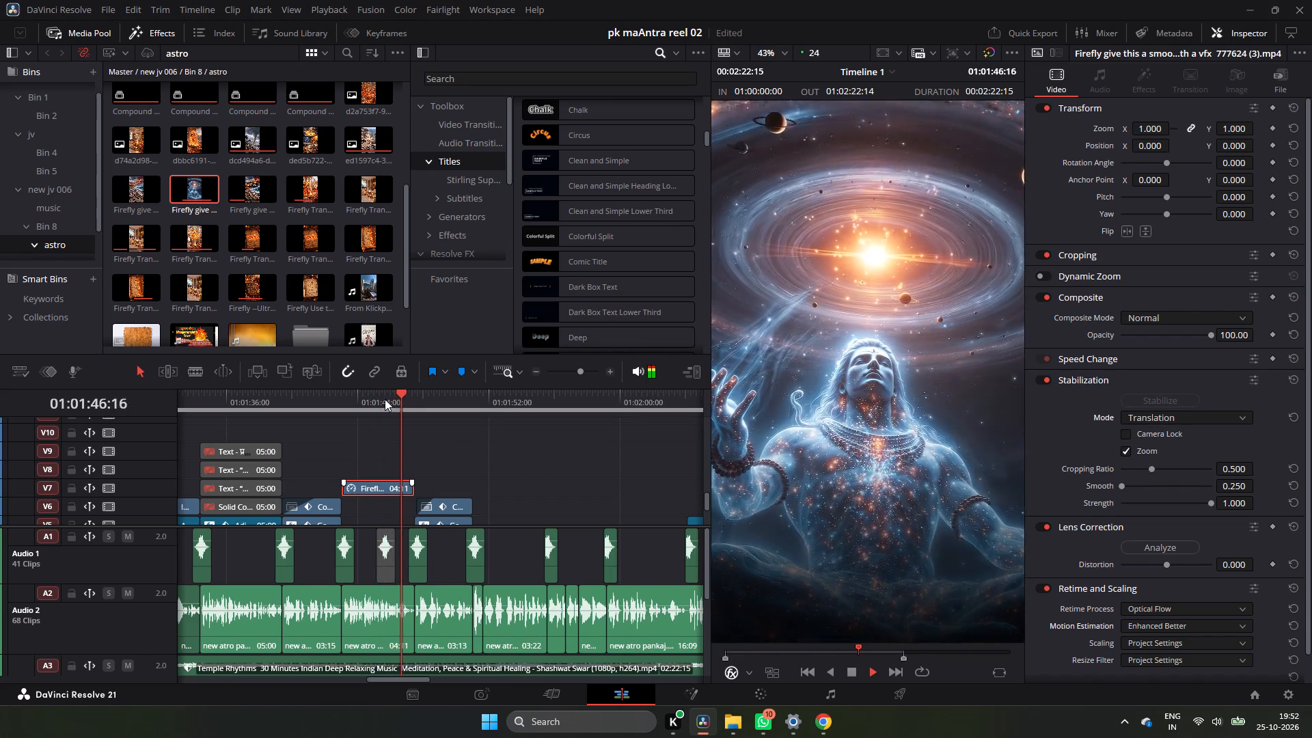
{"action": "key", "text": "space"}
{"action": "left_click", "coordinate": [346, 394]}
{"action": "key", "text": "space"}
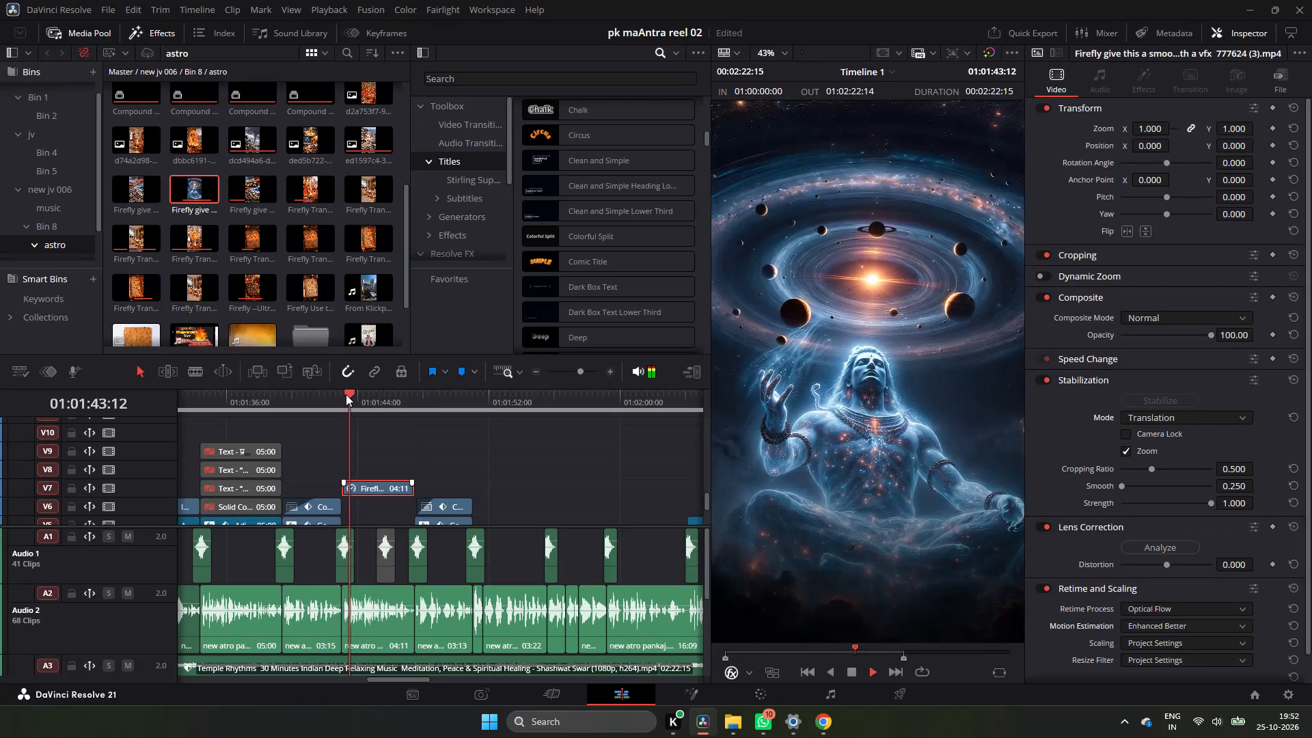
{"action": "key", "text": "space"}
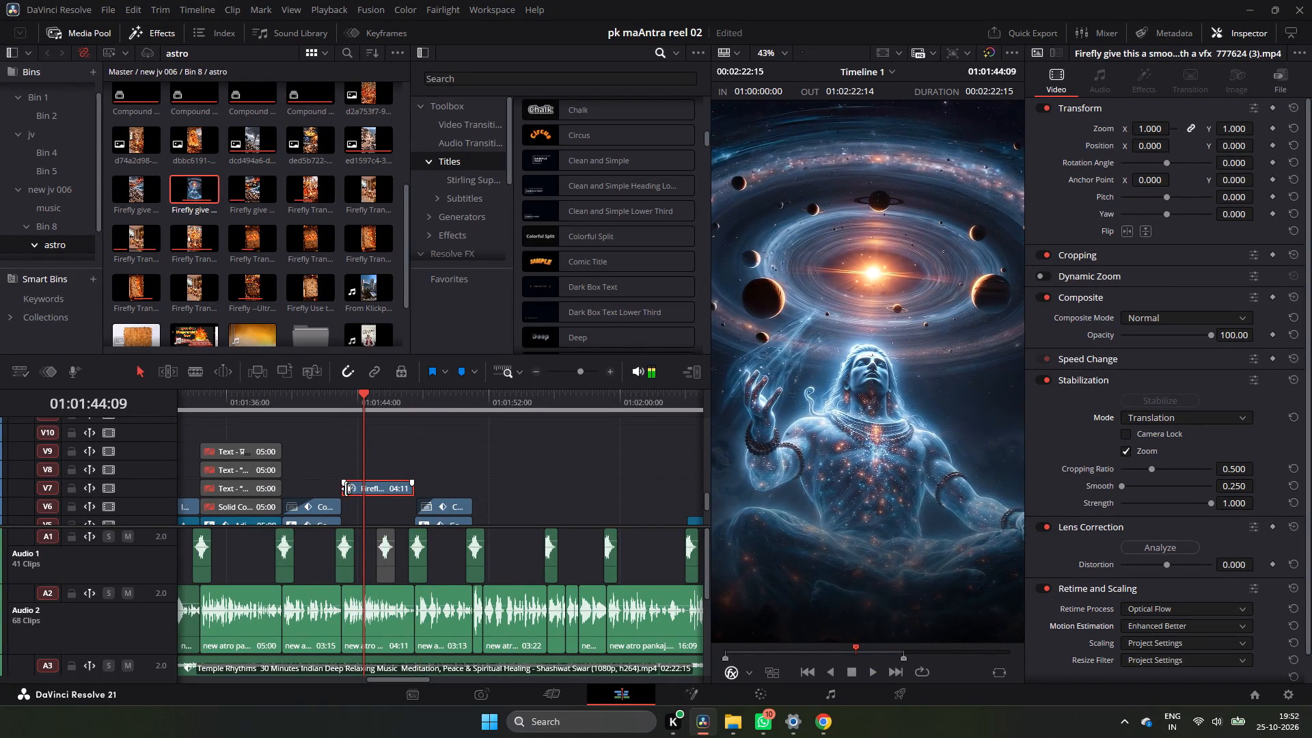
{"action": "left_click_drag", "start_coordinate": [346, 491], "coordinate": [365, 490]}
{"action": "left_click_drag", "start_coordinate": [396, 485], "coordinate": [372, 491]}
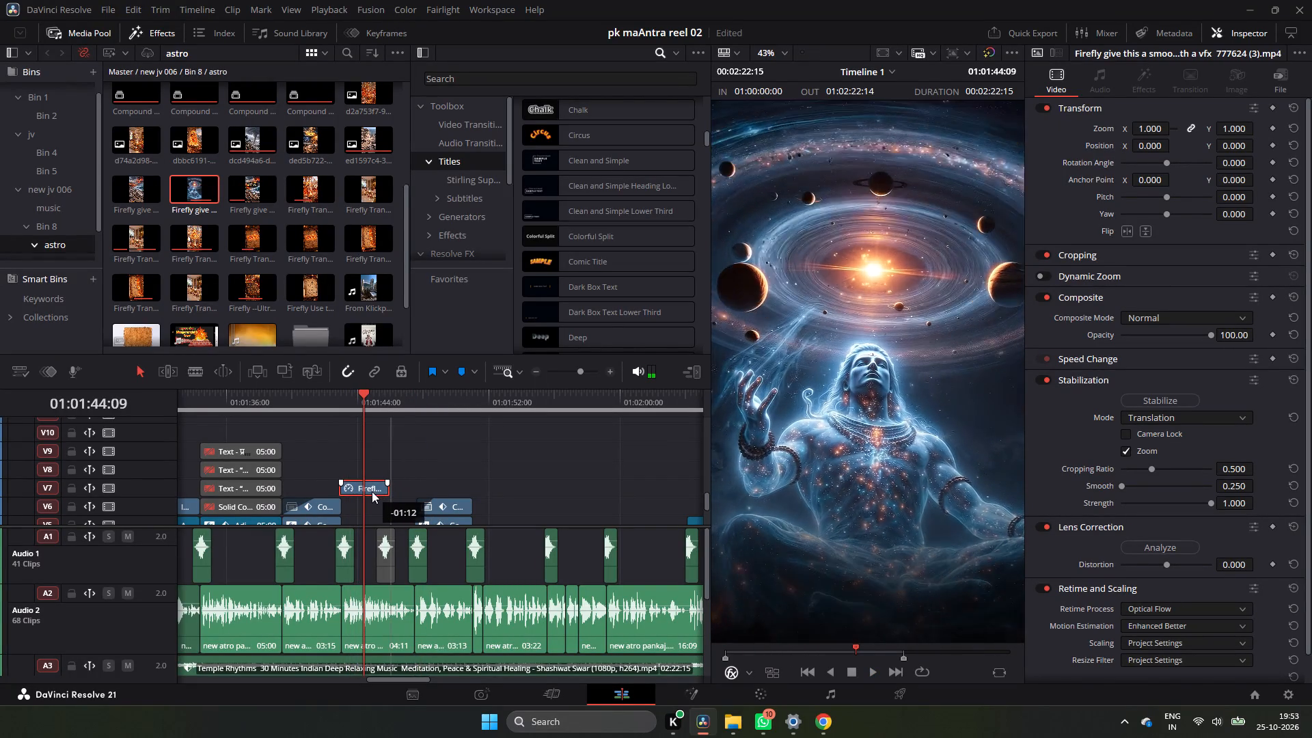
{"action": "left_click_drag", "start_coordinate": [372, 491], "coordinate": [373, 493]}
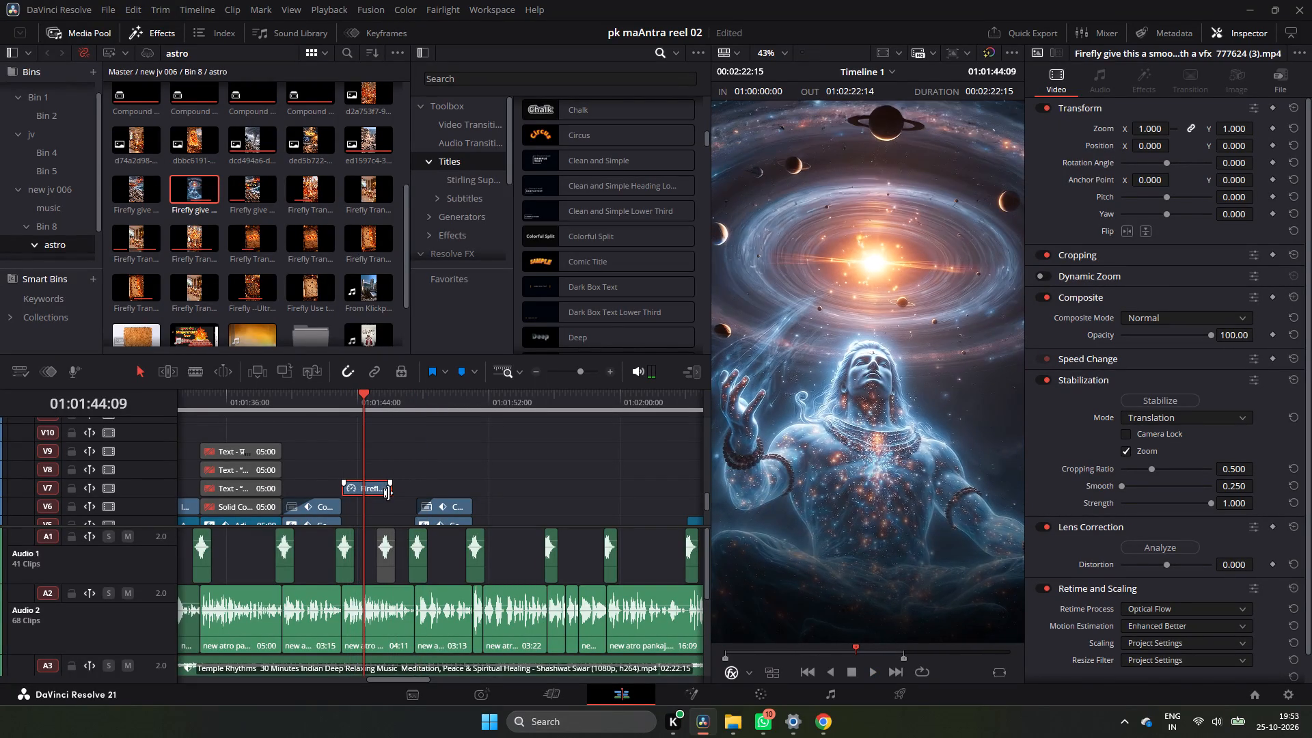
{"action": "left_click_drag", "start_coordinate": [389, 492], "coordinate": [418, 493]}
{"action": "left_click_drag", "start_coordinate": [383, 490], "coordinate": [396, 489]}
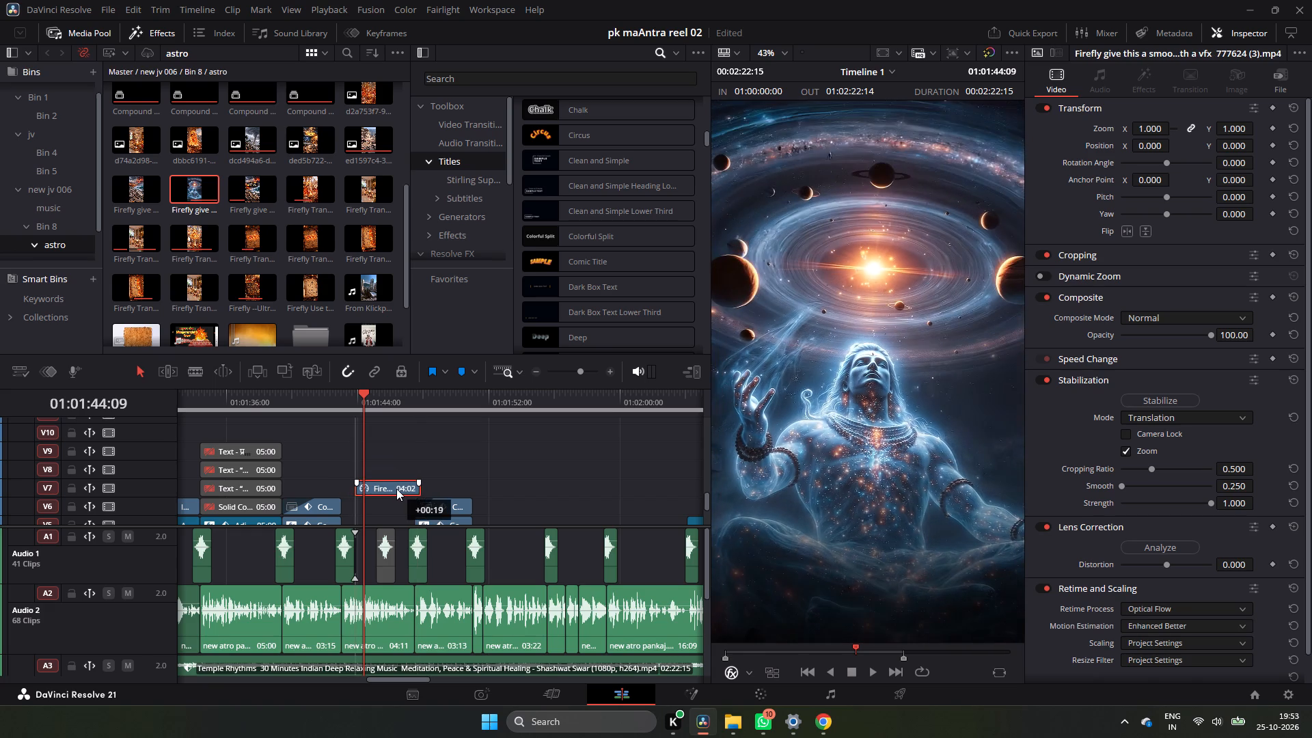
{"action": "left_click_drag", "start_coordinate": [396, 489], "coordinate": [393, 488]}
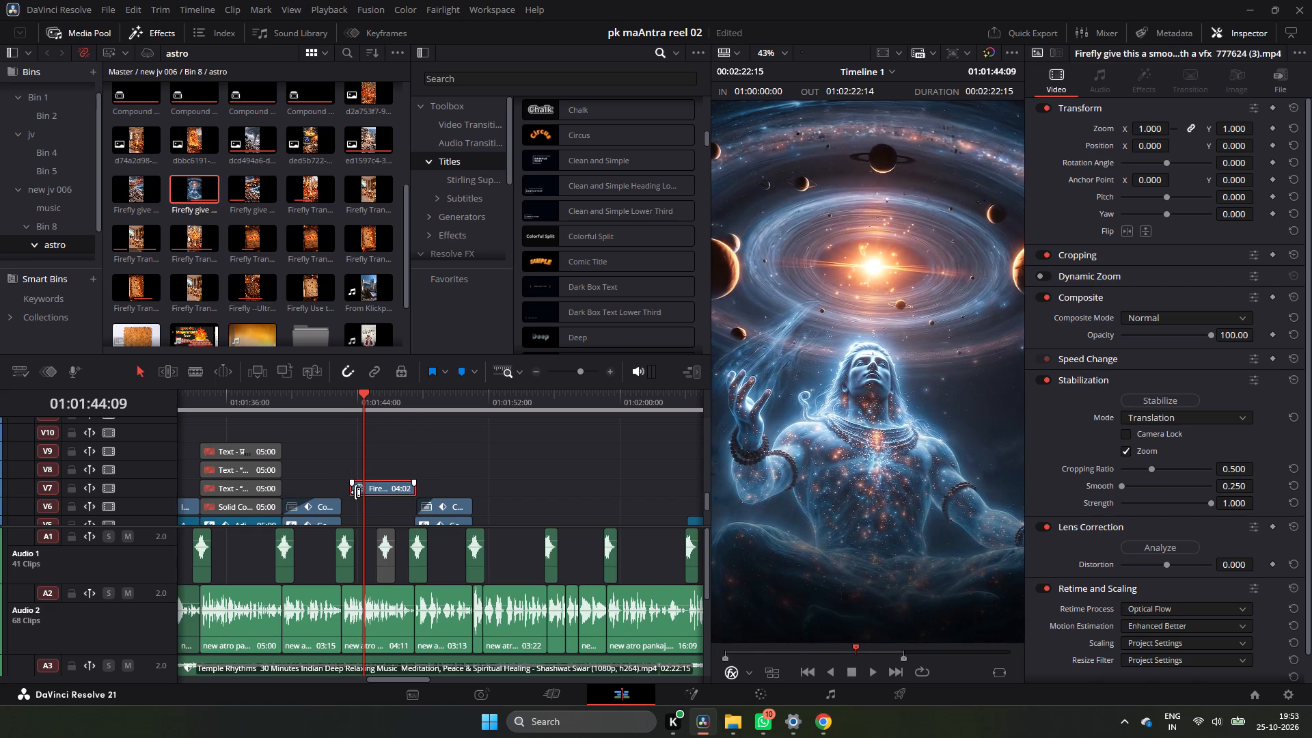
{"action": "left_click_drag", "start_coordinate": [352, 491], "coordinate": [344, 492]}
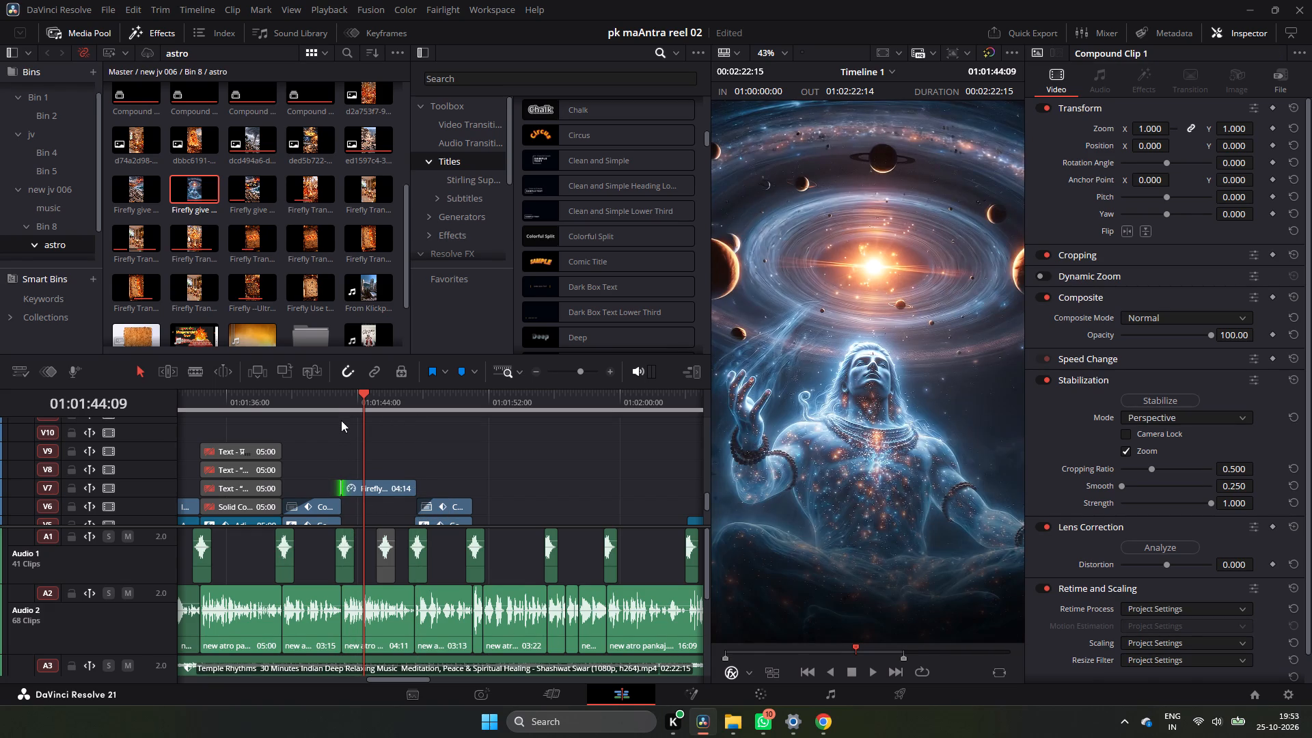
Play from just before the re-trimmed cosmic Shiva clip through the "ॐ शान्तिः" title and the following shot of the speaker.
{"action": "left_click", "coordinate": [341, 420]}
{"action": "left_click", "coordinate": [338, 407]}
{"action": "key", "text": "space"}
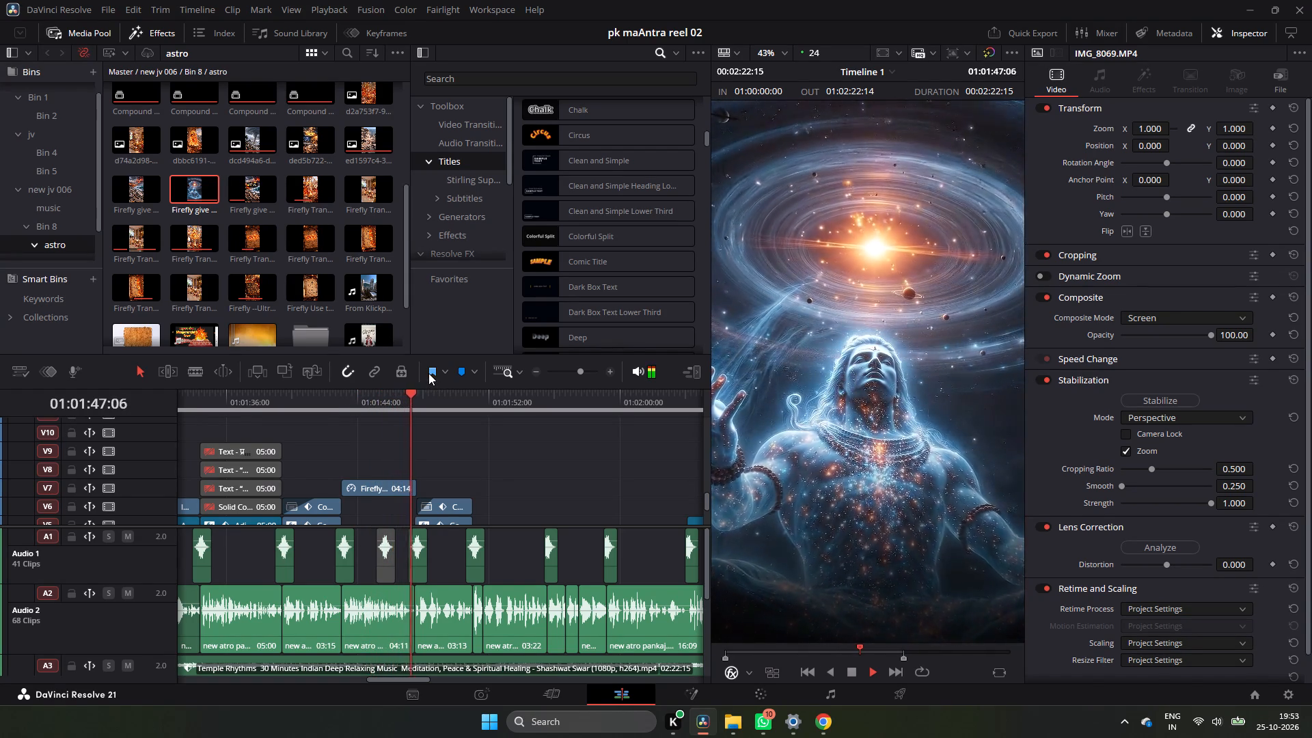
{"action": "left_click", "coordinate": [402, 402]}
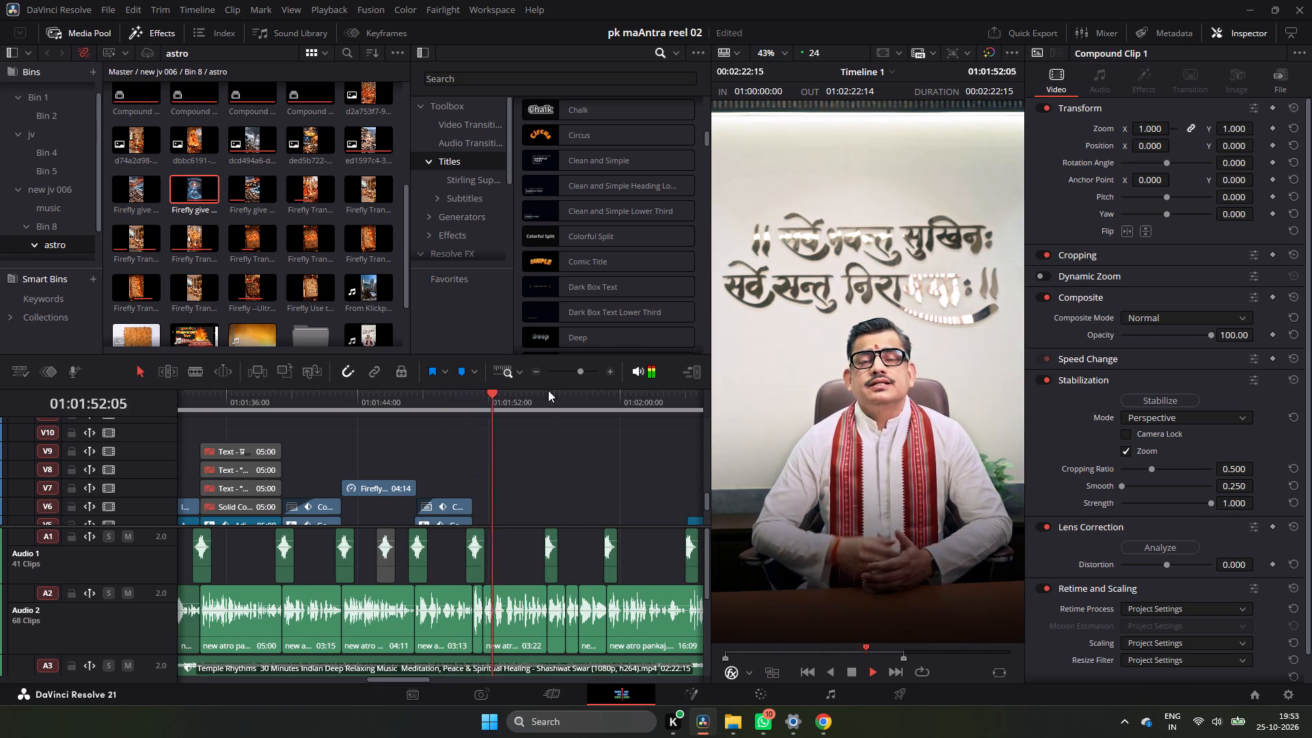
{"action": "left_click", "coordinate": [538, 375]}
{"action": "left_click", "coordinate": [538, 375]}
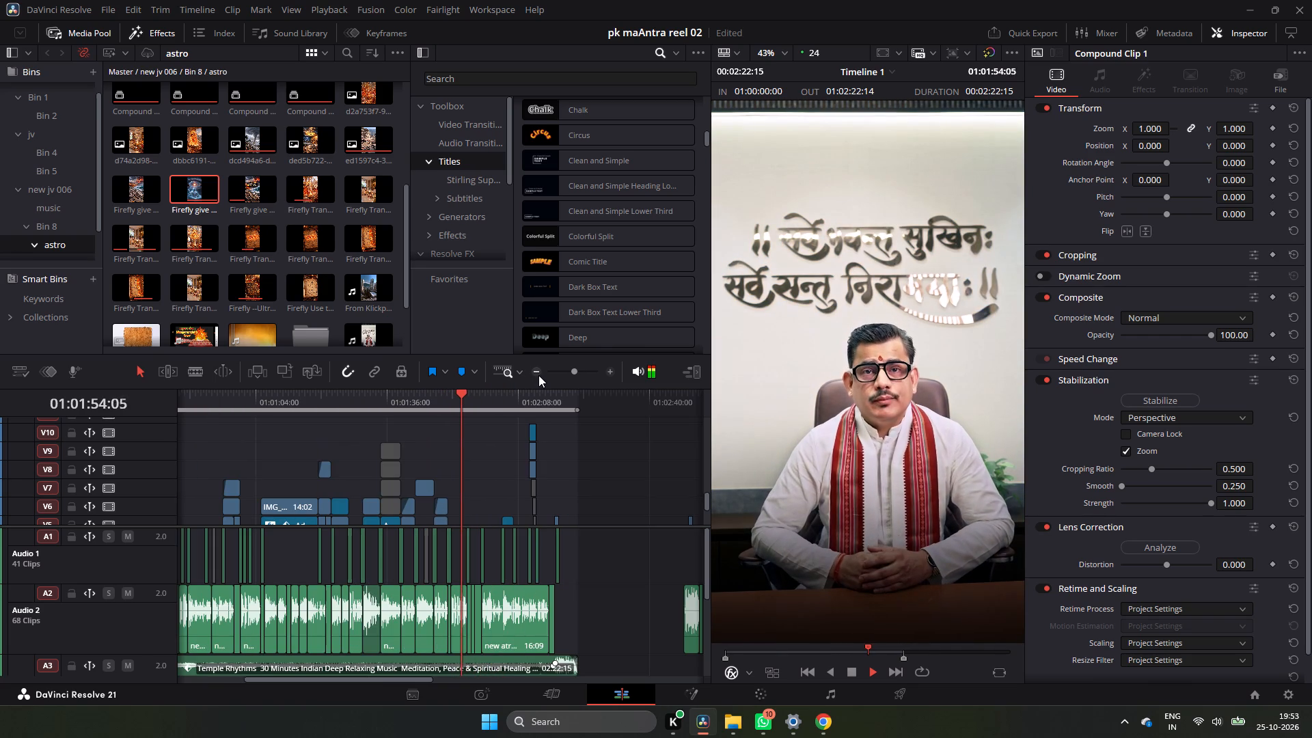
Review the end of the timeline around the closing Astro Koushik logo, then check the "ॐ शान्तिः" title shot near 01:01:48:07.
{"action": "left_click_drag", "start_coordinate": [474, 404], "coordinate": [582, 407]}
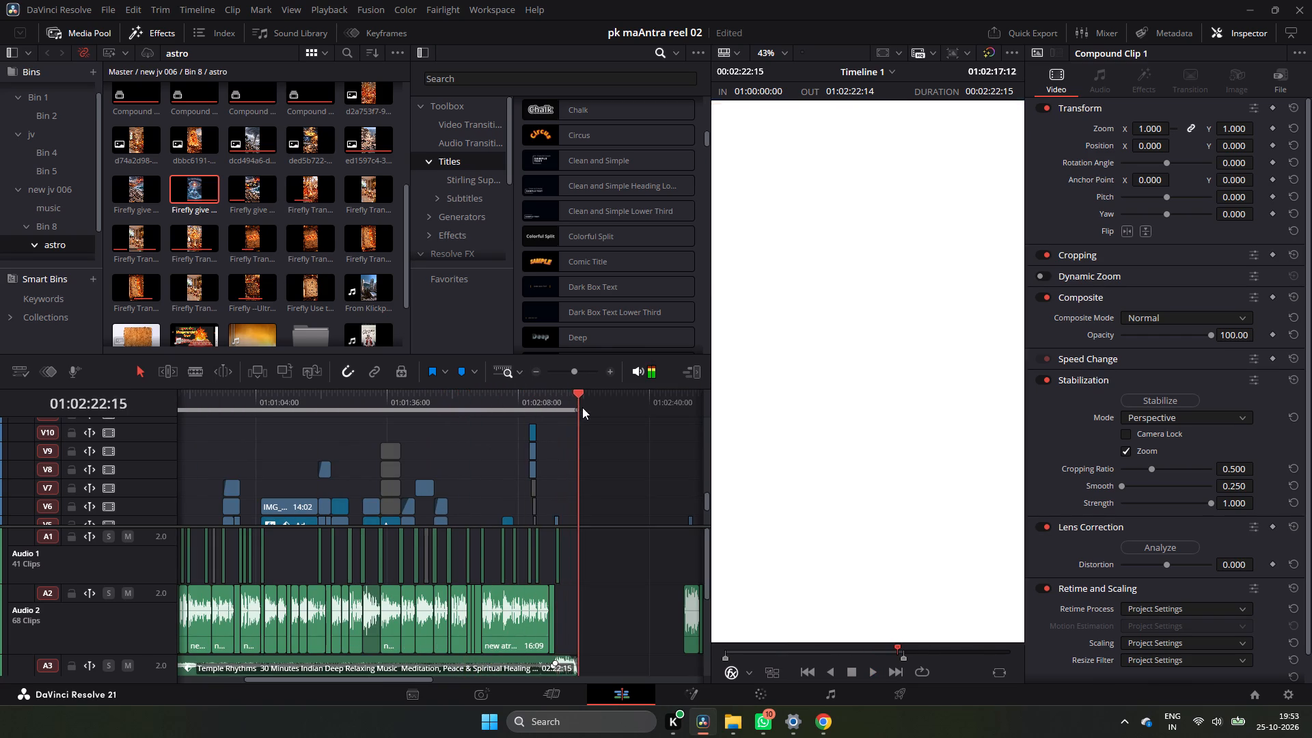
{"action": "left_click_drag", "start_coordinate": [582, 407], "coordinate": [571, 427]}
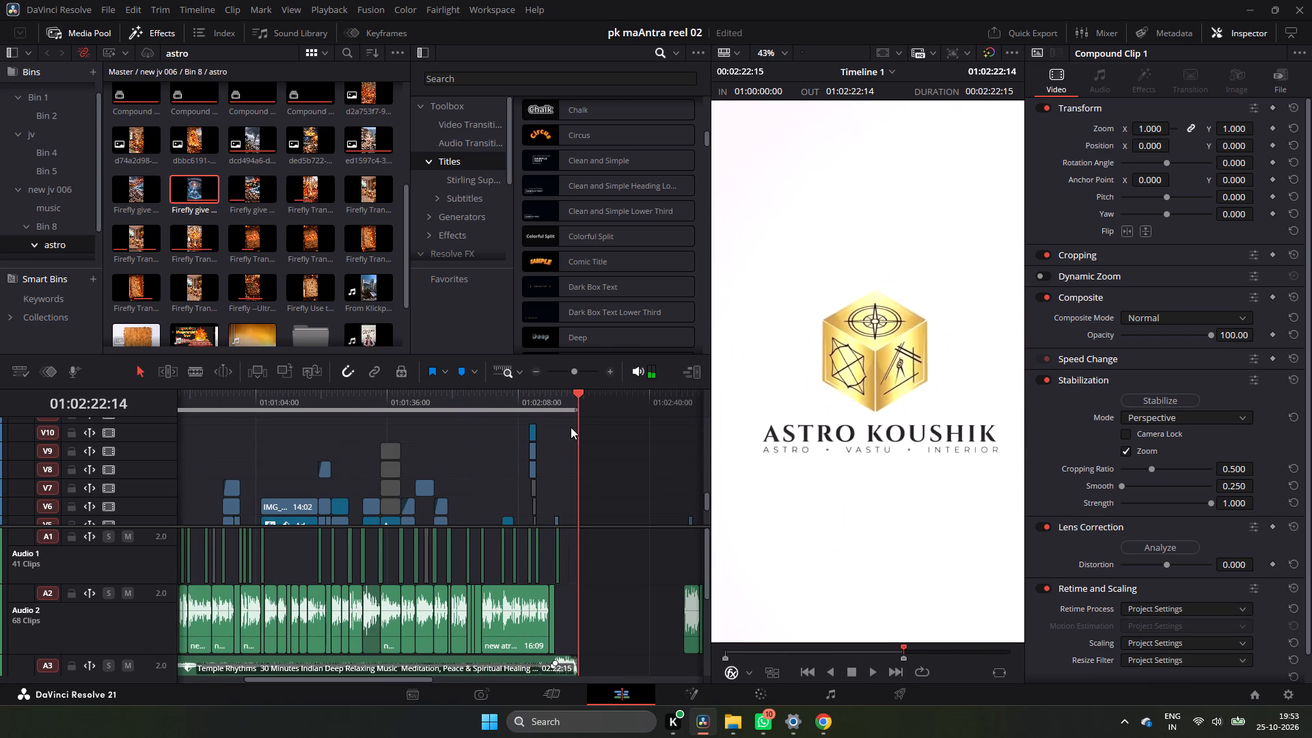
{"action": "left_click_drag", "start_coordinate": [571, 427], "coordinate": [567, 435]}
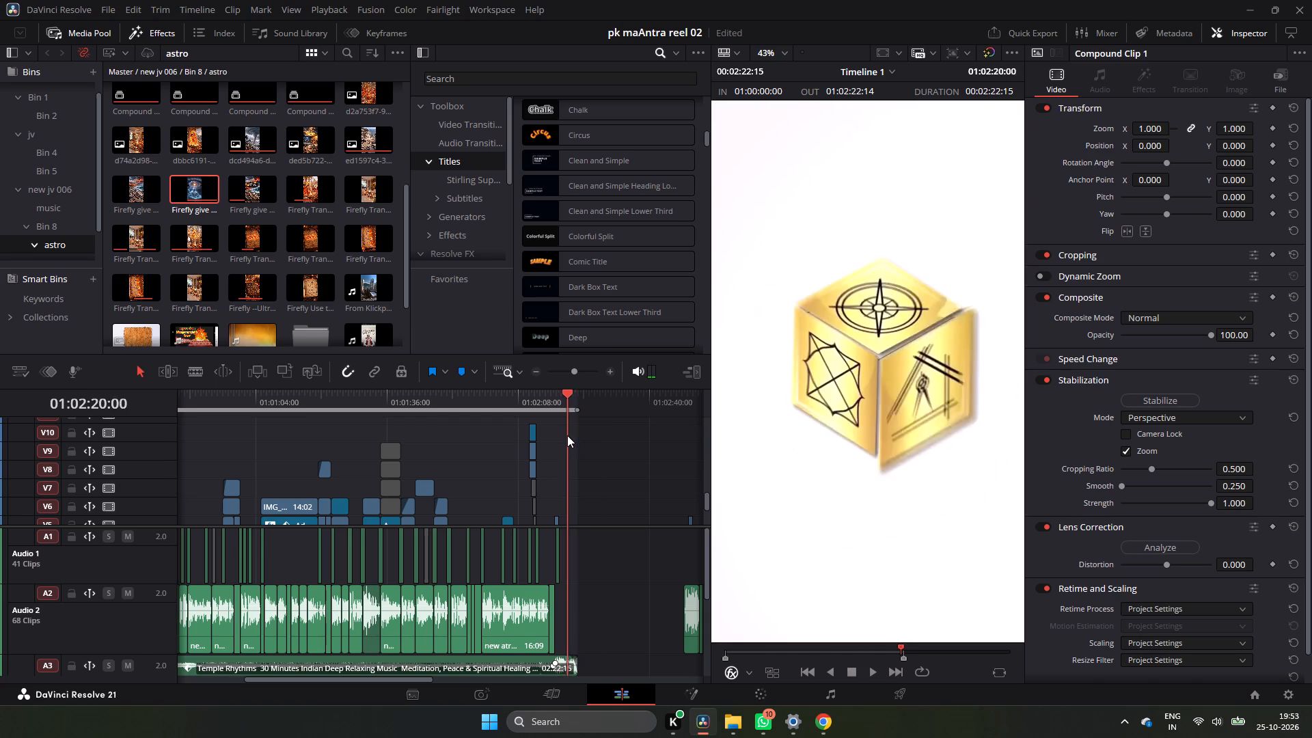
{"action": "left_click_drag", "start_coordinate": [567, 435], "coordinate": [574, 435]}
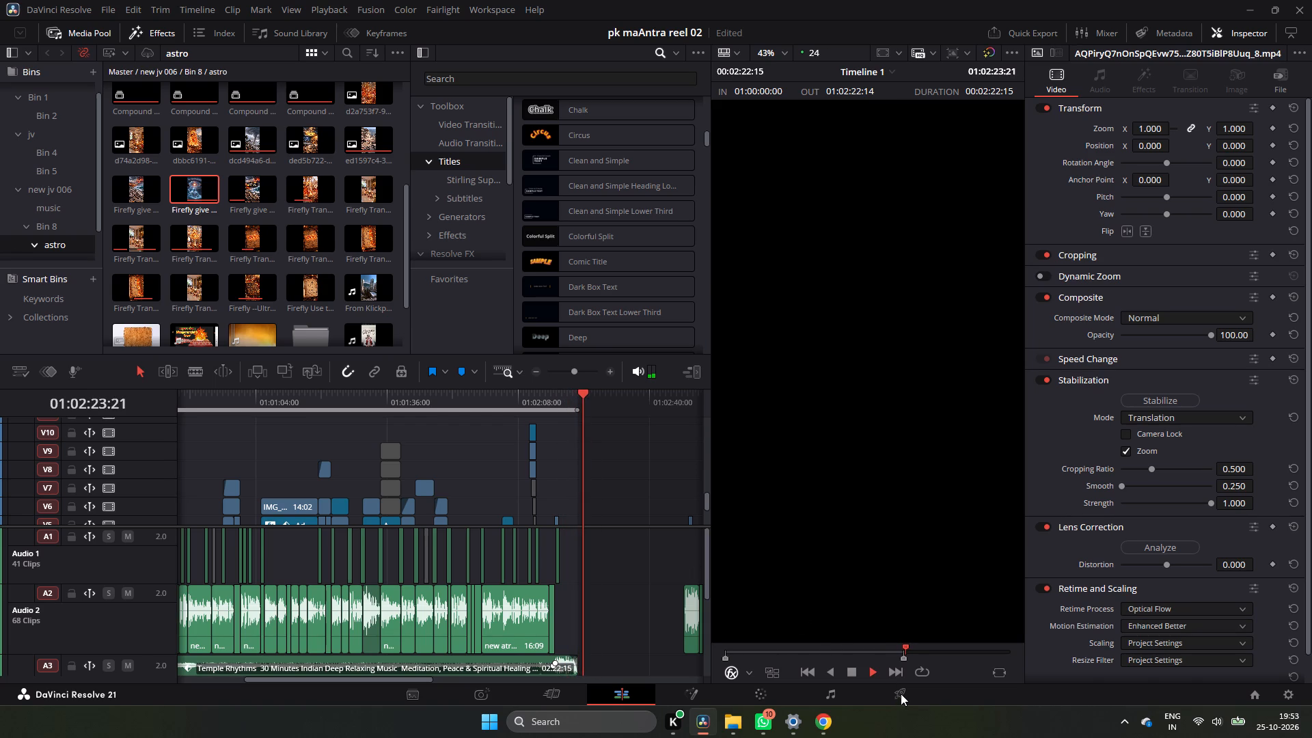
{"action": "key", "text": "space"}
{"action": "left_click_drag", "start_coordinate": [583, 396], "coordinate": [447, 430]}
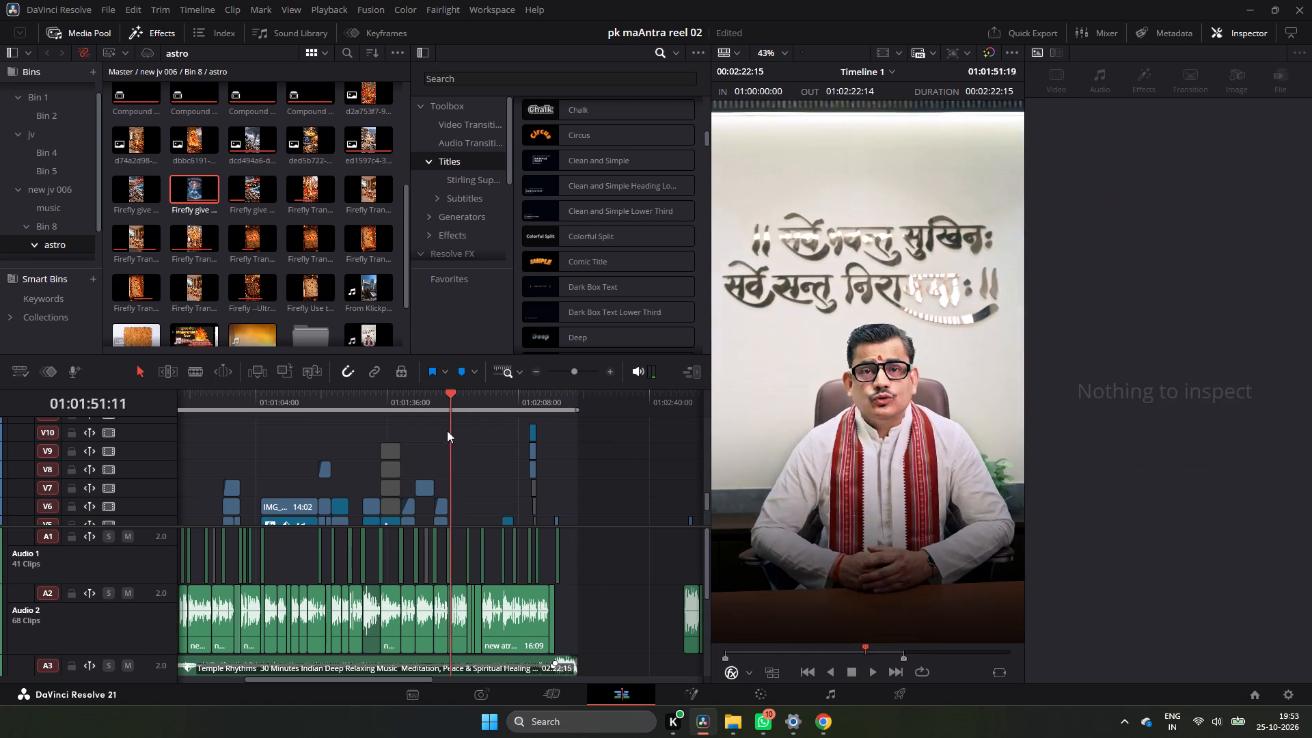
{"action": "left_click_drag", "start_coordinate": [447, 430], "coordinate": [441, 433]}
{"action": "scroll", "coordinate": [469, 452], "scroll_direction": "up", "scroll_amount": 1}
{"action": "scroll", "coordinate": [469, 452], "scroll_direction": "down", "scroll_amount": 2}
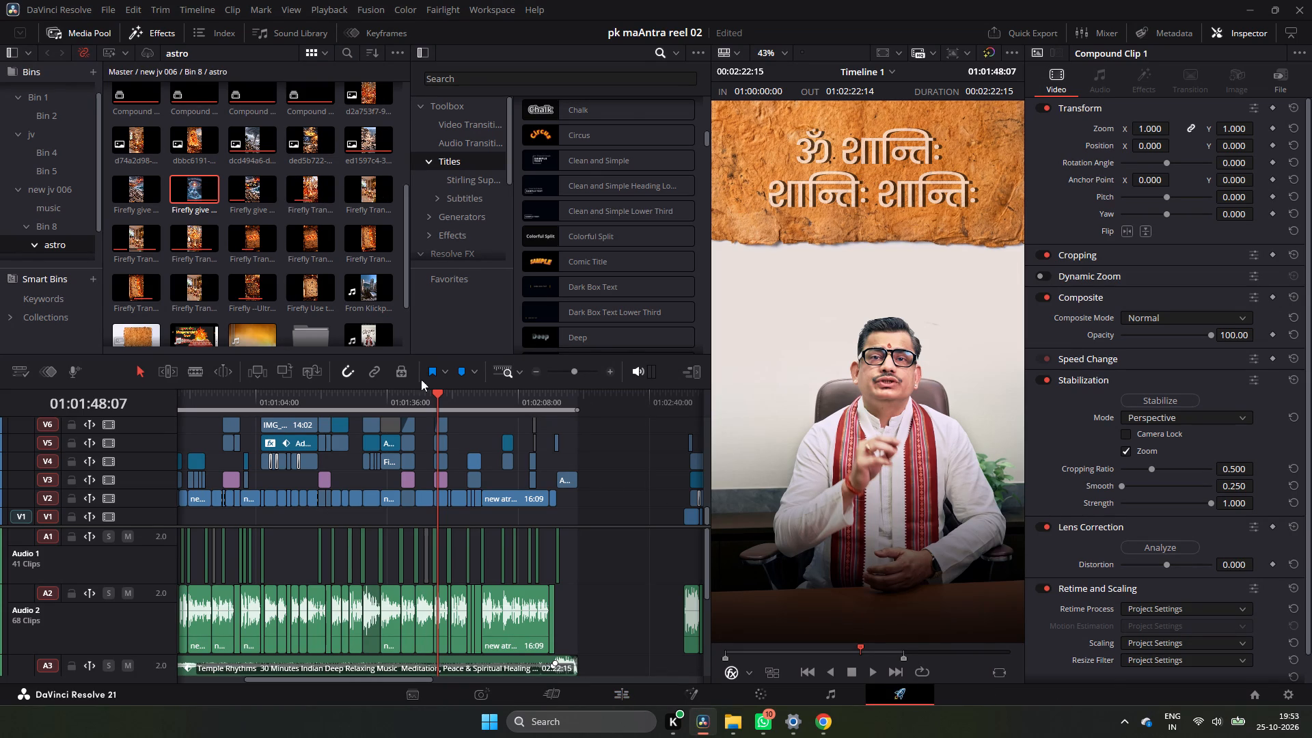
{"action": "left_click", "coordinate": [186, 122]}
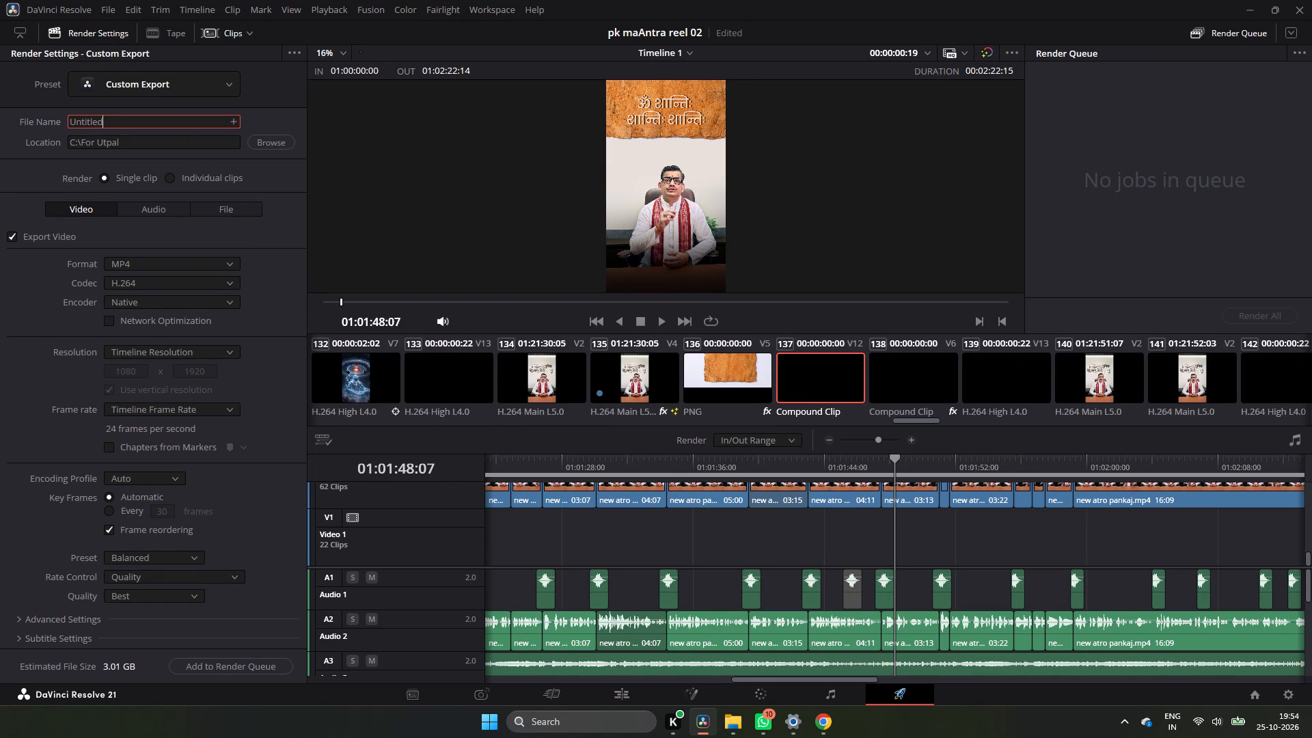
{"action": "key", "text": "ctrl+a"}
{"action": "key", "text": "ctrl+v"}
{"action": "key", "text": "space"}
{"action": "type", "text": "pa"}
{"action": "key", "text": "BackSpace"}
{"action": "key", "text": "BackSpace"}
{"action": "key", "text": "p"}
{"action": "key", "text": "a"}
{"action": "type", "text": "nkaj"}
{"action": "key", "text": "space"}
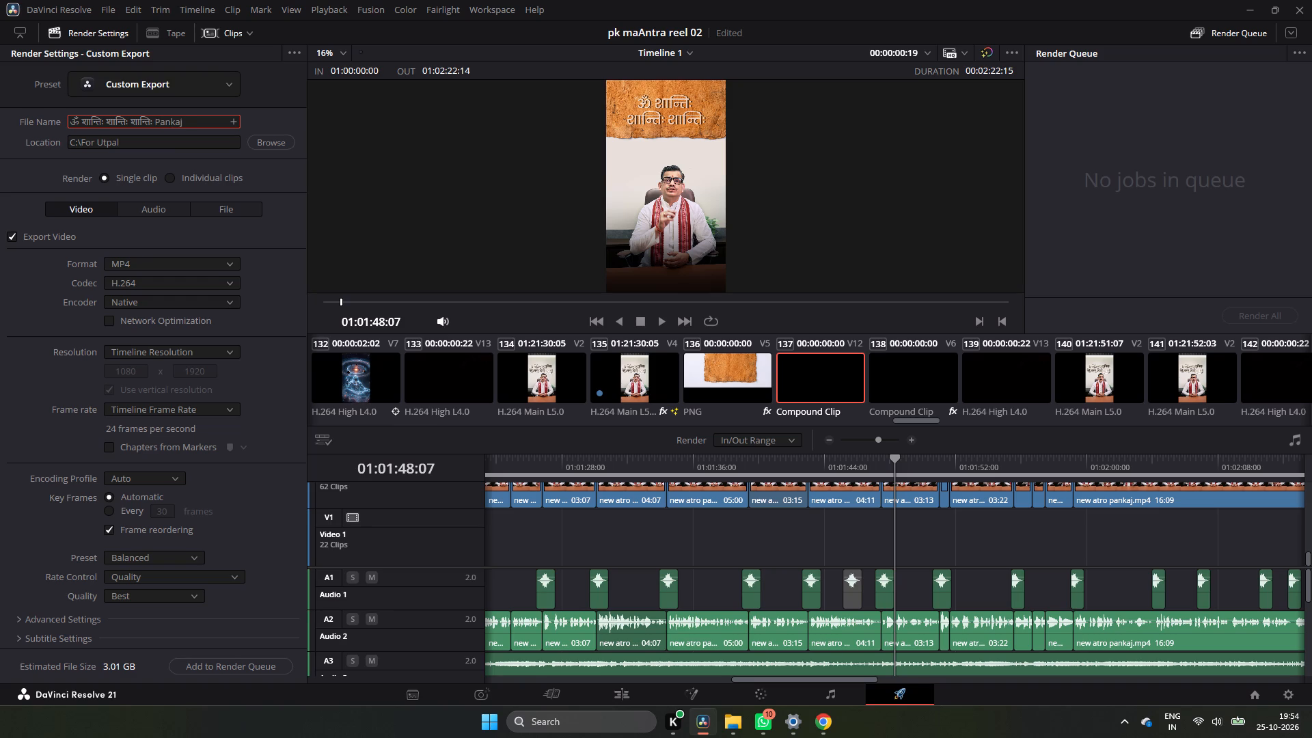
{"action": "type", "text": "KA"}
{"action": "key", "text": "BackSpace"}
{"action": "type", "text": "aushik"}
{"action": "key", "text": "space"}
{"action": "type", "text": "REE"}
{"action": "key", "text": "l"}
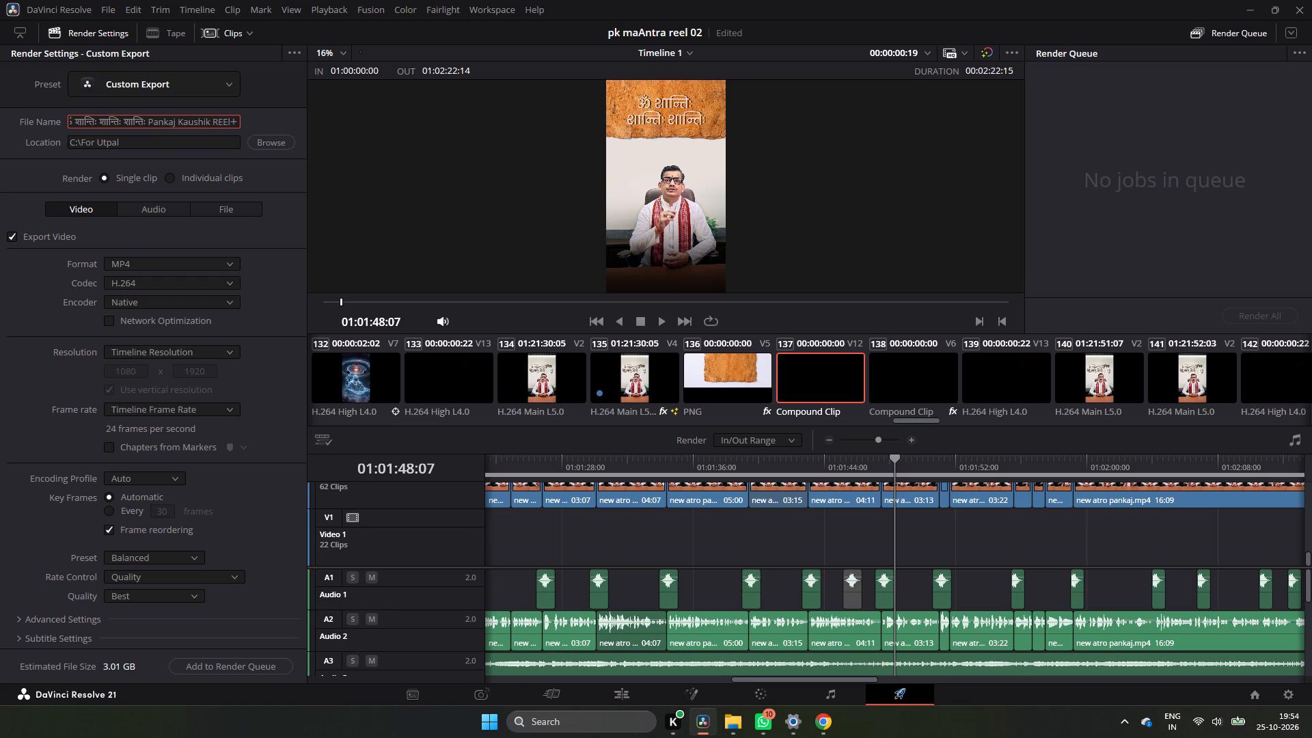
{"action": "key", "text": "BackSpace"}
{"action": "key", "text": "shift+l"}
Set the export location to a new folder named "Final" inside C:\Astro Vastu\mantra.
{"action": "left_click", "coordinate": [269, 144]}
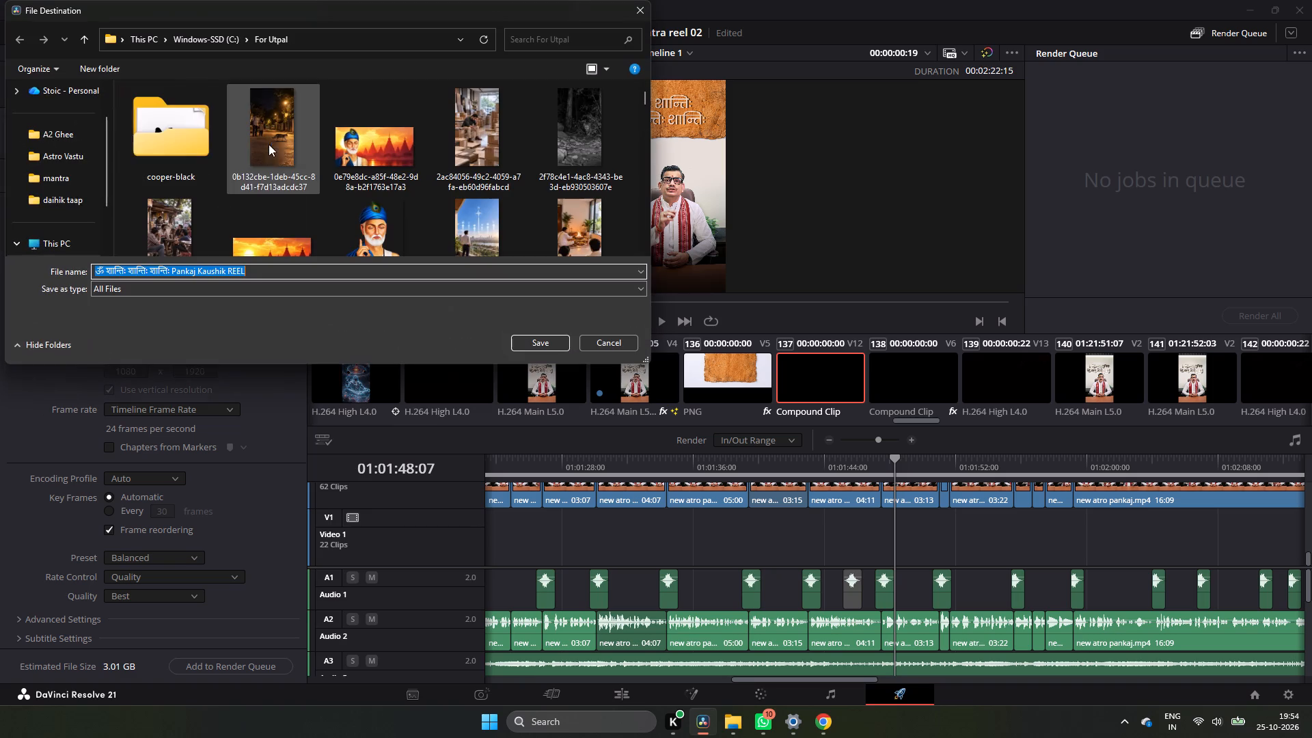
{"action": "left_click", "coordinate": [57, 174]}
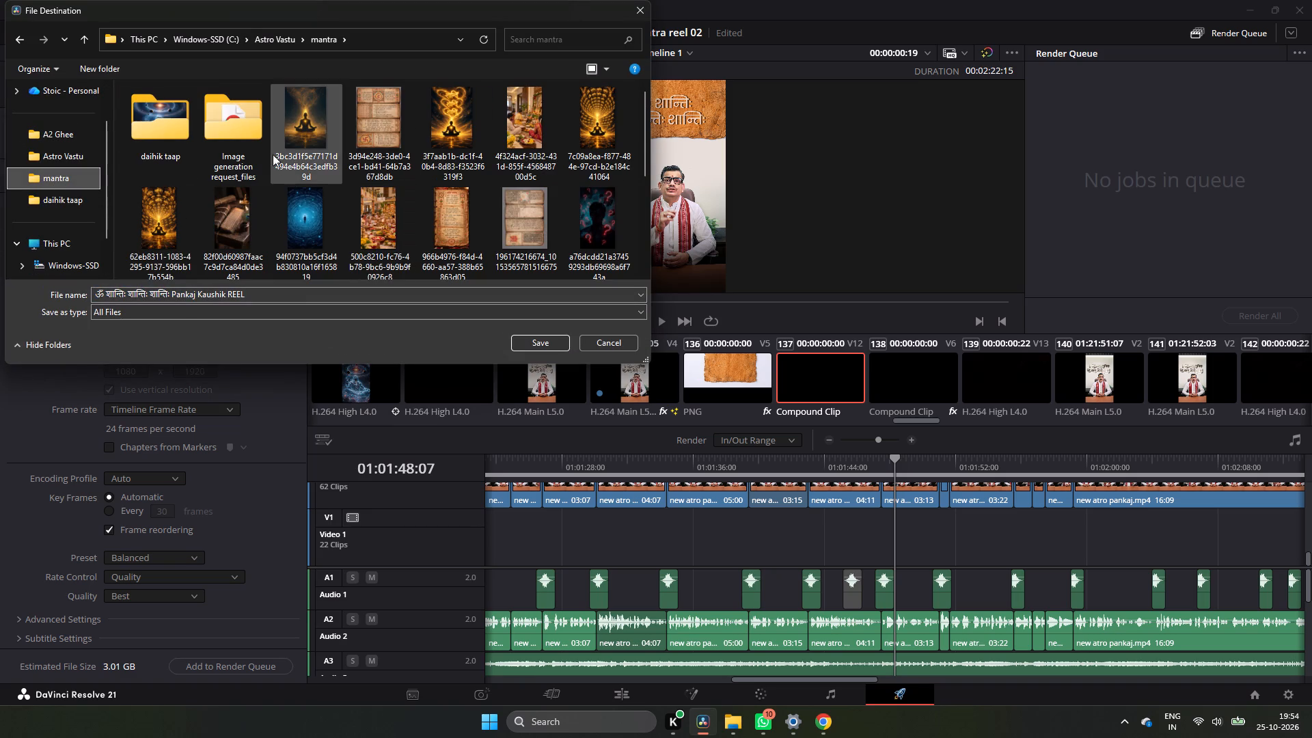
{"action": "scroll", "coordinate": [605, 227], "scroll_direction": "down", "scroll_amount": 5}
{"action": "scroll", "coordinate": [604, 227], "scroll_direction": "up", "scroll_amount": 1}
{"action": "scroll", "coordinate": [604, 227], "scroll_direction": "down", "scroll_amount": 2}
{"action": "right_click", "coordinate": [542, 234]}
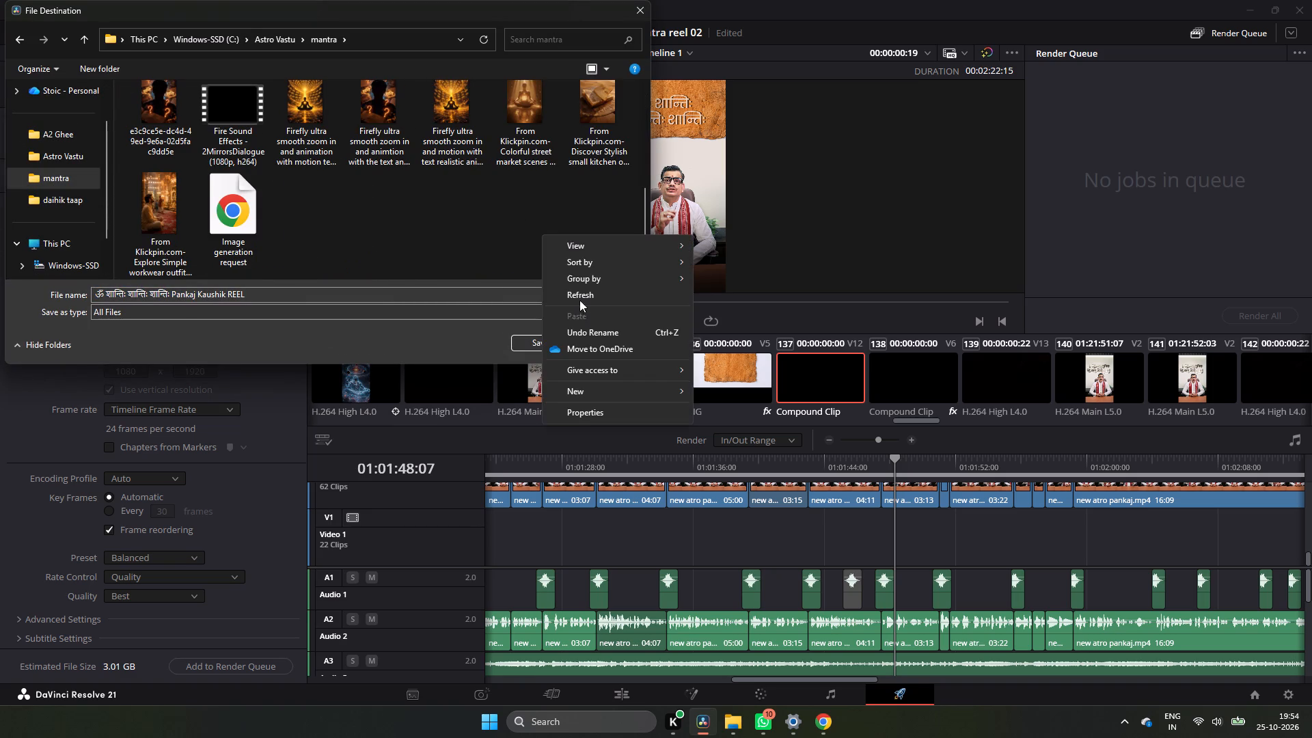
{"action": "left_click", "coordinate": [573, 392]}
{"action": "left_click", "coordinate": [729, 388]}
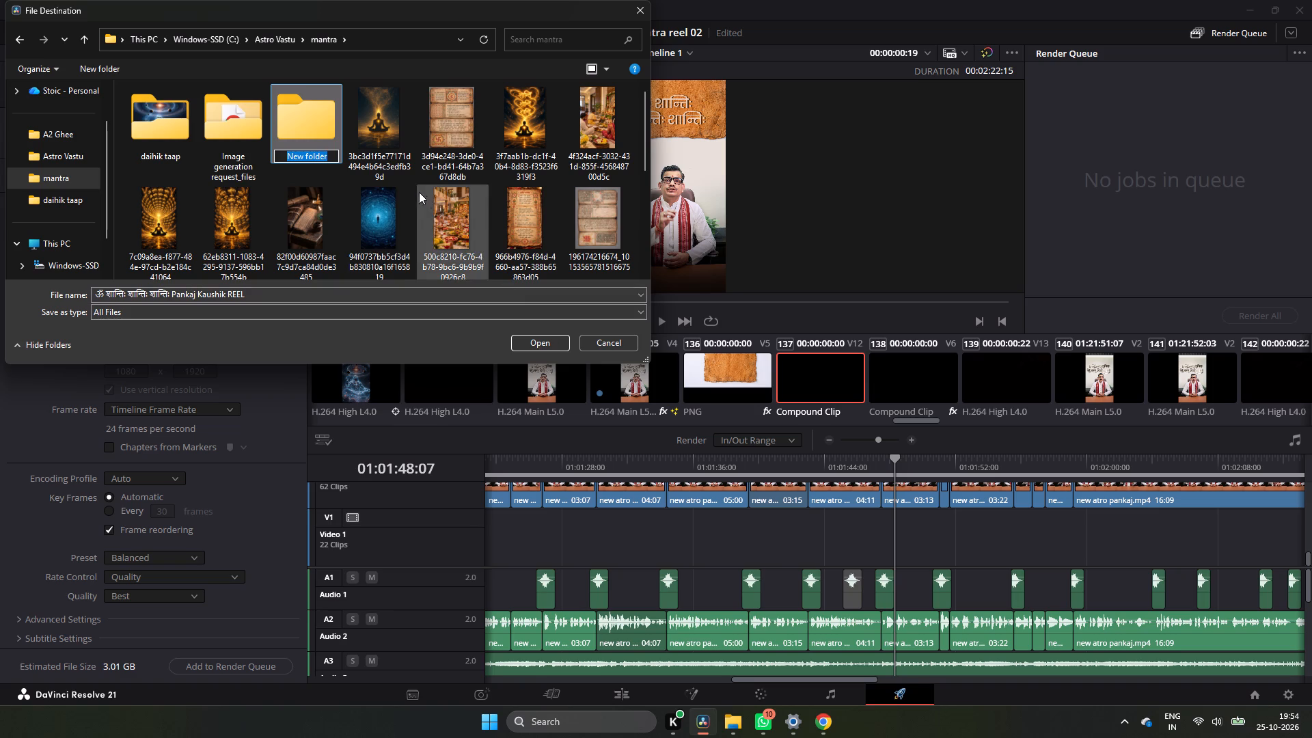
{"action": "key", "text": "BackSpace"}
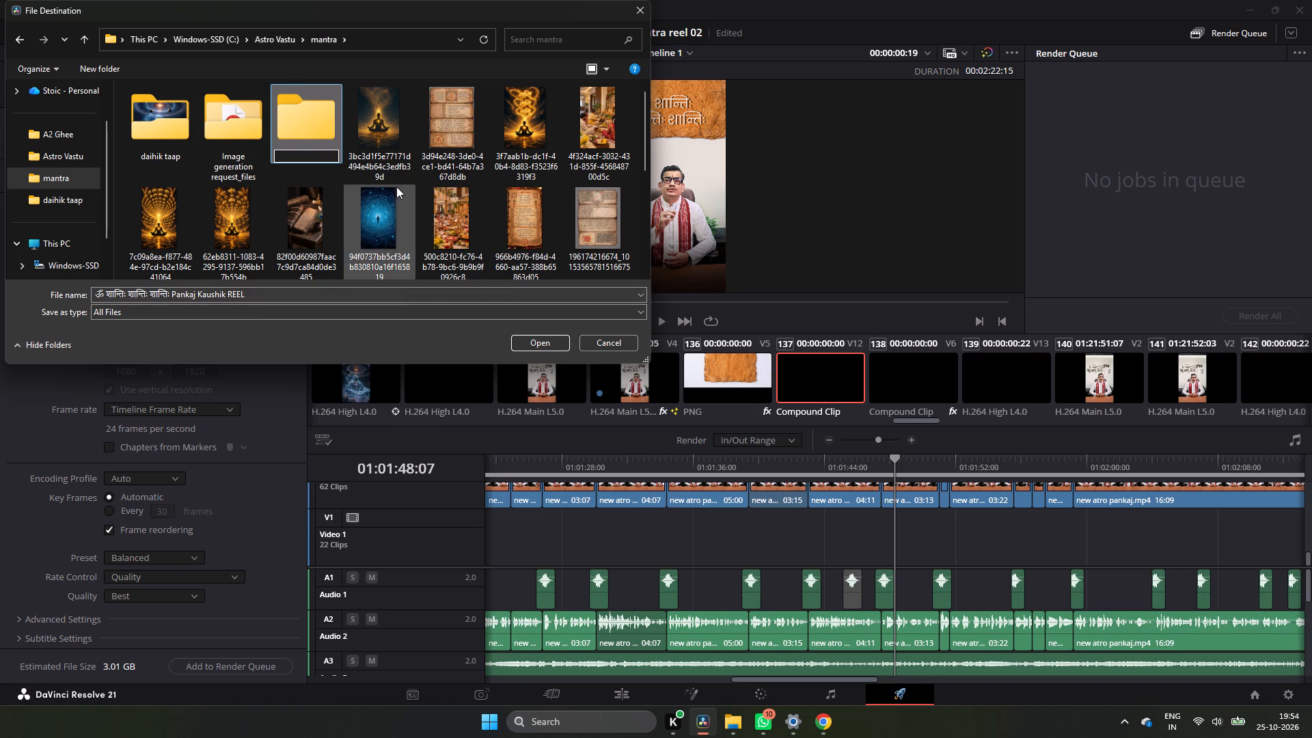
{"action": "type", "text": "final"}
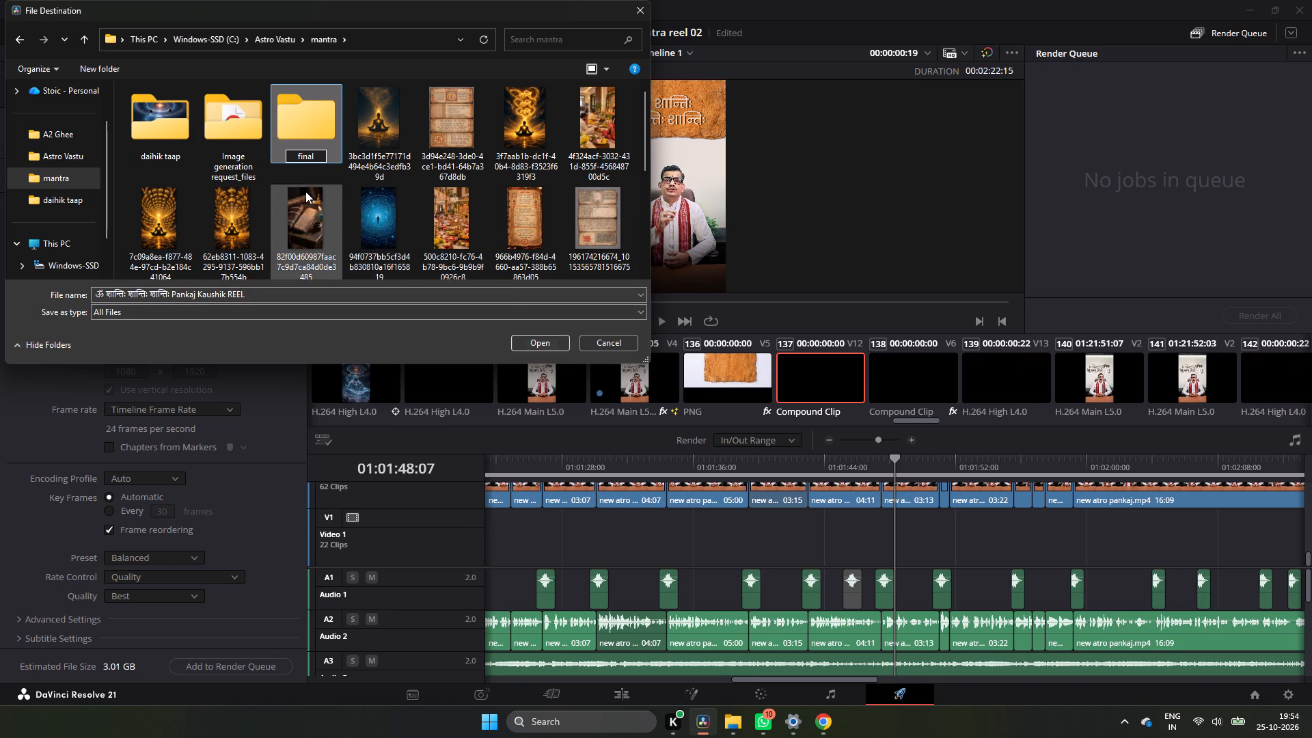
{"action": "left_click", "coordinate": [300, 156]}
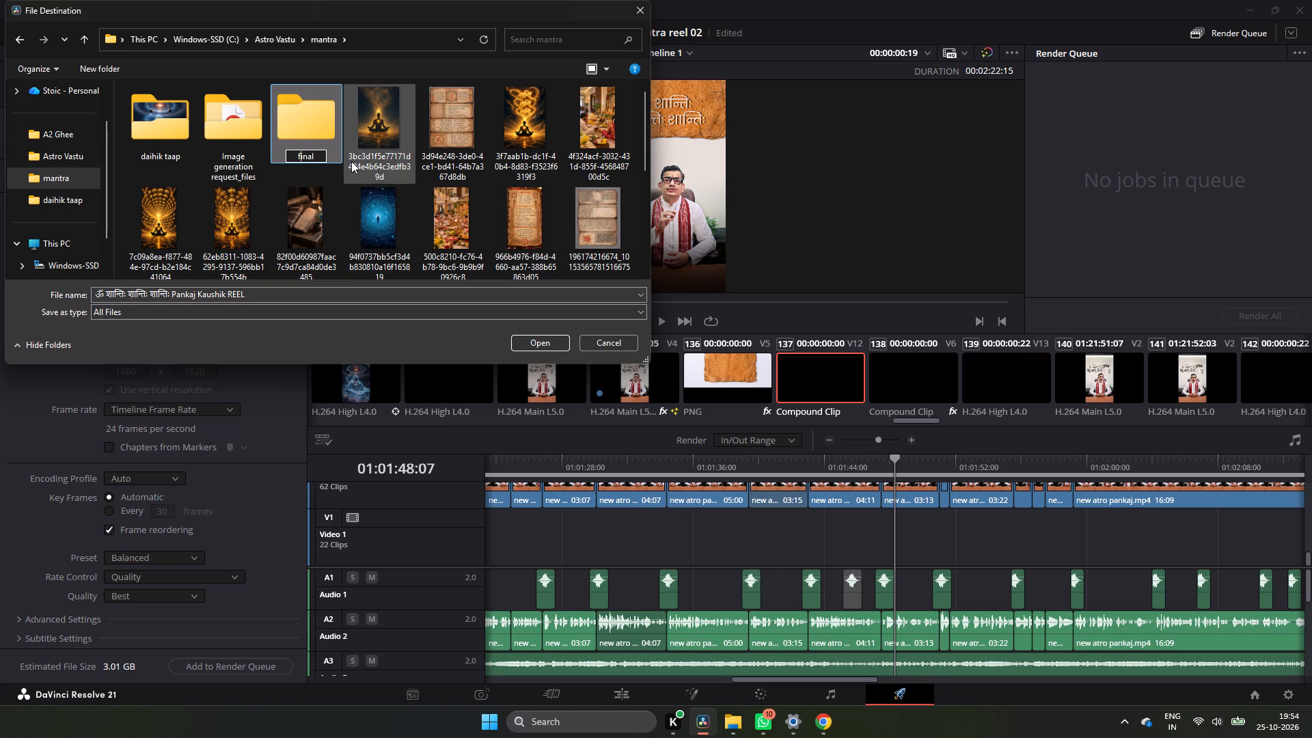
{"action": "key", "text": "BackSpace"}
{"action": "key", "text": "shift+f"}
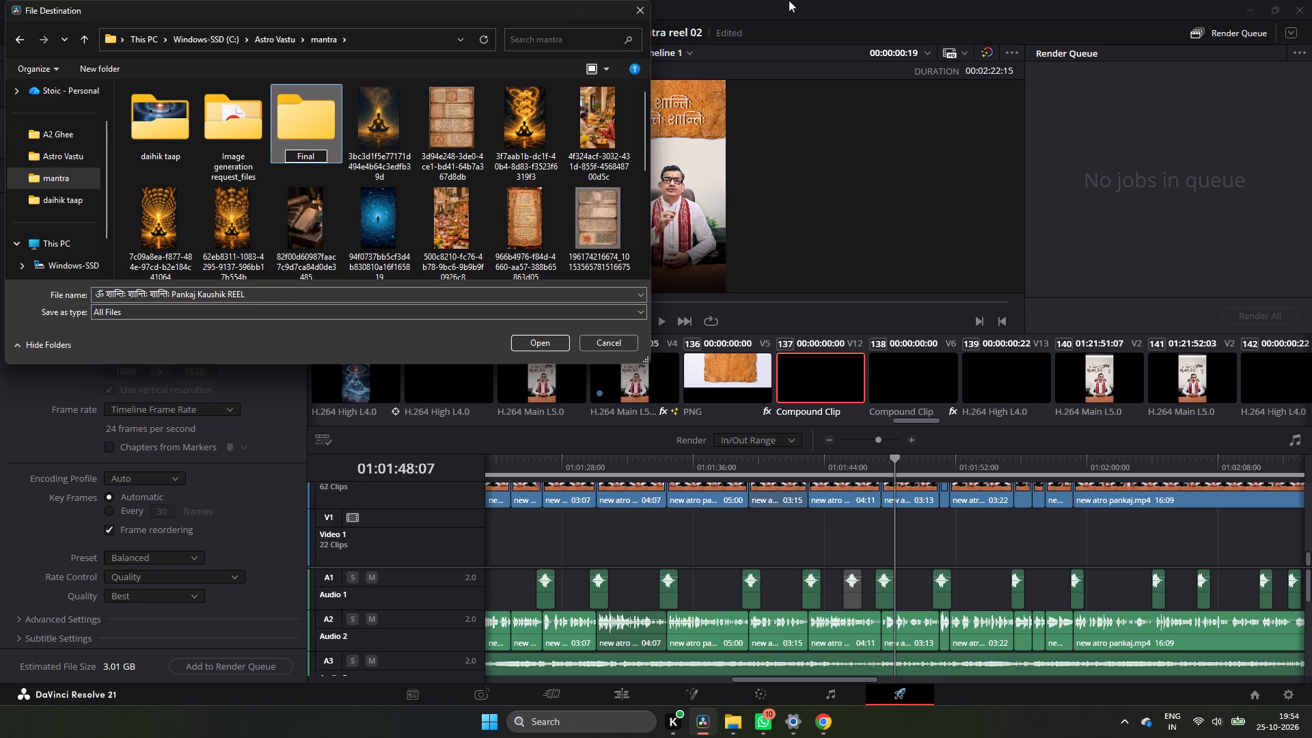
{"action": "left_click", "coordinate": [530, 342]}
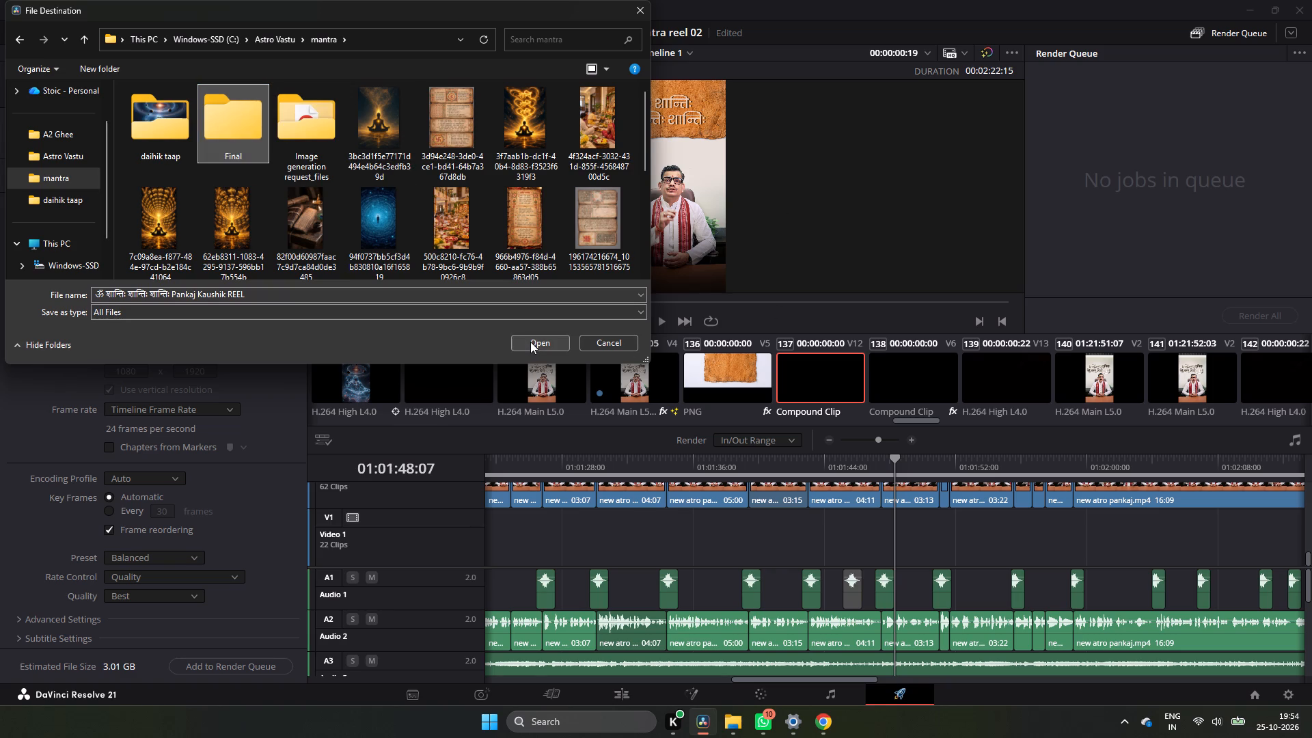
{"action": "left_click", "coordinate": [530, 342]}
{"action": "left_click", "coordinate": [530, 342]}
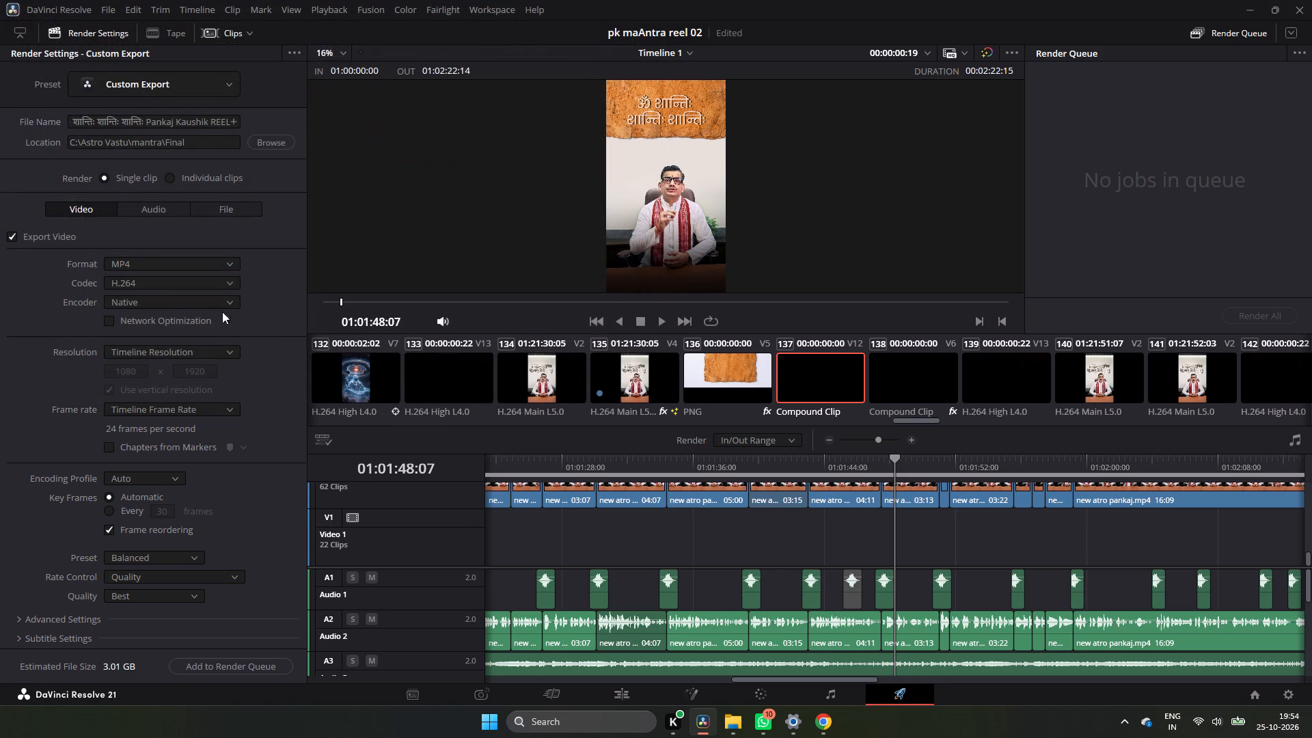
Check the advanced video export settings, keep them as they are, and add the reel to the render queue.
{"action": "scroll", "coordinate": [207, 282], "scroll_direction": "down", "scroll_amount": 7}
{"action": "scroll", "coordinate": [169, 614], "scroll_direction": "down", "scroll_amount": 4}
{"action": "left_click", "coordinate": [98, 621]}
{"action": "scroll", "coordinate": [222, 599], "scroll_direction": "down", "scroll_amount": 6}
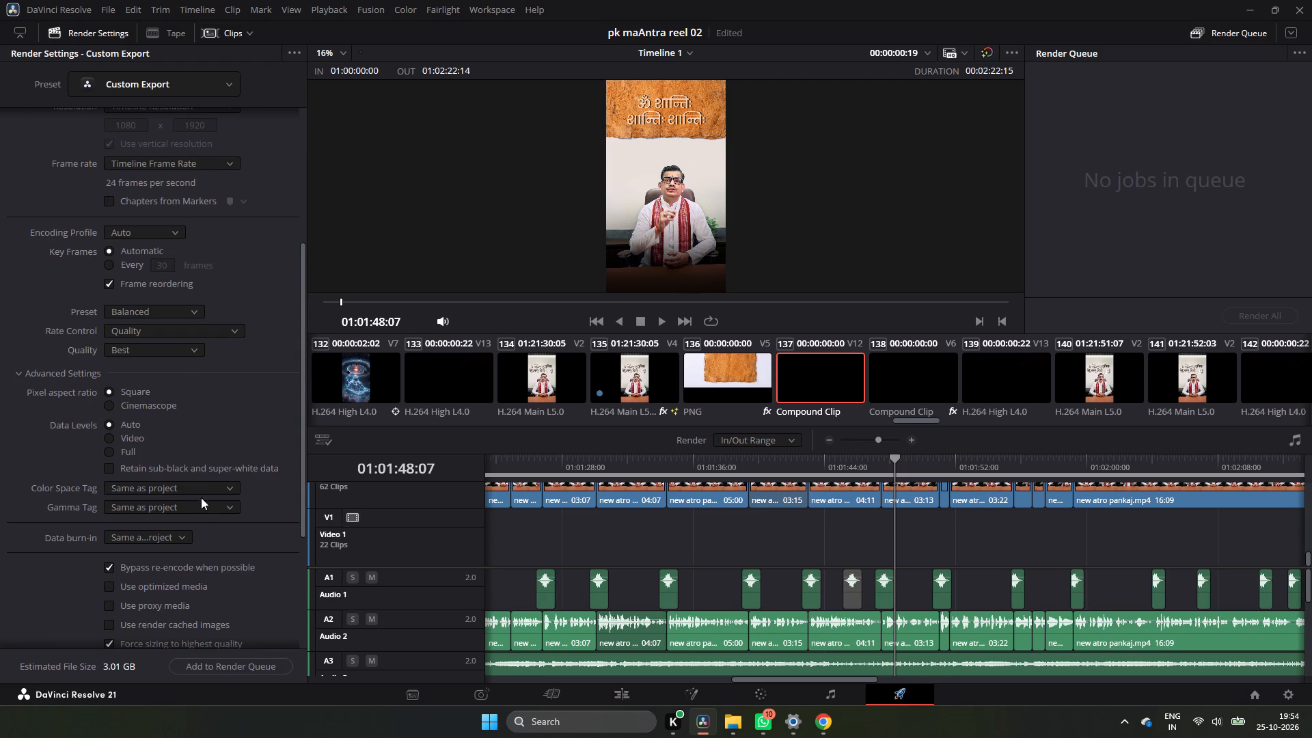
{"action": "scroll", "coordinate": [172, 356], "scroll_direction": "down", "scroll_amount": 7}
{"action": "scroll", "coordinate": [193, 575], "scroll_direction": "down", "scroll_amount": 4}
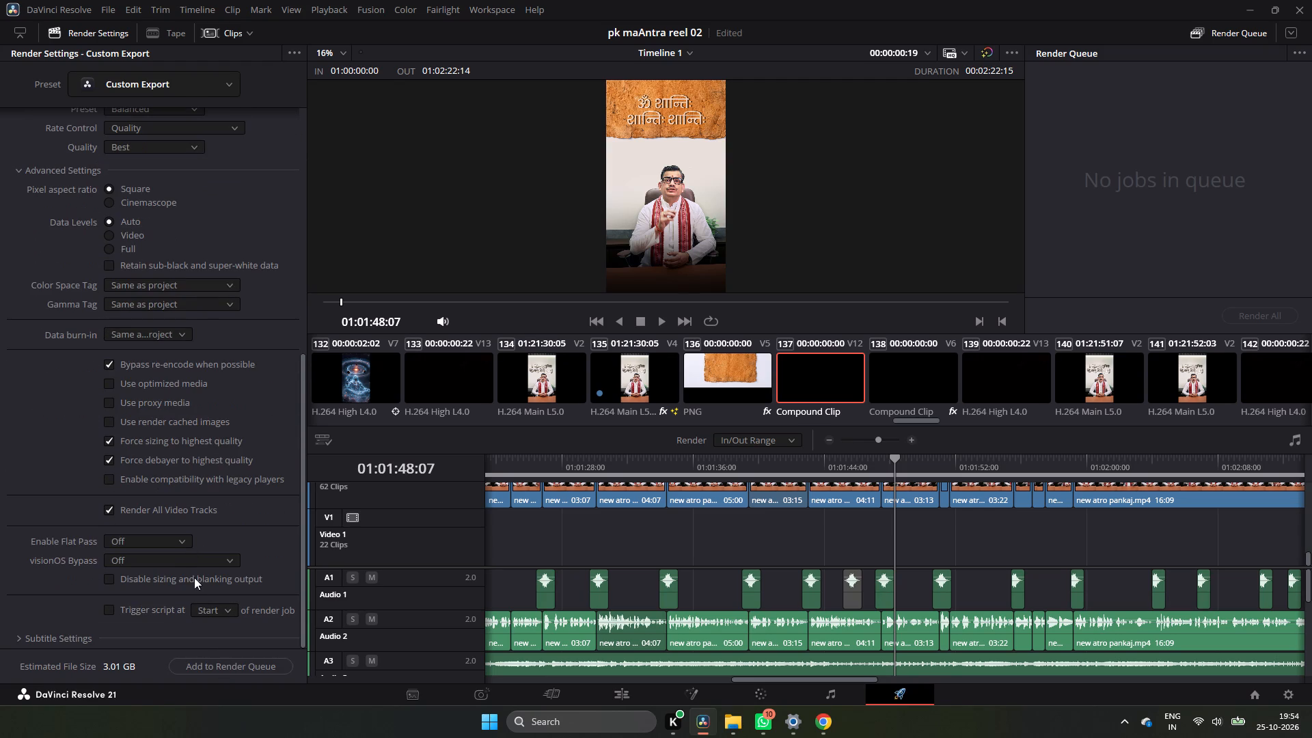
{"action": "scroll", "coordinate": [194, 577], "scroll_direction": "down", "scroll_amount": 1}
{"action": "left_click", "coordinate": [238, 667]}
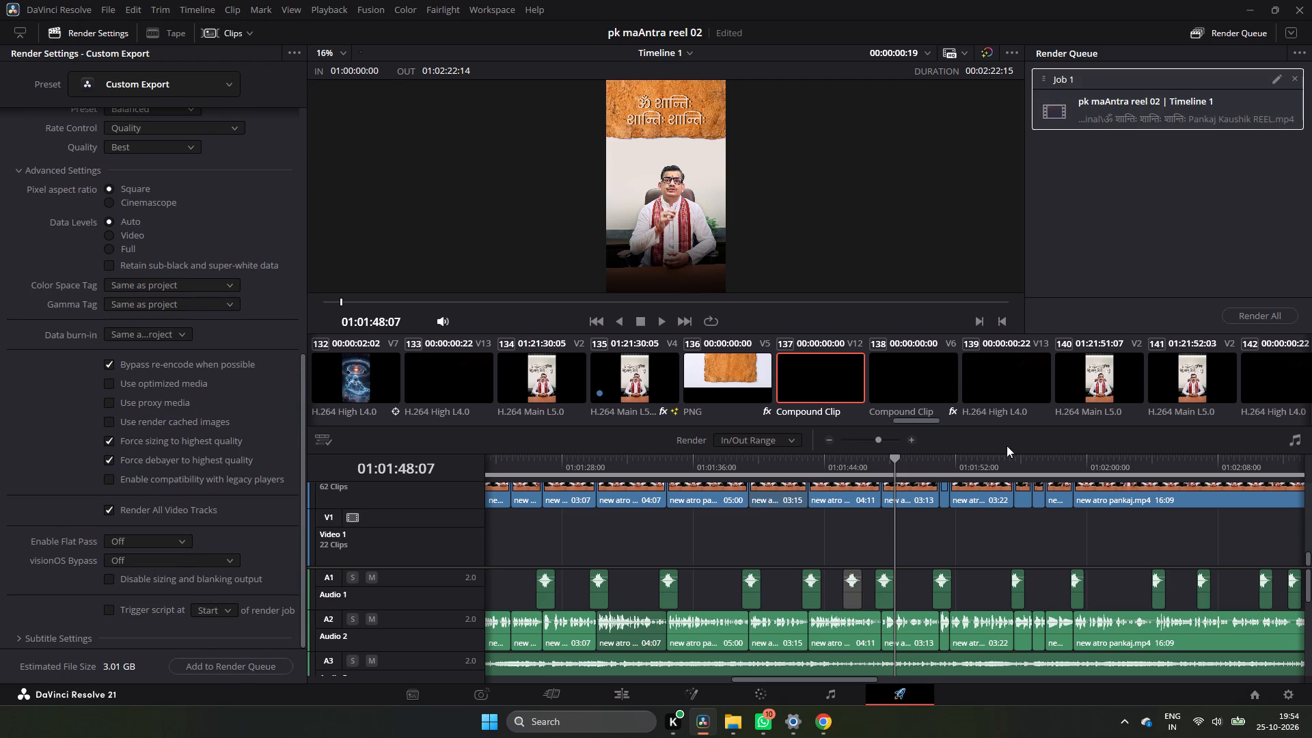
Return to the Edit page, spot-check playback around the "दैविक ताप" title near 01:01:40:09, and play the reel from its beginning.
{"action": "left_click", "coordinate": [635, 696]}
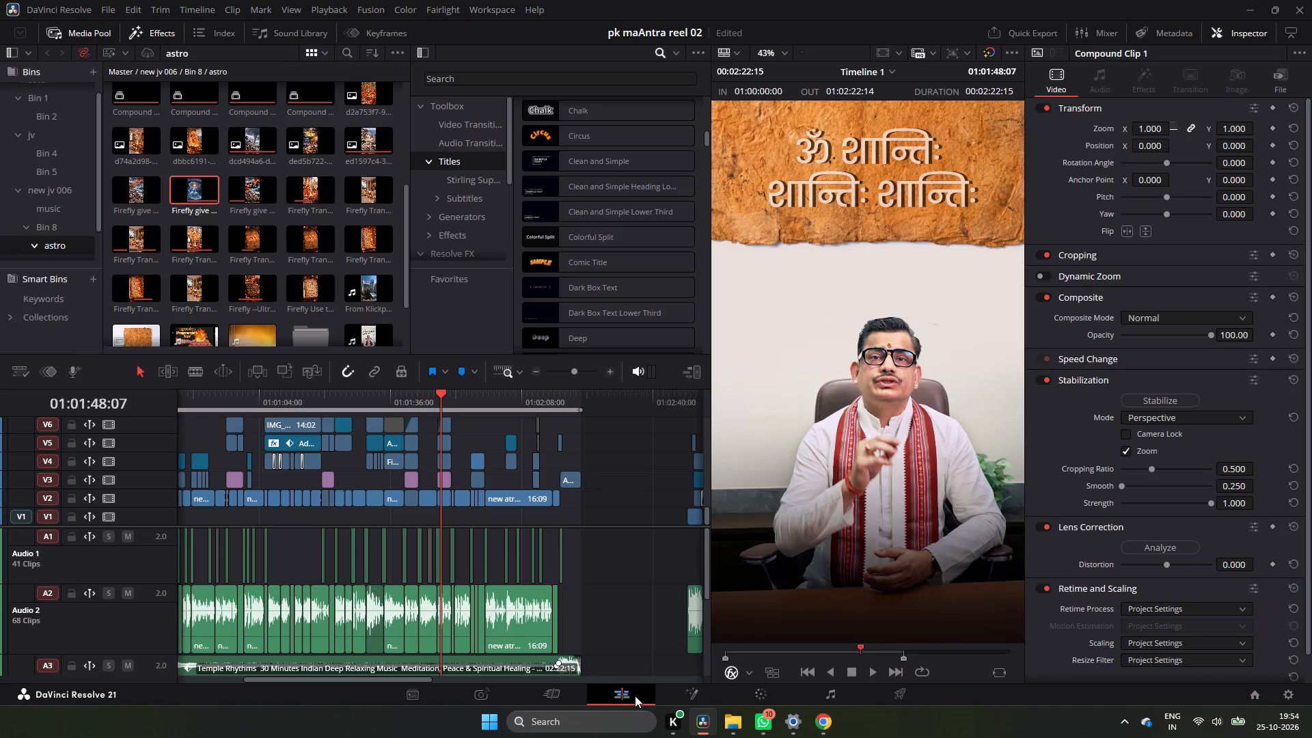
{"action": "left_click_drag", "start_coordinate": [442, 388], "coordinate": [435, 394]}
{"action": "left_click_drag", "start_coordinate": [439, 396], "coordinate": [402, 407]}
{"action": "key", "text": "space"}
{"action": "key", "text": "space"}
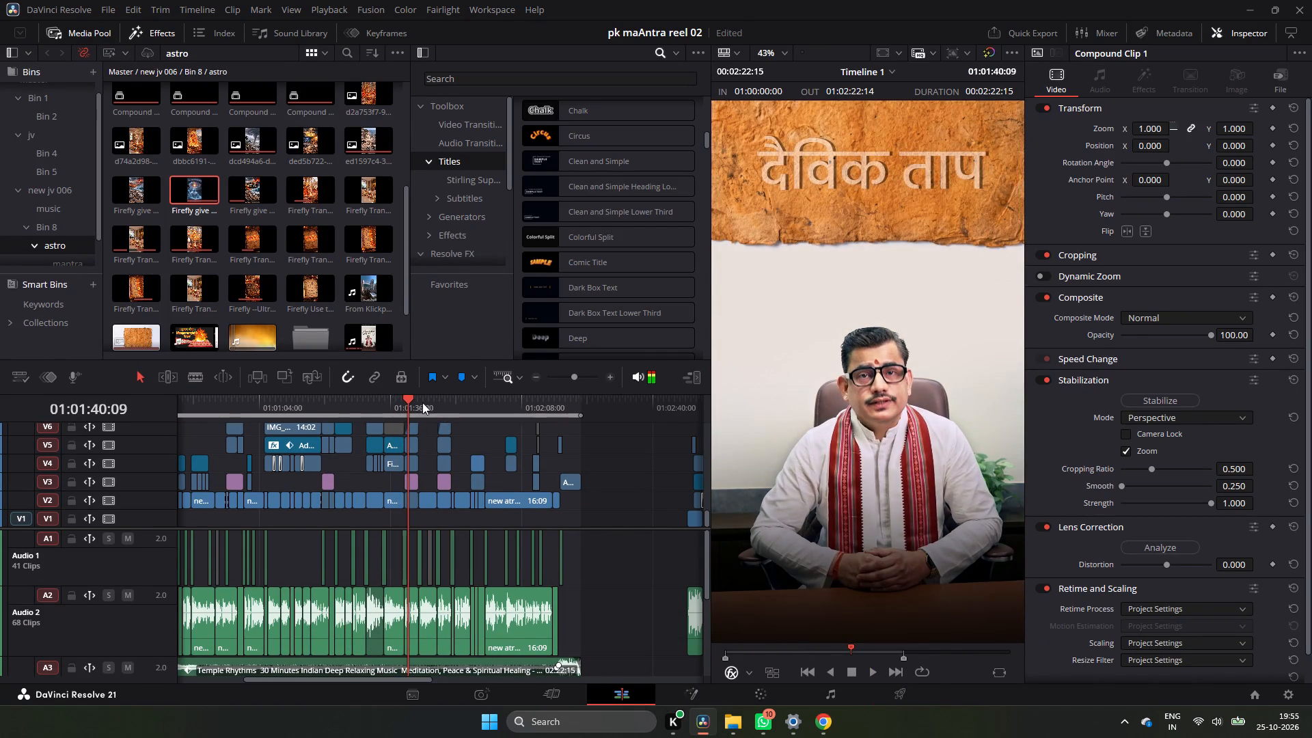
{"action": "left_click_drag", "start_coordinate": [408, 399], "coordinate": [100, 455]}
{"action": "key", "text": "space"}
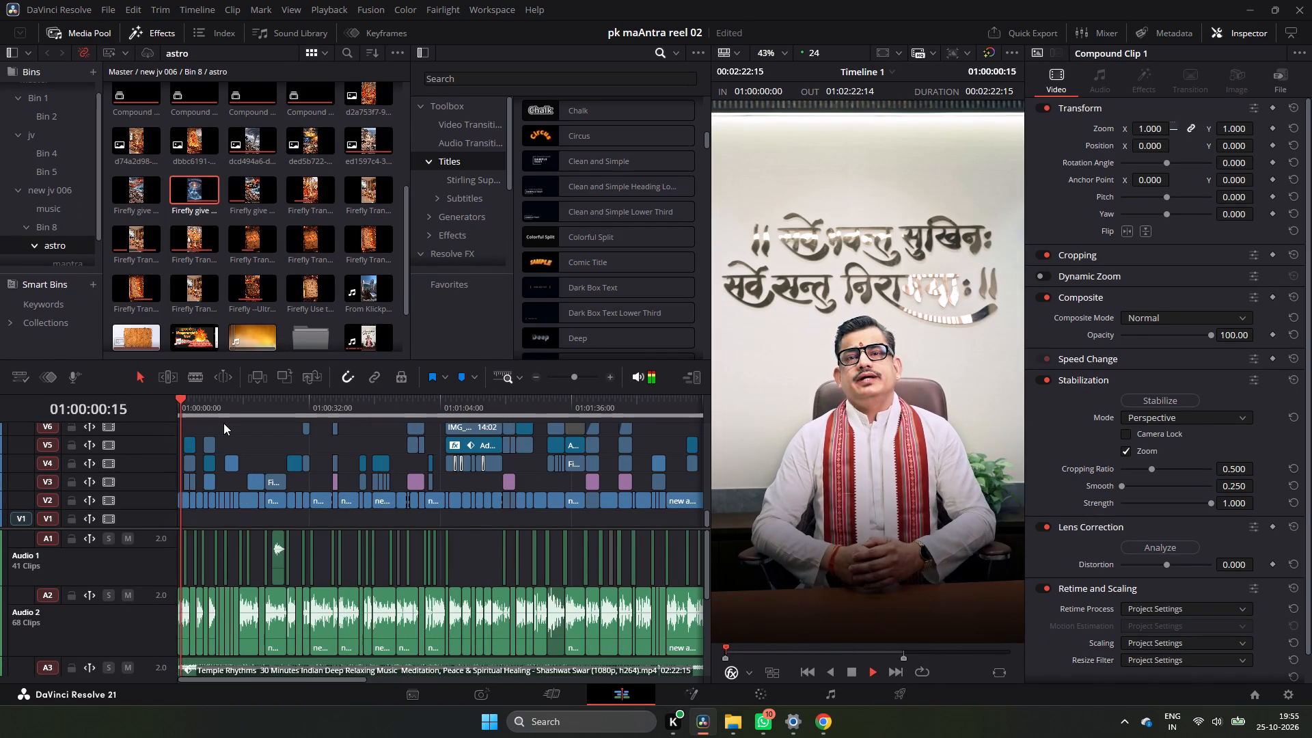
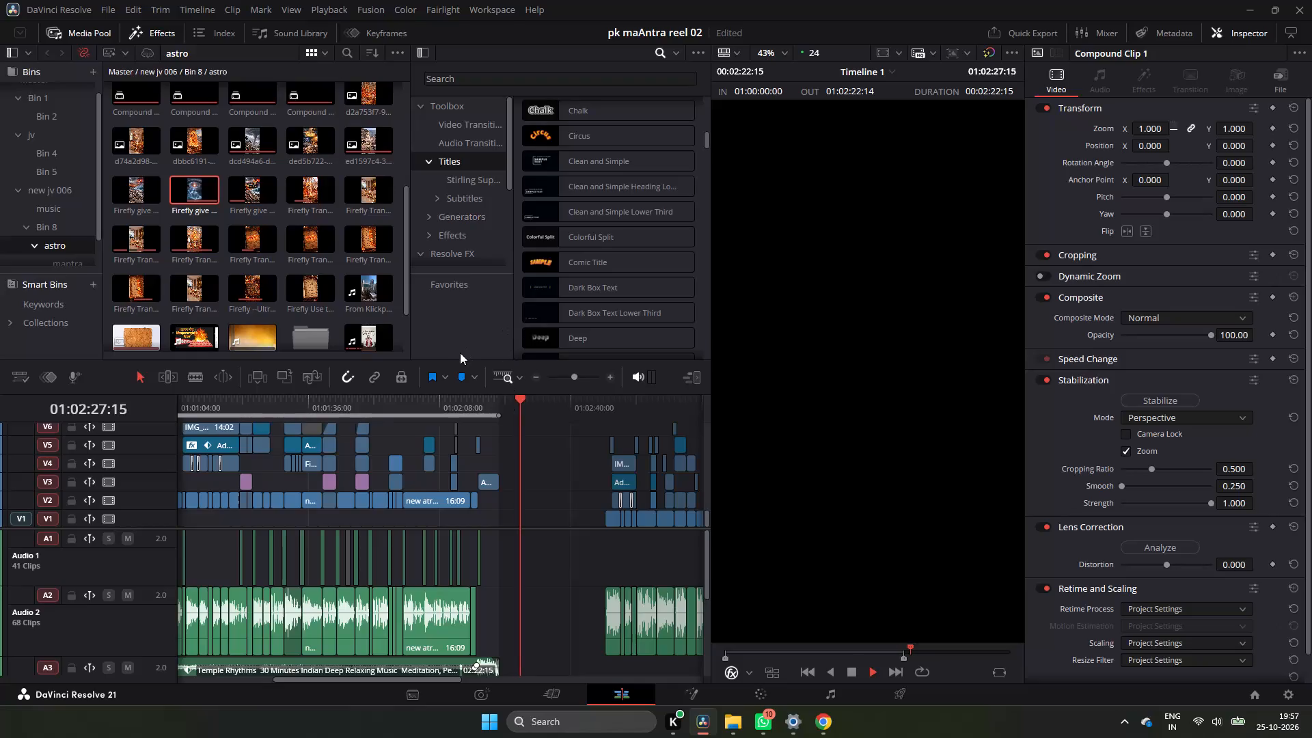
Stop playback and park the playhead on the closing logo at the end of the reel, 01:02:22:14.
{"action": "left_click", "coordinate": [497, 394]}
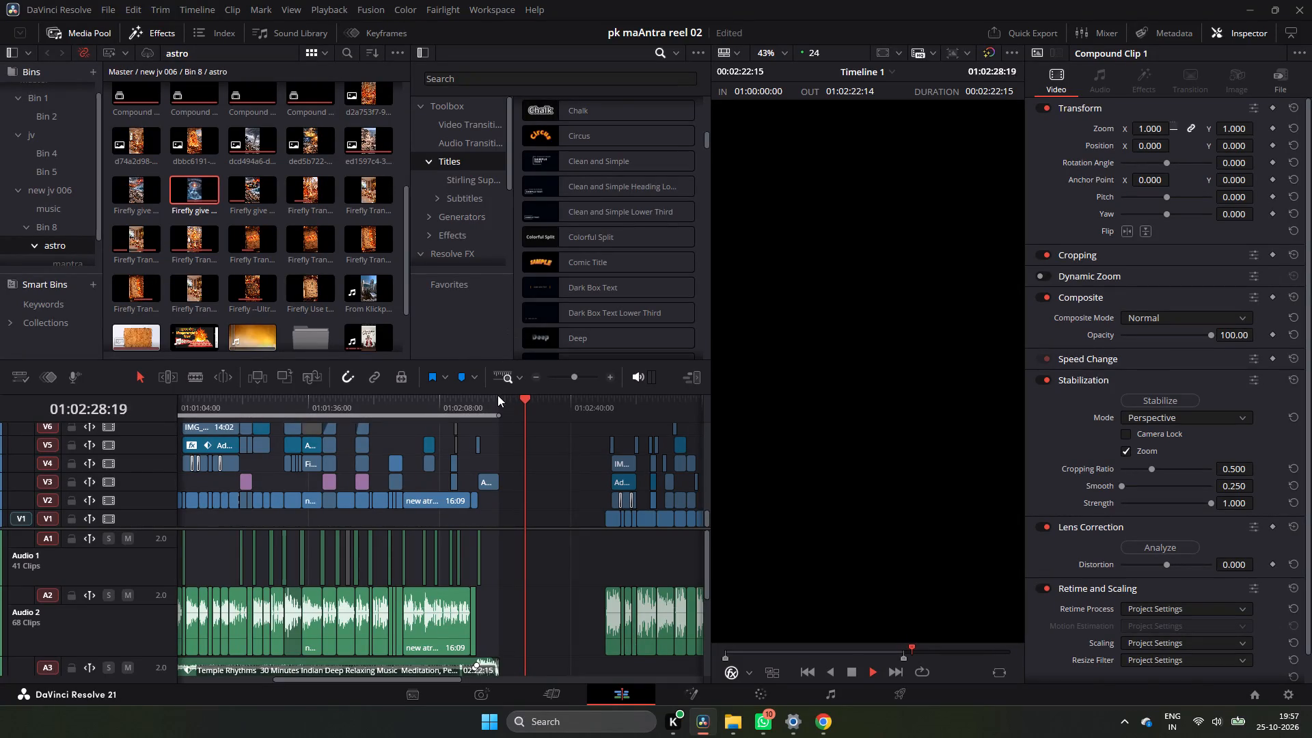
{"action": "key", "text": "space"}
{"action": "left_click", "coordinate": [496, 400]}
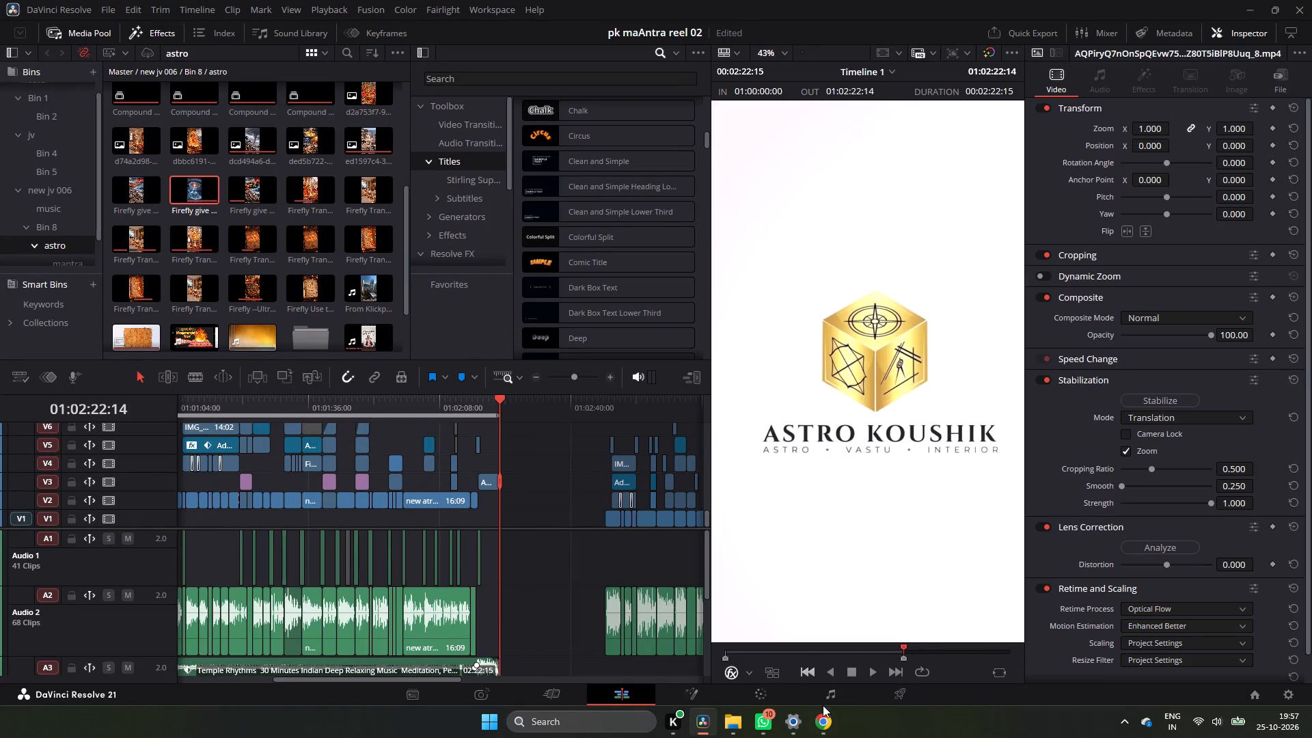
On the Deliver page, add the reel to the render queue again and start rendering only that new job.
{"action": "left_click", "coordinate": [914, 693]}
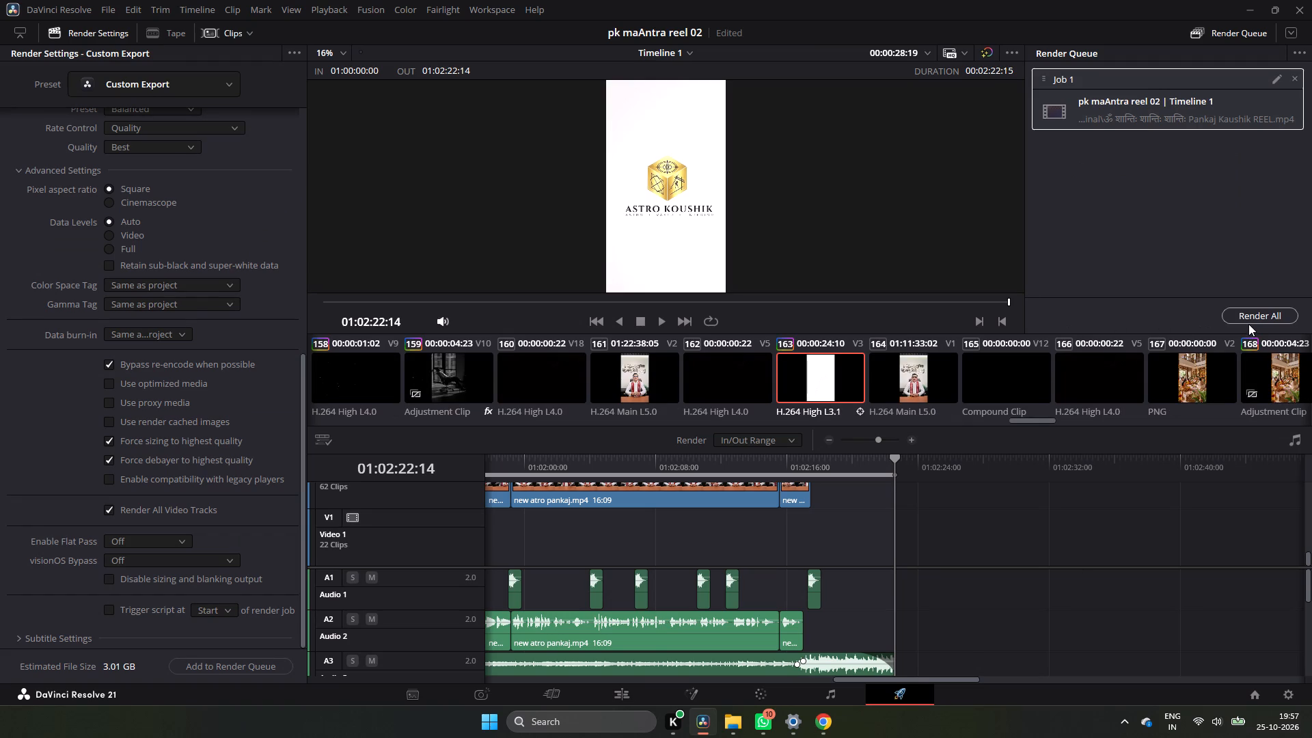
{"action": "scroll", "coordinate": [214, 345], "scroll_direction": "up", "scroll_amount": 2}
{"action": "scroll", "coordinate": [214, 345], "scroll_direction": "down", "scroll_amount": 8}
{"action": "left_click", "coordinate": [254, 665]}
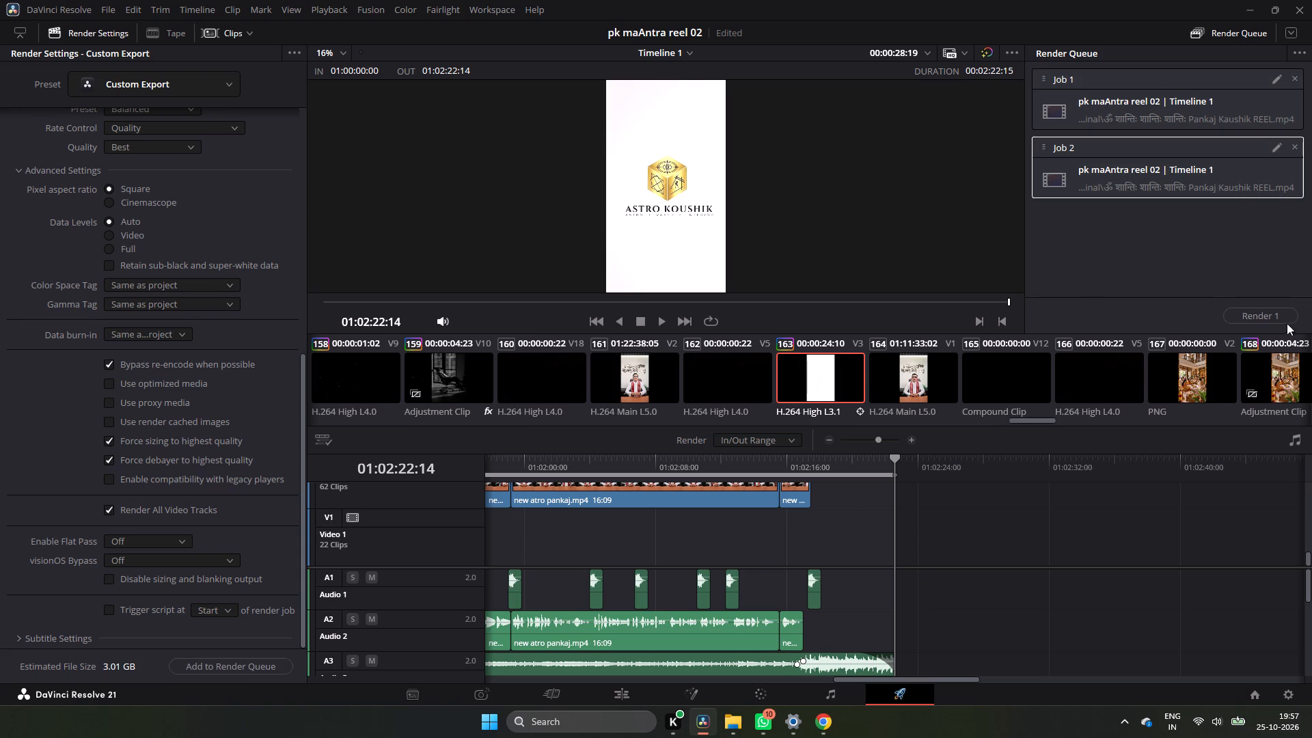
{"action": "left_click", "coordinate": [1277, 314]}
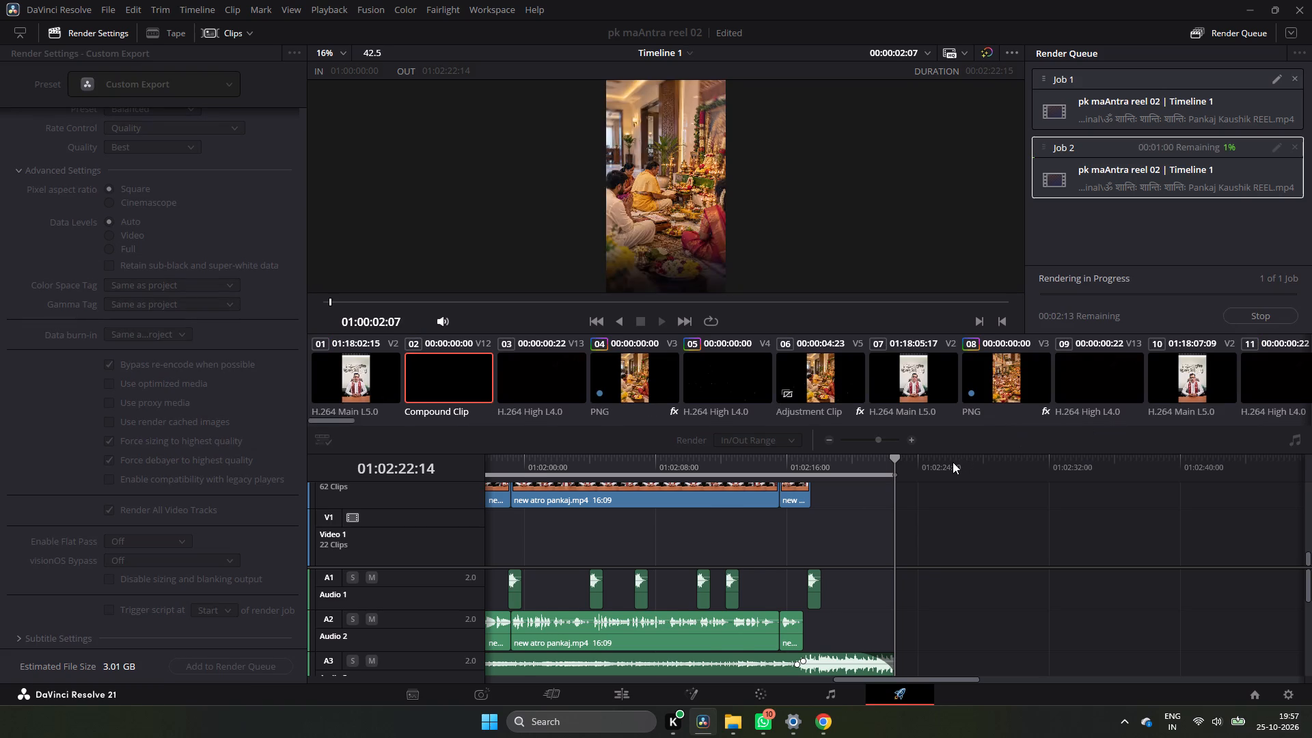
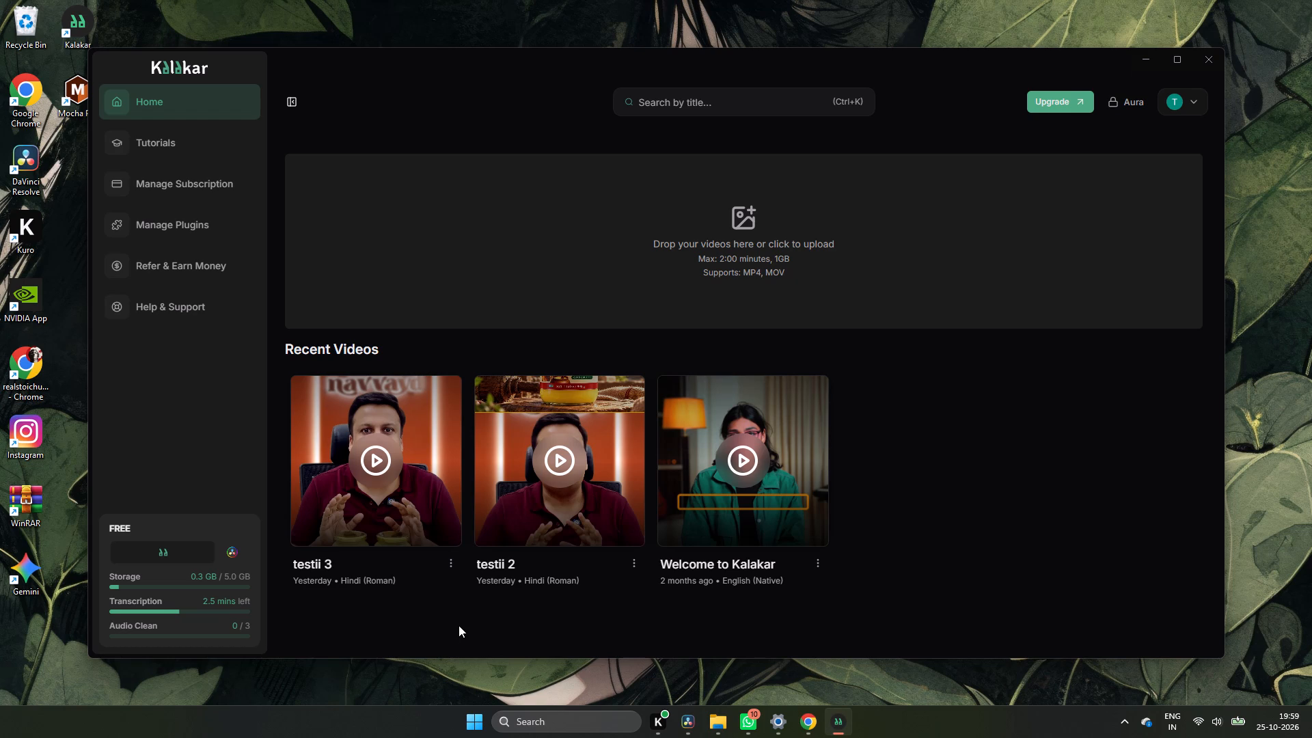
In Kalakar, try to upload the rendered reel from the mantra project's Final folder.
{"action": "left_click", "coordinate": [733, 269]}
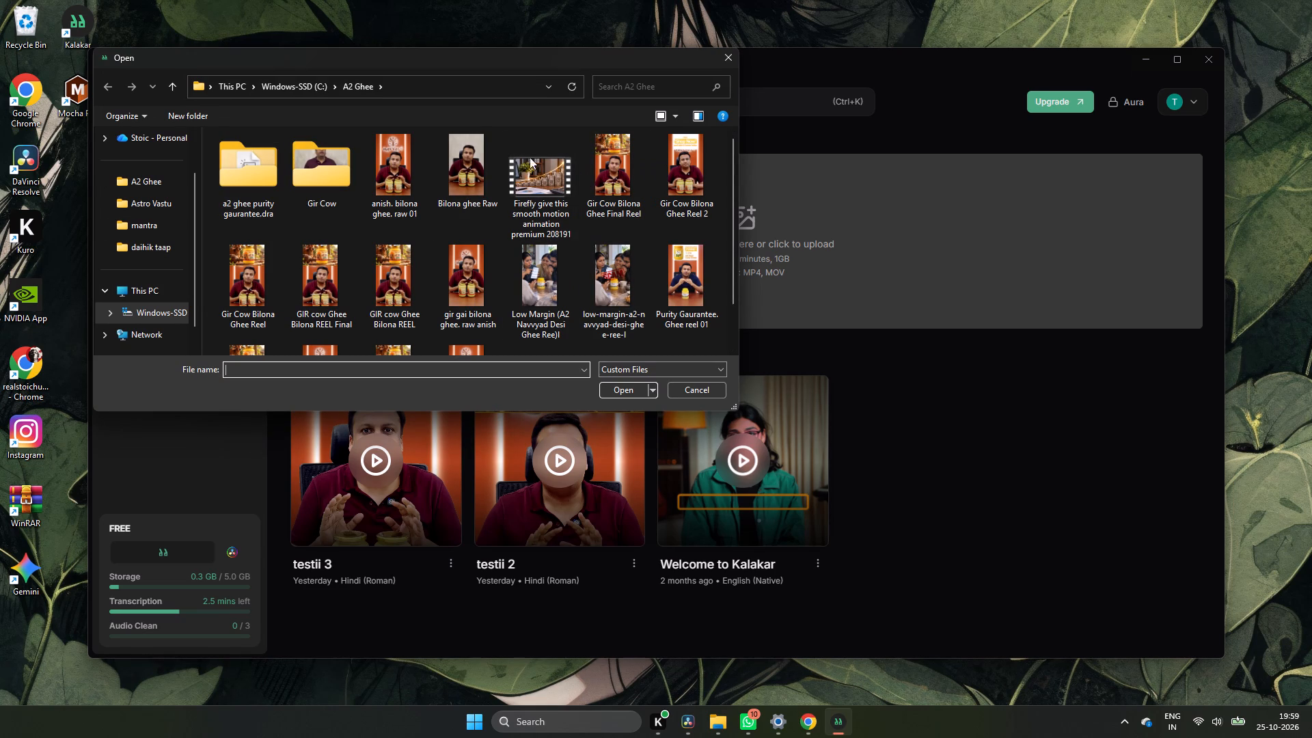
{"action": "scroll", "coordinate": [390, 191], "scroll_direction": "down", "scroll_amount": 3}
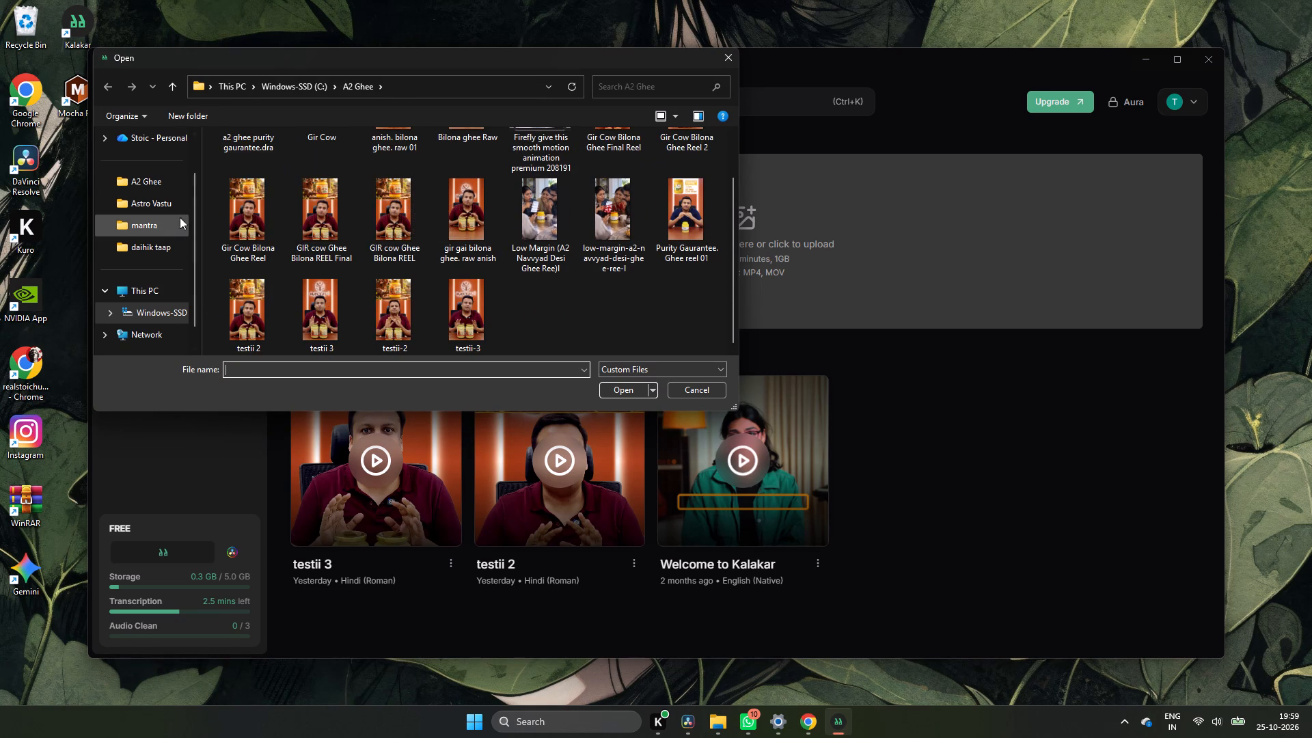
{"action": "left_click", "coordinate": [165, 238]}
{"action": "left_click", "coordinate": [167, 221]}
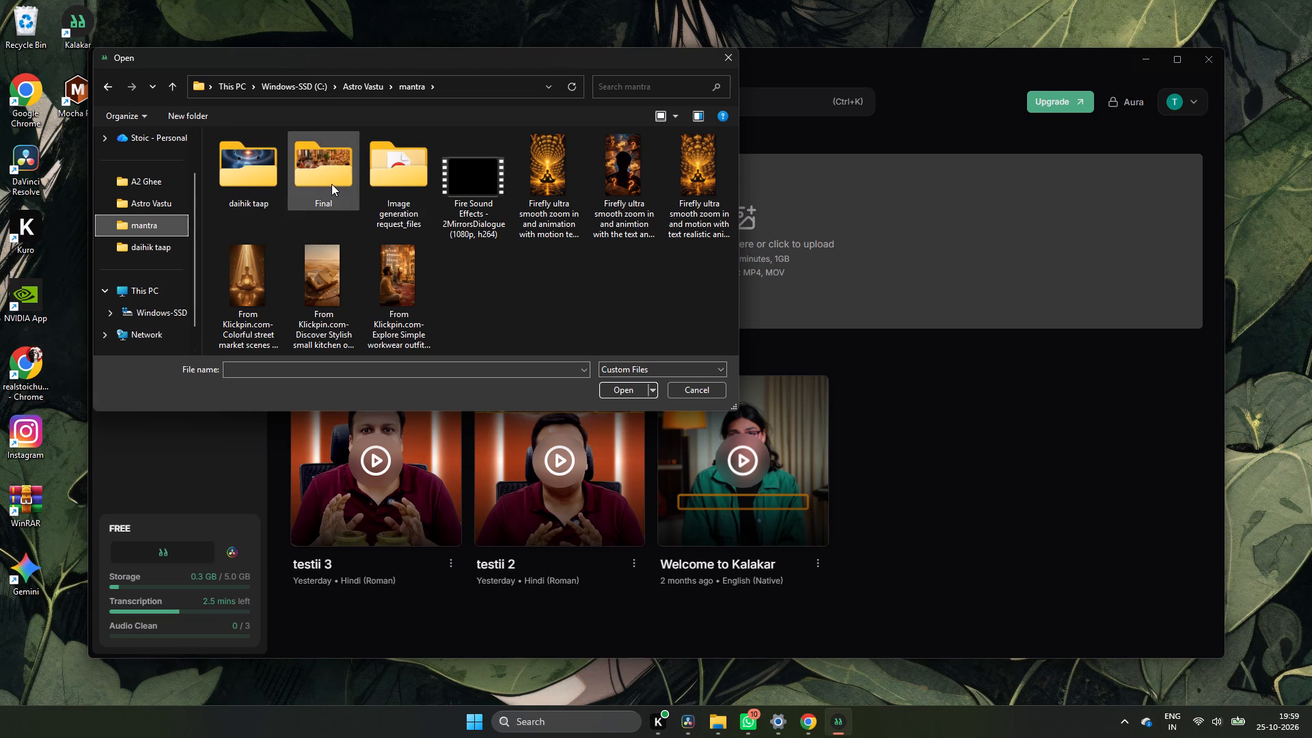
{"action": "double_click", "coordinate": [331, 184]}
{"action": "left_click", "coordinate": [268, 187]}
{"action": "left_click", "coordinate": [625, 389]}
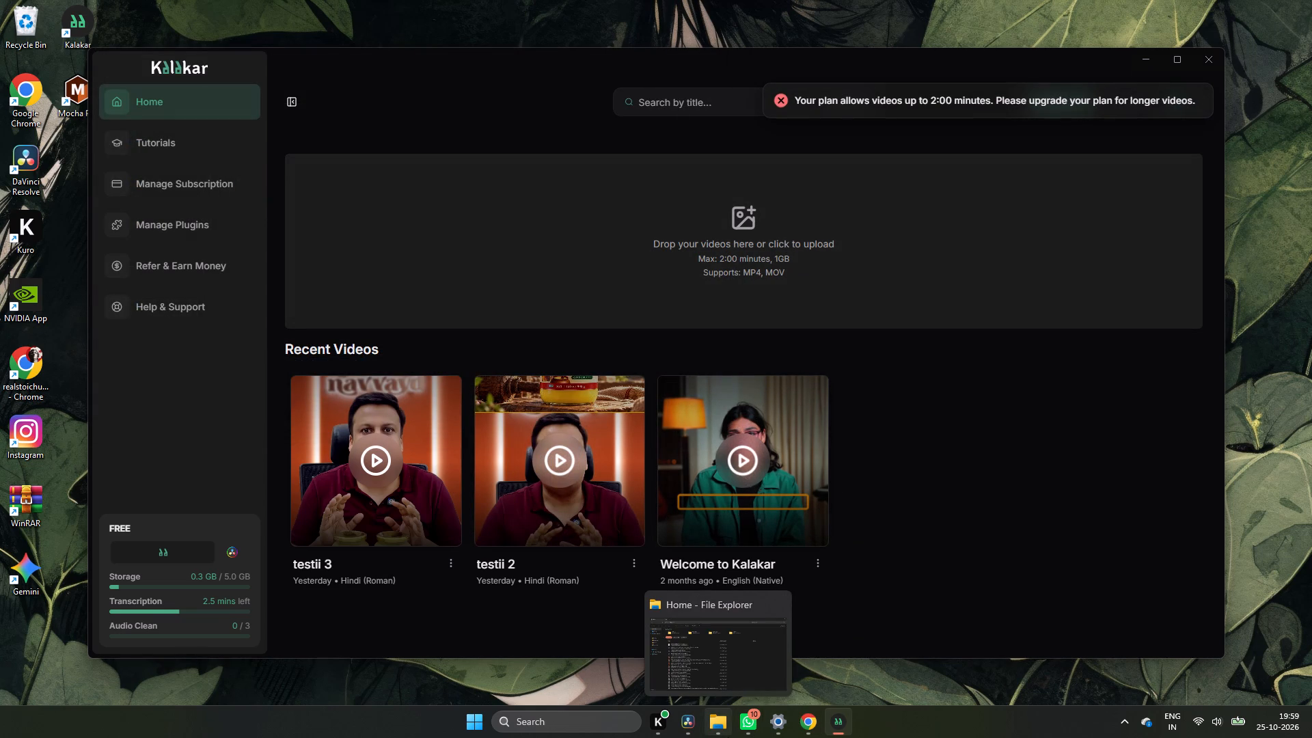
Switch to DaVinci Resolve and, on the Edit page, set the timeline's out point at 01:01:51:16.
{"action": "left_click", "coordinate": [696, 724]}
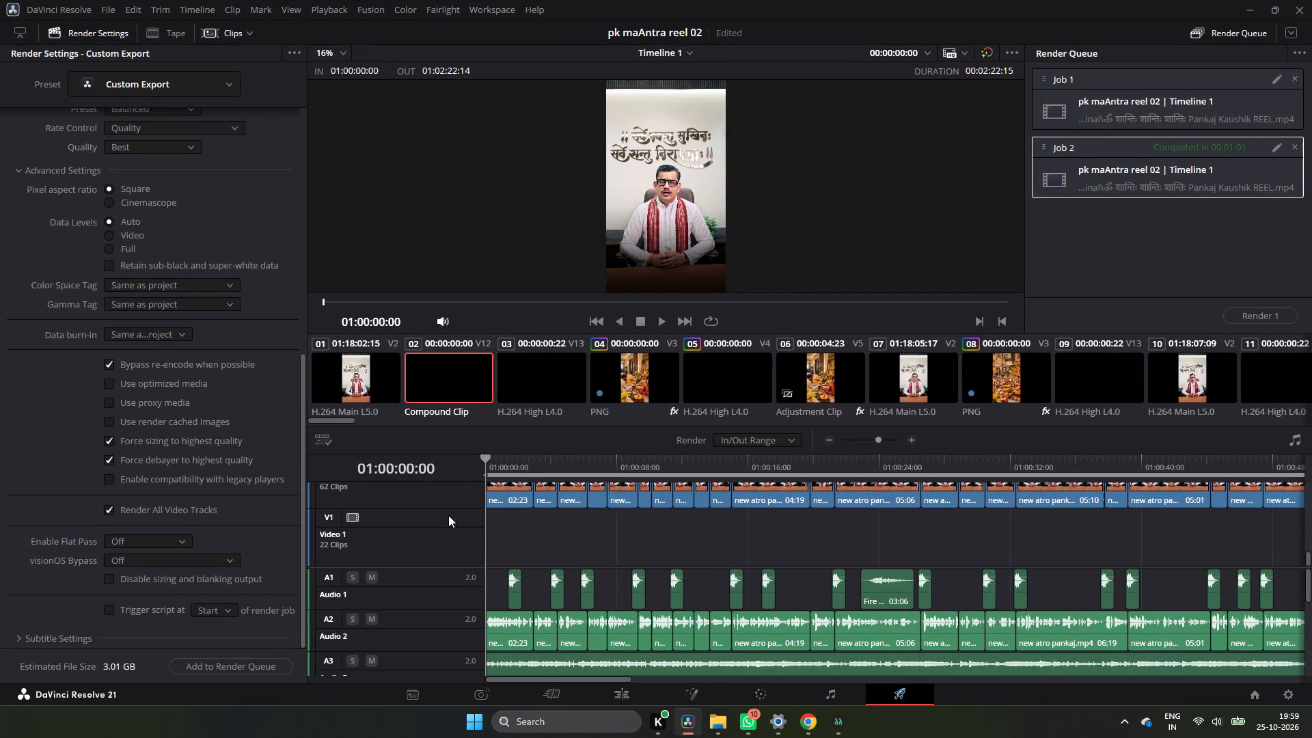
{"action": "left_click", "coordinate": [629, 694]}
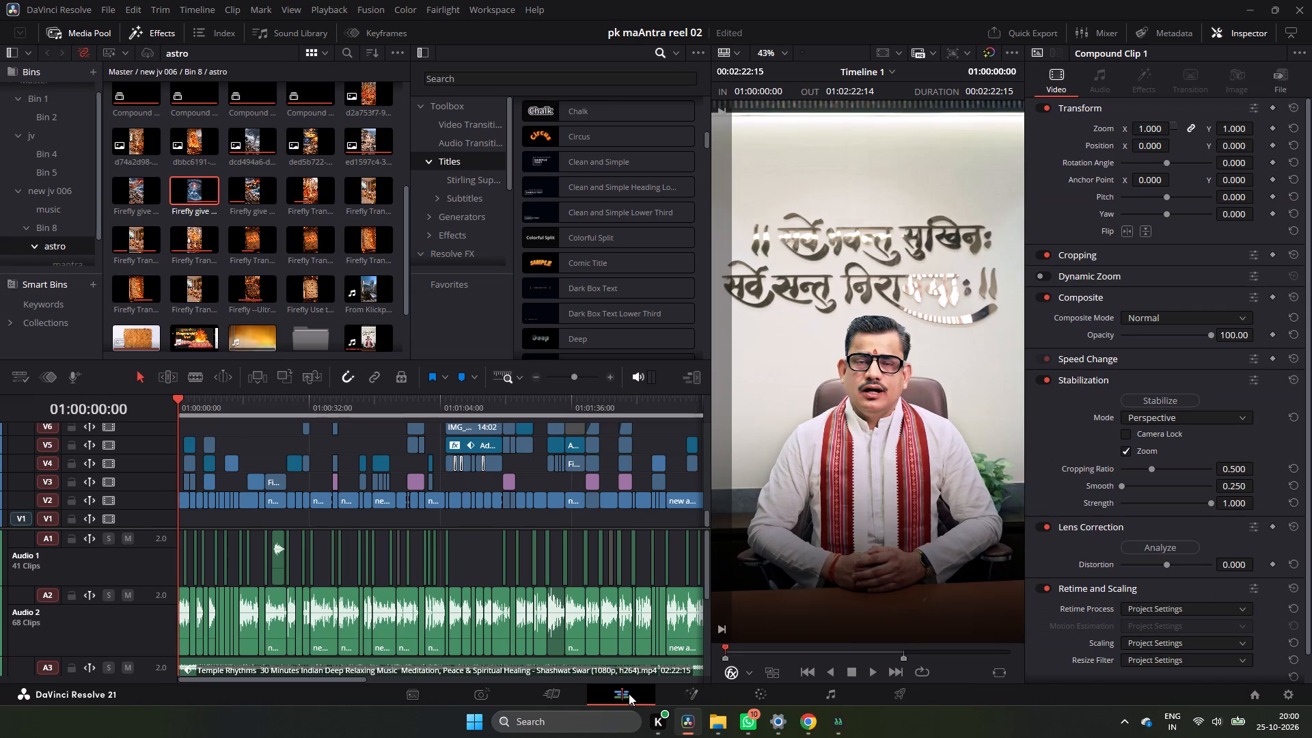
{"action": "left_click_drag", "start_coordinate": [306, 397], "coordinate": [418, 411]}
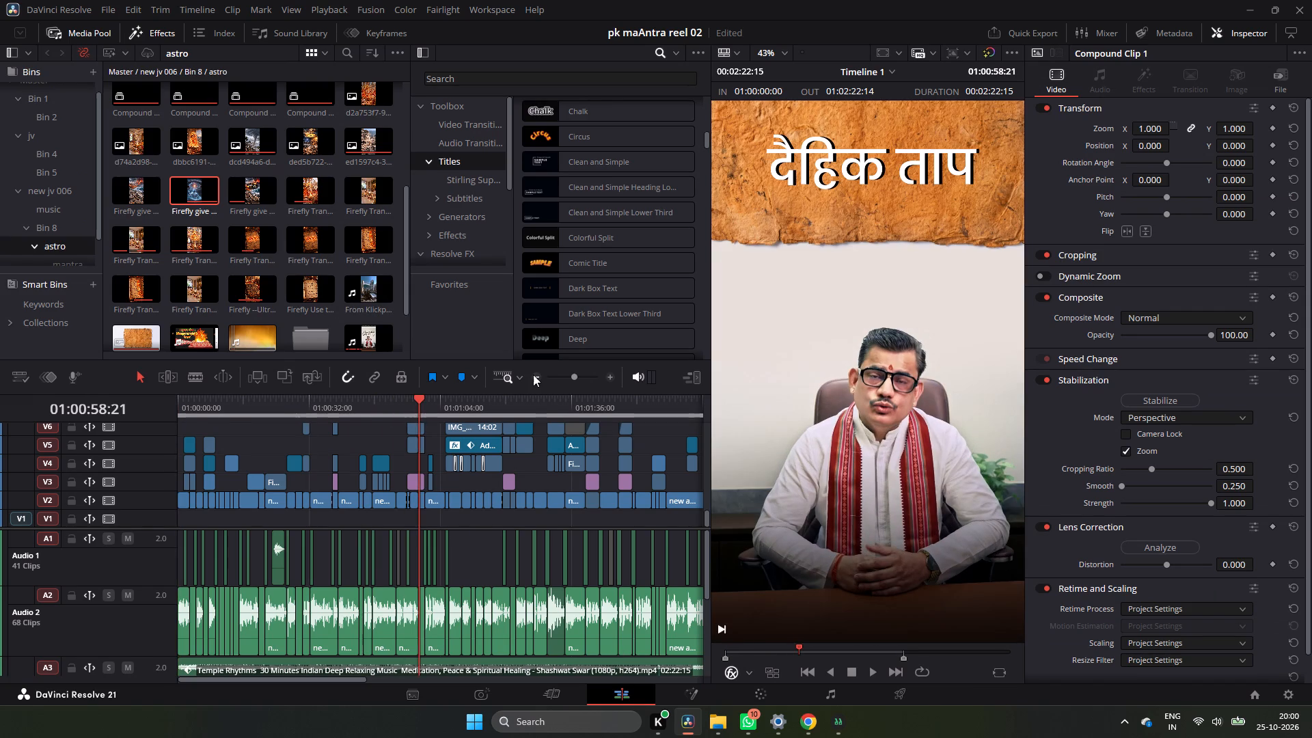
{"action": "left_click", "coordinate": [533, 374]}
{"action": "left_click", "coordinate": [472, 403]}
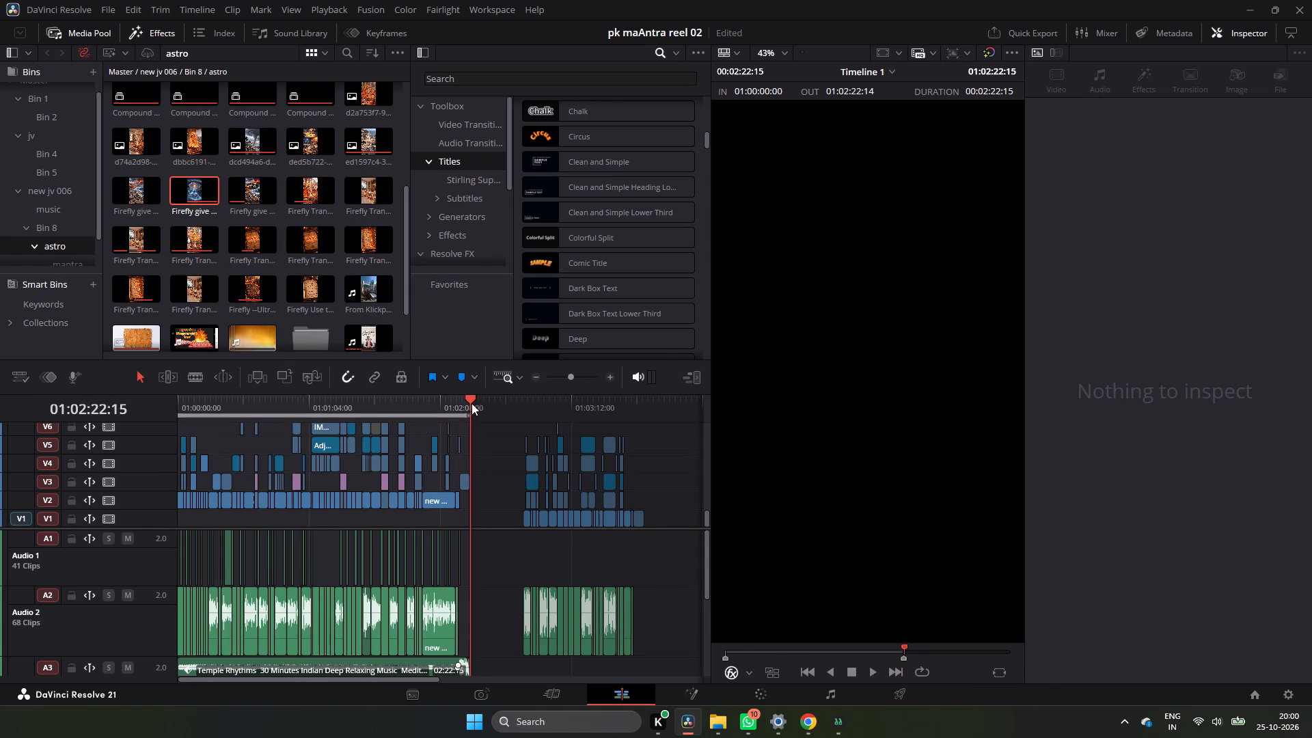
{"action": "left_click_drag", "start_coordinate": [470, 402], "coordinate": [371, 428]}
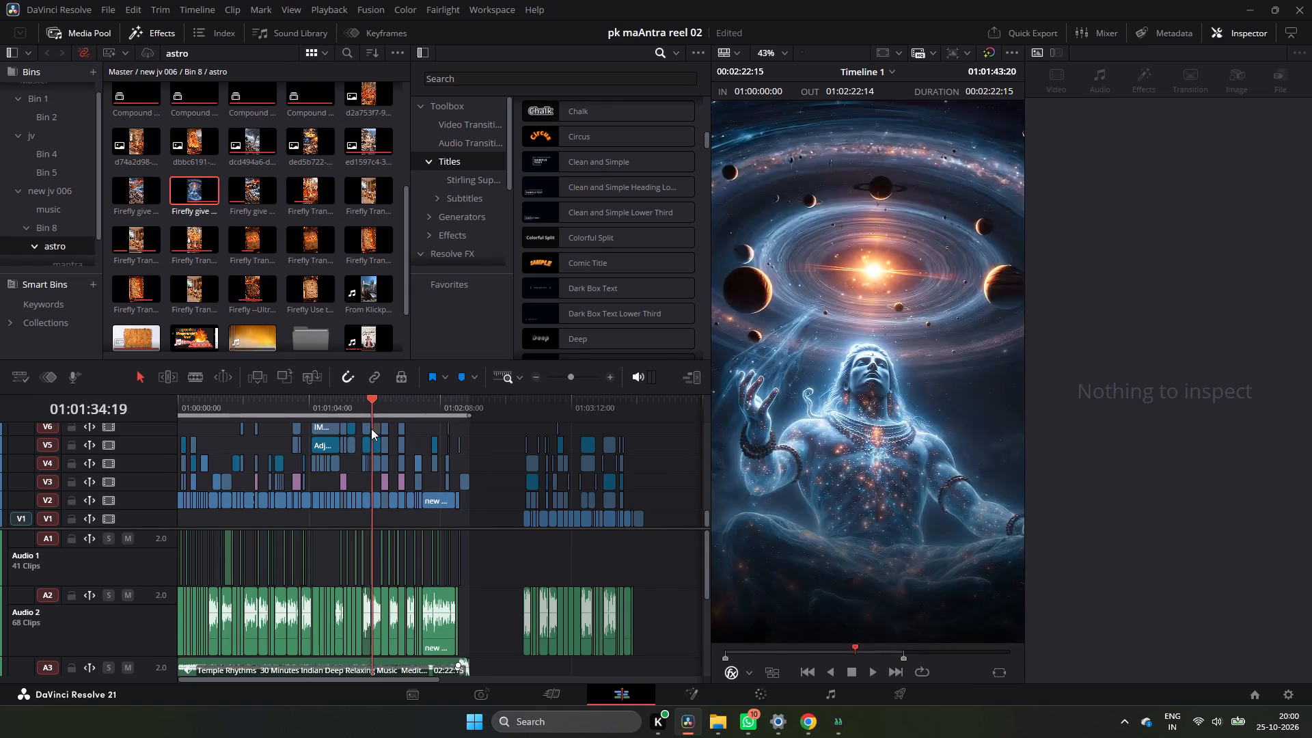
{"action": "left_click_drag", "start_coordinate": [371, 428], "coordinate": [270, 440]}
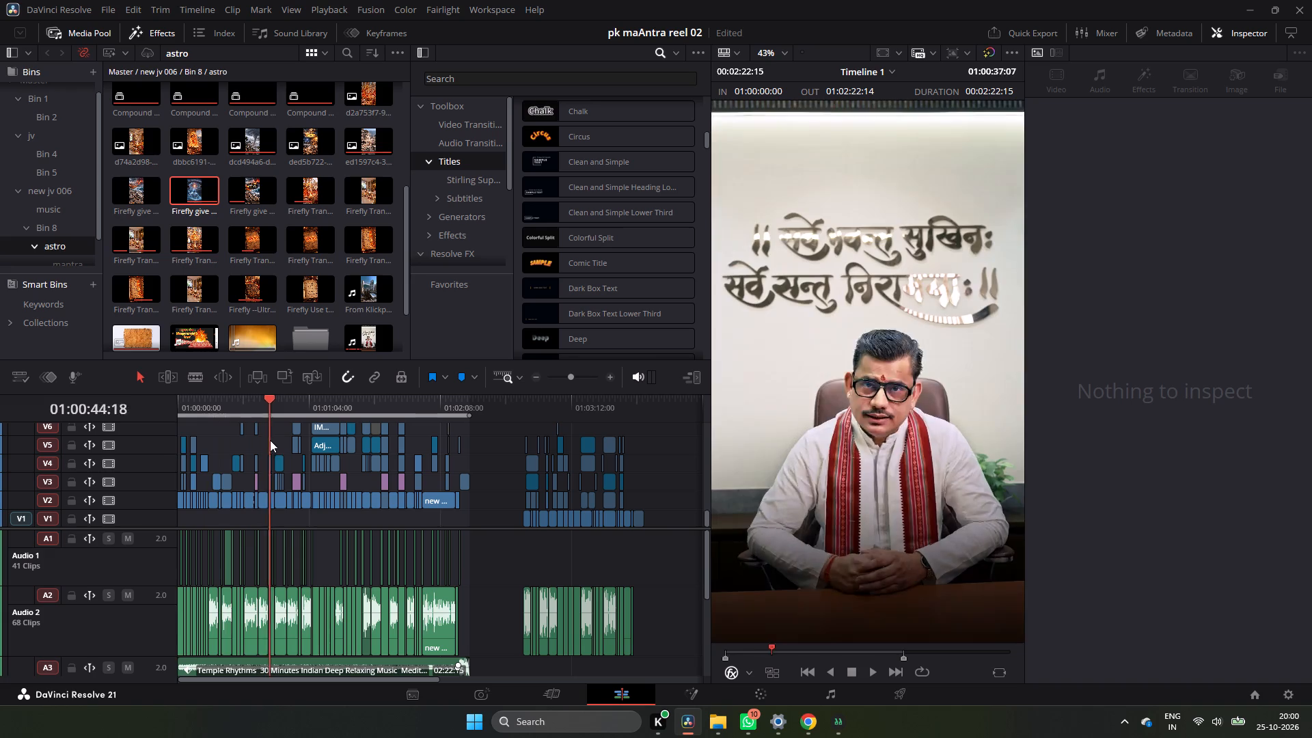
{"action": "left_click_drag", "start_coordinate": [270, 440], "coordinate": [398, 456]}
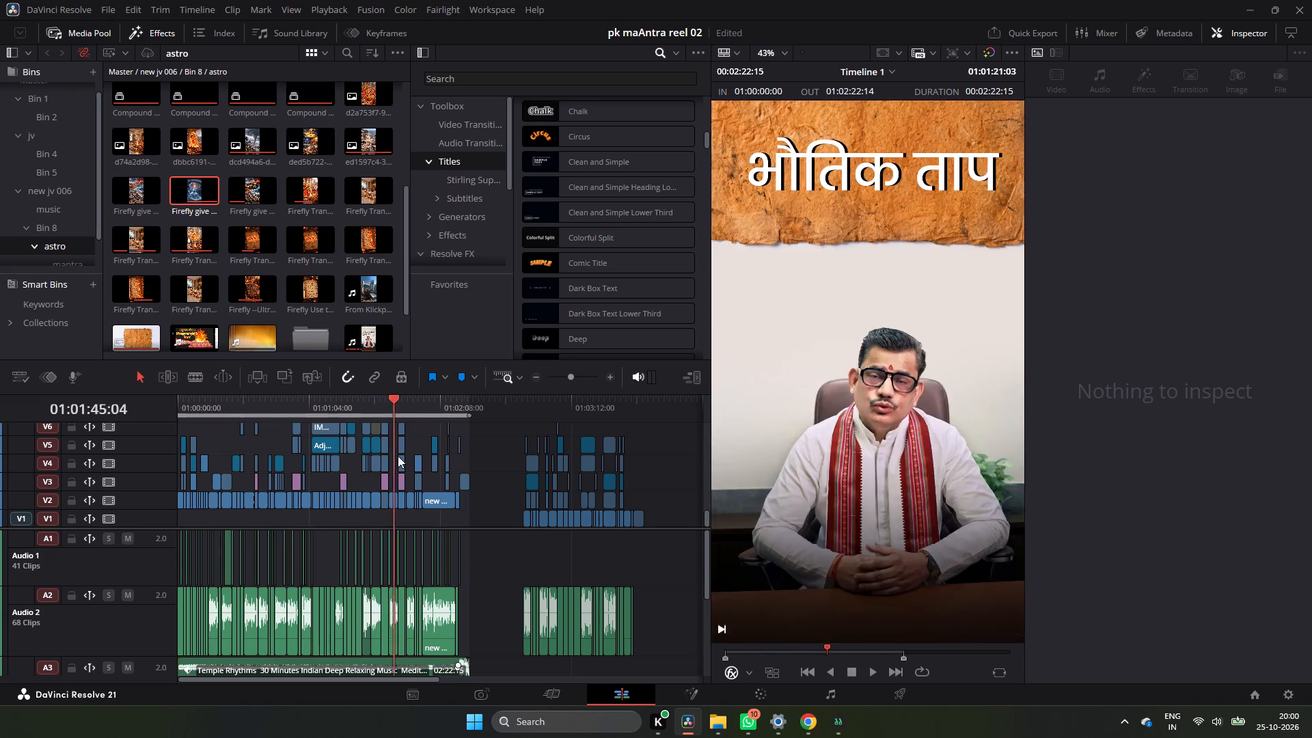
{"action": "left_click_drag", "start_coordinate": [398, 456], "coordinate": [430, 461]}
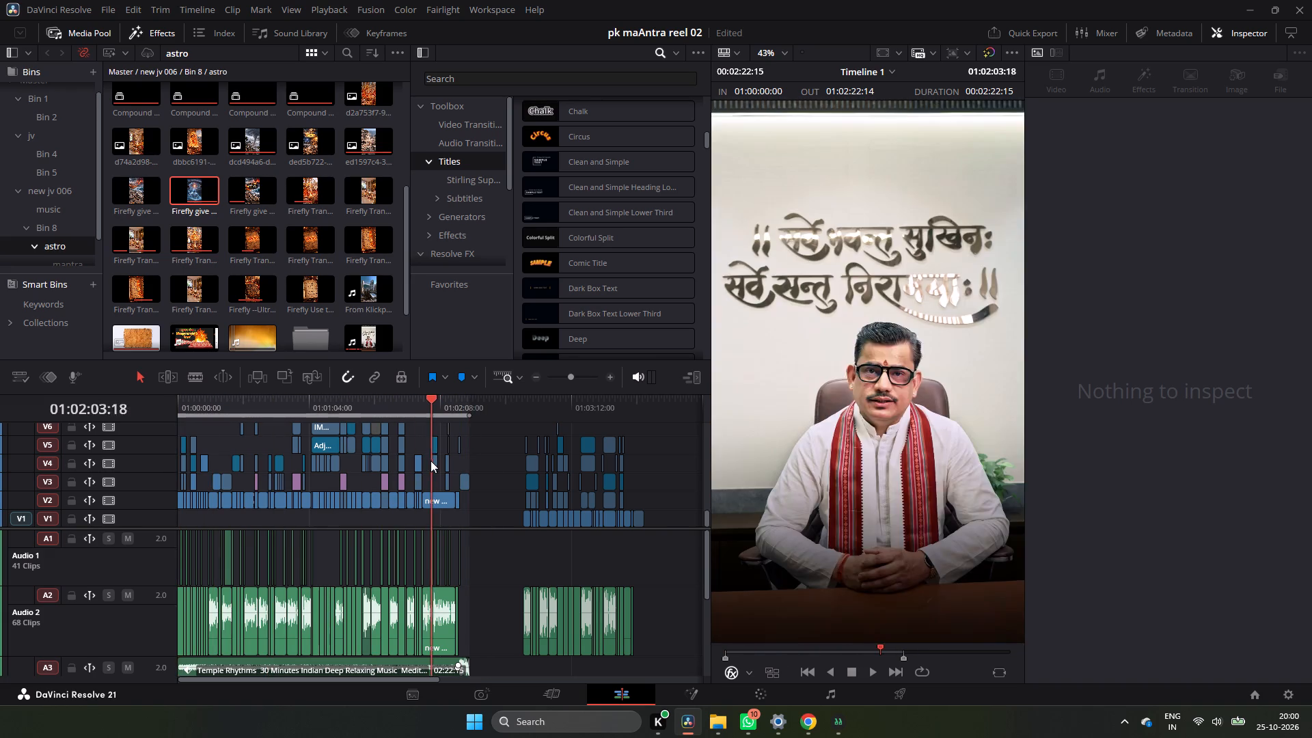
{"action": "left_click_drag", "start_coordinate": [430, 461], "coordinate": [422, 462]}
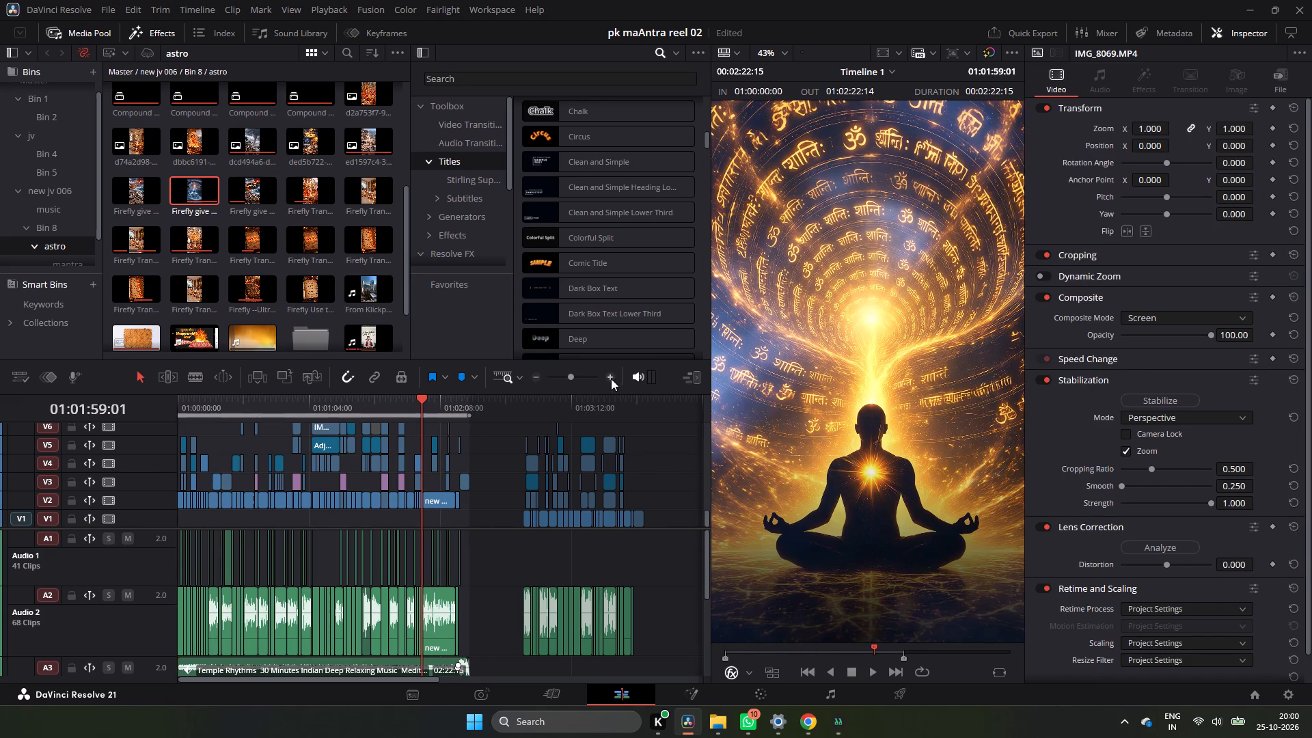
{"action": "double_click", "coordinate": [610, 378]}
{"action": "left_click_drag", "start_coordinate": [443, 405], "coordinate": [404, 418]}
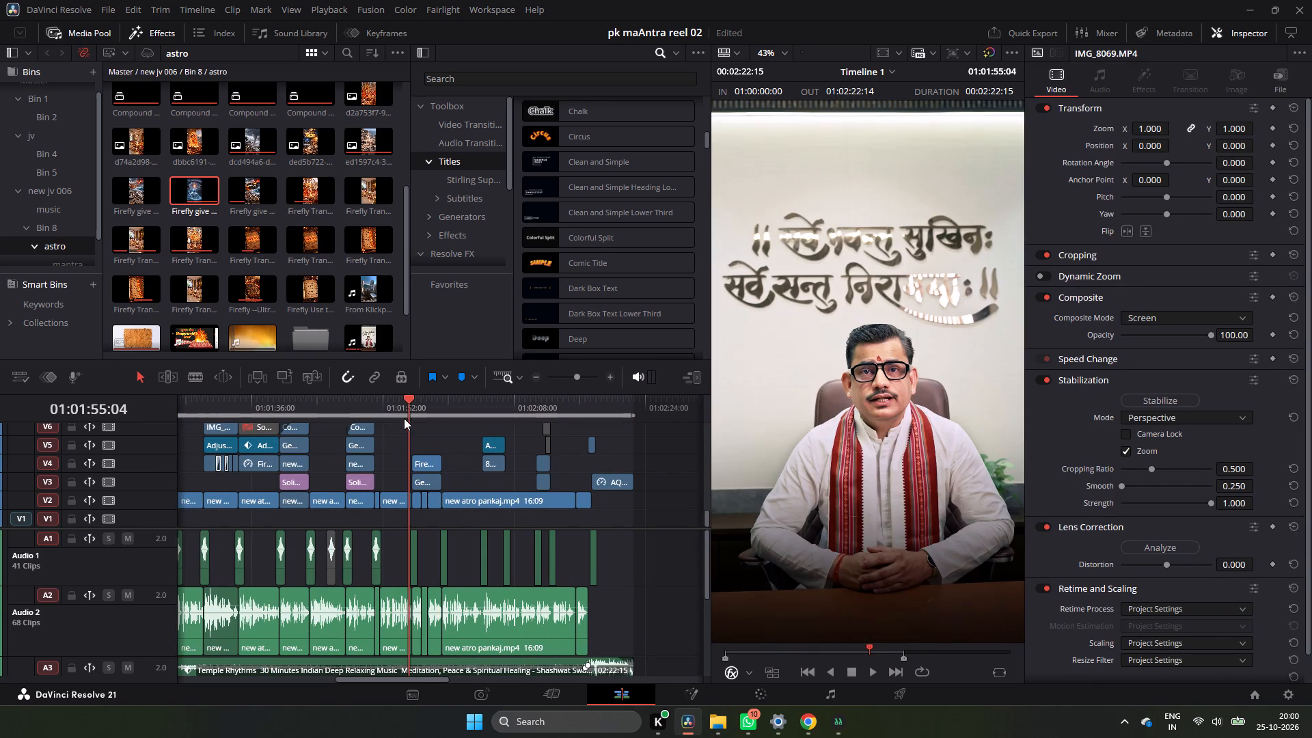
{"action": "left_click_drag", "start_coordinate": [404, 418], "coordinate": [413, 421]}
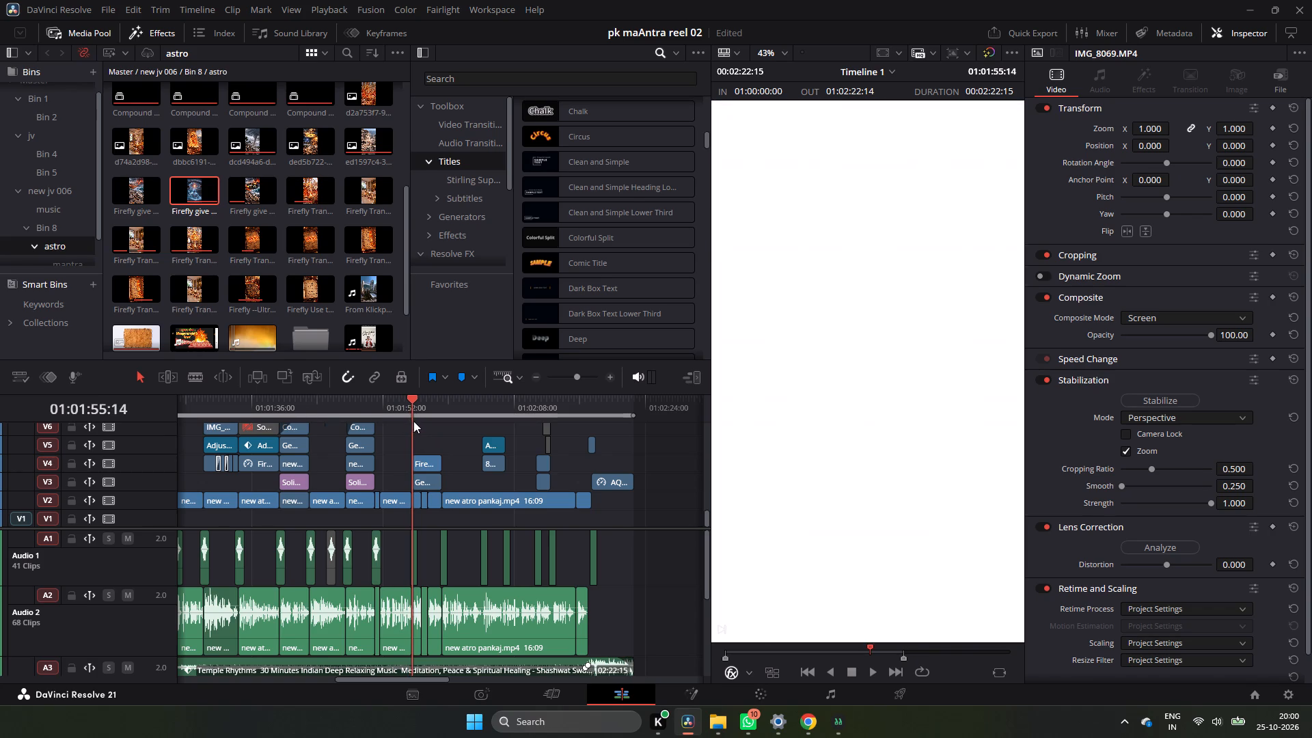
{"action": "left_click_drag", "start_coordinate": [413, 421], "coordinate": [379, 429]}
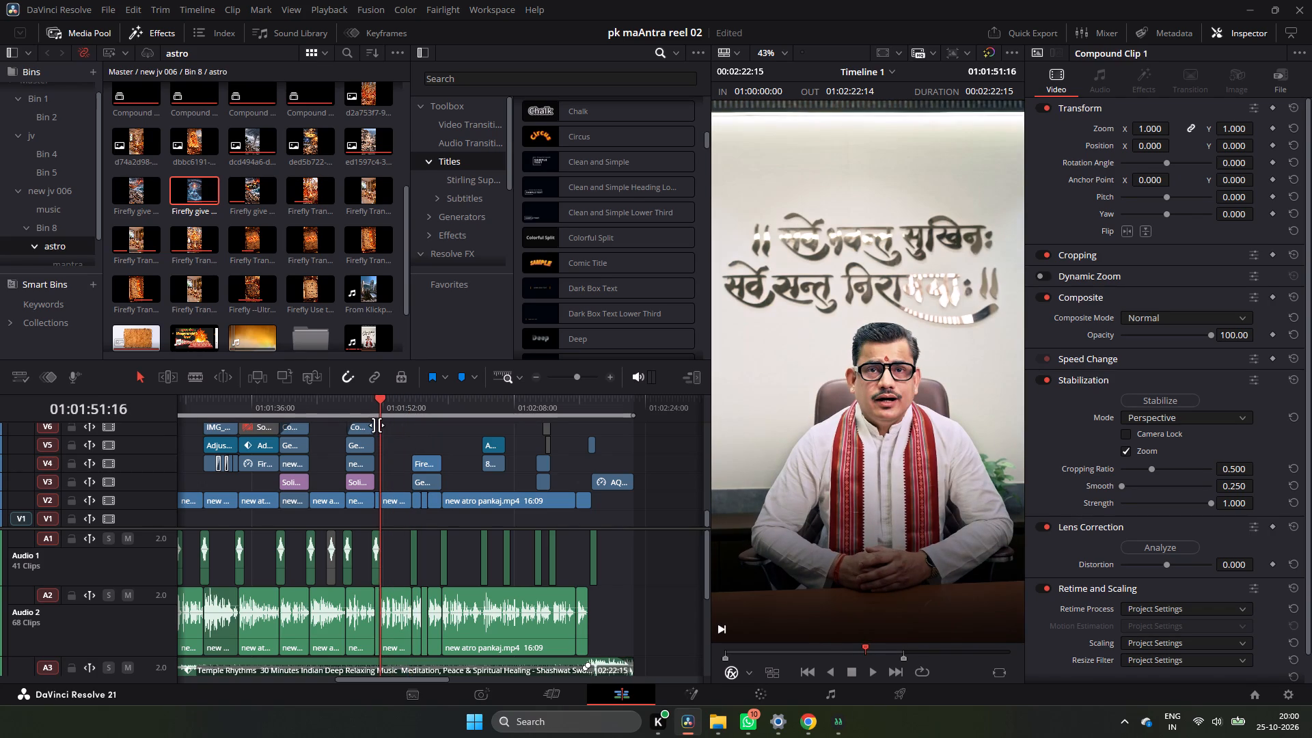
{"action": "key", "text": "o"}
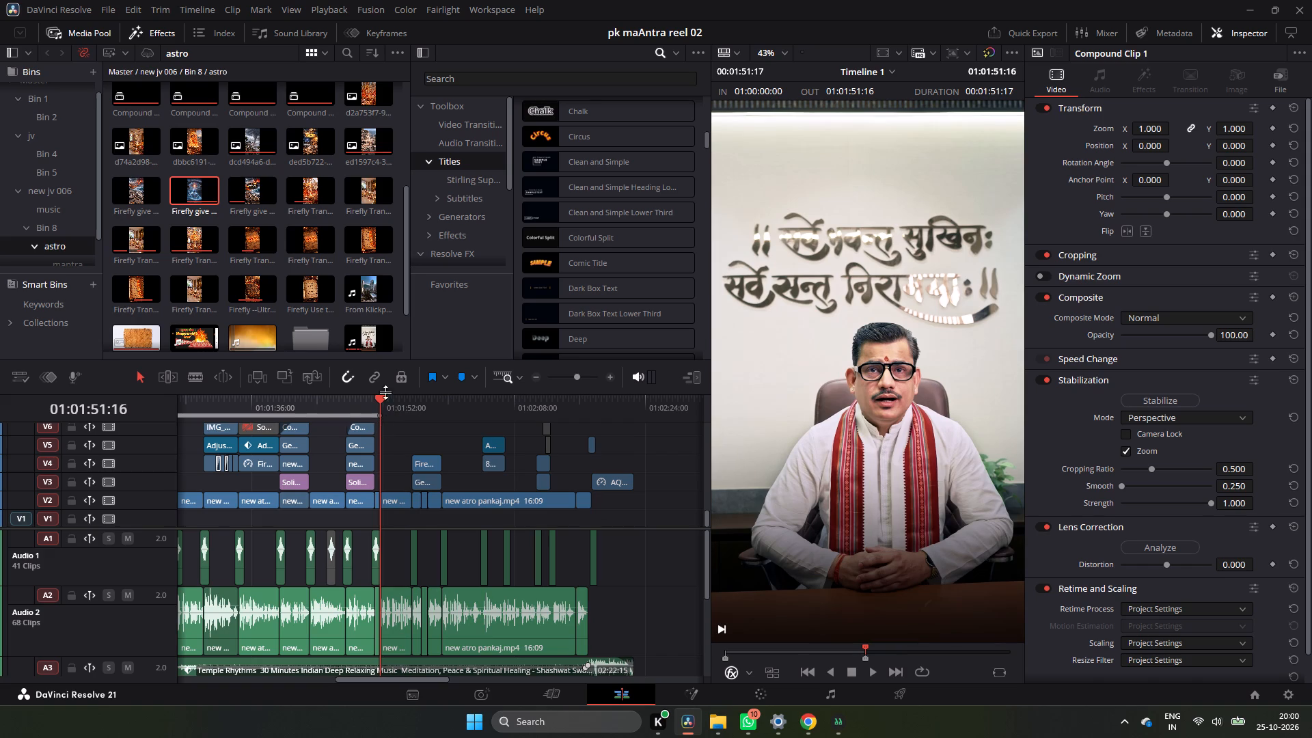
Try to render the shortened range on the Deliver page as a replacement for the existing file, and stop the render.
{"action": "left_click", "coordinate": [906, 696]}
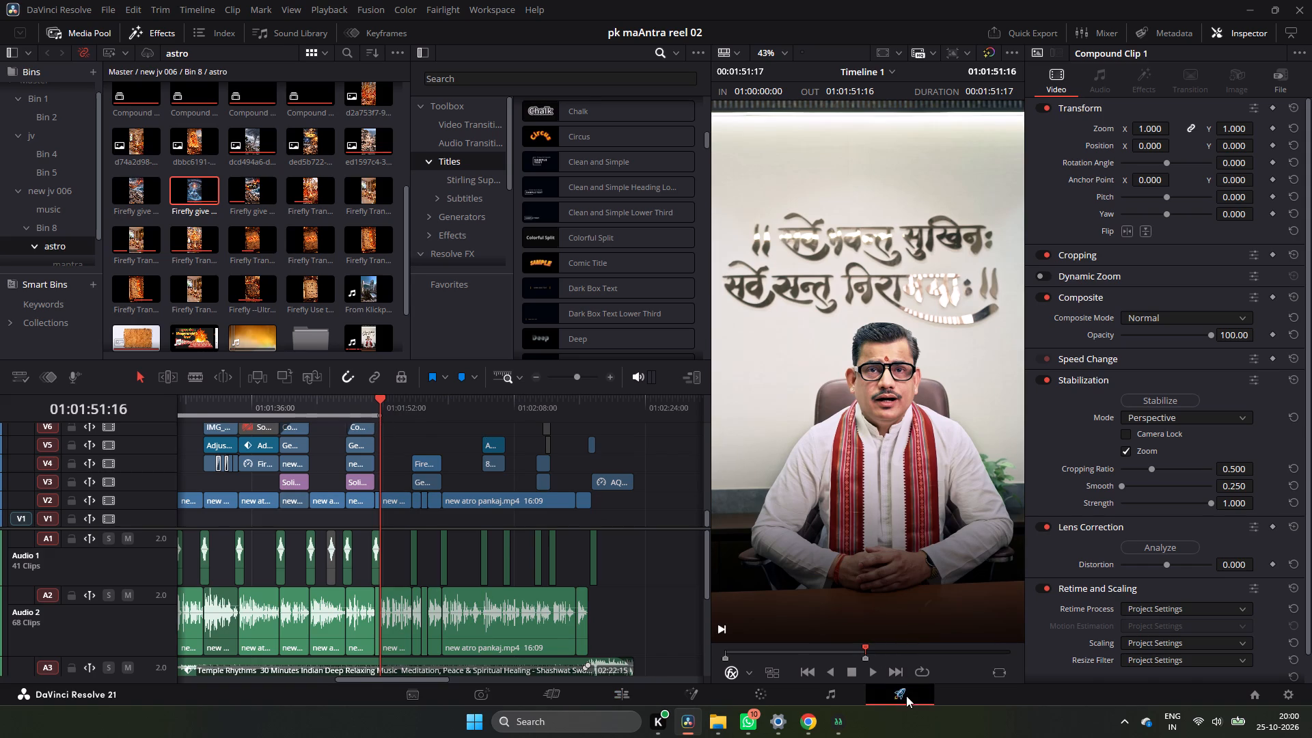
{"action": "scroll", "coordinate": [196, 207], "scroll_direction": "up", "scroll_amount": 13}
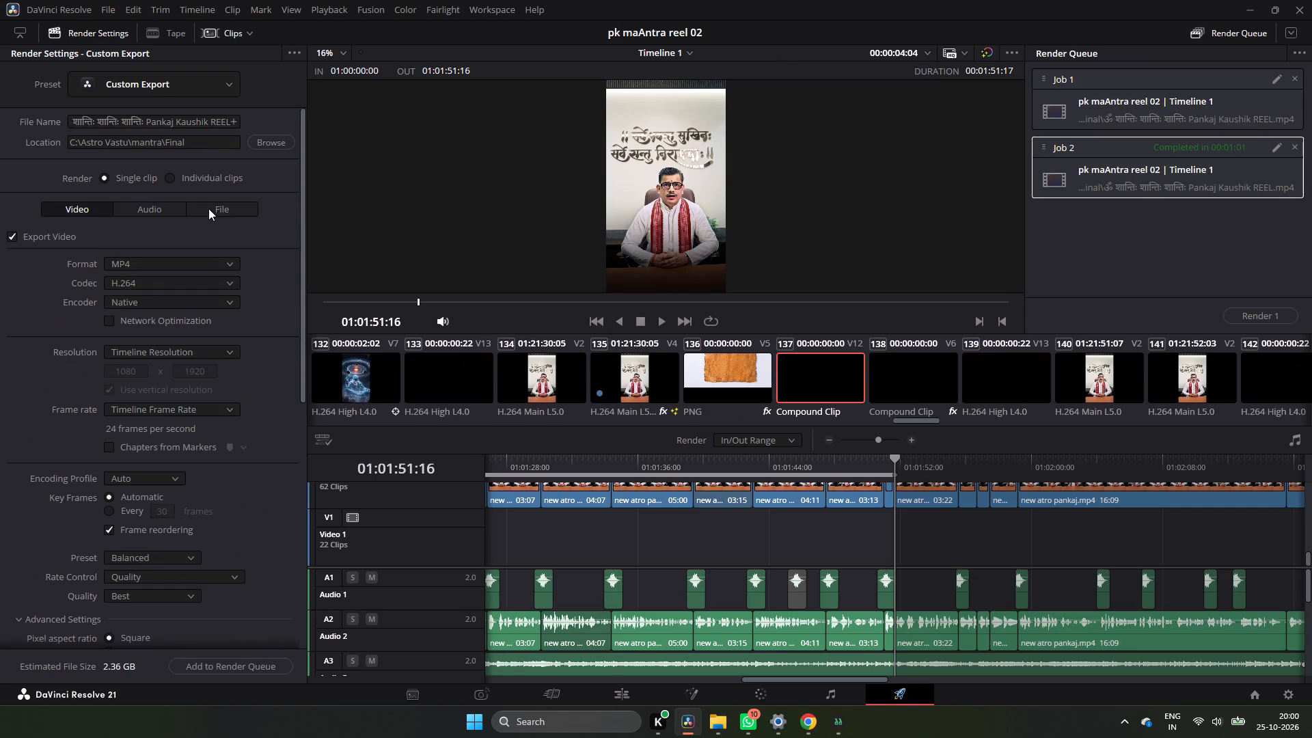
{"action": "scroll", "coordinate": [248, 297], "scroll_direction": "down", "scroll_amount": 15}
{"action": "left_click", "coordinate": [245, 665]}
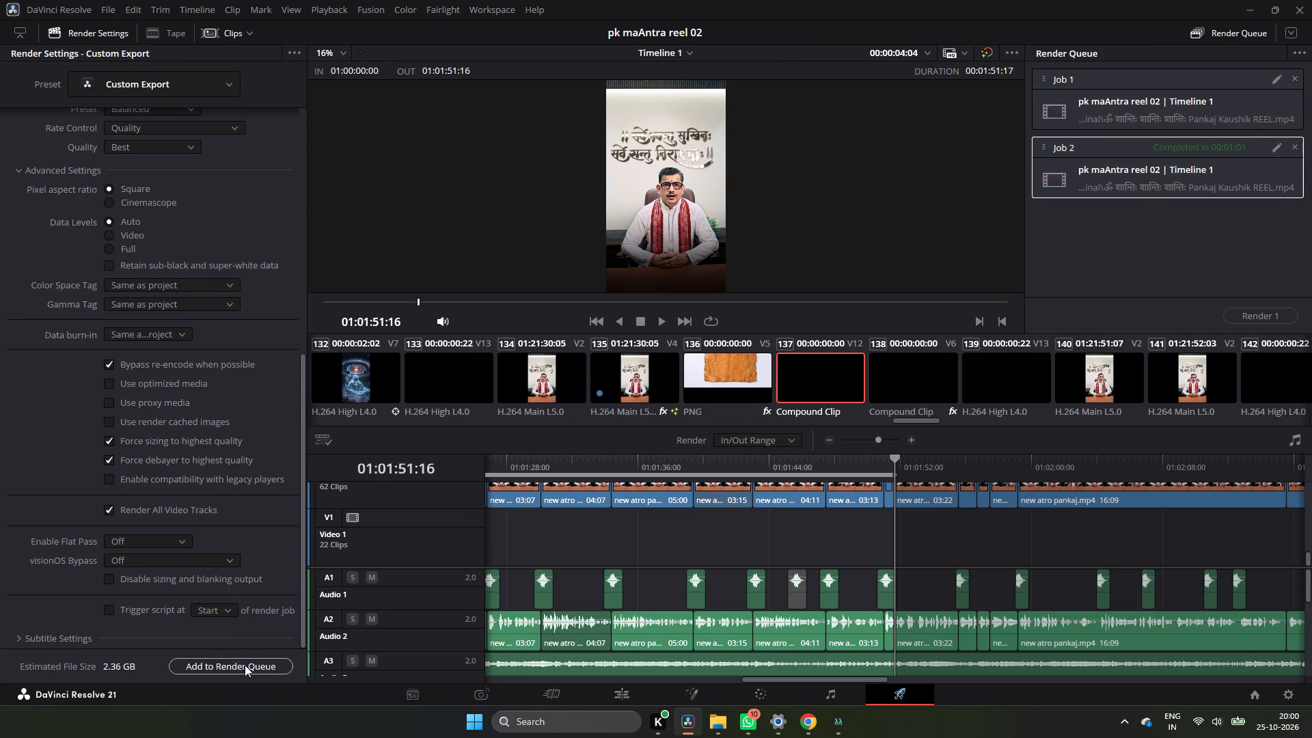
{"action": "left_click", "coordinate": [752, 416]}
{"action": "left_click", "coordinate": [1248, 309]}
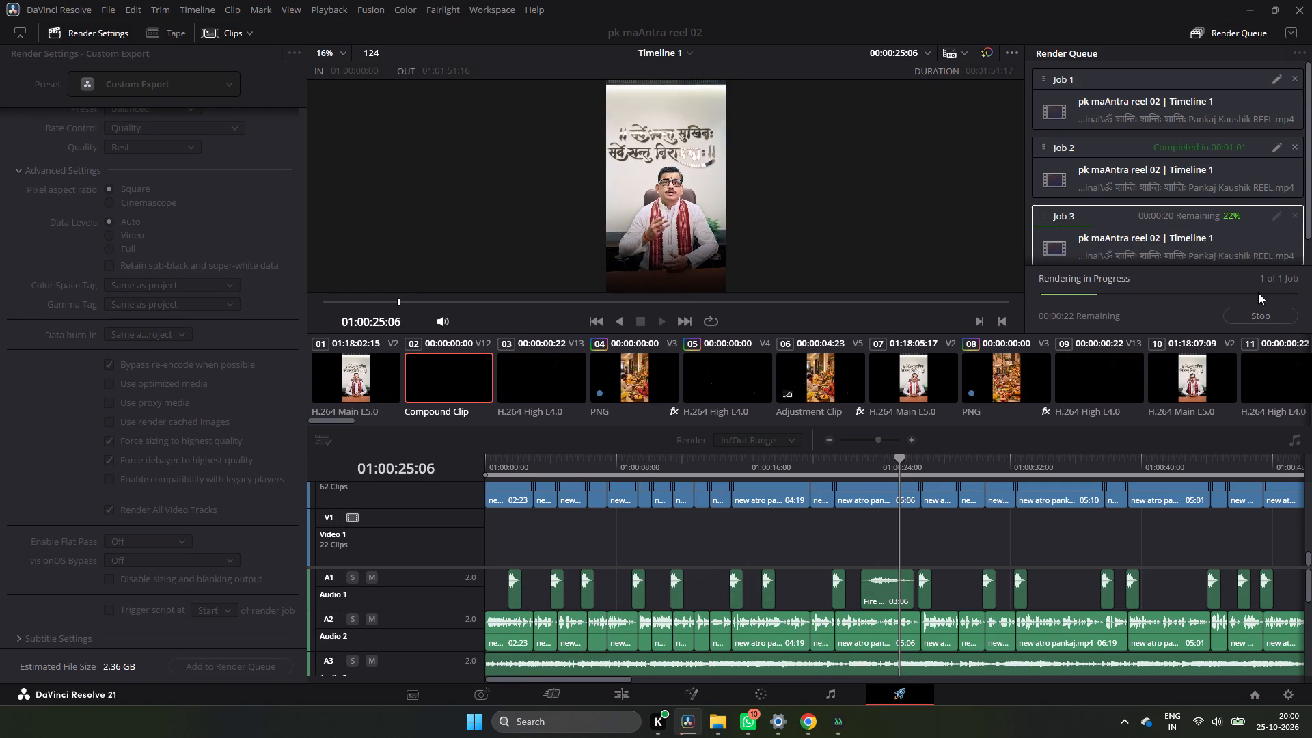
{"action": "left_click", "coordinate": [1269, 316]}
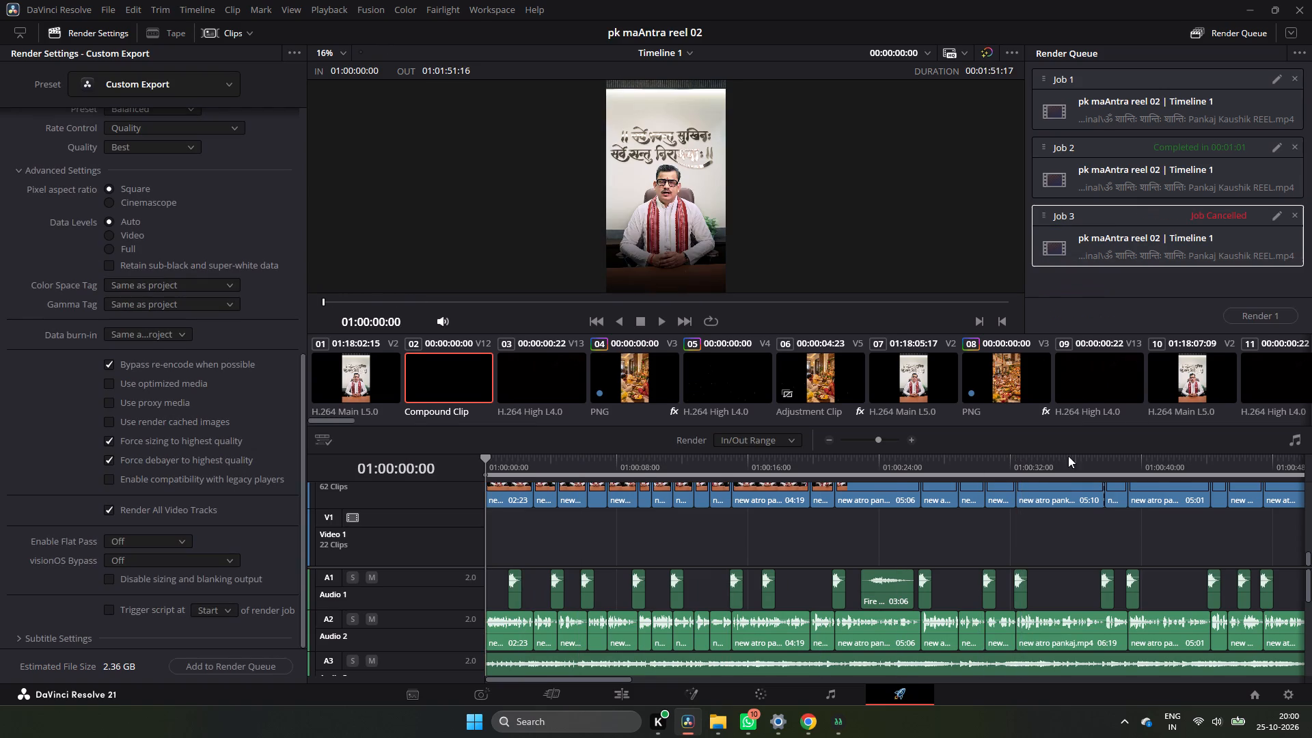
On the Edit page, disable the Temple Rhythms background music clip on audio track A3.
{"action": "left_click", "coordinate": [640, 686]}
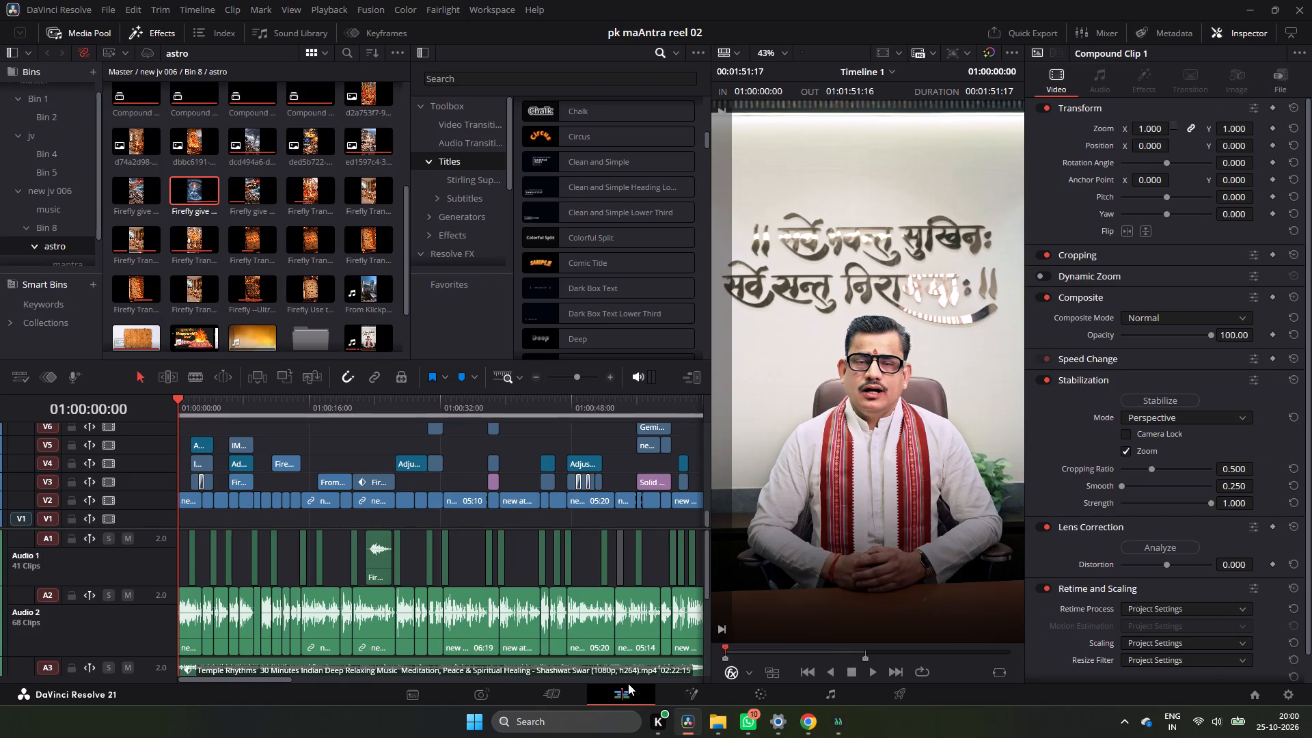
{"action": "scroll", "coordinate": [506, 564], "scroll_direction": "down", "scroll_amount": 5}
{"action": "scroll", "coordinate": [507, 569], "scroll_direction": "up", "scroll_amount": 2}
{"action": "scroll", "coordinate": [504, 588], "scroll_direction": "down", "scroll_amount": 2}
{"action": "scroll", "coordinate": [504, 588], "scroll_direction": "up", "scroll_amount": 1}
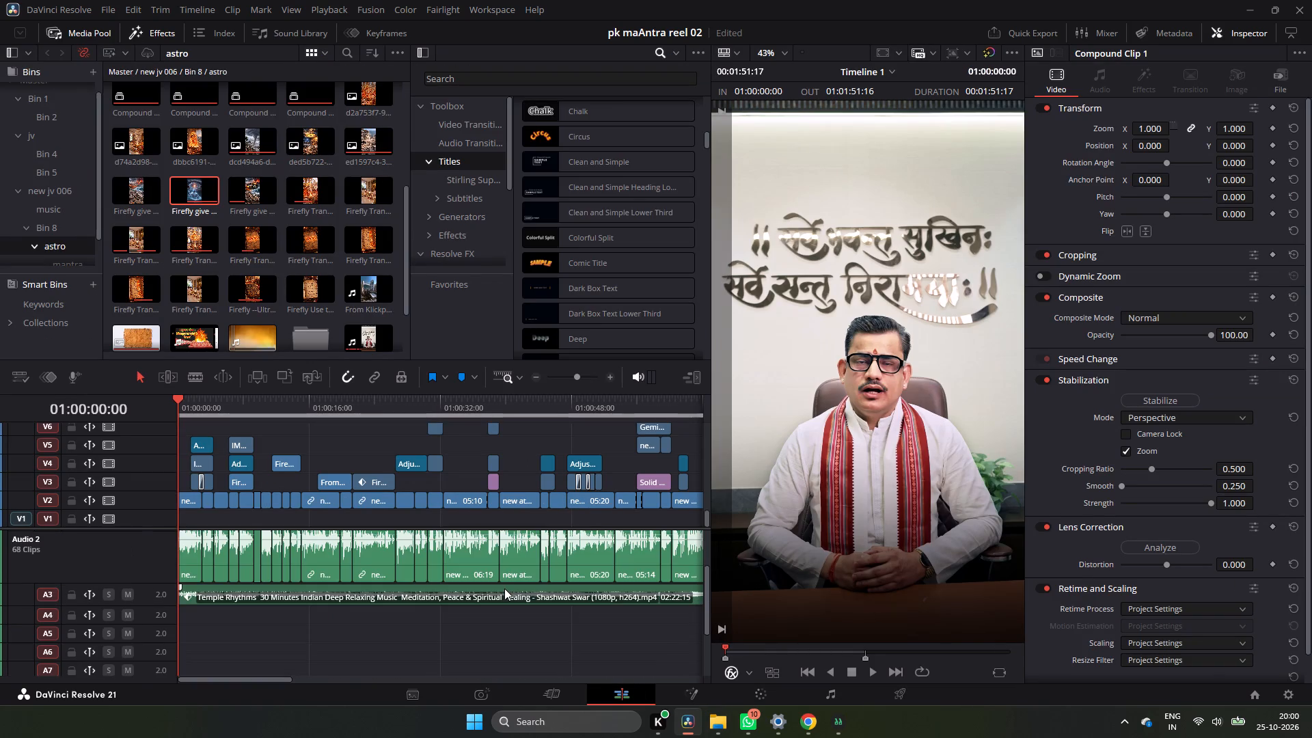
{"action": "left_click", "coordinate": [500, 601]}
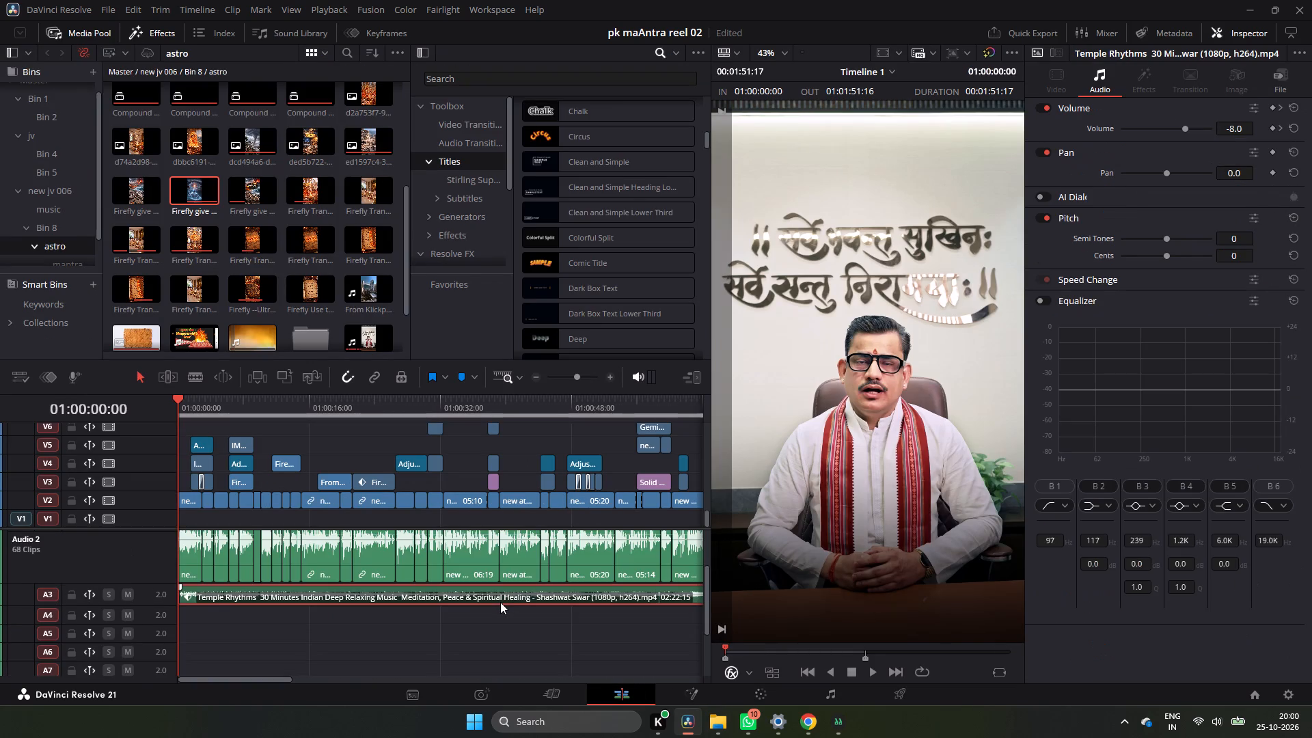
{"action": "key", "text": "d"}
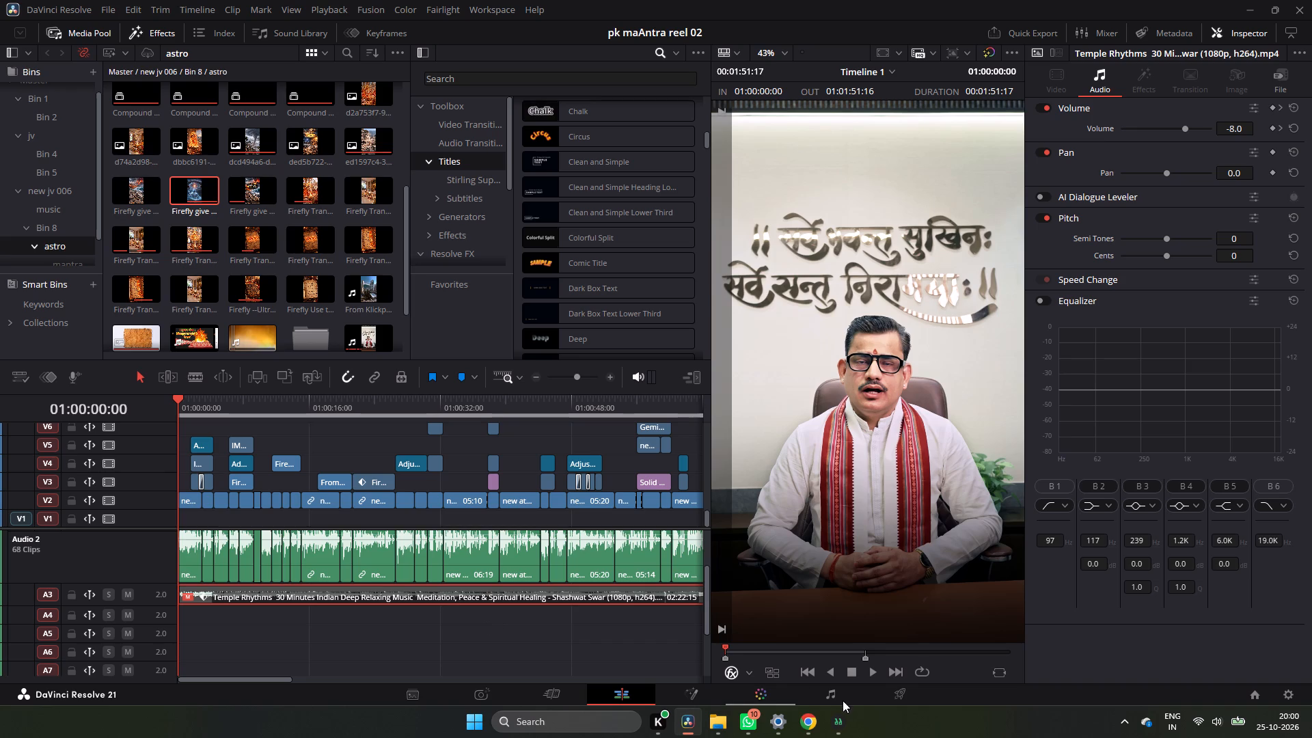
On the Deliver page, queue the shortened reel again, replacing the existing file, and start rendering only that new job.
{"action": "left_click", "coordinate": [884, 694]}
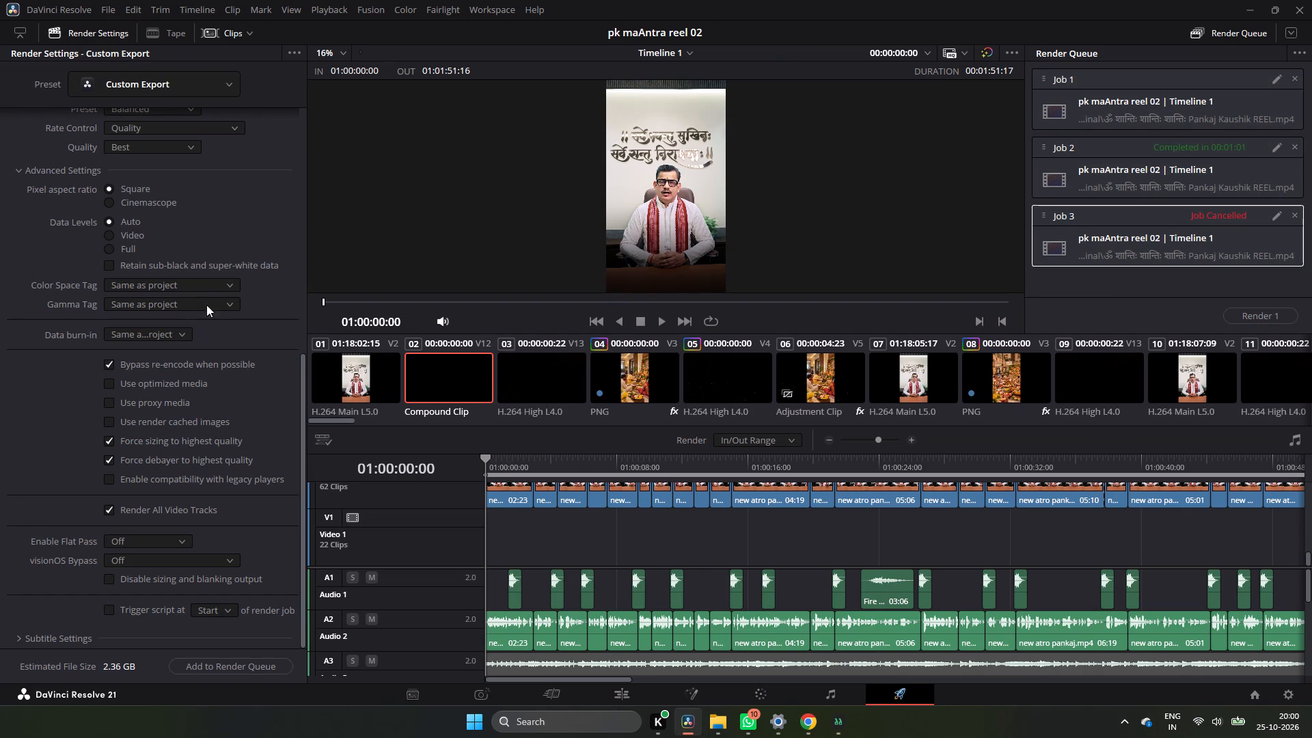
{"action": "left_click", "coordinate": [217, 666]}
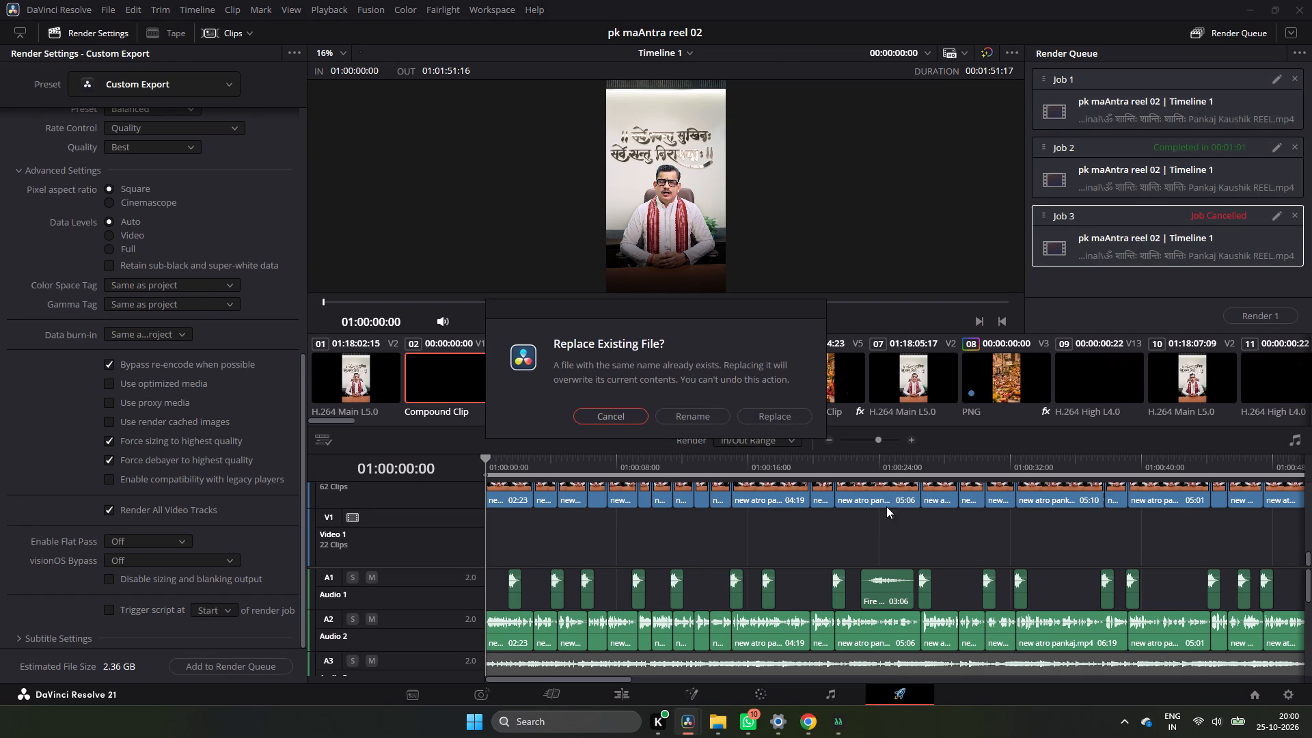
{"action": "left_click", "coordinate": [780, 418]}
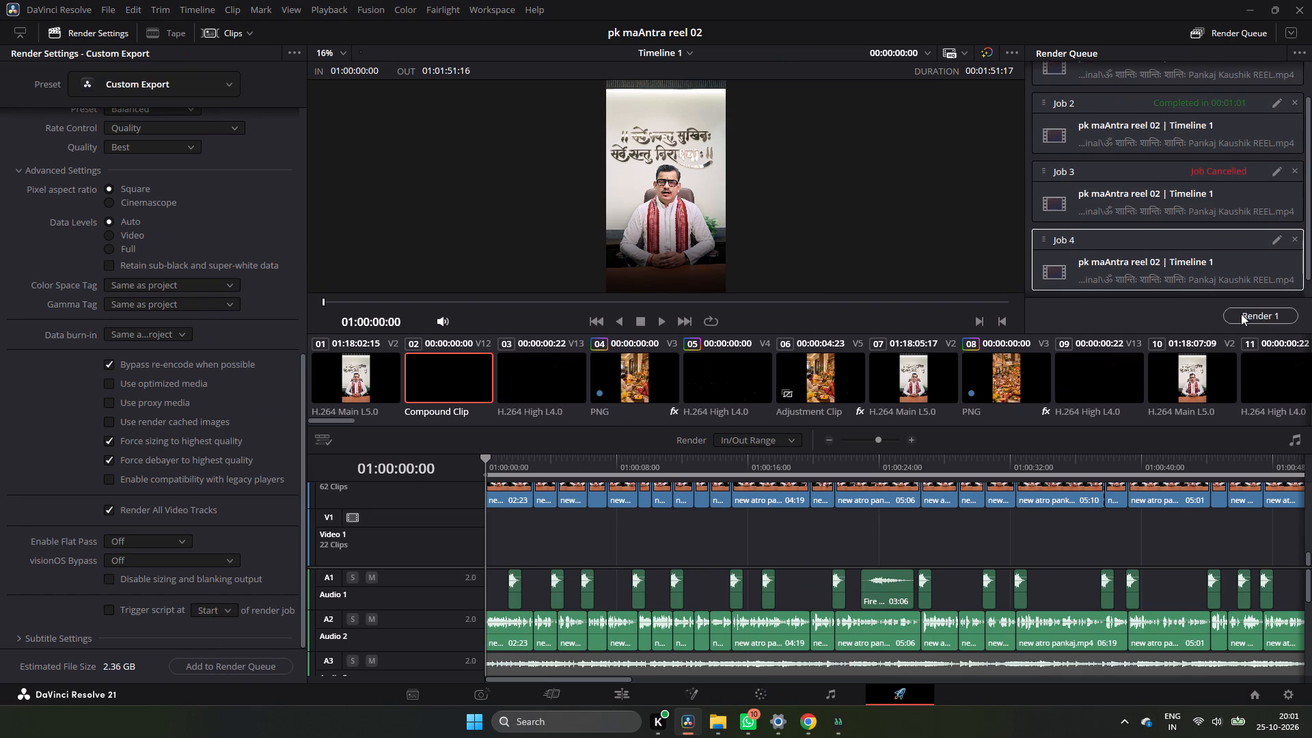
{"action": "left_click", "coordinate": [1241, 314]}
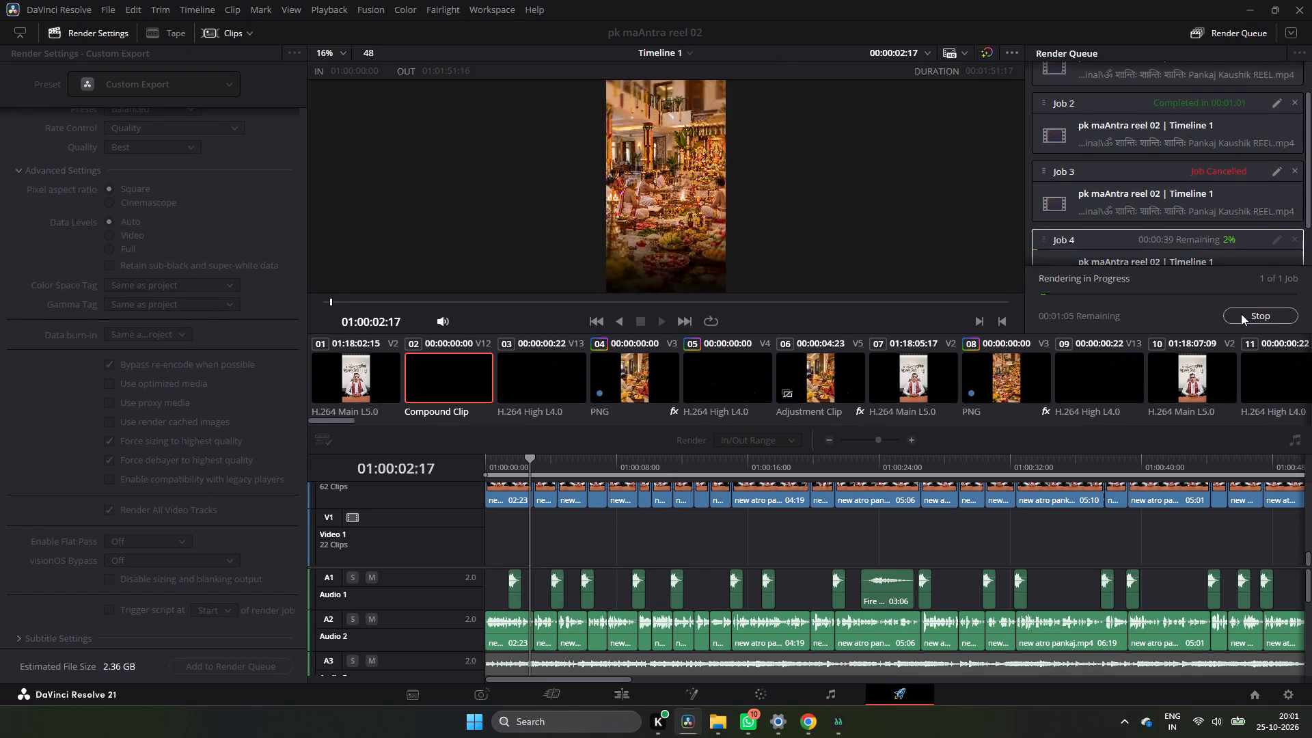
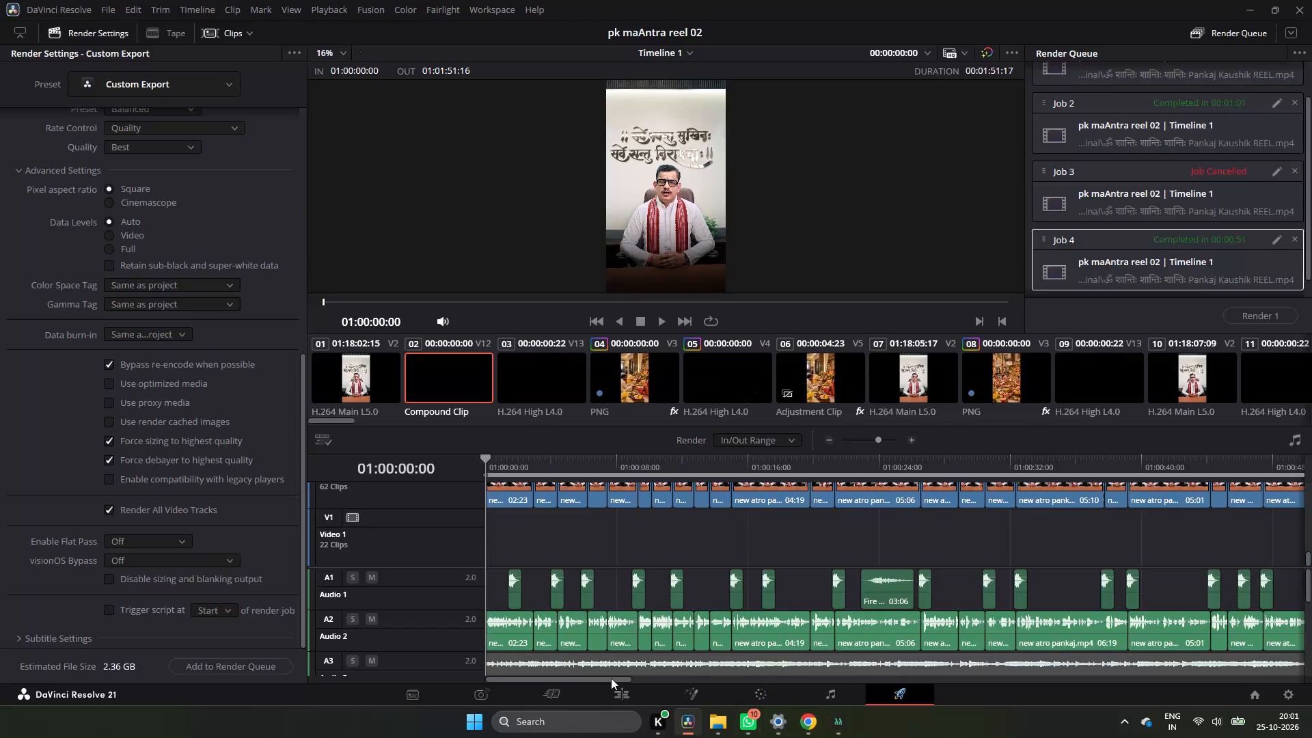
On the Edit page, set the timeline's in point at 01:01:51:17, just after the end of the range already rendered.
{"action": "left_click", "coordinate": [615, 690]}
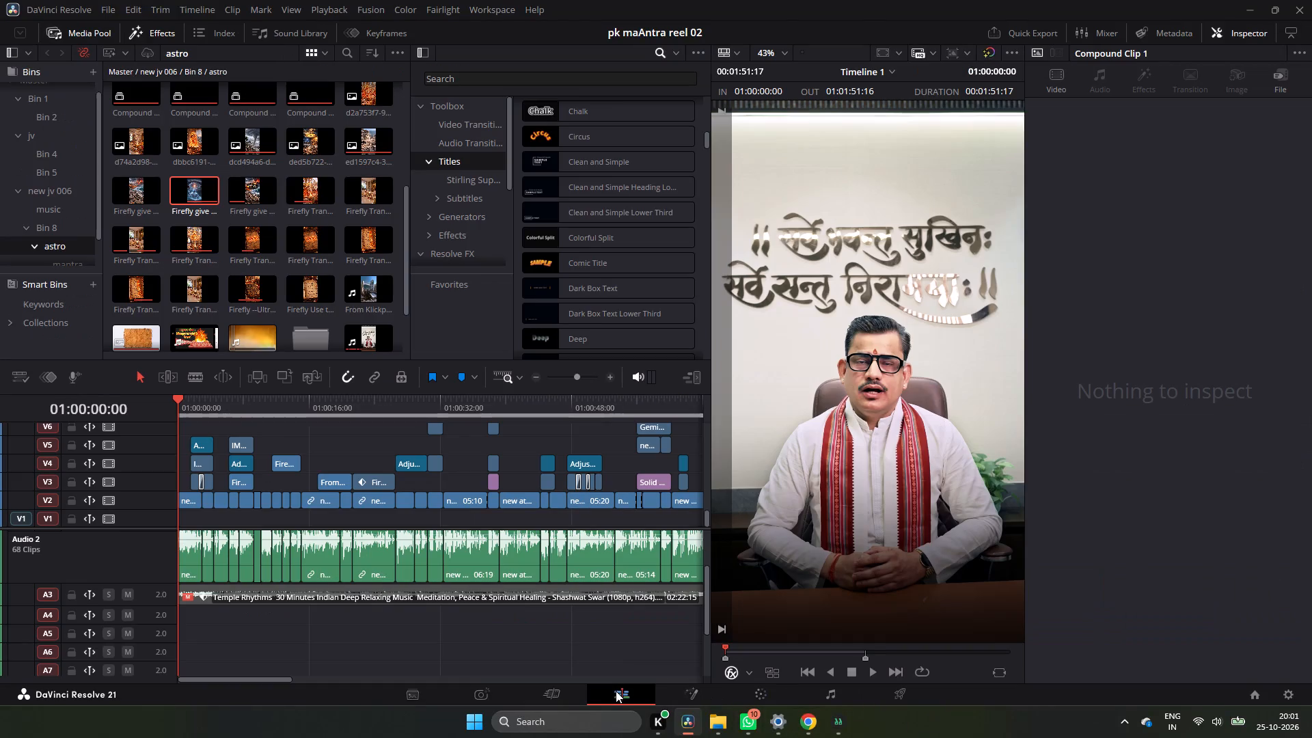
{"action": "scroll", "coordinate": [593, 454], "scroll_direction": "down", "scroll_amount": 4}
{"action": "scroll", "coordinate": [570, 450], "scroll_direction": "down", "scroll_amount": 9, "text": "ctrl"}
{"action": "left_click", "coordinate": [348, 400]}
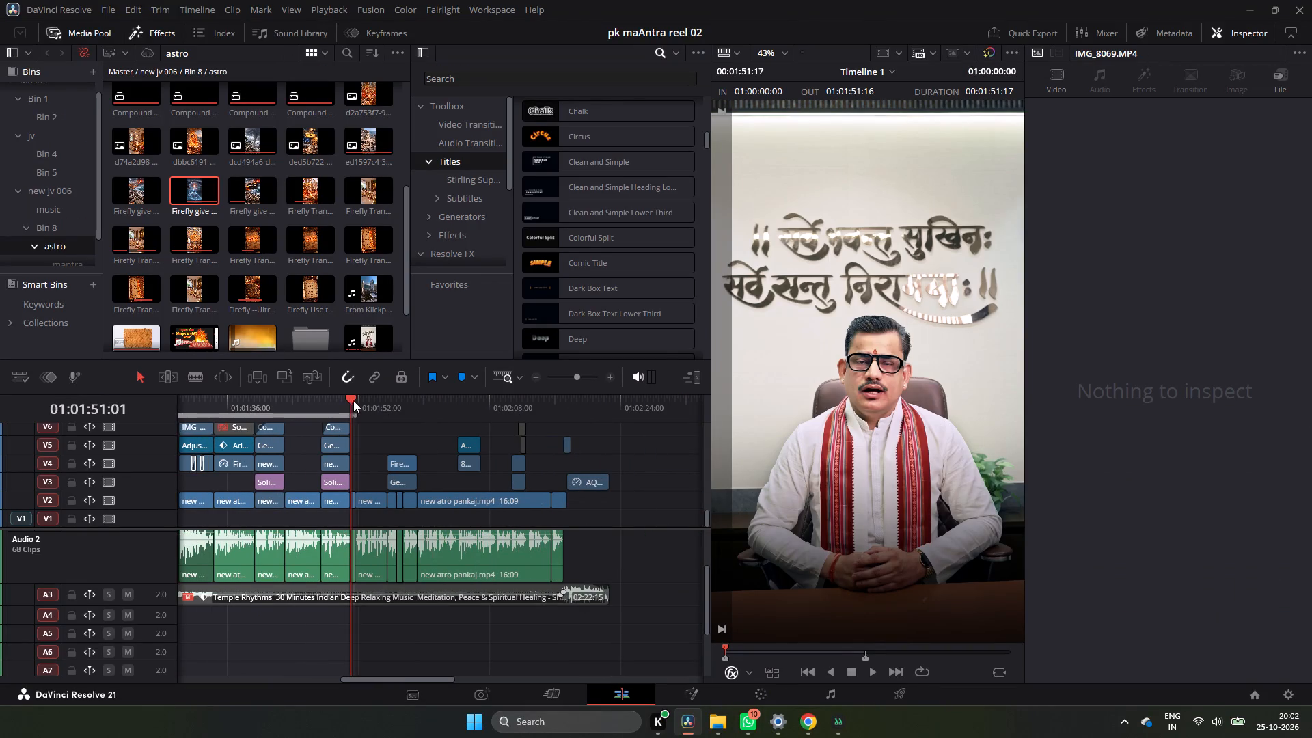
{"action": "double_click", "coordinate": [610, 379]}
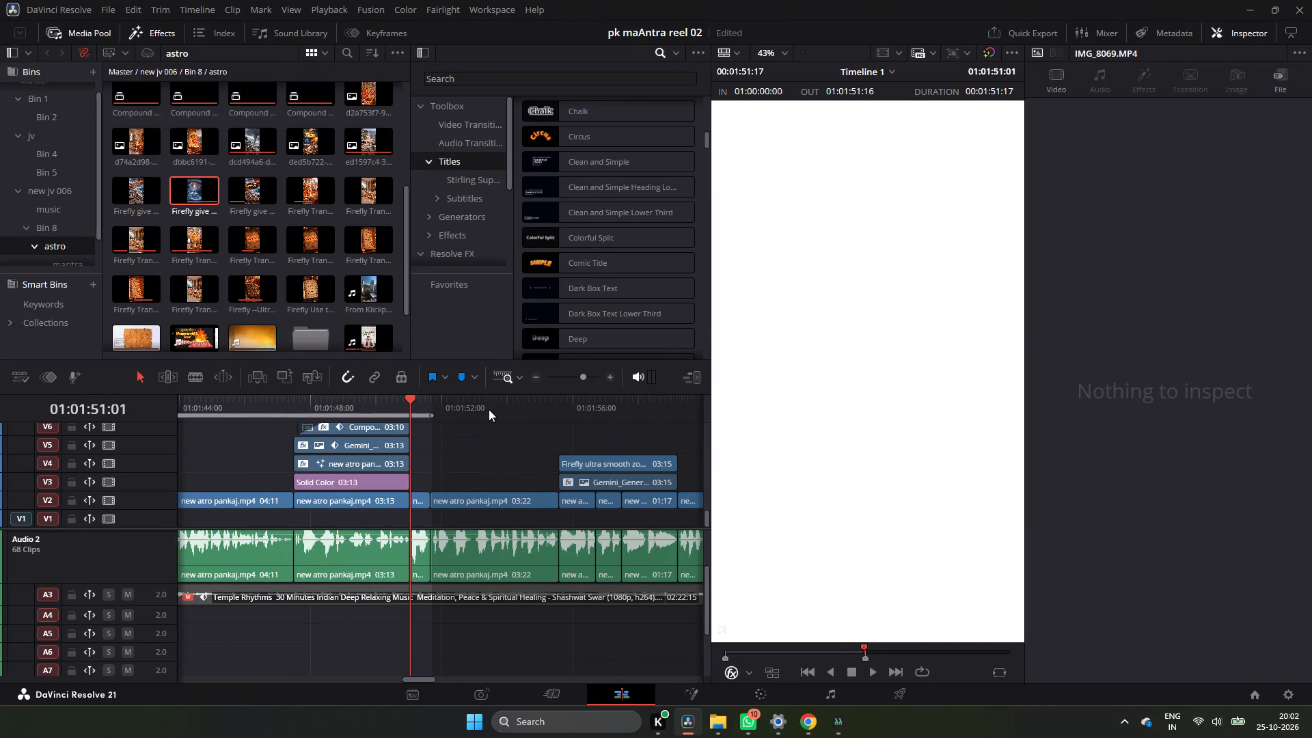
{"action": "left_click_drag", "start_coordinate": [418, 401], "coordinate": [430, 413]}
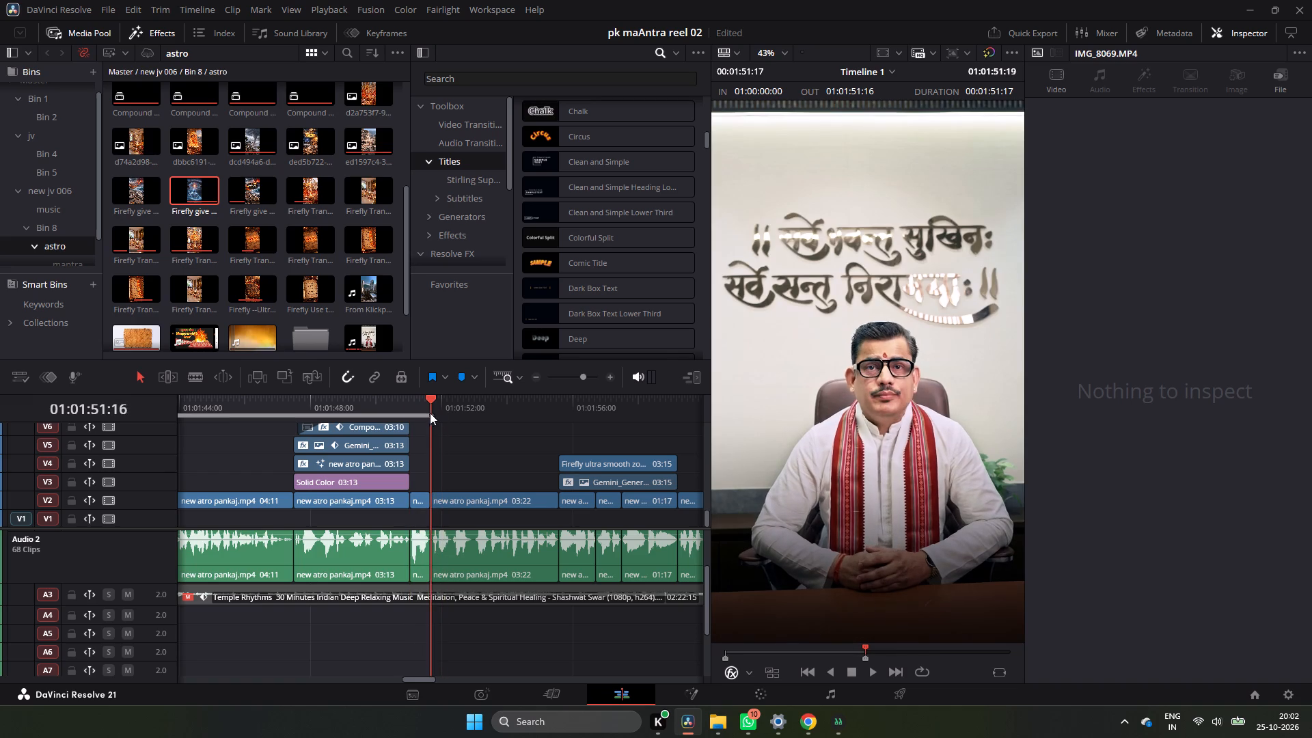
{"action": "left_click_drag", "start_coordinate": [430, 413], "coordinate": [429, 415]}
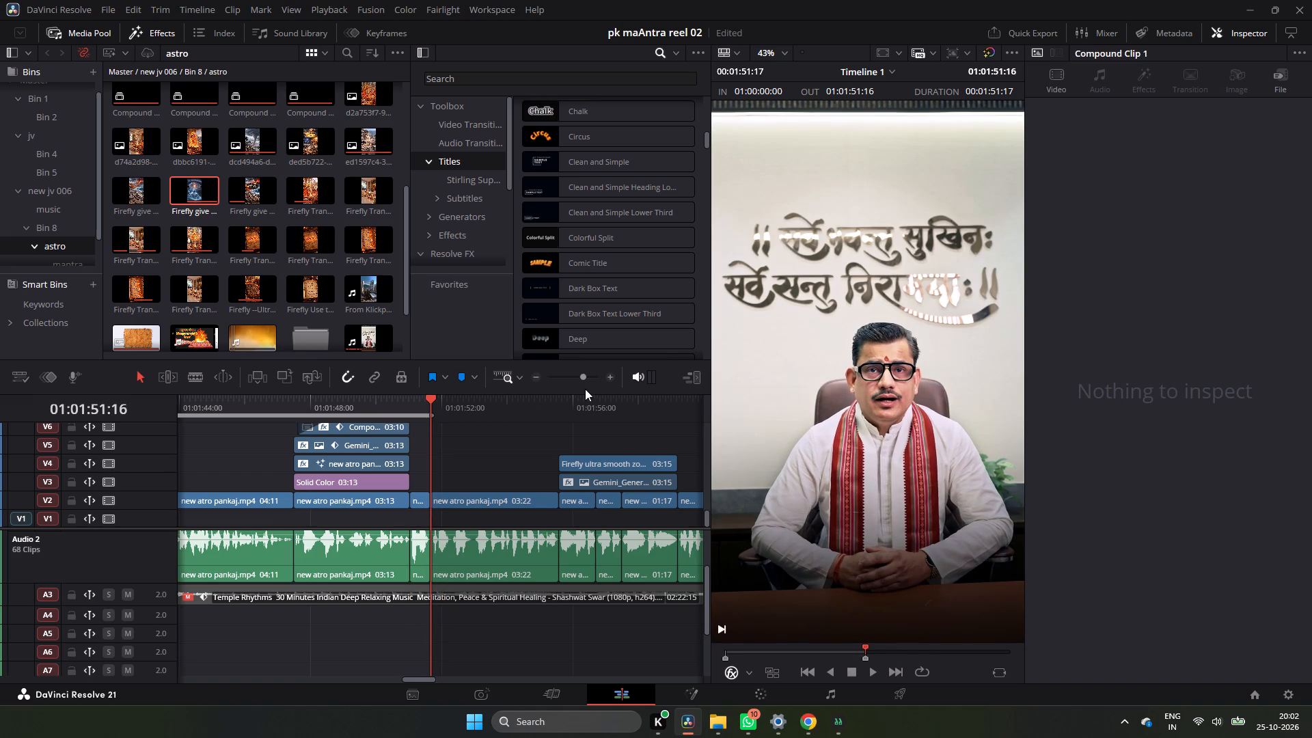
{"action": "triple_click", "coordinate": [609, 379]}
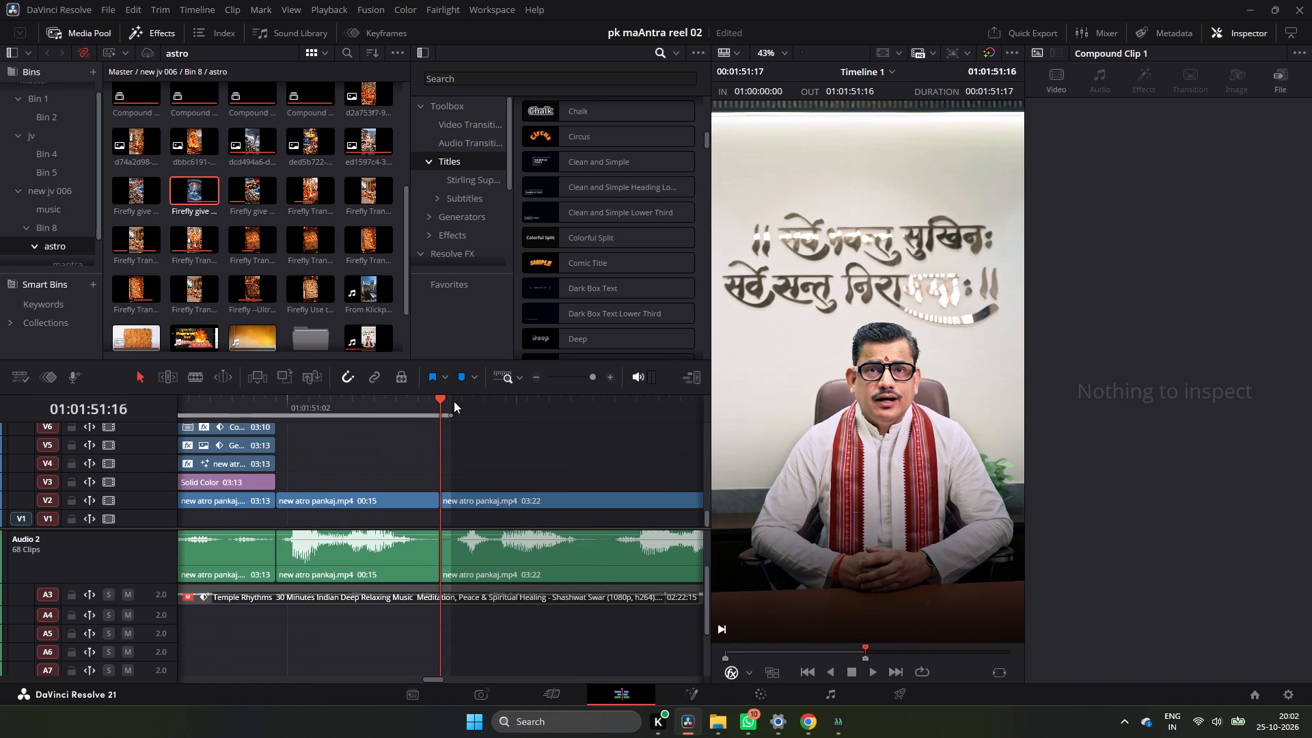
{"action": "left_click_drag", "start_coordinate": [442, 400], "coordinate": [454, 402]}
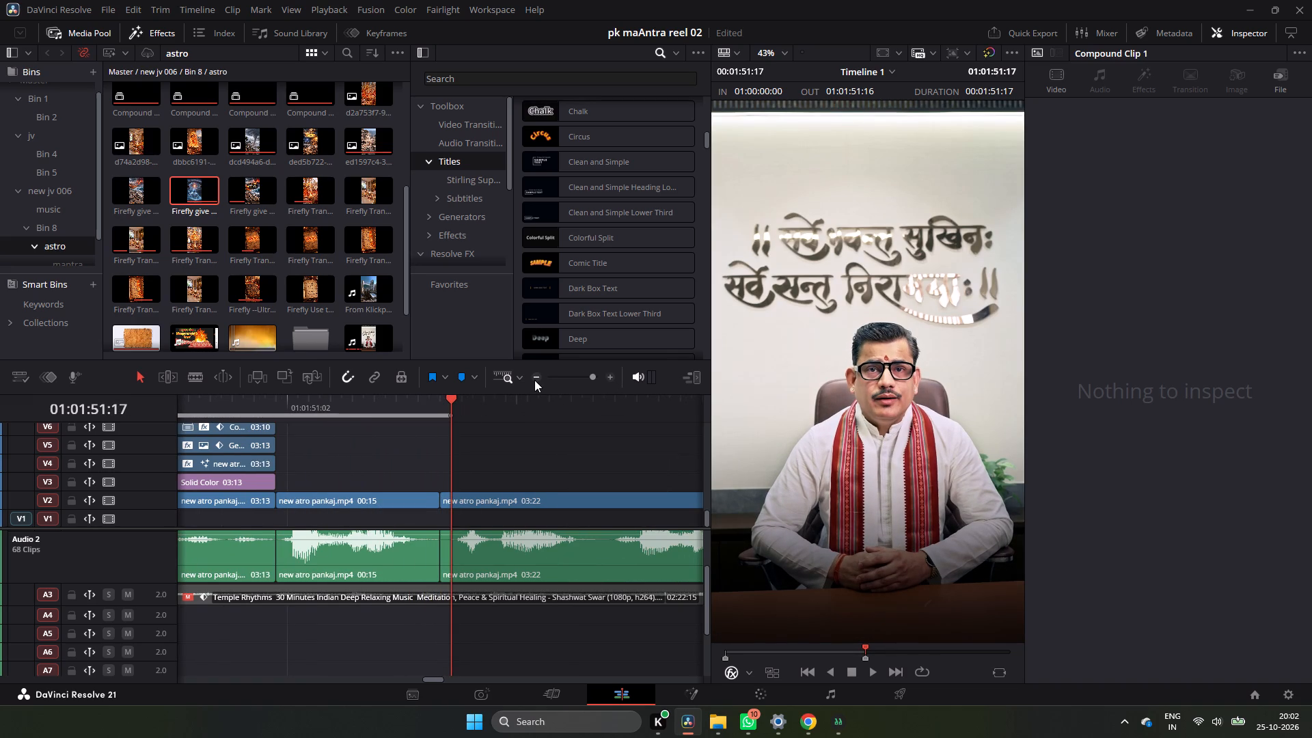
{"action": "double_click", "coordinate": [534, 379]}
{"action": "left_click", "coordinate": [534, 379]}
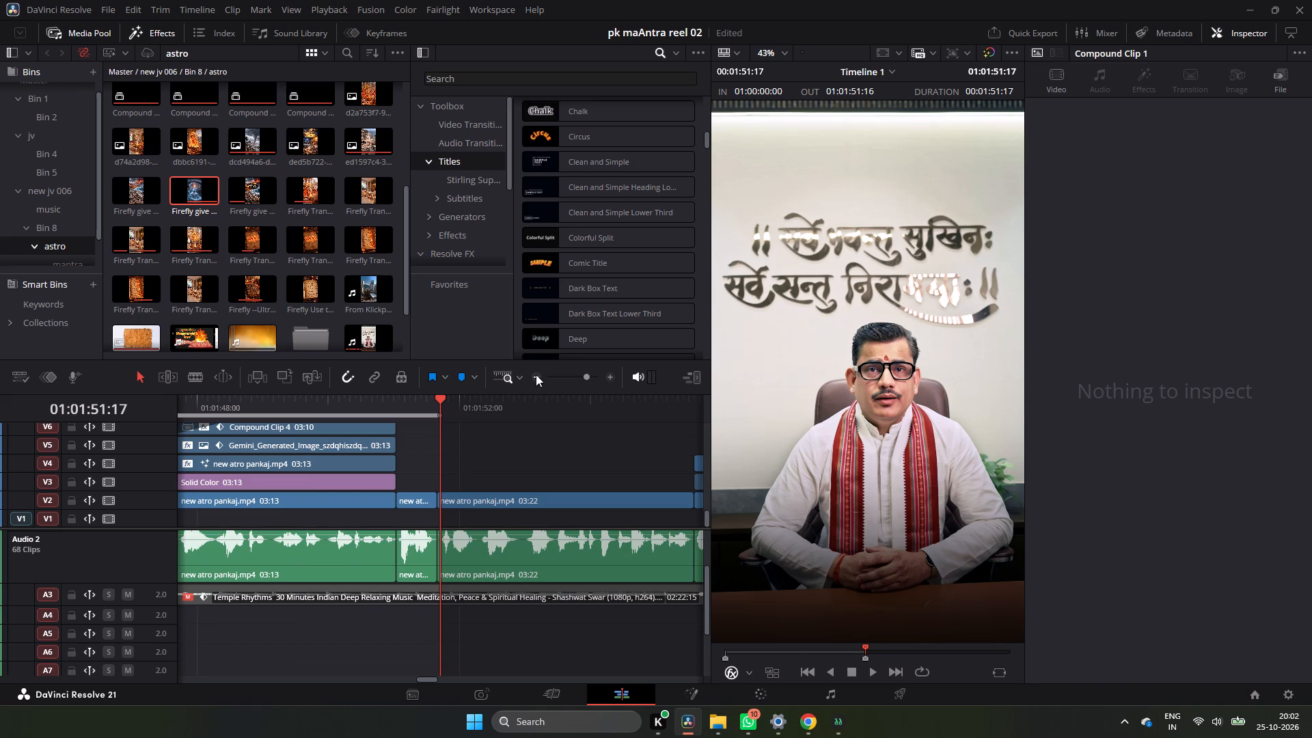
{"action": "key", "text": "i"}
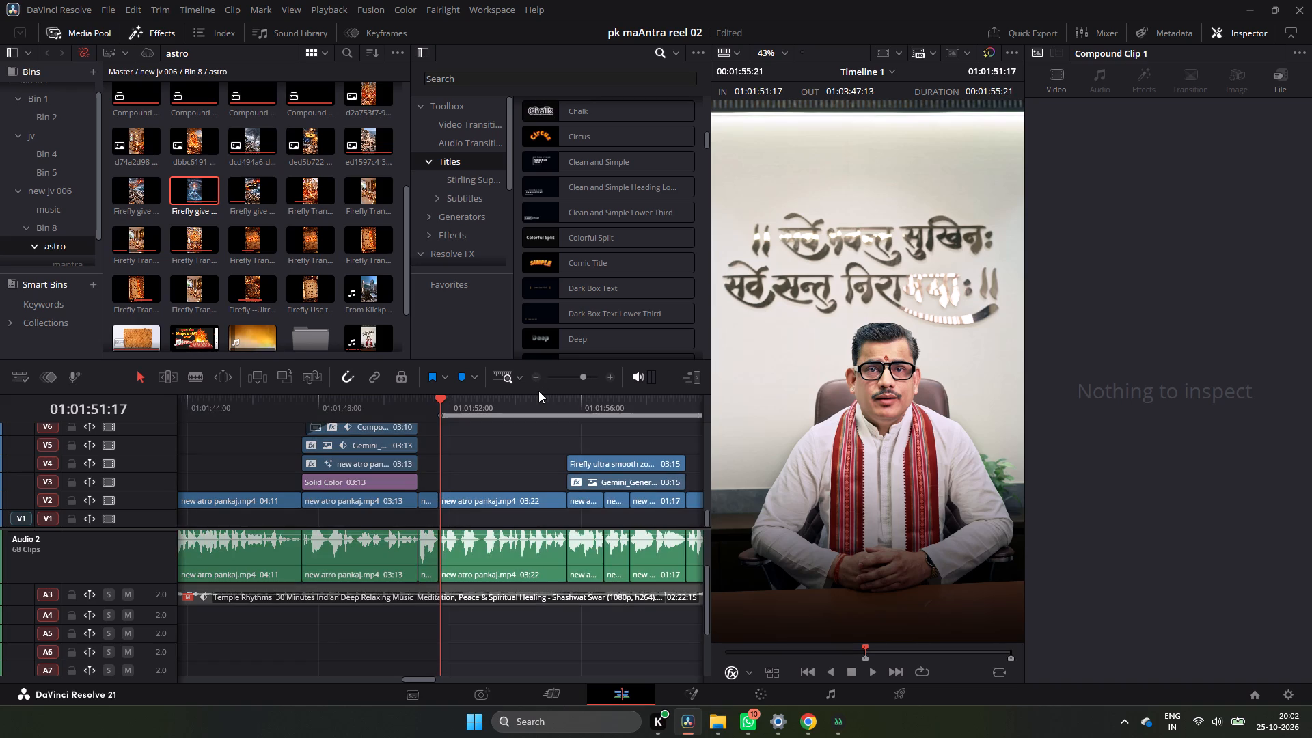
Set the timeline's out point at 01:02:22:14, on the last frame of the closing logo clip.
{"action": "scroll", "coordinate": [523, 397], "scroll_direction": "down", "scroll_amount": 11, "text": "ctrl"}
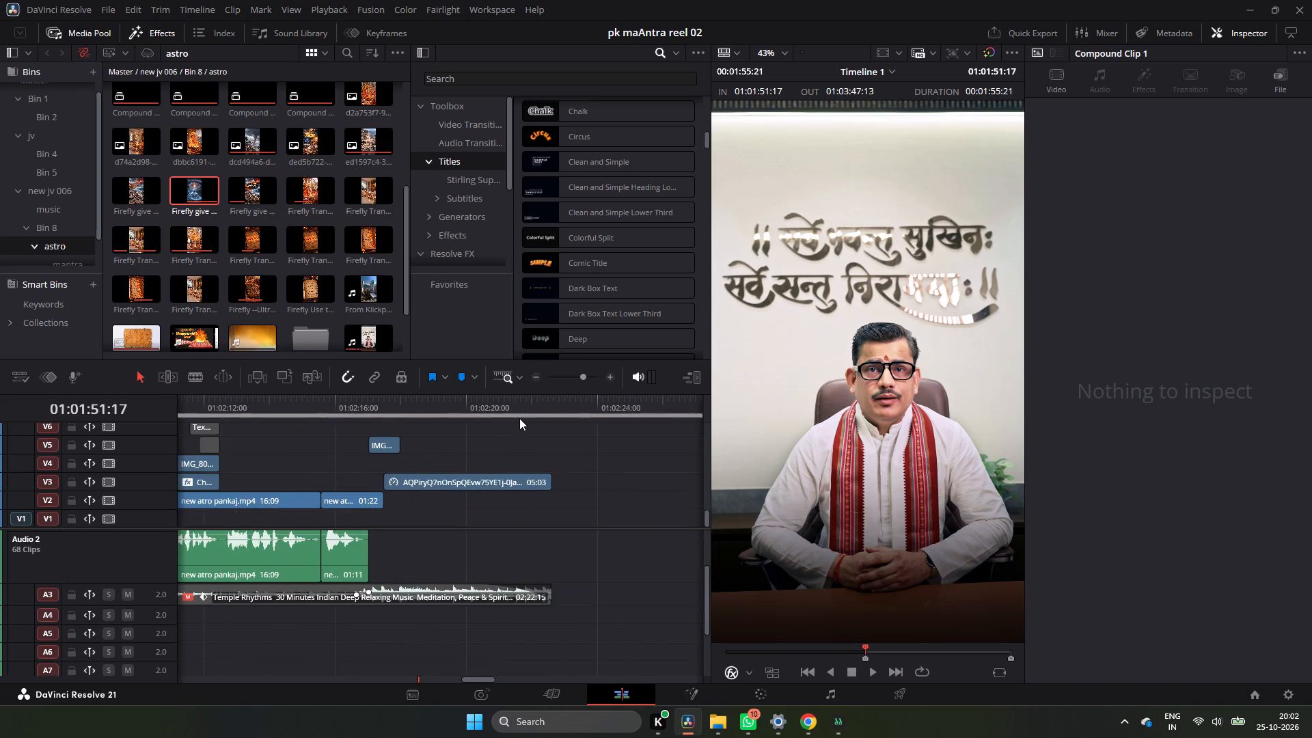
{"action": "scroll", "coordinate": [519, 418], "scroll_direction": "down", "scroll_amount": 1, "text": "ctrl"}
{"action": "left_click", "coordinate": [468, 404]}
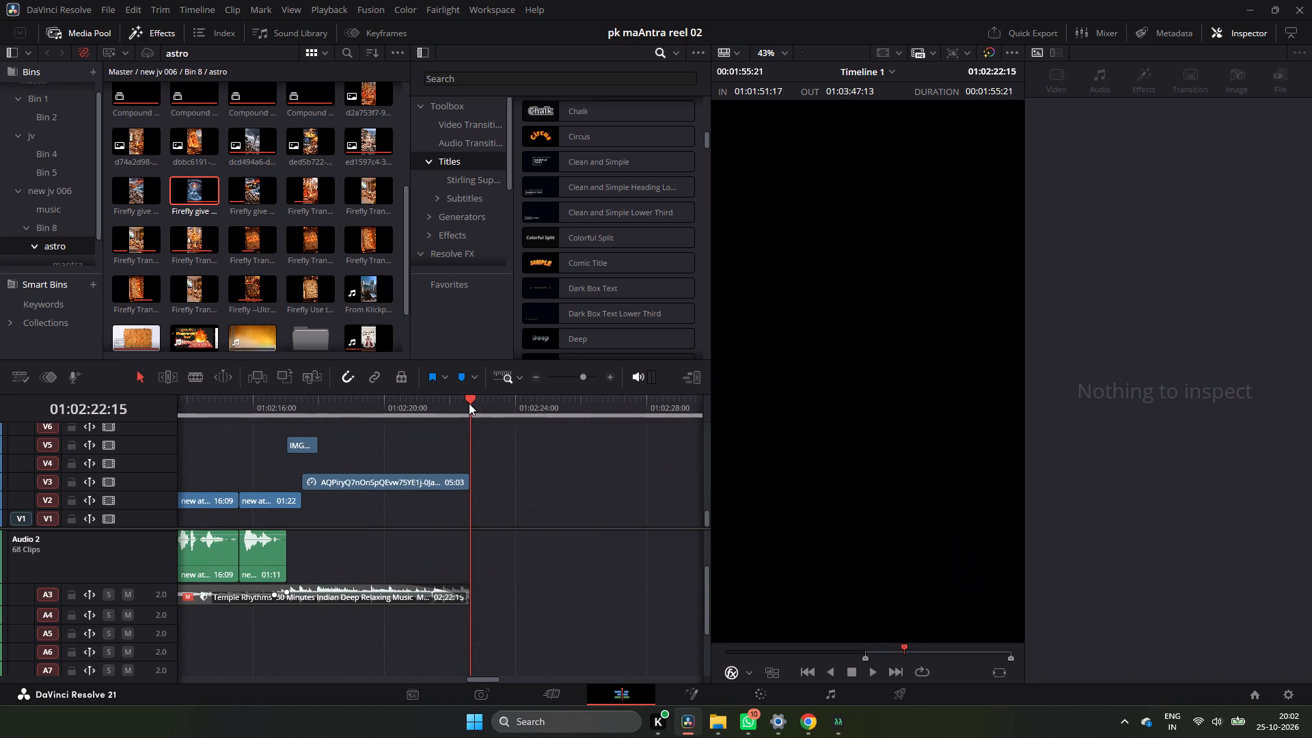
{"action": "key", "text": "Left"}
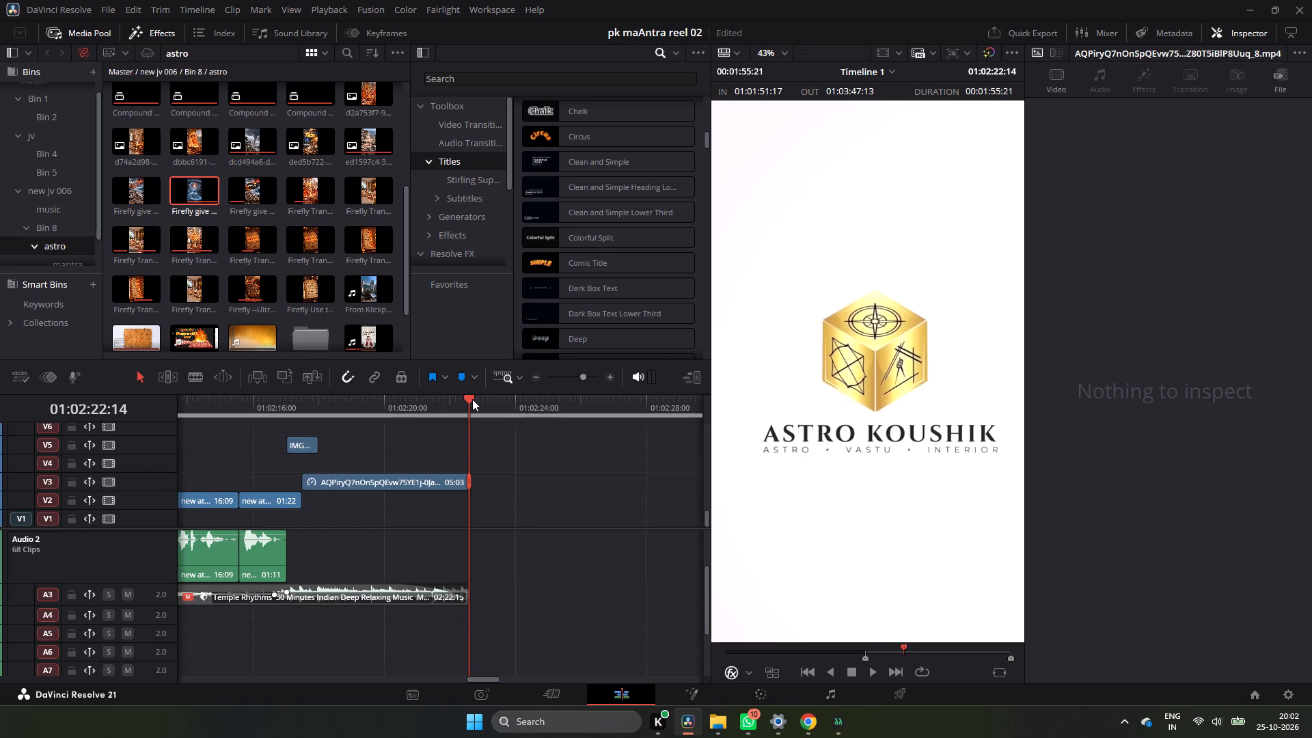
{"action": "key", "text": "o"}
On the Deliver page, select the complete render file name and copy it.
{"action": "left_click", "coordinate": [897, 694]}
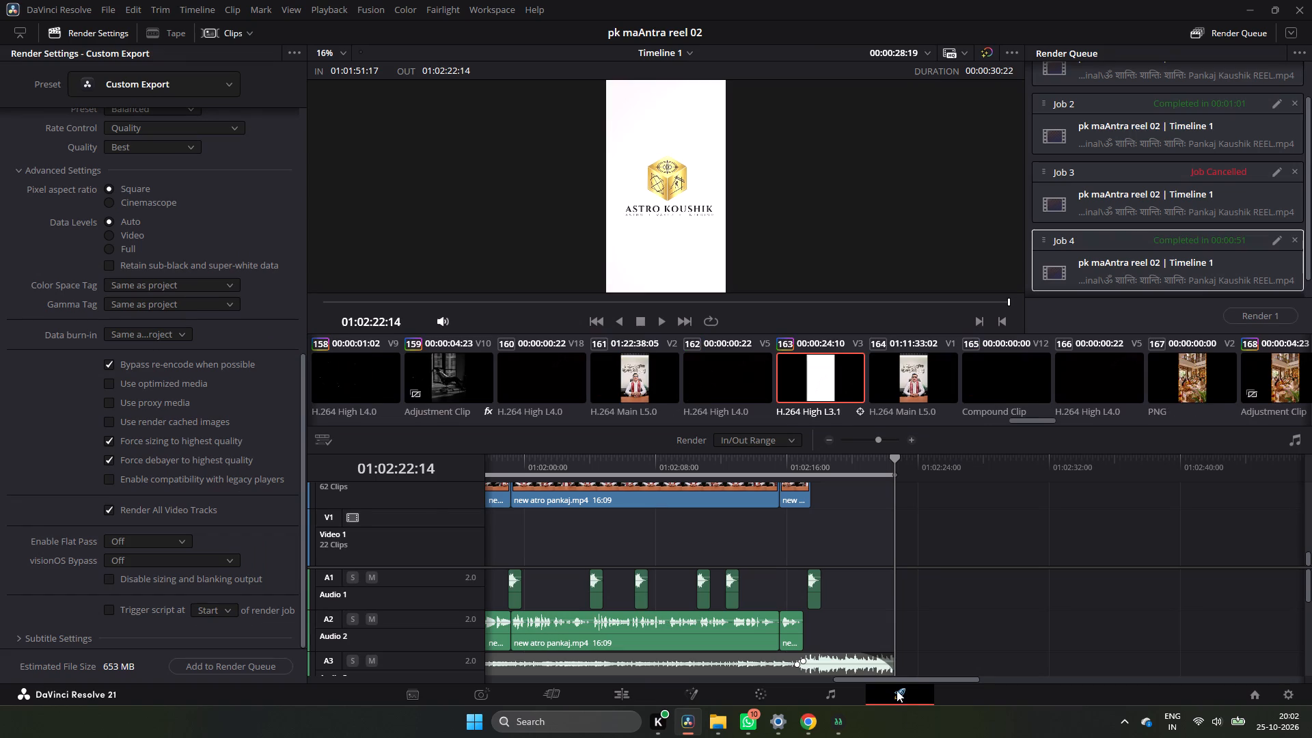
{"action": "scroll", "coordinate": [229, 232], "scroll_direction": "up", "scroll_amount": 6}
{"action": "scroll", "coordinate": [229, 232], "scroll_direction": "down", "scroll_amount": 1}
{"action": "scroll", "coordinate": [229, 232], "scroll_direction": "up", "scroll_amount": 10}
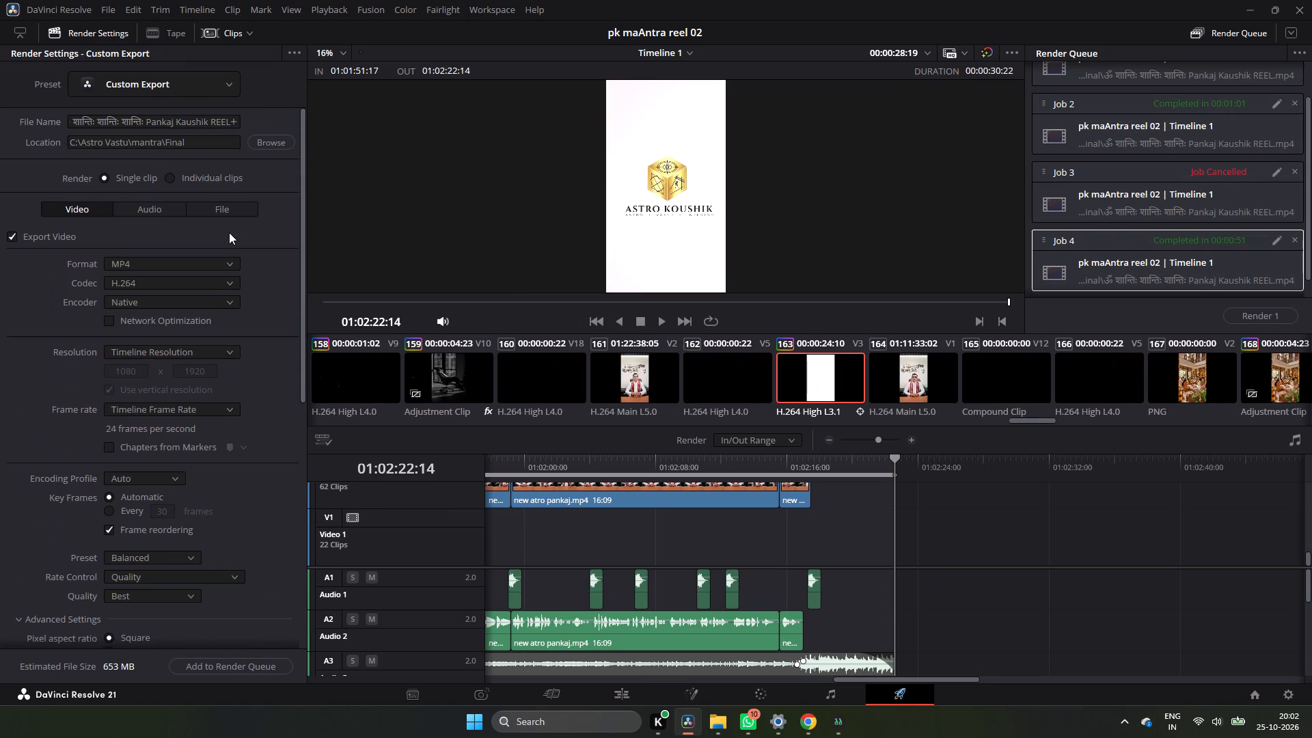
{"action": "scroll", "coordinate": [229, 232], "scroll_direction": "up", "scroll_amount": 5}
{"action": "left_click", "coordinate": [209, 124]}
{"action": "left_click_drag", "start_coordinate": [209, 124], "coordinate": [262, 136]}
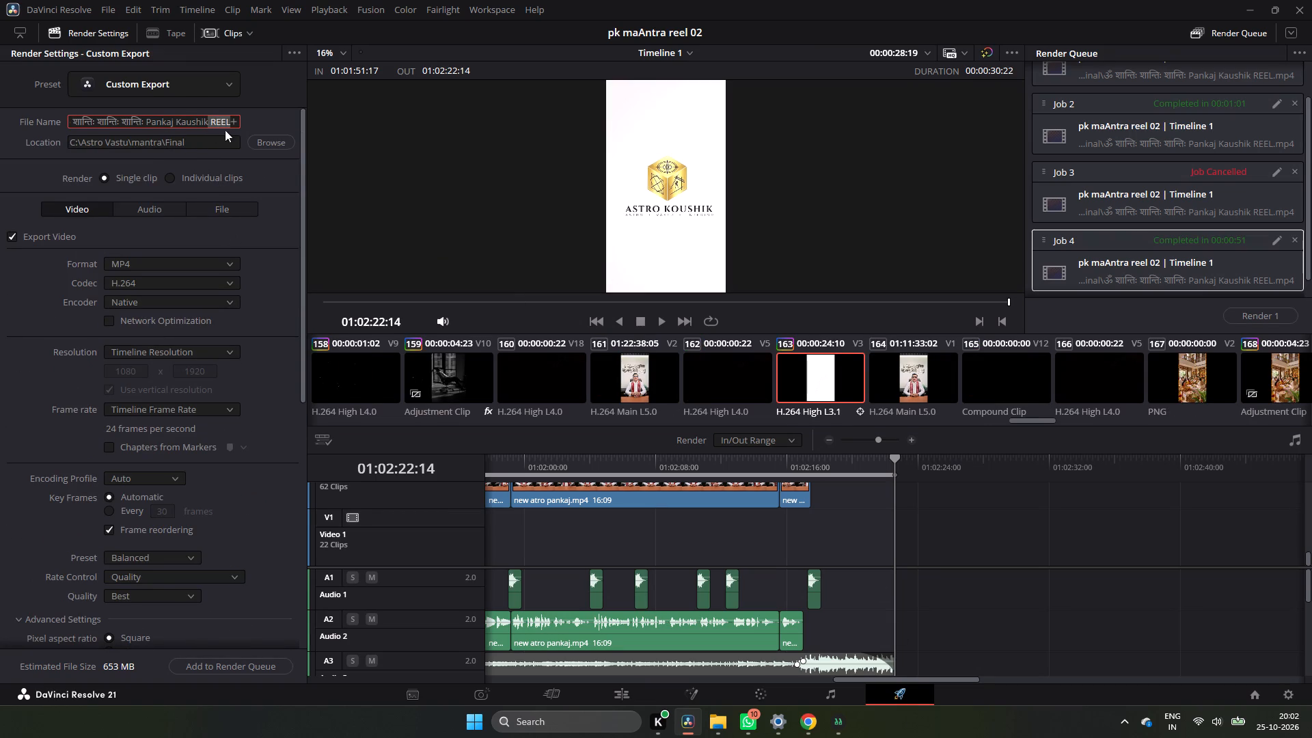
{"action": "left_click", "coordinate": [217, 124]}
{"action": "left_click", "coordinate": [228, 120]}
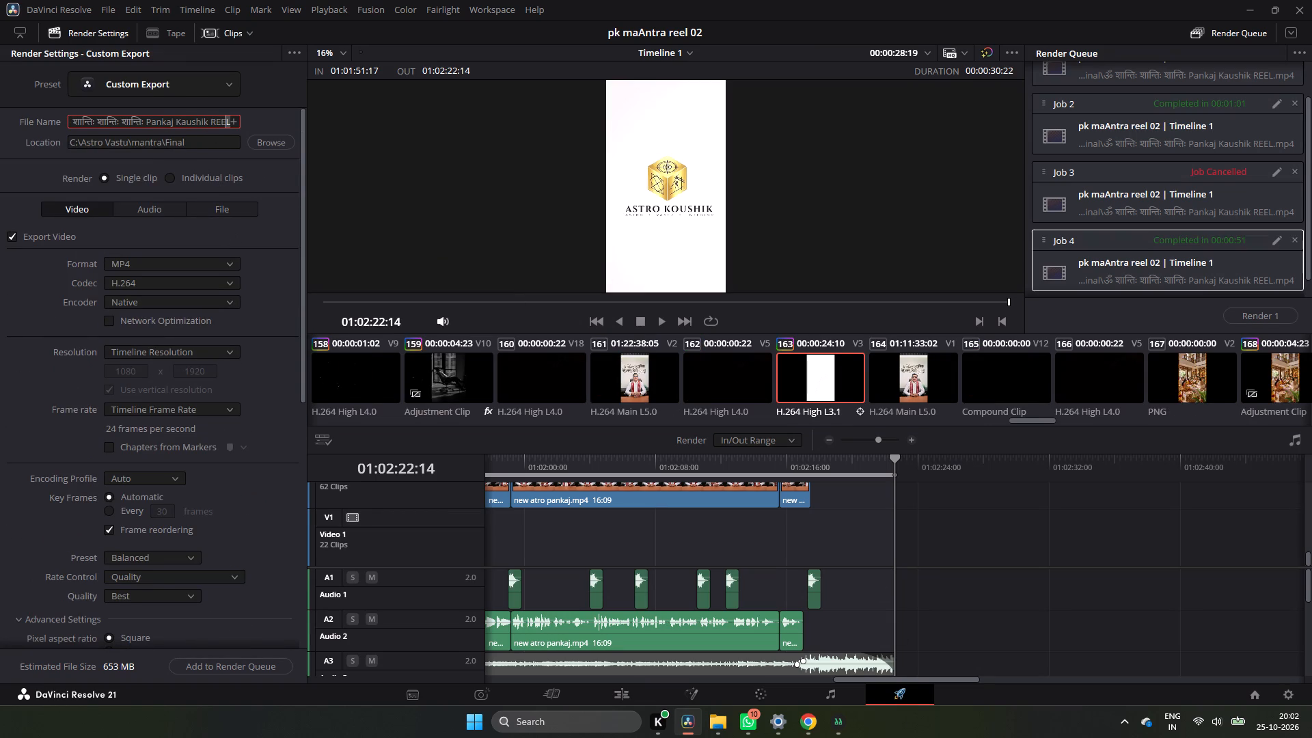
{"action": "left_click", "coordinate": [225, 124]}
{"action": "left_click", "coordinate": [199, 116]}
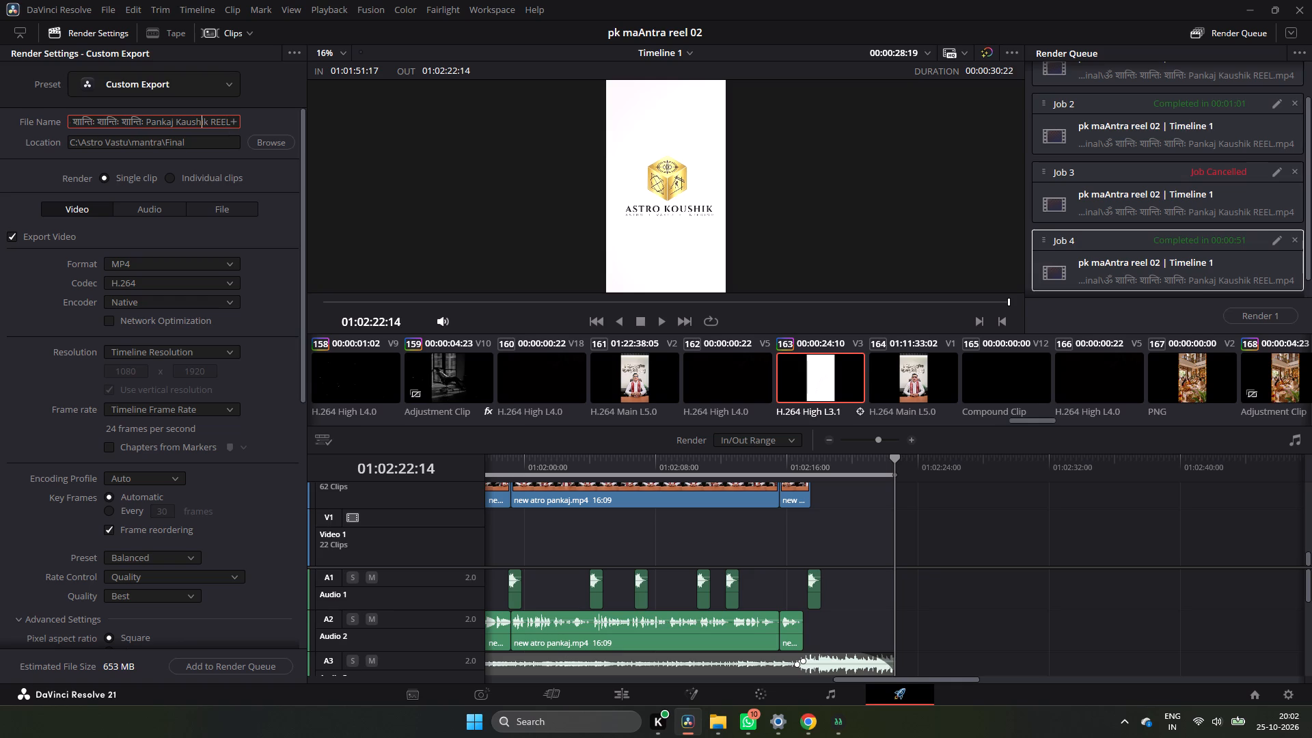
{"action": "left_click", "coordinate": [232, 121]}
{"action": "left_click", "coordinate": [228, 122]}
{"action": "key", "text": "ctrl+a"}
{"action": "key", "text": "ctrl+c"}
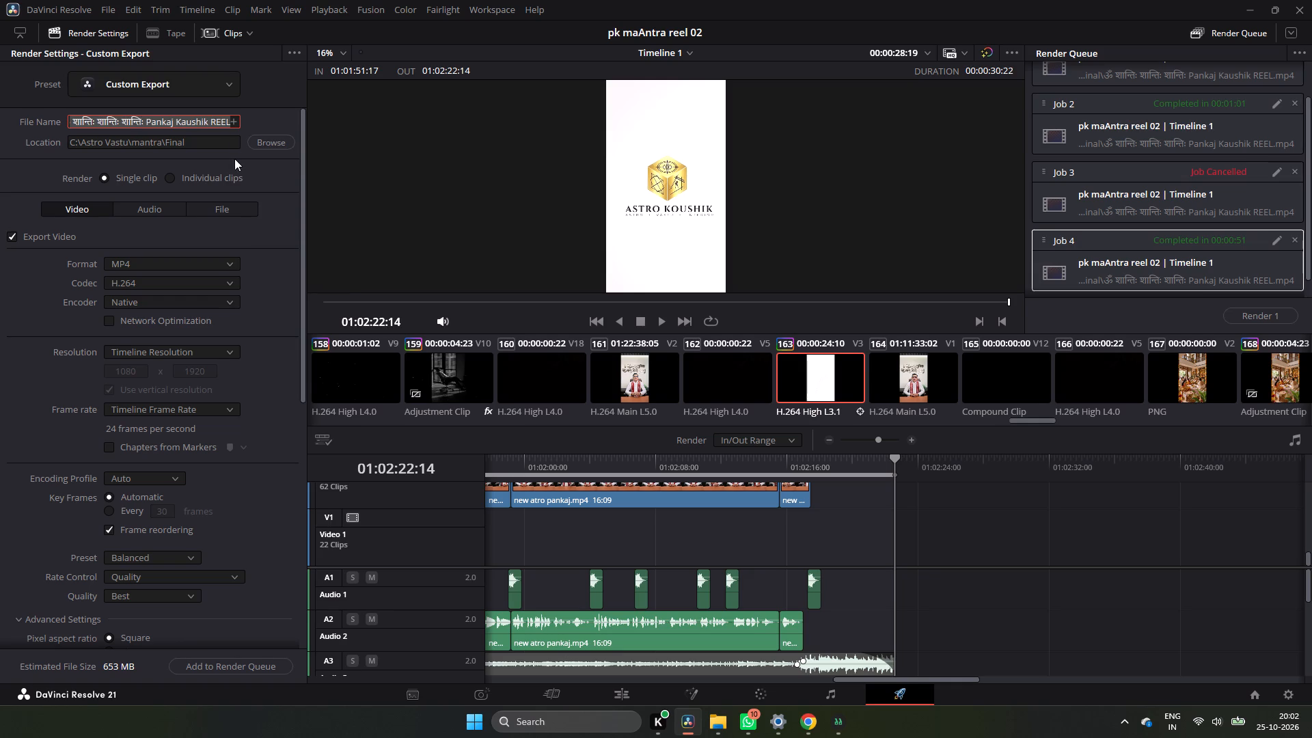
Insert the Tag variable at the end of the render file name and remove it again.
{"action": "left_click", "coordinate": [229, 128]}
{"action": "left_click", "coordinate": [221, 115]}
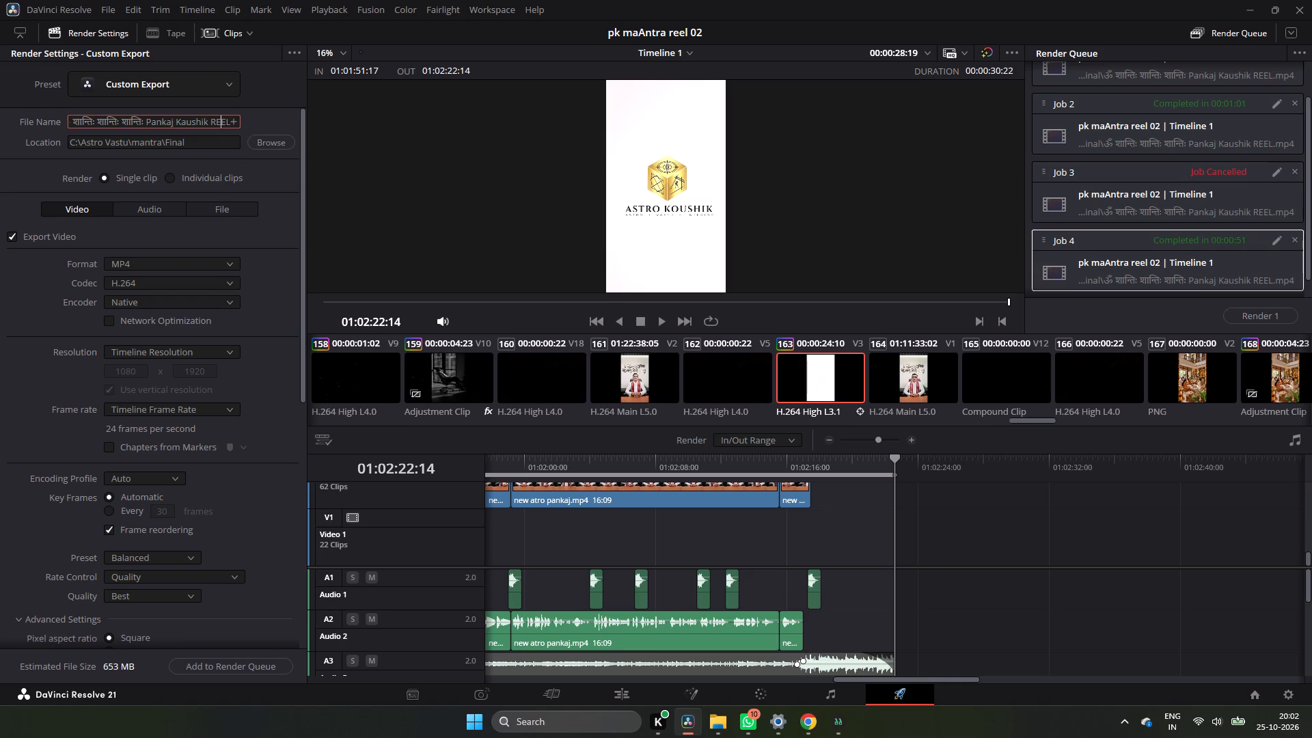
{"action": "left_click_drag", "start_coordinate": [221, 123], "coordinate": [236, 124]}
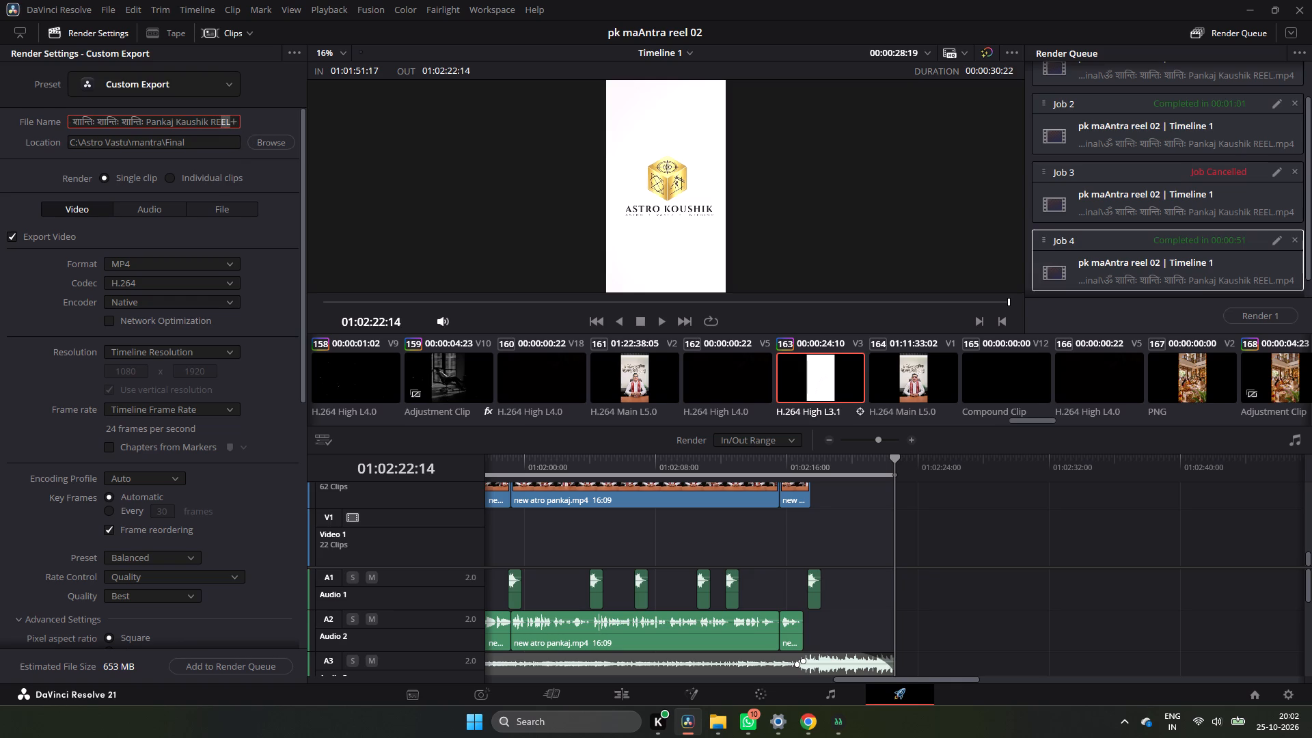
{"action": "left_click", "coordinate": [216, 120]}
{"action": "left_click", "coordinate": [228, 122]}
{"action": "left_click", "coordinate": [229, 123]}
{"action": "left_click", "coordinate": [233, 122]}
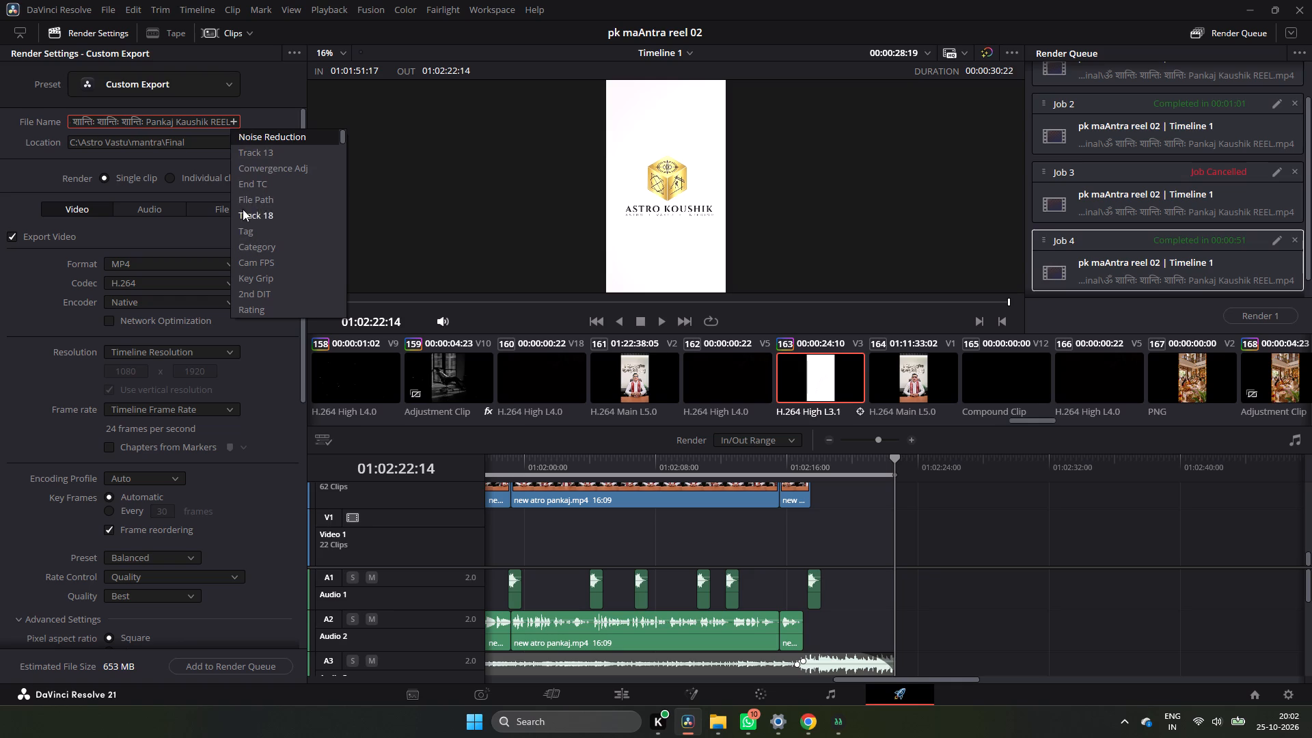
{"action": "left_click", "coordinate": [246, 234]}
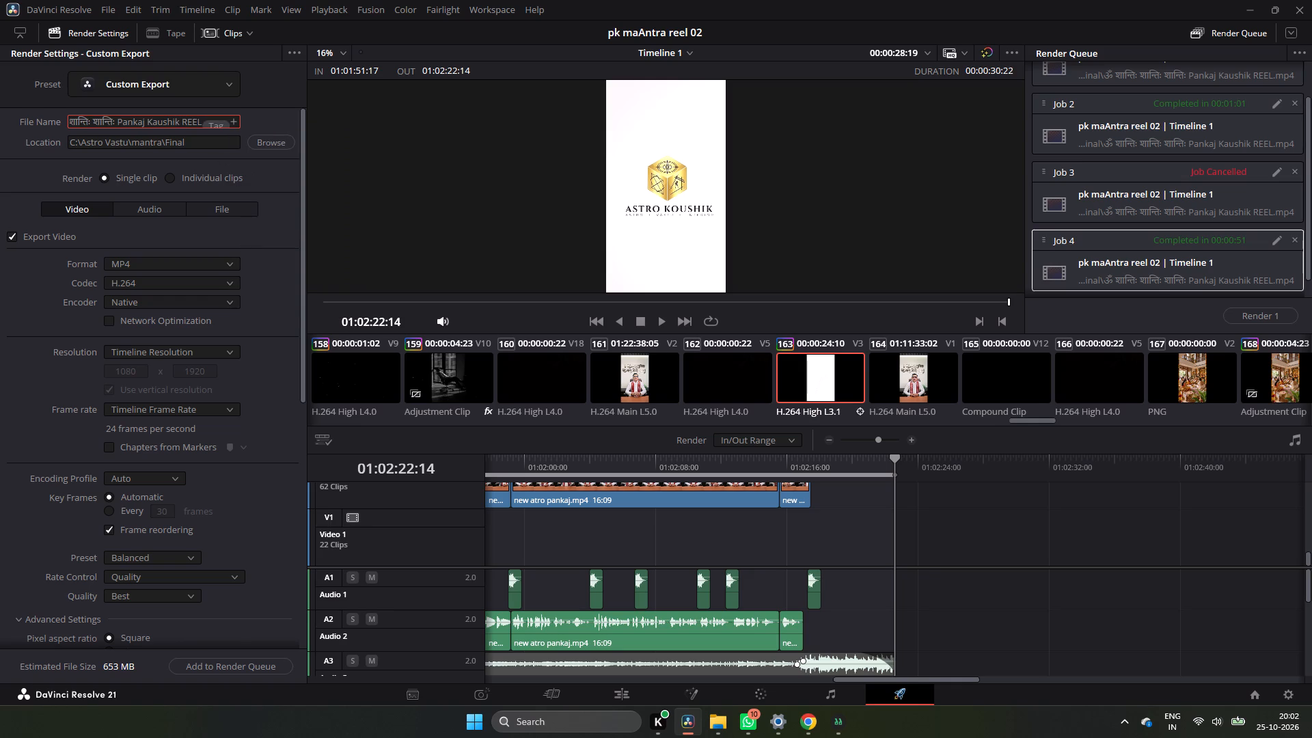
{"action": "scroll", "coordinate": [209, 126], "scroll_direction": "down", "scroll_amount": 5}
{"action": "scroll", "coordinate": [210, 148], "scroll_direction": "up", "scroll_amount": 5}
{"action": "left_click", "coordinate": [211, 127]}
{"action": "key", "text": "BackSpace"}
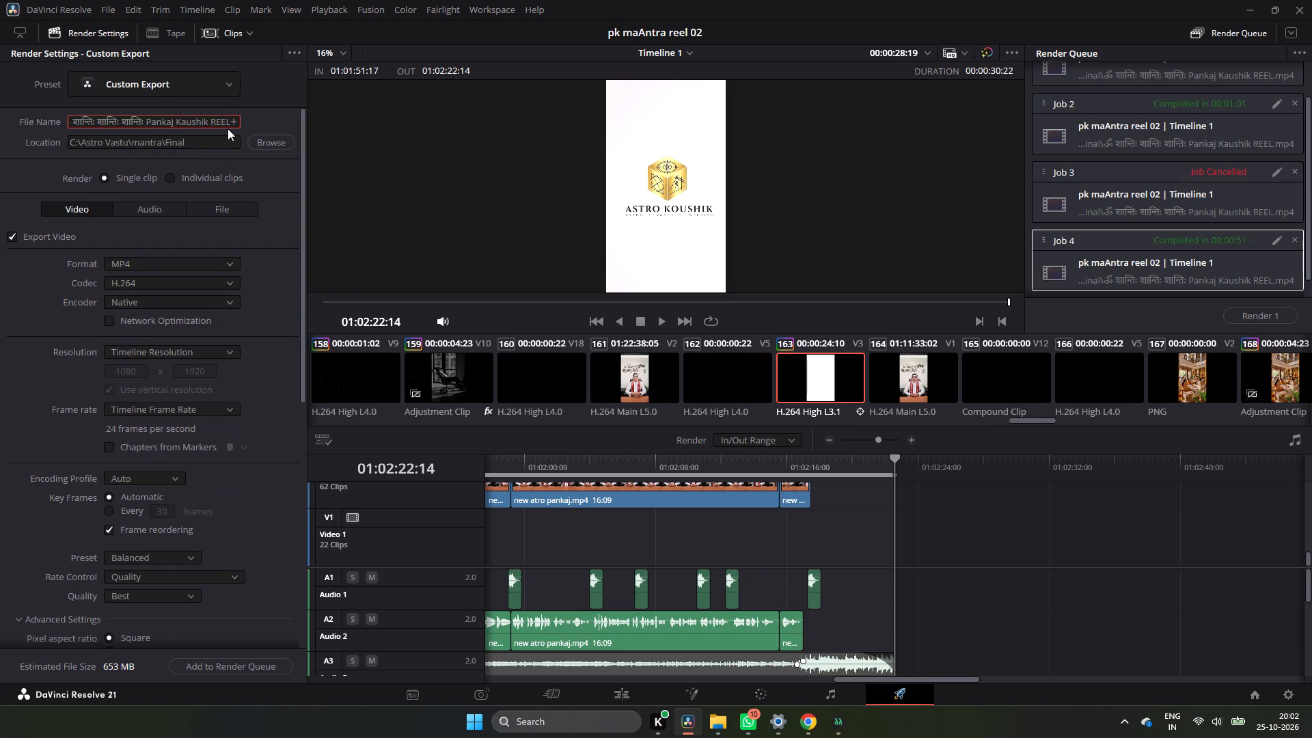
Append 2 to the render file name so that it ends in REEL2.
{"action": "key", "text": "1"}
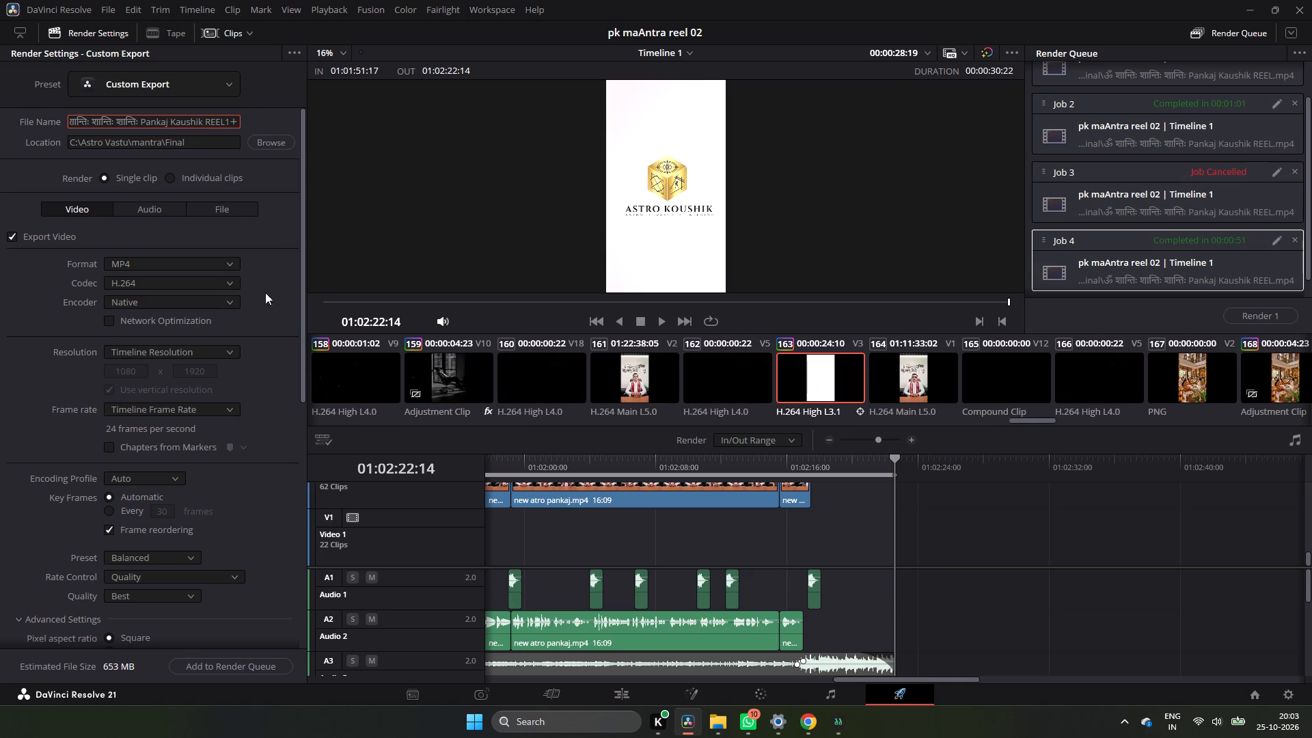
{"action": "key", "text": "BackSpace"}
{"action": "key", "text": "2"}
Add the remaining section to the render queue as a new job and render only that job.
{"action": "scroll", "coordinate": [232, 320], "scroll_direction": "down", "scroll_amount": 11}
{"action": "scroll", "coordinate": [195, 641], "scroll_direction": "up", "scroll_amount": 1}
{"action": "scroll", "coordinate": [195, 641], "scroll_direction": "down", "scroll_amount": 7}
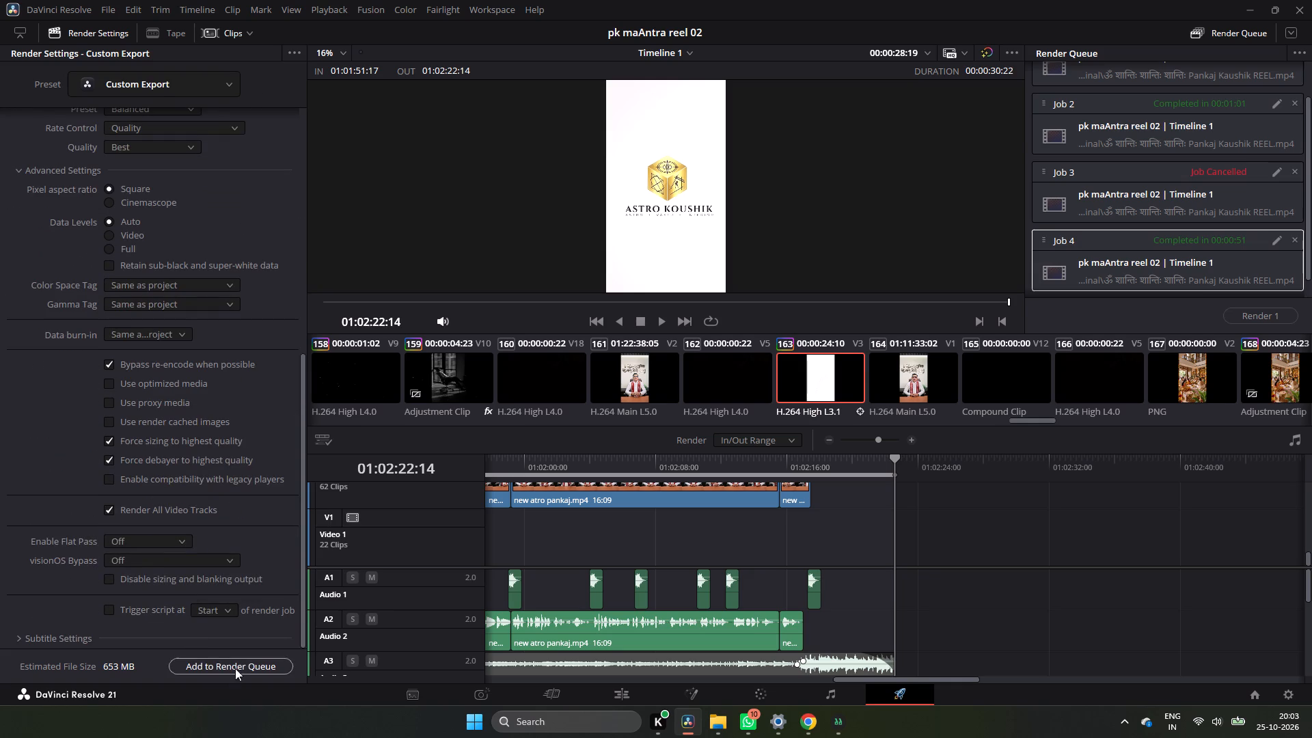
{"action": "left_click", "coordinate": [241, 659]}
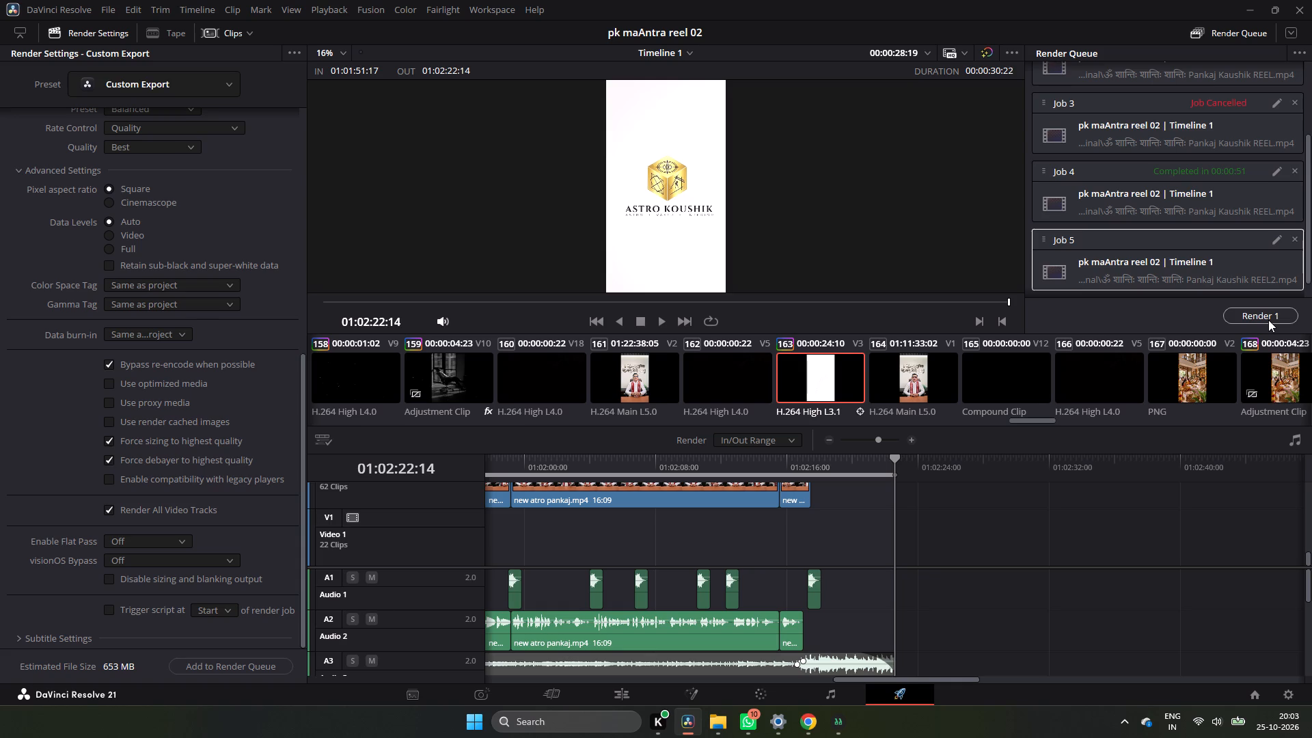
{"action": "left_click", "coordinate": [1268, 320]}
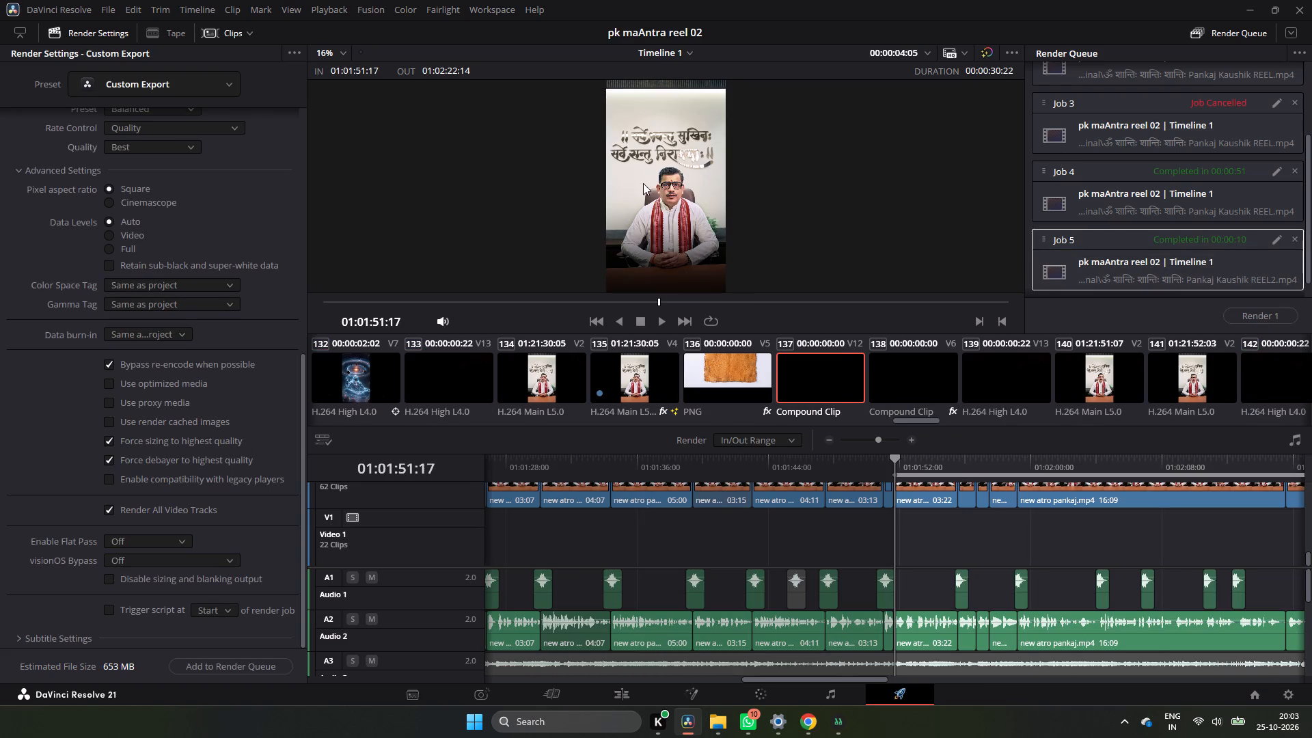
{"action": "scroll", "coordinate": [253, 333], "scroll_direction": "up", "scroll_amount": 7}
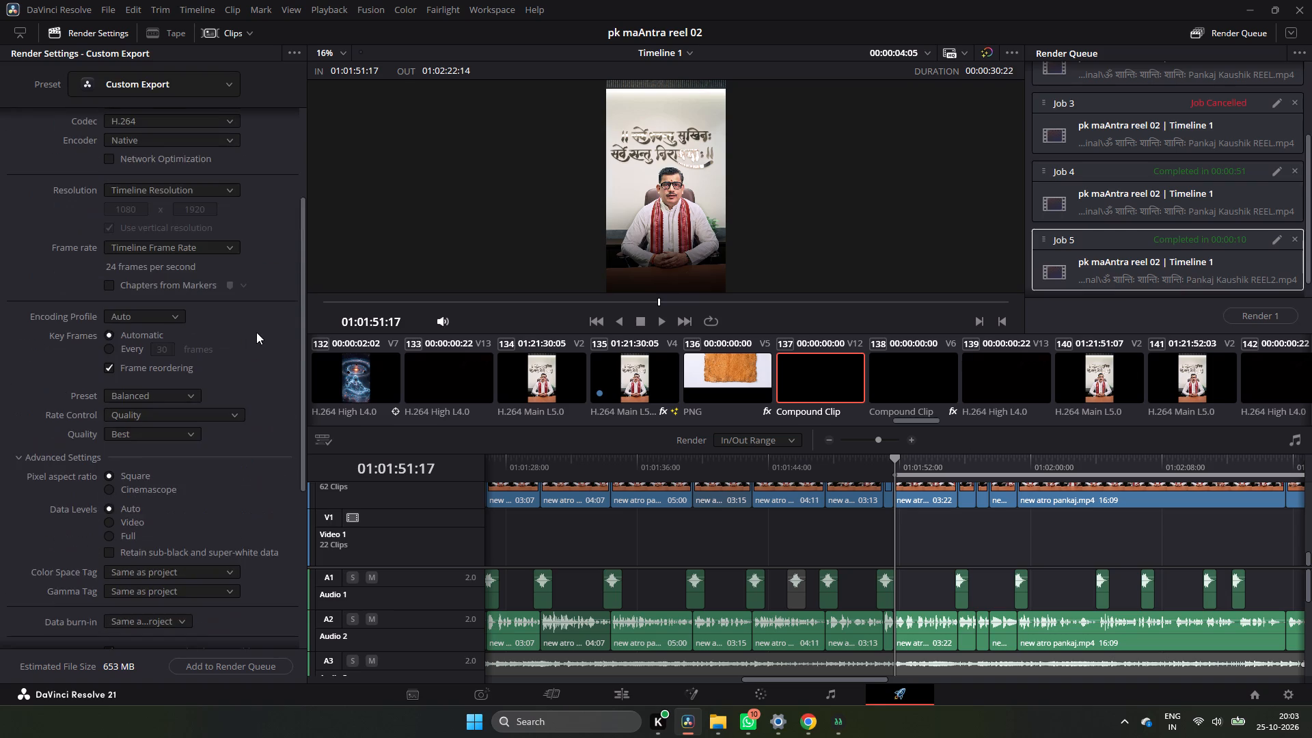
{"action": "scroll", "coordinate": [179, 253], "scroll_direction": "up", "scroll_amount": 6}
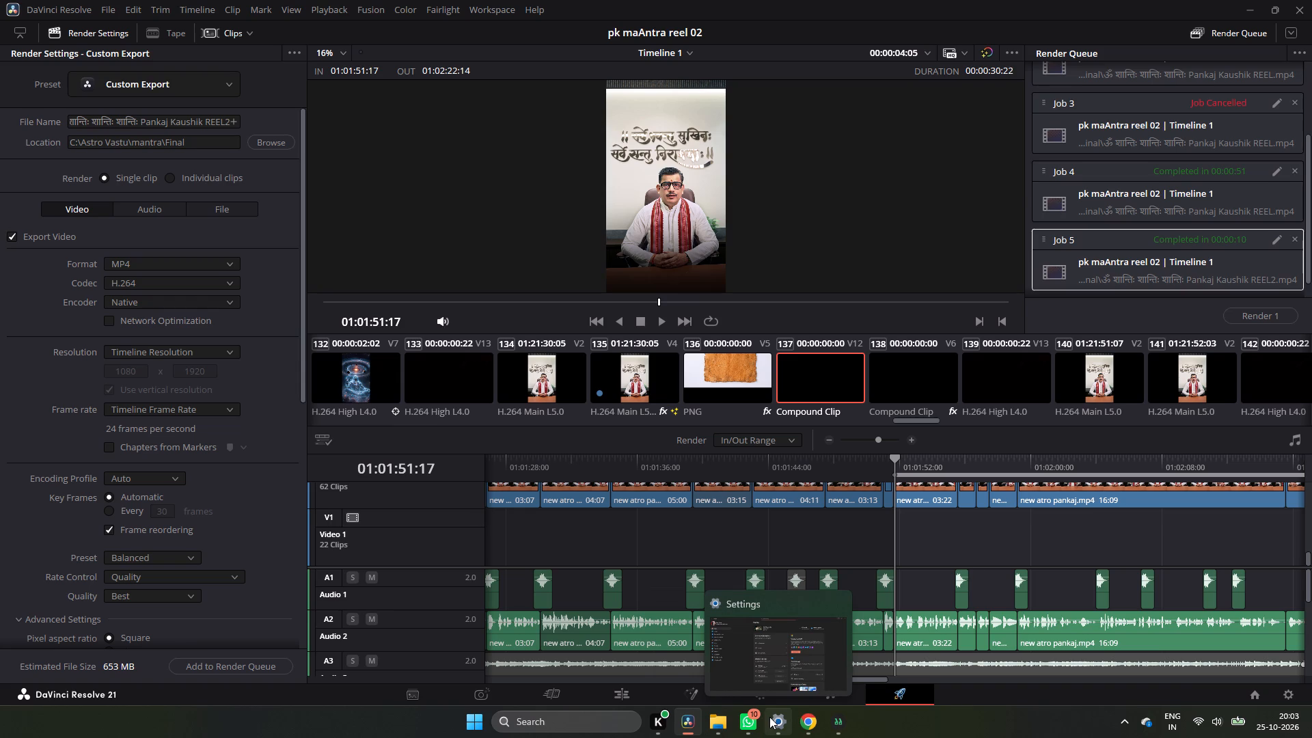
Switch to Kalakar and load the first rendered part, the file ending in REEL, from the Final folder.
{"action": "left_click", "coordinate": [848, 717]}
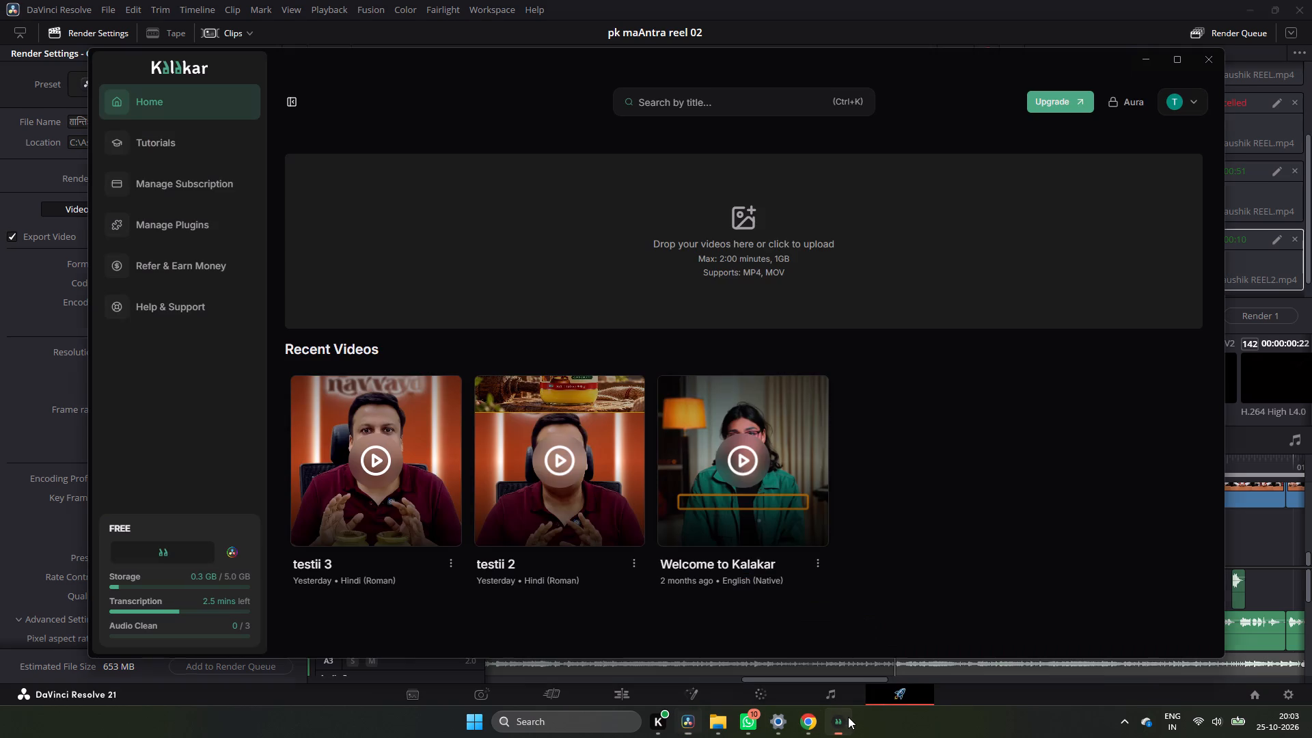
{"action": "left_click", "coordinate": [719, 269]}
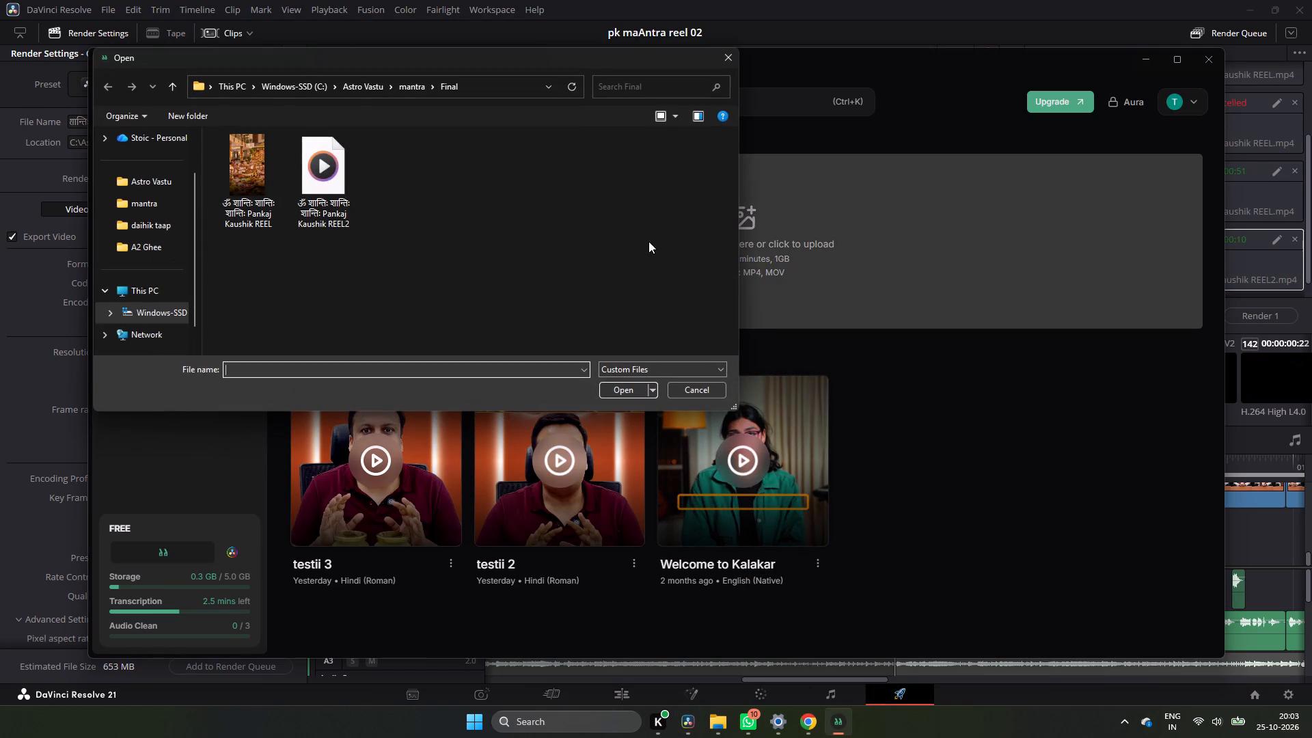
{"action": "left_click", "coordinate": [249, 185]}
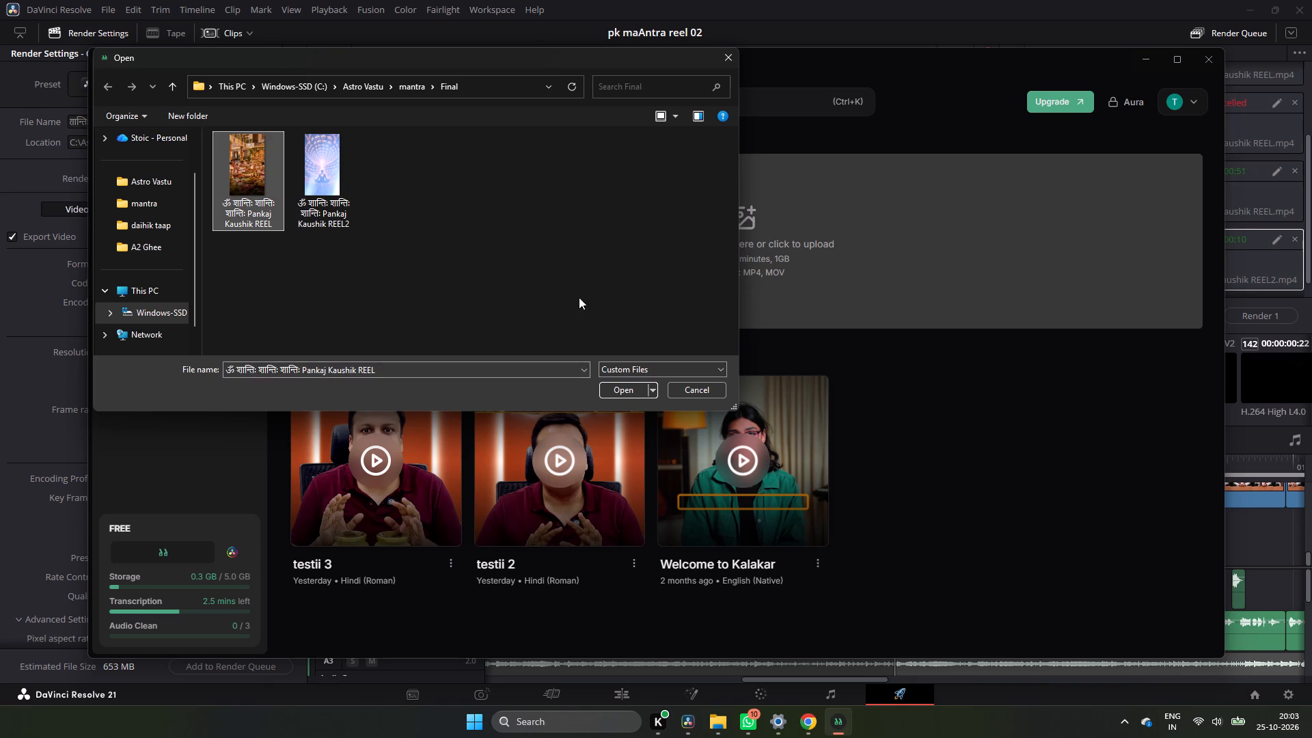
{"action": "left_click", "coordinate": [610, 382]}
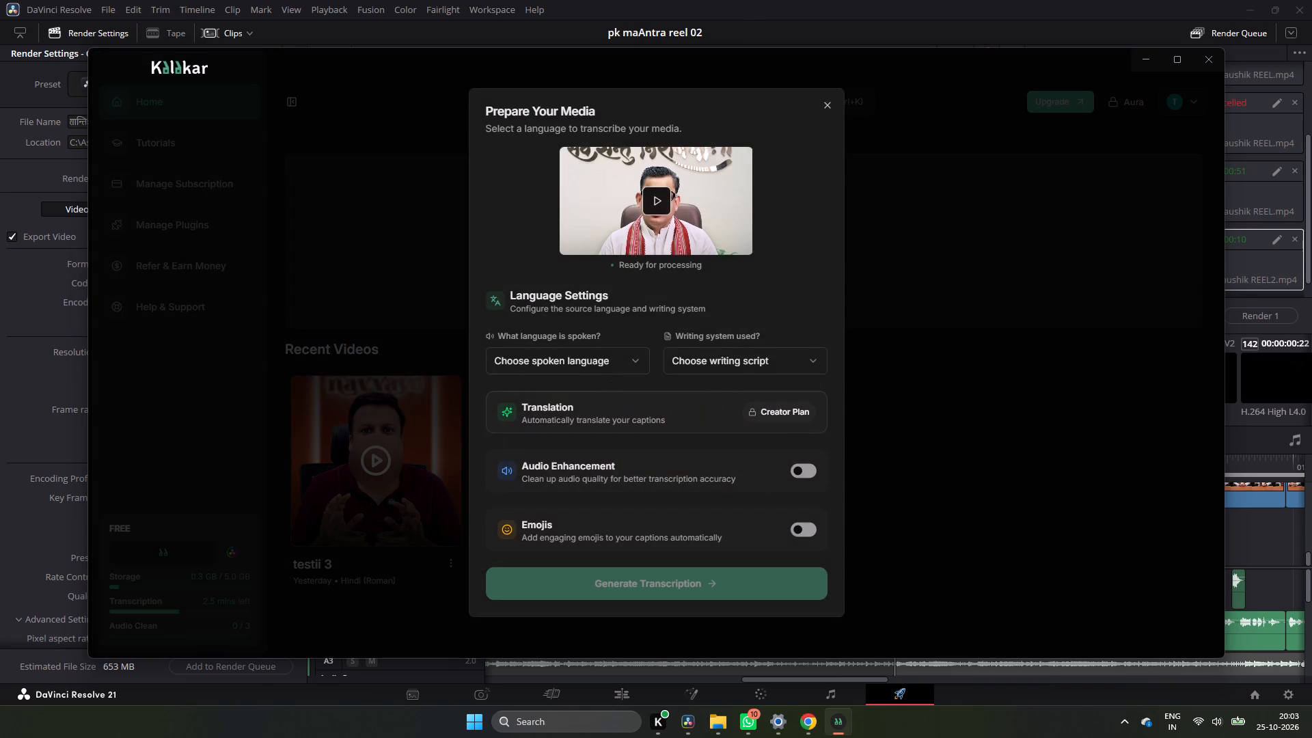
Set the spoken language to Hinglish and start generating the transcription.
{"action": "left_click", "coordinate": [579, 360]}
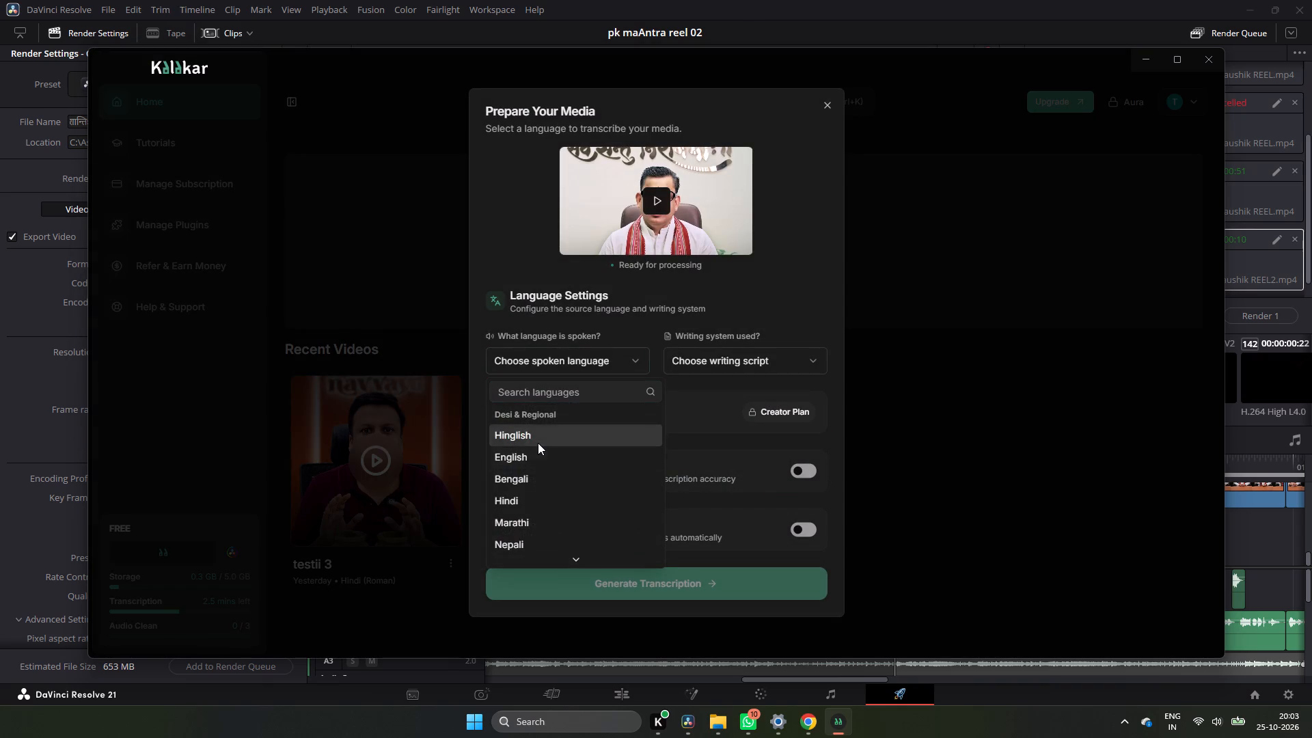
{"action": "left_click", "coordinate": [538, 443]}
{"action": "left_click", "coordinate": [674, 584]}
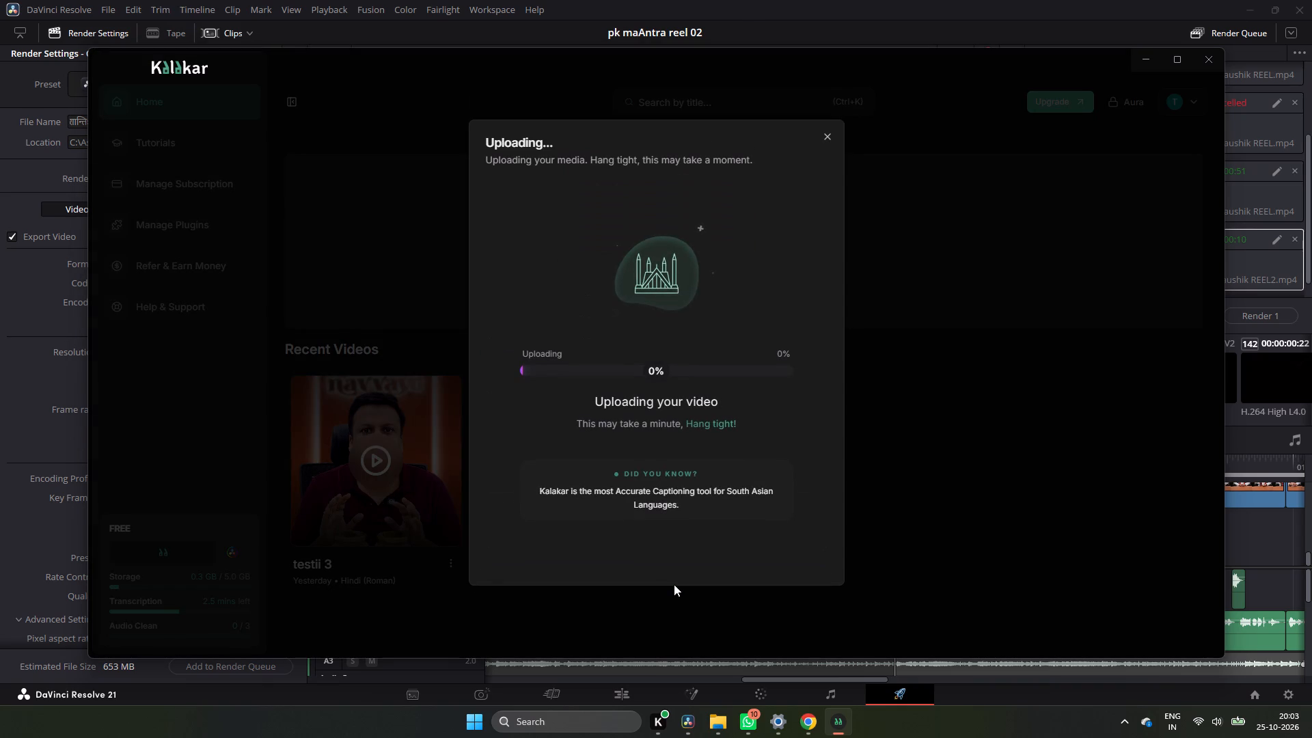
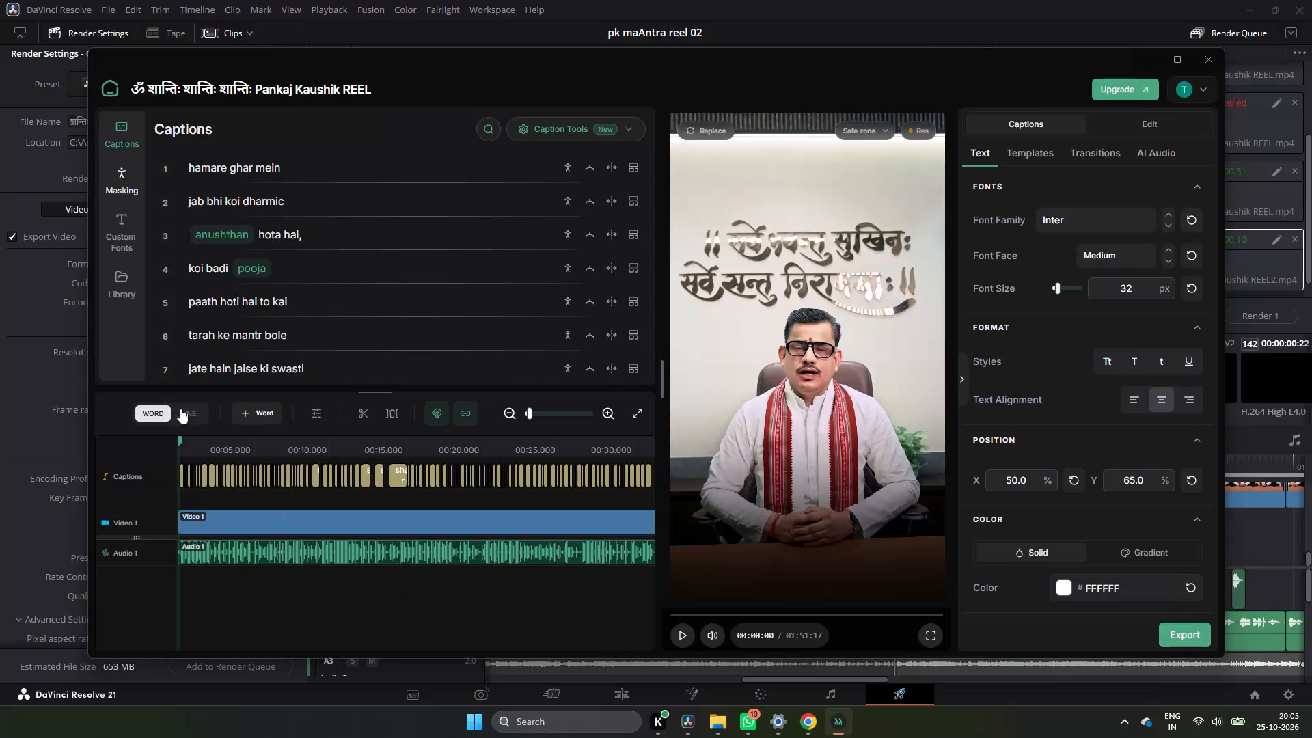
Show the second caption in the preview and browse the built-in caption templates for a suitable style.
{"action": "left_click_drag", "start_coordinate": [176, 446], "coordinate": [213, 443]}
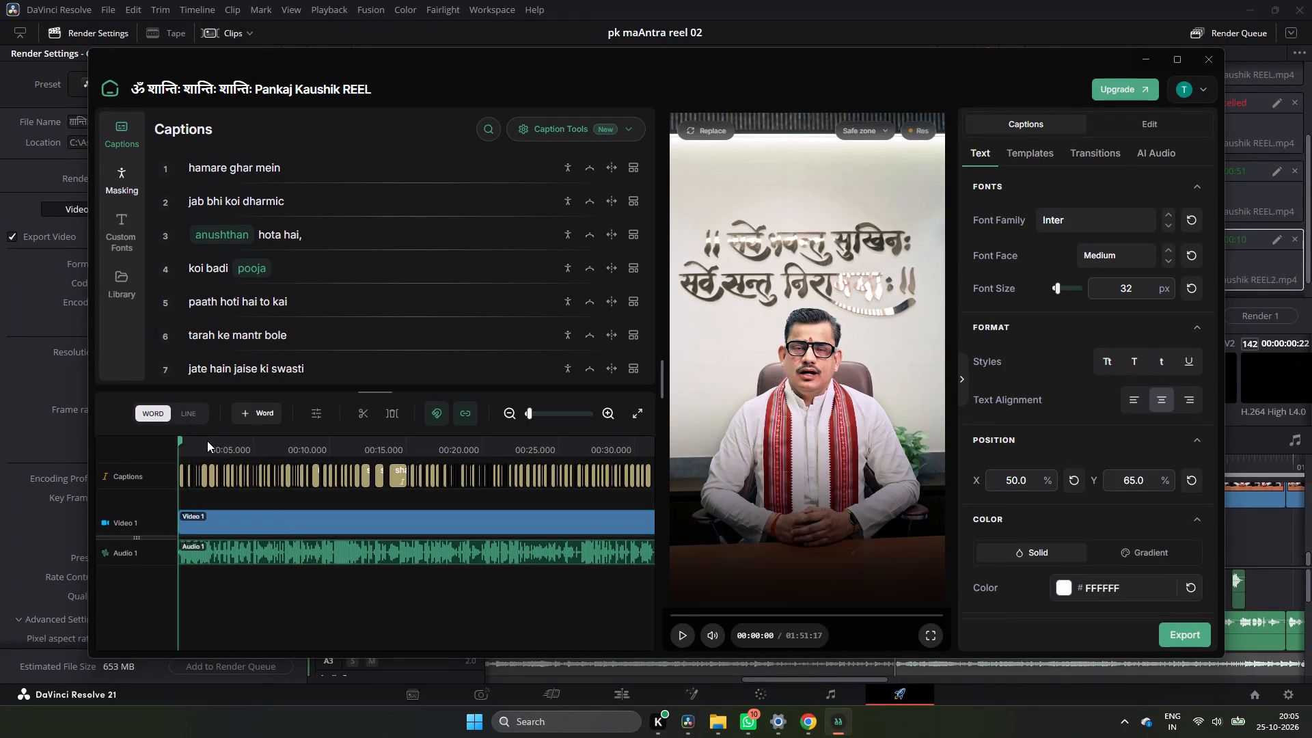
{"action": "left_click", "coordinate": [203, 440]}
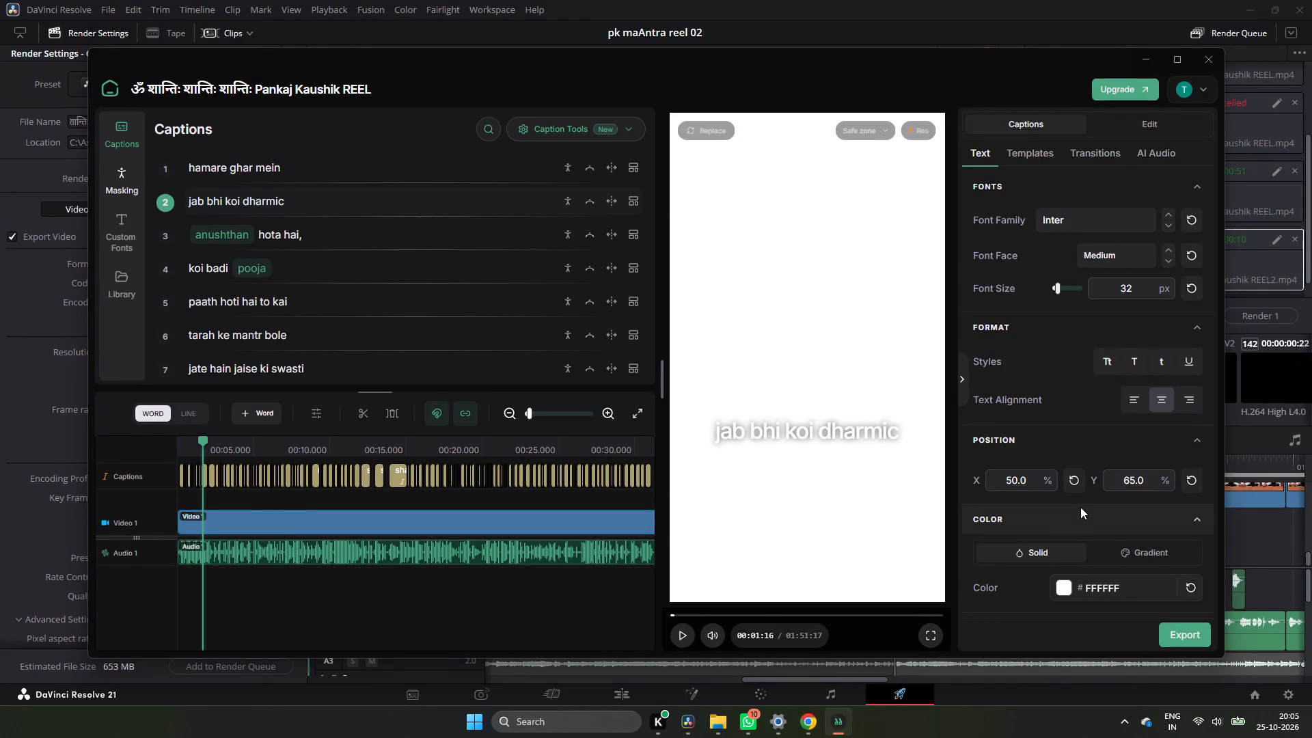
{"action": "left_click", "coordinate": [1035, 135]}
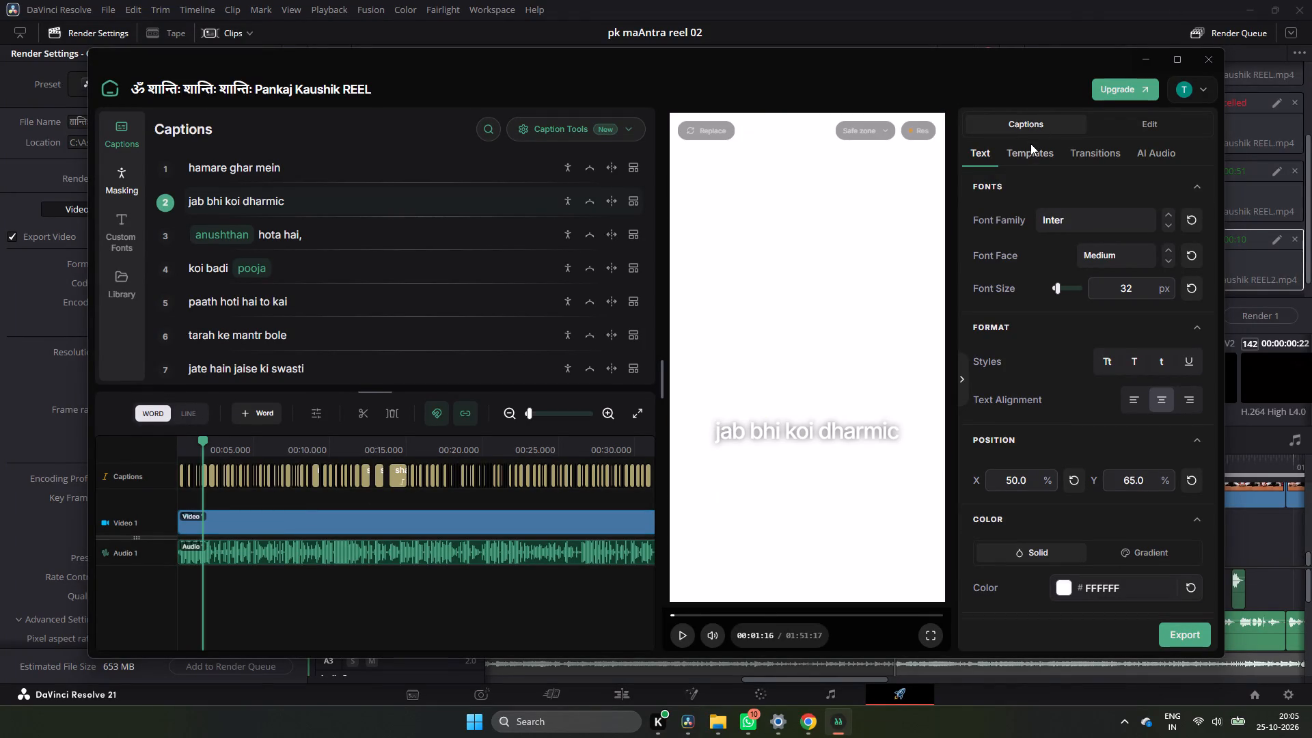
{"action": "left_click", "coordinate": [1030, 146]}
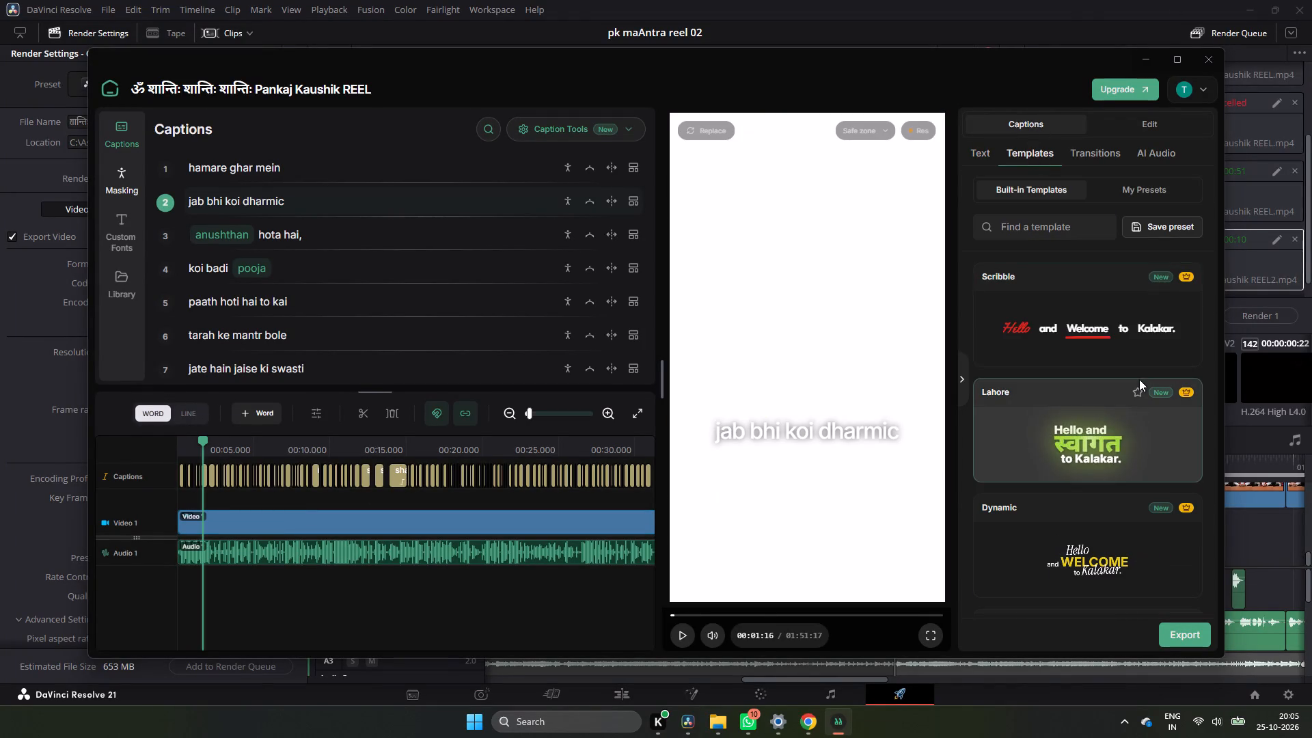
{"action": "scroll", "coordinate": [1139, 379], "scroll_direction": "down", "scroll_amount": 9}
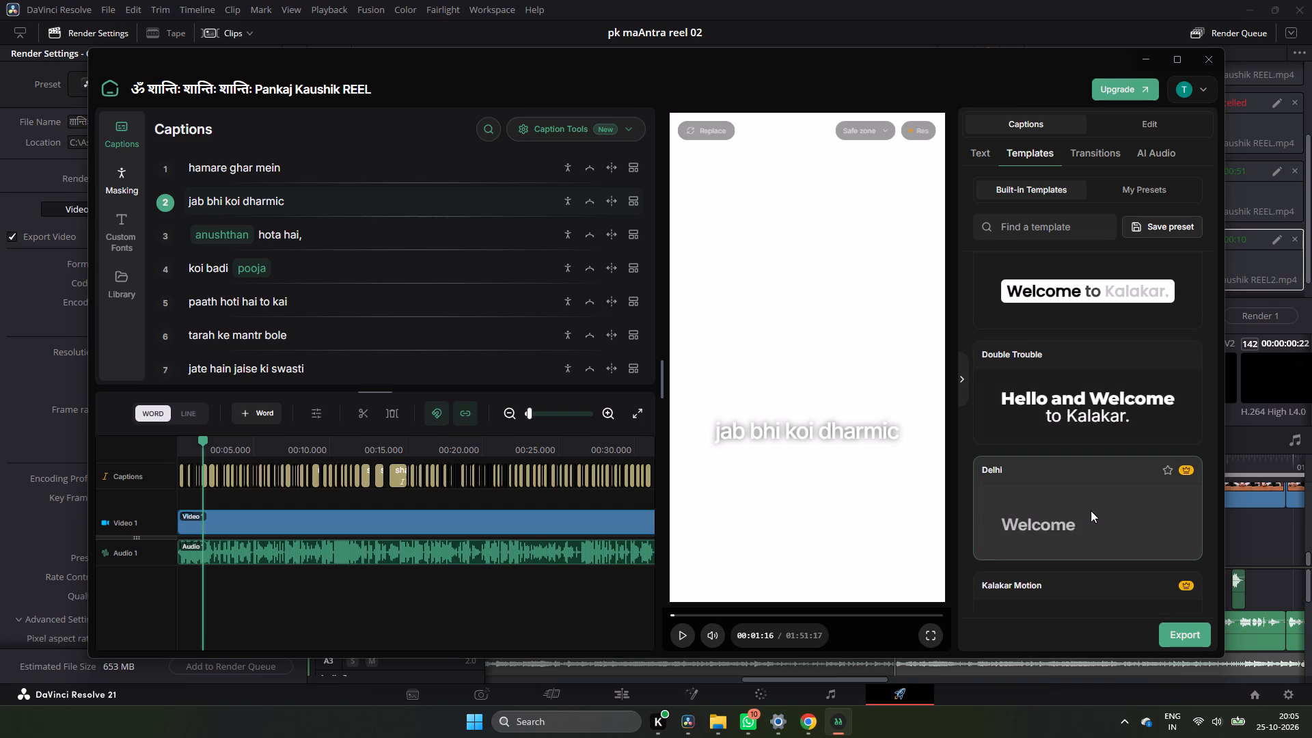
{"action": "scroll", "coordinate": [1091, 510], "scroll_direction": "down", "scroll_amount": 6}
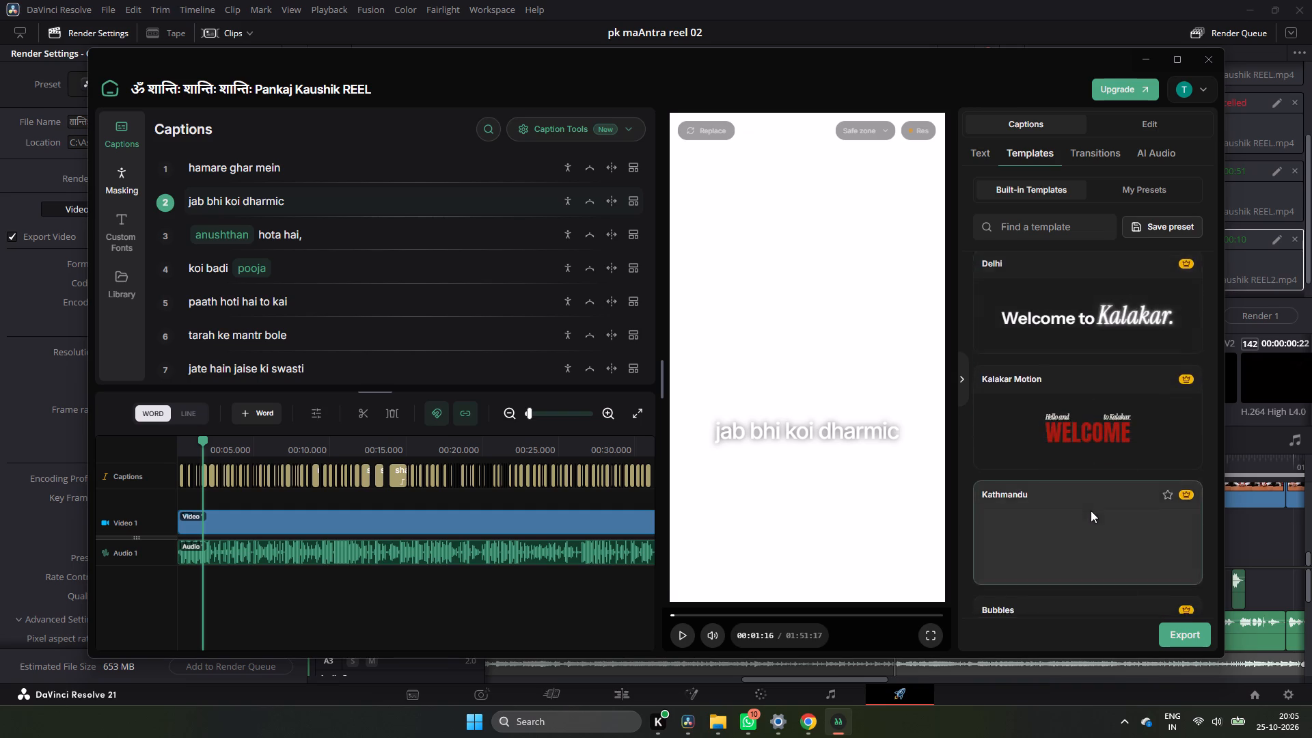
{"action": "scroll", "coordinate": [1091, 510], "scroll_direction": "down", "scroll_amount": 8}
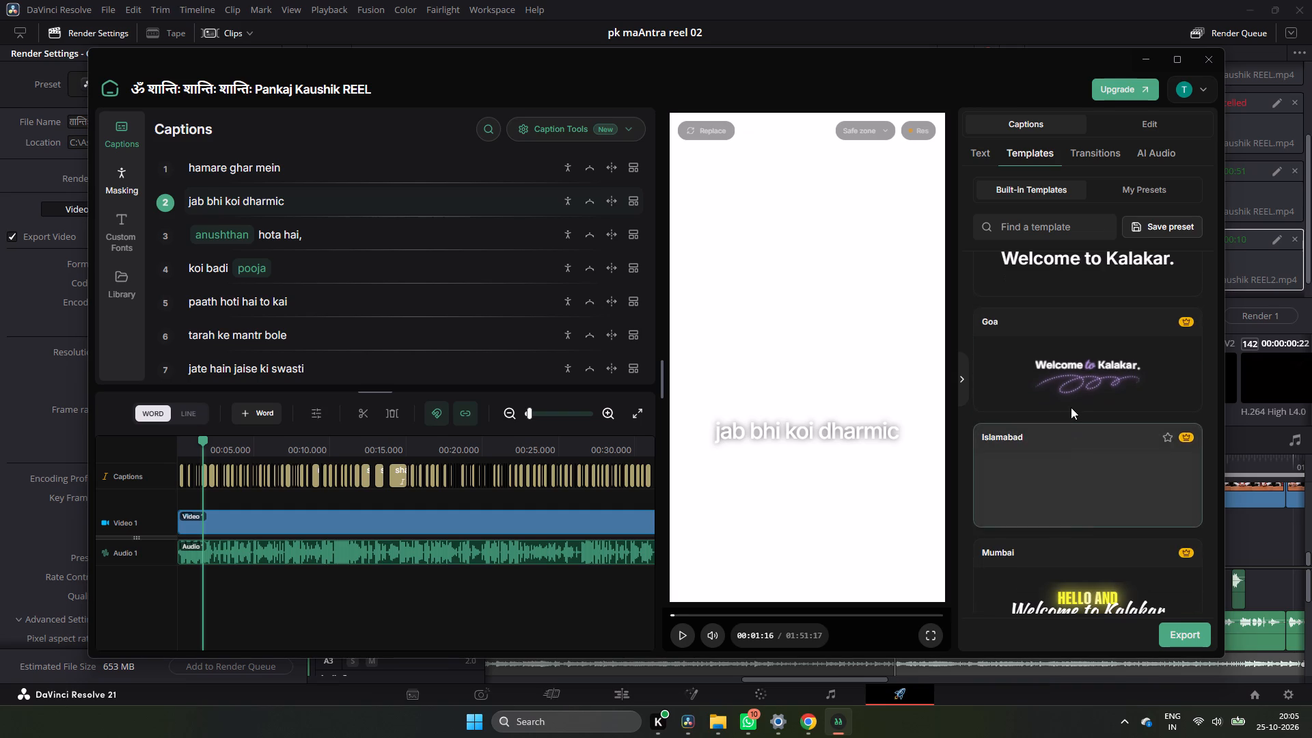
{"action": "scroll", "coordinate": [1063, 428], "scroll_direction": "down", "scroll_amount": 7}
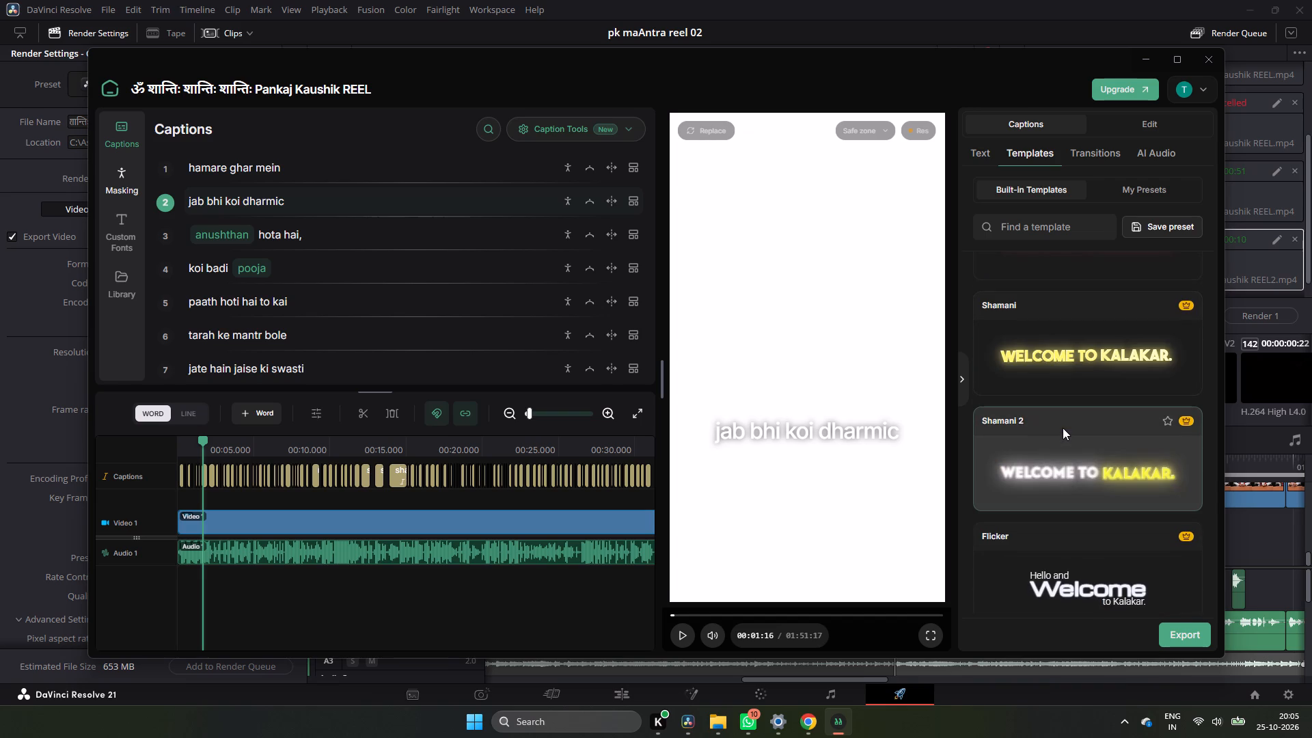
{"action": "scroll", "coordinate": [1063, 428], "scroll_direction": "down", "scroll_amount": 12}
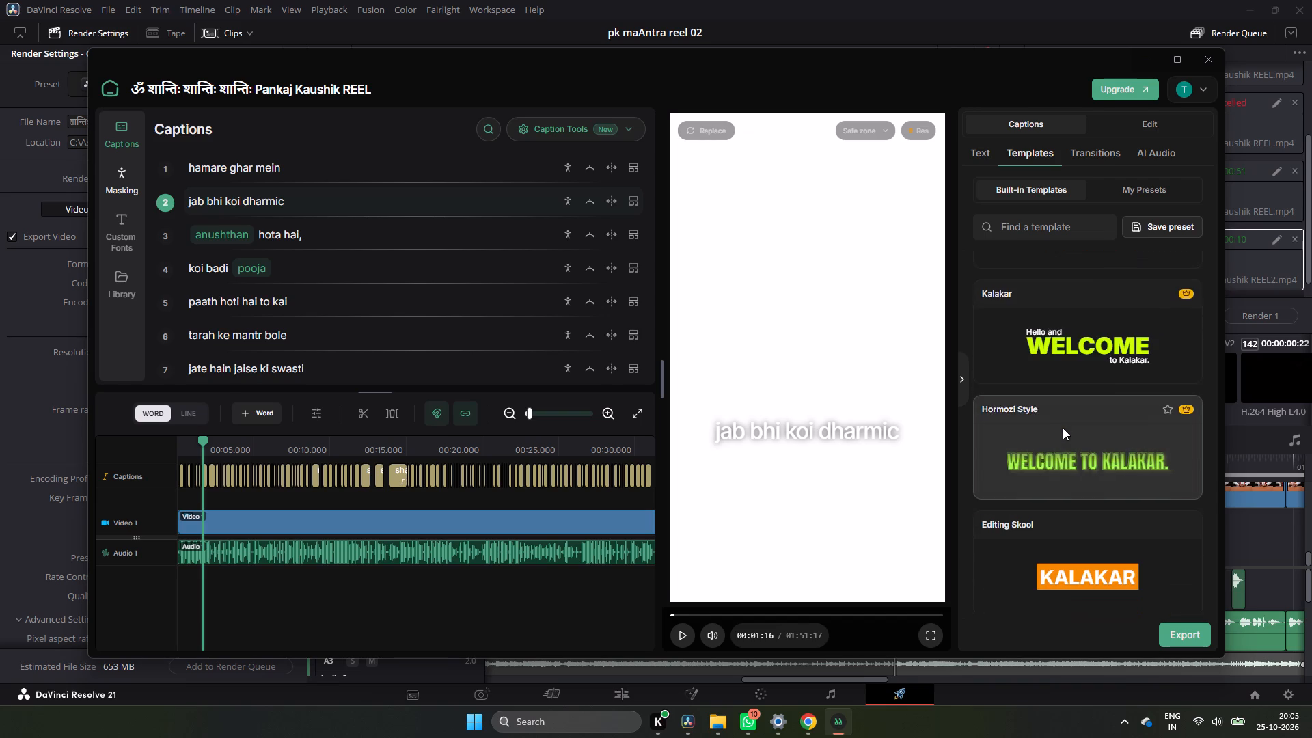
{"action": "scroll", "coordinate": [1063, 428], "scroll_direction": "down", "scroll_amount": 12}
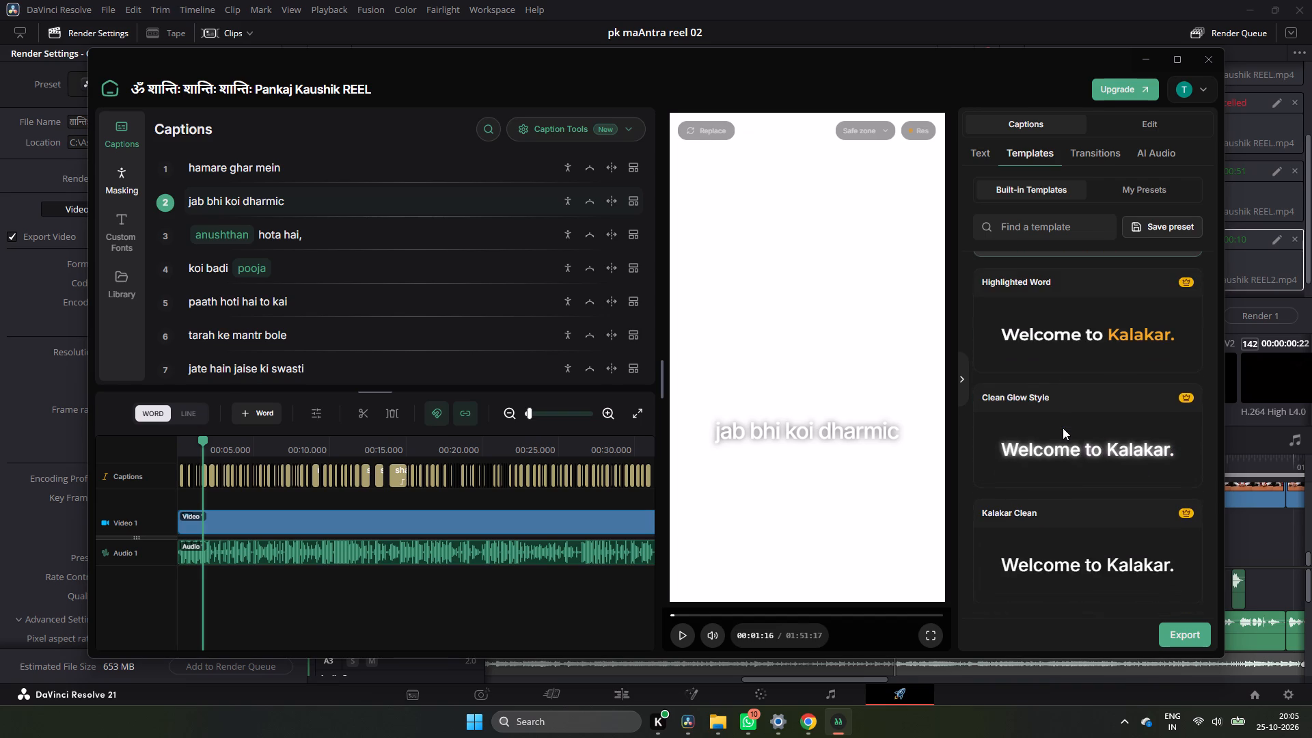
{"action": "scroll", "coordinate": [1063, 428], "scroll_direction": "down", "scroll_amount": 8}
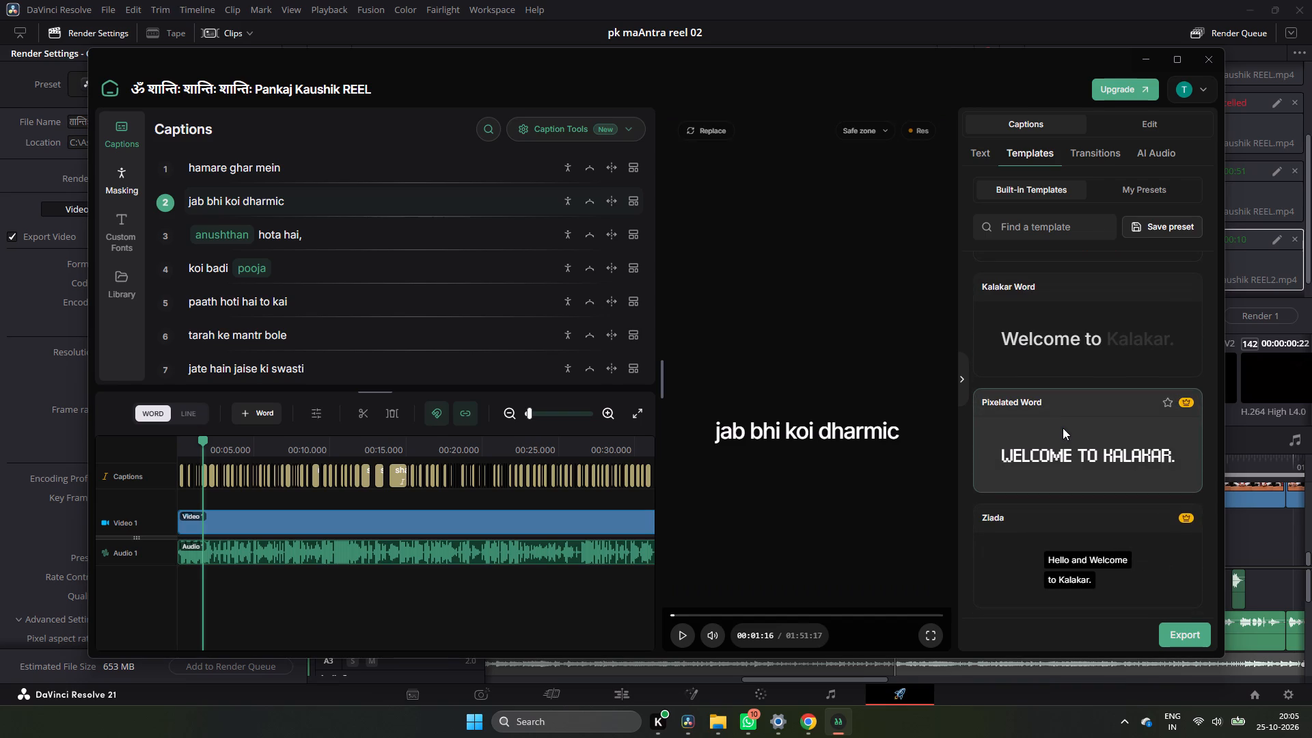
{"action": "scroll", "coordinate": [1063, 428], "scroll_direction": "down", "scroll_amount": 14}
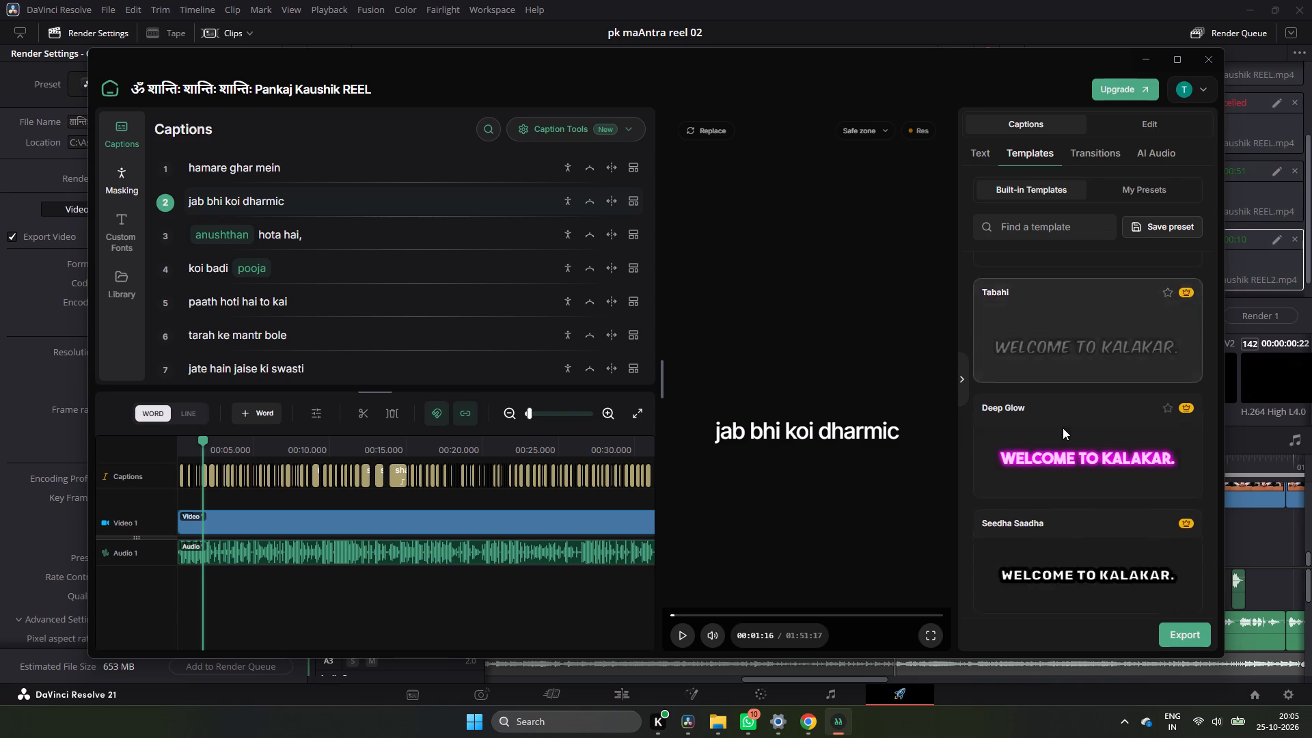
{"action": "scroll", "coordinate": [1074, 446], "scroll_direction": "down", "scroll_amount": 13}
{"action": "scroll", "coordinate": [1071, 463], "scroll_direction": "up", "scroll_amount": 8}
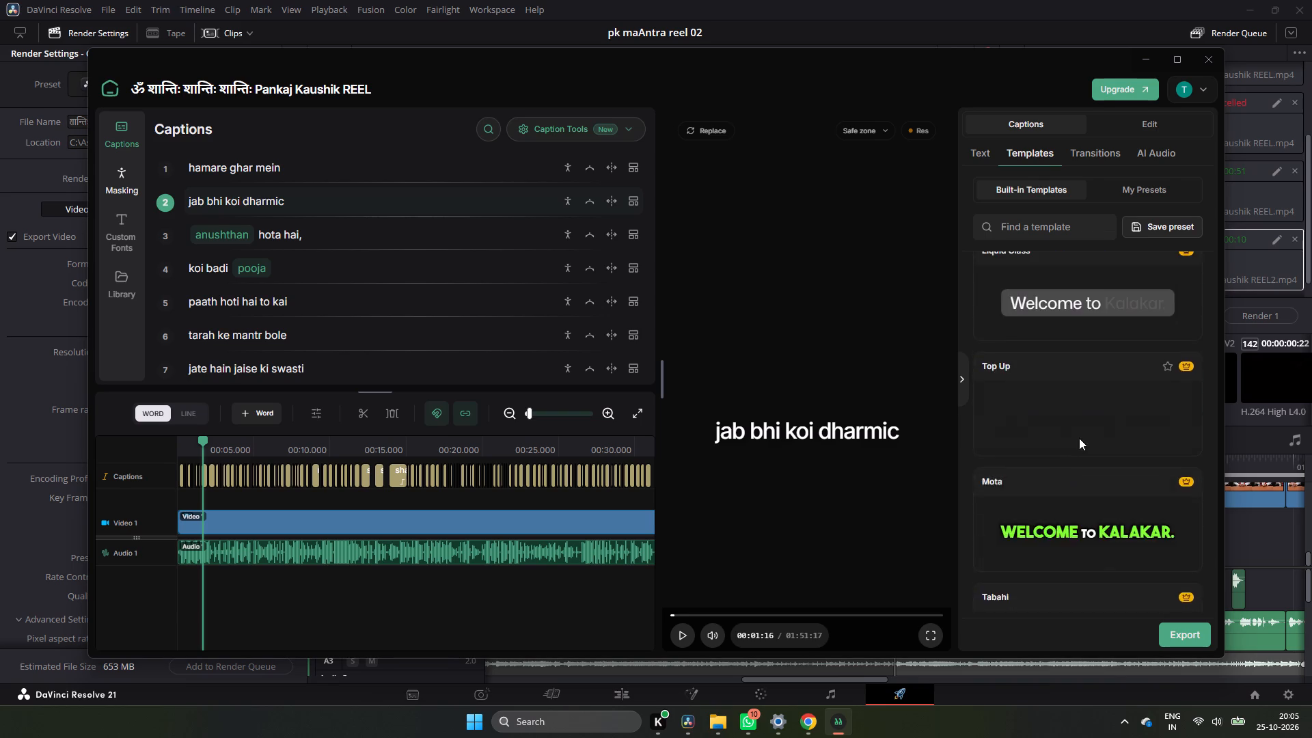
{"action": "scroll", "coordinate": [1079, 438], "scroll_direction": "up", "scroll_amount": 20}
{"action": "scroll", "coordinate": [1079, 438], "scroll_direction": "up", "scroll_amount": 8}
{"action": "scroll", "coordinate": [1080, 437], "scroll_direction": "down", "scroll_amount": 1}
{"action": "scroll", "coordinate": [1080, 437], "scroll_direction": "up", "scroll_amount": 11}
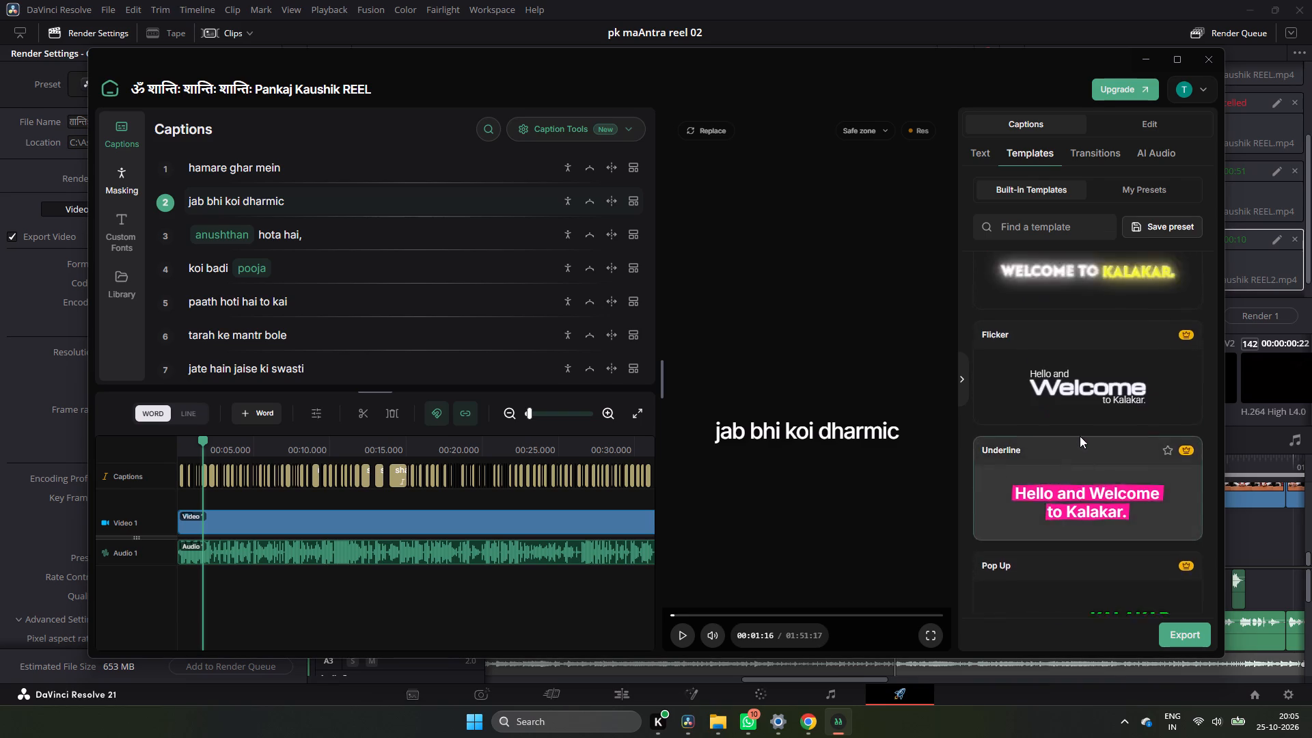
{"action": "scroll", "coordinate": [1080, 436], "scroll_direction": "up", "scroll_amount": 7}
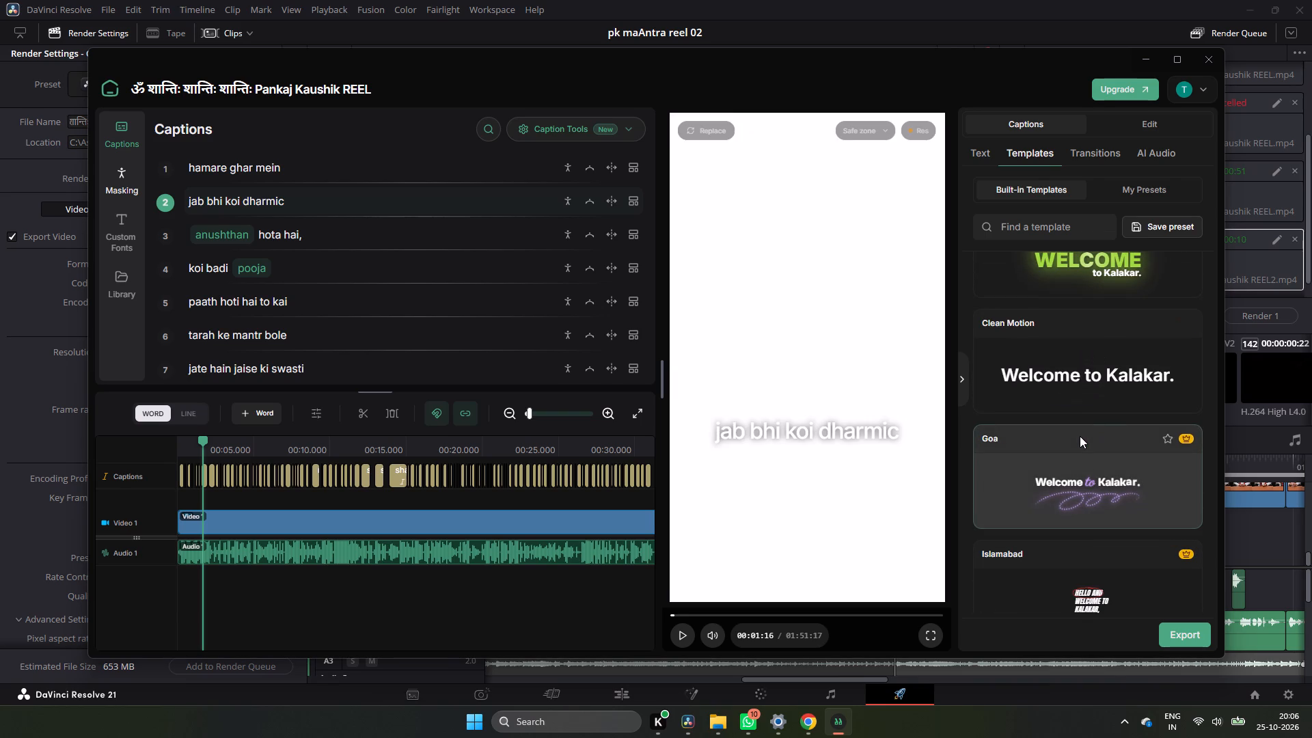
{"action": "scroll", "coordinate": [1080, 436], "scroll_direction": "up", "scroll_amount": 12}
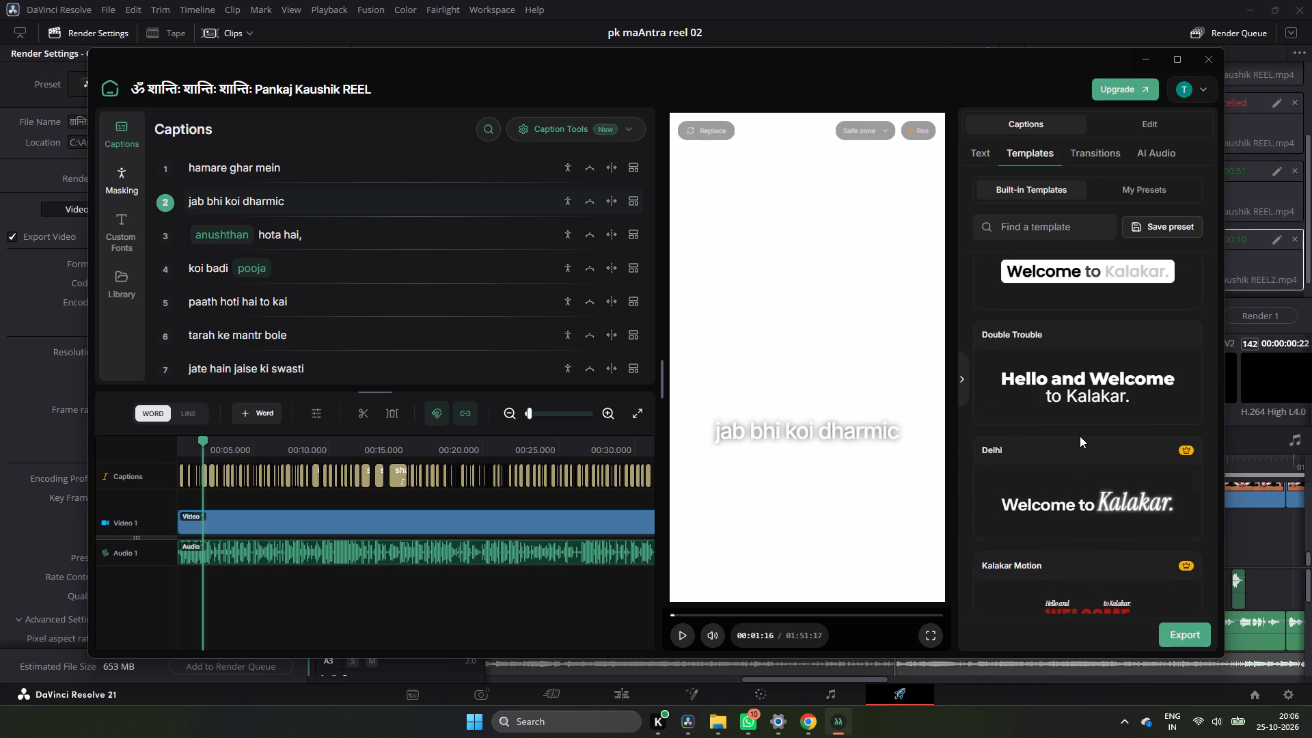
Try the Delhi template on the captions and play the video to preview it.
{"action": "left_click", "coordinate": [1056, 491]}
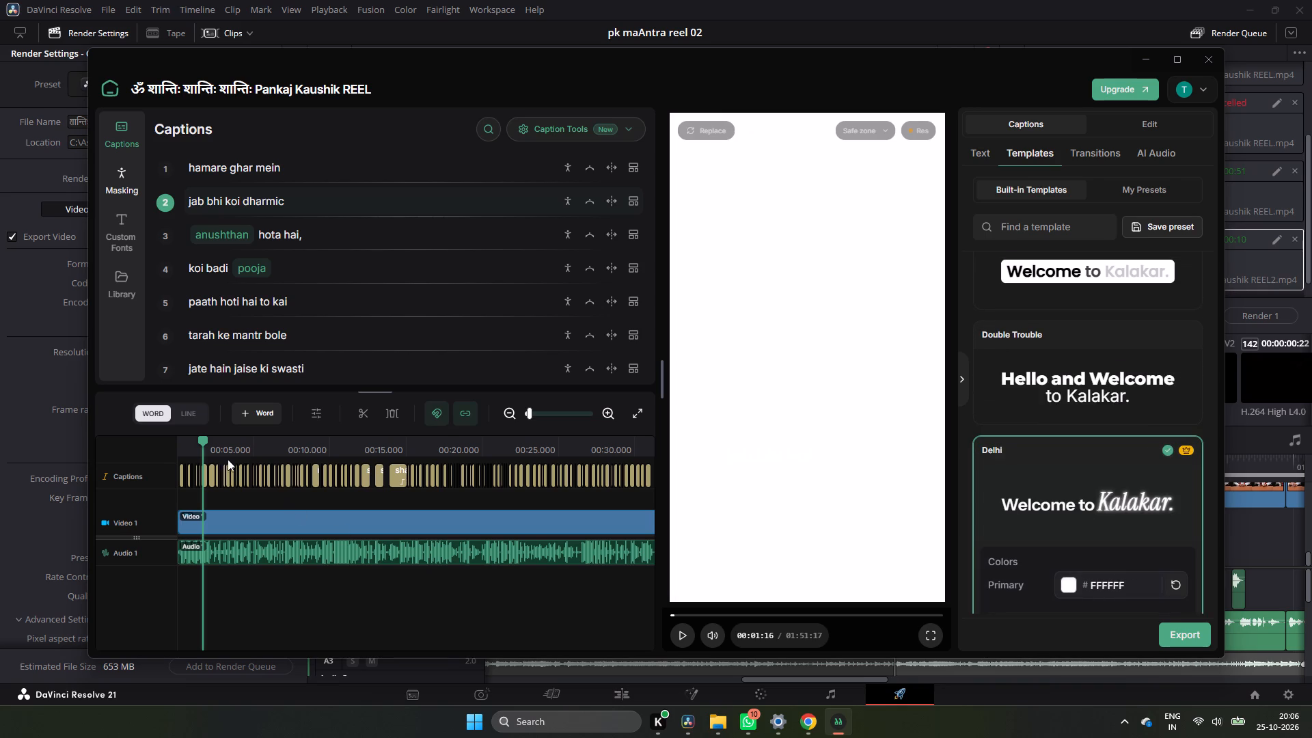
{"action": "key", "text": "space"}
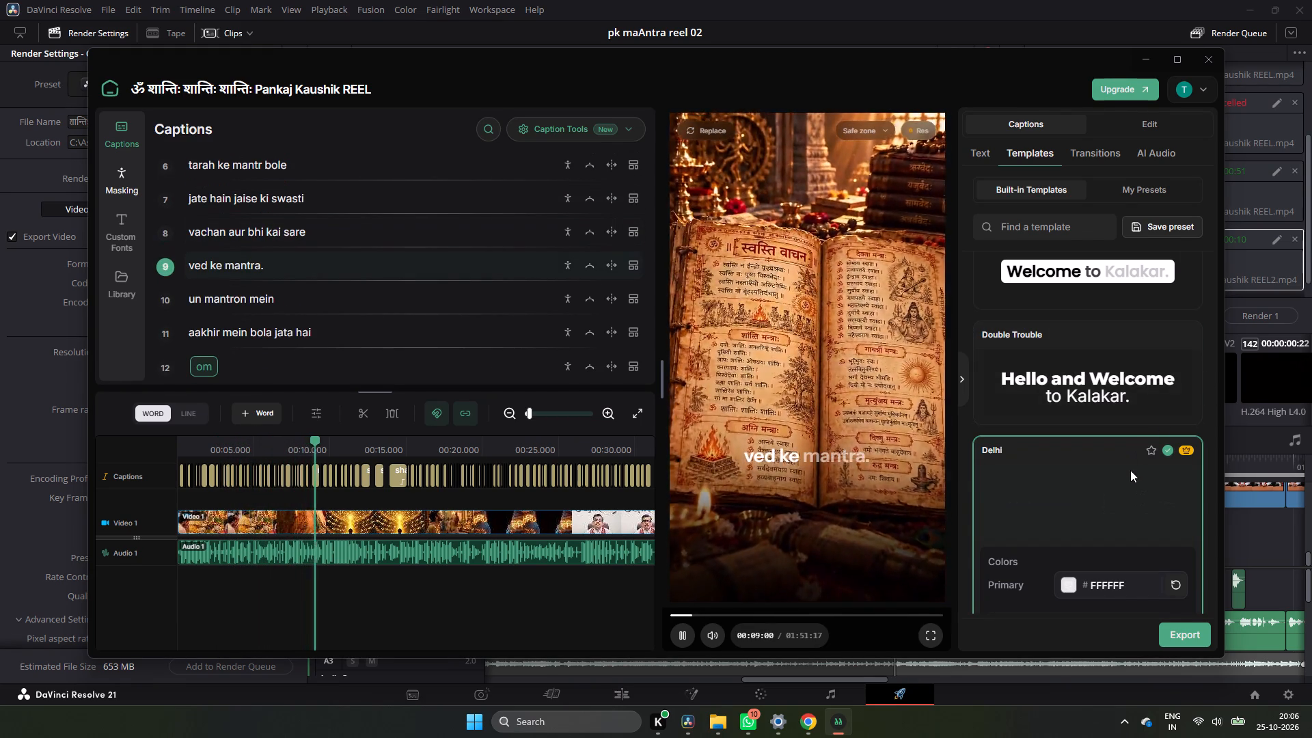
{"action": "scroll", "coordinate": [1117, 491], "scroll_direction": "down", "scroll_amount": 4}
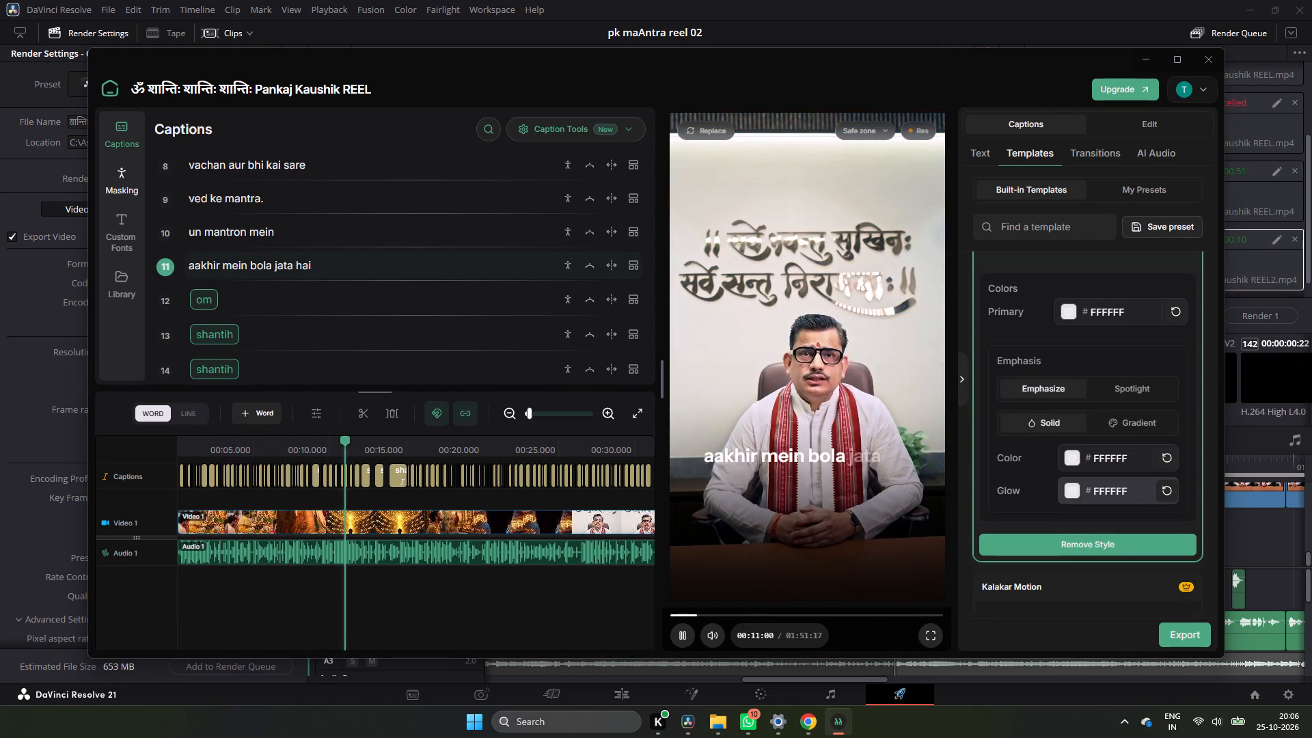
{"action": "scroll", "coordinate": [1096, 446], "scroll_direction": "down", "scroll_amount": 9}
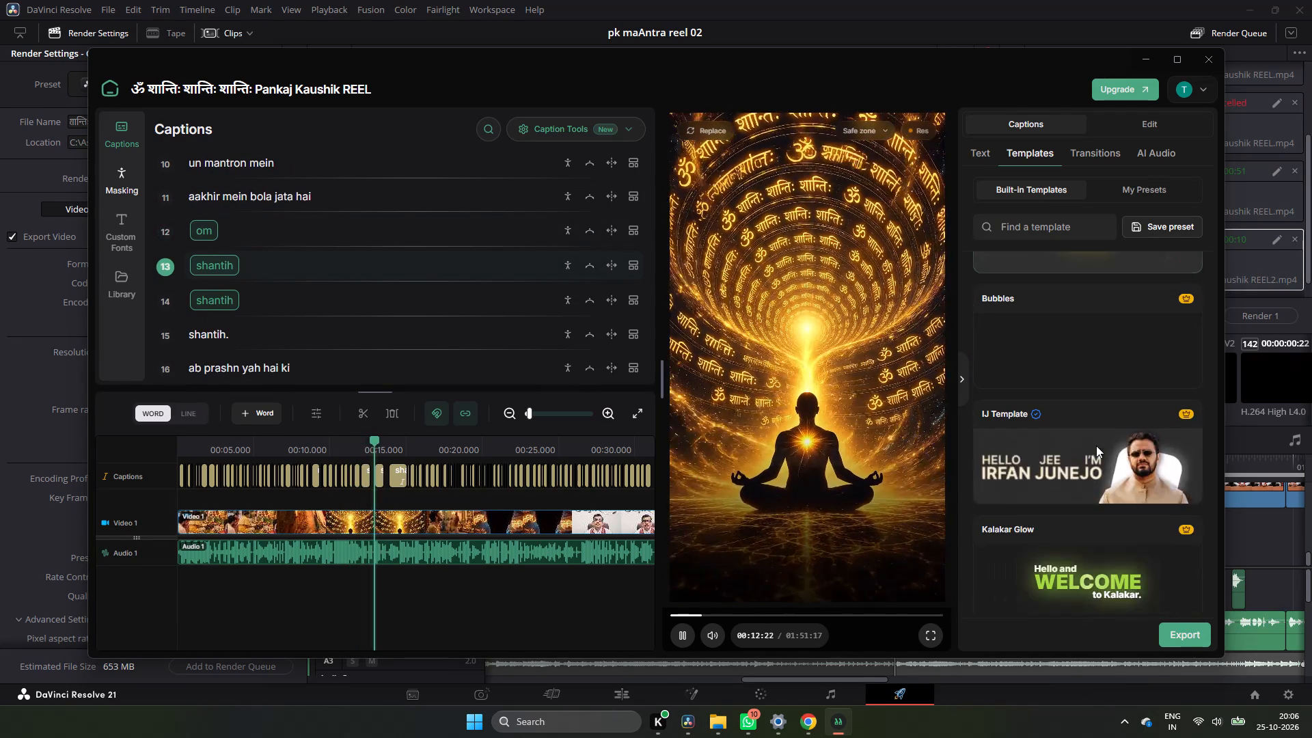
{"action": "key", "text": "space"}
Apply the built-in Kalakar Word template to the captions.
{"action": "scroll", "coordinate": [1096, 446], "scroll_direction": "down", "scroll_amount": 5}
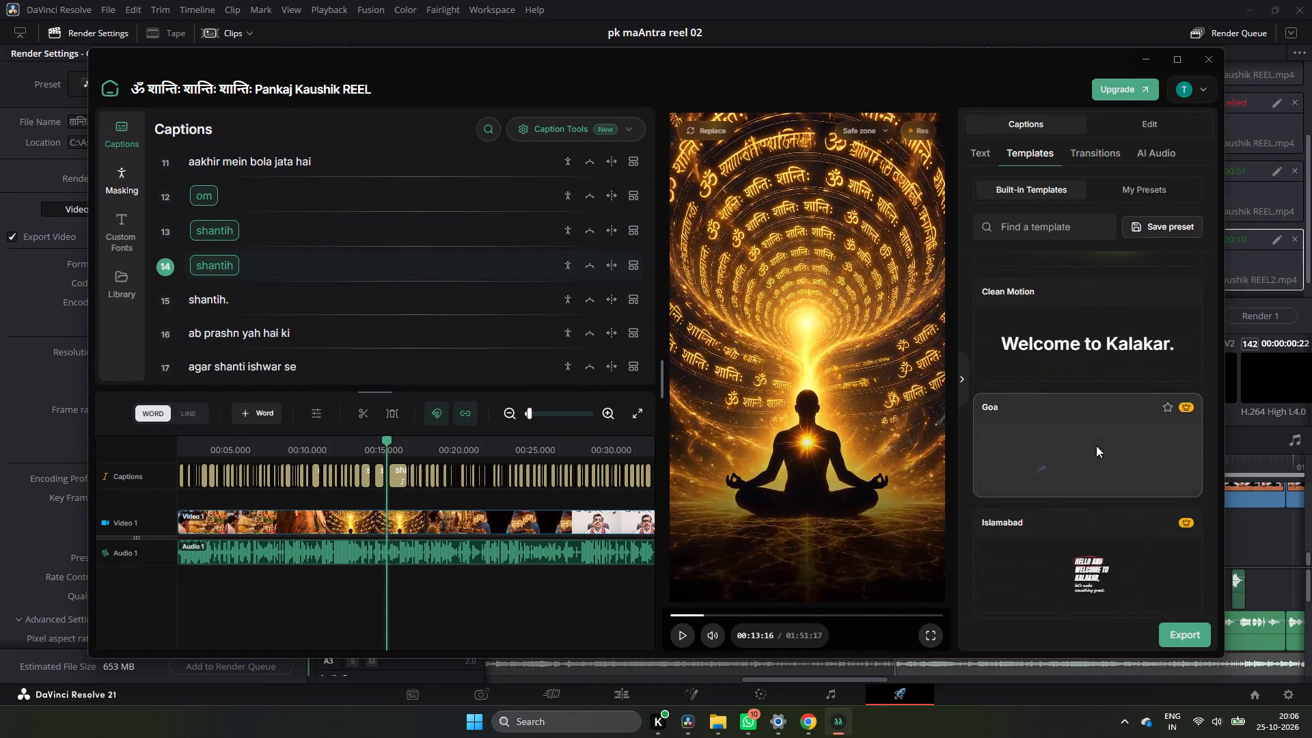
{"action": "scroll", "coordinate": [1096, 446], "scroll_direction": "down", "scroll_amount": 7}
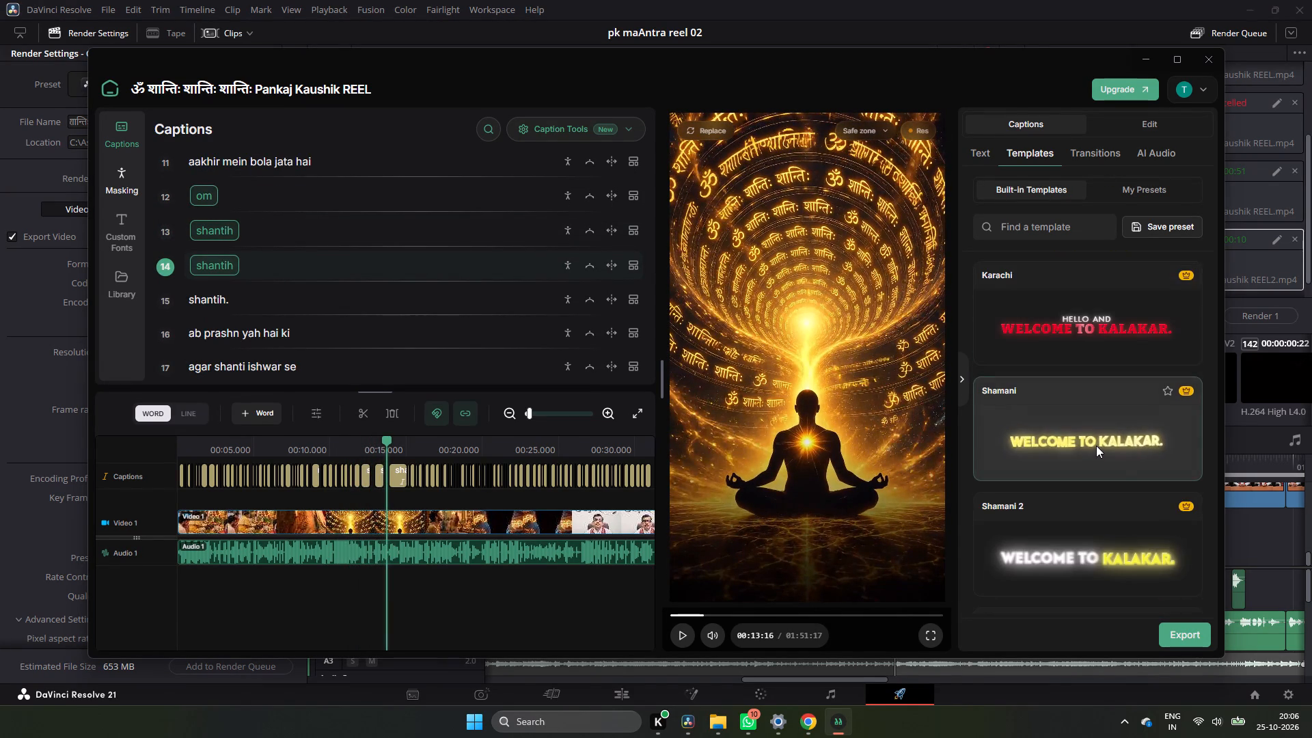
{"action": "scroll", "coordinate": [1096, 446], "scroll_direction": "down", "scroll_amount": 13}
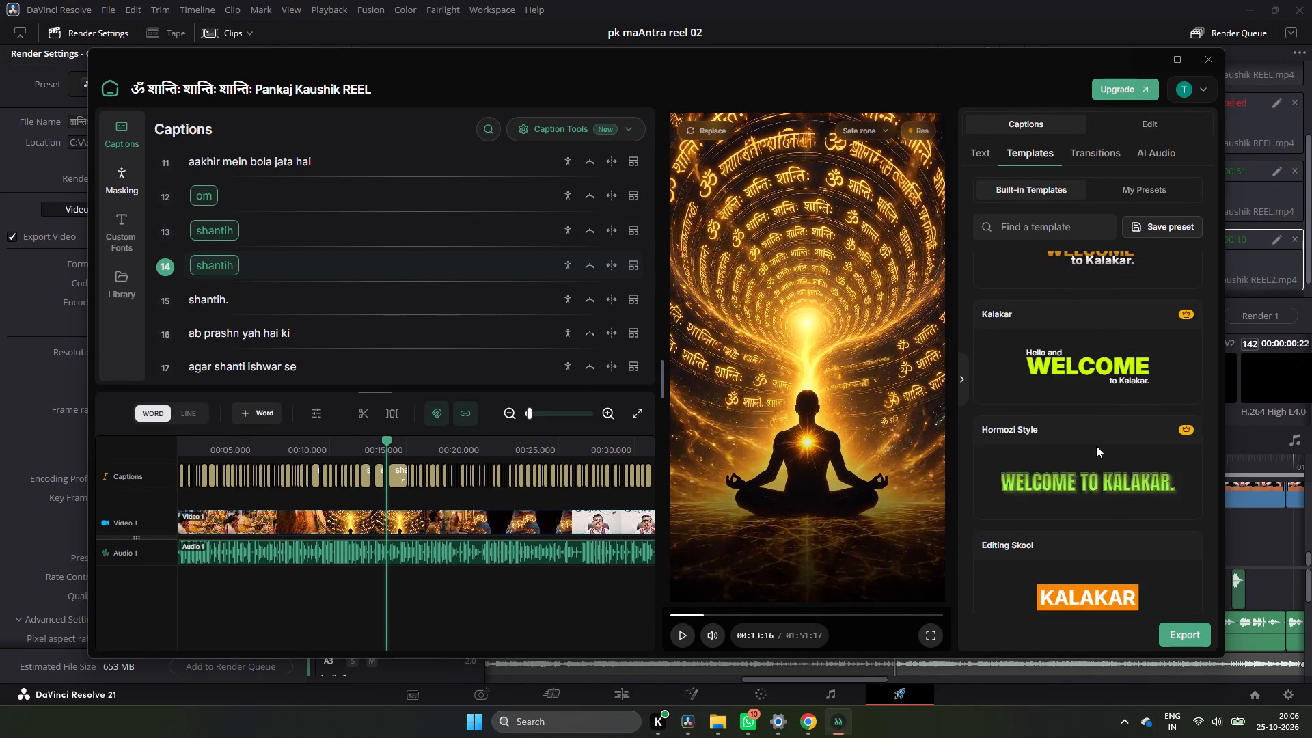
{"action": "scroll", "coordinate": [1096, 446], "scroll_direction": "down", "scroll_amount": 10}
{"action": "scroll", "coordinate": [1096, 446], "scroll_direction": "up", "scroll_amount": 1}
{"action": "scroll", "coordinate": [1096, 446], "scroll_direction": "down", "scroll_amount": 6}
{"action": "scroll", "coordinate": [1096, 446], "scroll_direction": "up", "scroll_amount": 1}
{"action": "scroll", "coordinate": [1096, 446], "scroll_direction": "down", "scroll_amount": 1}
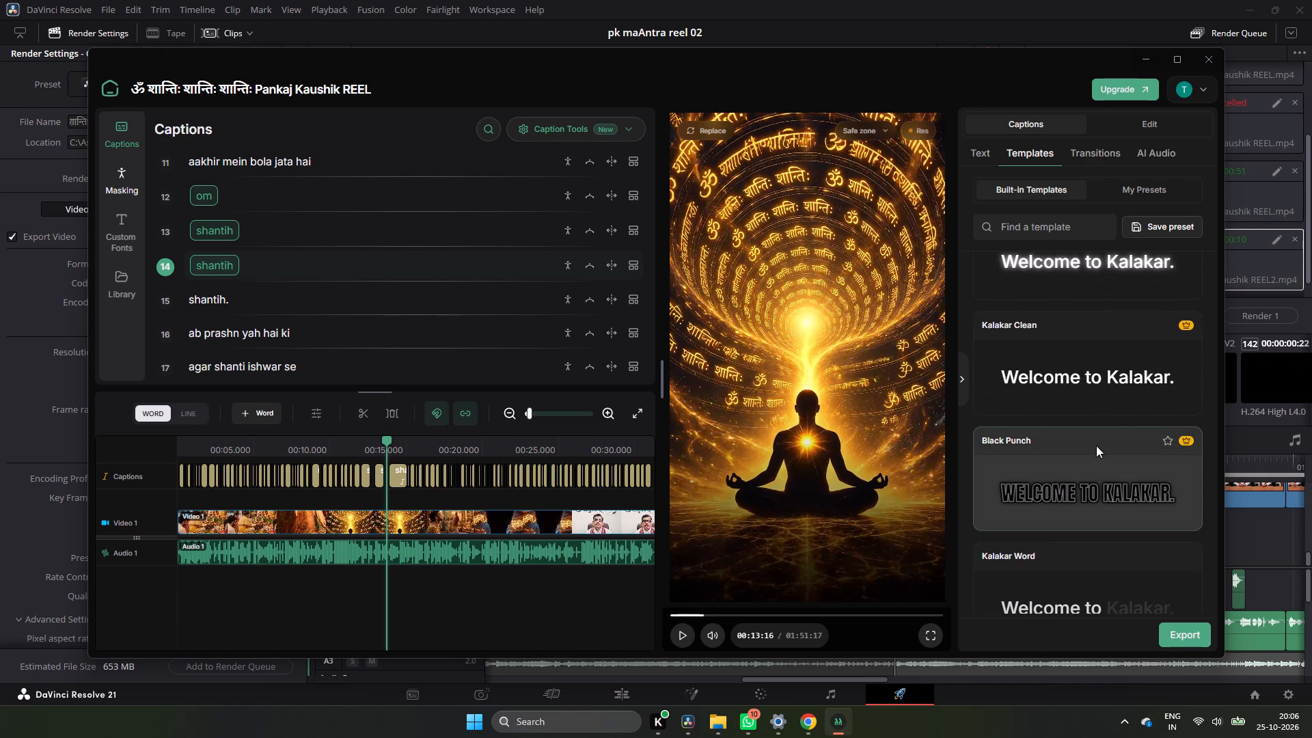
{"action": "scroll", "coordinate": [1096, 446], "scroll_direction": "down", "scroll_amount": 3}
{"action": "left_click", "coordinate": [1094, 404]}
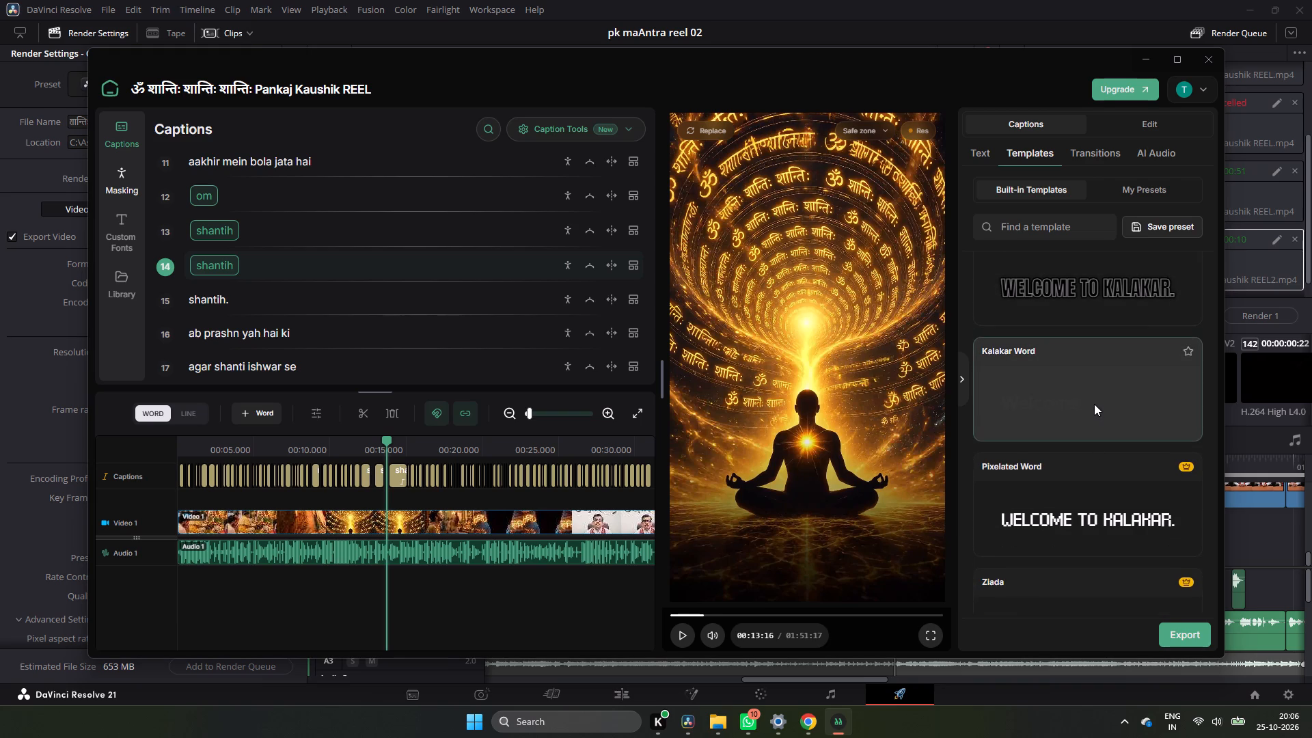
Set the caption font to Poppins with the Regular face at a size of 16 px.
{"action": "left_click", "coordinate": [977, 156]}
{"action": "left_click", "coordinate": [1098, 221]}
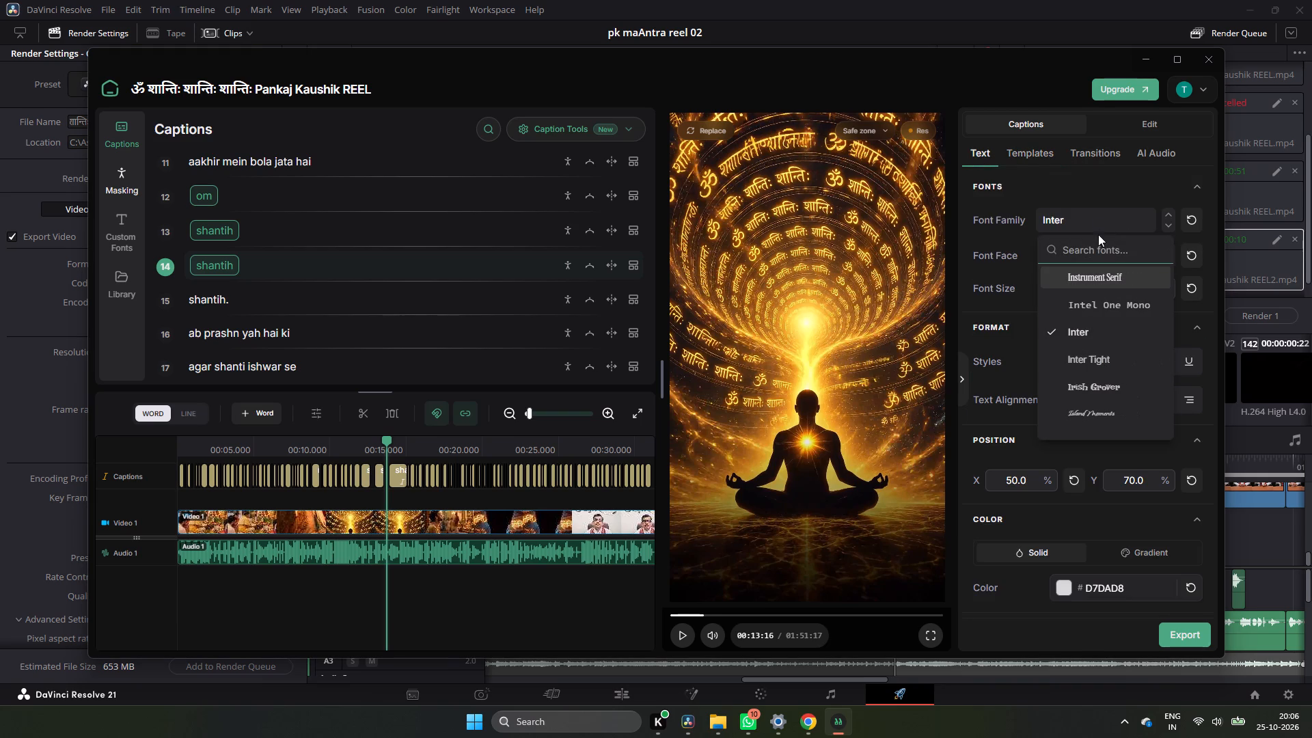
{"action": "left_click", "coordinate": [1094, 250]}
{"action": "type", "text": "popp"}
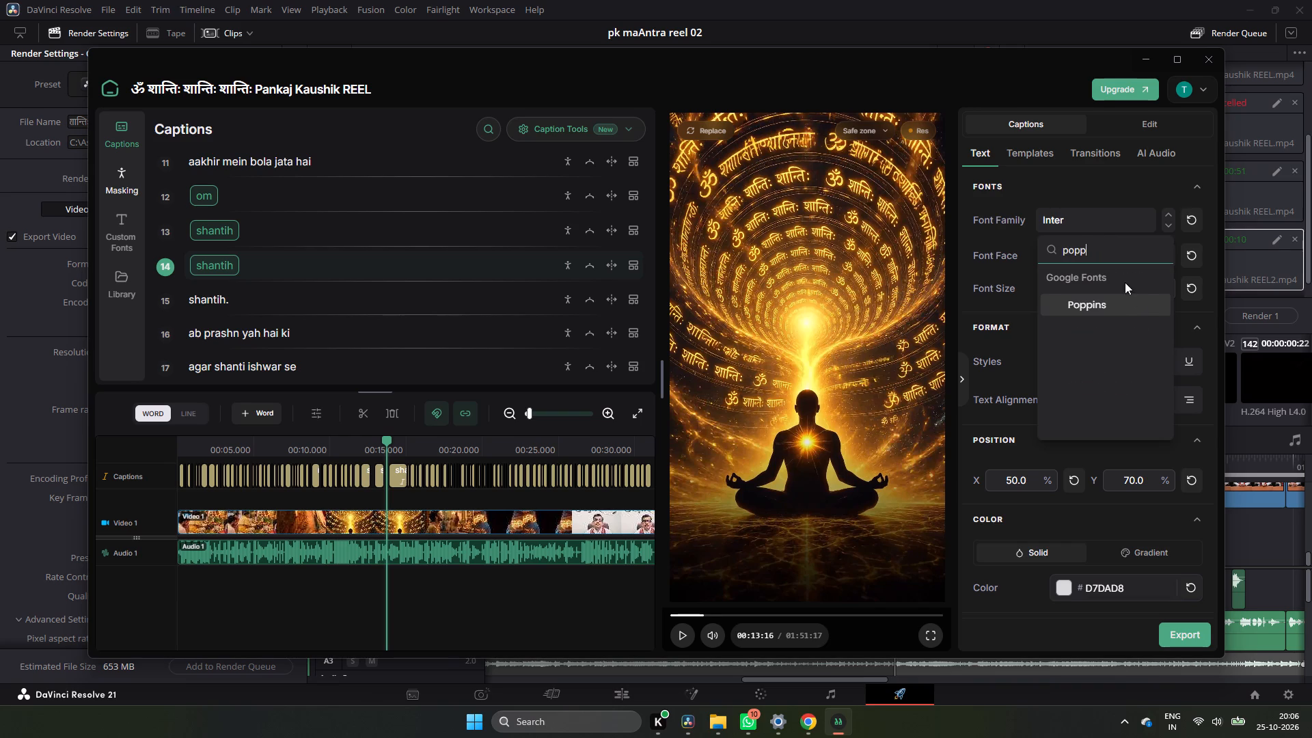
{"action": "left_click", "coordinate": [1129, 299]}
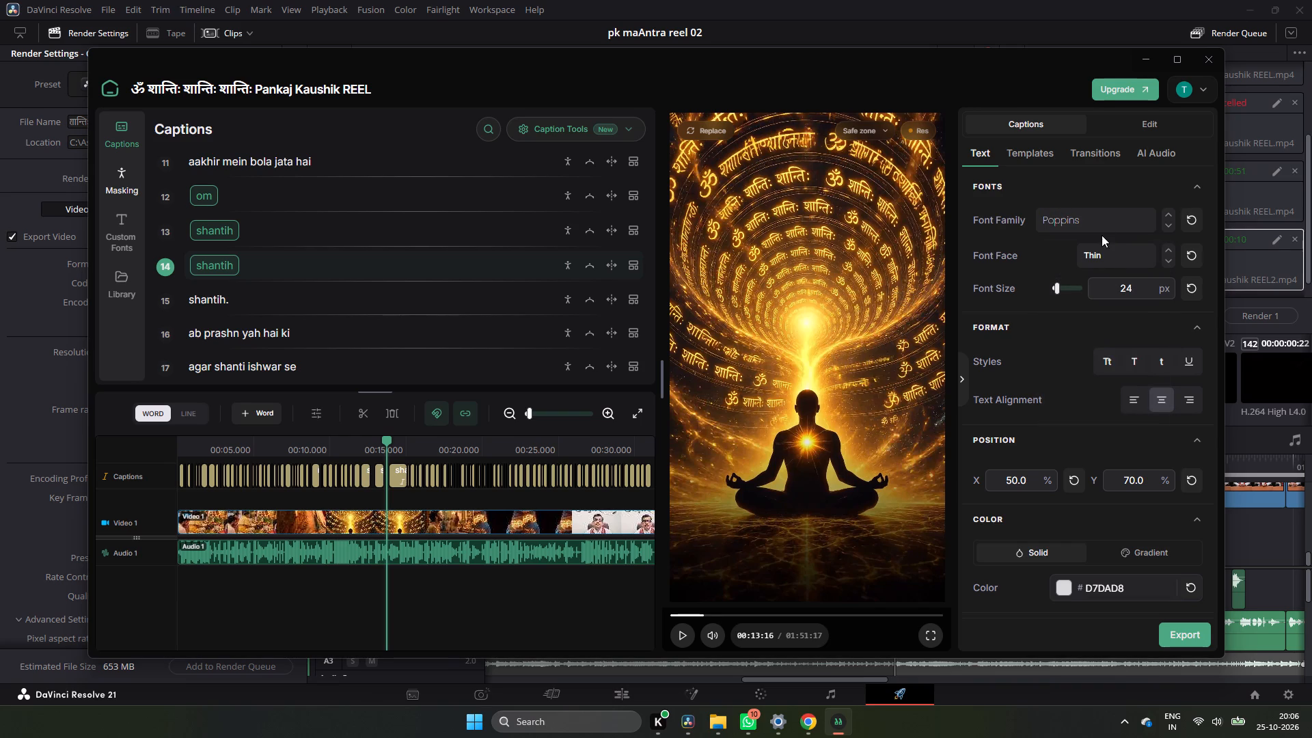
{"action": "left_click_drag", "start_coordinate": [396, 441], "coordinate": [358, 452]}
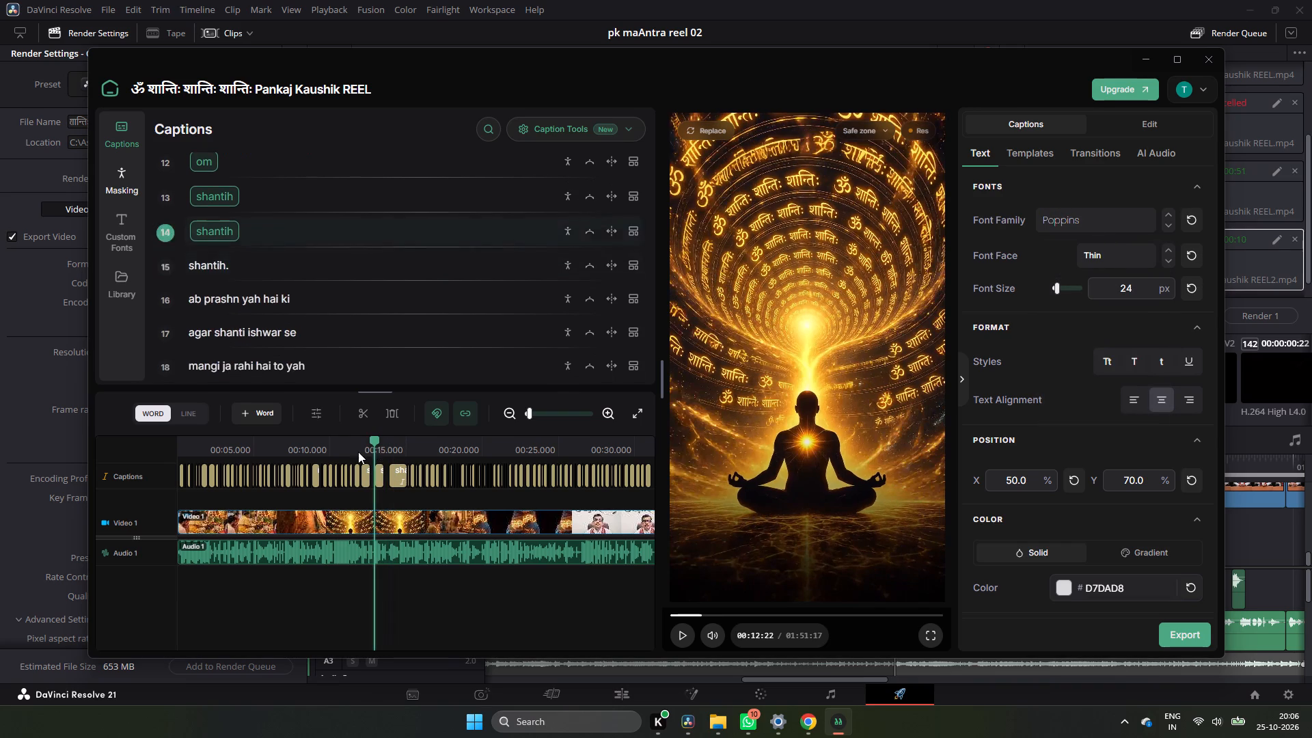
{"action": "left_click_drag", "start_coordinate": [358, 452], "coordinate": [355, 452]}
{"action": "left_click", "coordinate": [1102, 250]}
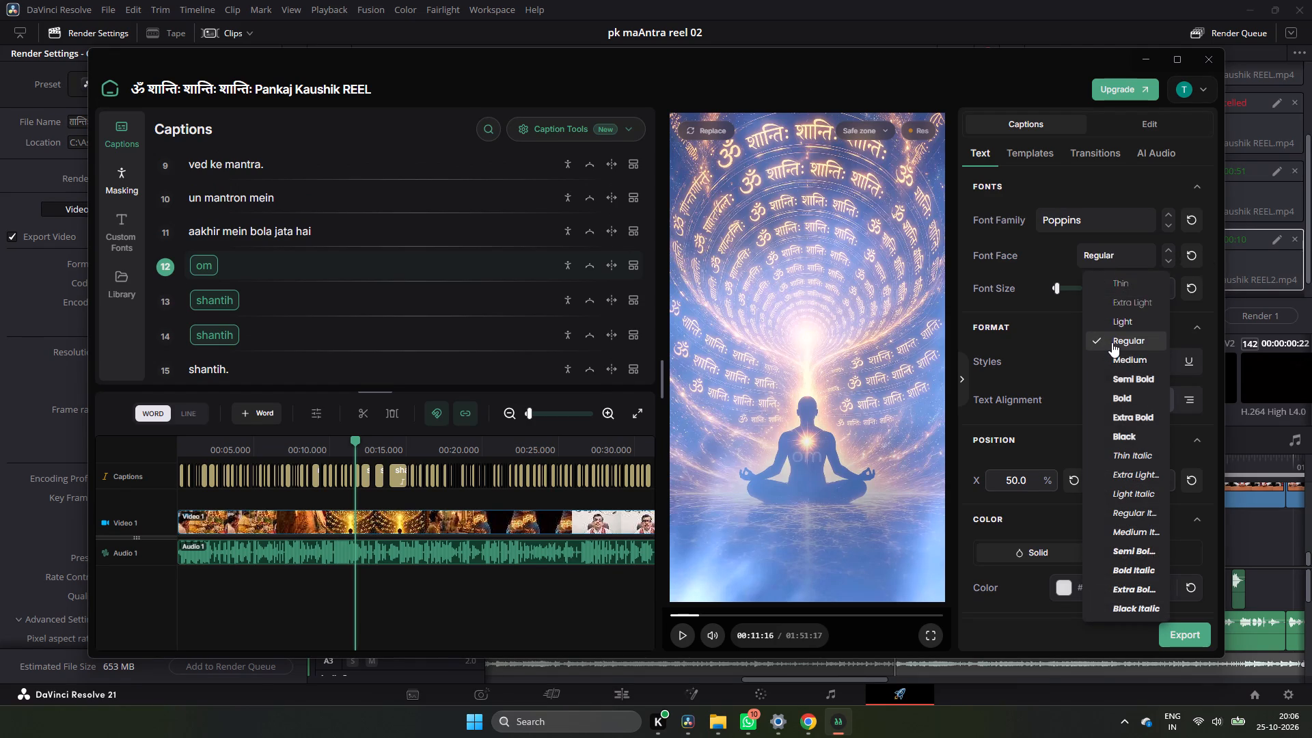
{"action": "left_click", "coordinate": [1112, 342]}
{"action": "left_click_drag", "start_coordinate": [1134, 292], "coordinate": [1124, 300]}
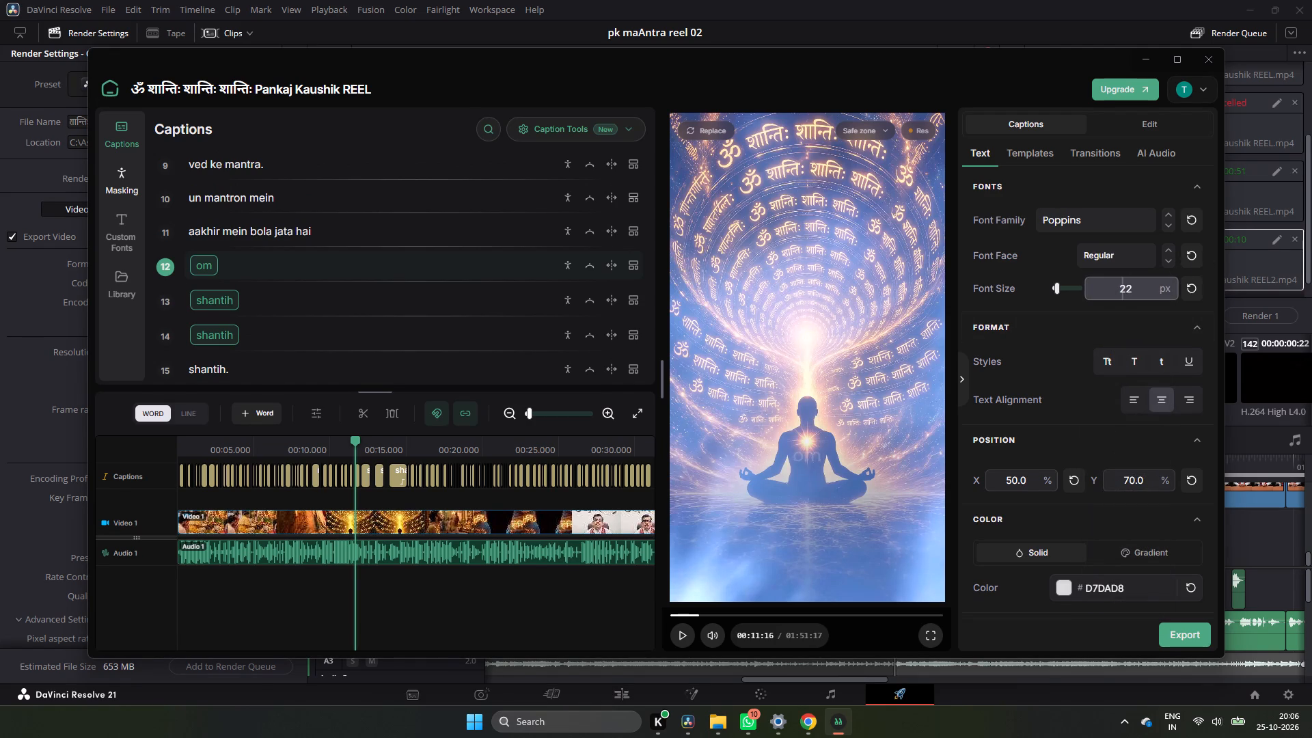
{"action": "left_click_drag", "start_coordinate": [1124, 300], "coordinate": [1108, 307]}
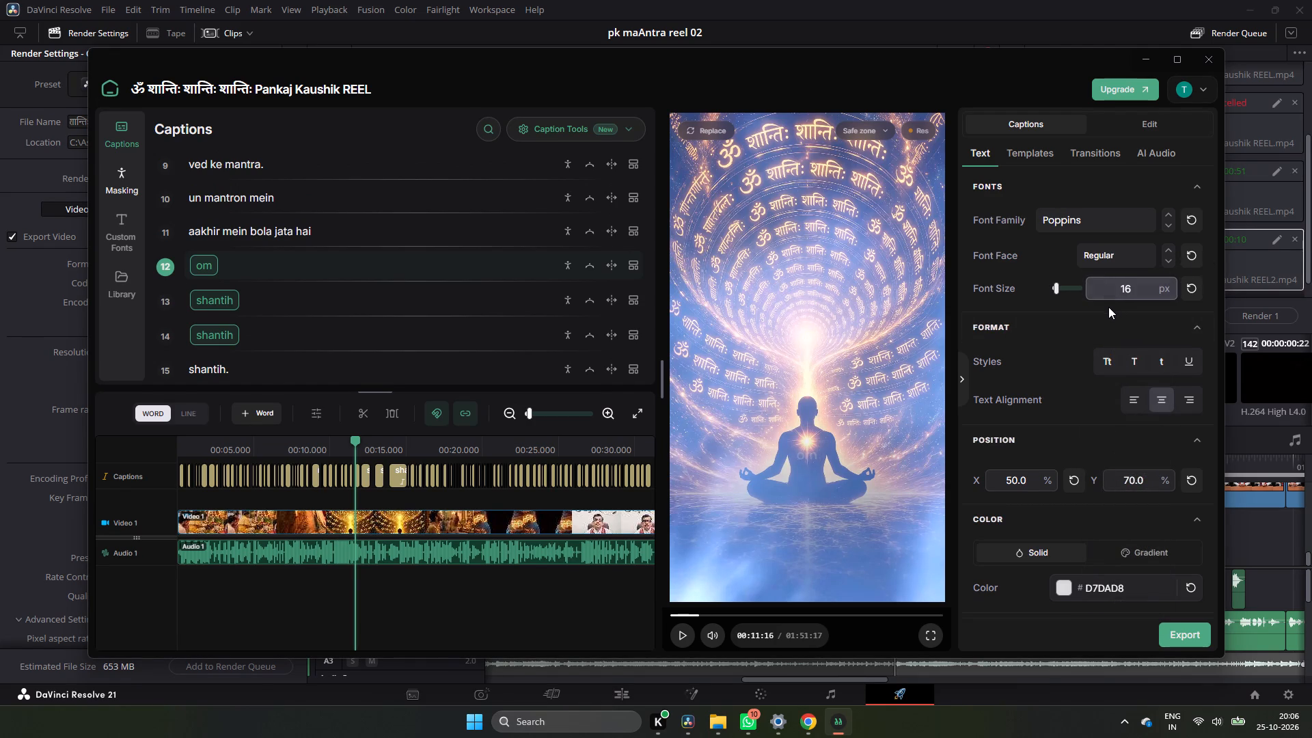
Show the "ved ke mantra." caption in the preview and lower the captions to a vertical position of 78.7%.
{"action": "left_click", "coordinate": [307, 437]}
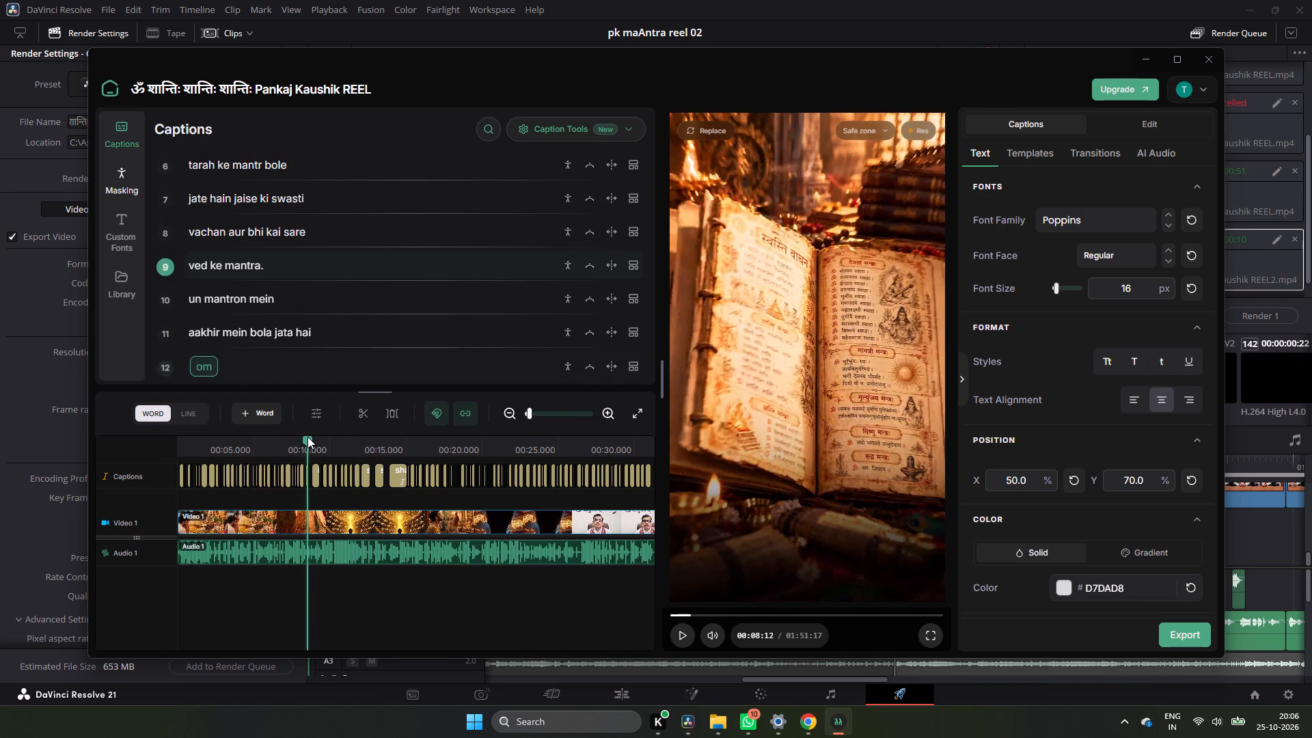
{"action": "key", "text": "space"}
{"action": "key", "text": "space"}
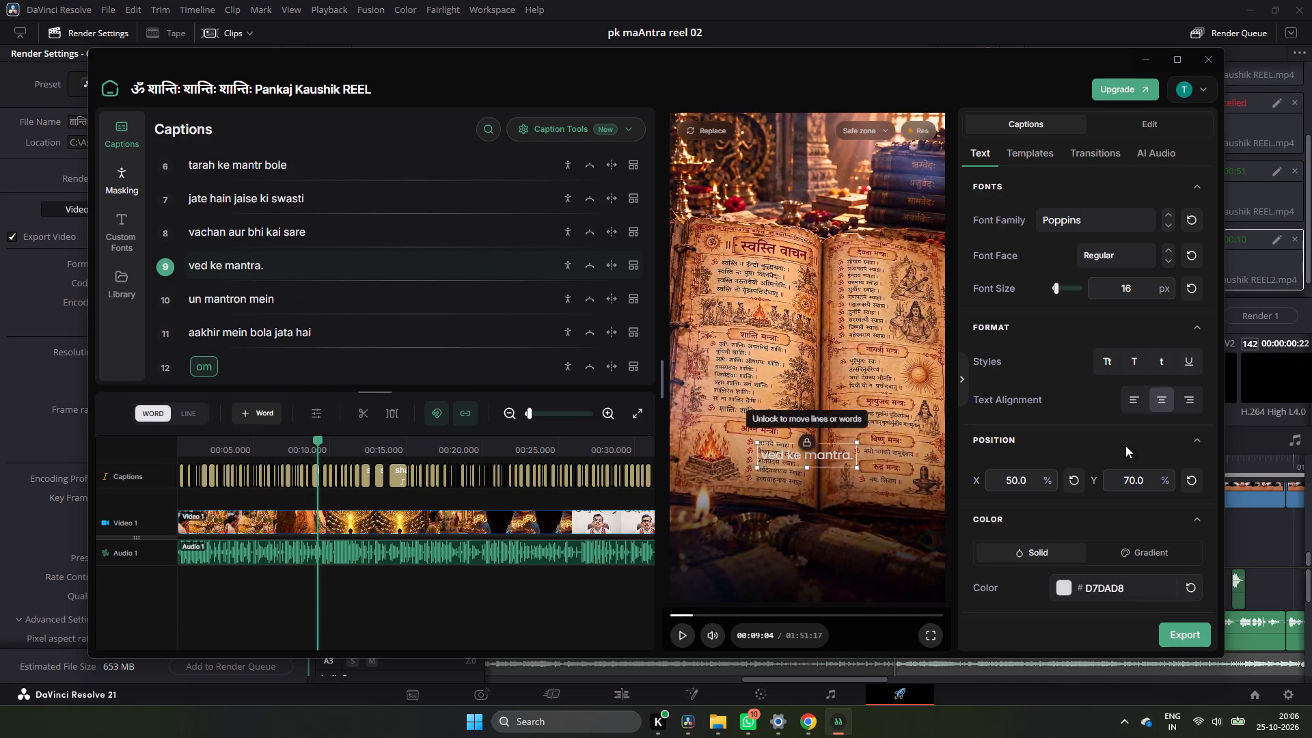
{"action": "left_click_drag", "start_coordinate": [1151, 483], "coordinate": [1120, 491]}
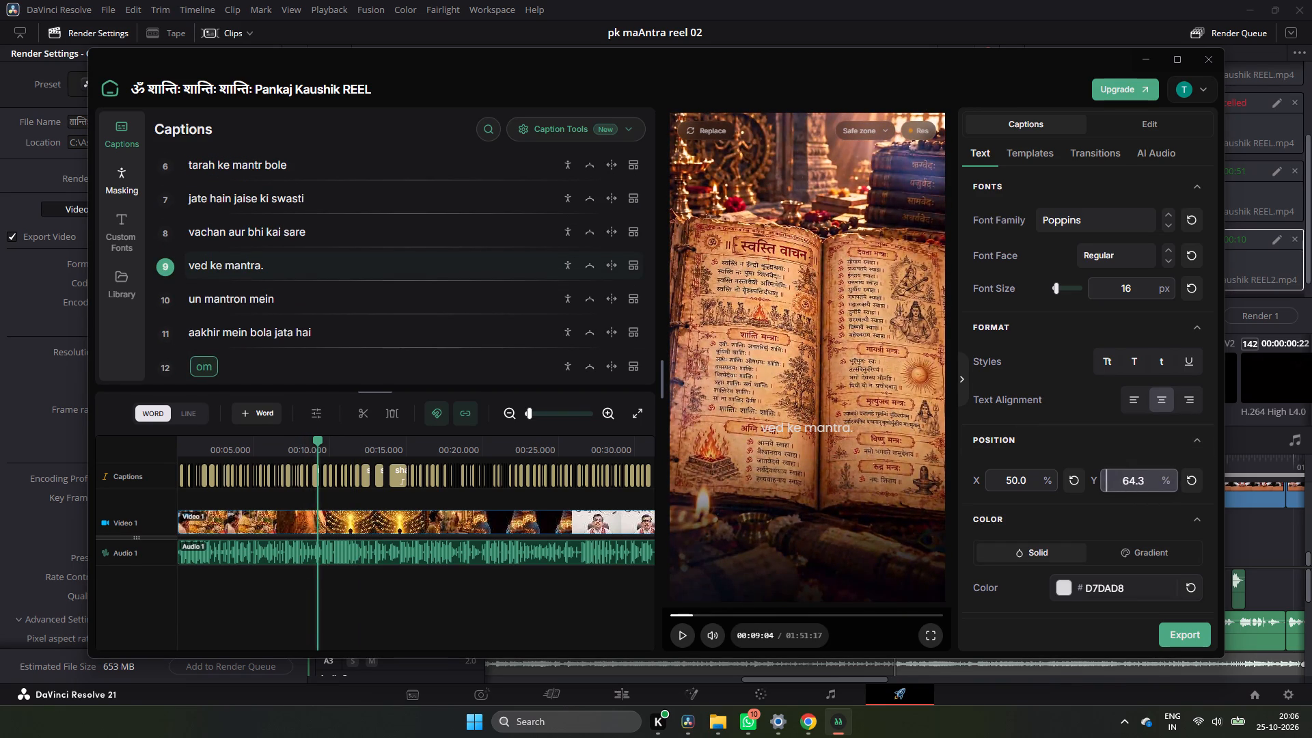
{"action": "left_click_drag", "start_coordinate": [1120, 491], "coordinate": [1182, 486]}
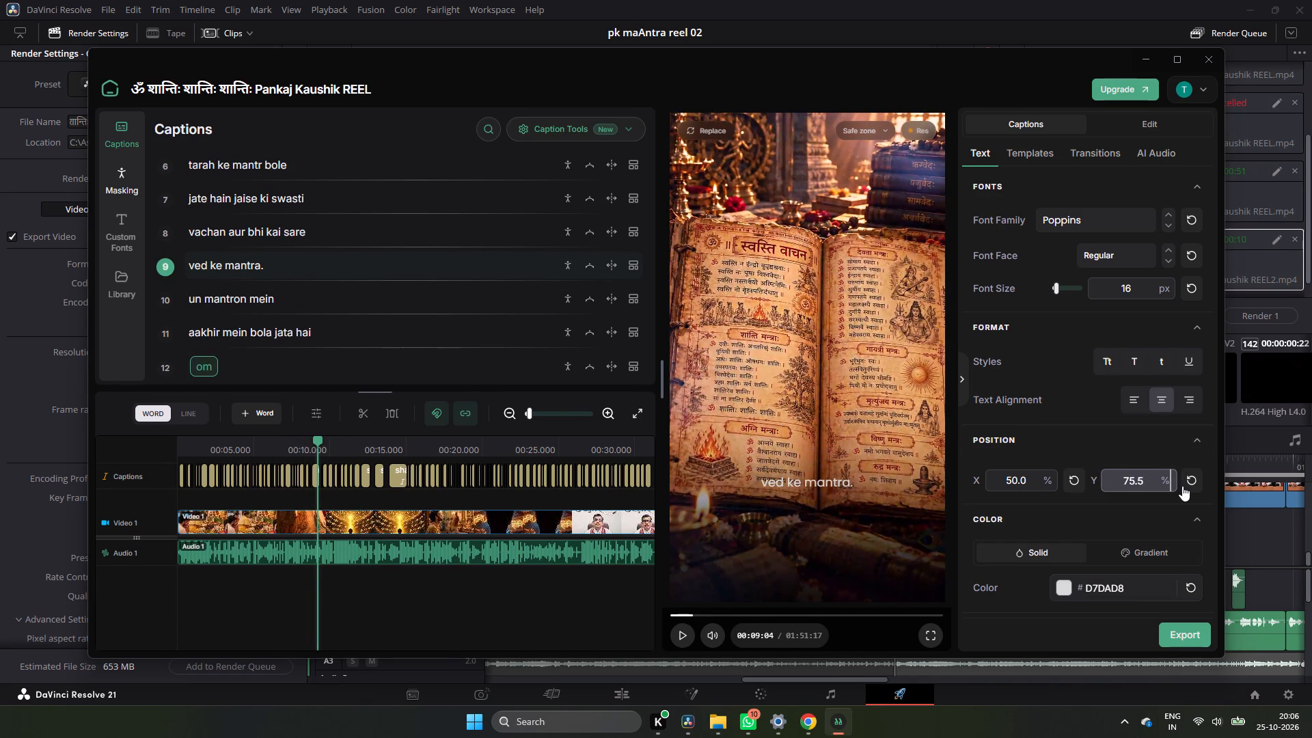
{"action": "left_click_drag", "start_coordinate": [1182, 486], "coordinate": [1184, 491]}
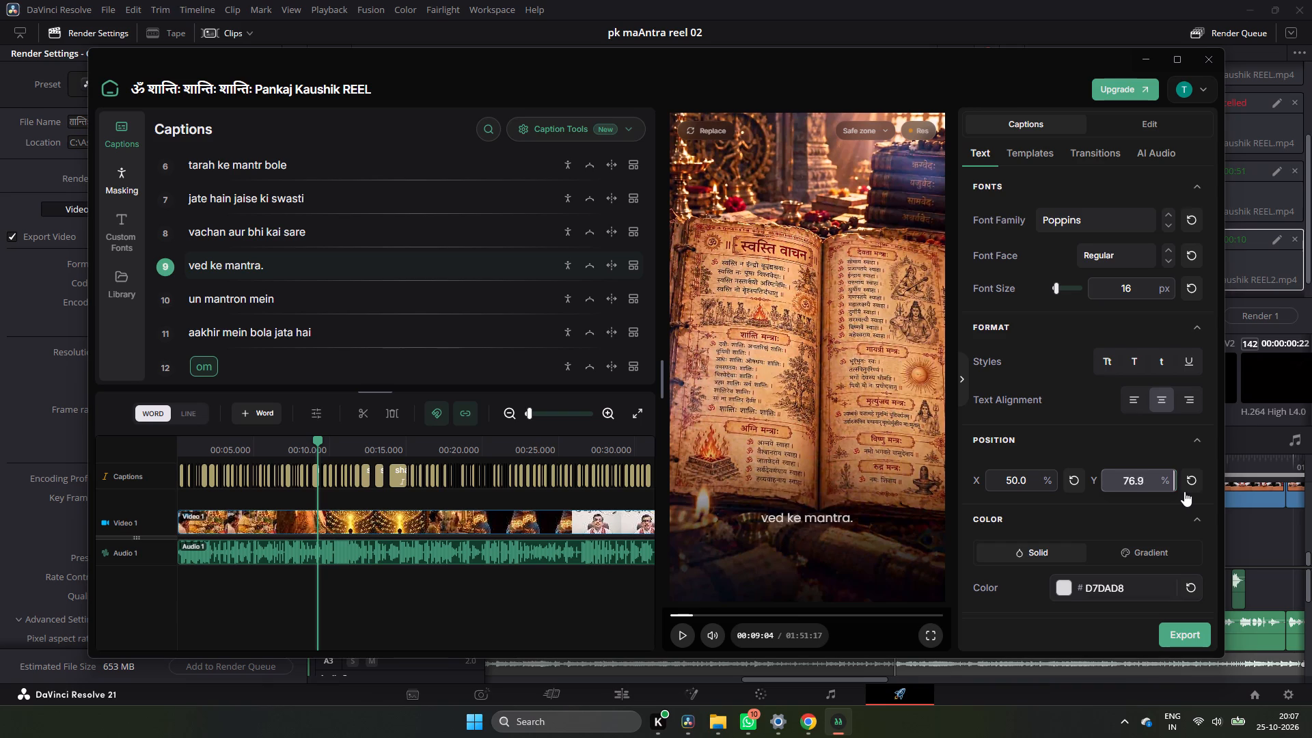
{"action": "left_click_drag", "start_coordinate": [1184, 491], "coordinate": [1190, 495]}
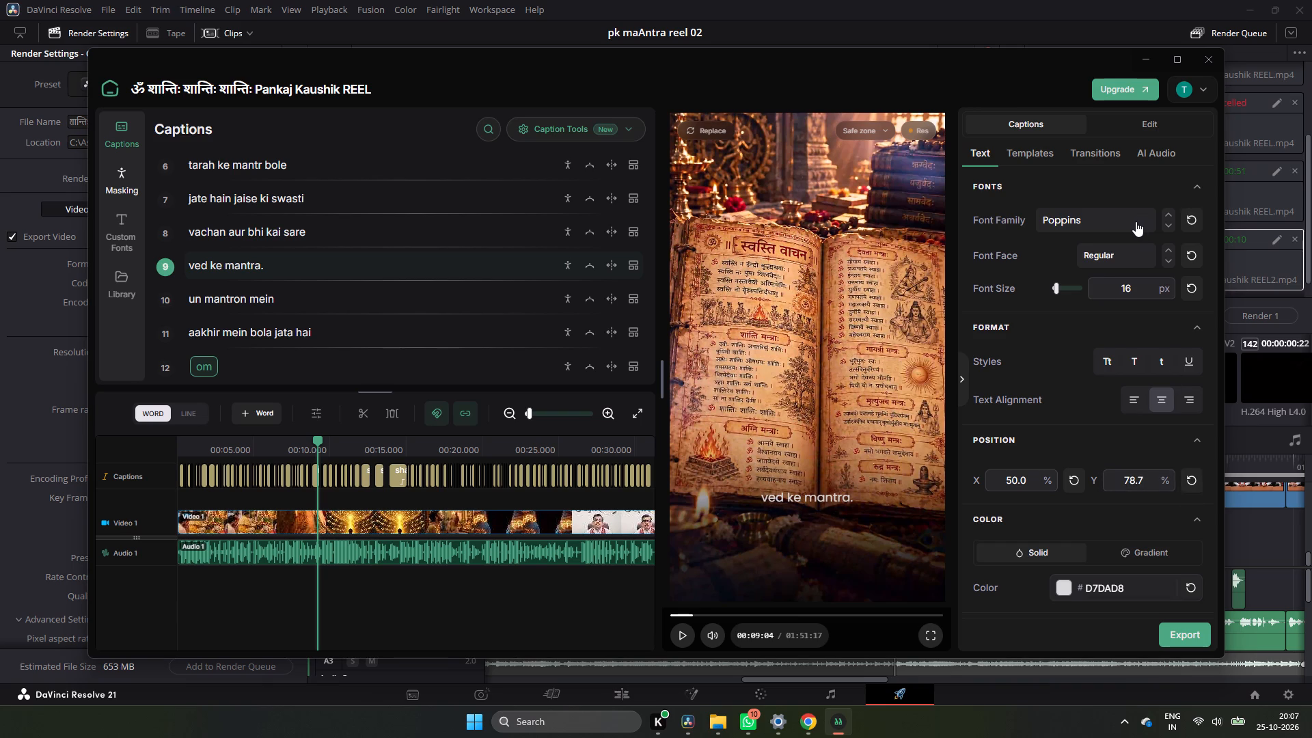
Replace every occurrence of "dharmic" with "dharmik" in the captions, starting from the second caption line.
{"action": "left_click_drag", "start_coordinate": [316, 441], "coordinate": [158, 473]}
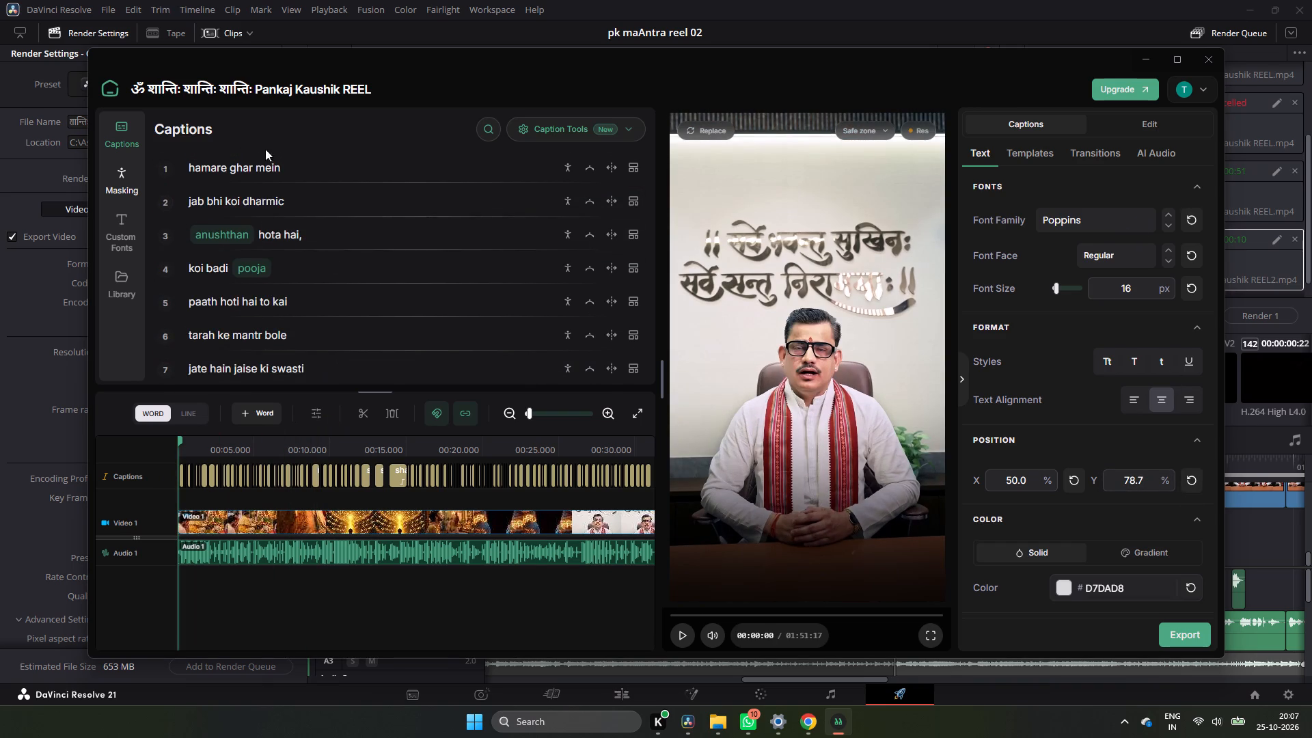
{"action": "left_click", "coordinate": [281, 202]}
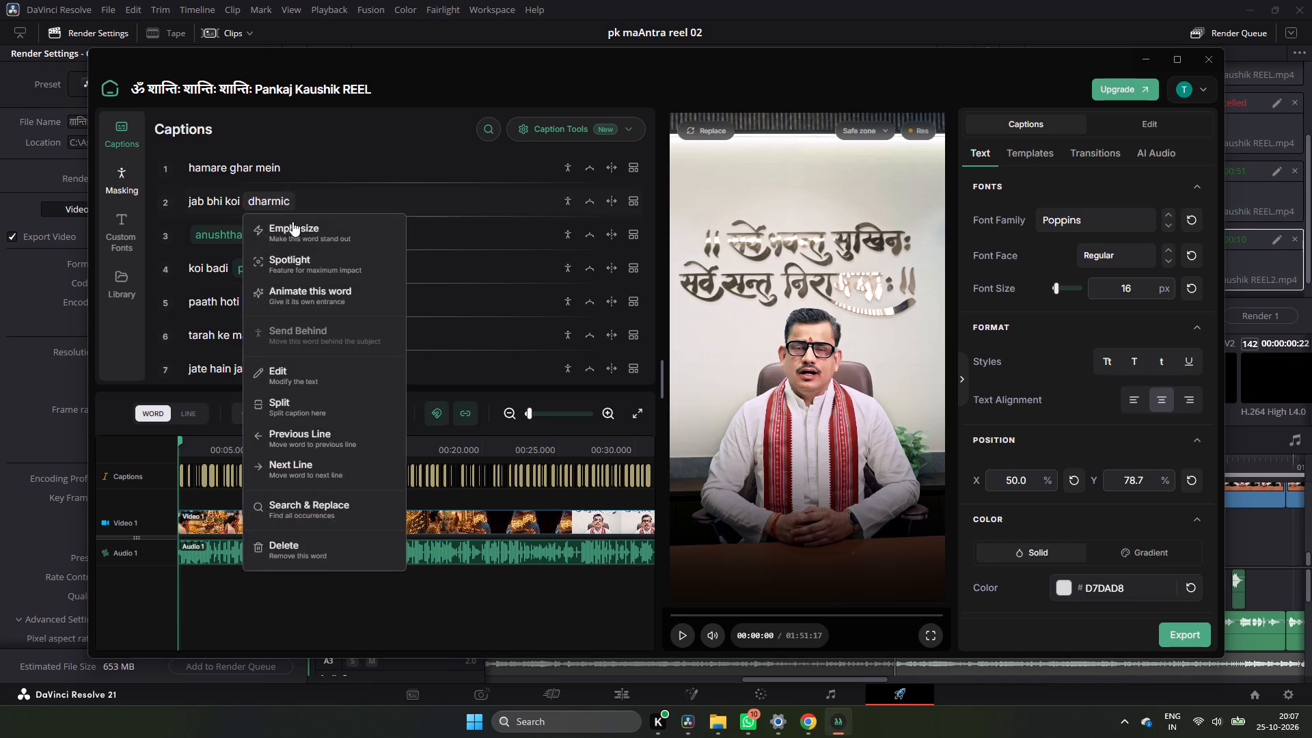
{"action": "left_click", "coordinate": [304, 512]}
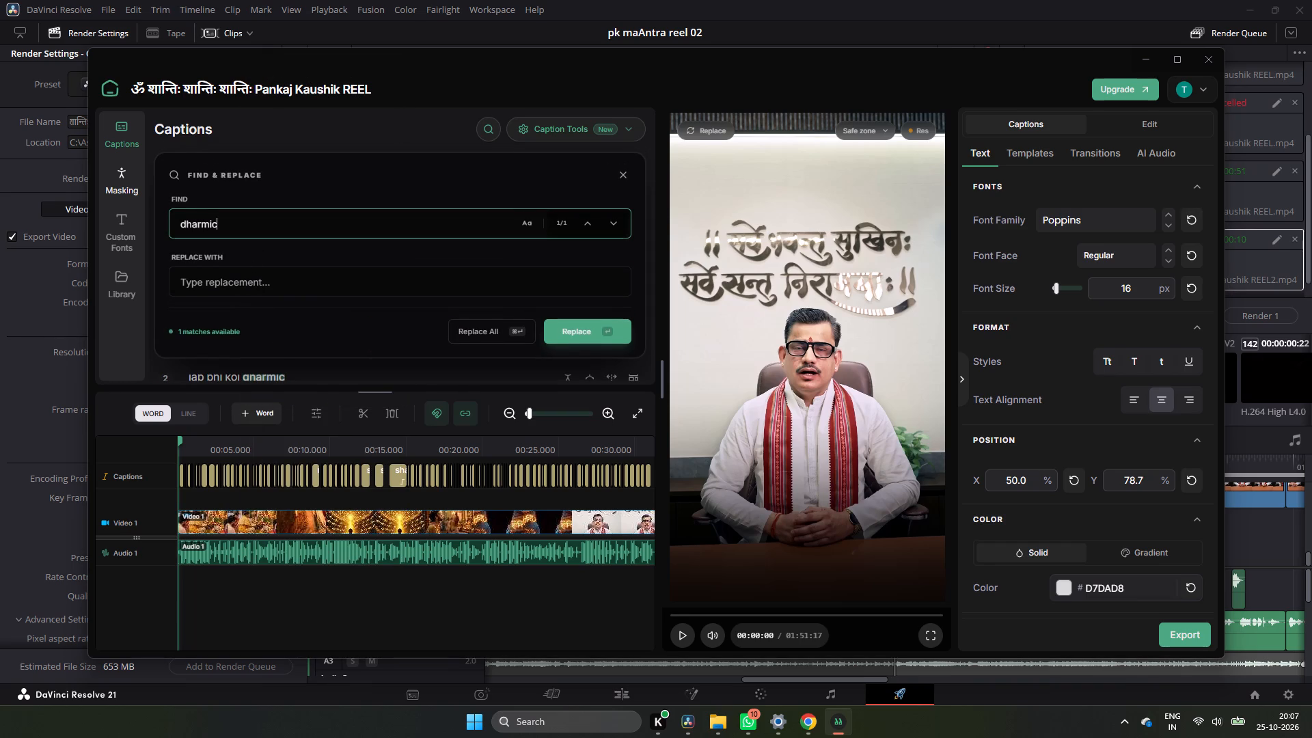
{"action": "left_click", "coordinate": [240, 286]}
{"action": "left_click", "coordinate": [232, 218]}
{"action": "left_click", "coordinate": [219, 277]}
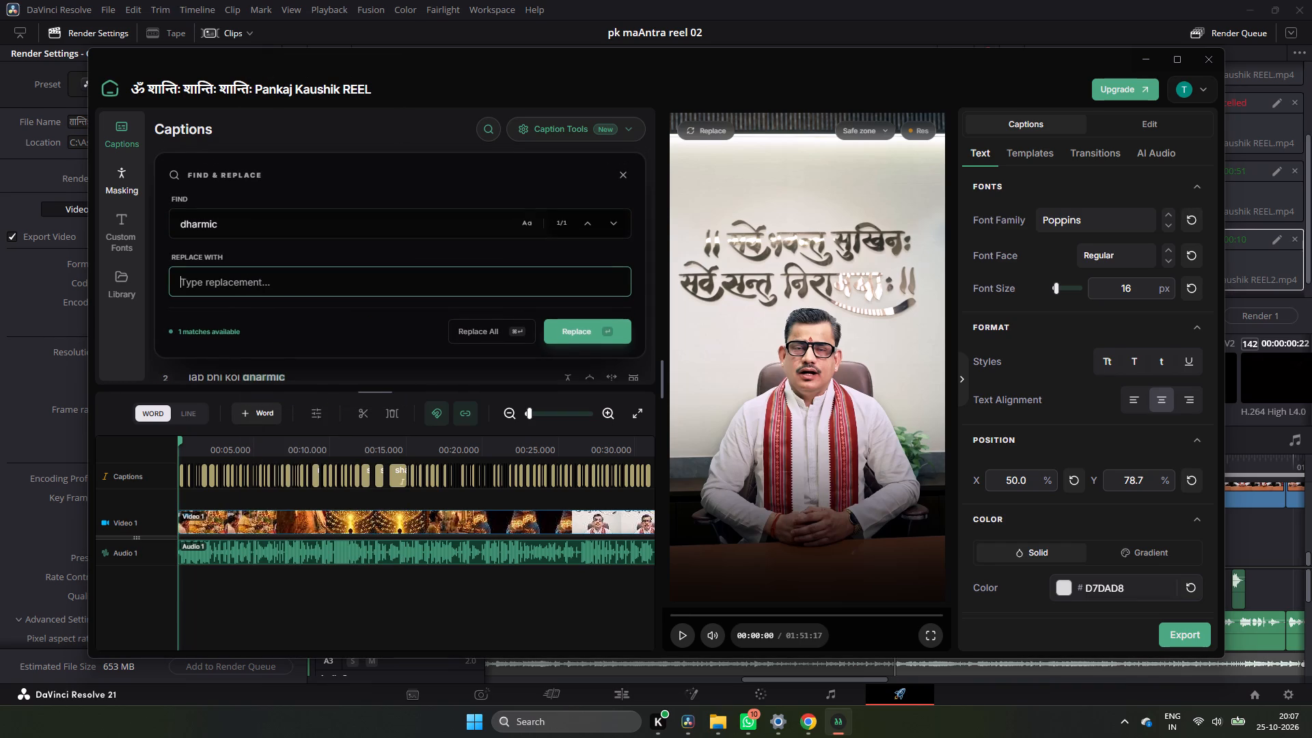
{"action": "key", "text": "d"}
{"action": "type", "text": "har"}
{"action": "type", "text": "mik"}
{"action": "left_click", "coordinate": [466, 334]}
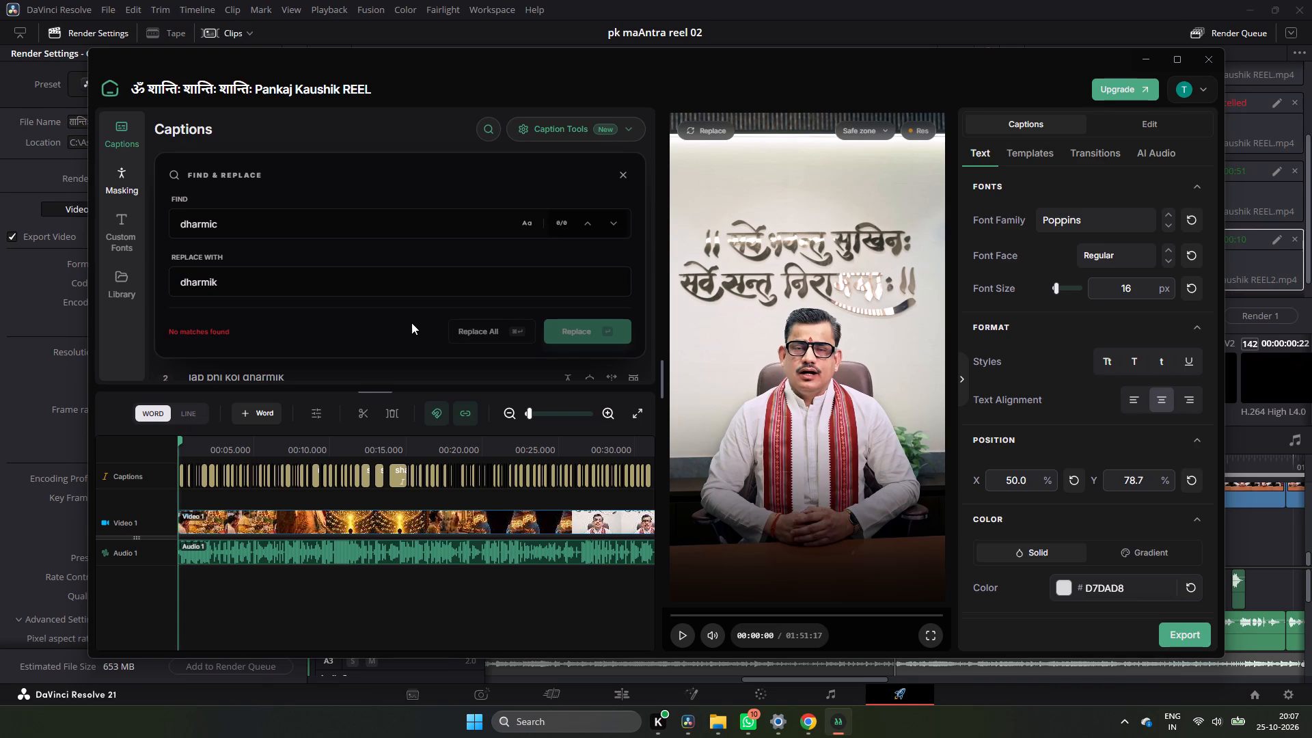
{"action": "left_click", "coordinate": [616, 172]}
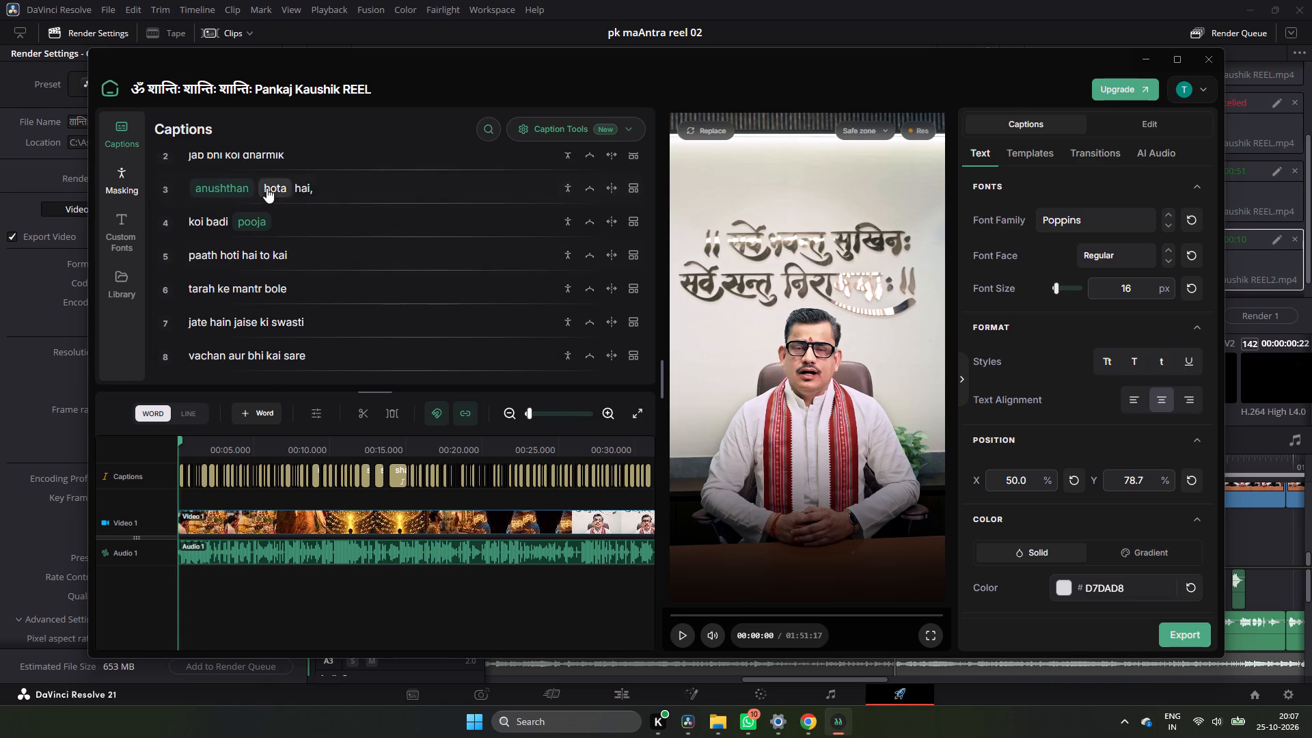
Read through the caption lines from the beginning to about line 41, checking the Hinglish wording and spelling.
{"action": "scroll", "coordinate": [316, 201], "scroll_direction": "up", "scroll_amount": 3}
{"action": "scroll", "coordinate": [315, 201], "scroll_direction": "down", "scroll_amount": 2}
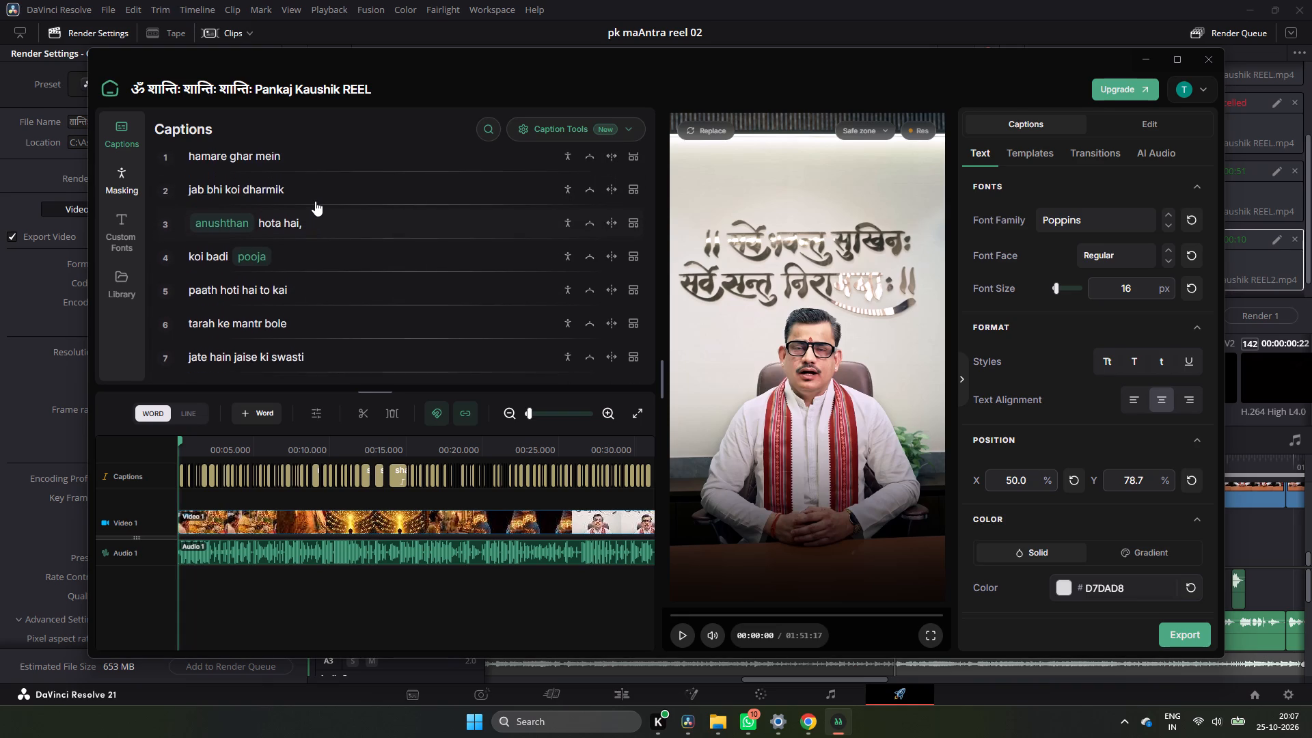
{"action": "scroll", "coordinate": [315, 201], "scroll_direction": "down", "scroll_amount": 2}
{"action": "scroll", "coordinate": [315, 201], "scroll_direction": "up", "scroll_amount": 1}
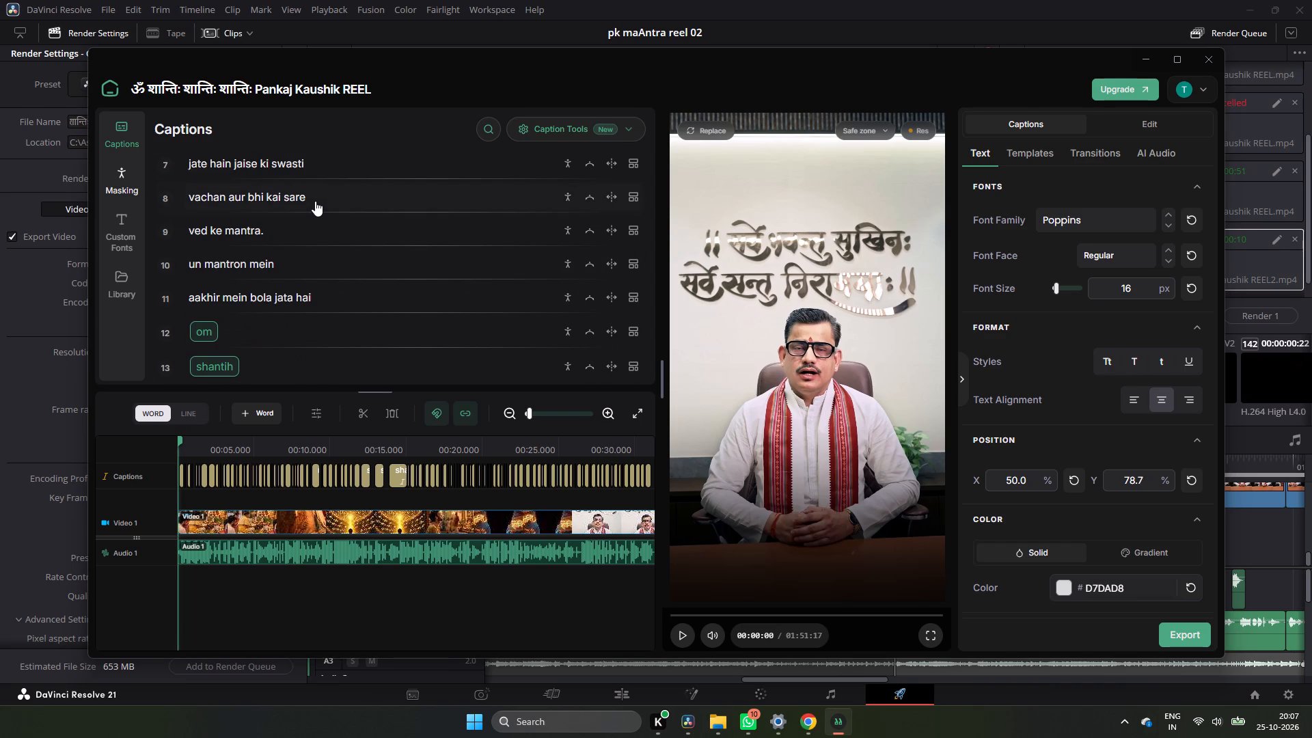
{"action": "scroll", "coordinate": [315, 201], "scroll_direction": "down", "scroll_amount": 3}
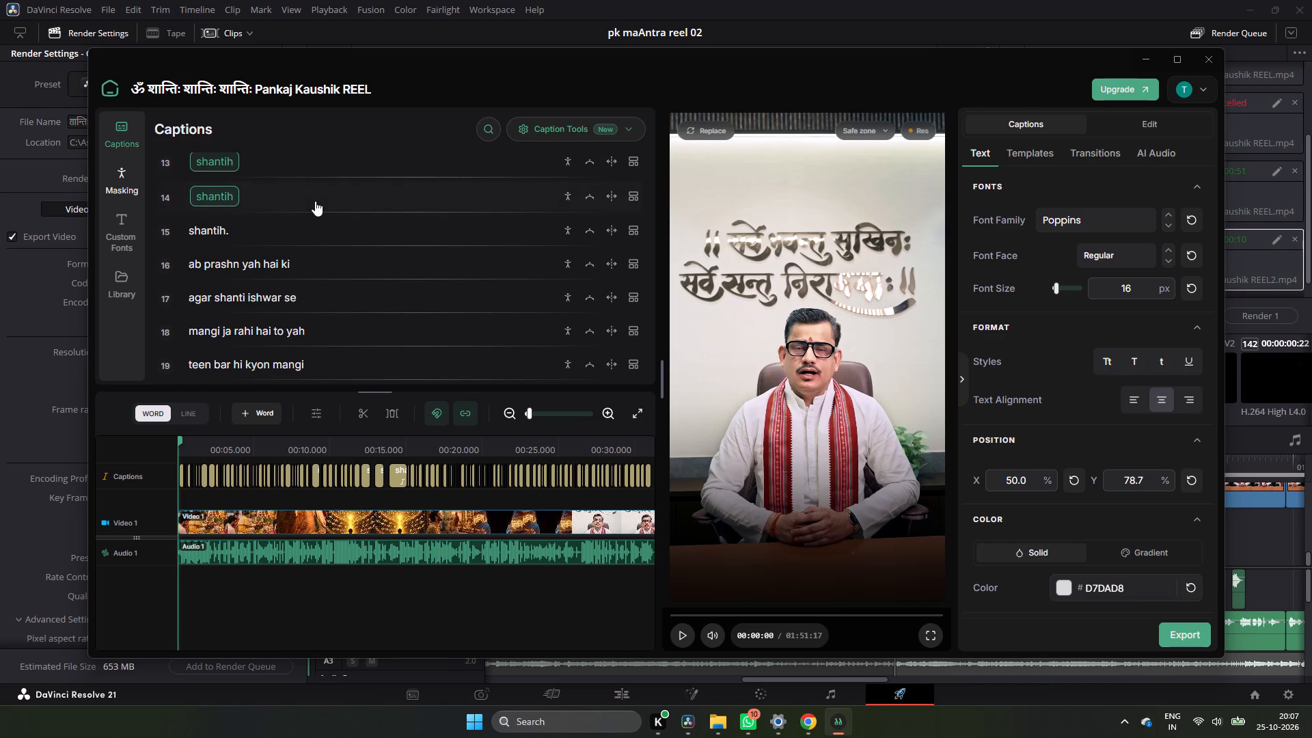
{"action": "scroll", "coordinate": [315, 201], "scroll_direction": "down", "scroll_amount": 2}
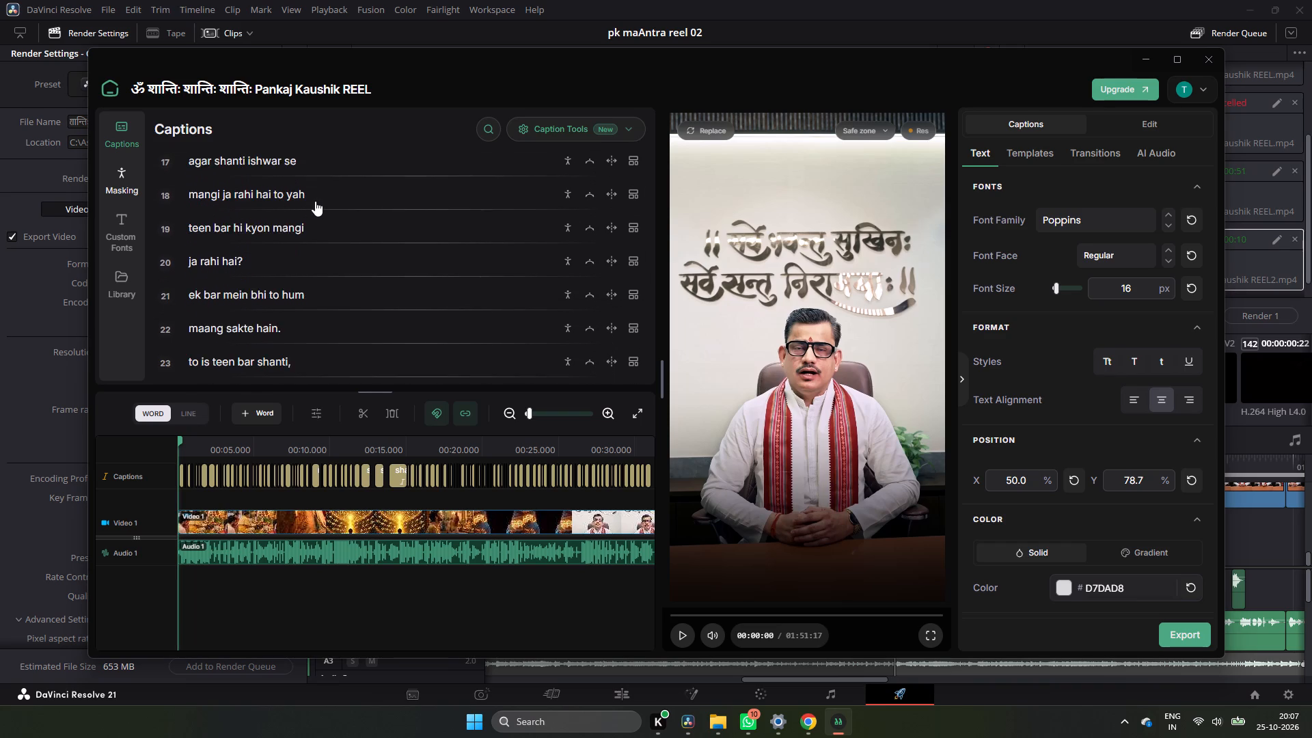
{"action": "scroll", "coordinate": [315, 201], "scroll_direction": "down", "scroll_amount": 2}
{"action": "scroll", "coordinate": [315, 201], "scroll_direction": "up", "scroll_amount": 1}
{"action": "scroll", "coordinate": [315, 201], "scroll_direction": "down", "scroll_amount": 3}
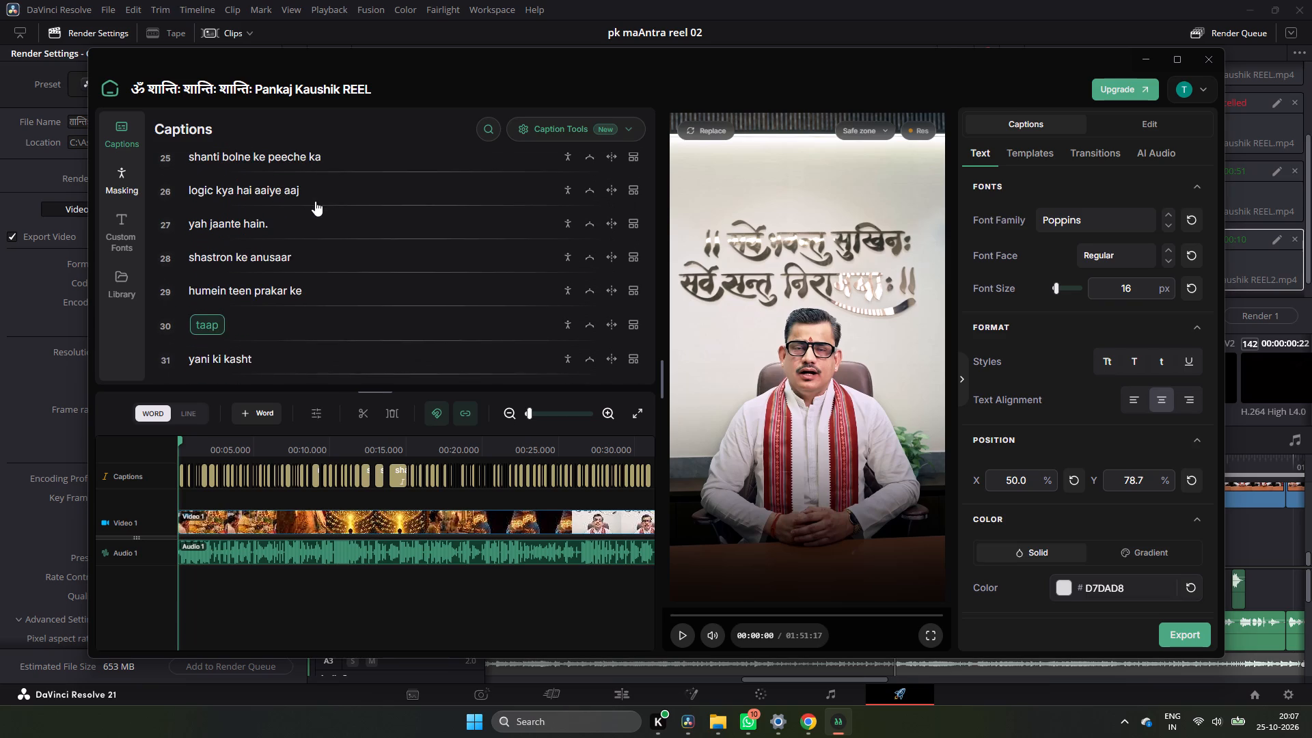
{"action": "scroll", "coordinate": [315, 201], "scroll_direction": "up", "scroll_amount": 2}
{"action": "scroll", "coordinate": [315, 201], "scroll_direction": "down", "scroll_amount": 2}
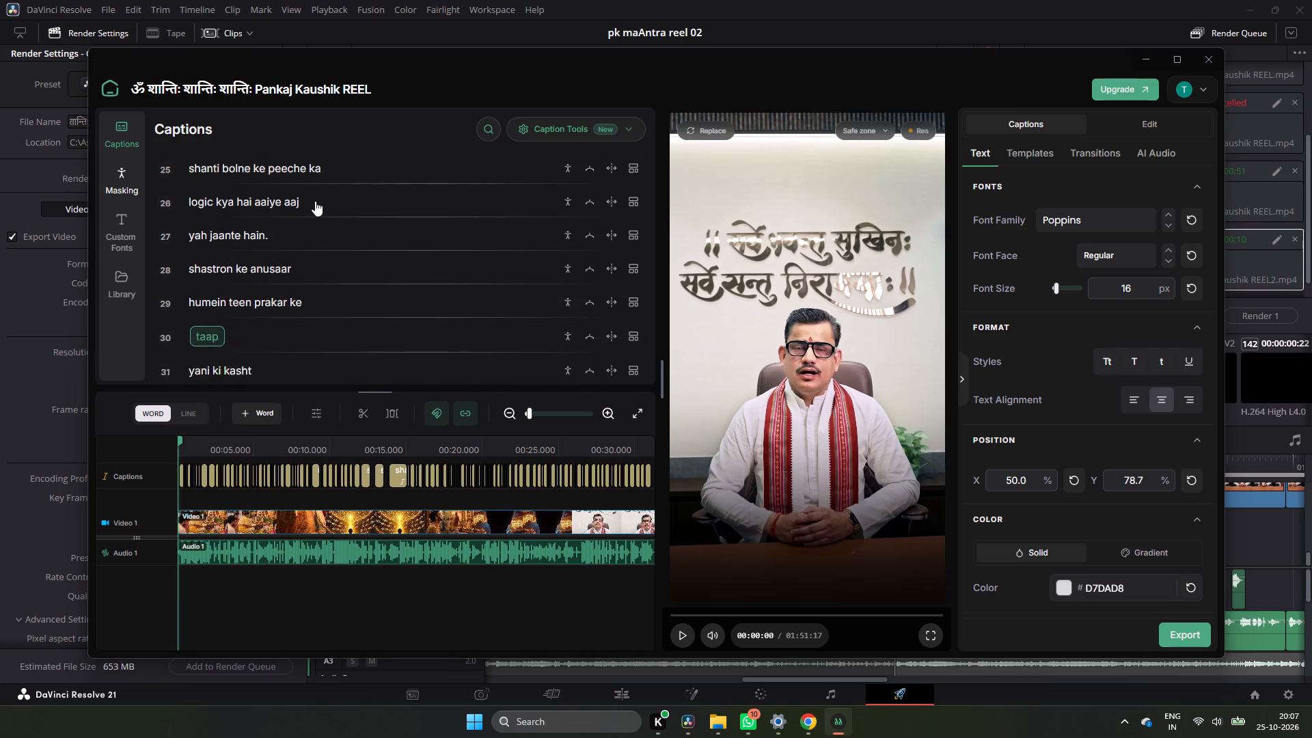
{"action": "scroll", "coordinate": [315, 201], "scroll_direction": "down", "scroll_amount": 5}
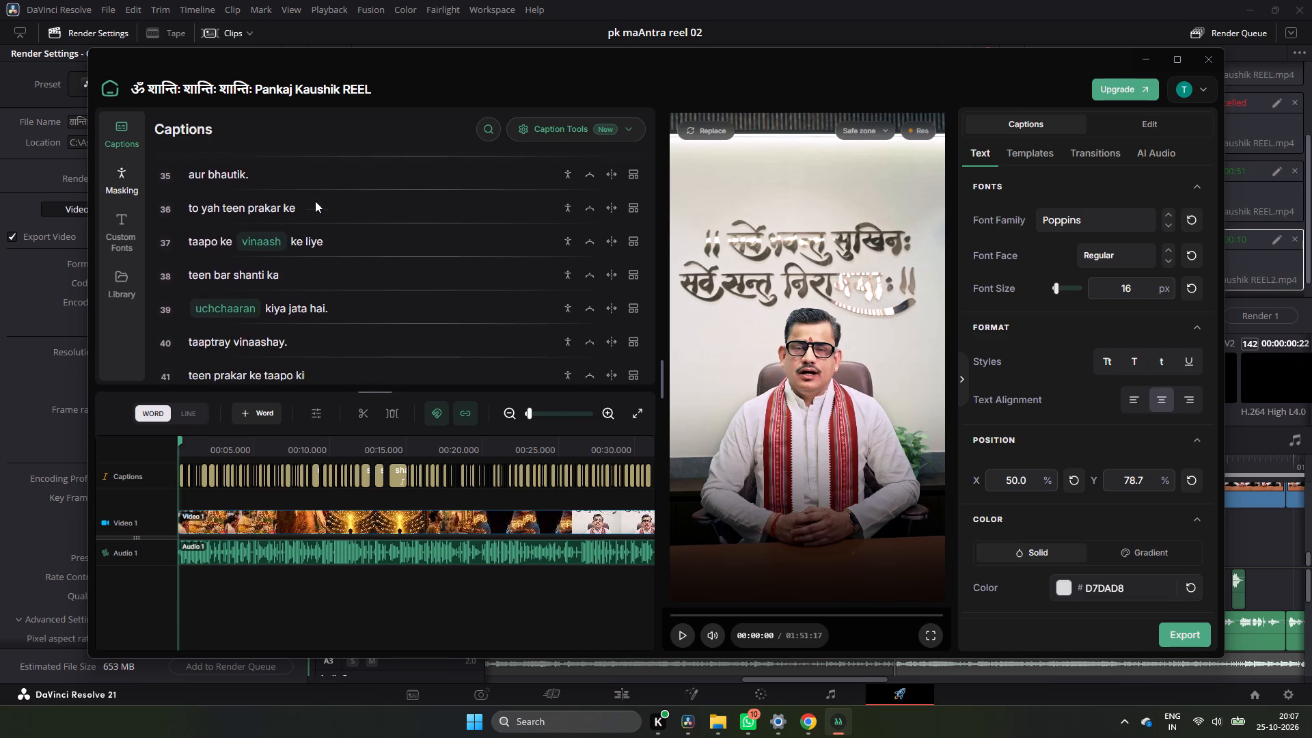
{"action": "scroll", "coordinate": [315, 201], "scroll_direction": "up", "scroll_amount": 2}
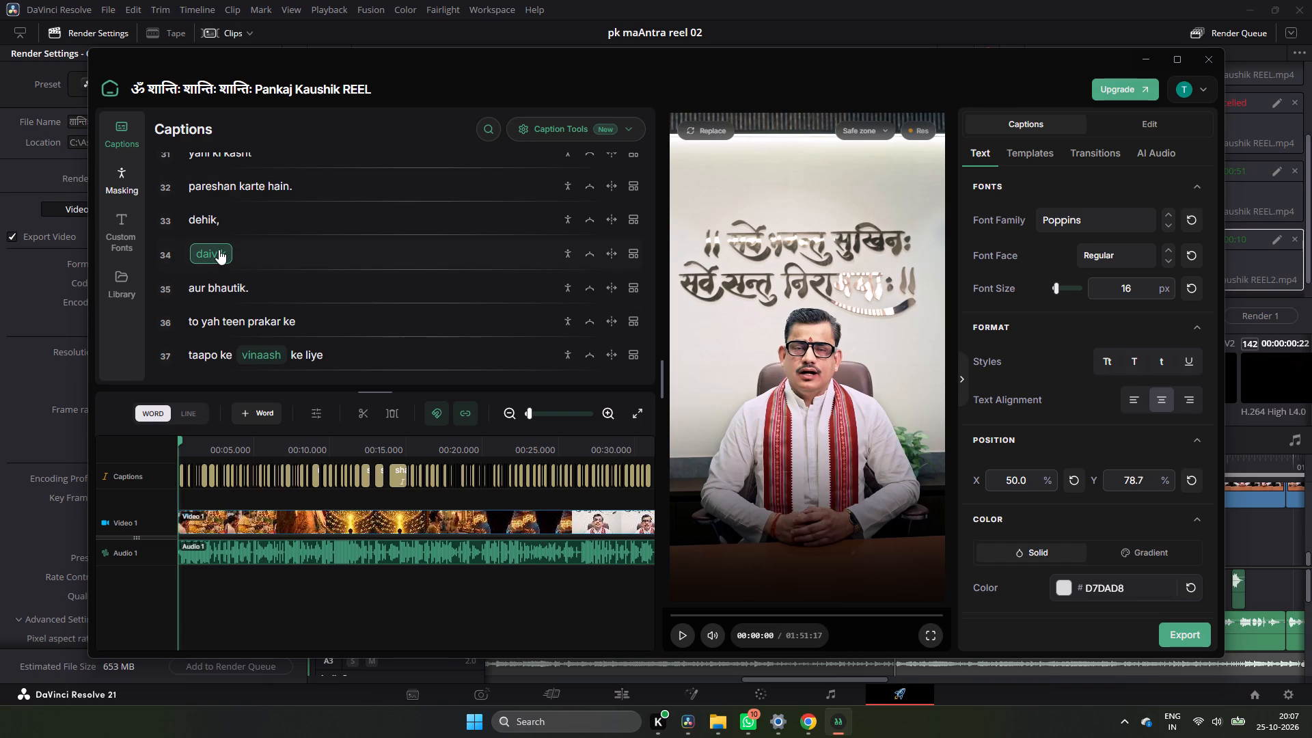
In Chrome, search Google in a new tab for "daivik" and "daivik matra" to check the word's spelling, including the image results.
{"action": "left_click", "coordinate": [802, 737]}
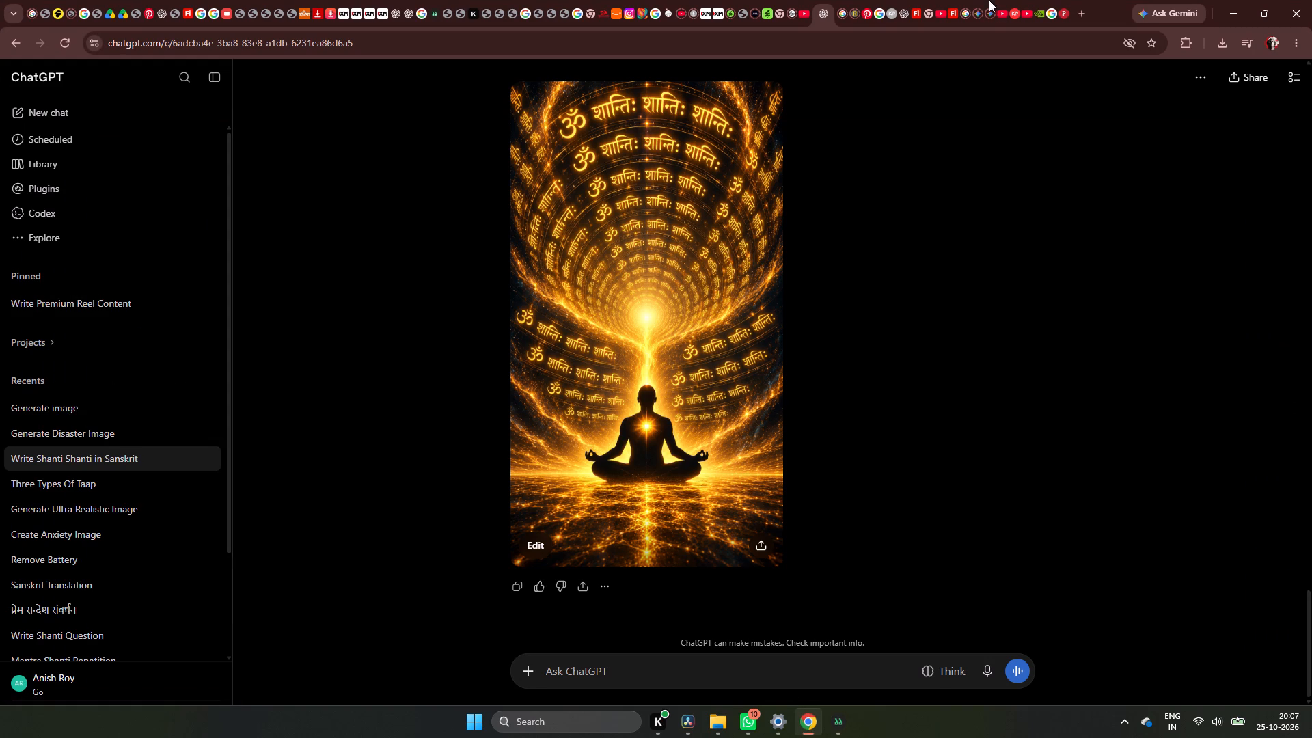
{"action": "left_click", "coordinate": [1087, 18]}
{"action": "left_click", "coordinate": [626, 245]}
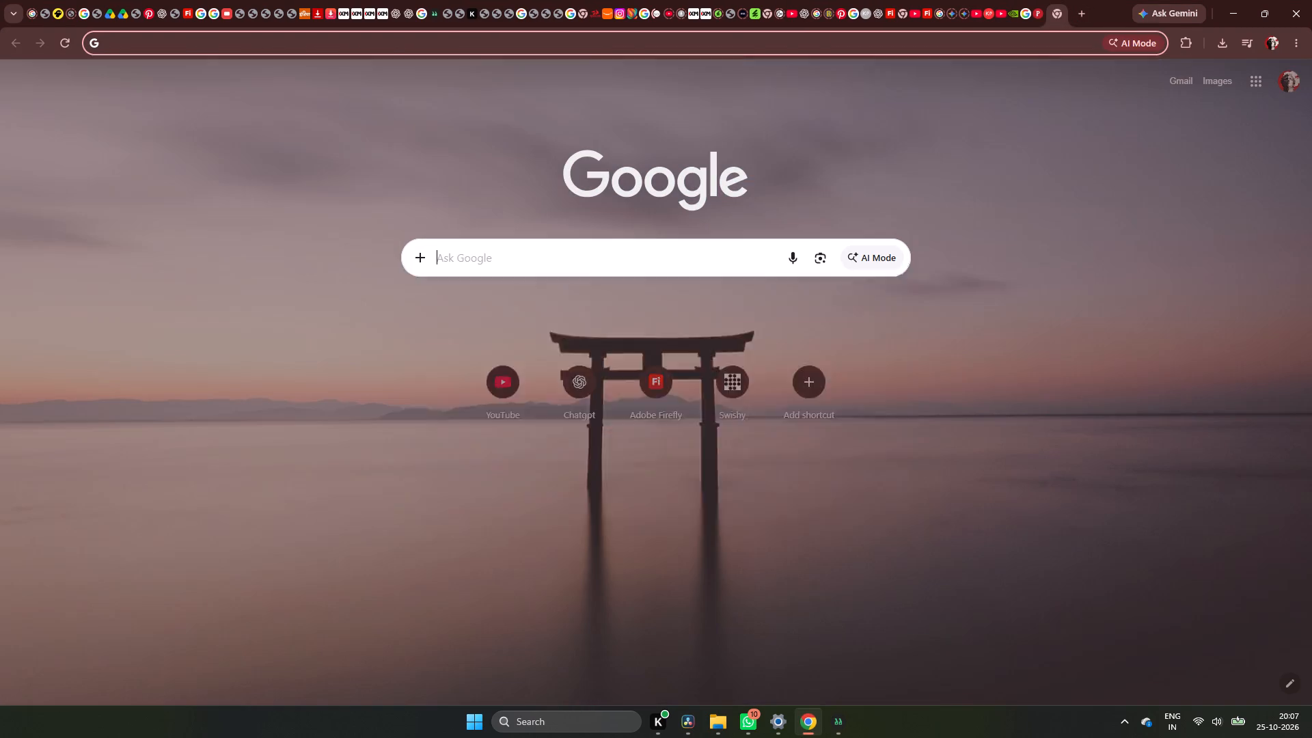
{"action": "type", "text": "daivik"}
{"action": "key", "text": "Return"}
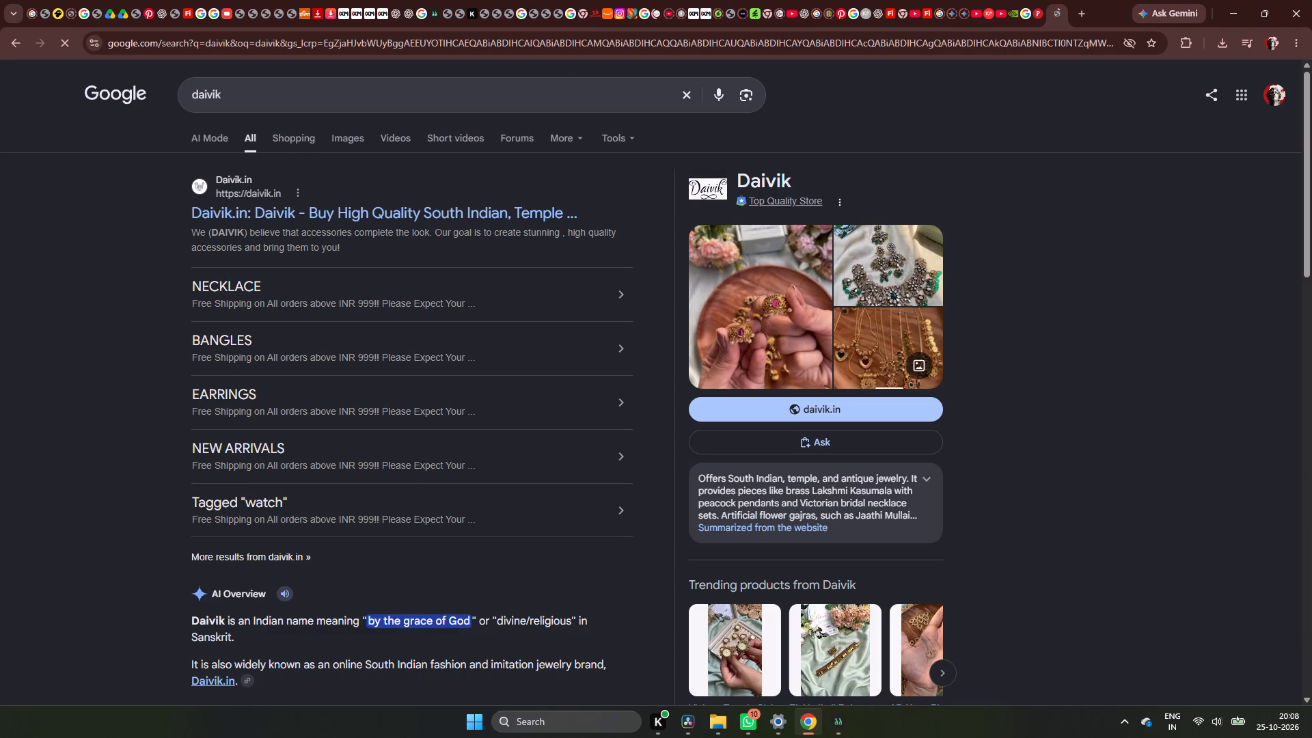
{"action": "left_click", "coordinate": [307, 98]}
{"action": "key", "text": "space"}
{"action": "type", "text": "matra"}
{"action": "key", "text": "Return"}
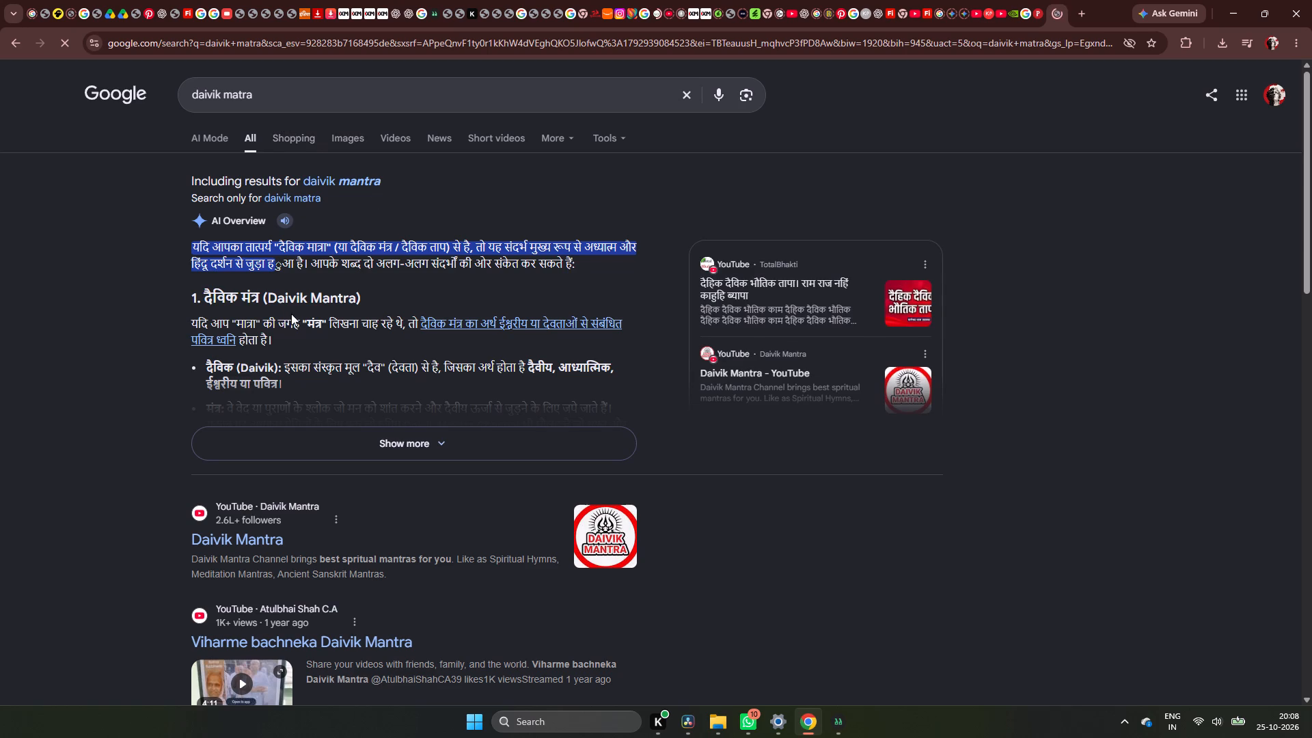
{"action": "scroll", "coordinate": [295, 314], "scroll_direction": "down", "scroll_amount": 2}
{"action": "left_click", "coordinate": [333, 314]}
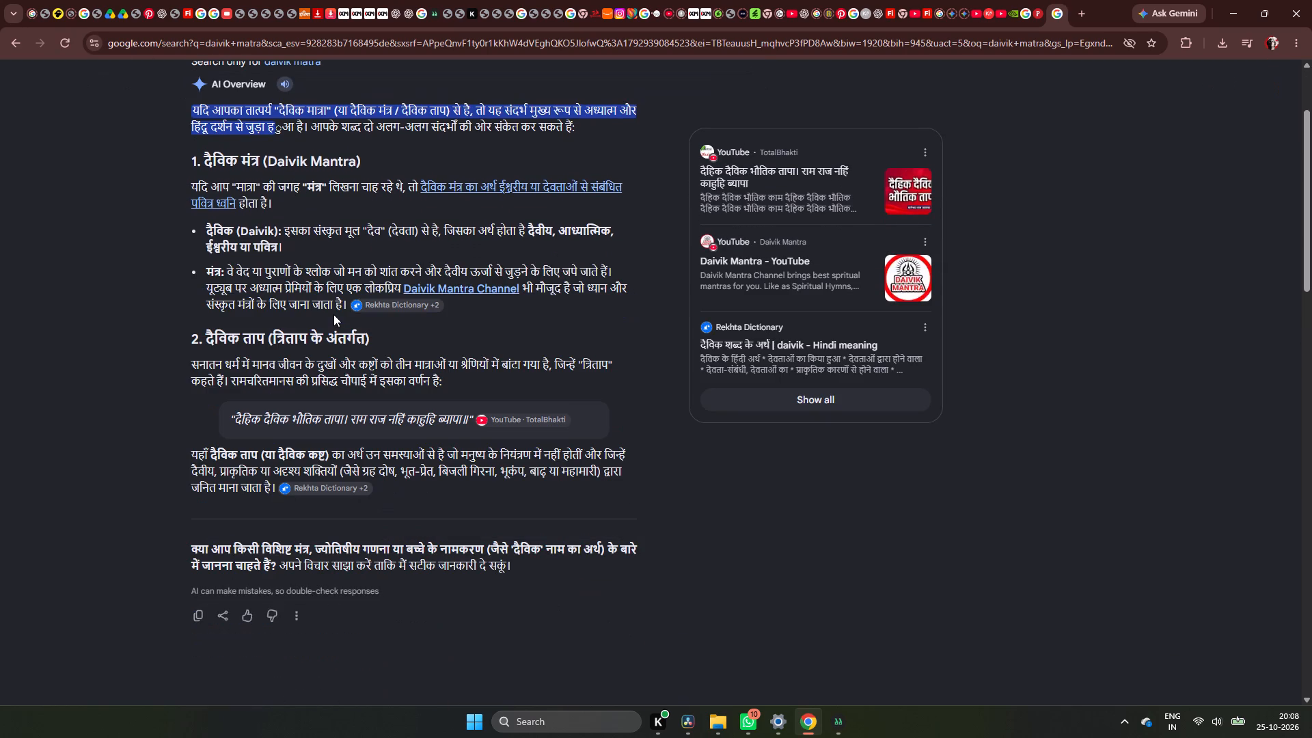
{"action": "scroll", "coordinate": [568, 201], "scroll_direction": "up", "scroll_amount": 5}
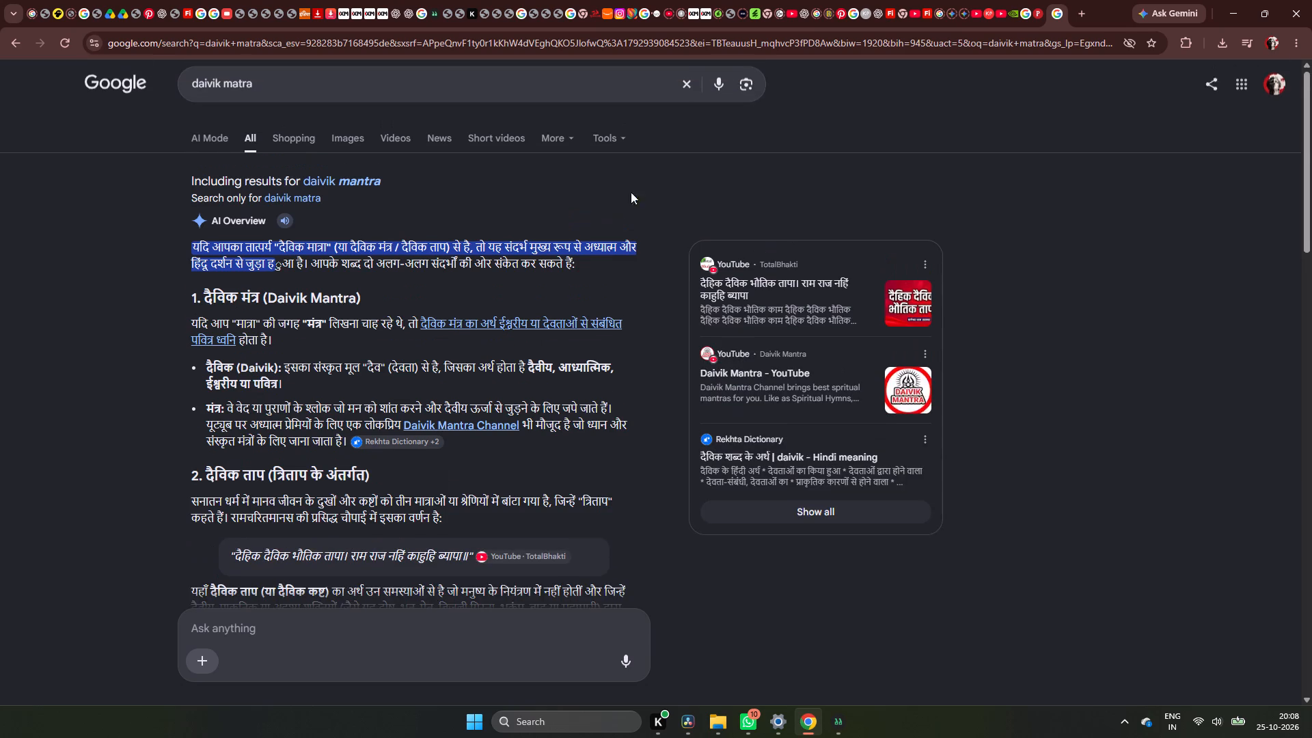
{"action": "left_click", "coordinate": [368, 132]}
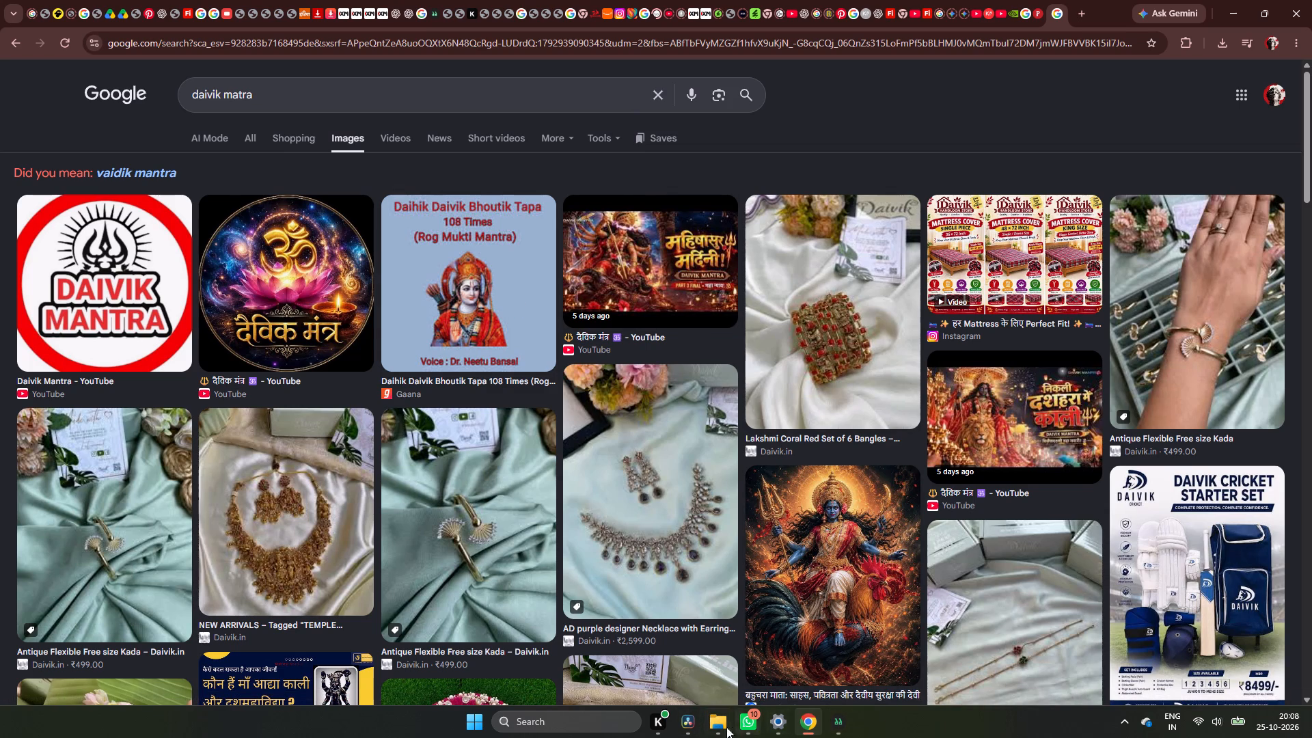
Switch back to Kalakar and play the reel from the start, checking the captions against the speech up to line 36.
{"action": "left_click", "coordinate": [827, 726]}
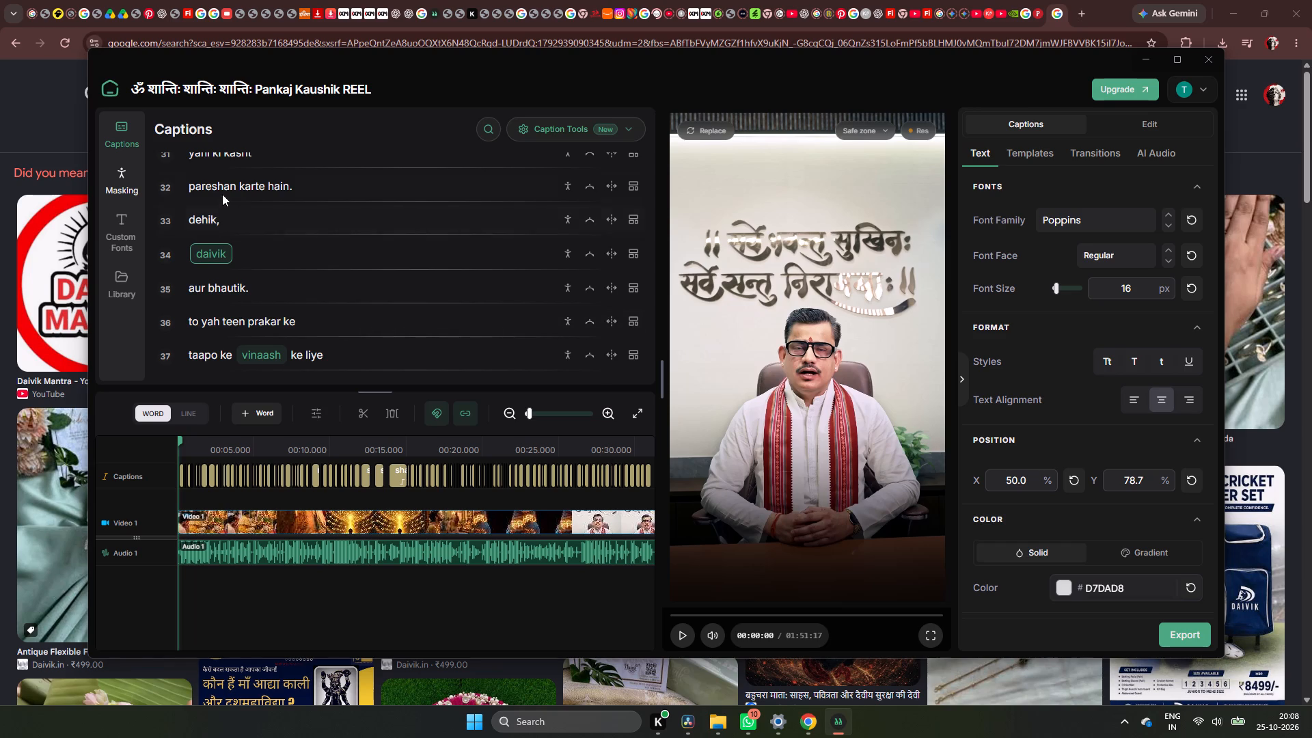
{"action": "scroll", "coordinate": [222, 193], "scroll_direction": "up", "scroll_amount": 2}
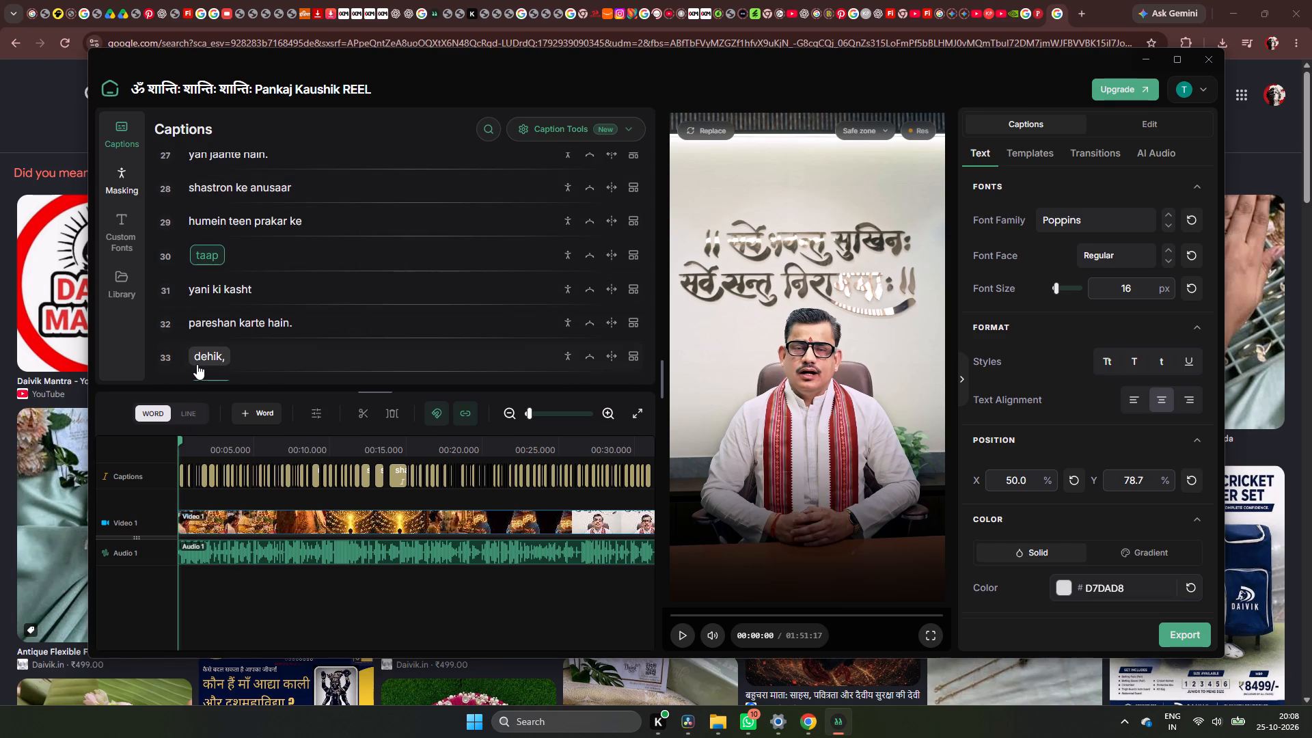
{"action": "key", "text": "space"}
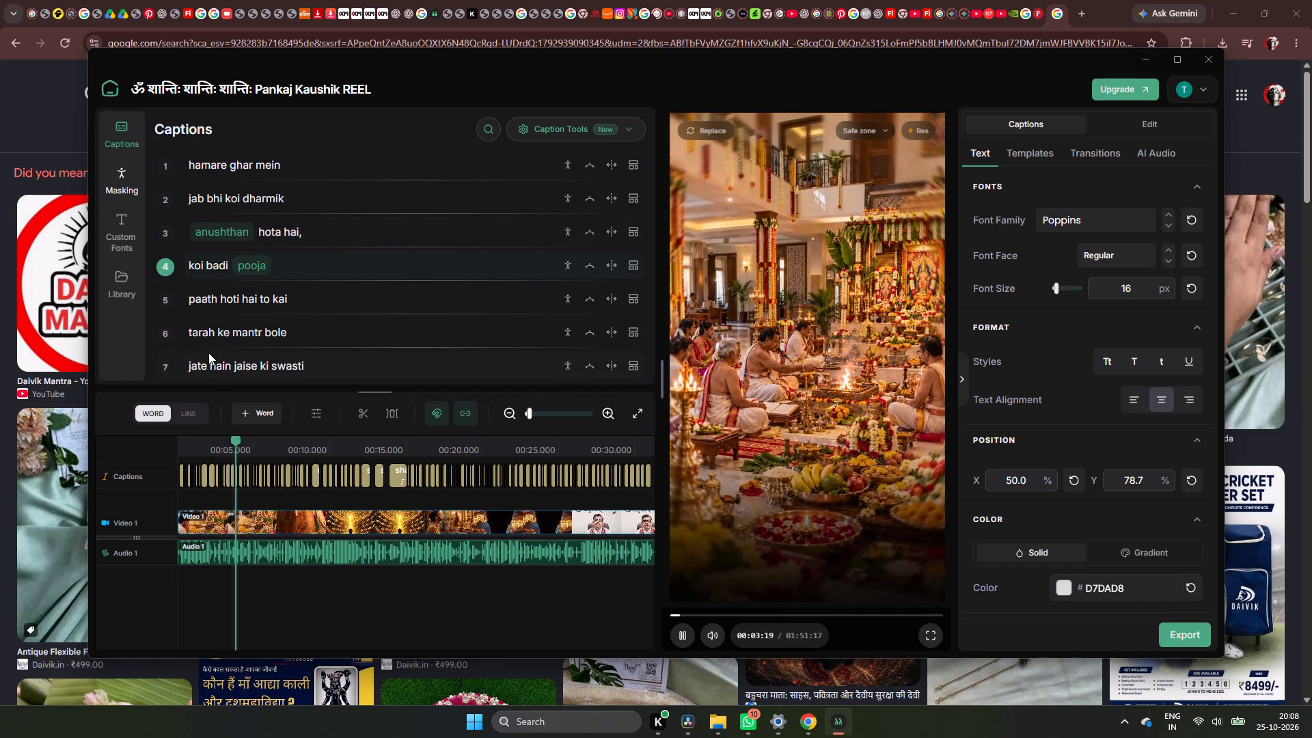
{"action": "key", "text": "space"}
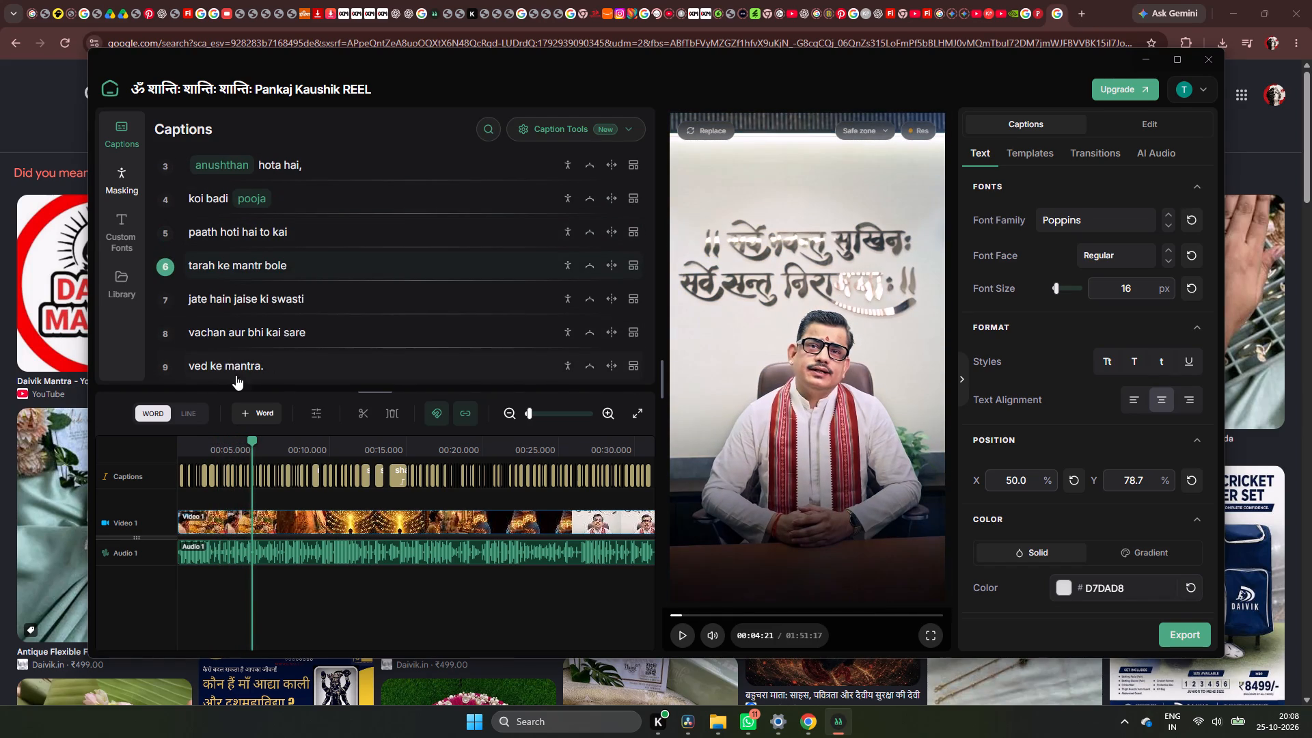
{"action": "left_click_drag", "start_coordinate": [256, 443], "coordinate": [188, 448]}
{"action": "key", "text": "space"}
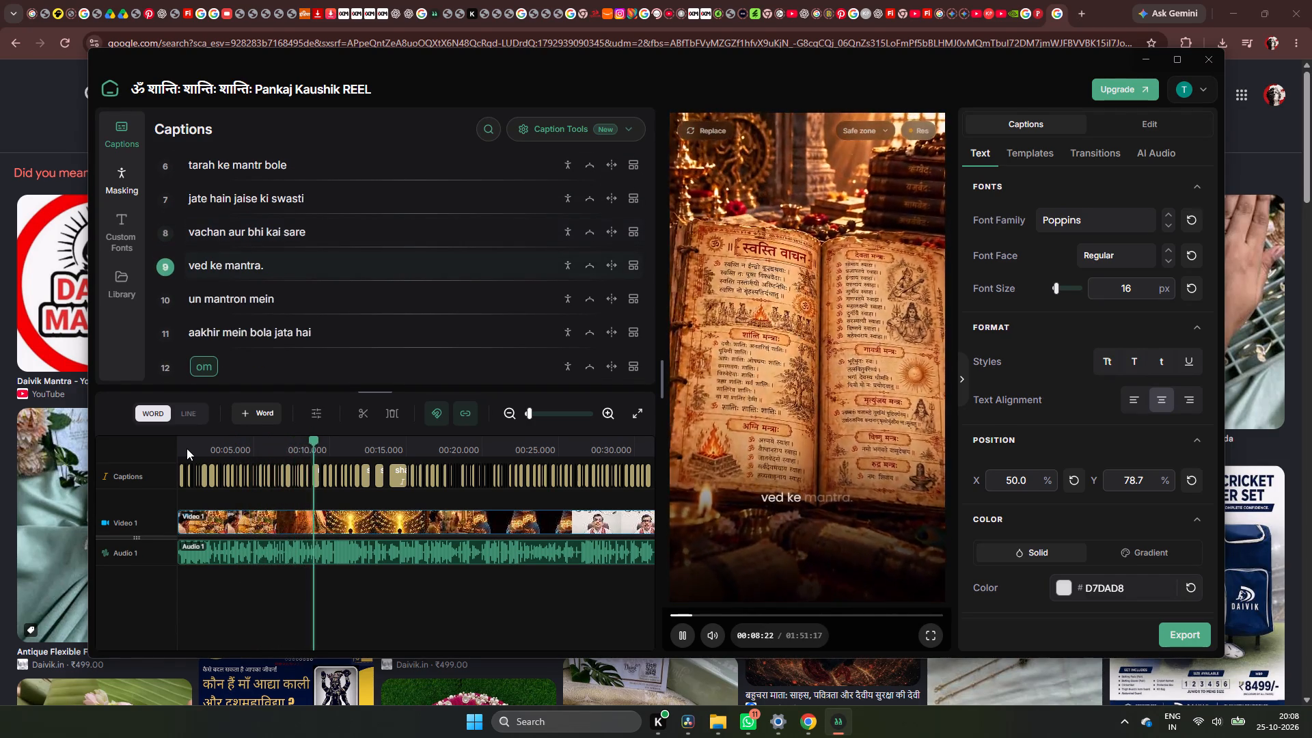
{"action": "key", "text": "space"}
{"action": "key", "text": "space"}
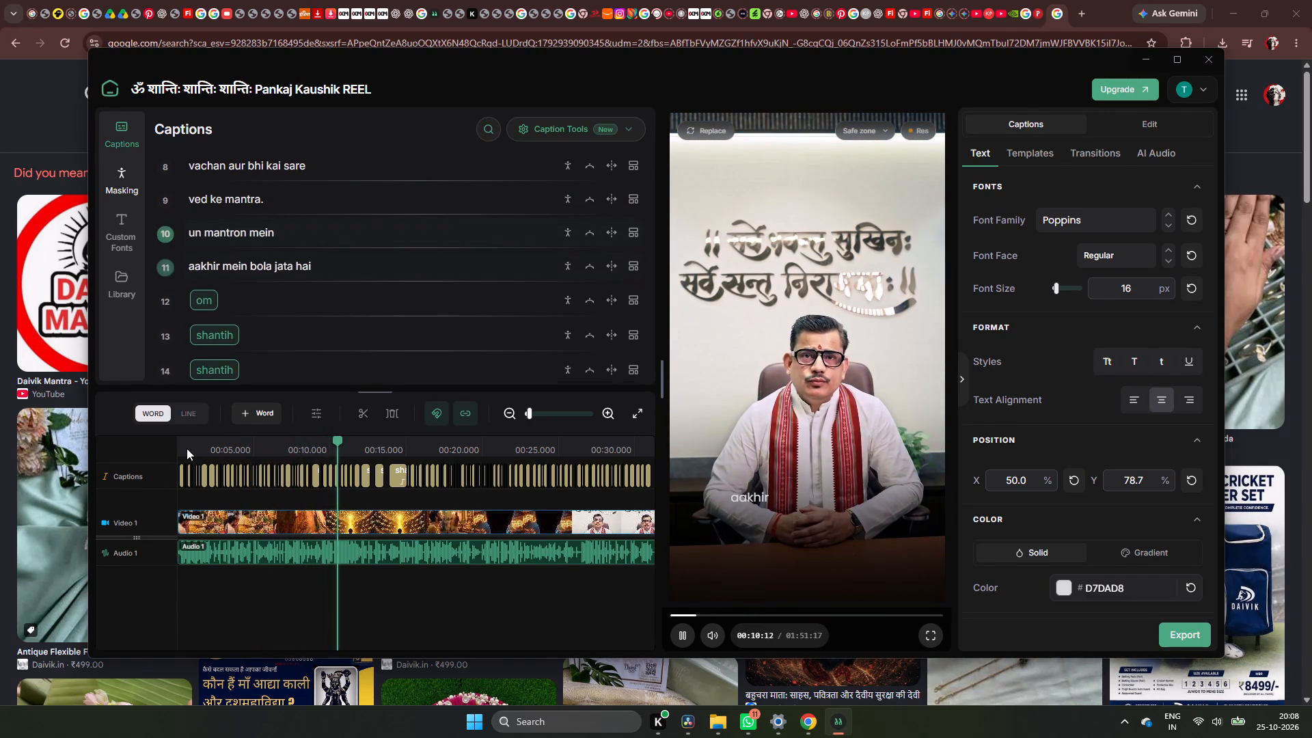
{"action": "key", "text": "space"}
{"action": "key", "text": "space"}
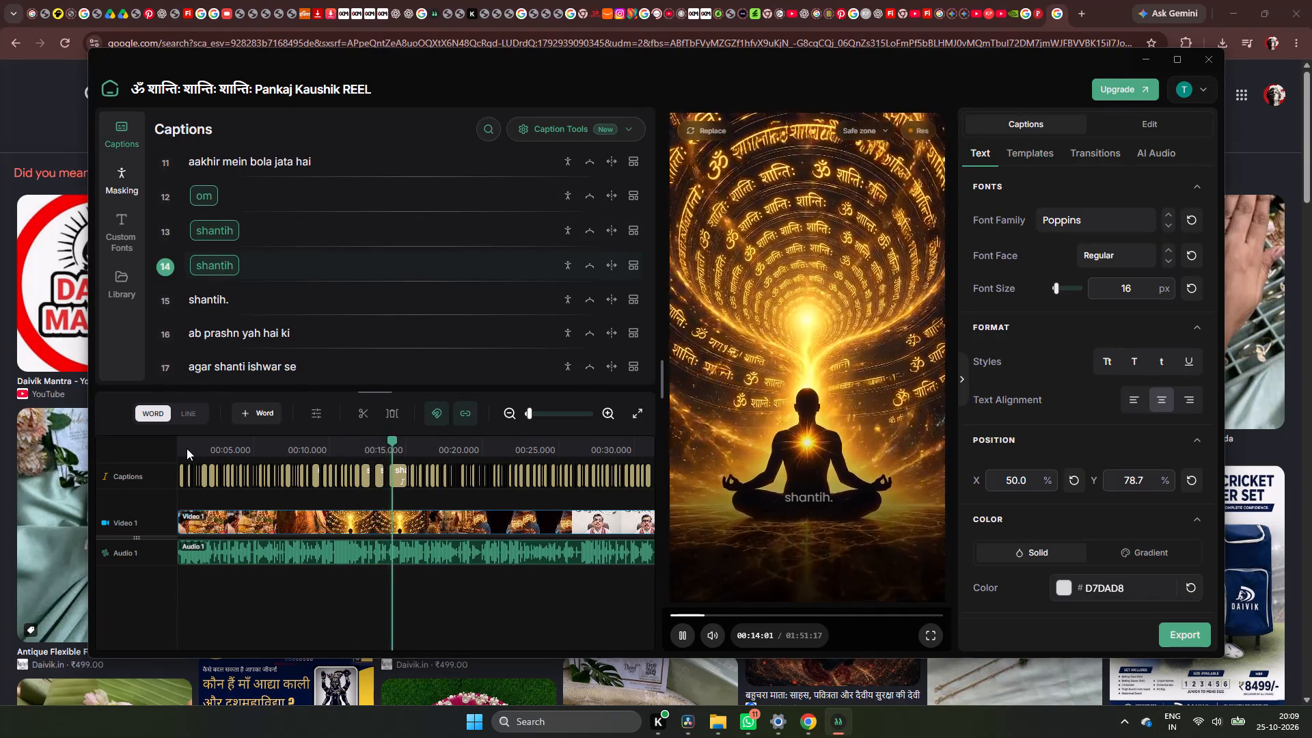
{"action": "key", "text": "space"}
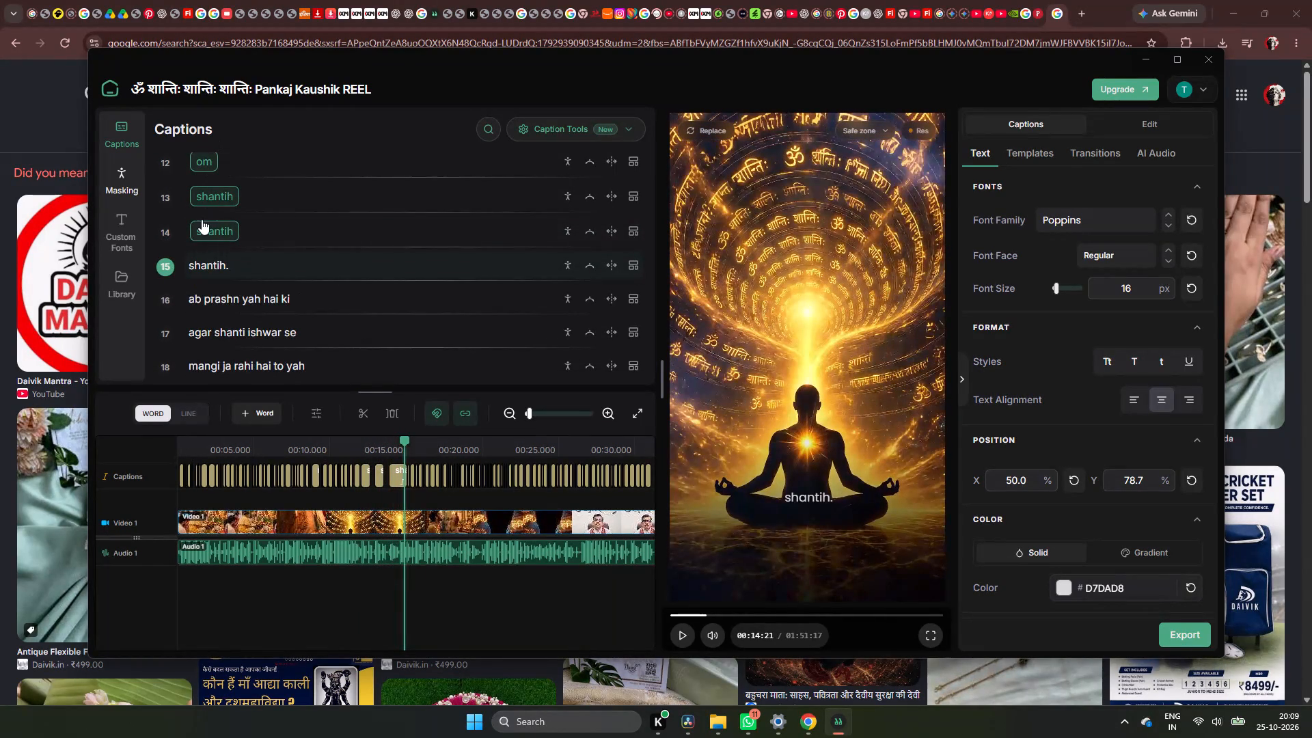
{"action": "key", "text": "space"}
{"action": "key", "text": "space"}
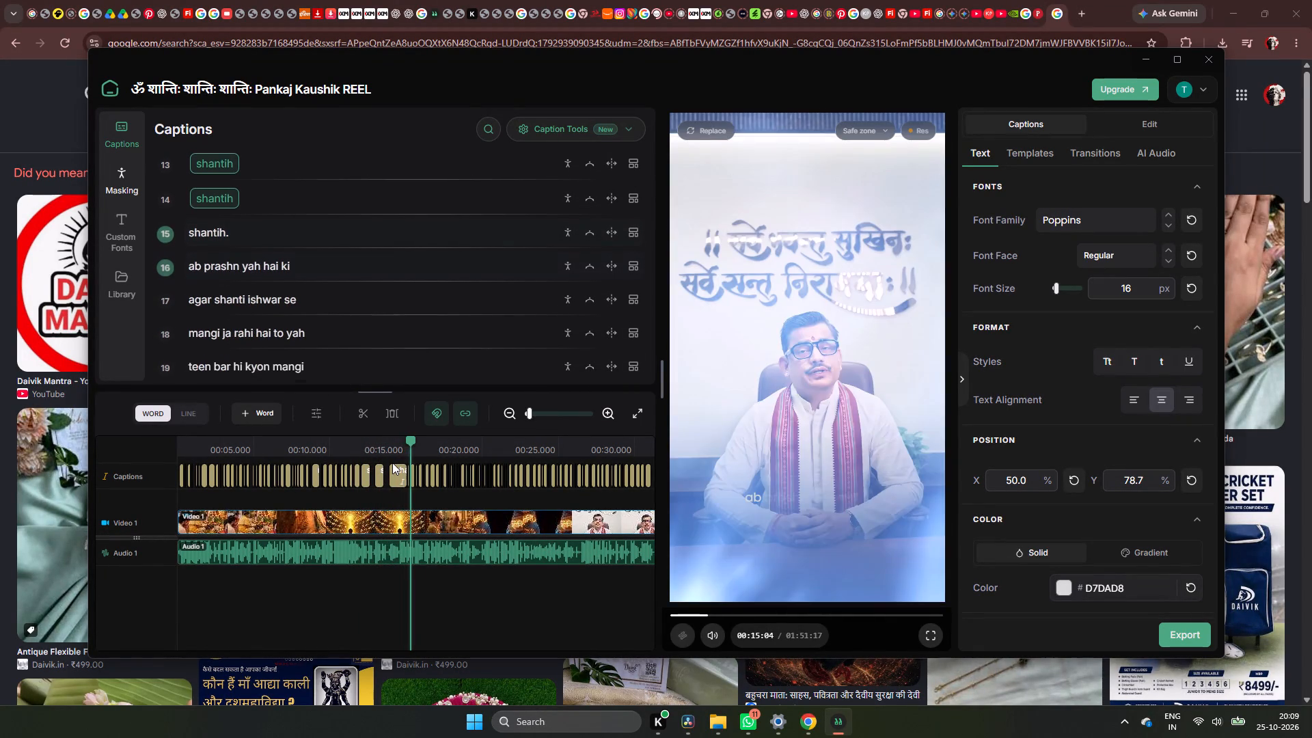
{"action": "key", "text": "space"}
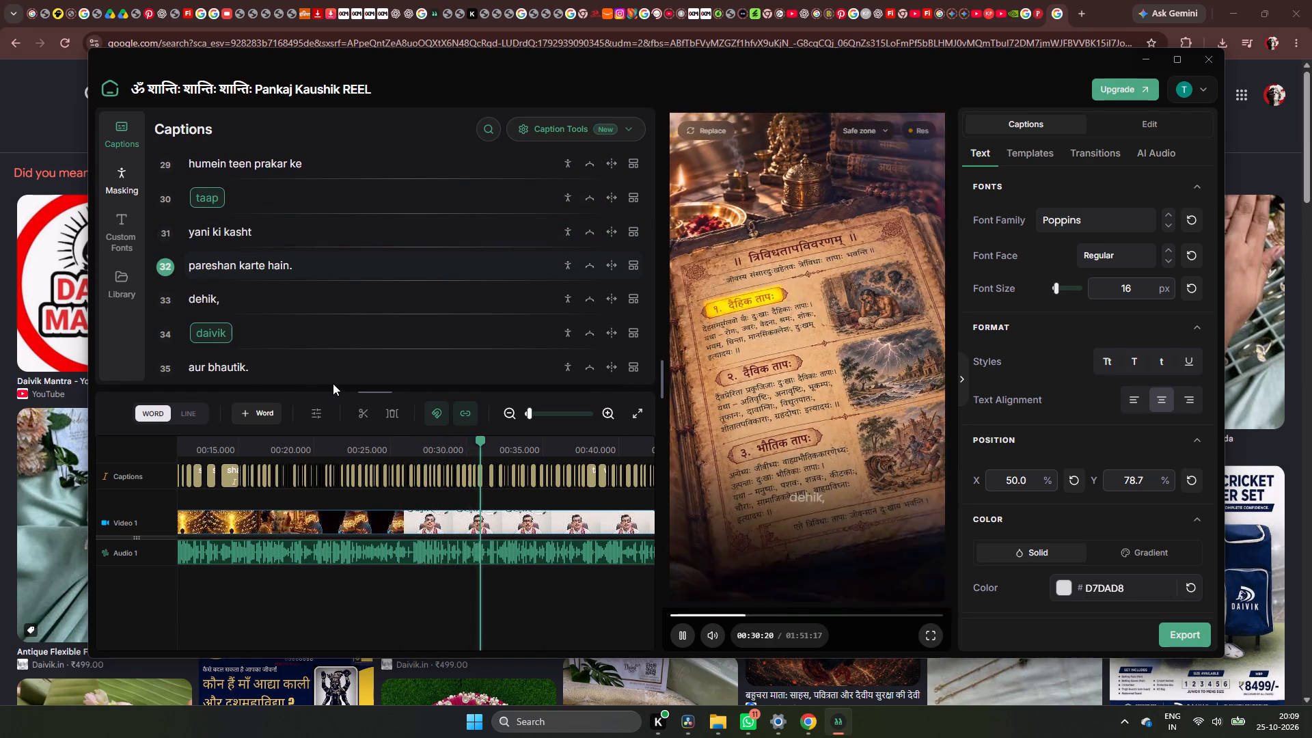
{"action": "key", "text": "space"}
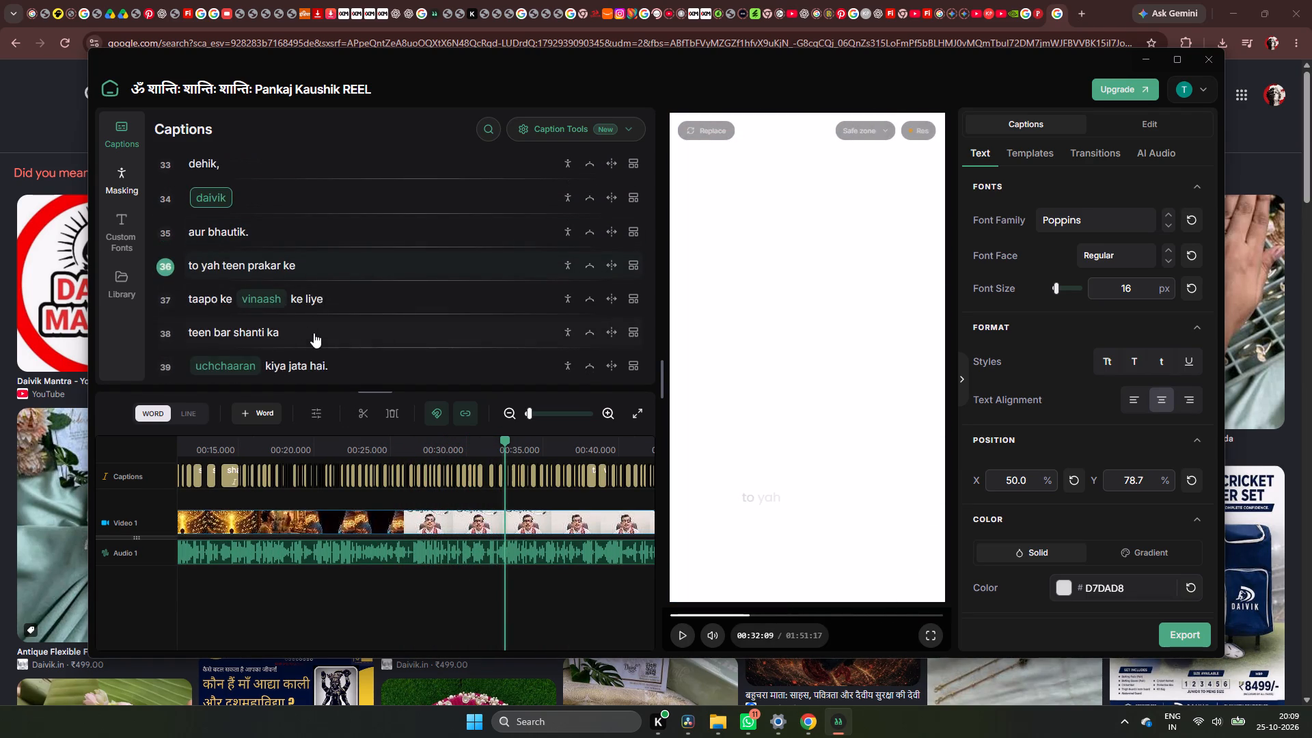
Replay the reel from the "dehik," caption in line 33 and check the captions against the speech through line 80.
{"action": "scroll", "coordinate": [300, 248], "scroll_direction": "up", "scroll_amount": 1}
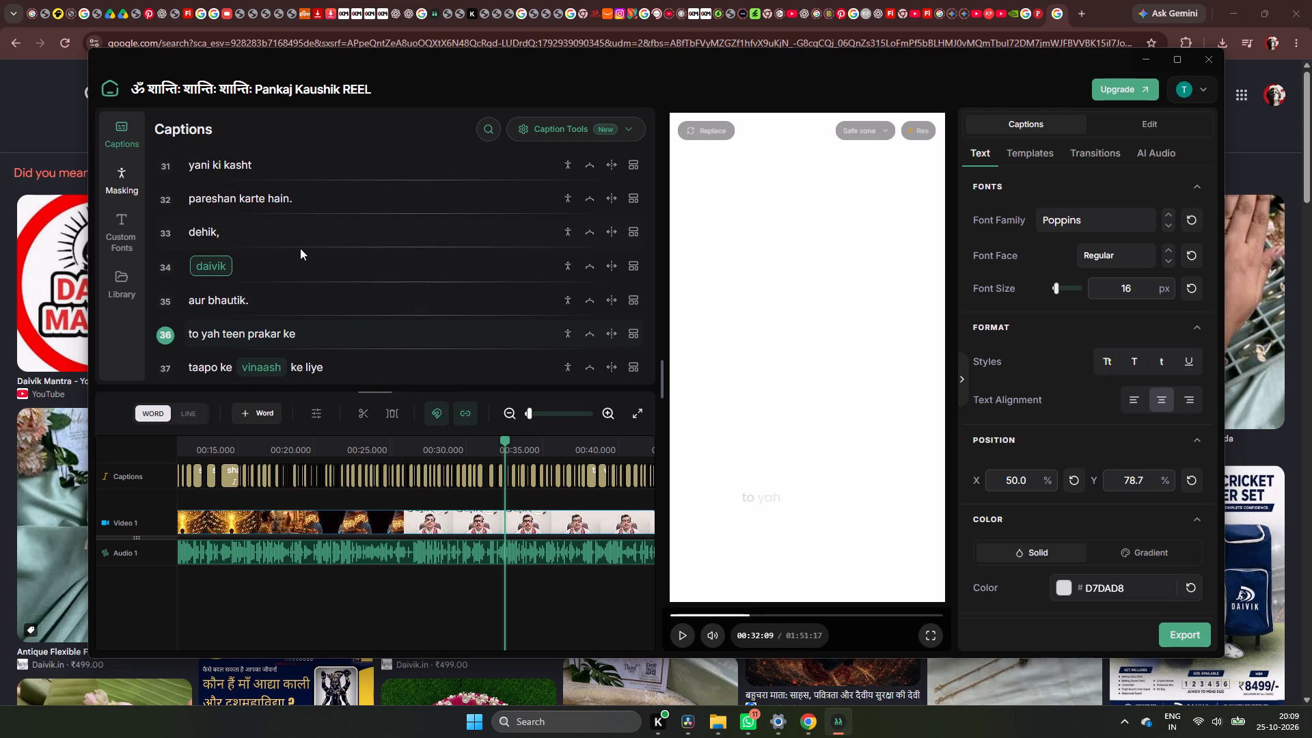
{"action": "left_click", "coordinate": [277, 239]}
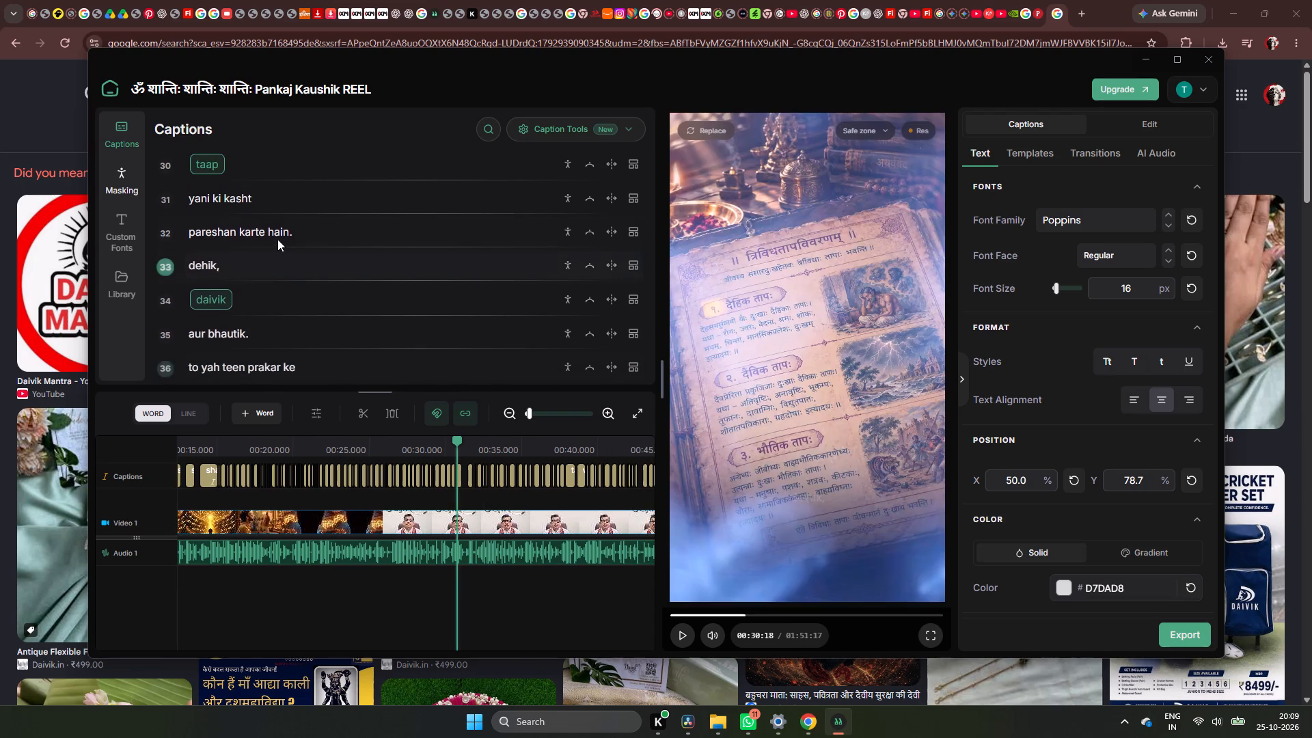
{"action": "key", "text": "space"}
{"action": "key", "text": "space"}
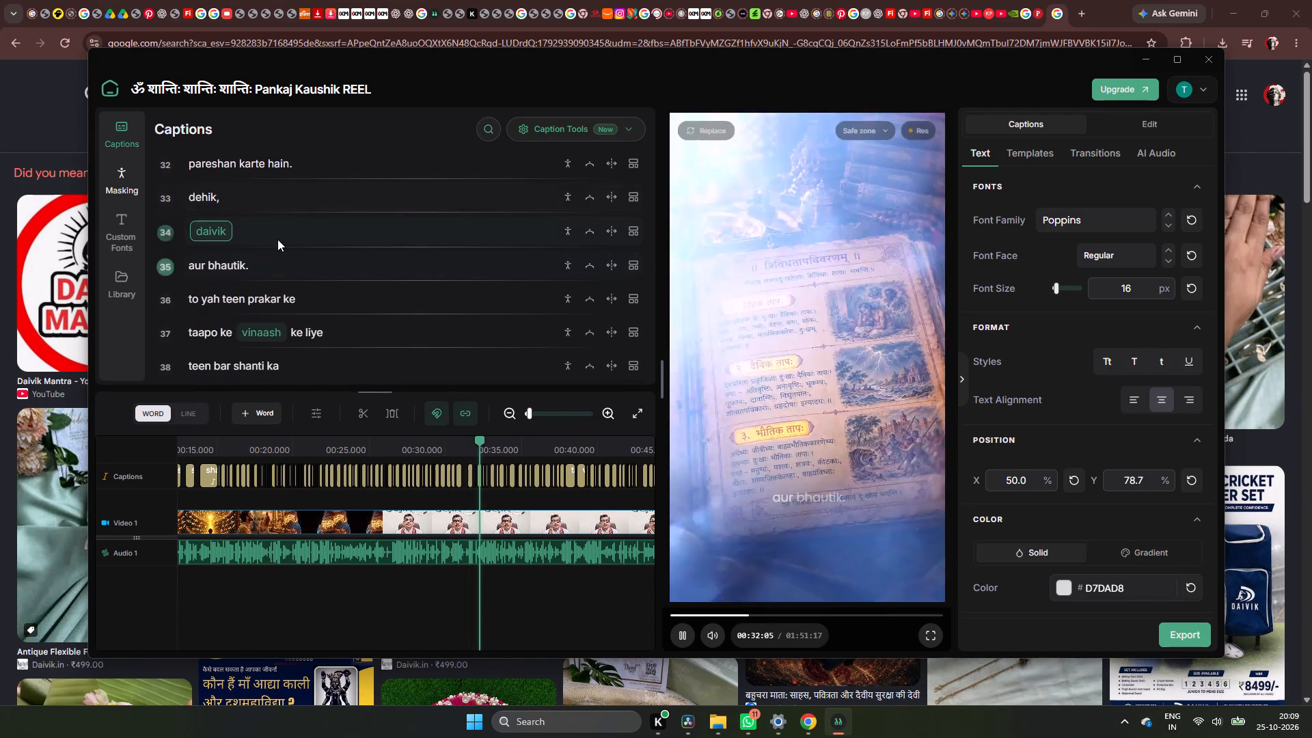
{"action": "key", "text": "space"}
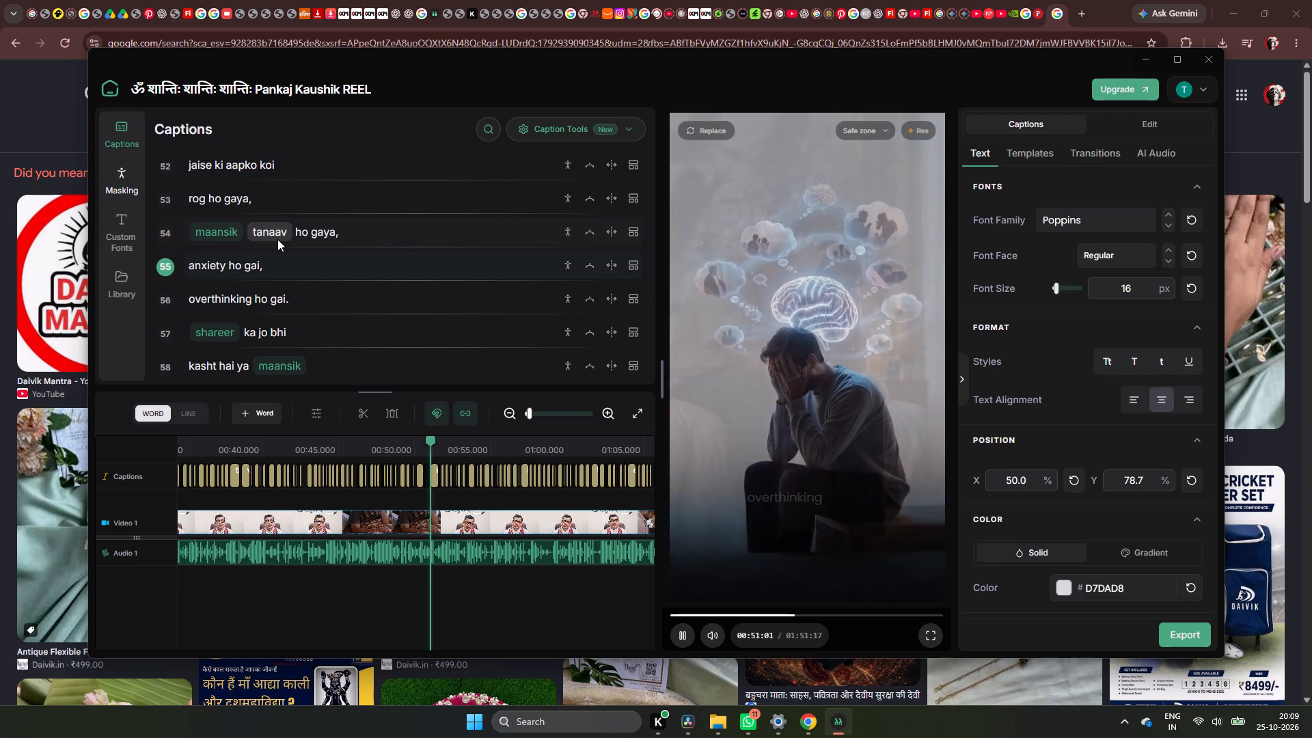
{"action": "key", "text": "space"}
{"action": "key", "text": "space"}
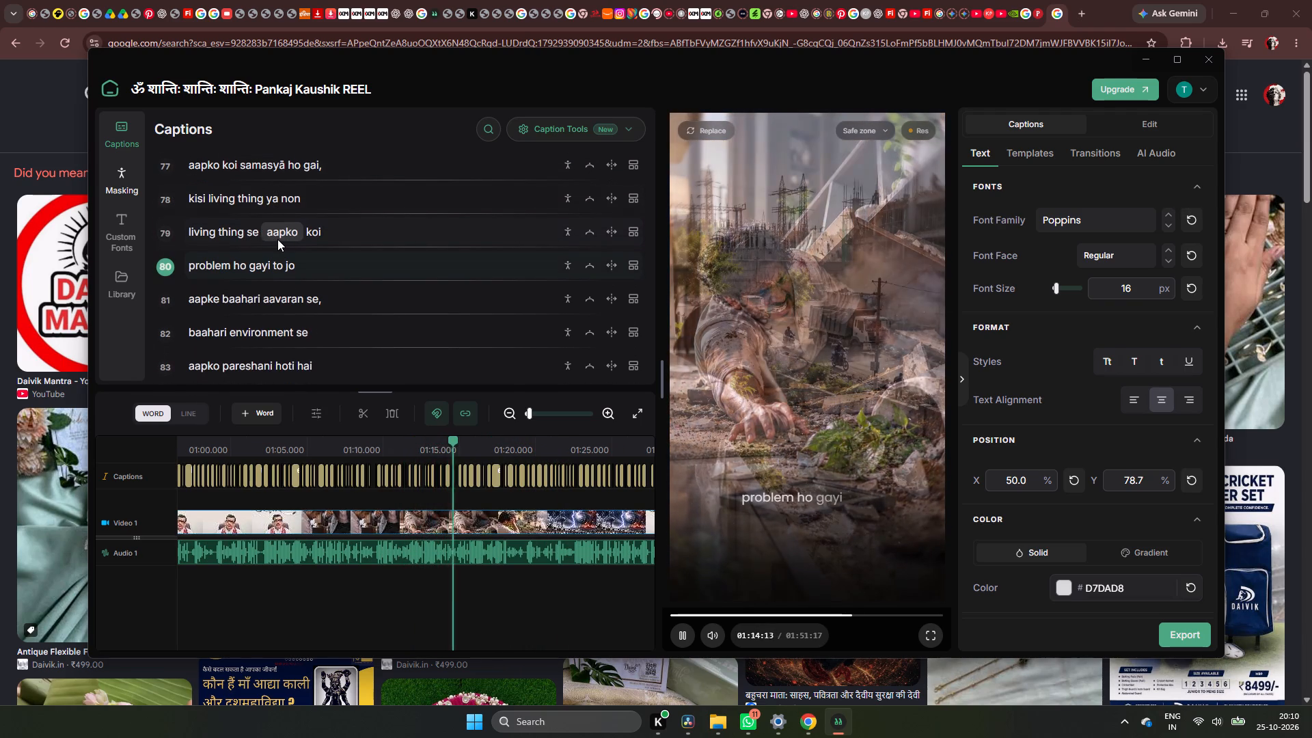
{"action": "key", "text": "space"}
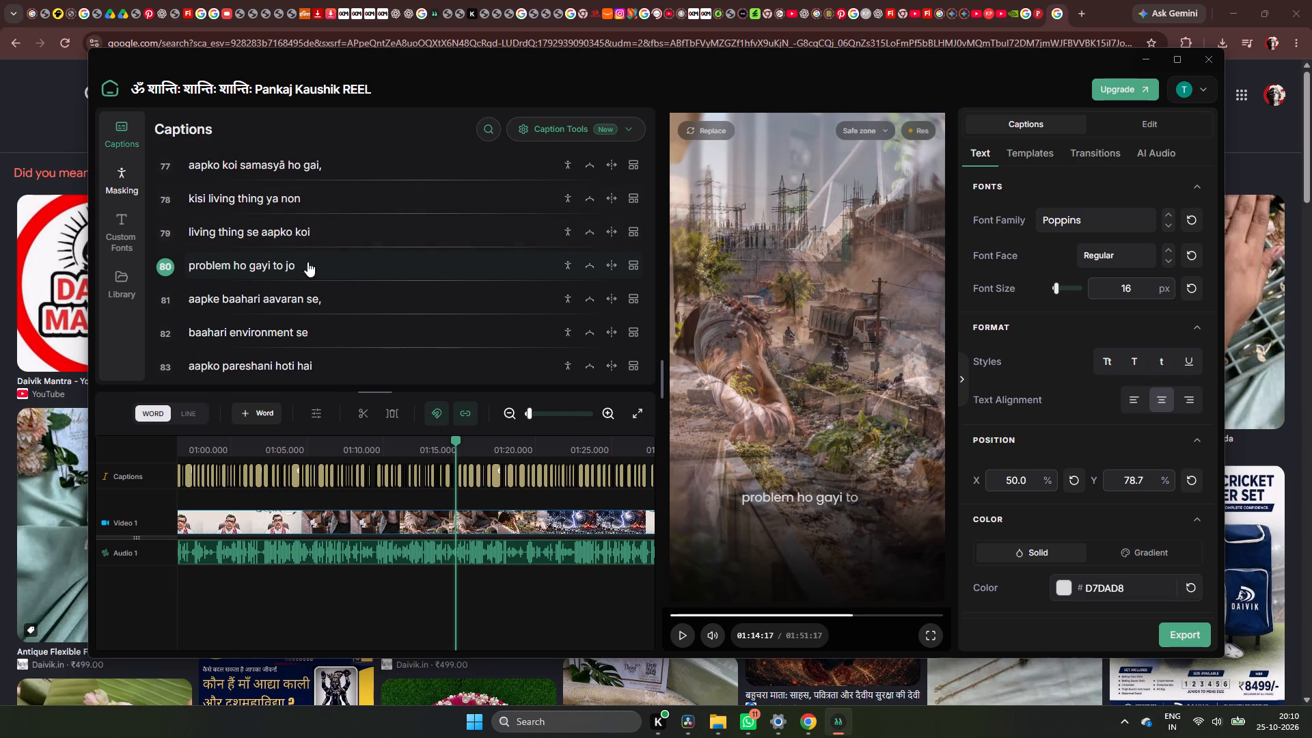
Emphasize the word "non" in caption line 78, "kisi living thing ya non".
{"action": "left_click", "coordinate": [289, 201]}
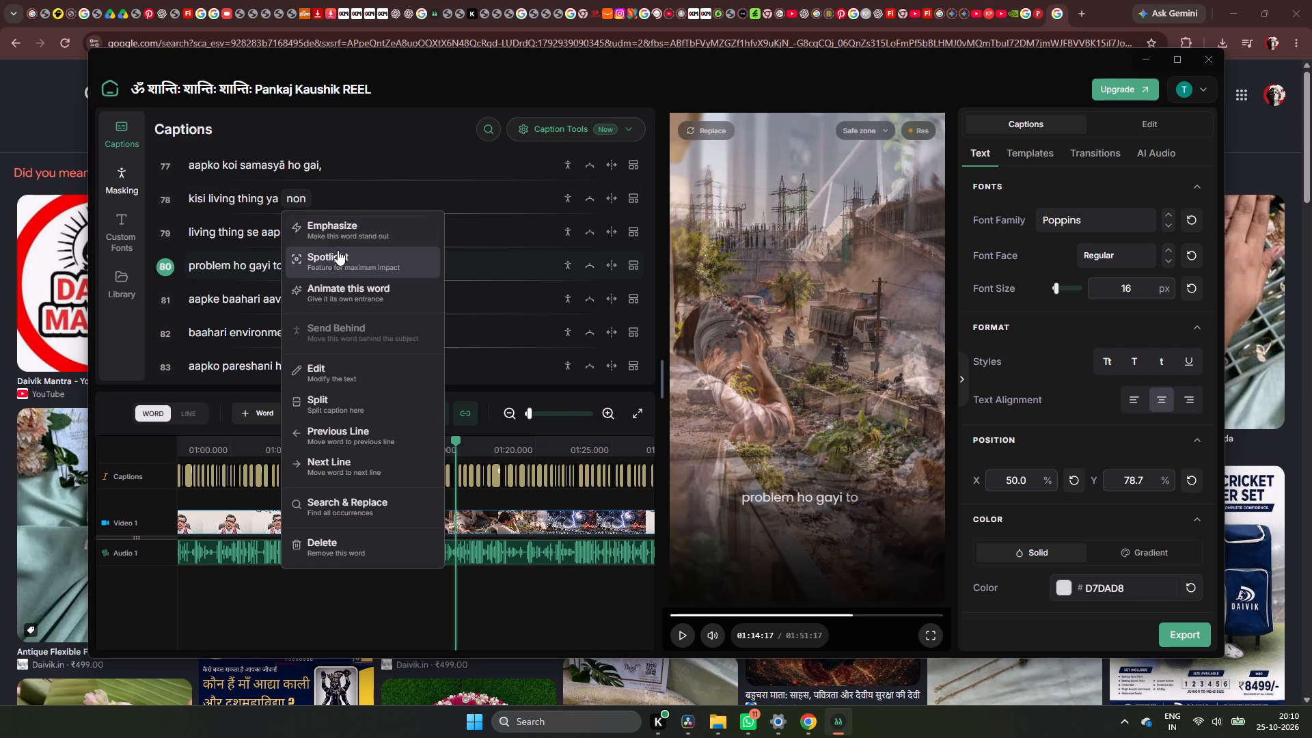
{"action": "left_click", "coordinate": [349, 238]}
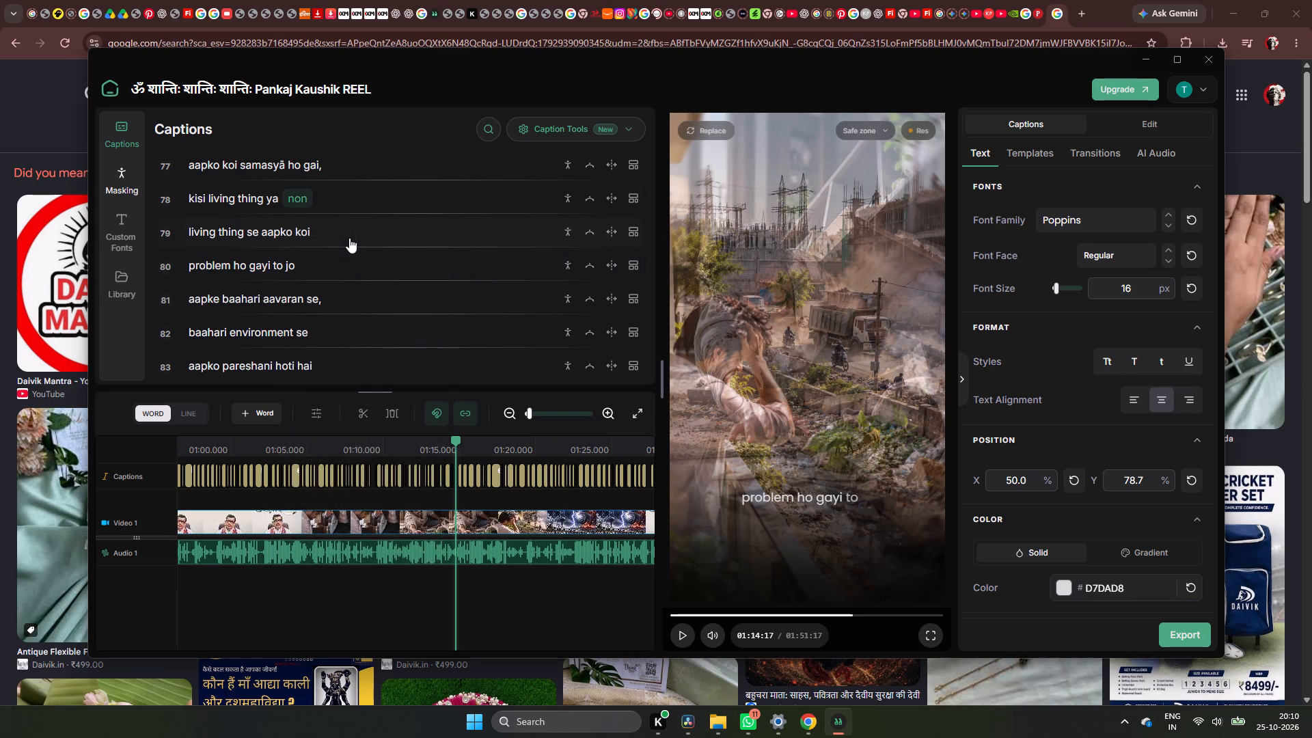
Replay the section around caption lines 78 to 83, checking the "non living thing" wording and the captions' timing with the speech.
{"action": "left_click", "coordinate": [439, 443]}
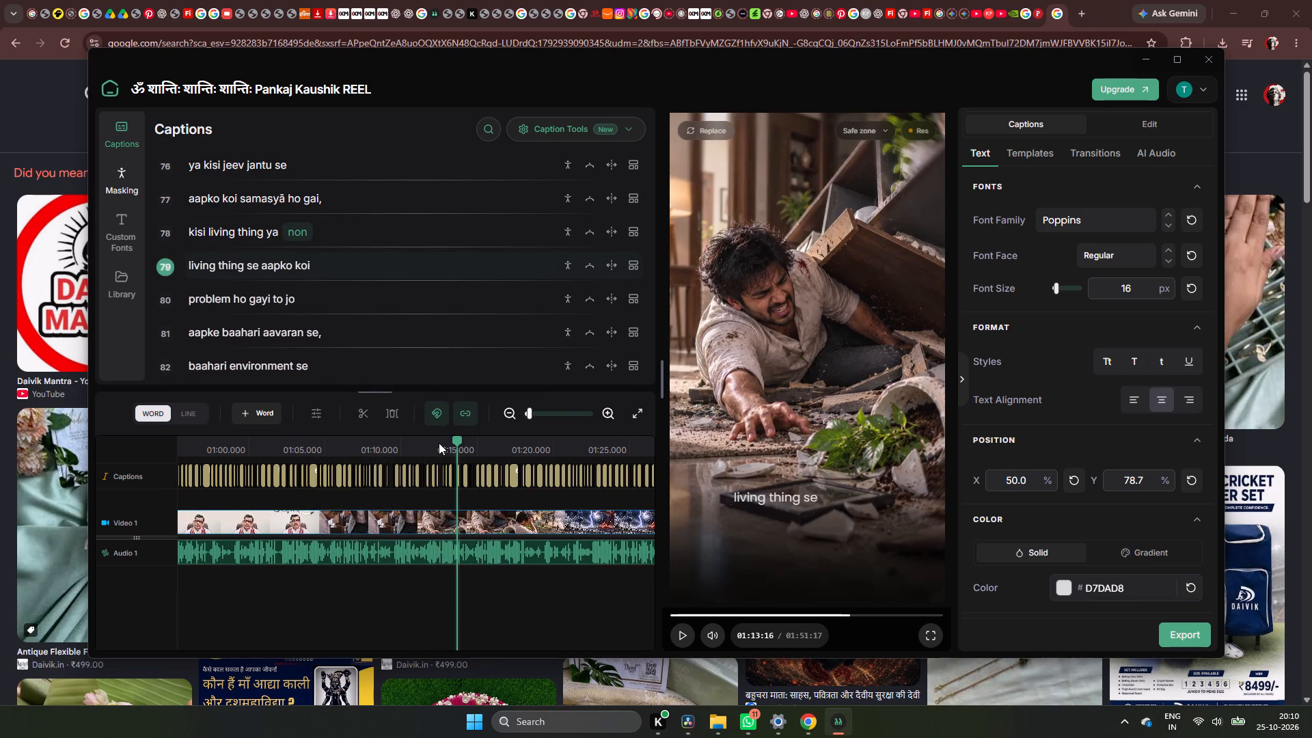
{"action": "key", "text": "space"}
{"action": "key", "text": "space"}
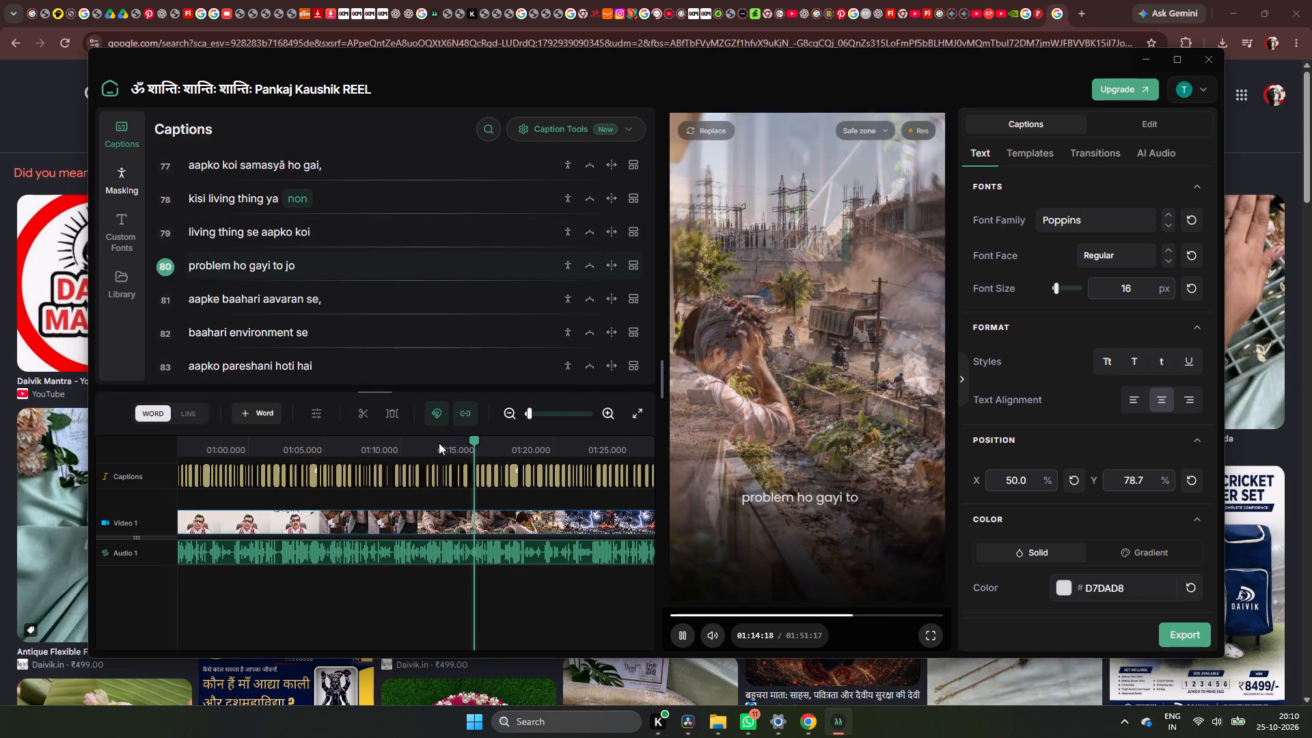
{"action": "key", "text": "space"}
{"action": "key", "text": "space"}
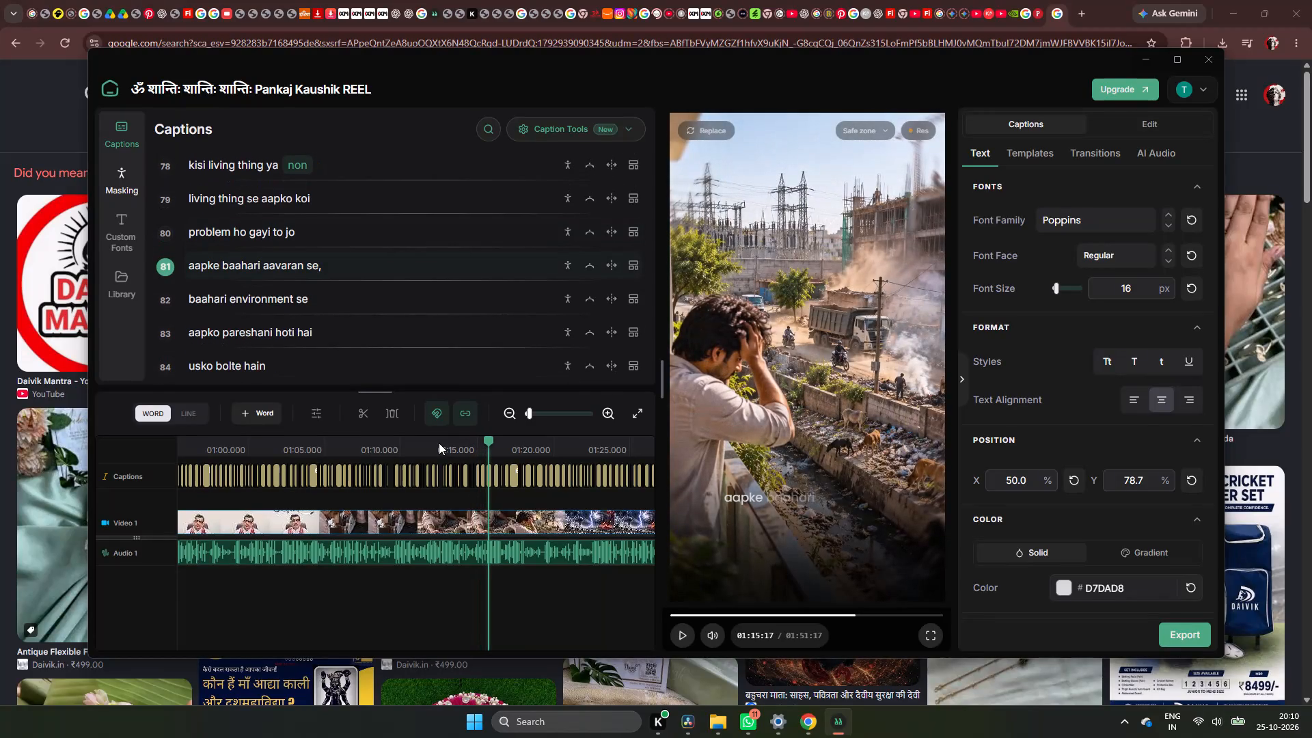
{"action": "left_click", "coordinate": [297, 172]}
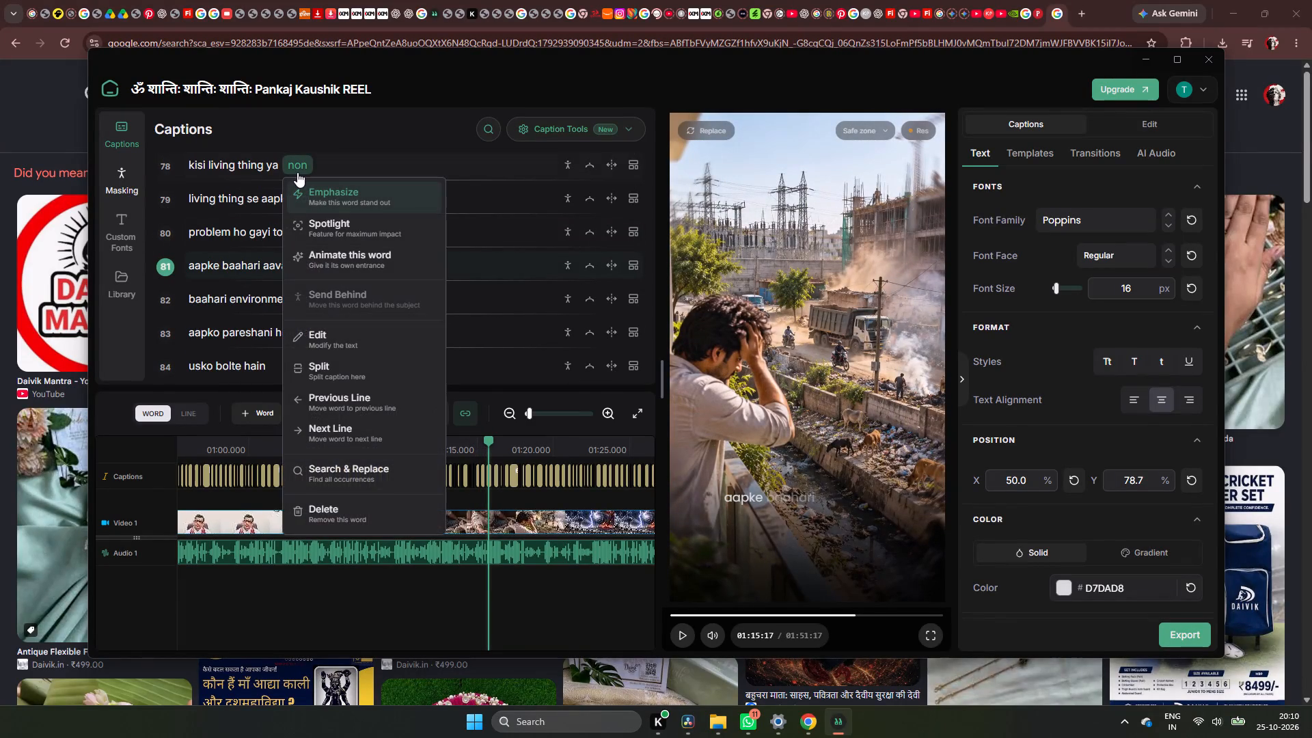
{"action": "left_click", "coordinate": [266, 168]}
{"action": "left_click", "coordinate": [191, 167]}
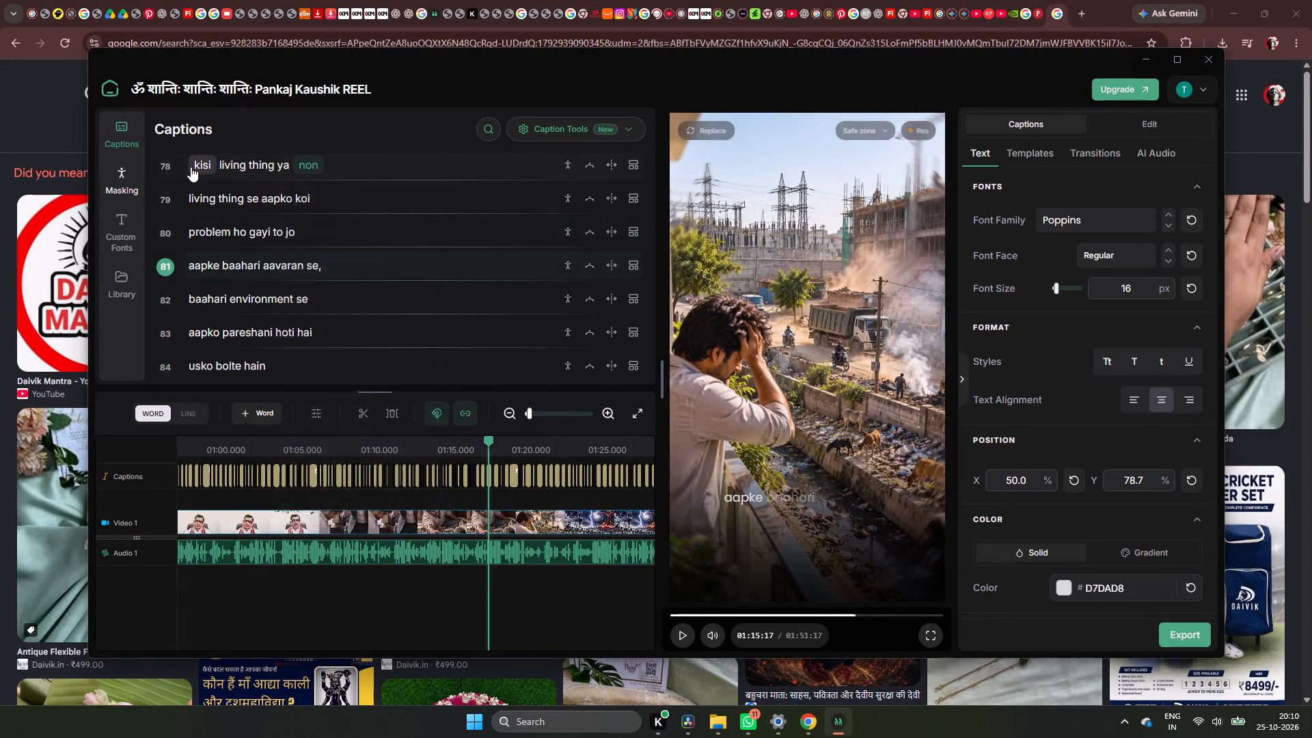
{"action": "left_click", "coordinate": [358, 169]}
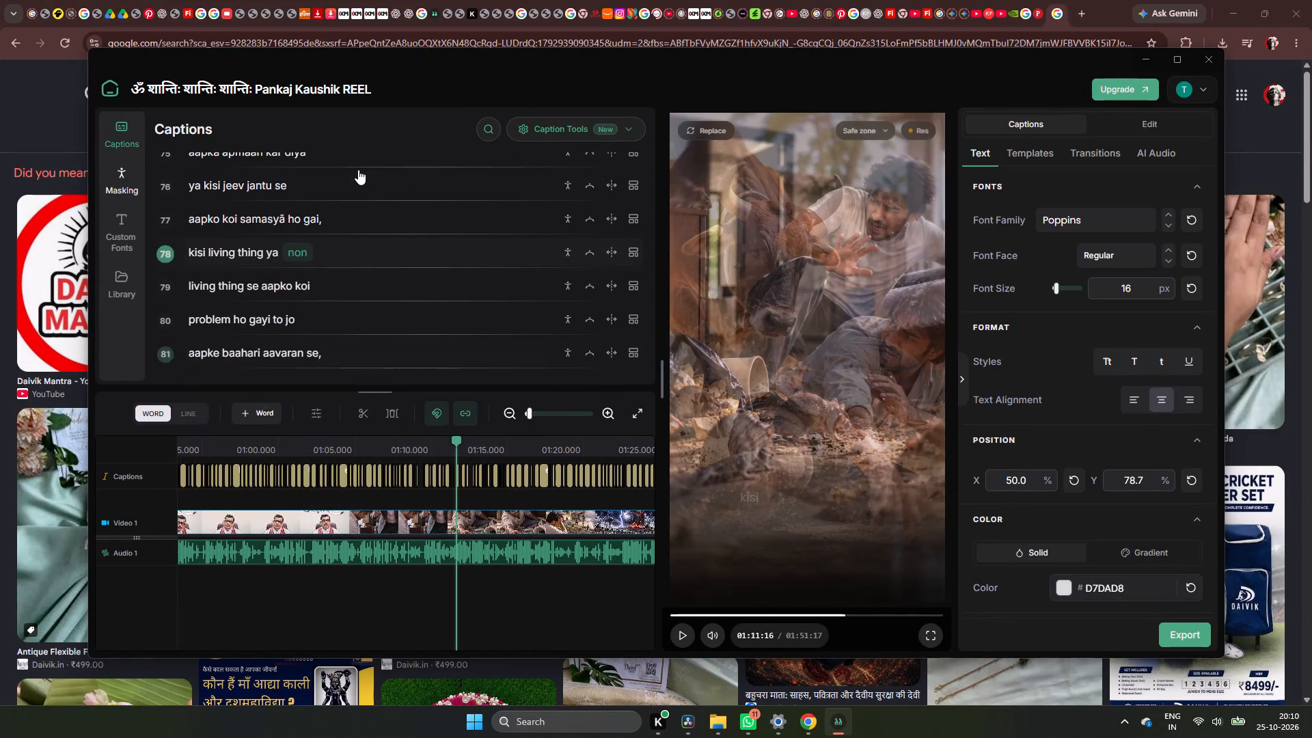
{"action": "key", "text": "space"}
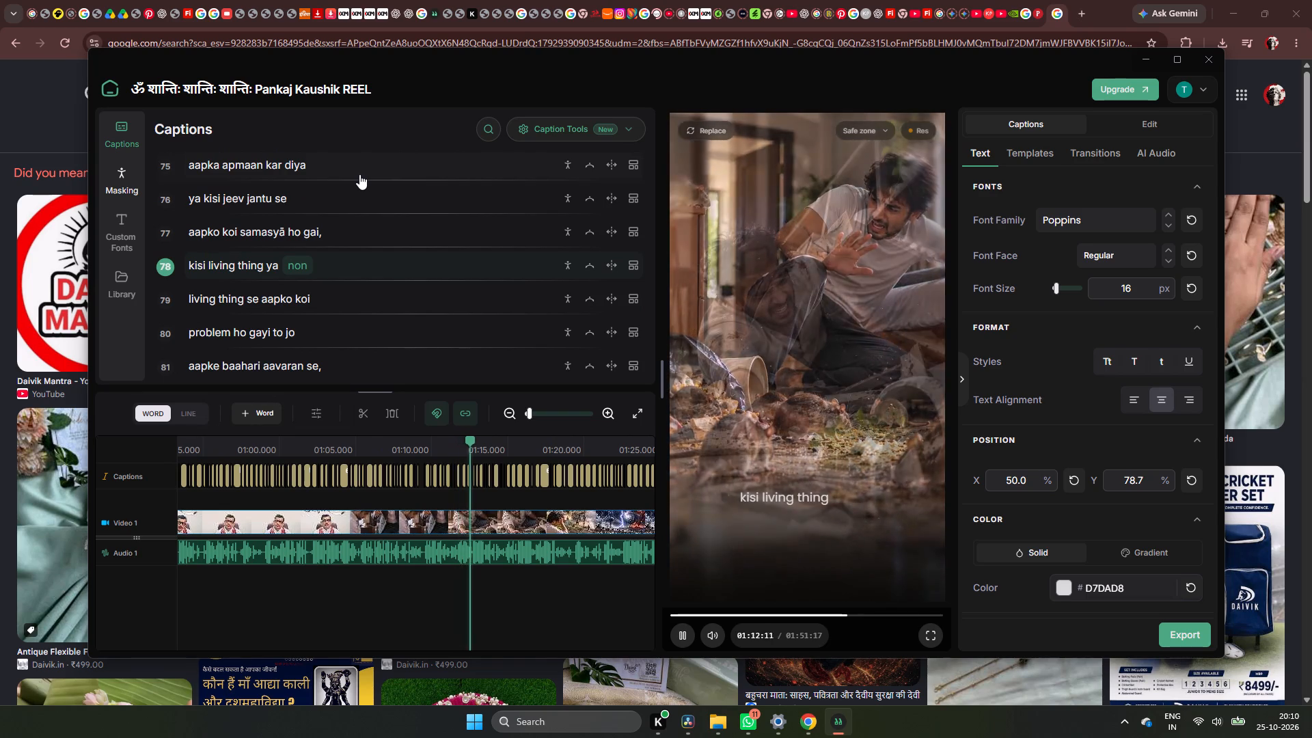
{"action": "key", "text": "space"}
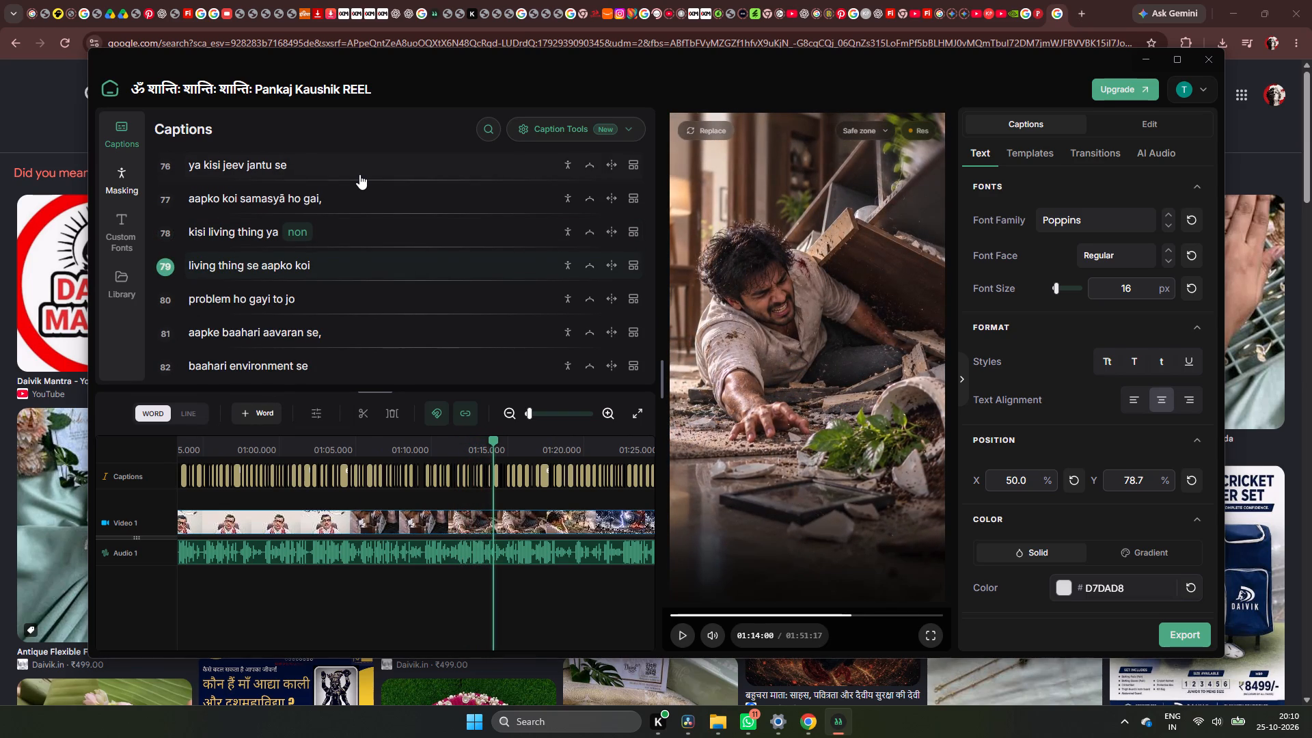
{"action": "key", "text": "space"}
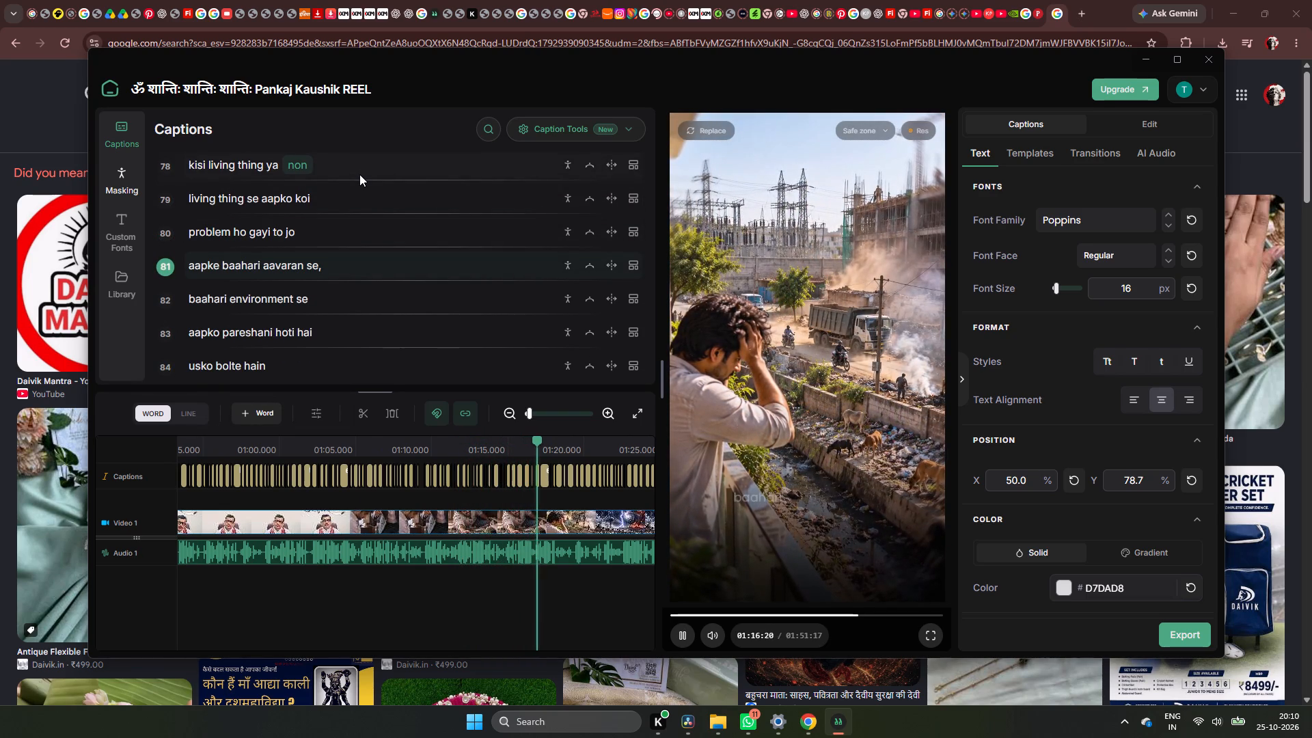
{"action": "key", "text": "space"}
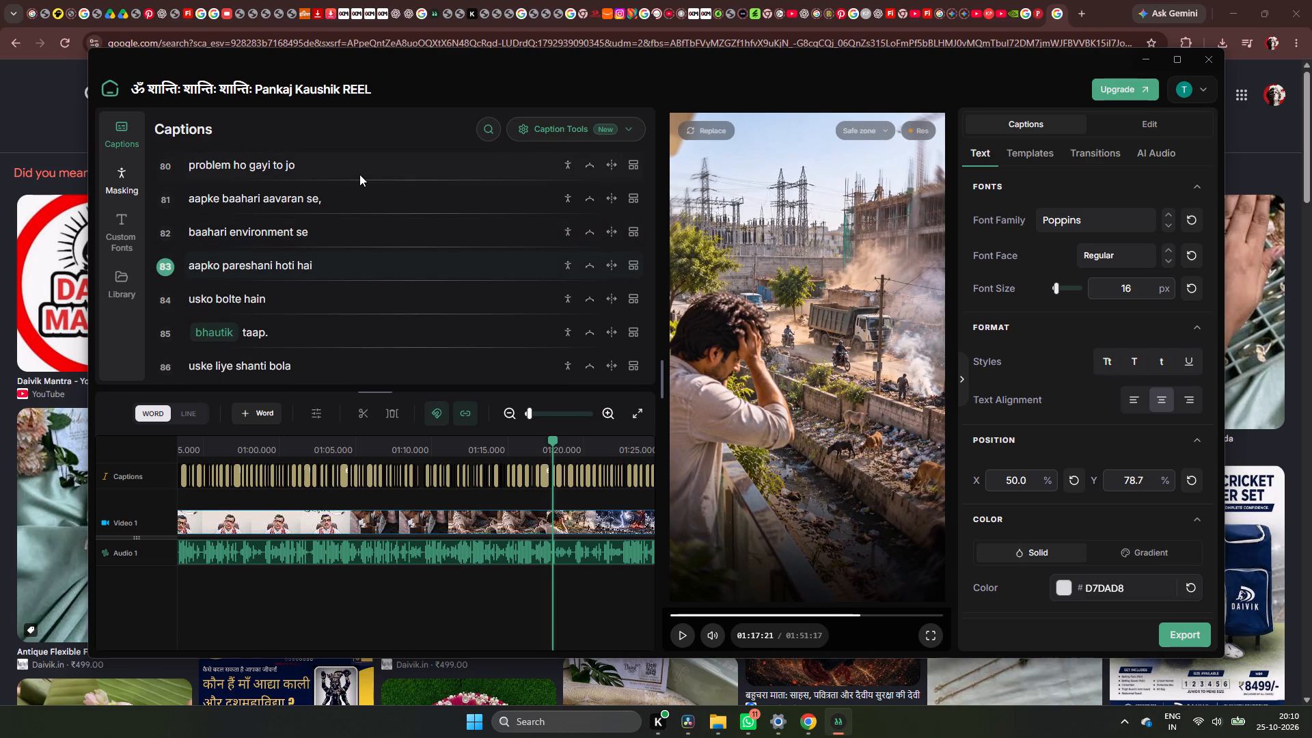
Play the reel on from caption line 83, pausing to check the captions against the speech up to line 105.
{"action": "key", "text": "space"}
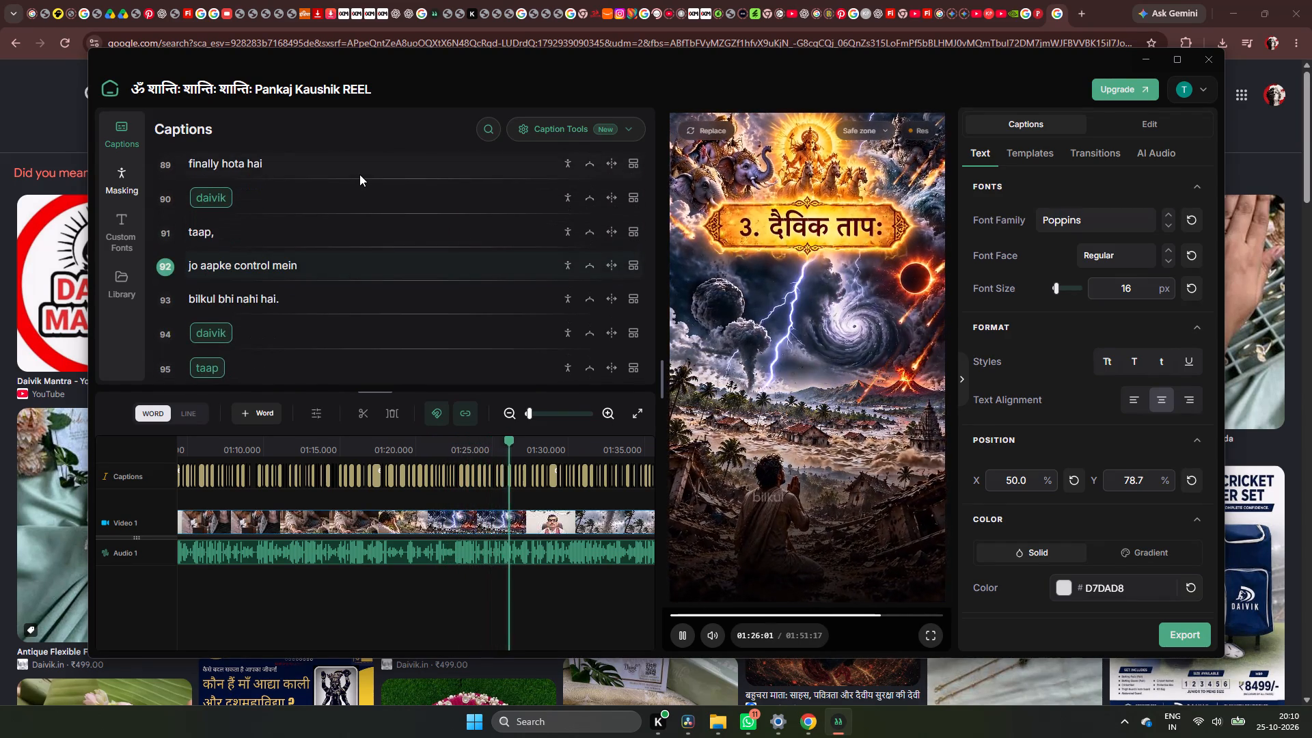
{"action": "key", "text": "space"}
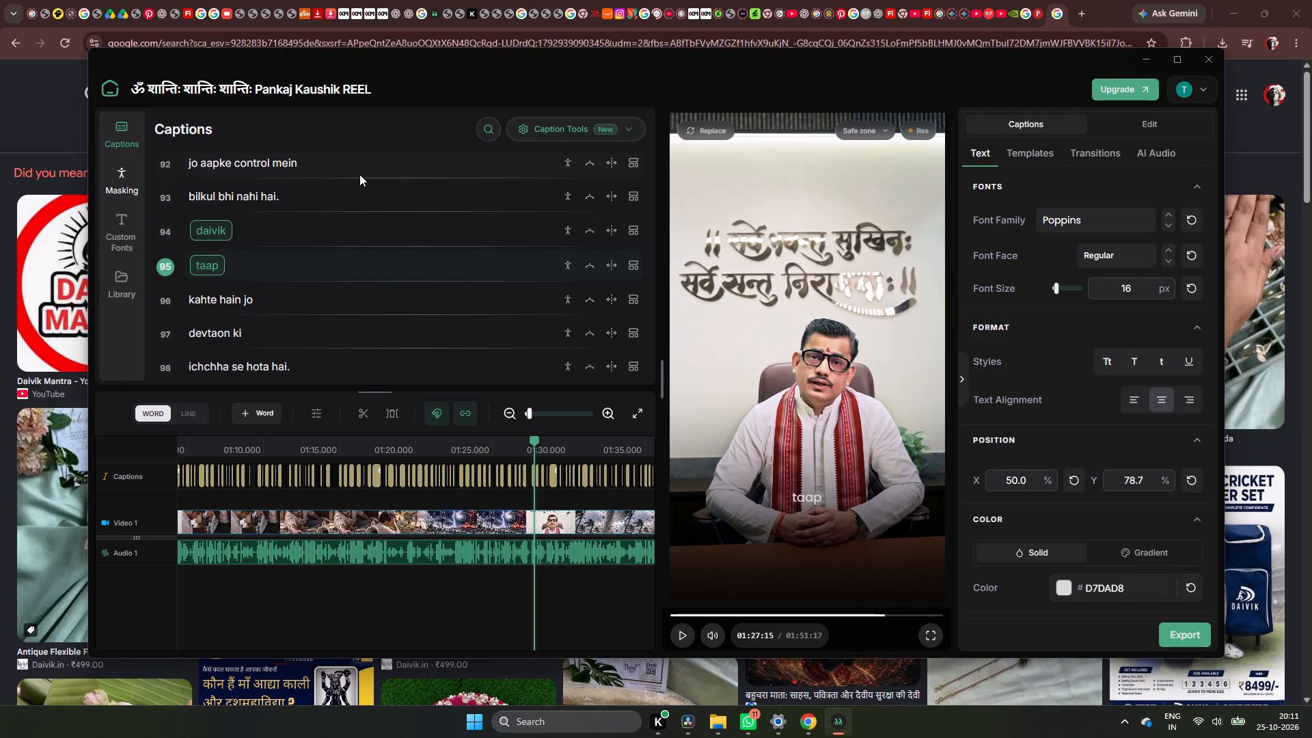
{"action": "key", "text": "space"}
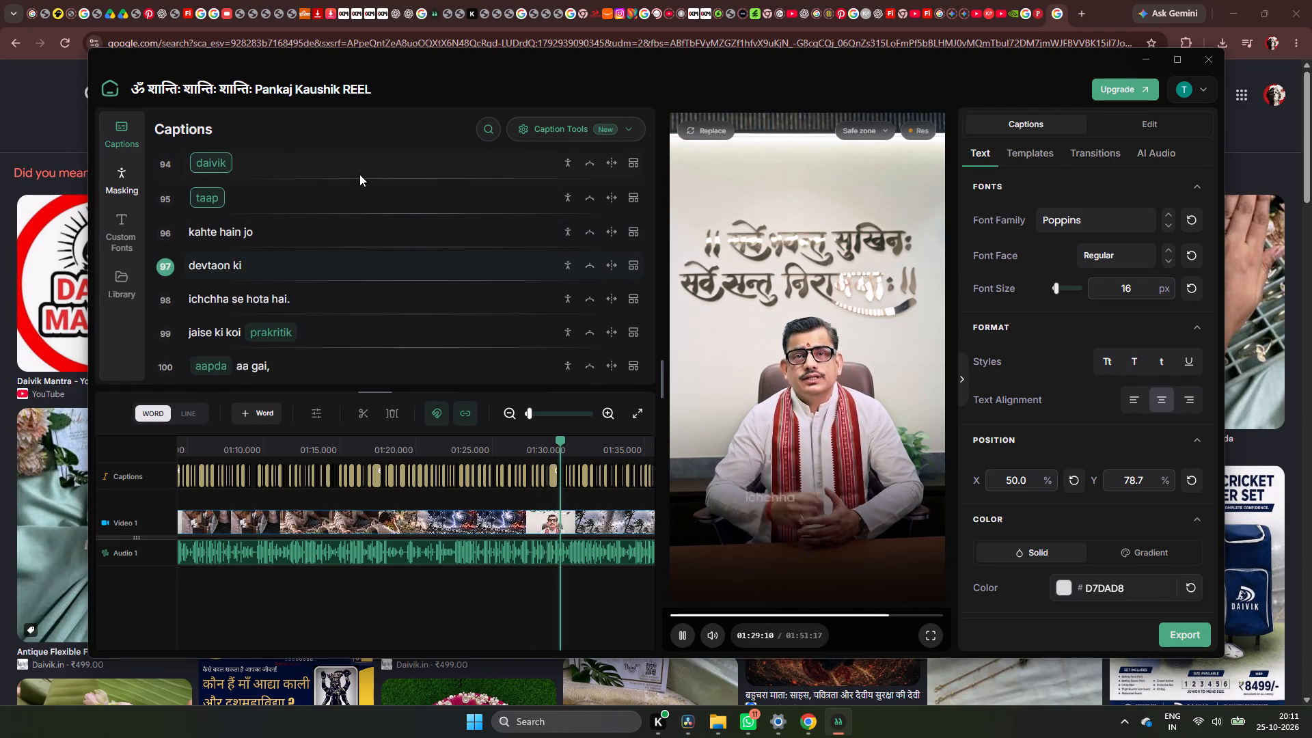
{"action": "key", "text": "space"}
{"action": "key", "text": "space"}
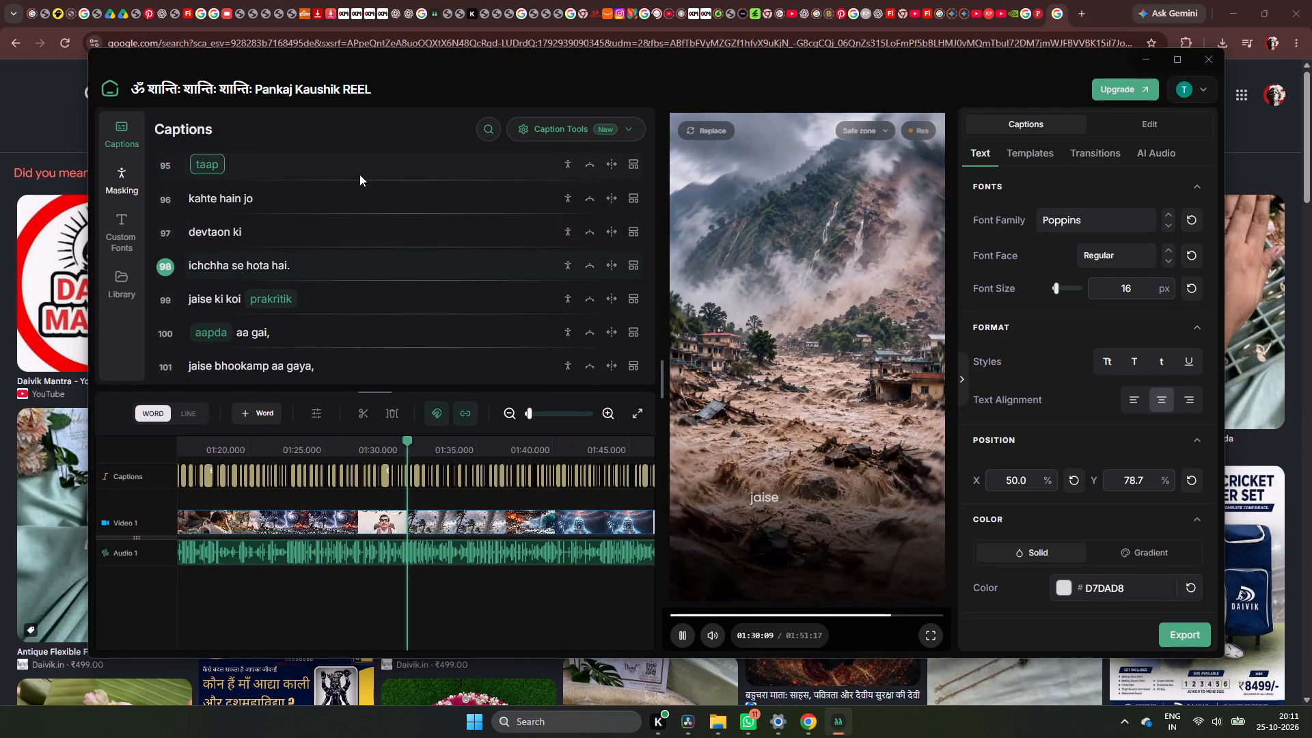
{"action": "key", "text": "space"}
{"action": "key", "text": "space"}
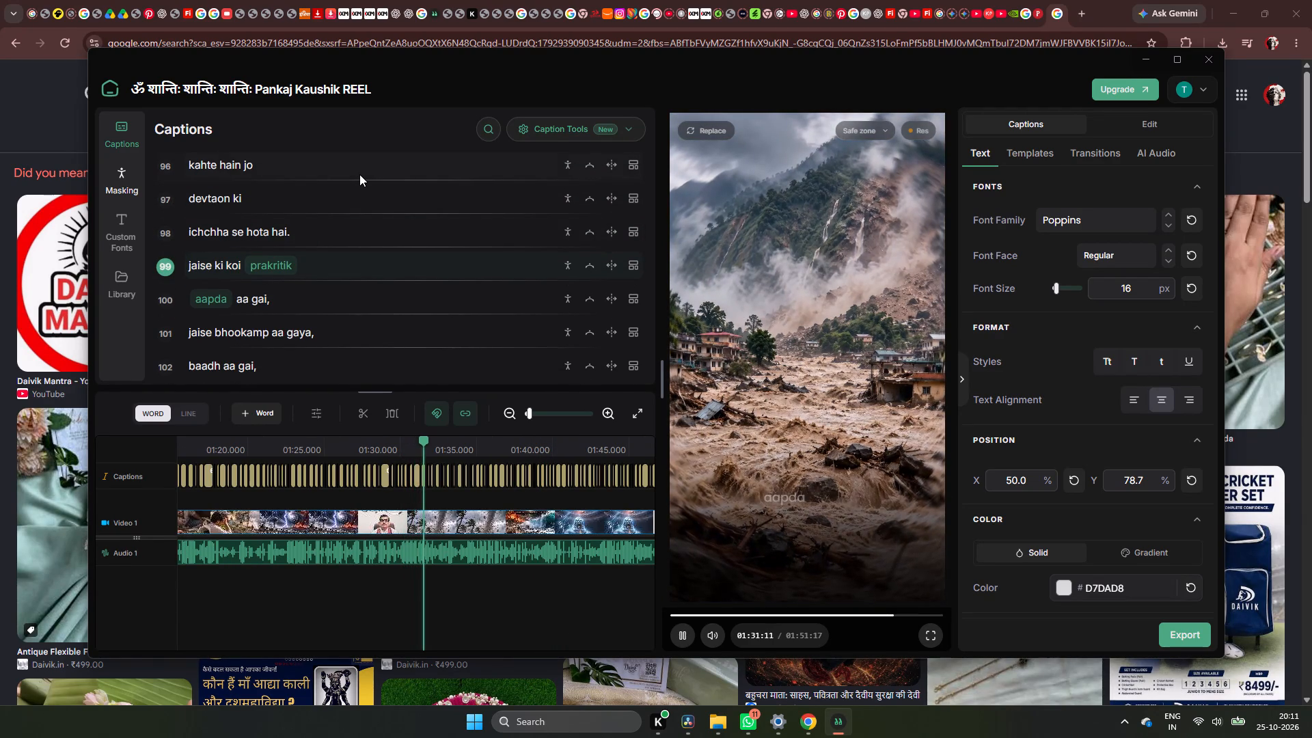
{"action": "key", "text": "space"}
{"action": "key", "text": "space"}
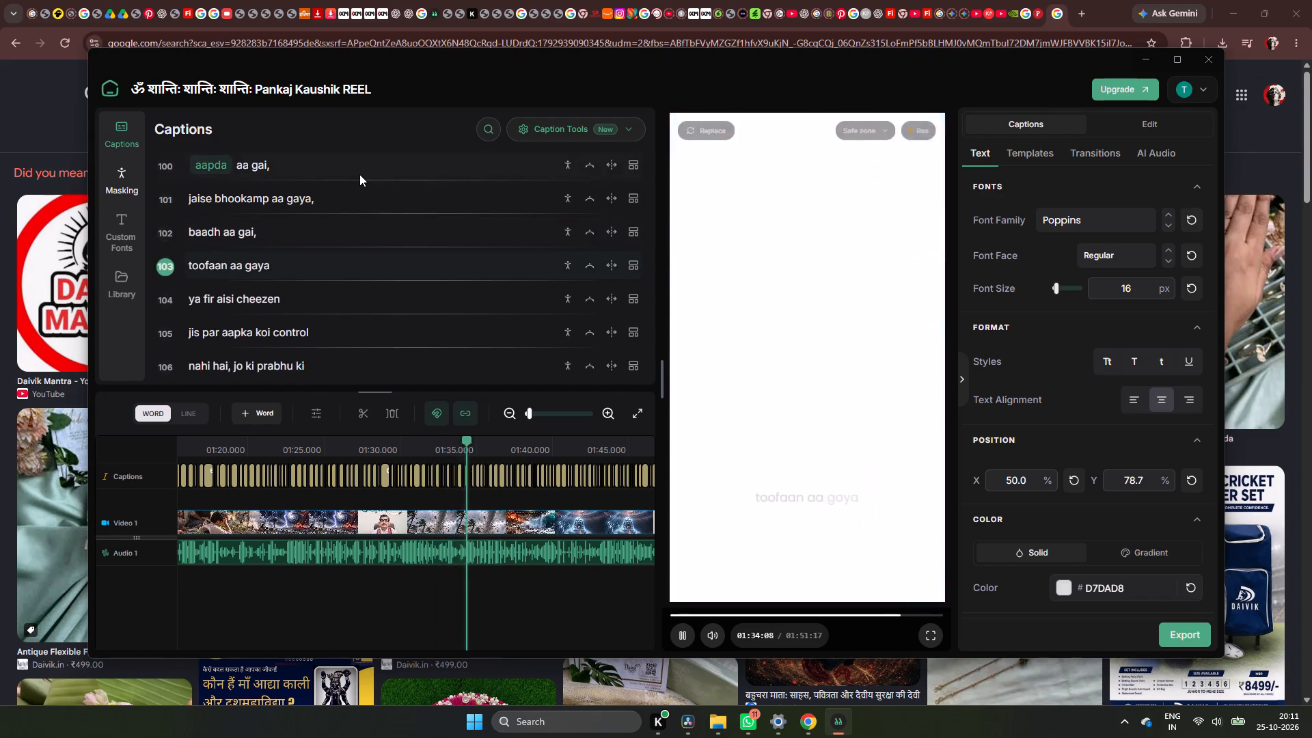
{"action": "key", "text": "space"}
{"action": "key", "text": "space"}
{"action": "key", "text": "space"}
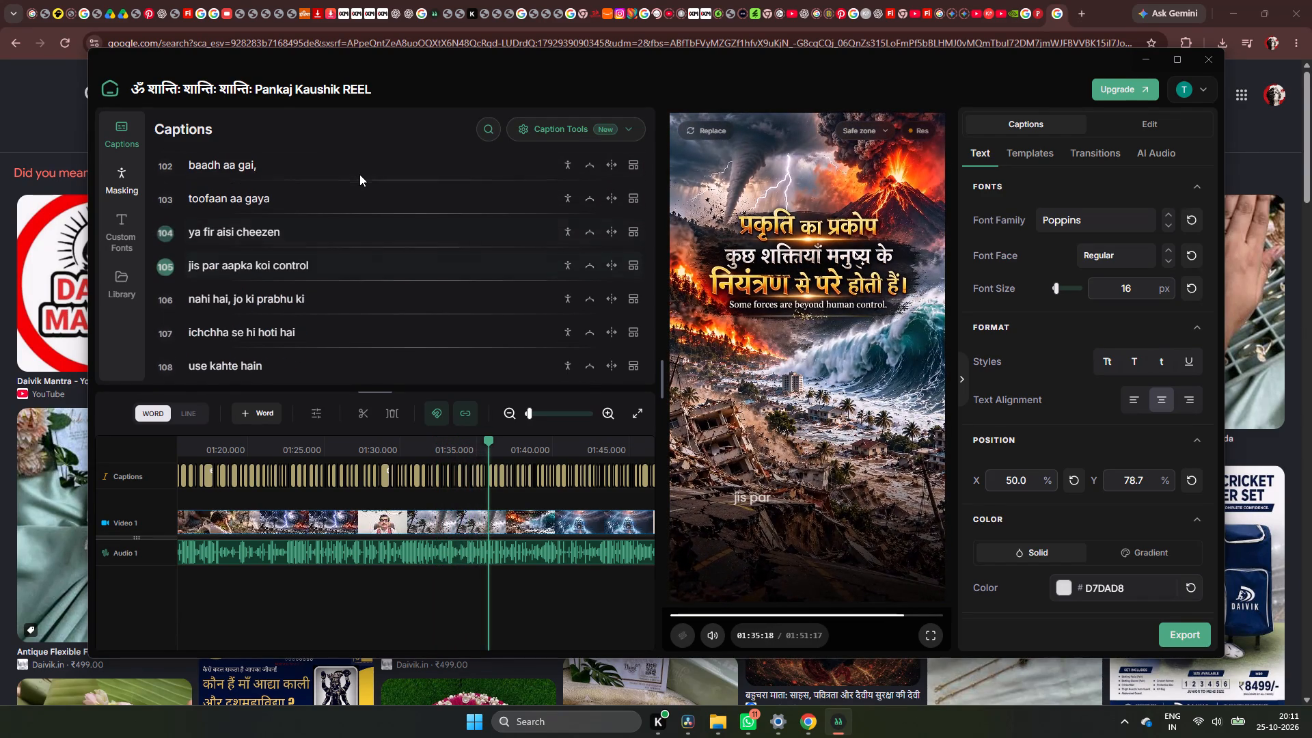
Continue the playback from caption line 105 to the end of the reel, checking the remaining captions against the speech.
{"action": "key", "text": "space"}
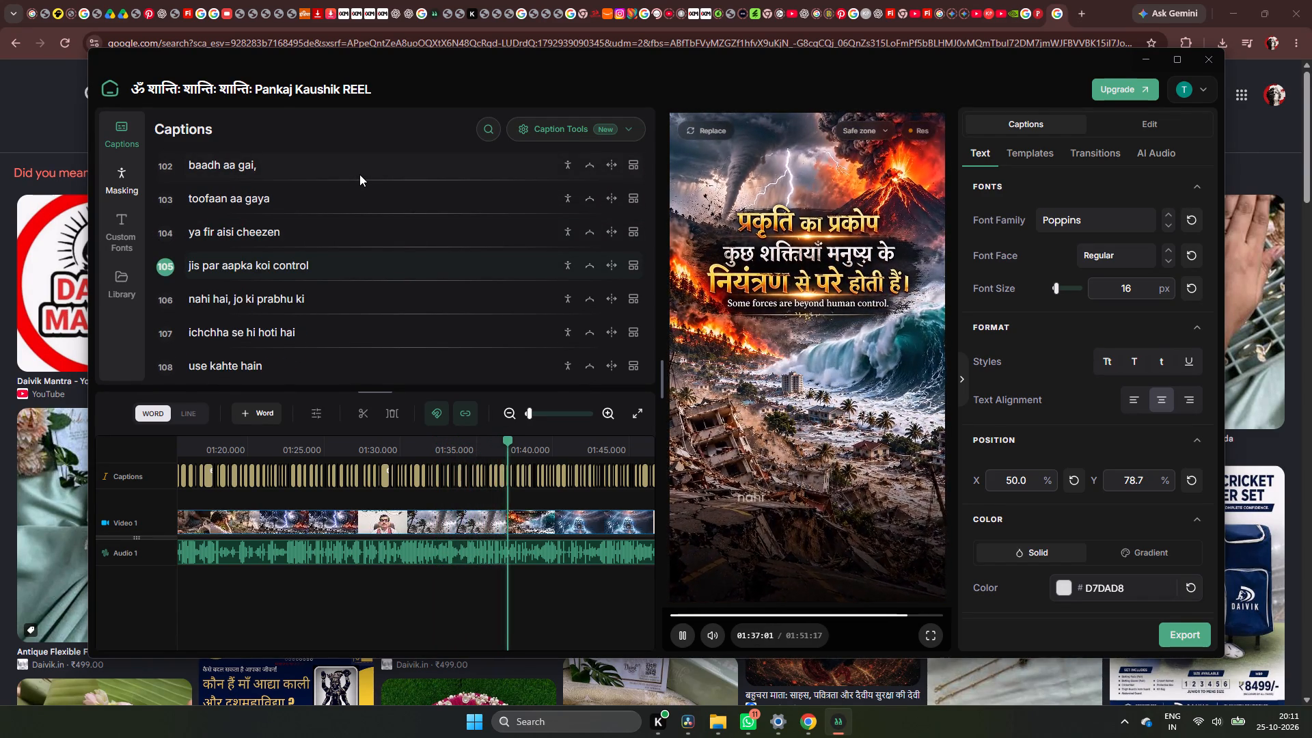
{"action": "key", "text": "space"}
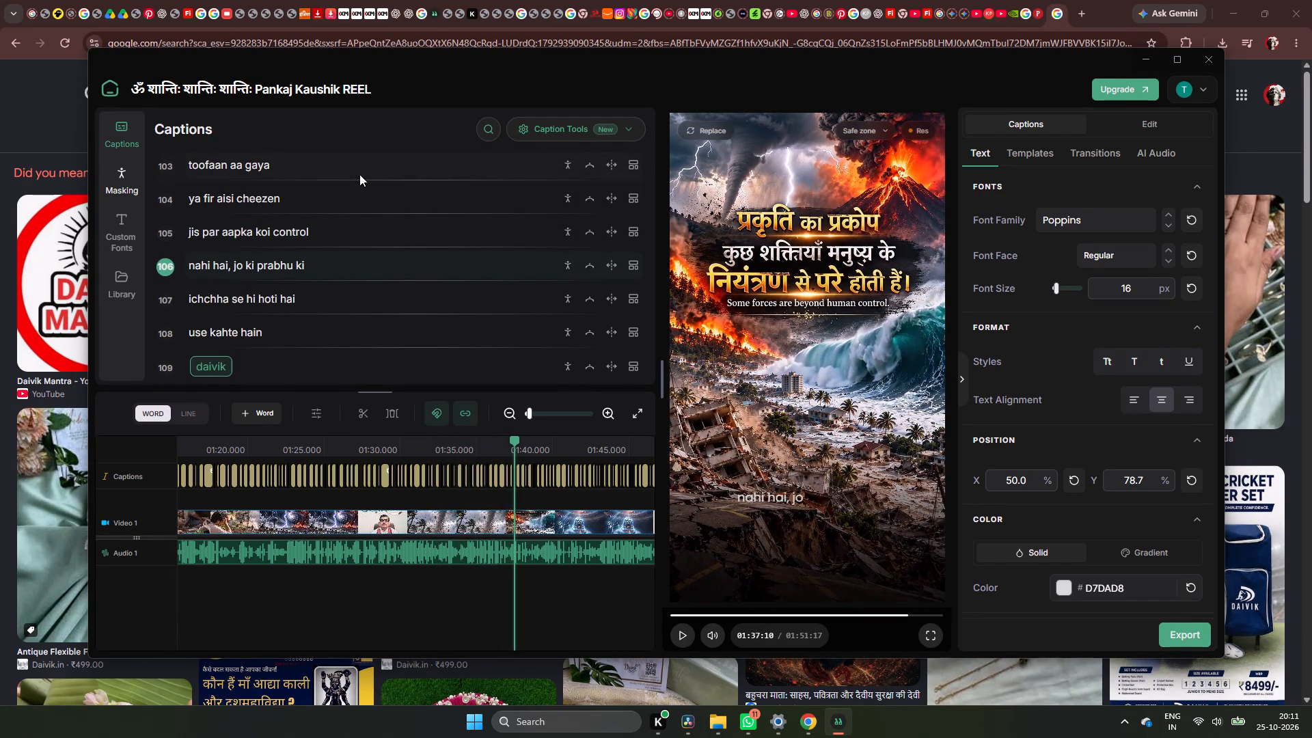
{"action": "key", "text": "space"}
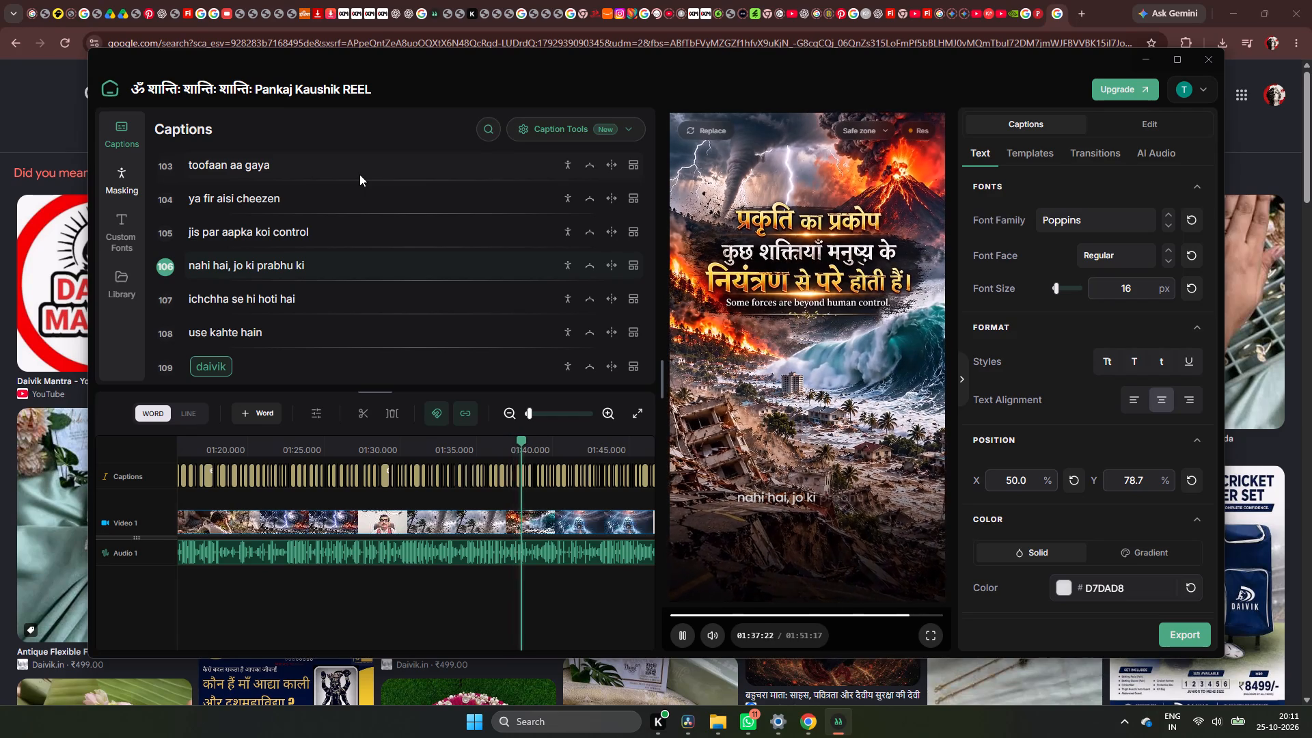
{"action": "key", "text": "space"}
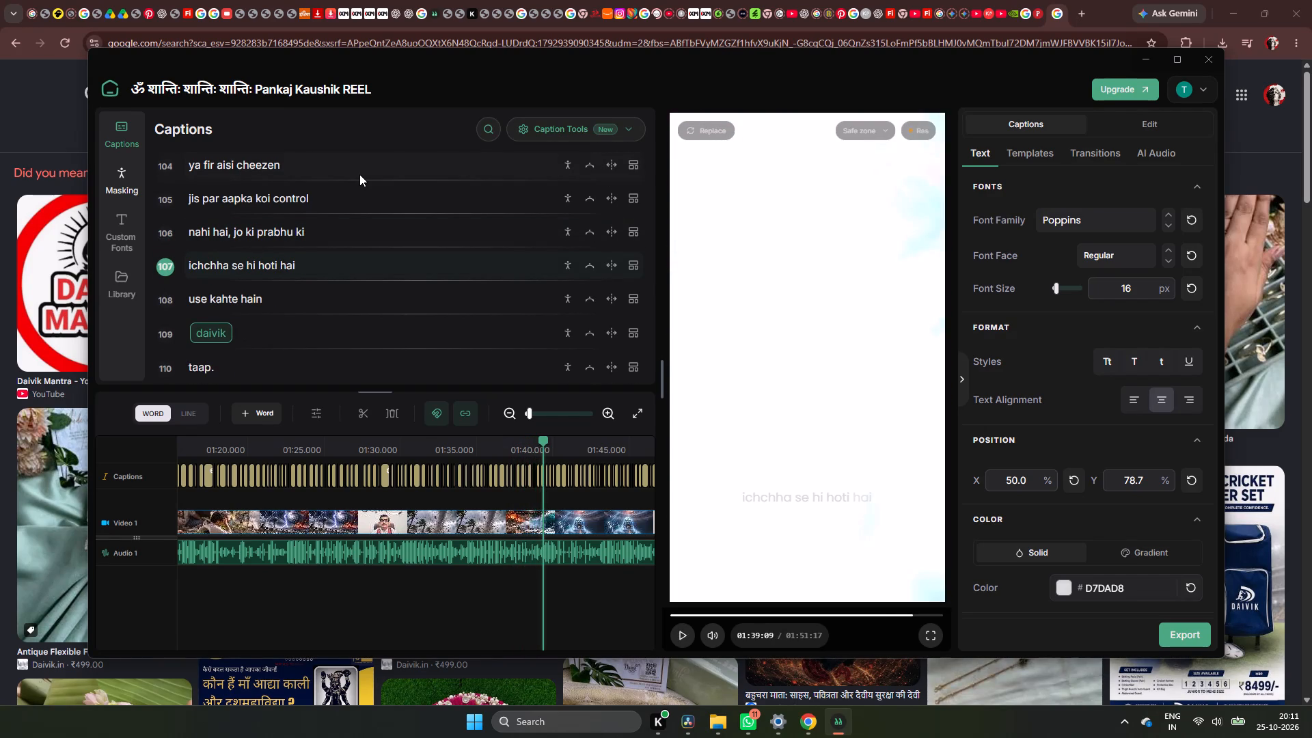
{"action": "key", "text": "space"}
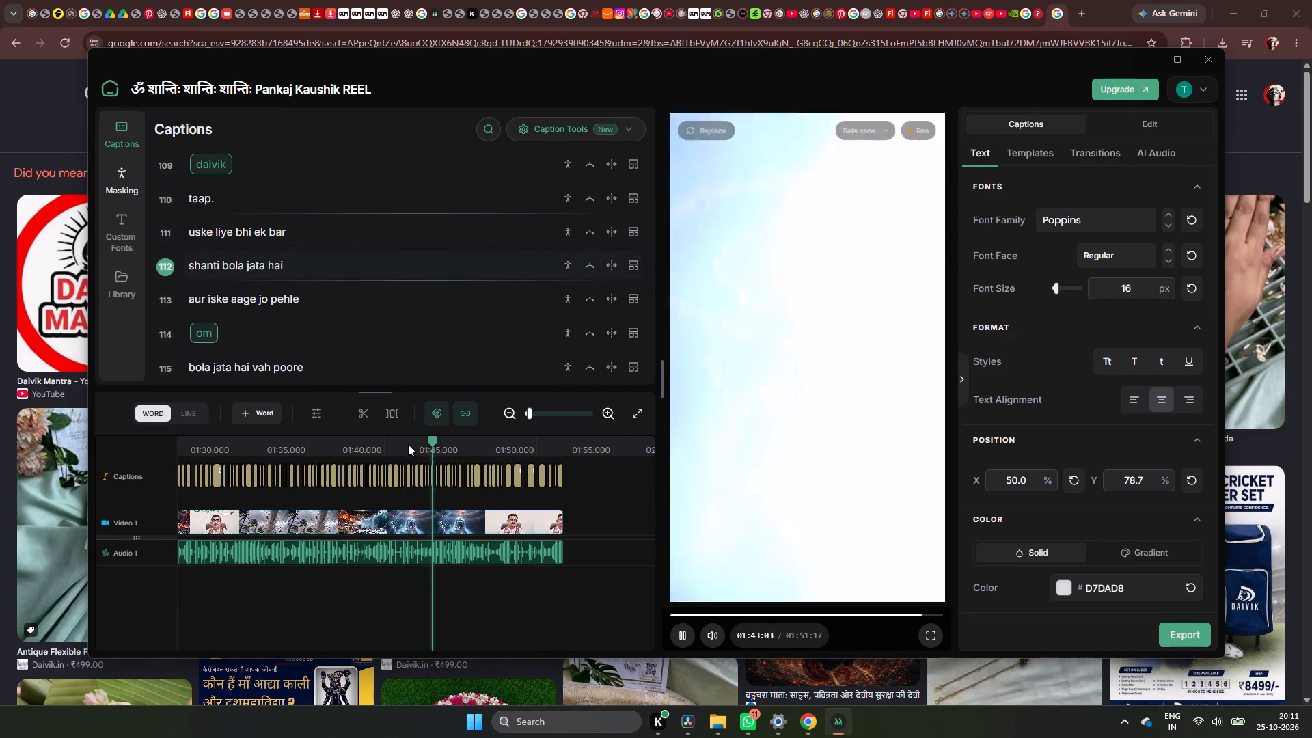
{"action": "key", "text": "space"}
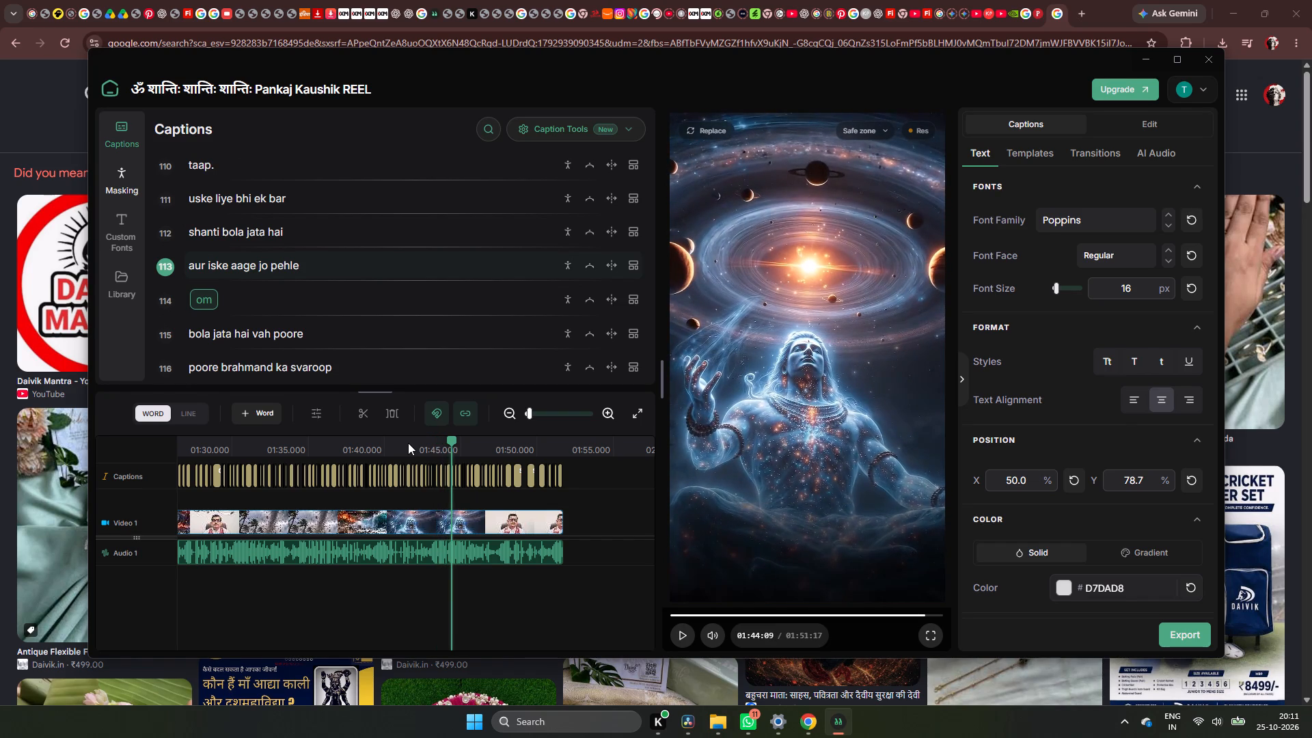
{"action": "key", "text": "space"}
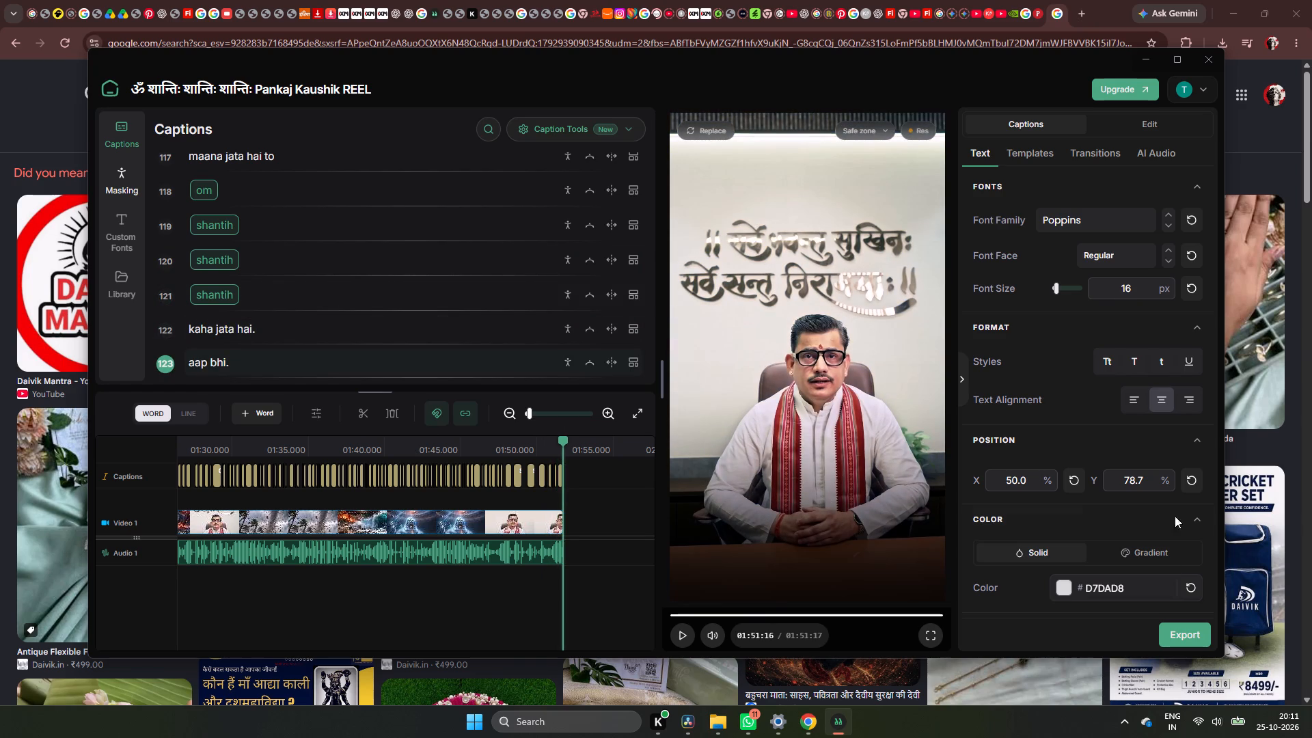
Set the solid caption text color to pure white, #FFFFFF.
{"action": "left_click", "coordinate": [1067, 588]}
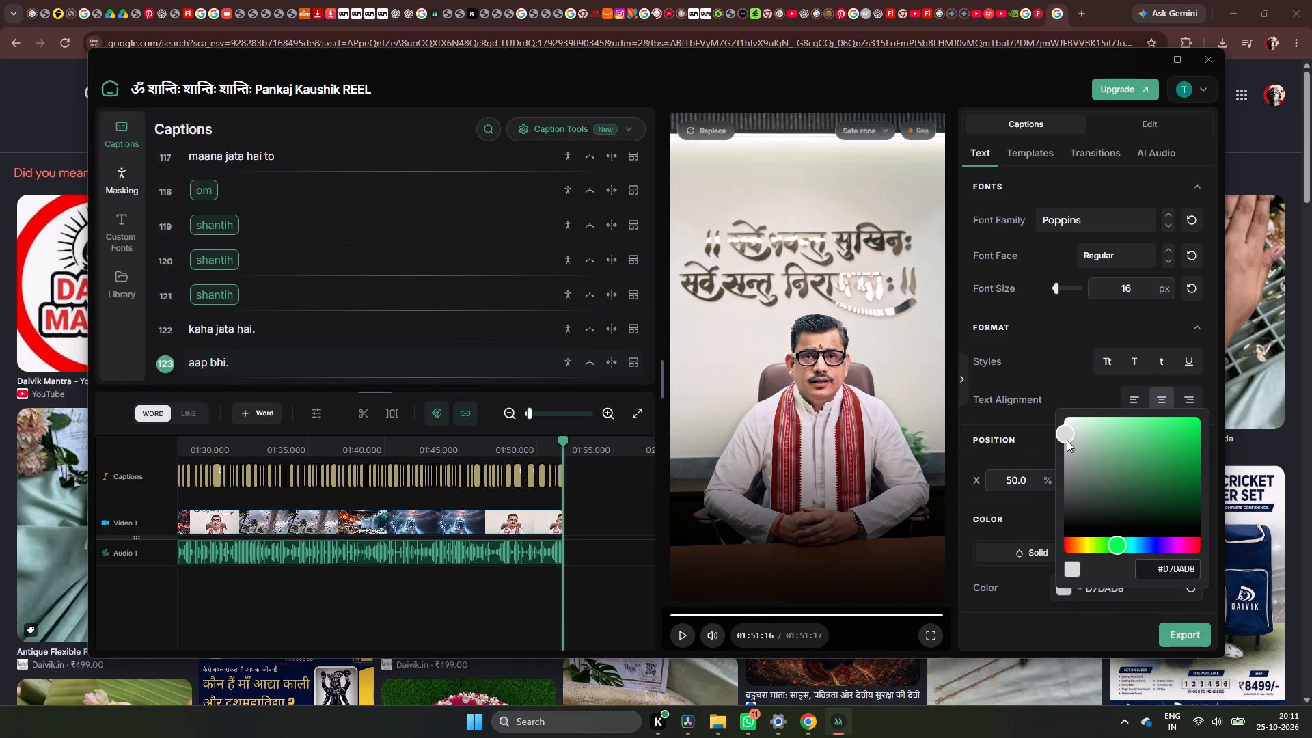
{"action": "left_click_drag", "start_coordinate": [1067, 439], "coordinate": [1051, 405]}
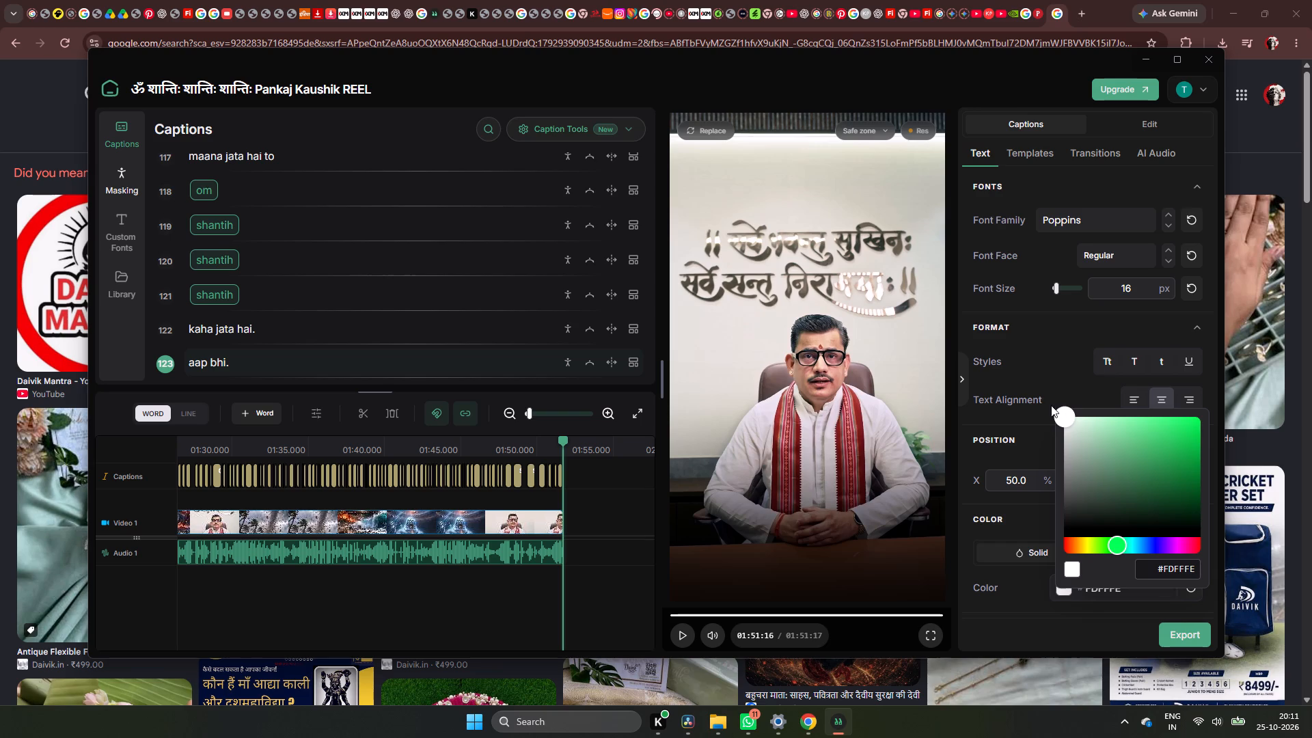
{"action": "left_click_drag", "start_coordinate": [1051, 405], "coordinate": [1043, 400]}
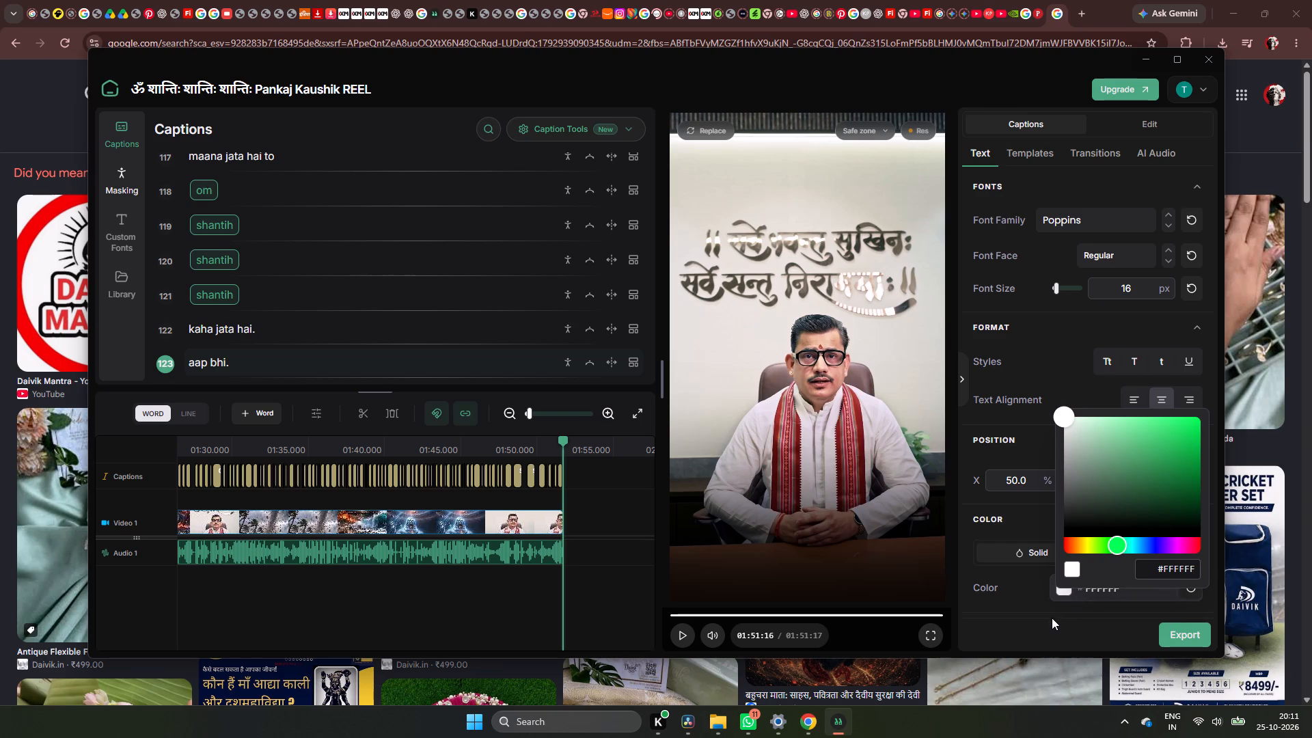
{"action": "left_click", "coordinate": [1050, 621]}
{"action": "left_click", "coordinate": [1063, 579]}
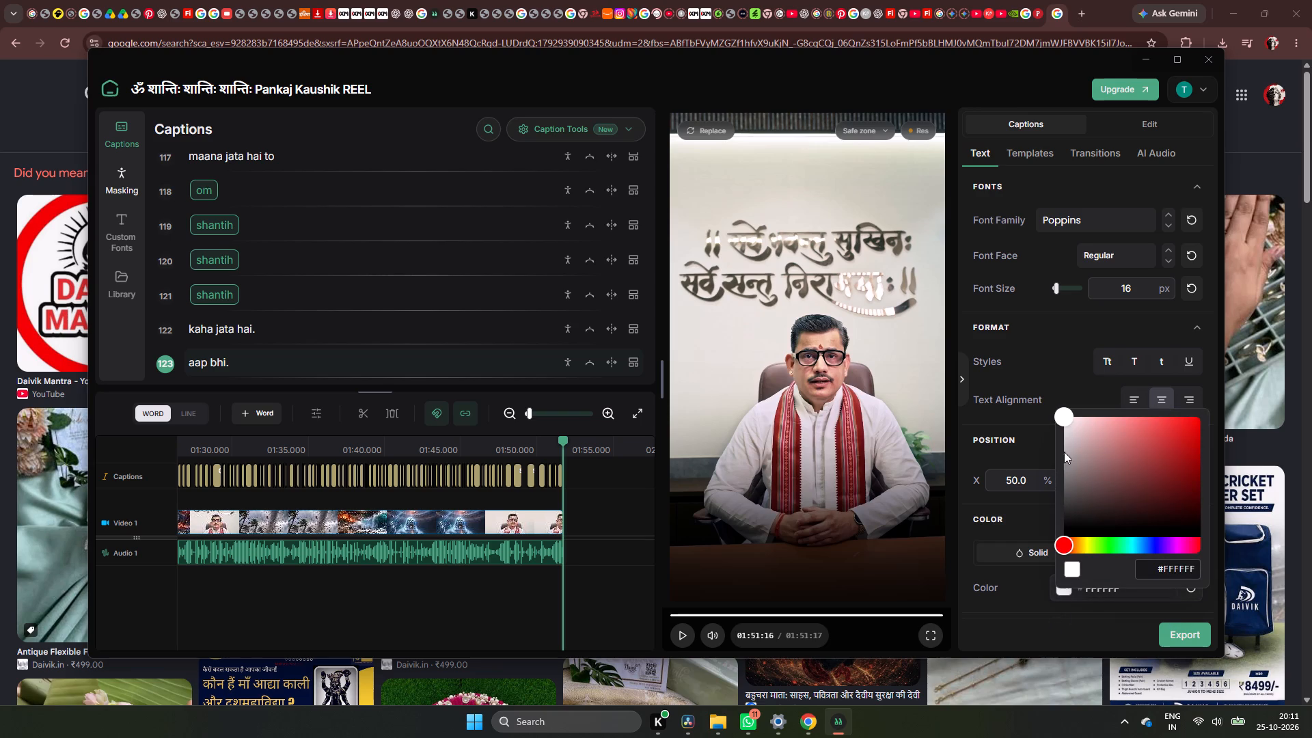
{"action": "left_click", "coordinate": [1063, 416]}
{"action": "left_click", "coordinate": [1080, 612]}
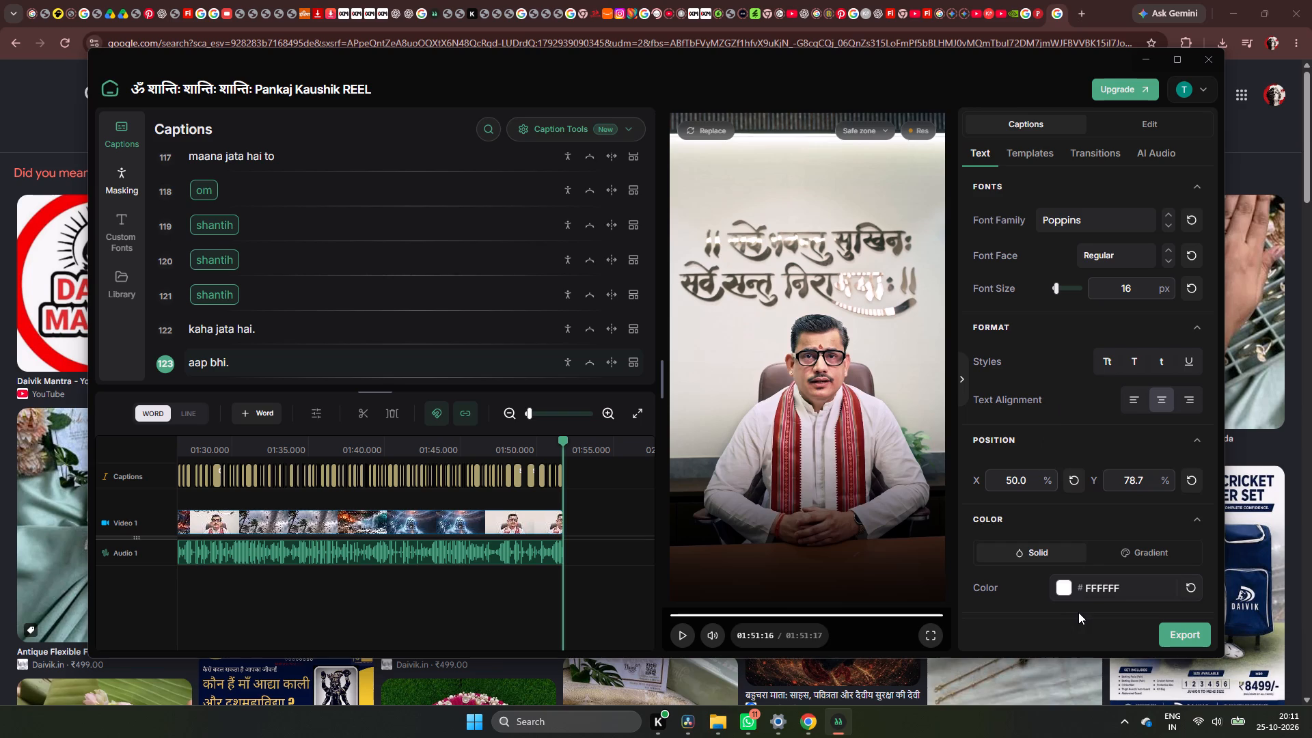
Replay the reel's ending from around caption line 114, plus its opening up to line 10, to check the white captions.
{"action": "scroll", "coordinate": [1076, 461], "scroll_direction": "up", "scroll_amount": 4}
{"action": "left_click_drag", "start_coordinate": [538, 441], "coordinate": [490, 445]}
{"action": "left_click", "coordinate": [358, 441]}
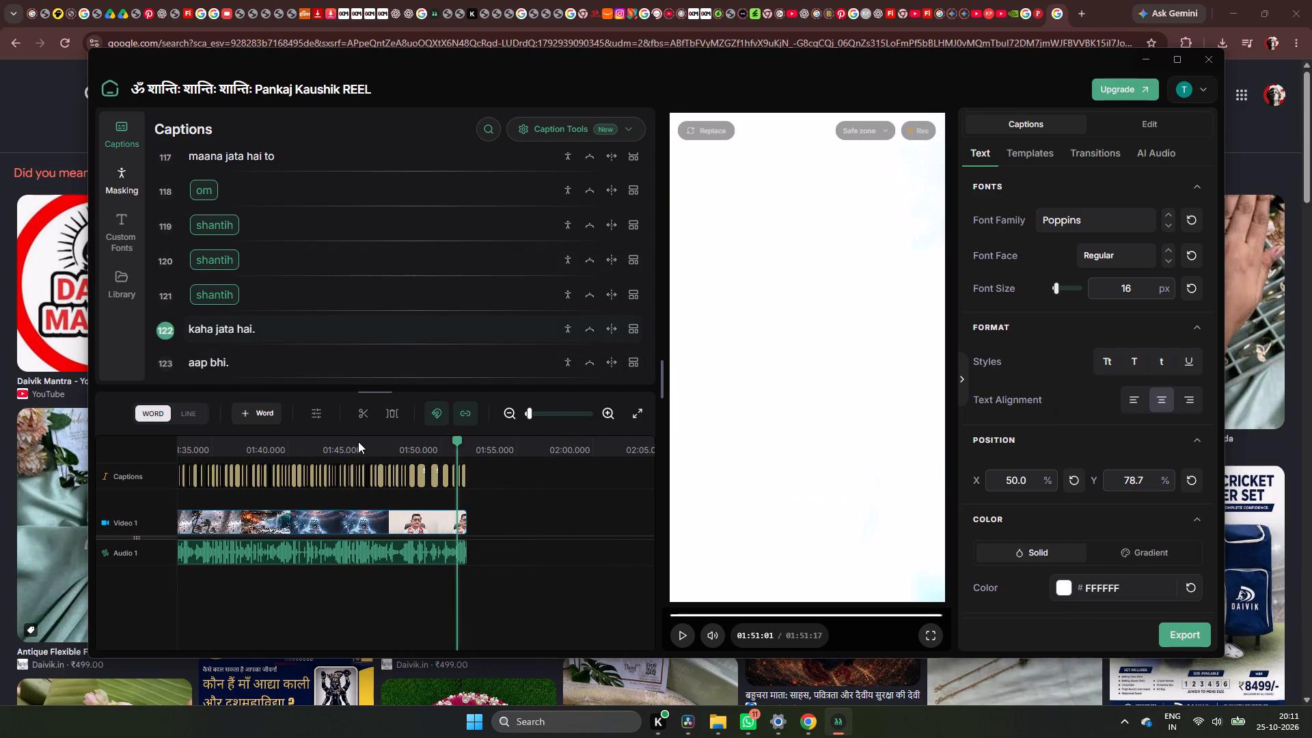
{"action": "key", "text": "space"}
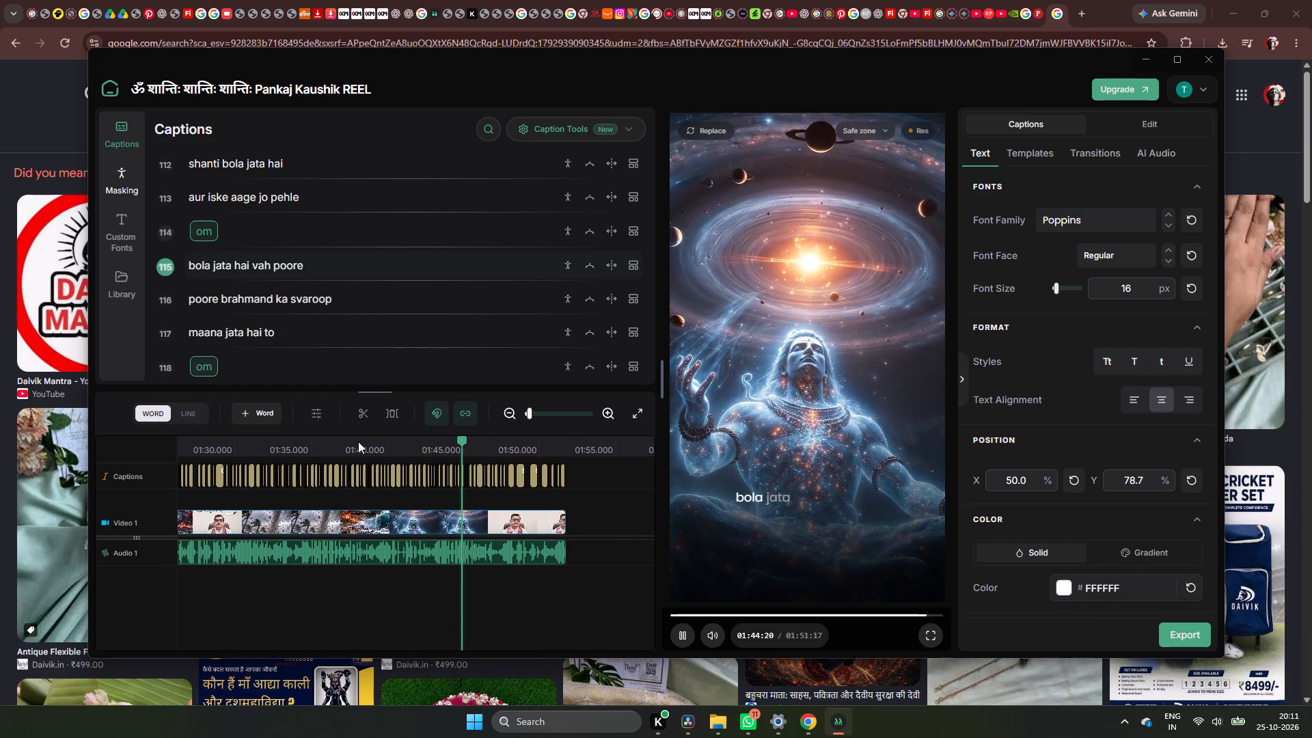
{"action": "key", "text": "space"}
{"action": "key", "text": "space"}
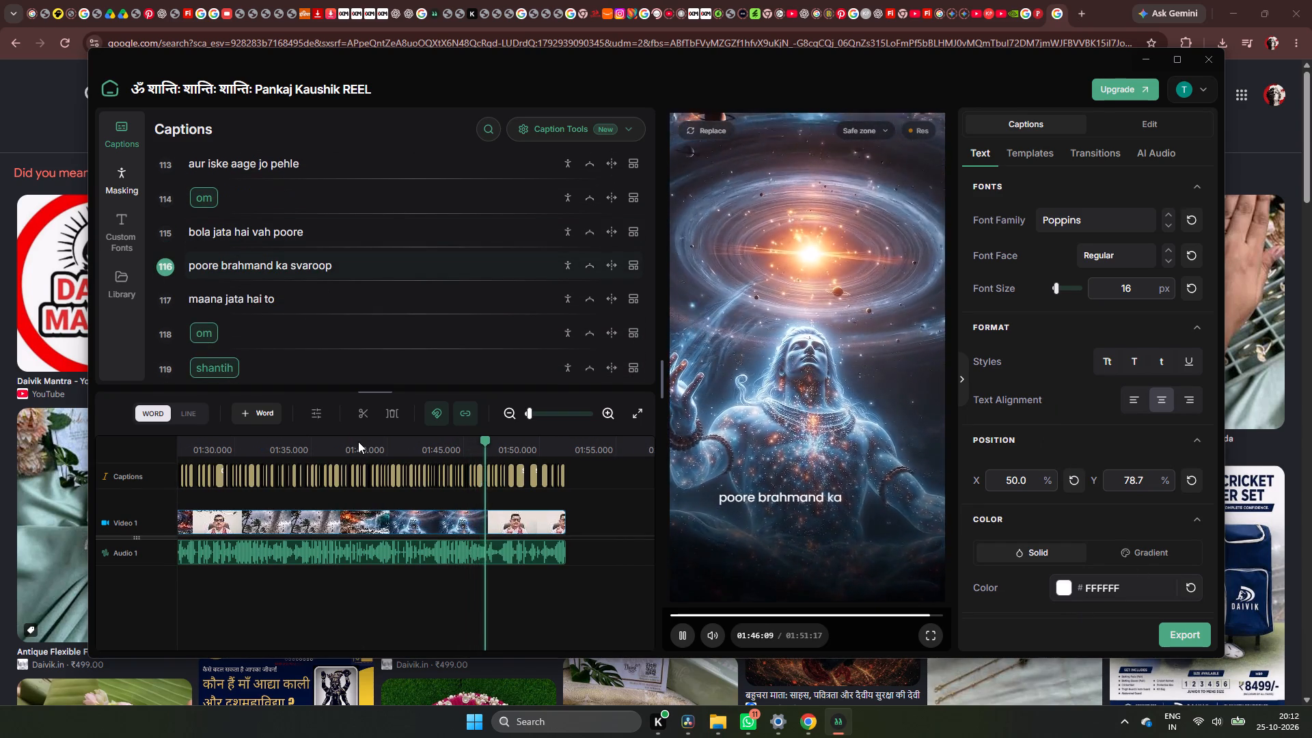
{"action": "key", "text": "space"}
{"action": "key", "text": "space"}
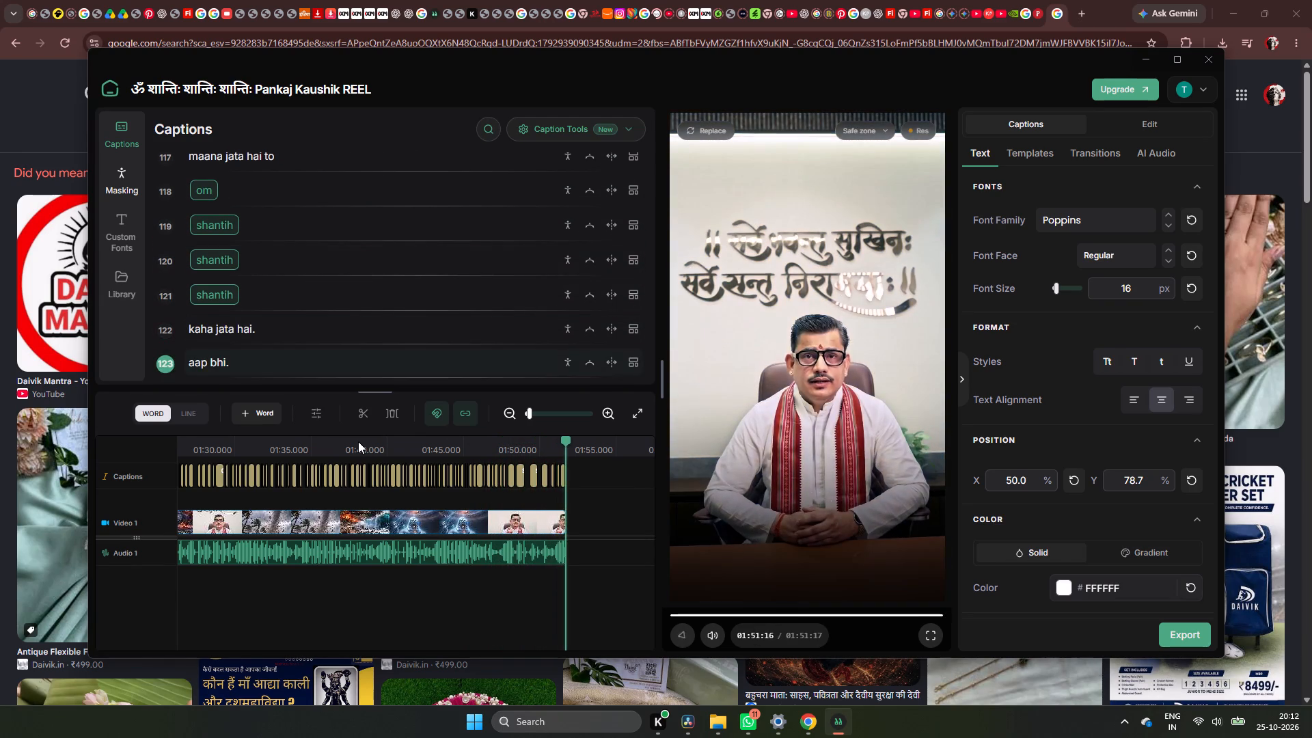
{"action": "key", "text": "space"}
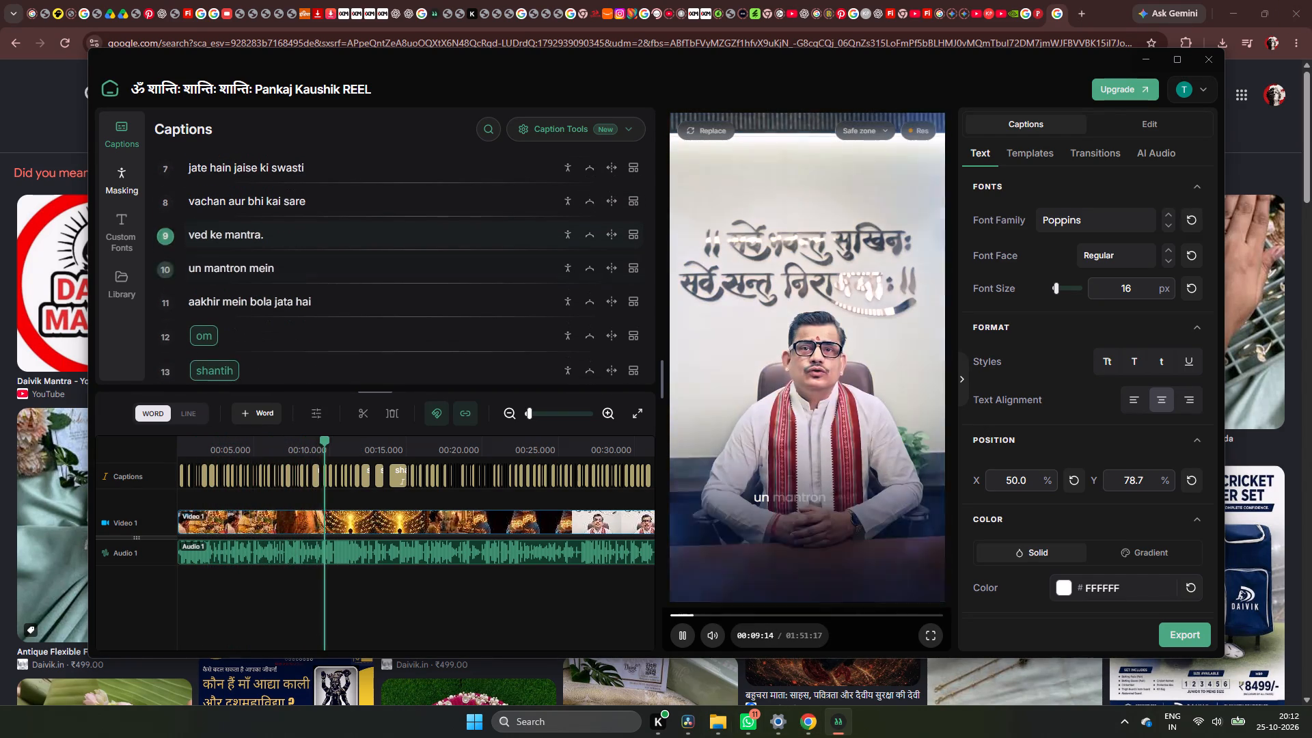
{"action": "key", "text": "space"}
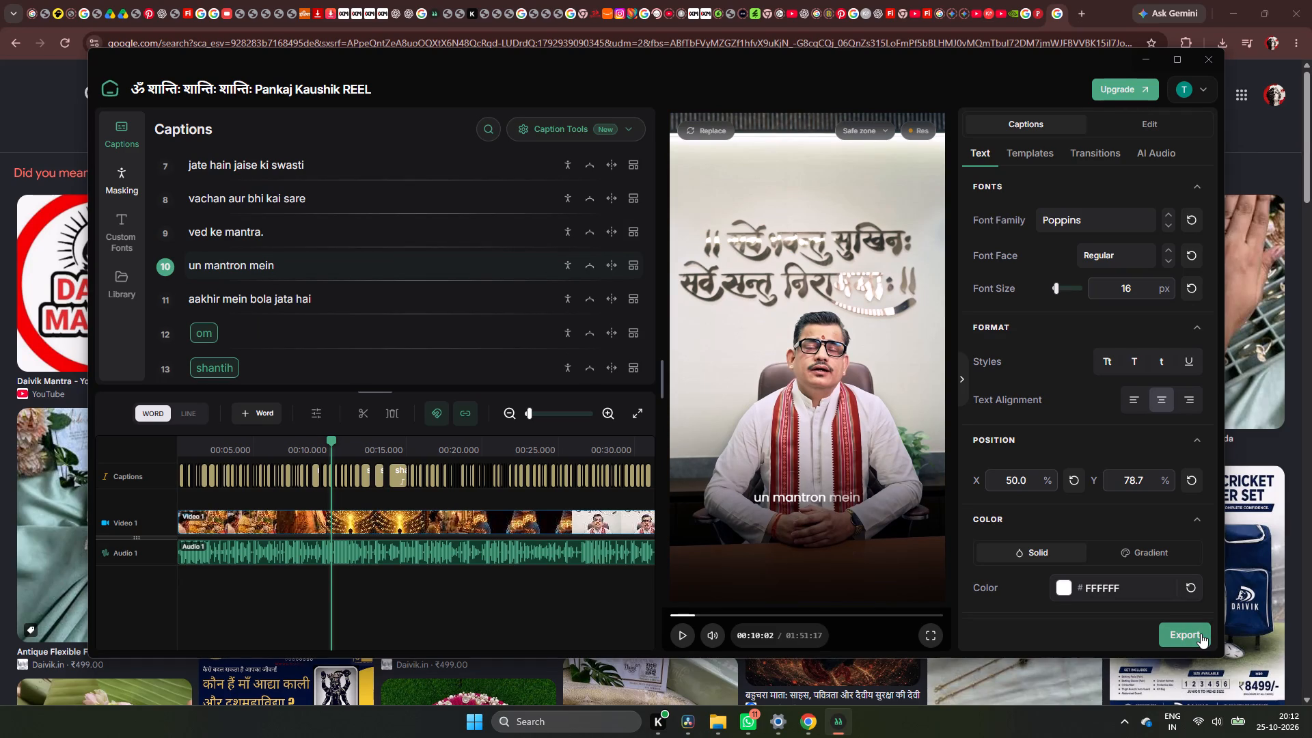
Export the captioned reel as a video at 1080P and start the render.
{"action": "left_click", "coordinate": [1201, 633]}
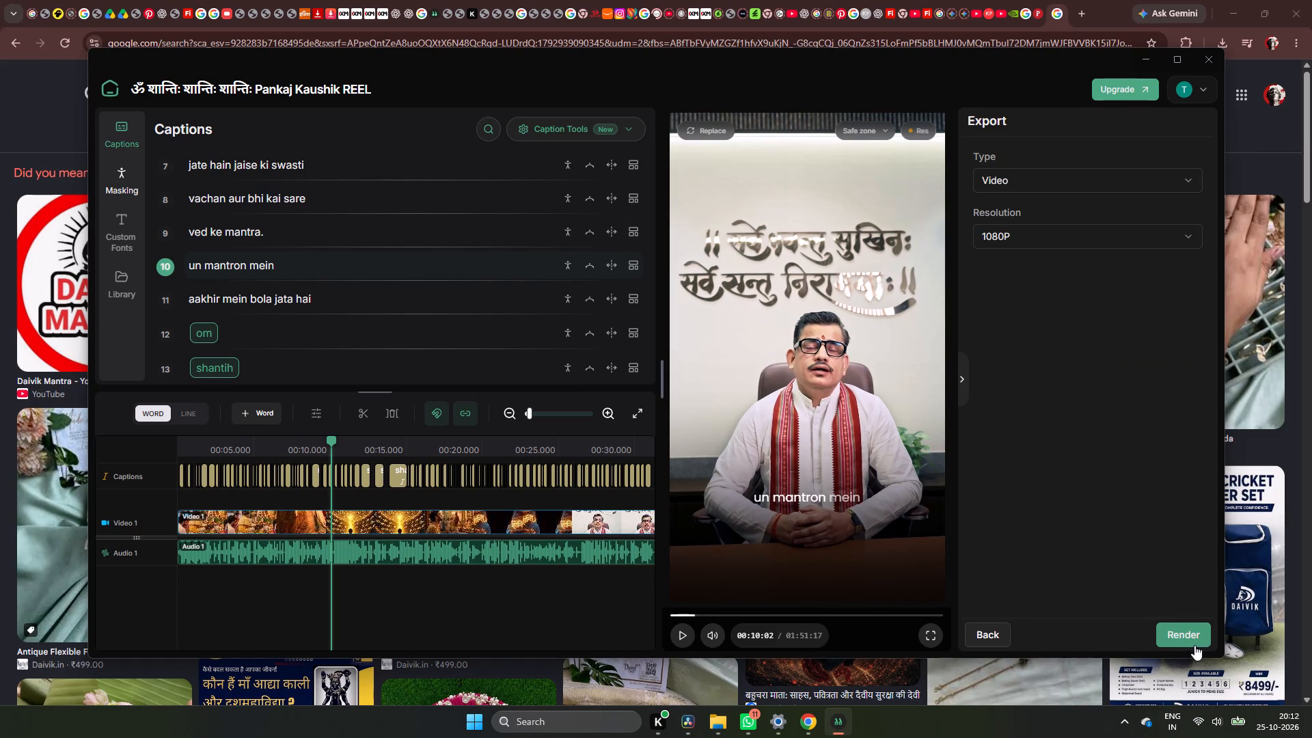
{"action": "left_click", "coordinate": [1194, 640]}
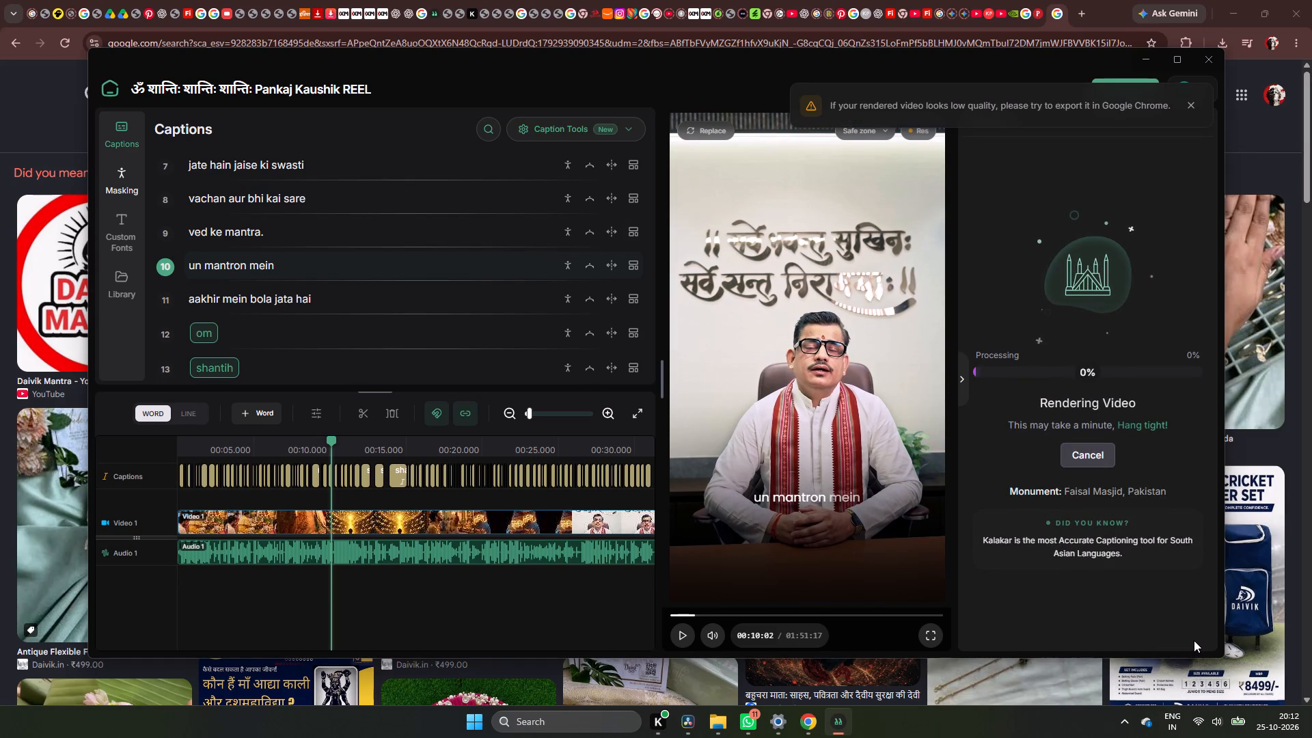
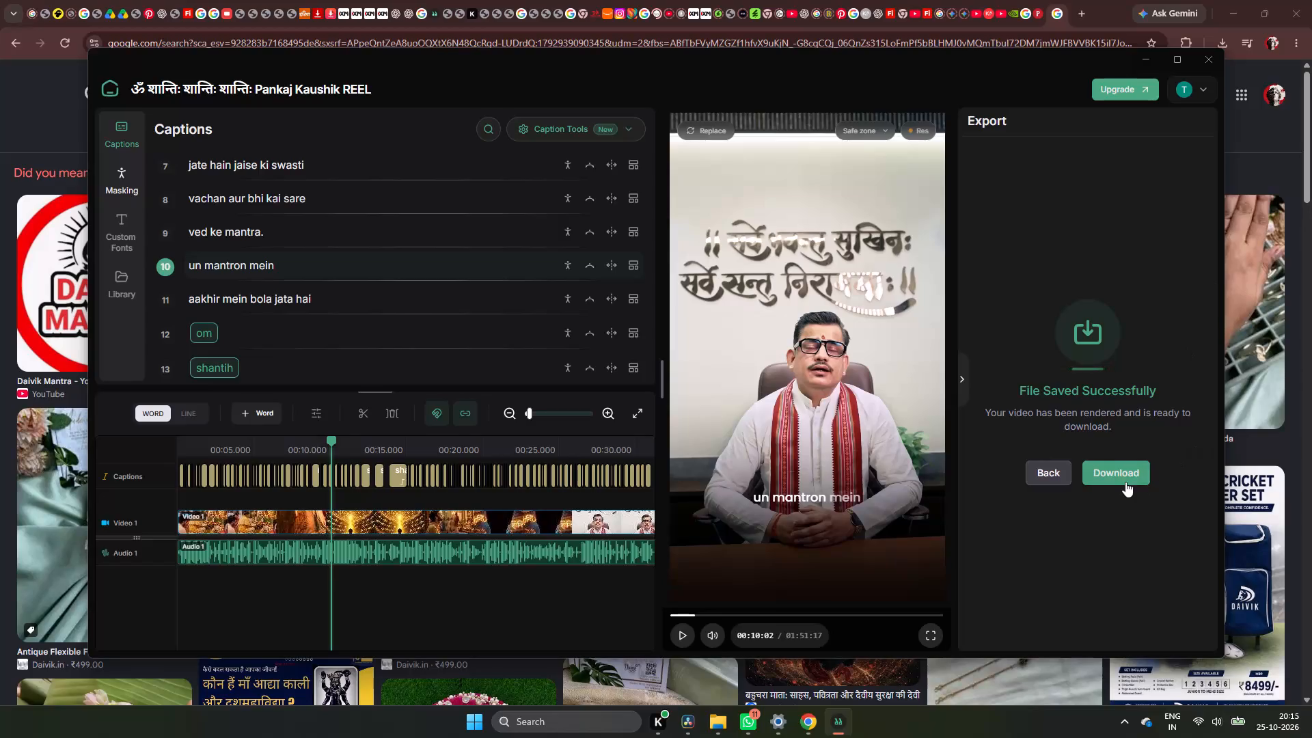
Download the rendered video into the mantra project's Final folder, naming it with the reel's title followed by "tube".
{"action": "left_click", "coordinate": [1119, 463]}
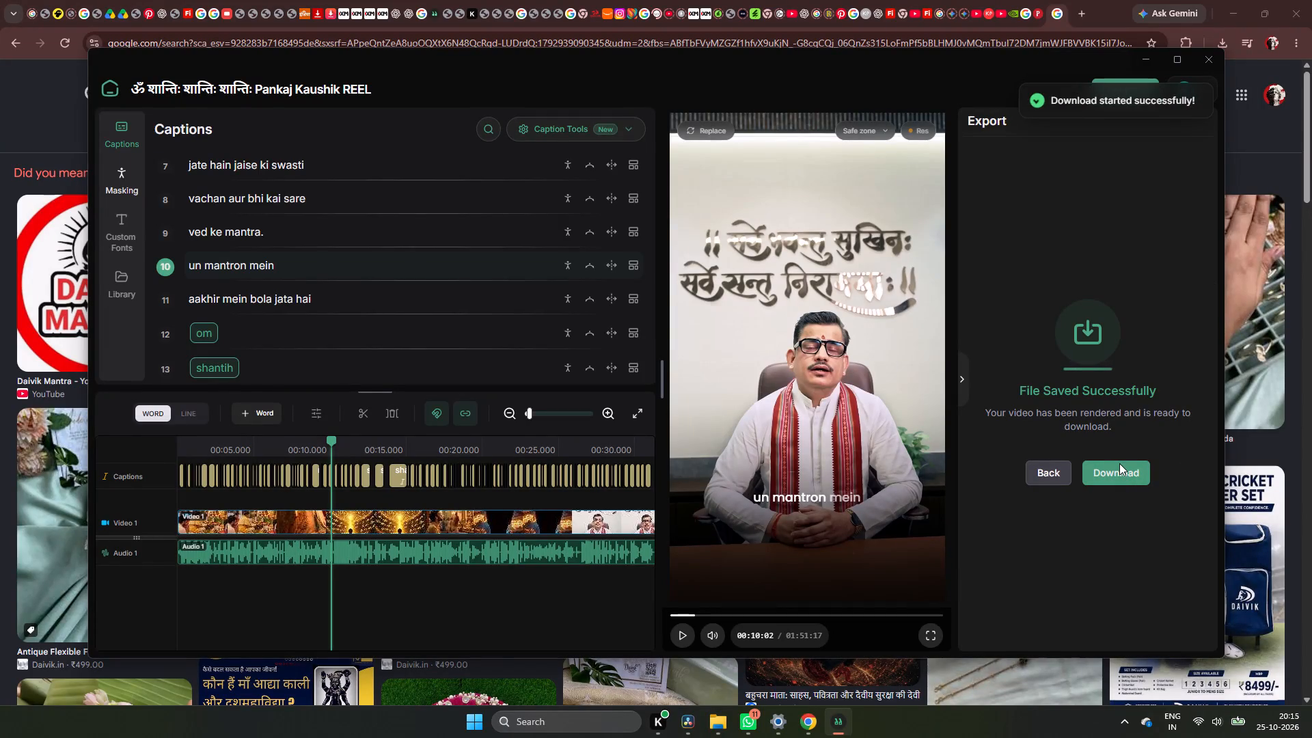
{"action": "left_click", "coordinate": [124, 280]}
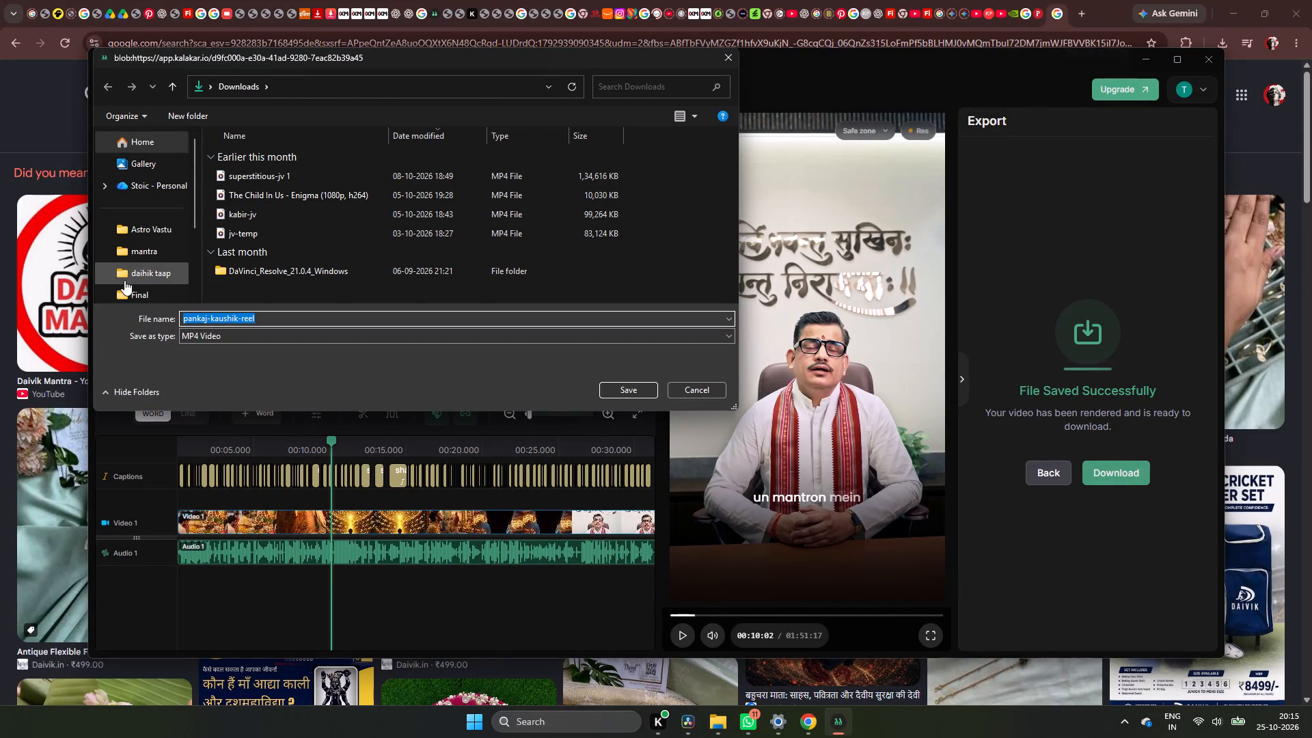
{"action": "scroll", "coordinate": [216, 267], "scroll_direction": "down", "scroll_amount": 10}
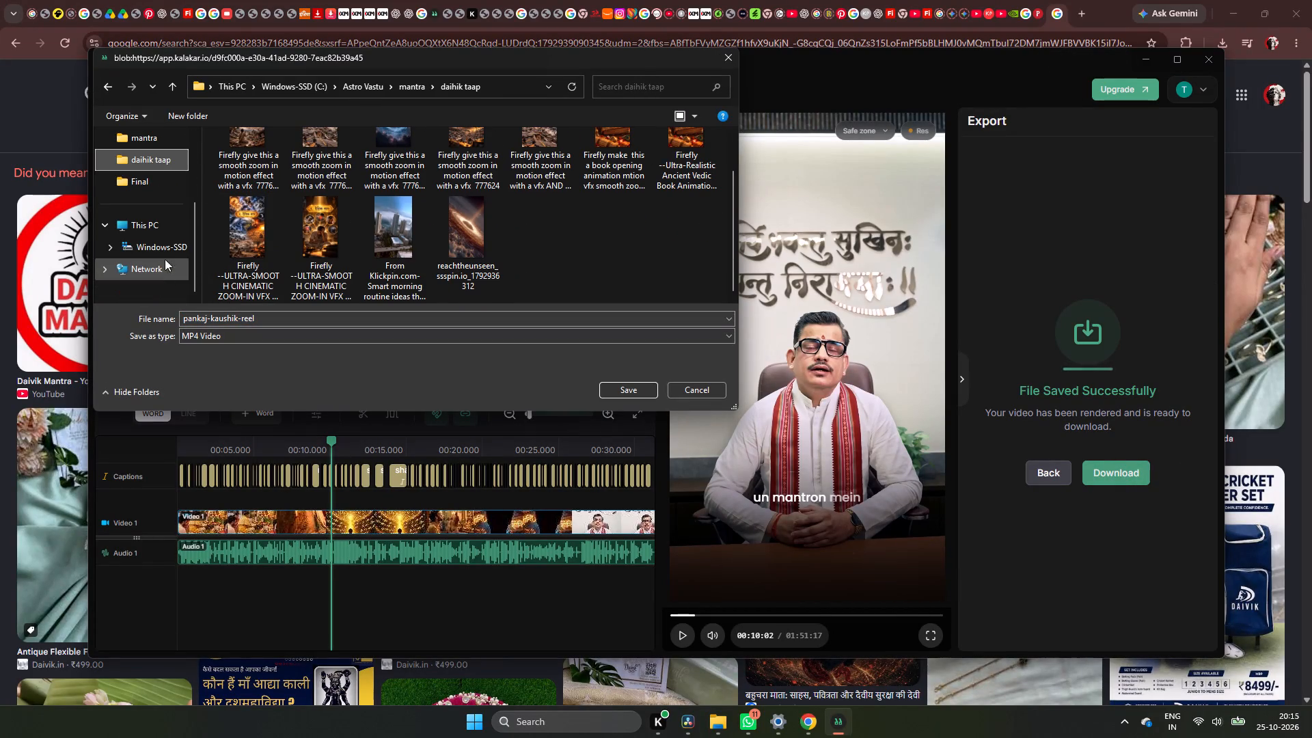
{"action": "left_click", "coordinate": [176, 176]}
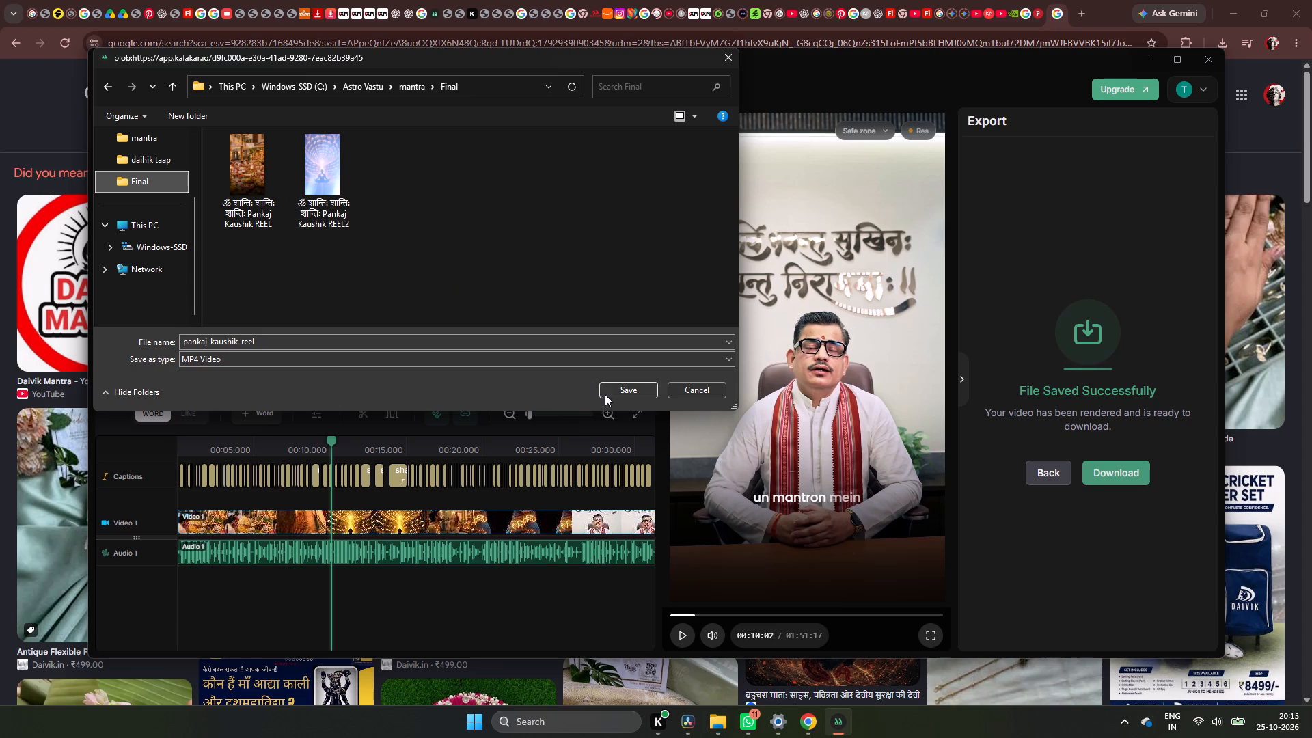
{"action": "left_click", "coordinate": [183, 340]}
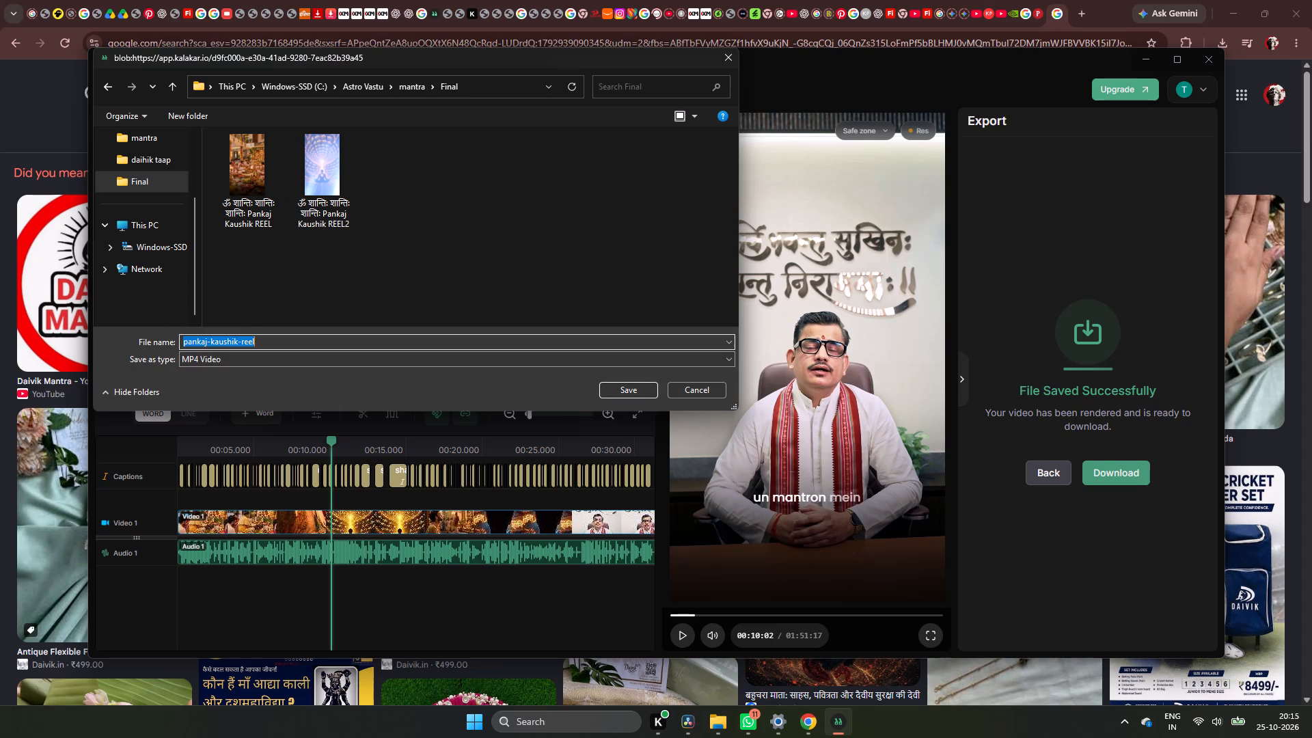
{"action": "key", "text": "ctrl+a"}
{"action": "key", "text": "ctrl+v"}
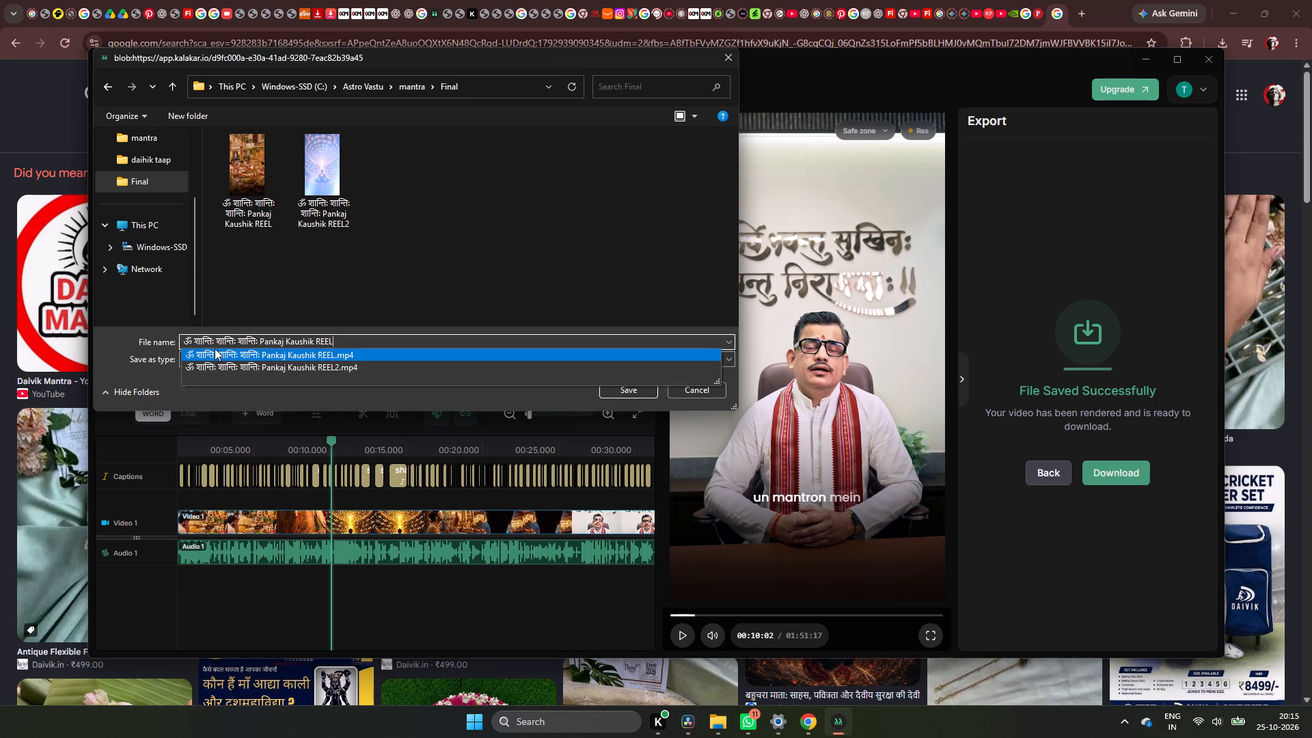
{"action": "left_click", "coordinate": [367, 338]}
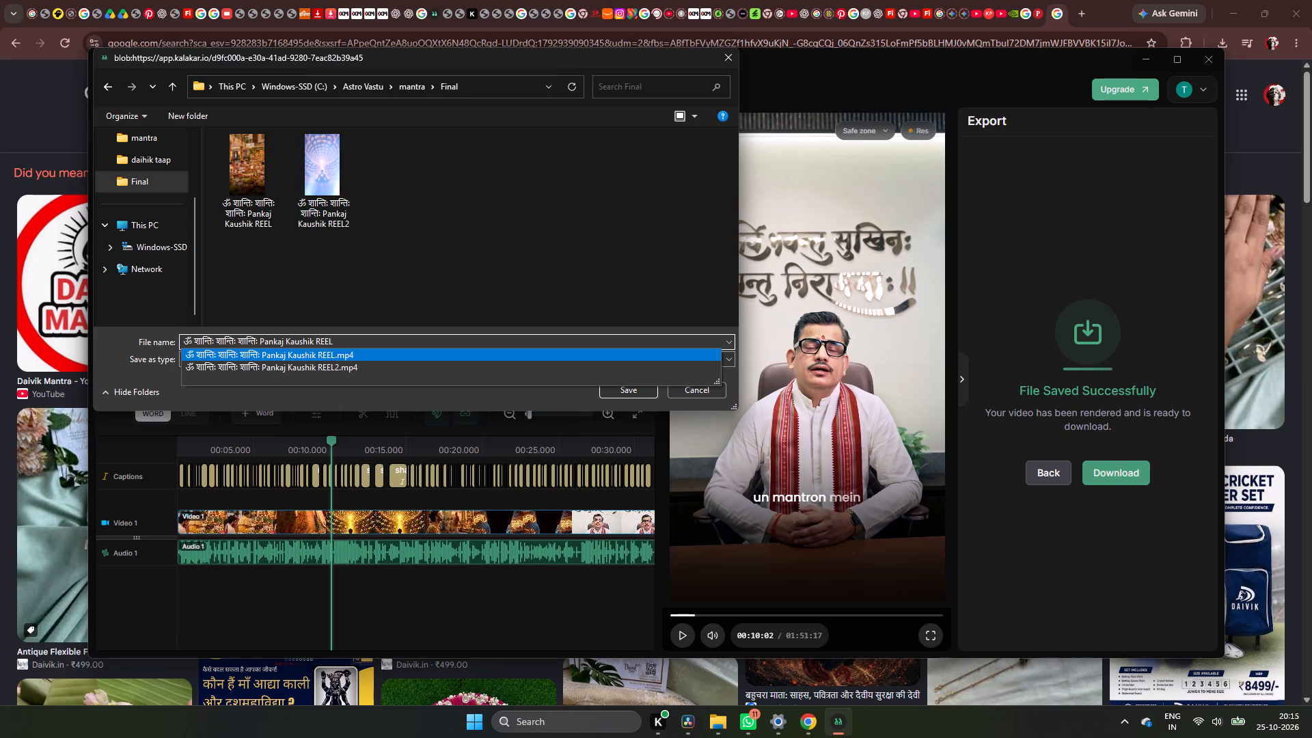
{"action": "left_click", "coordinate": [359, 346]}
{"action": "key", "text": "space"}
{"action": "type", "text": "tube"}
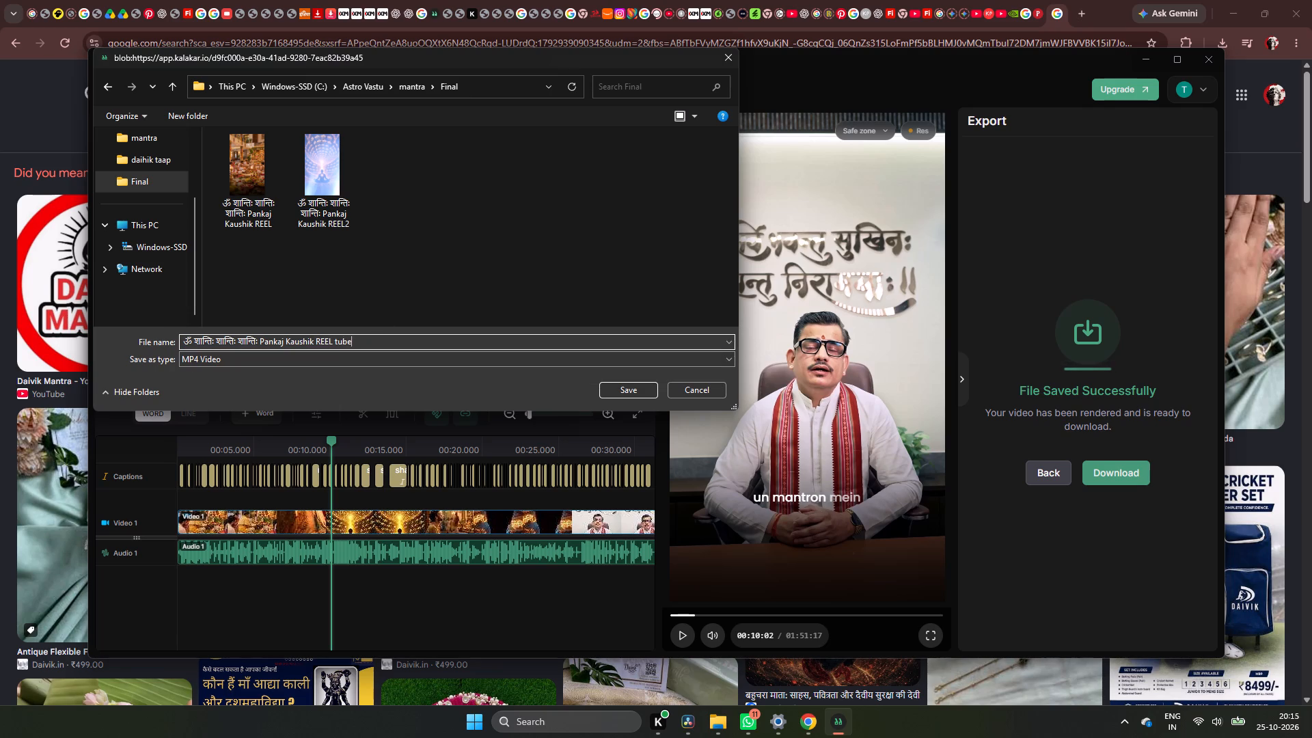
{"action": "left_click", "coordinate": [630, 396]}
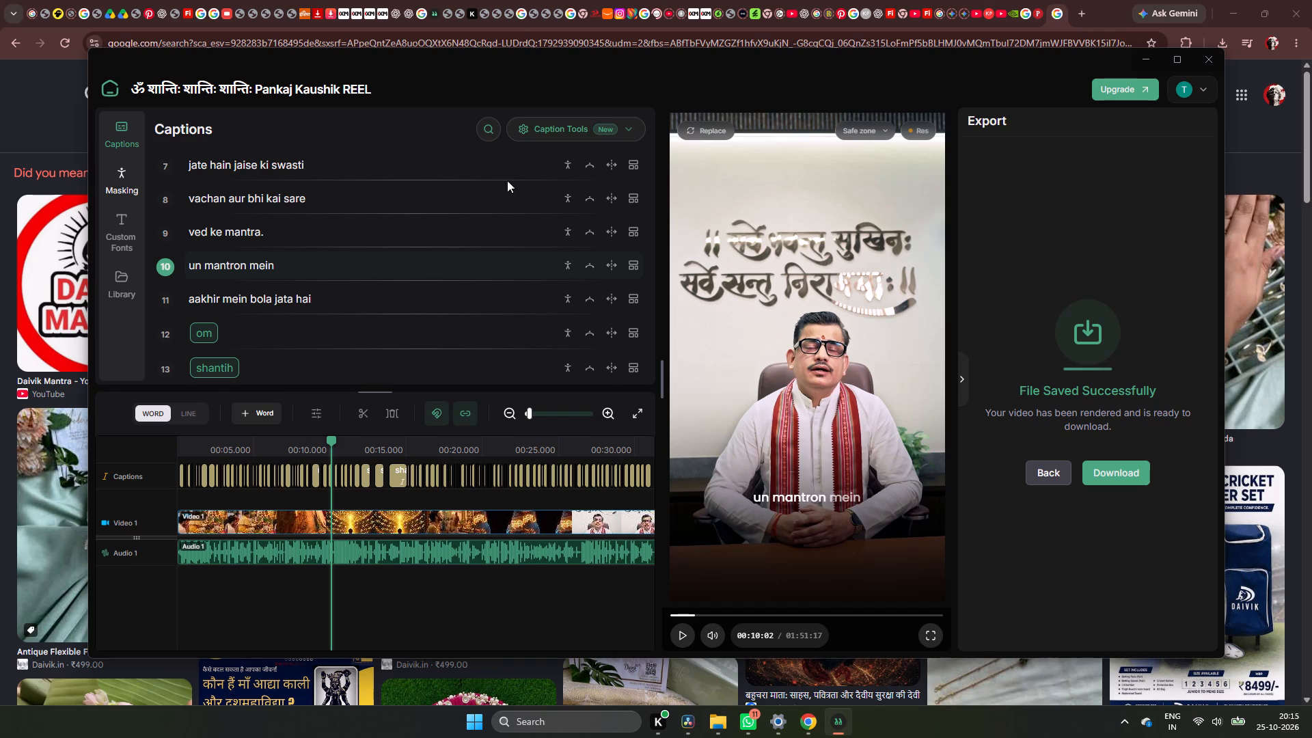
Upload the second reel part (REEL2) from the Final folder as a new project and generate its captions in romanized Hindi.
{"action": "left_click", "coordinate": [113, 90]}
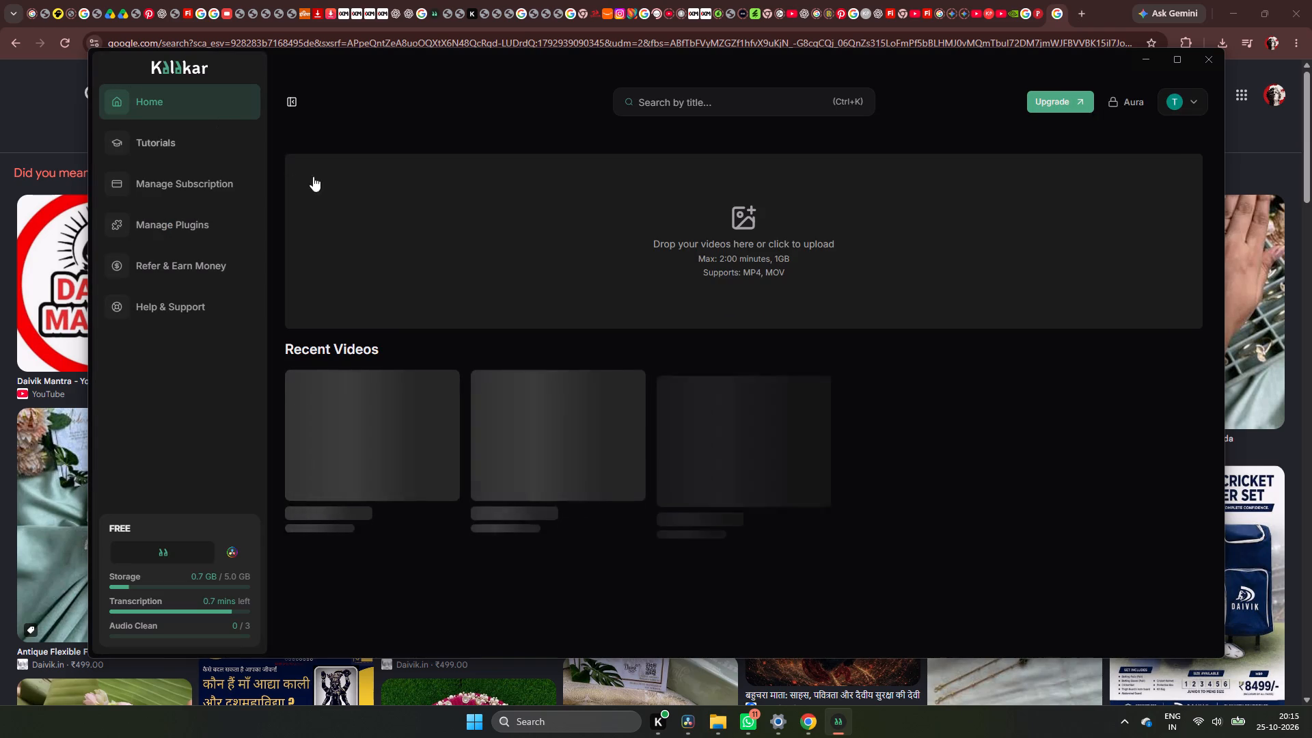
{"action": "left_click", "coordinate": [741, 203]}
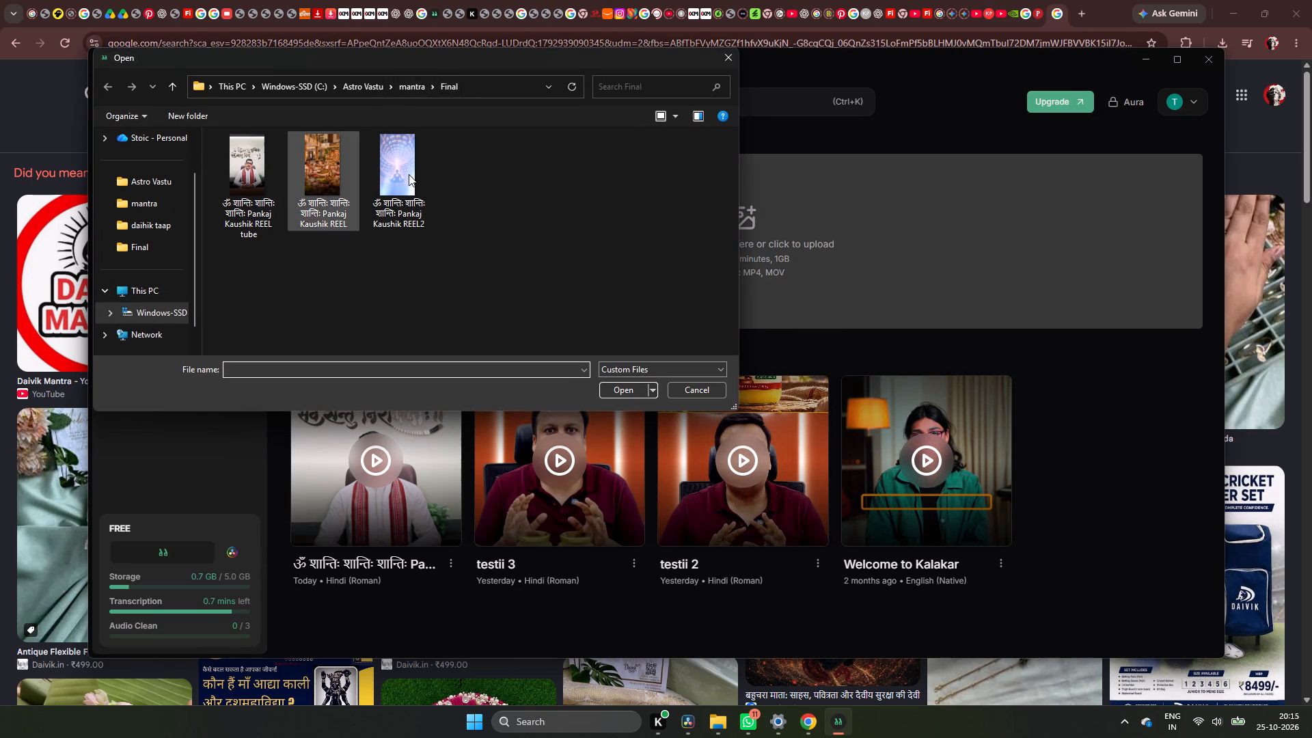
{"action": "left_click", "coordinate": [394, 171]}
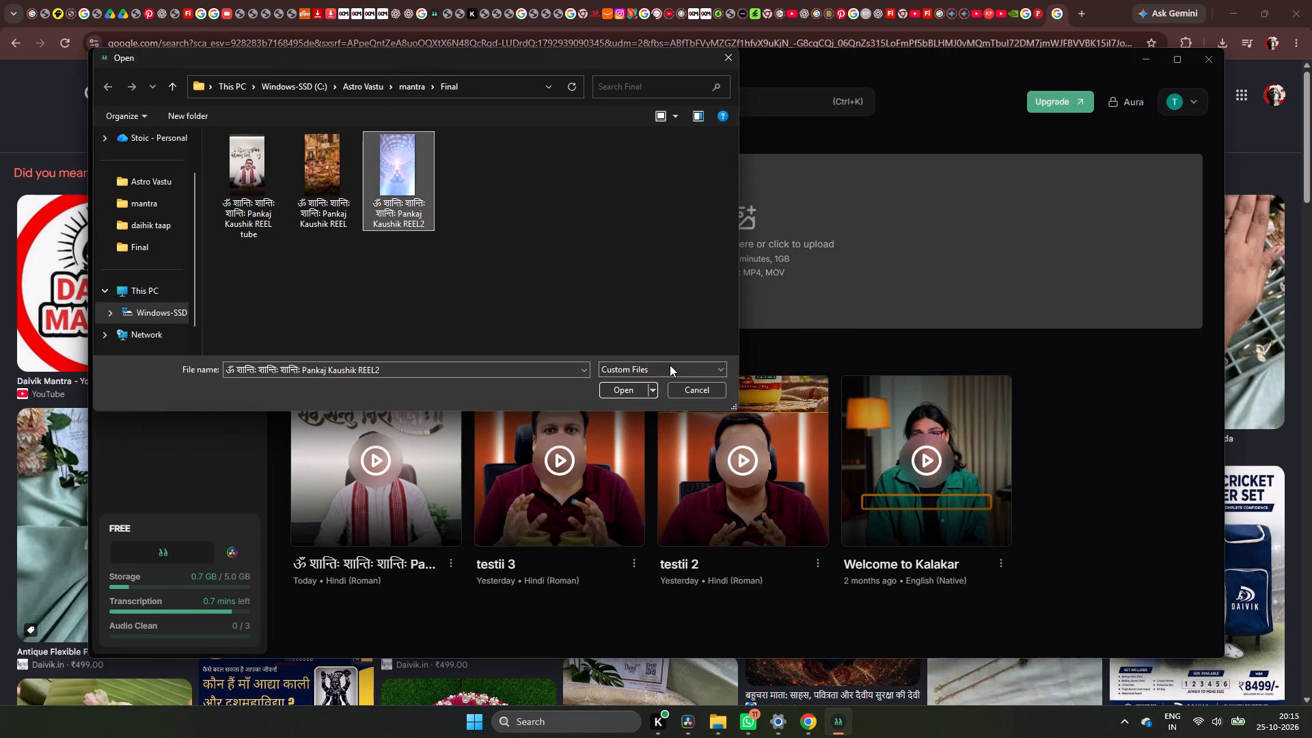
{"action": "left_click", "coordinate": [613, 395]}
{"action": "left_click", "coordinate": [588, 365]}
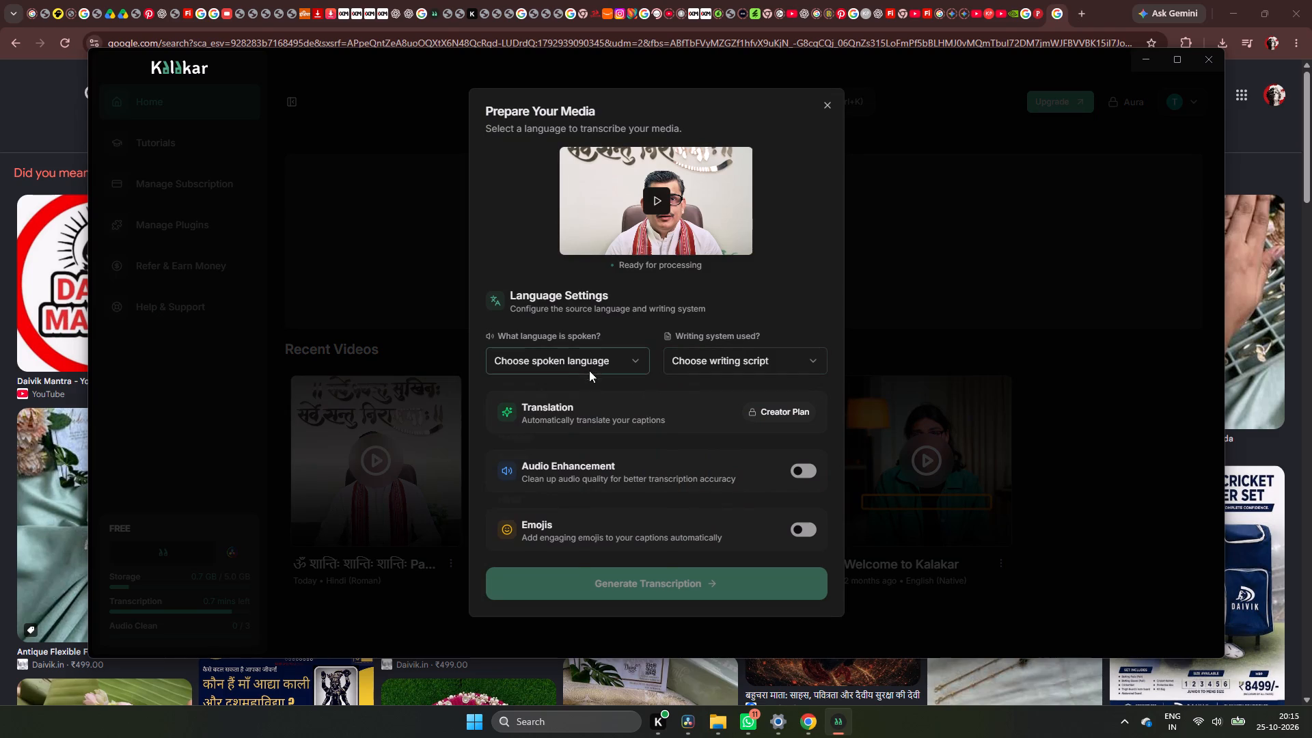
{"action": "left_click", "coordinate": [543, 435]}
{"action": "left_click", "coordinate": [638, 573]}
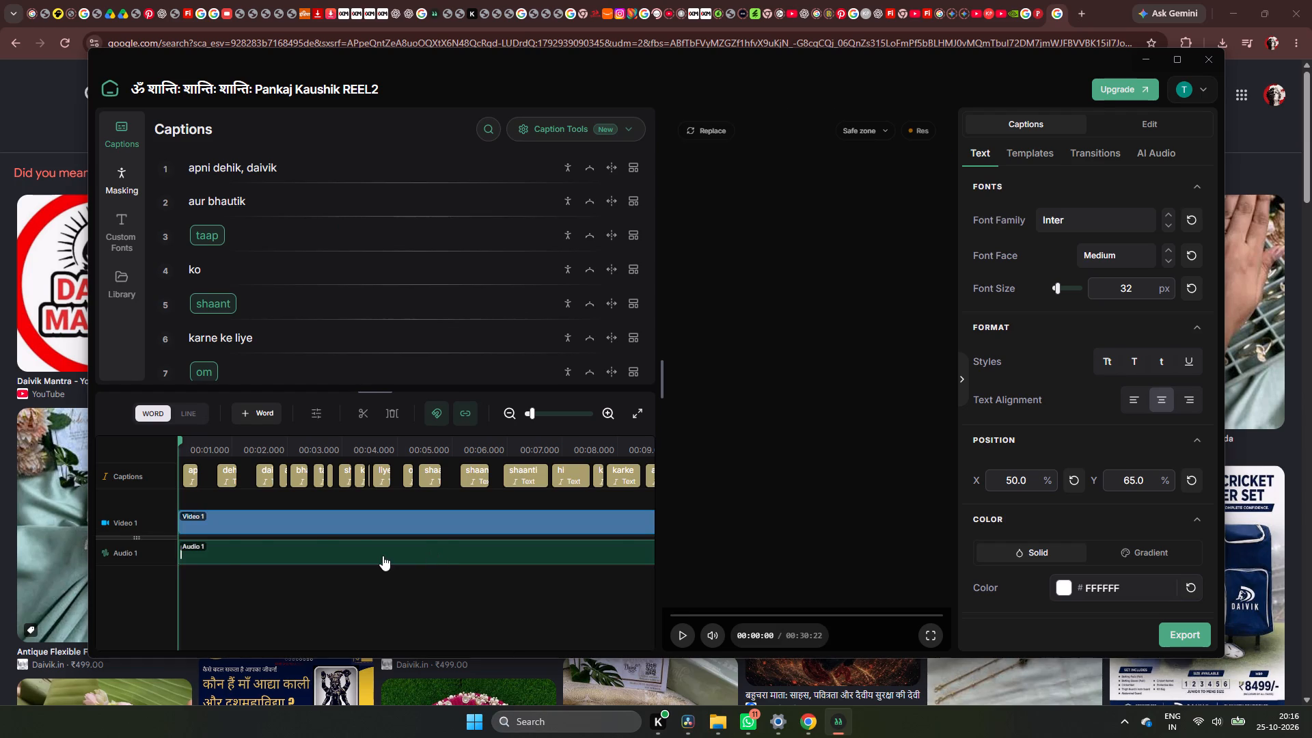
Apply the built-in Kalakar Word template to the second reel's captions, with the first caption line in the preview.
{"action": "left_click_drag", "start_coordinate": [182, 446], "coordinate": [189, 442]}
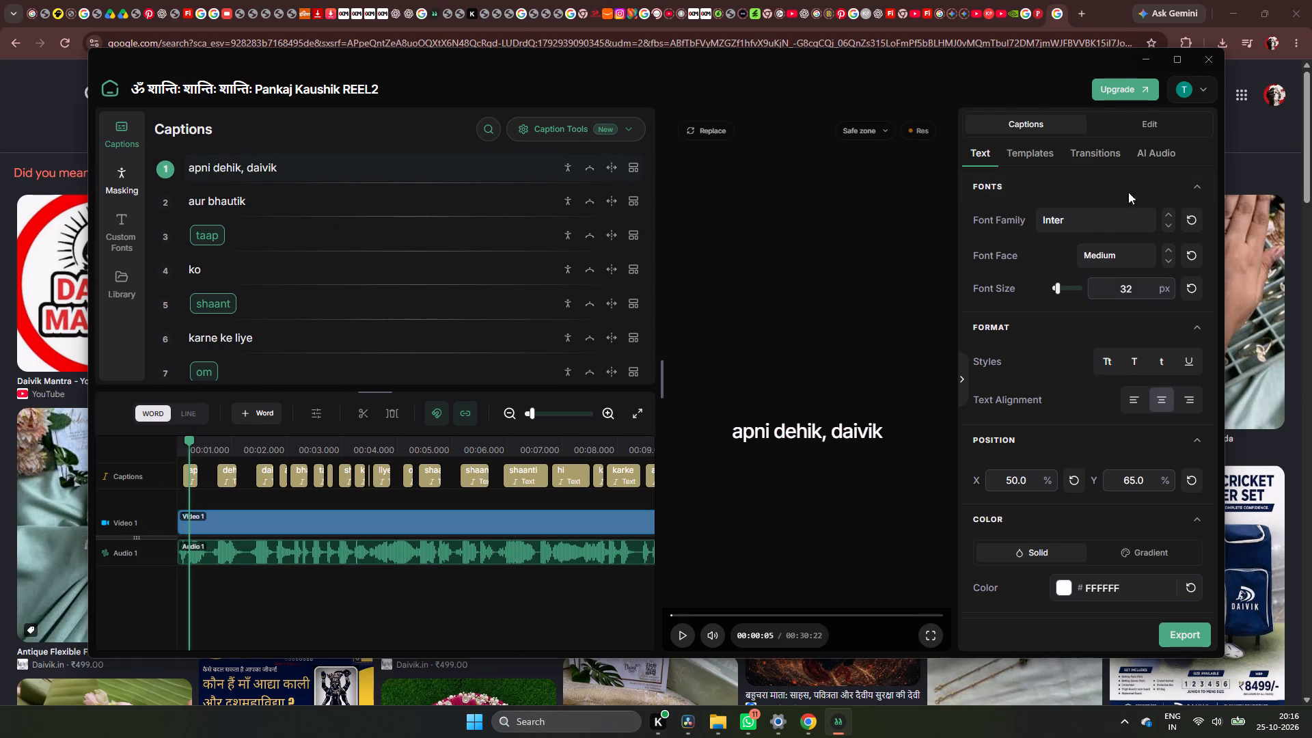
{"action": "left_click", "coordinate": [1045, 156]}
{"action": "scroll", "coordinate": [1069, 413], "scroll_direction": "down", "scroll_amount": 4}
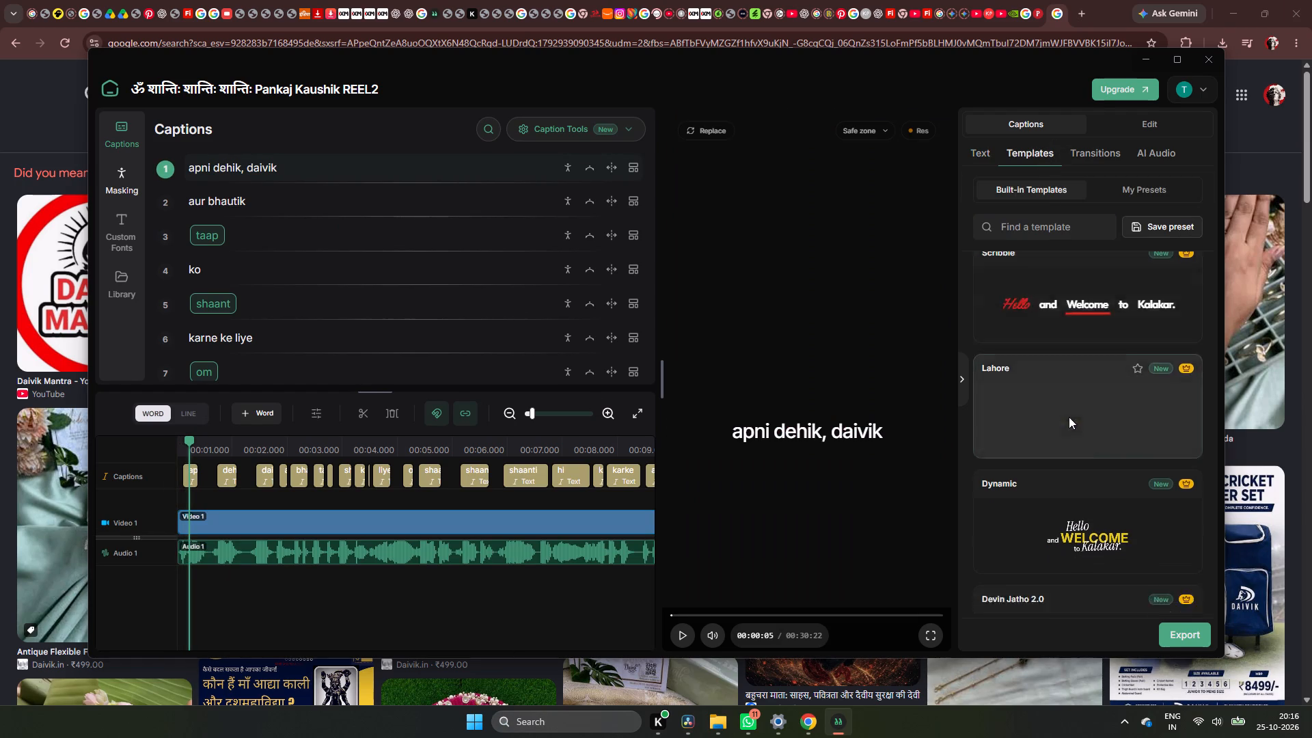
{"action": "scroll", "coordinate": [1082, 489], "scroll_direction": "down", "scroll_amount": 5}
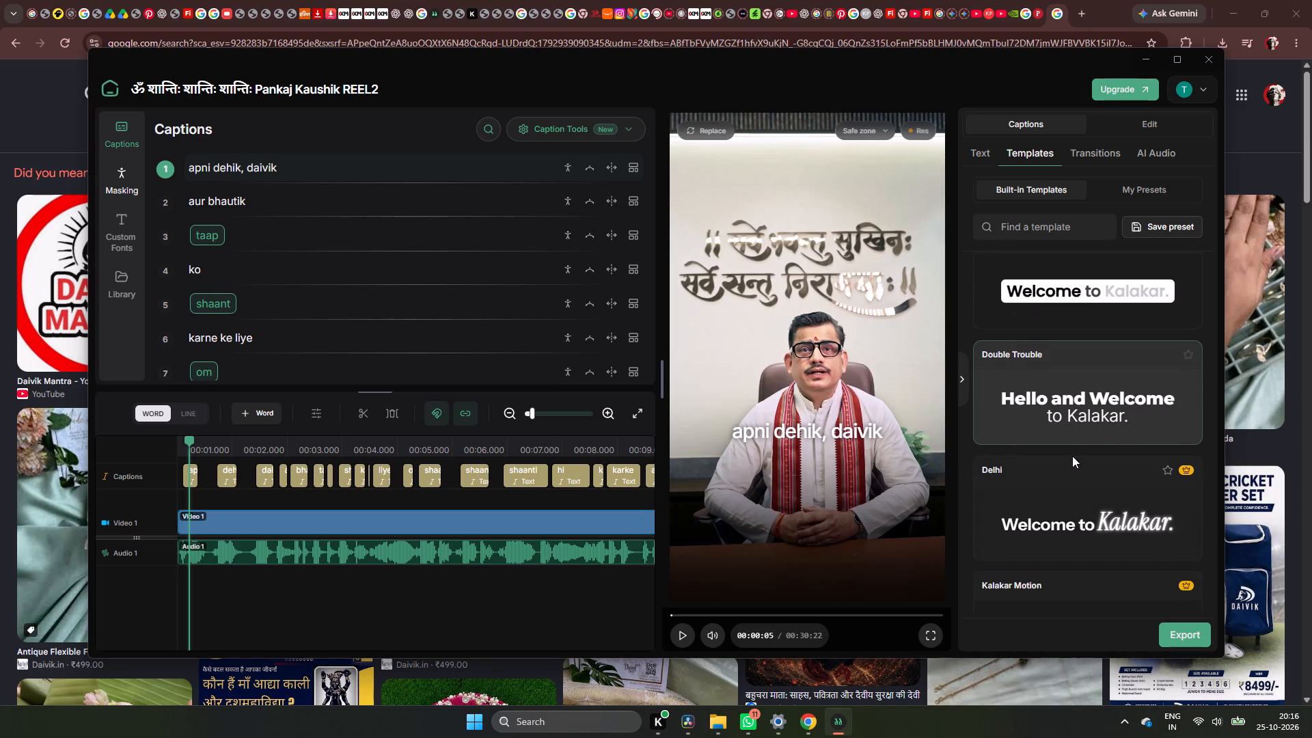
{"action": "scroll", "coordinate": [1051, 493], "scroll_direction": "down", "scroll_amount": 2}
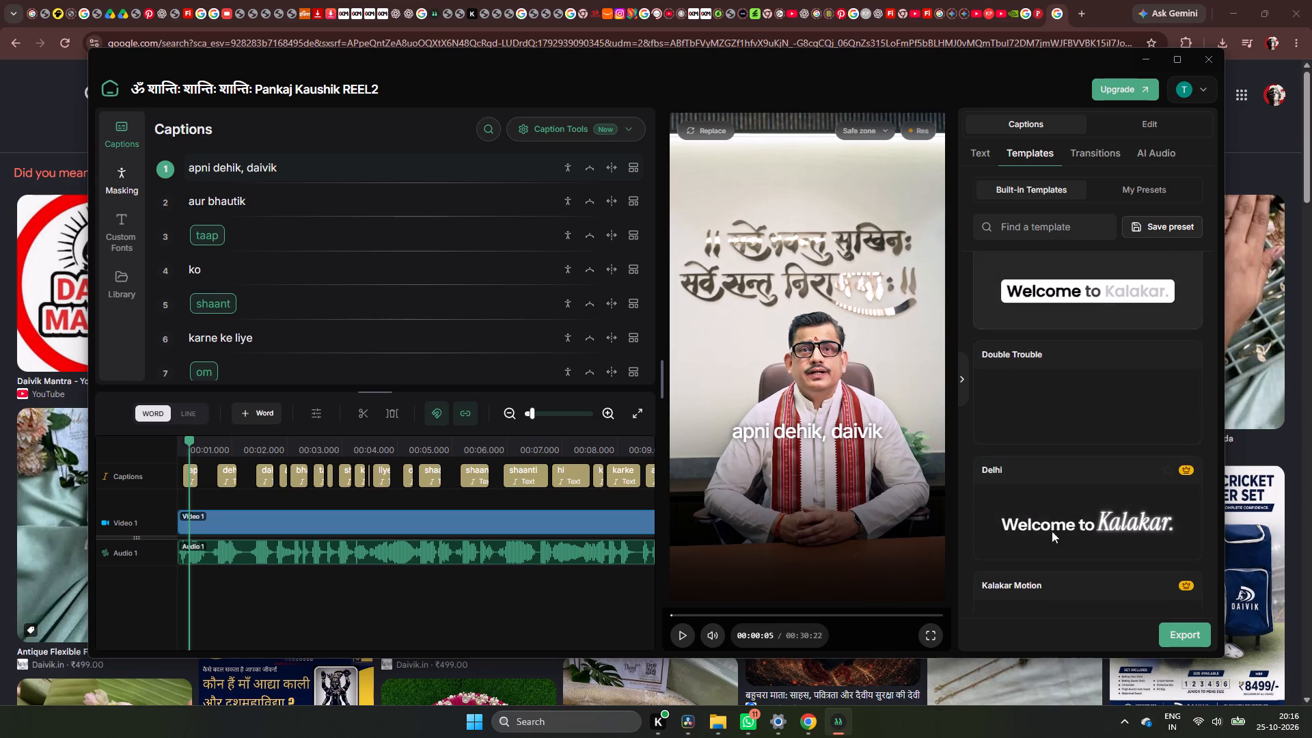
{"action": "scroll", "coordinate": [1052, 531], "scroll_direction": "down", "scroll_amount": 16}
{"action": "scroll", "coordinate": [1038, 504], "scroll_direction": "up", "scroll_amount": 1}
{"action": "scroll", "coordinate": [1038, 504], "scroll_direction": "down", "scroll_amount": 12}
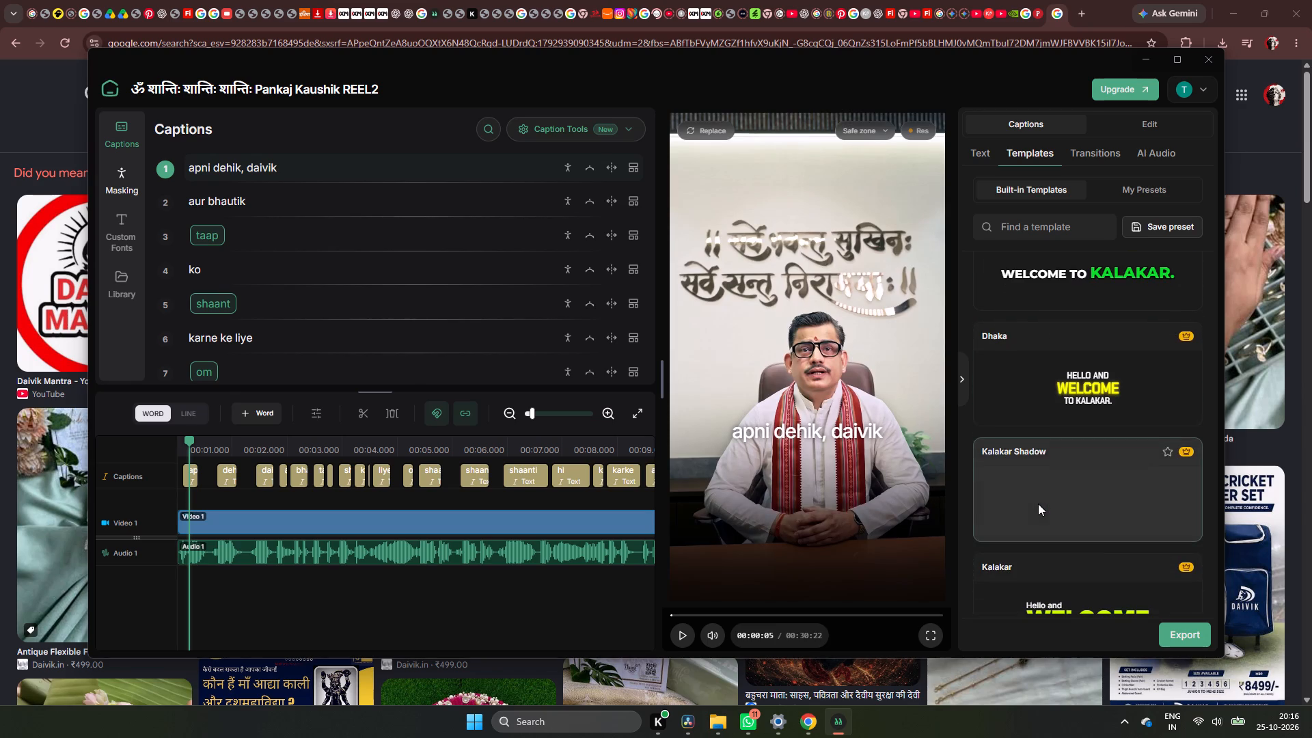
{"action": "scroll", "coordinate": [1038, 504], "scroll_direction": "down", "scroll_amount": 15}
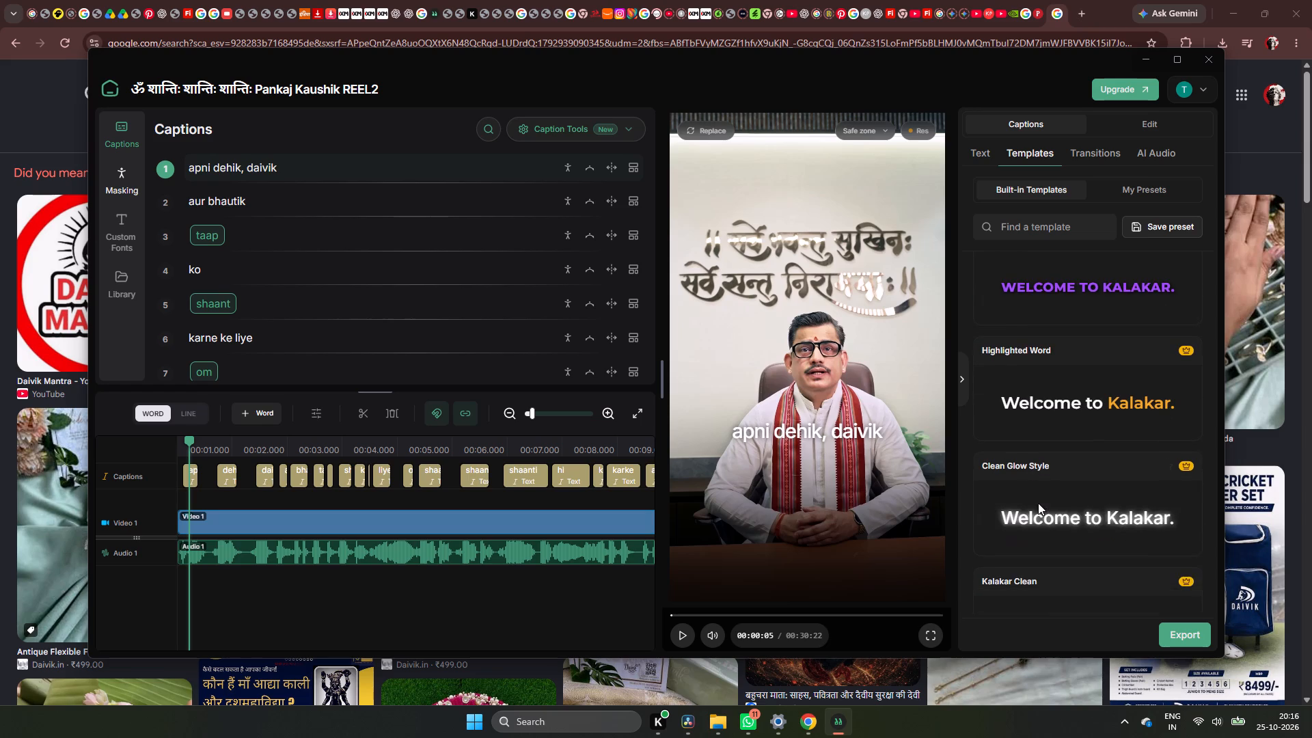
{"action": "scroll", "coordinate": [1038, 502], "scroll_direction": "down", "scroll_amount": 5}
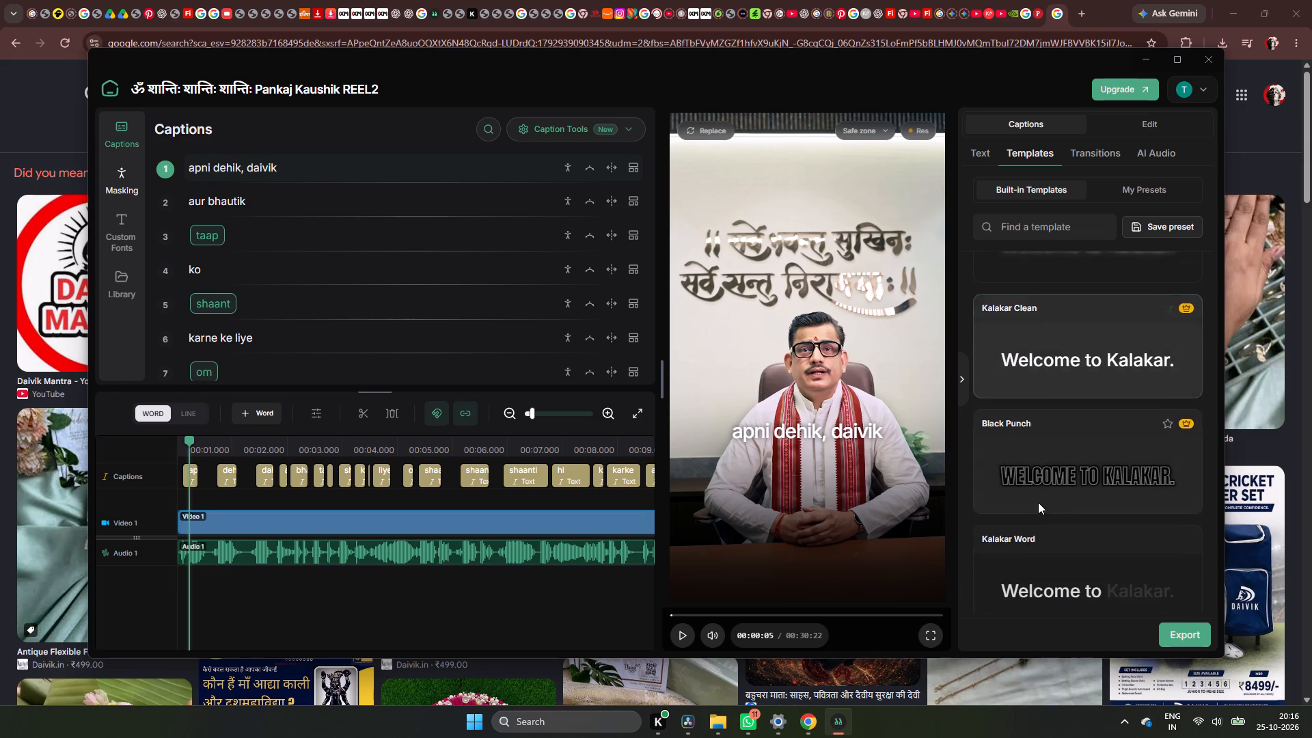
{"action": "scroll", "coordinate": [1038, 502], "scroll_direction": "down", "scroll_amount": 1}
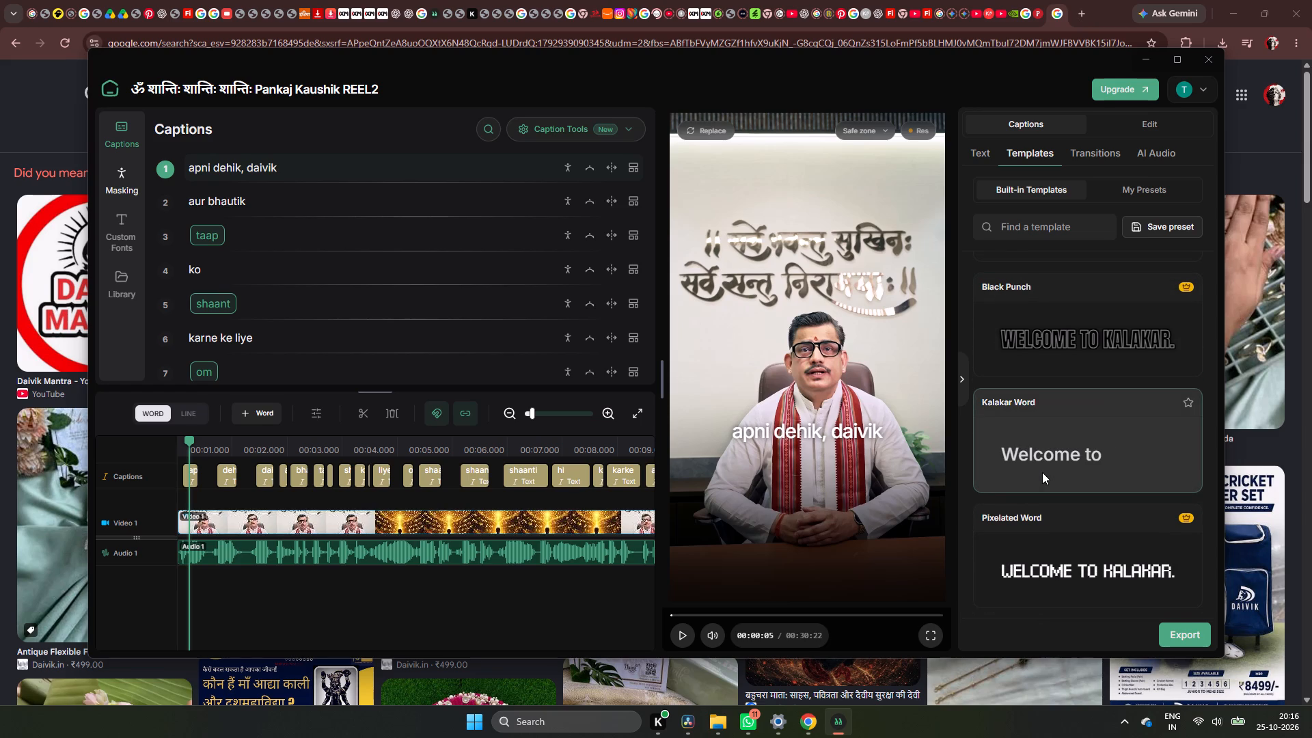
{"action": "left_click", "coordinate": [1042, 472]}
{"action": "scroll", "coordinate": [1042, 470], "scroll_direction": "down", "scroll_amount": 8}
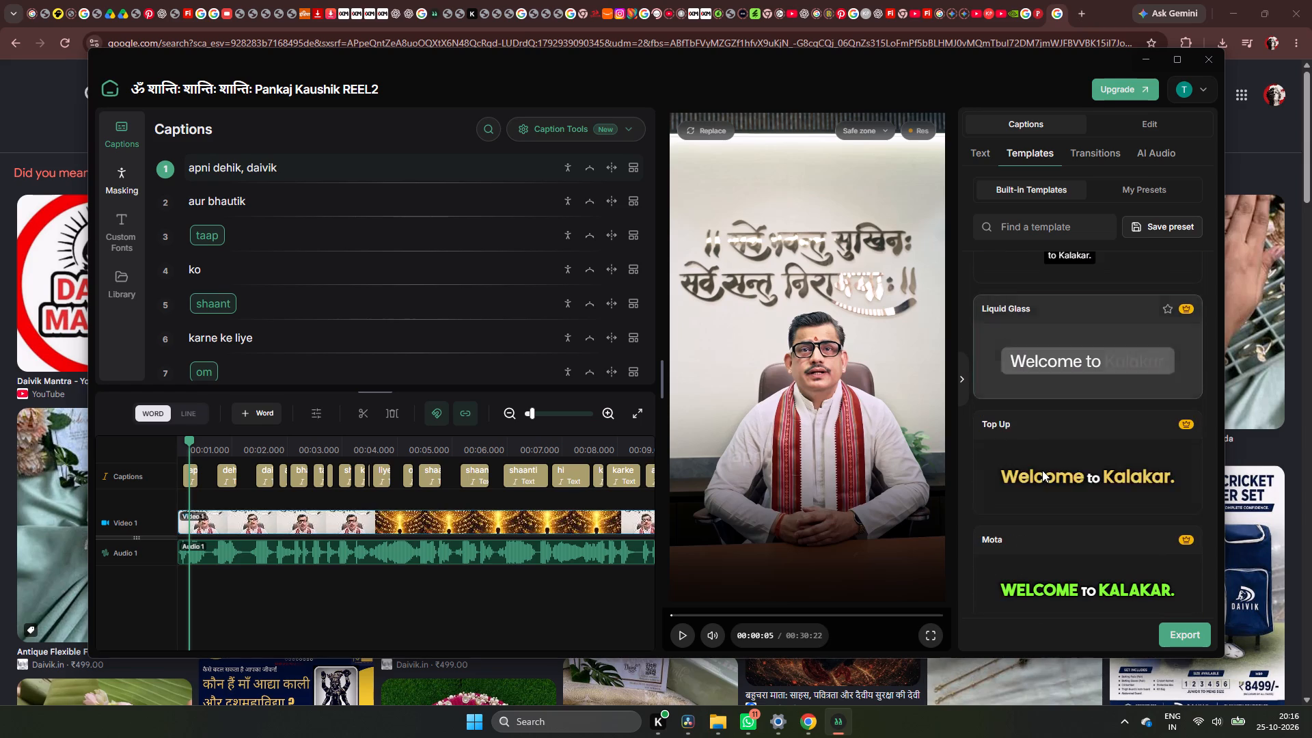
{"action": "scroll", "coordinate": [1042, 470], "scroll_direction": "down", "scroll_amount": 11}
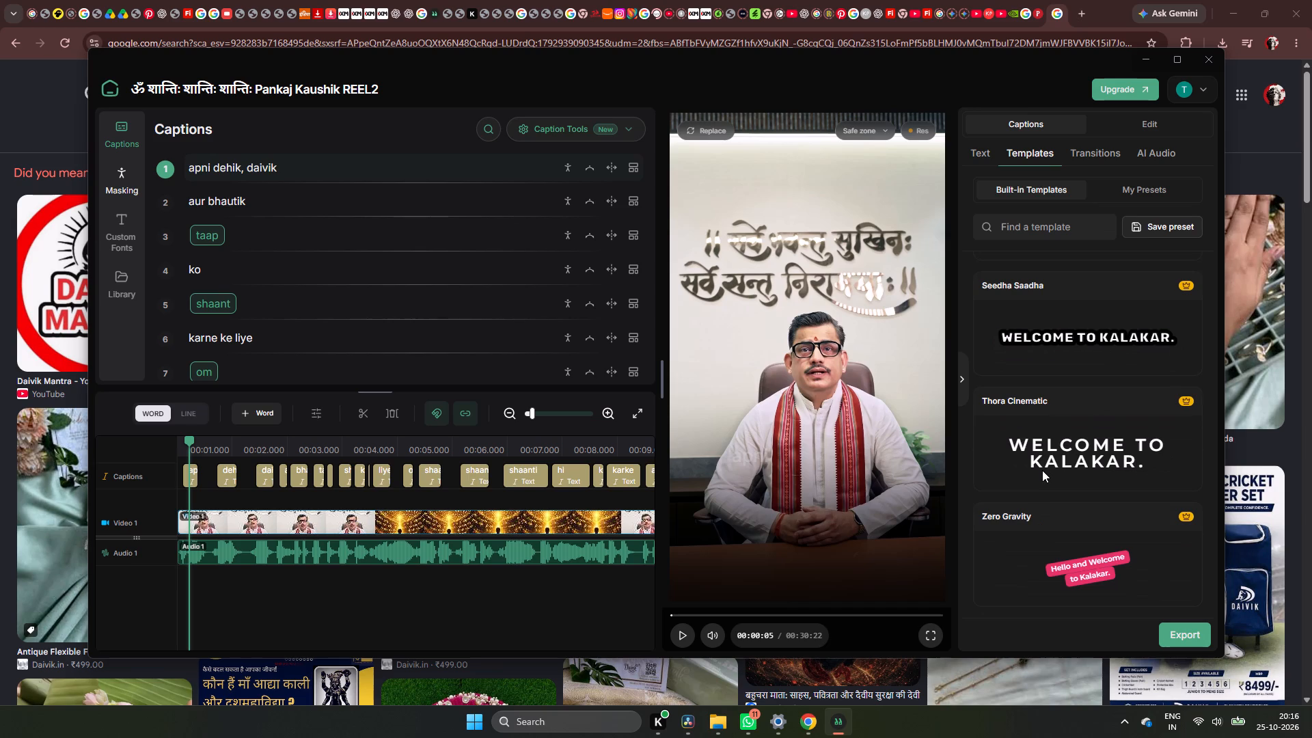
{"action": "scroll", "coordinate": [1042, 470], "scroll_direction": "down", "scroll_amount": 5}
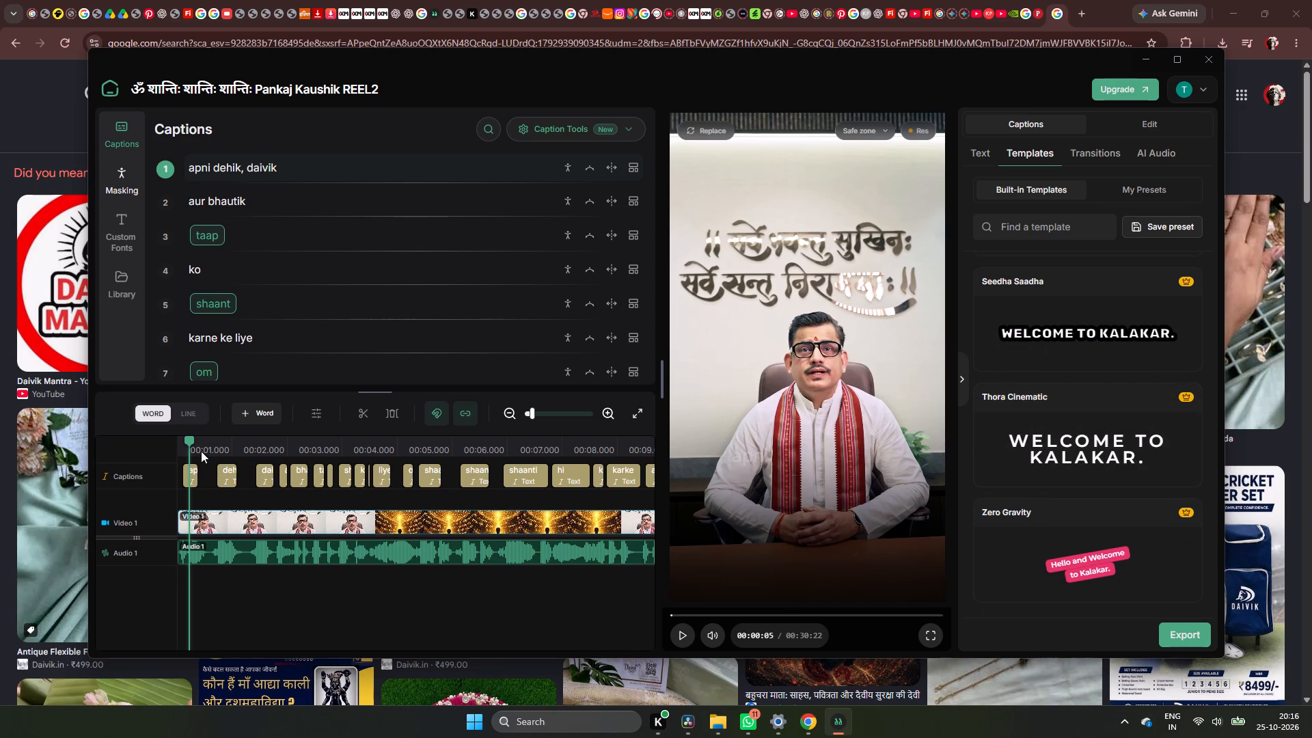
Set the caption font to Poppins with the Regular face and a size of 16 px.
{"action": "left_click_drag", "start_coordinate": [193, 446], "coordinate": [184, 446]}
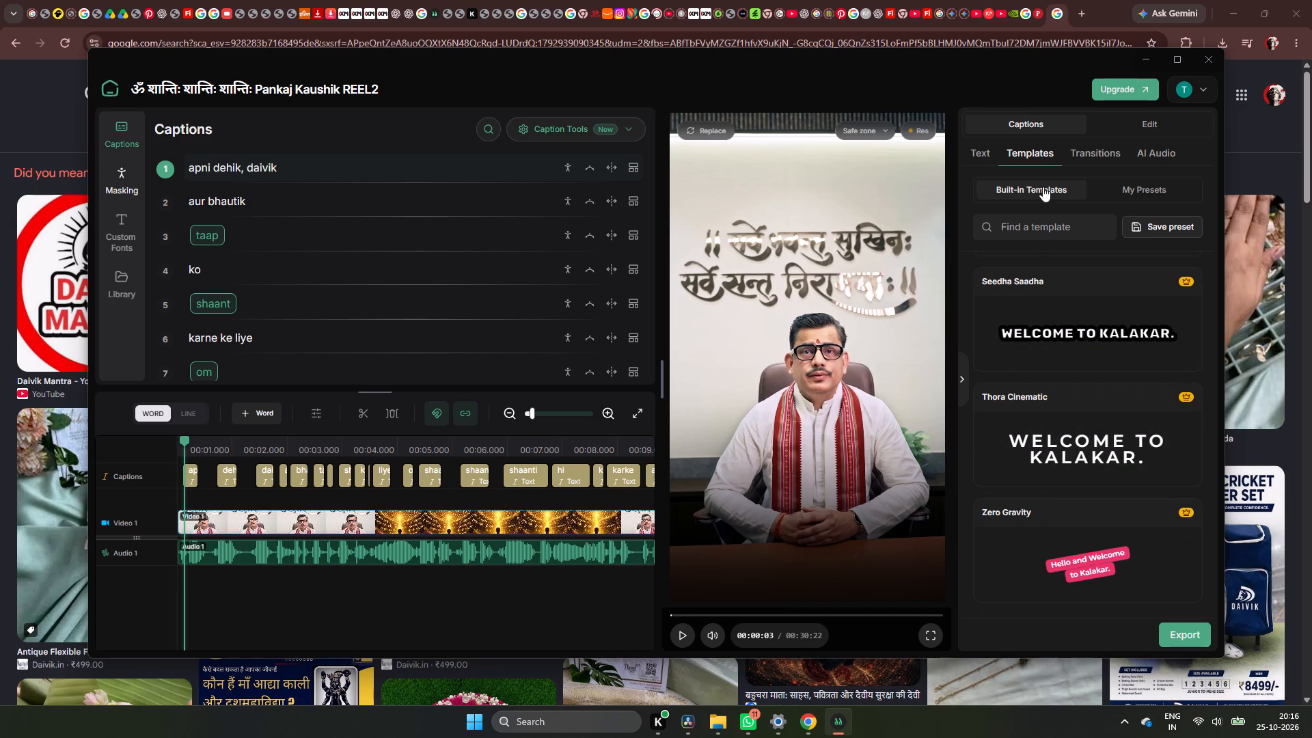
{"action": "left_click", "coordinate": [973, 147]}
{"action": "left_click", "coordinate": [1061, 217]}
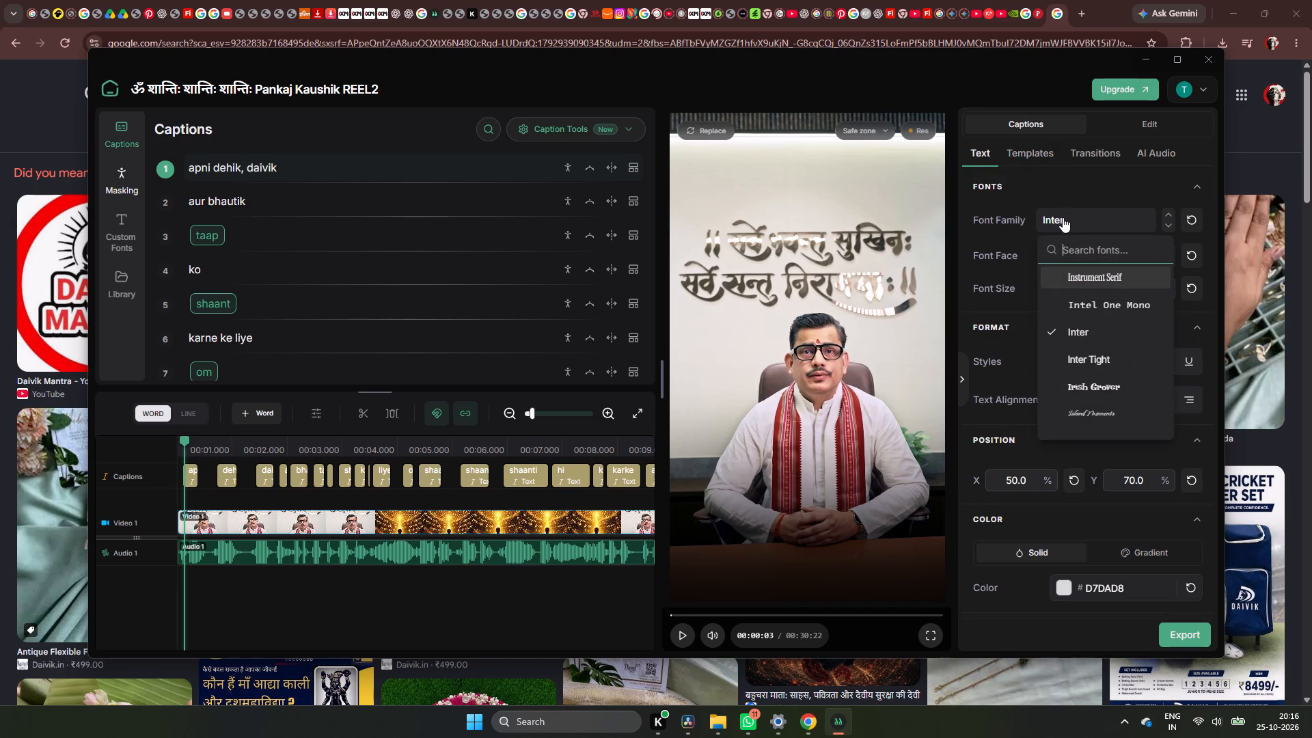
{"action": "type", "text": "popp"}
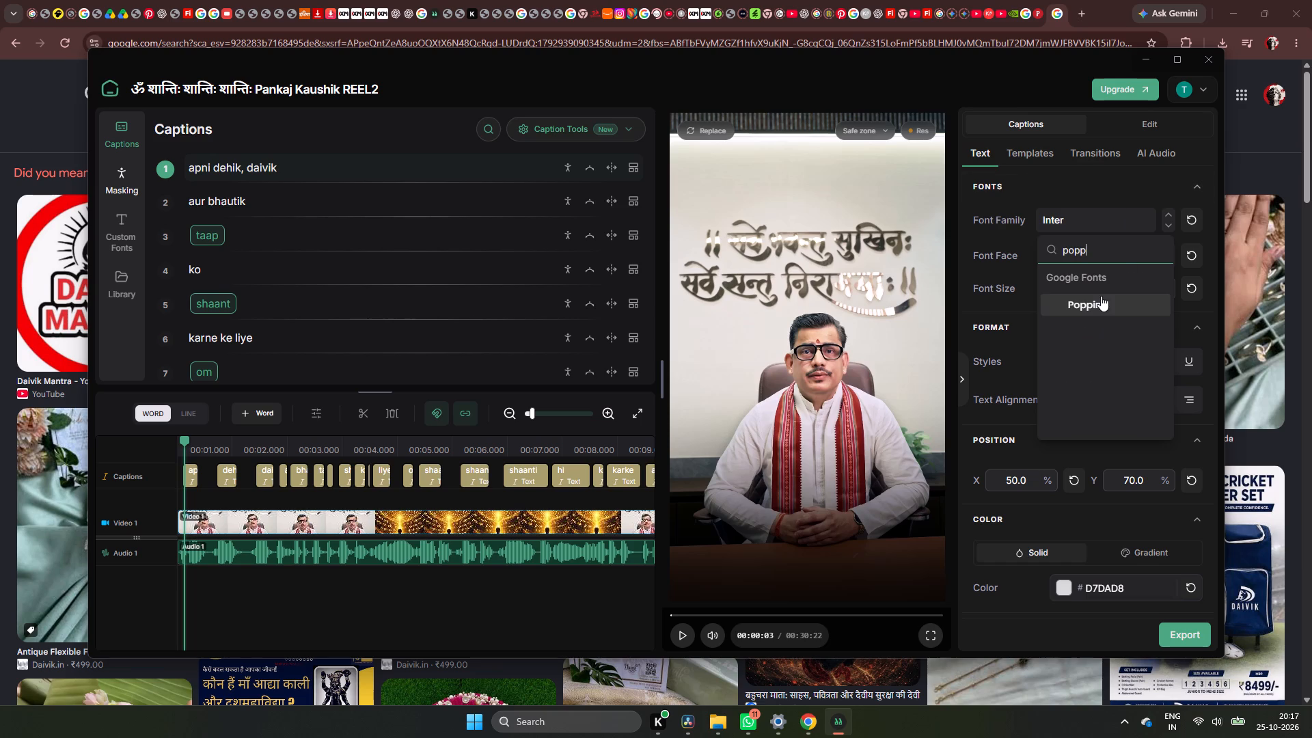
{"action": "left_click", "coordinate": [1101, 296]}
{"action": "left_click", "coordinate": [1120, 249]}
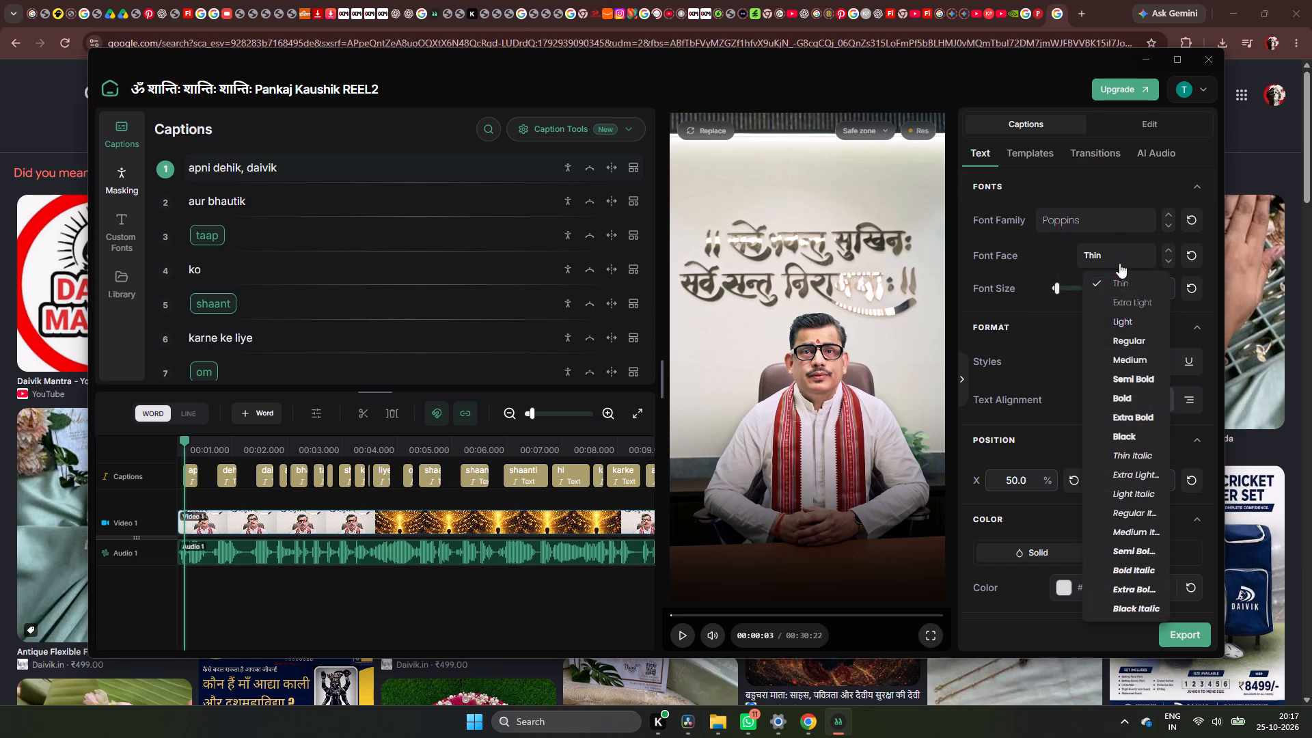
{"action": "left_click", "coordinate": [1128, 343]}
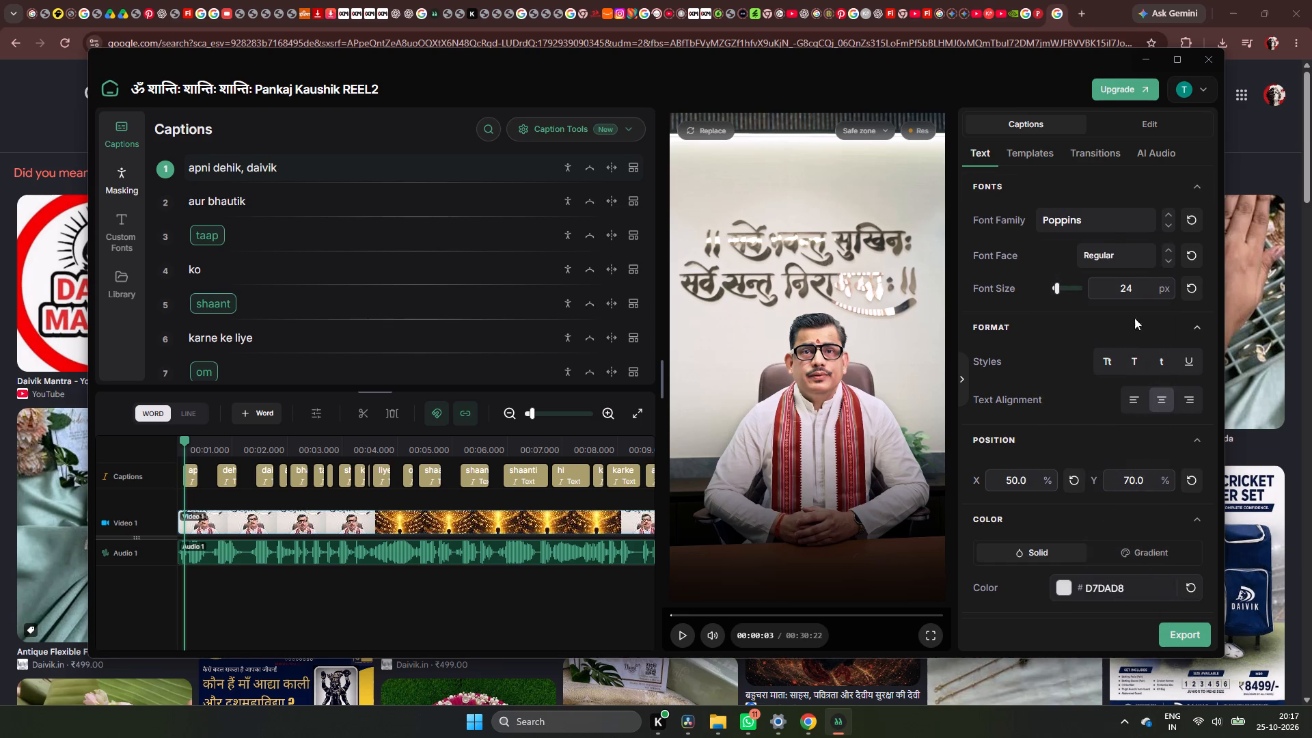
{"action": "left_click_drag", "start_coordinate": [1150, 287], "coordinate": [1126, 309]}
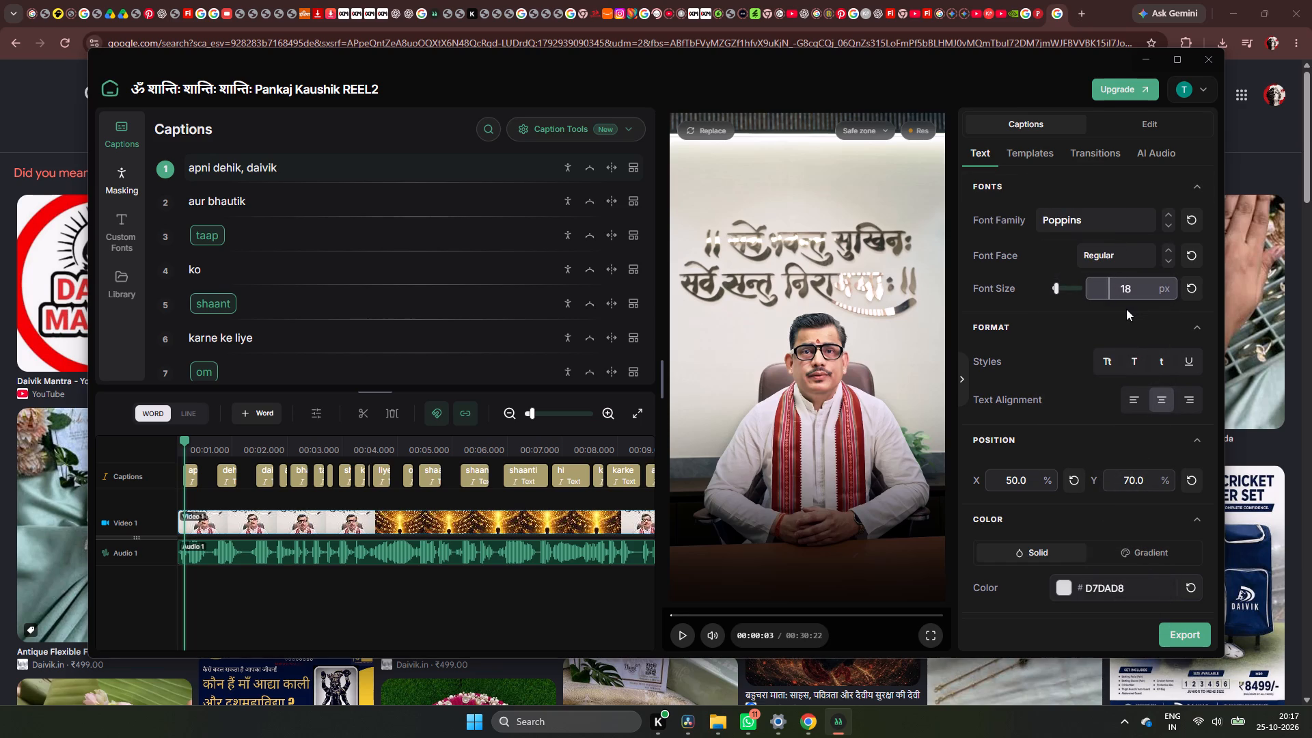
{"action": "left_click_drag", "start_coordinate": [1126, 309], "coordinate": [1124, 312]}
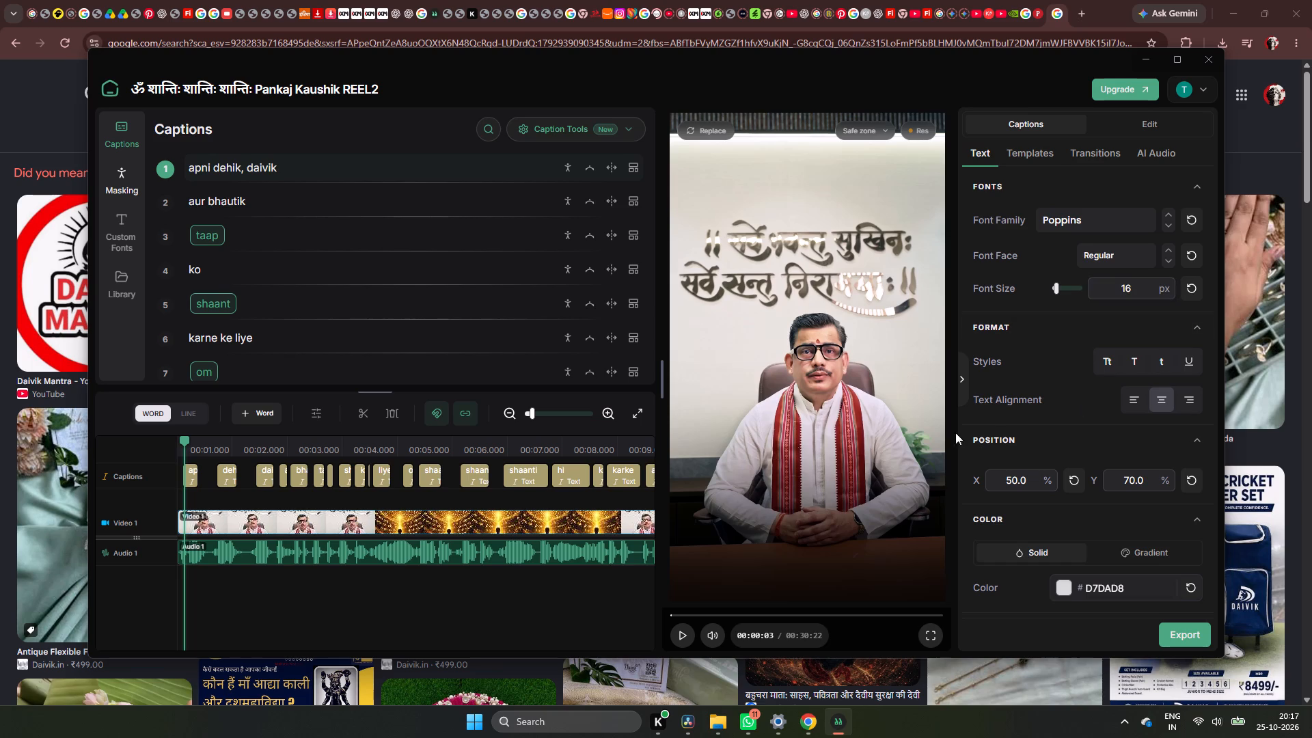
Play the first seconds of the second reel to check how the restyled opening caption looks.
{"action": "key", "text": "space"}
{"action": "key", "text": "space"}
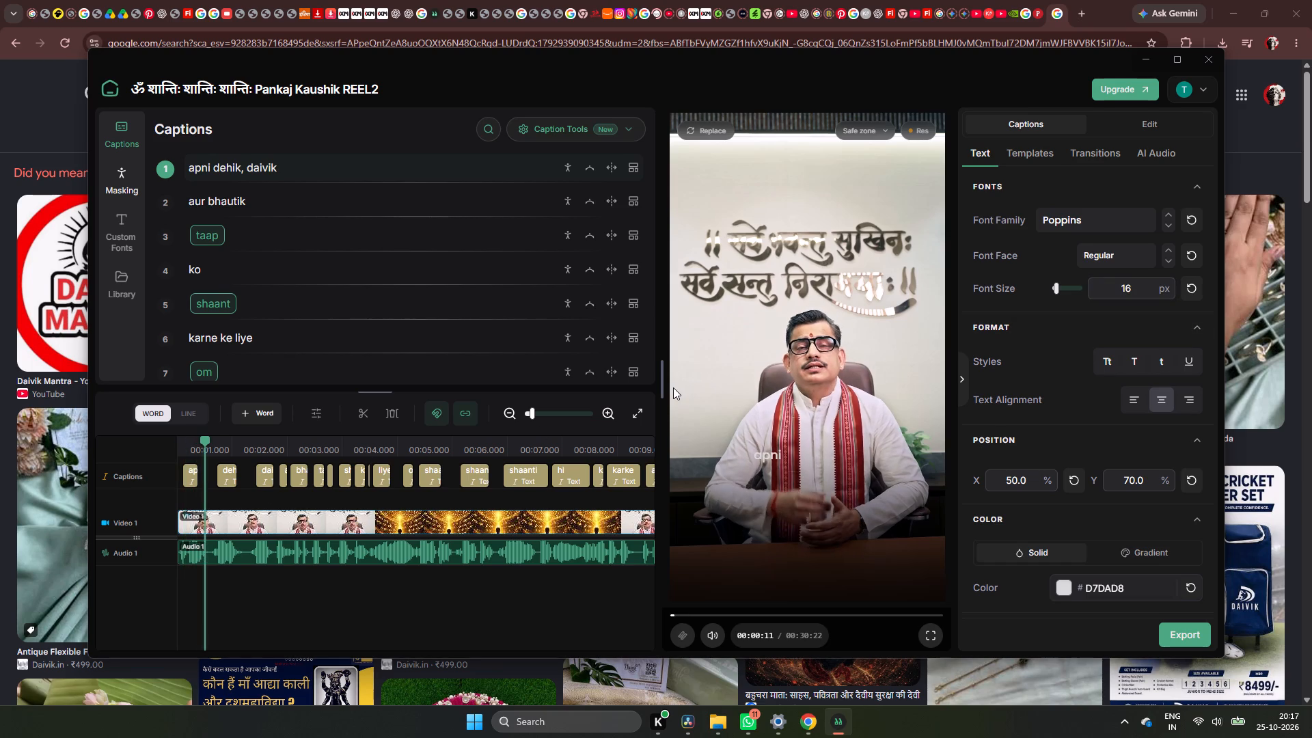
{"action": "key", "text": "space"}
{"action": "key", "text": "space"}
{"action": "key", "text": "space"}
{"action": "key", "text": "space"}
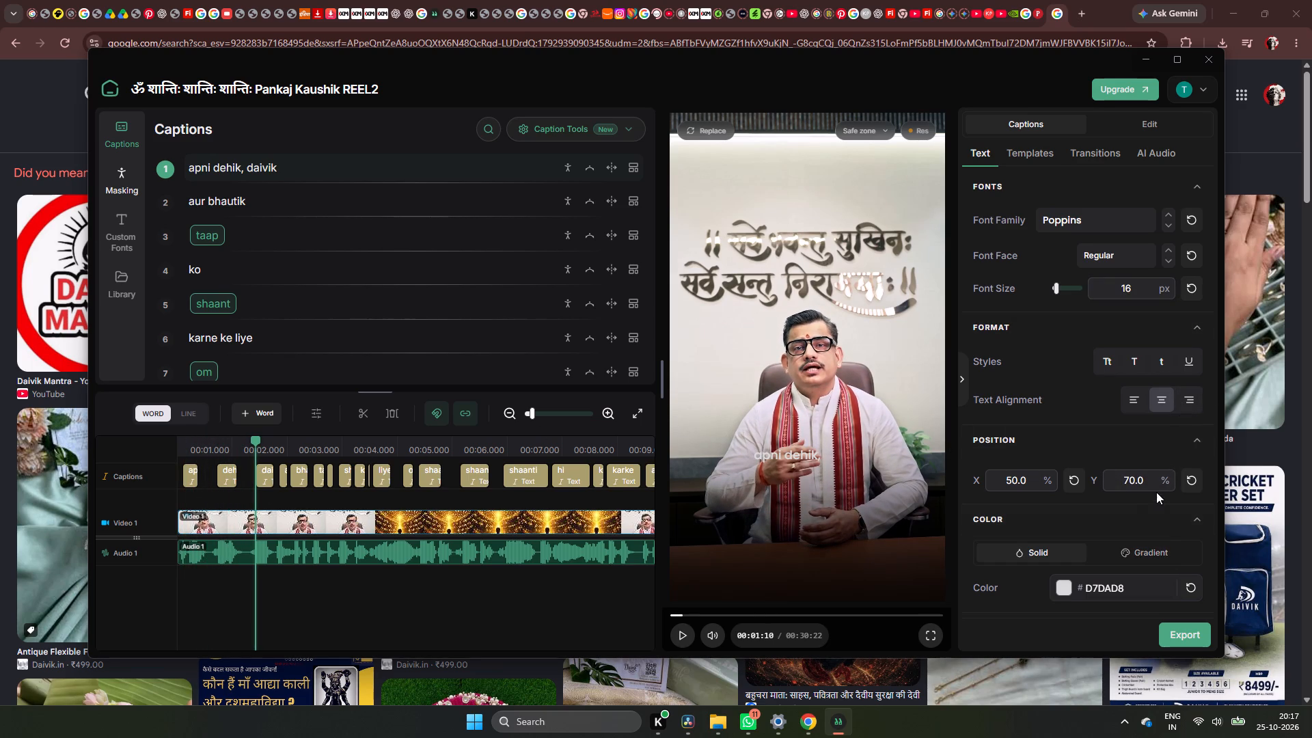
Lower the captions in the frame by setting their vertical (Y) position to 79.4%.
{"action": "left_click_drag", "start_coordinate": [1146, 482], "coordinate": [1256, 471]}
{"action": "left_click_drag", "start_coordinate": [1150, 486], "coordinate": [1192, 476]}
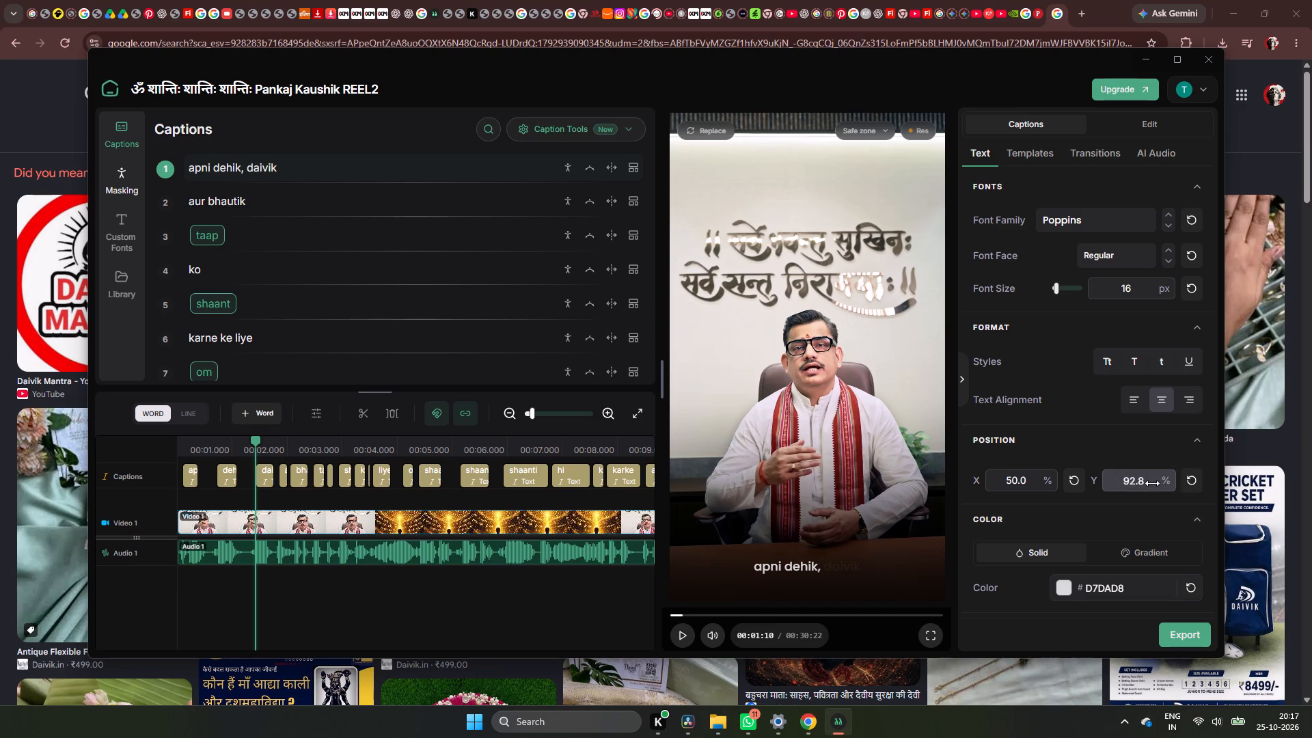
{"action": "left_click_drag", "start_coordinate": [1152, 483], "coordinate": [1107, 495]}
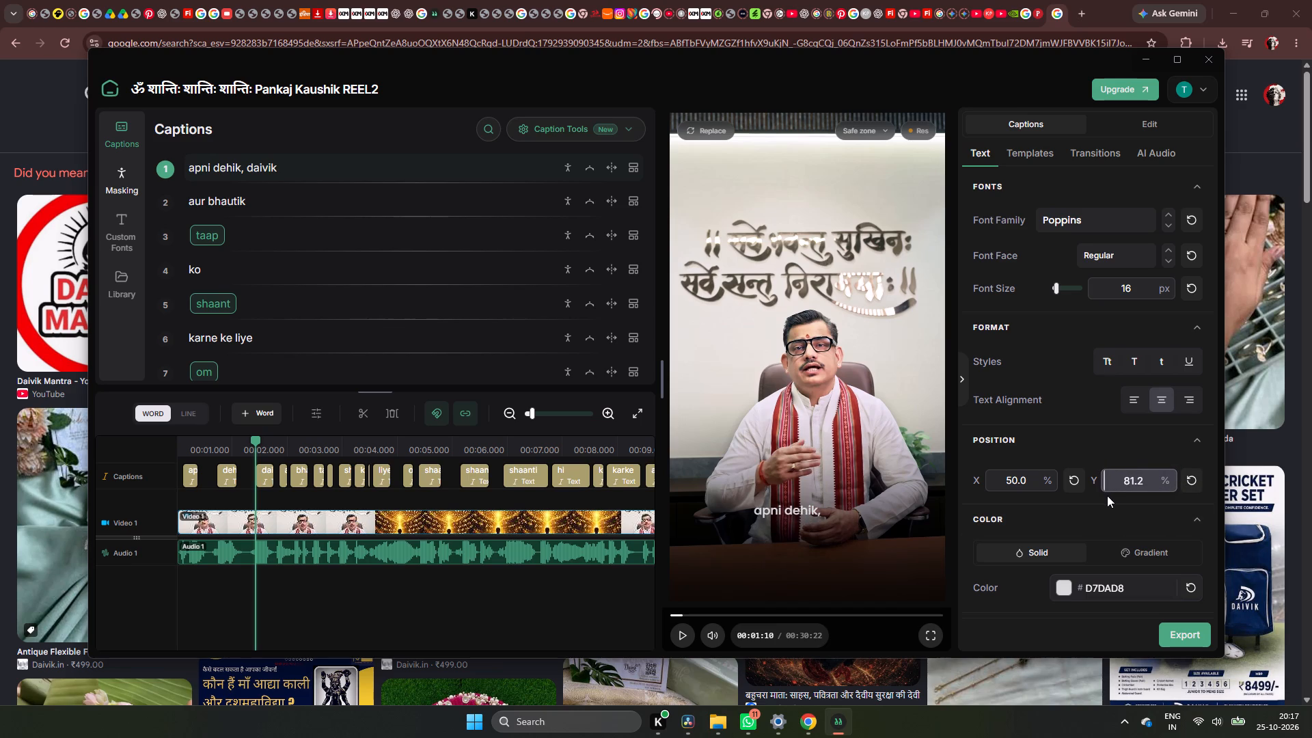
{"action": "left_click_drag", "start_coordinate": [1107, 495], "coordinate": [1104, 497]}
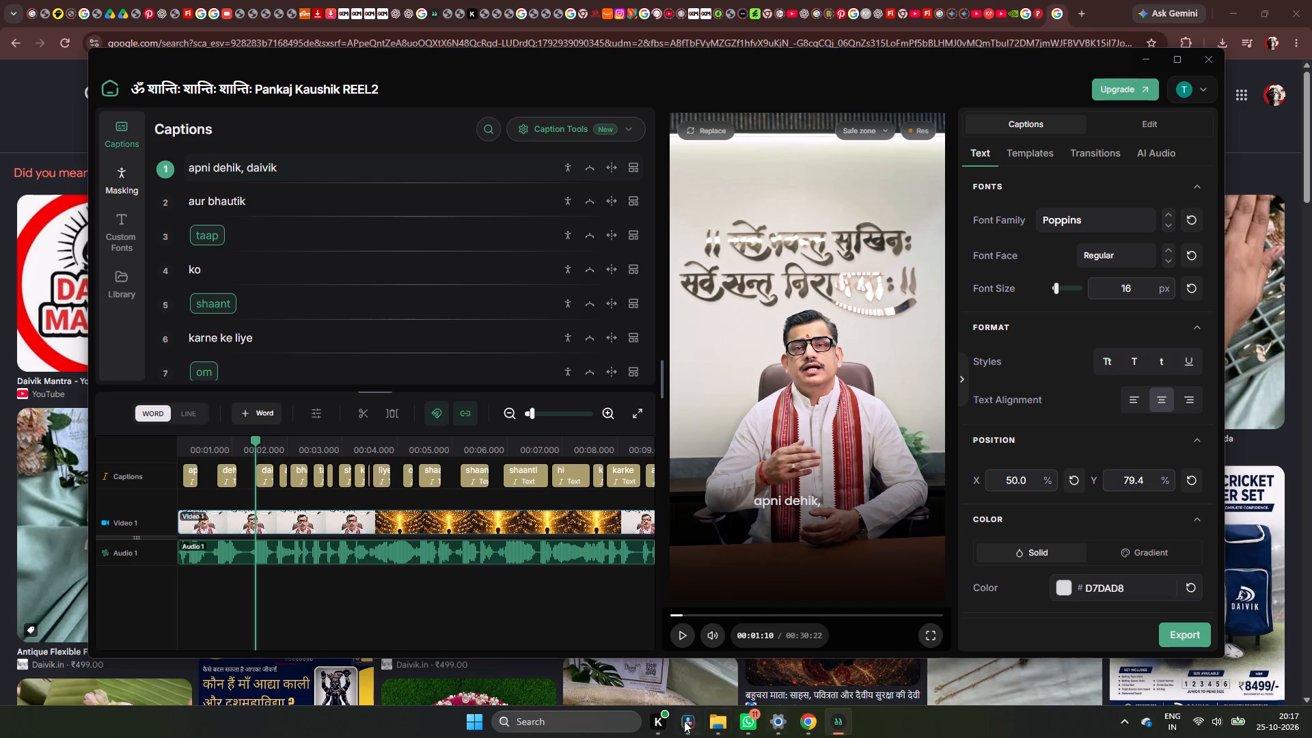
Open the finished REEL tube video from File Explorer's recent files and play its first seconds to examine the caption style and placement.
{"action": "left_click", "coordinate": [719, 710]}
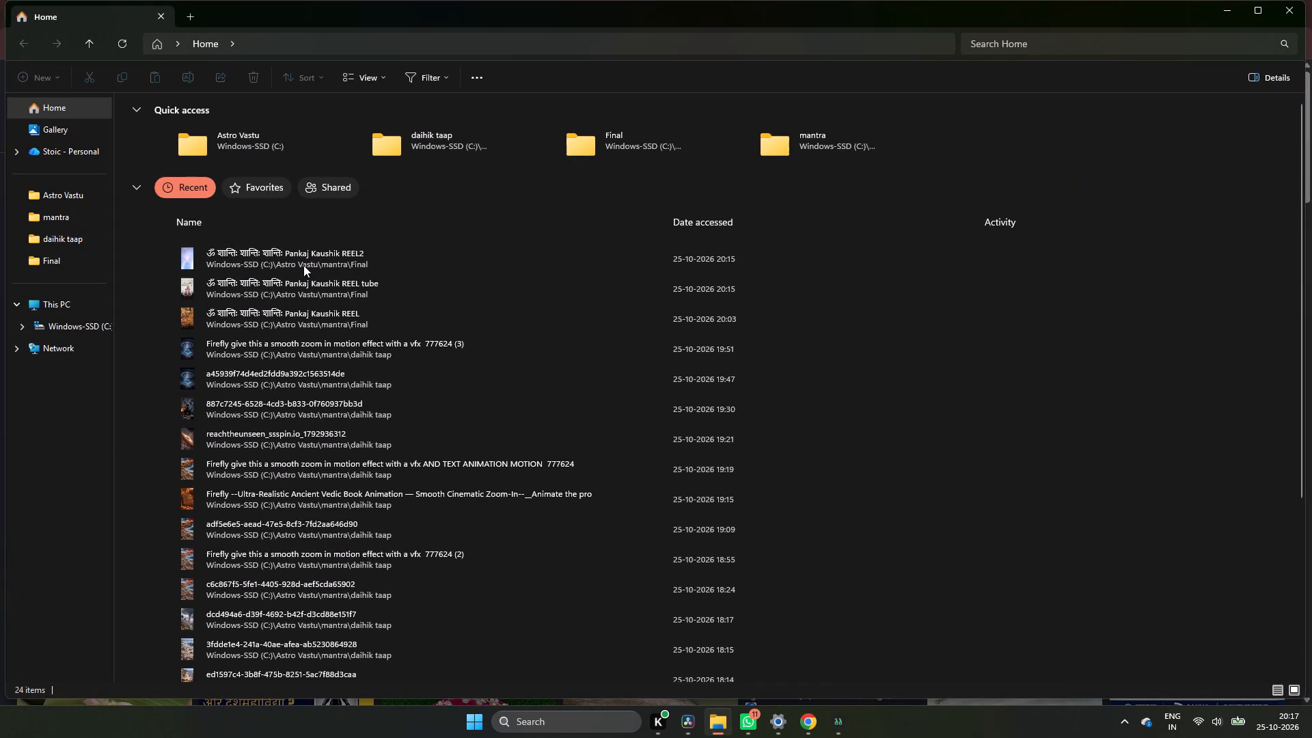
{"action": "double_click", "coordinate": [299, 279]}
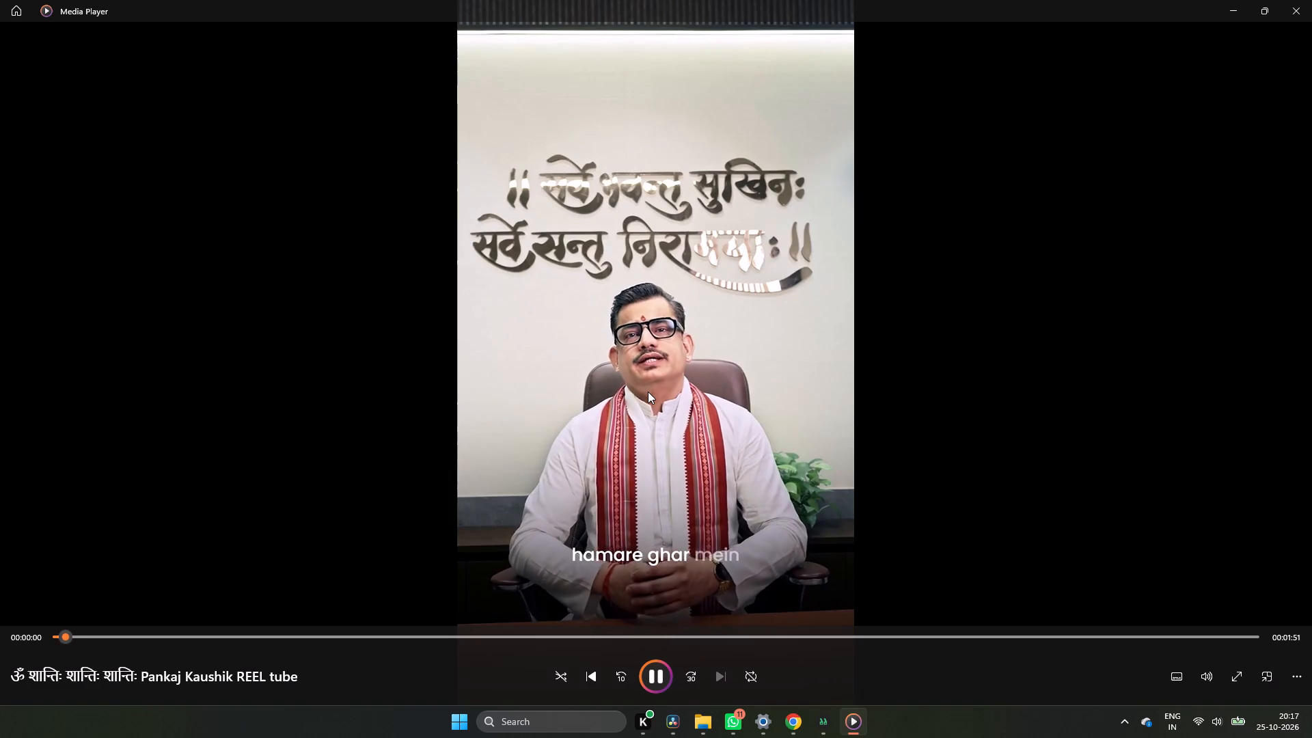
{"action": "key", "text": "space"}
{"action": "key", "text": "space"}
{"action": "key", "text": "space"}
{"action": "key", "text": "space"}
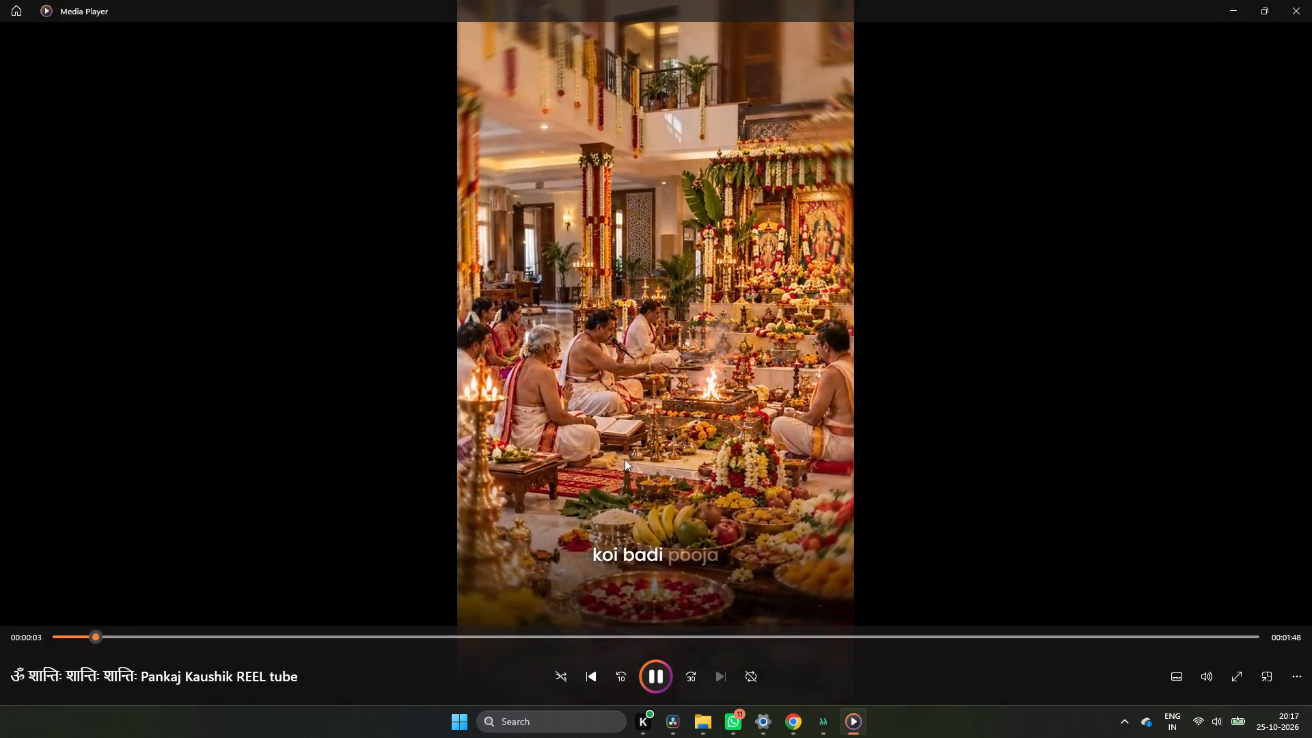
{"action": "key", "text": "space"}
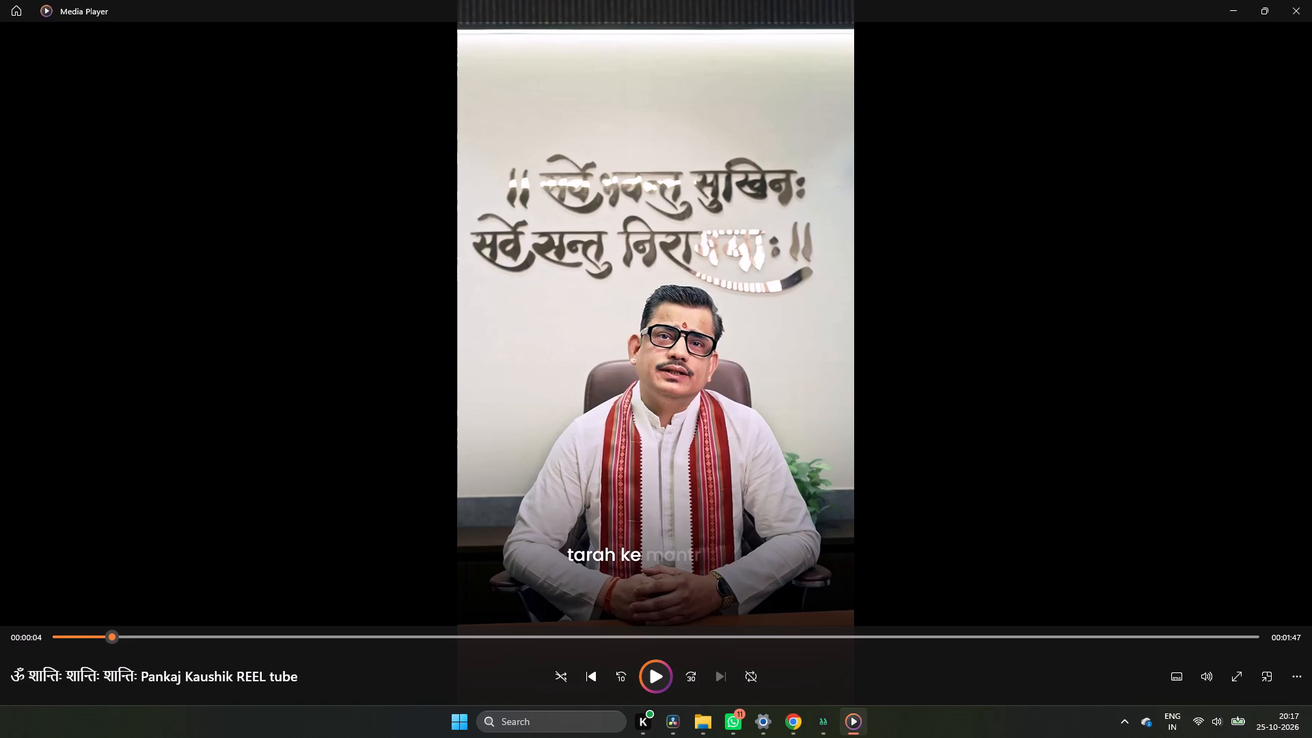
Switch back to Kalakar and play the first seven seconds of REEL2 to compare its captions with the finished video.
{"action": "left_click", "coordinate": [814, 733]}
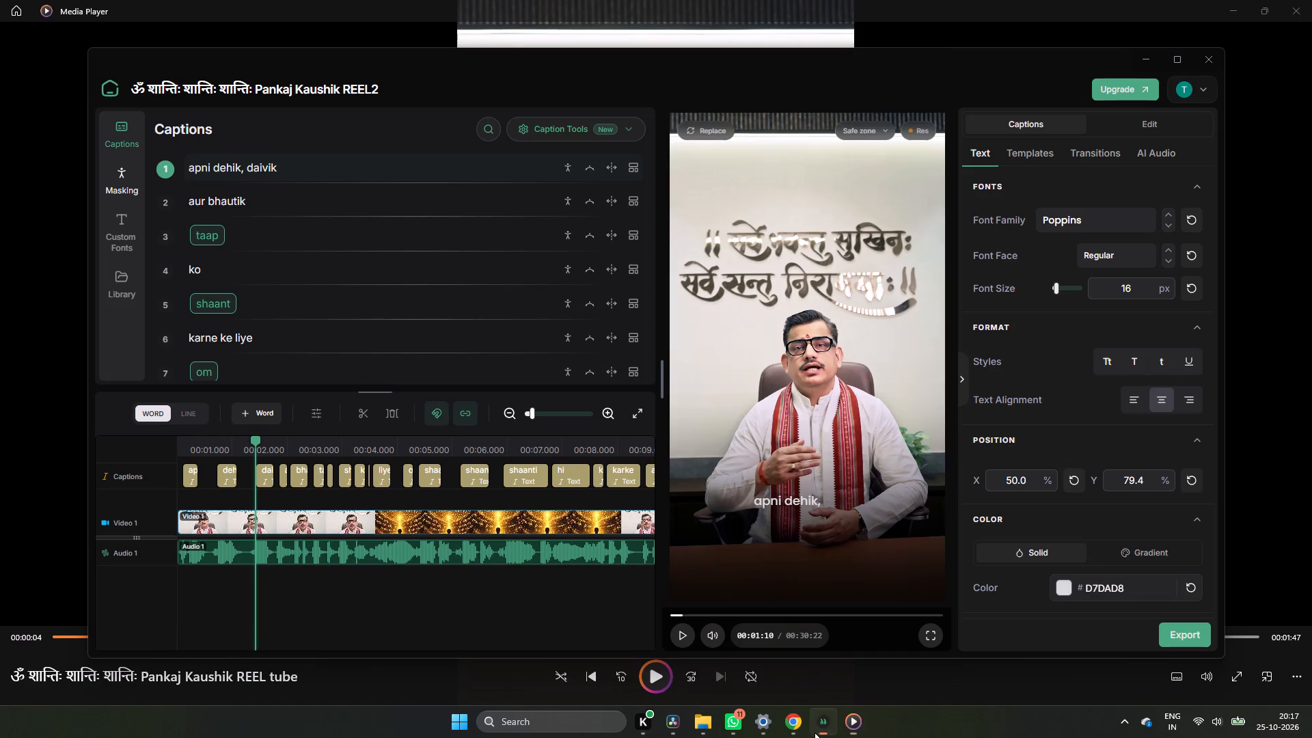
{"action": "key", "text": "space"}
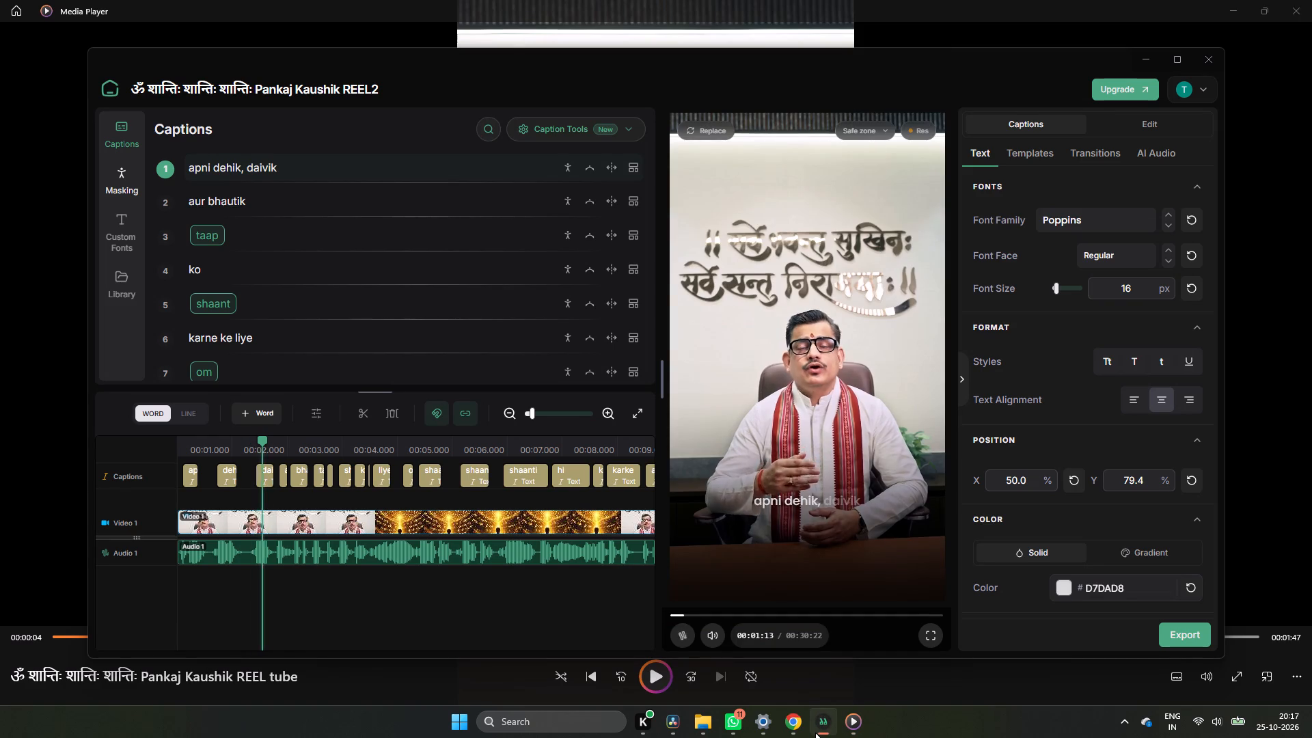
{"action": "key", "text": "space"}
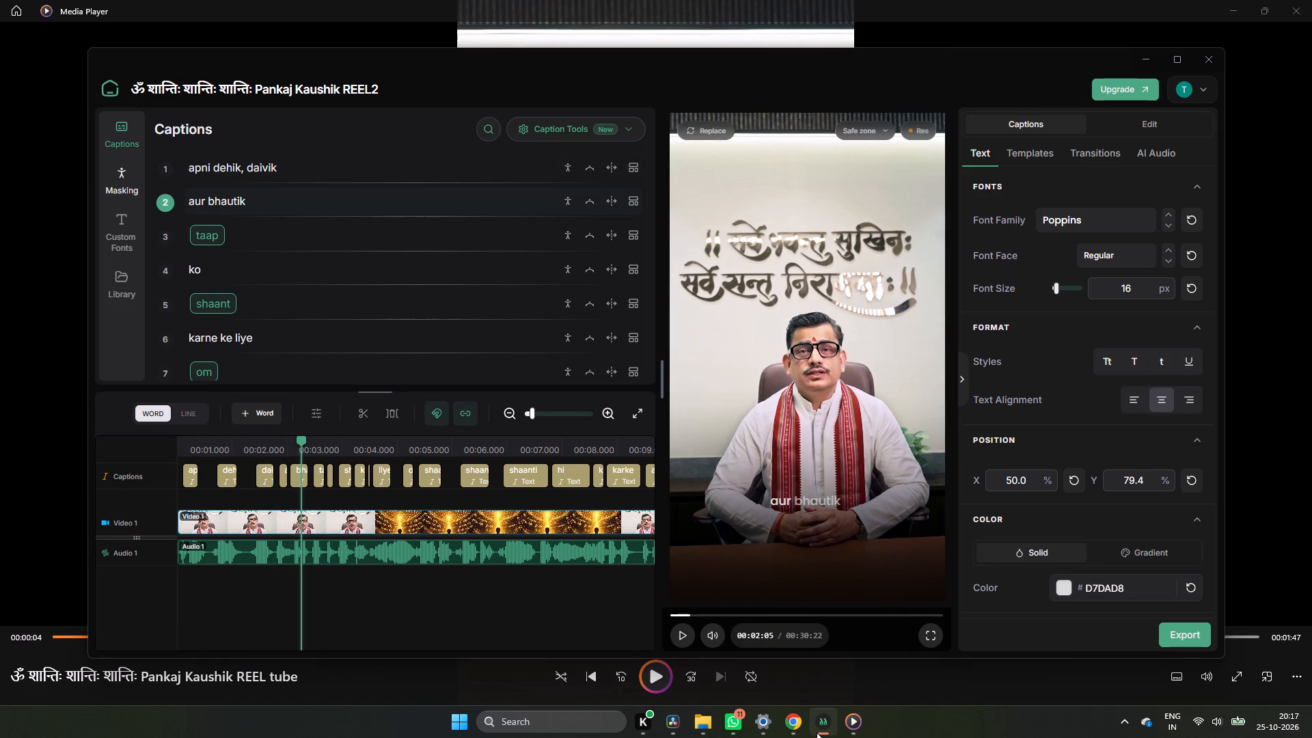
{"action": "key", "text": "space"}
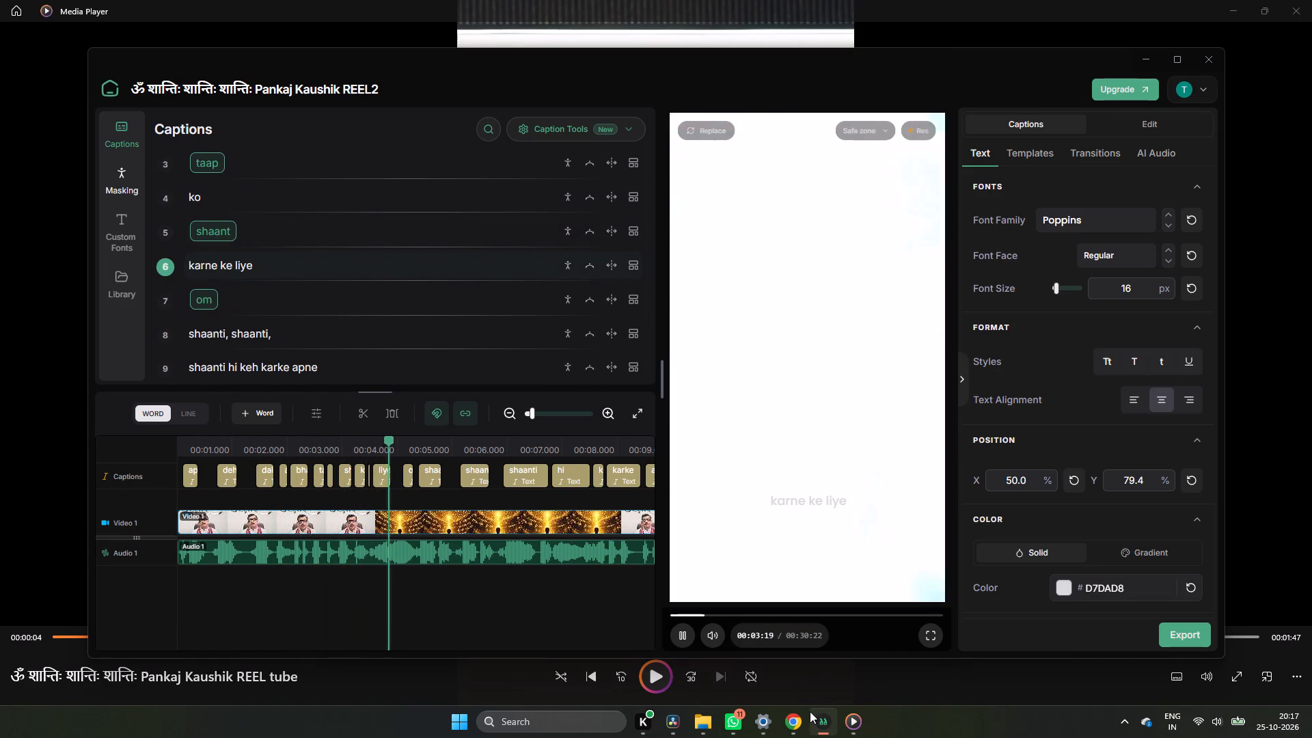
{"action": "key", "text": "space"}
{"action": "key", "text": "space"}
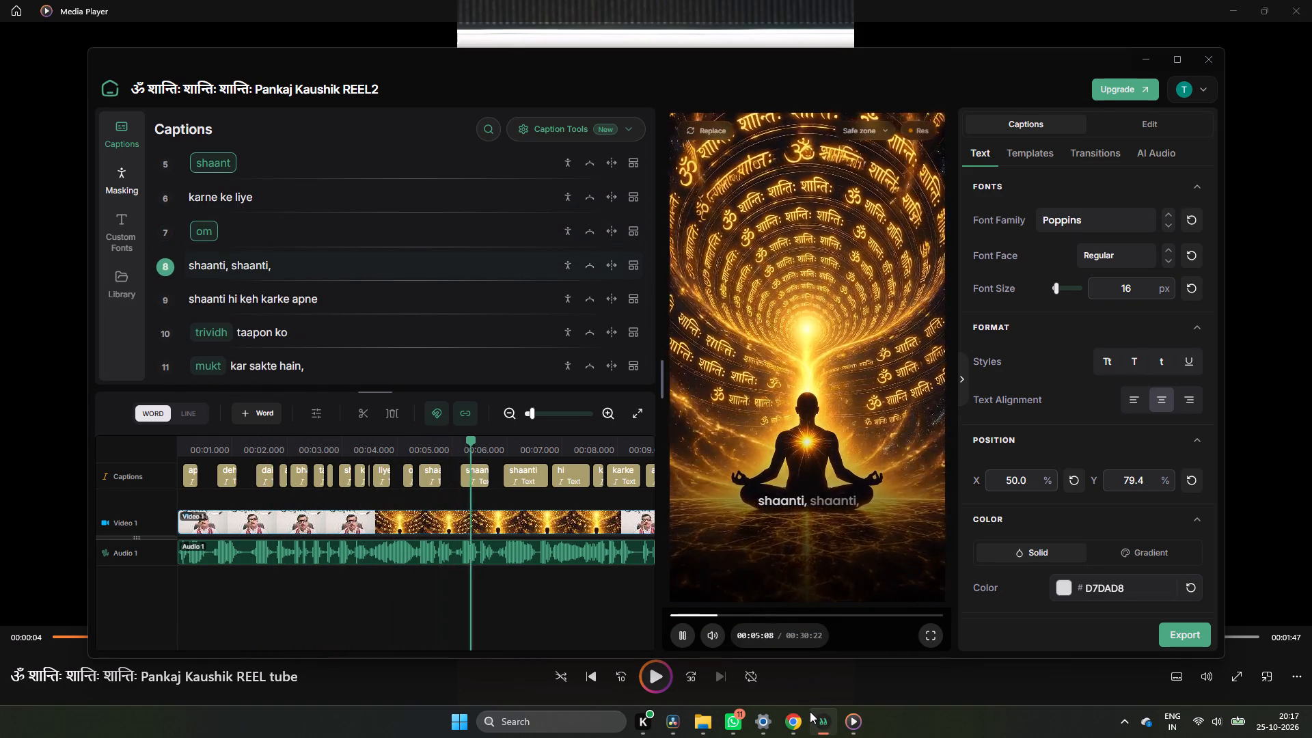
{"action": "key", "text": "space"}
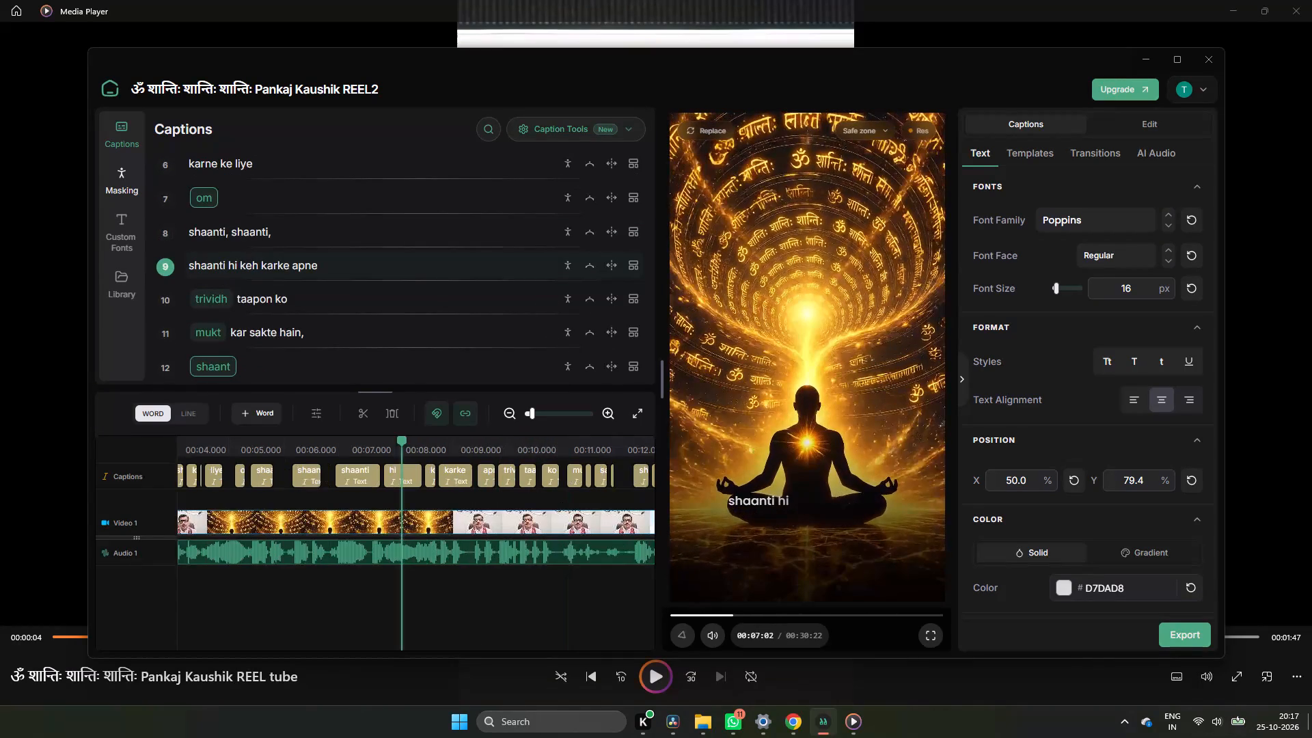
Set the solid caption colour to pure white, FFFFFF.
{"action": "left_click", "coordinate": [1065, 584]}
{"action": "left_click_drag", "start_coordinate": [1064, 436], "coordinate": [1043, 373]}
{"action": "left_click", "coordinate": [1074, 642]}
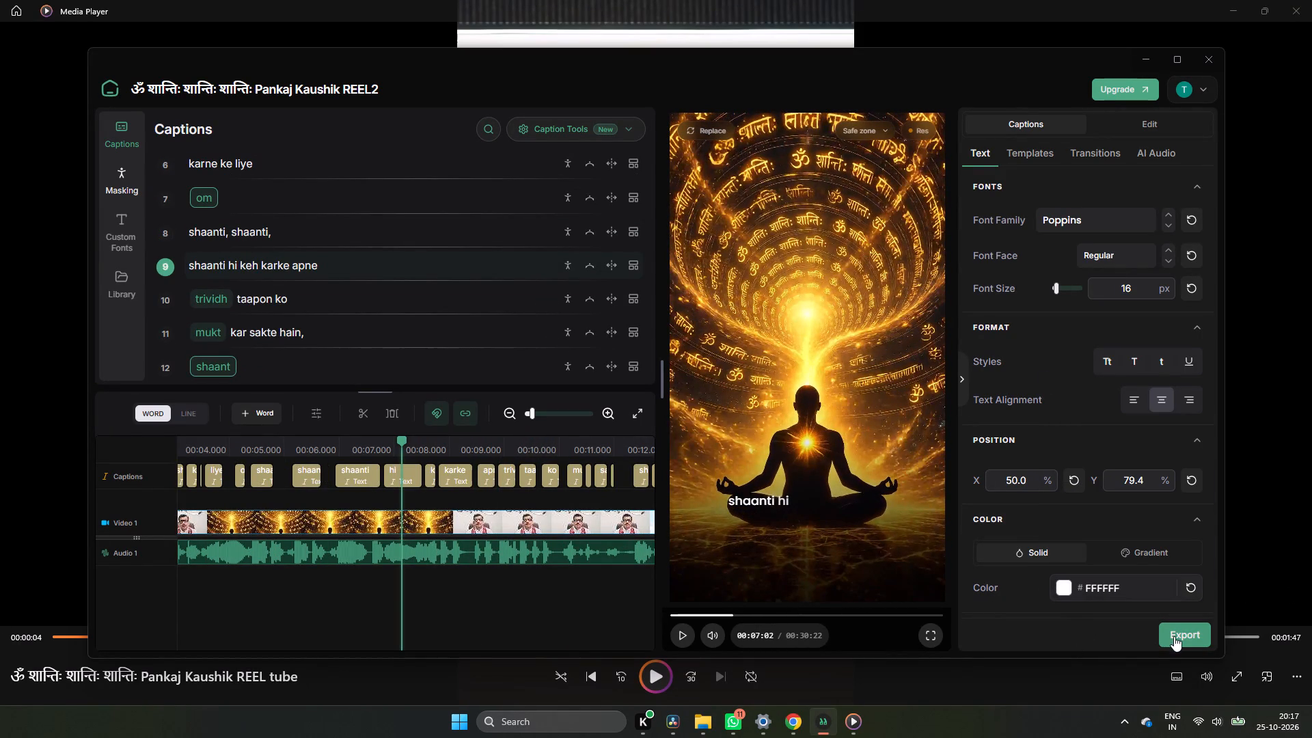
Play the rest of REEL2 to review its captions, replaying the closing "shaanti!" caption.
{"action": "key", "text": "space"}
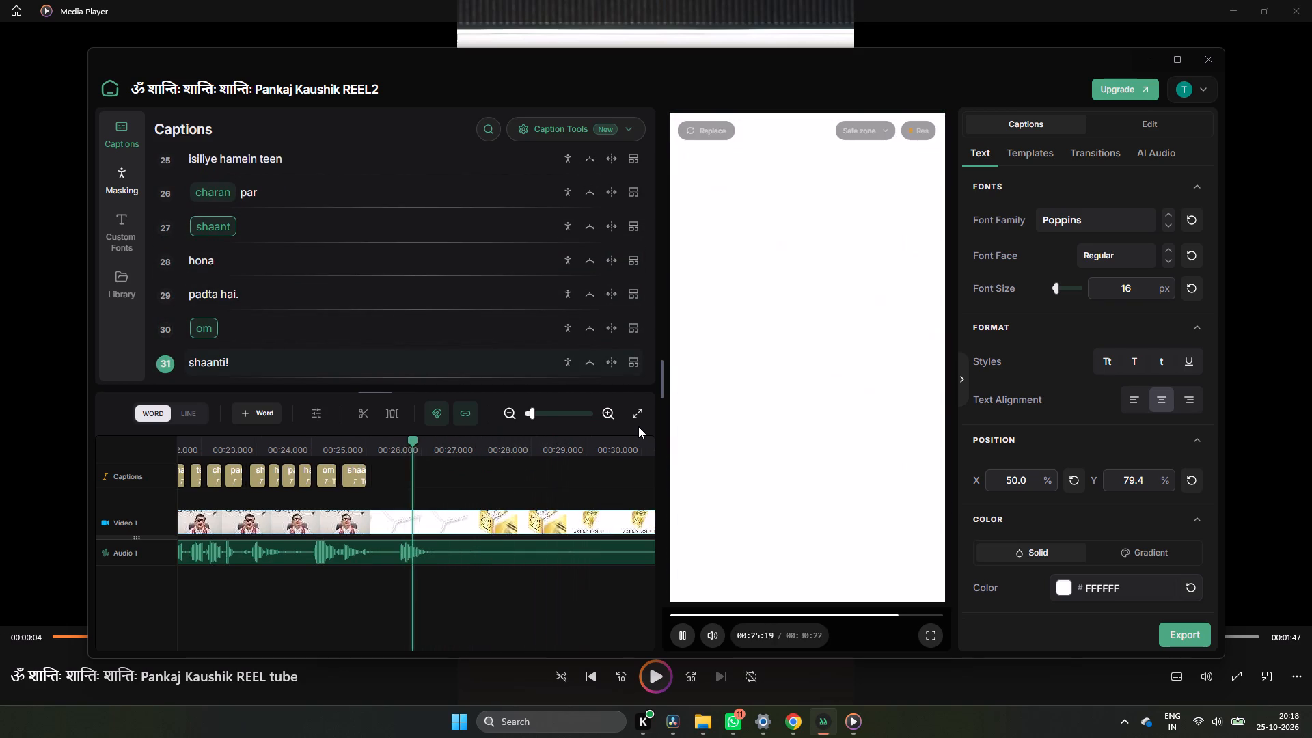
{"action": "key", "text": "space"}
{"action": "left_click", "coordinate": [372, 438]}
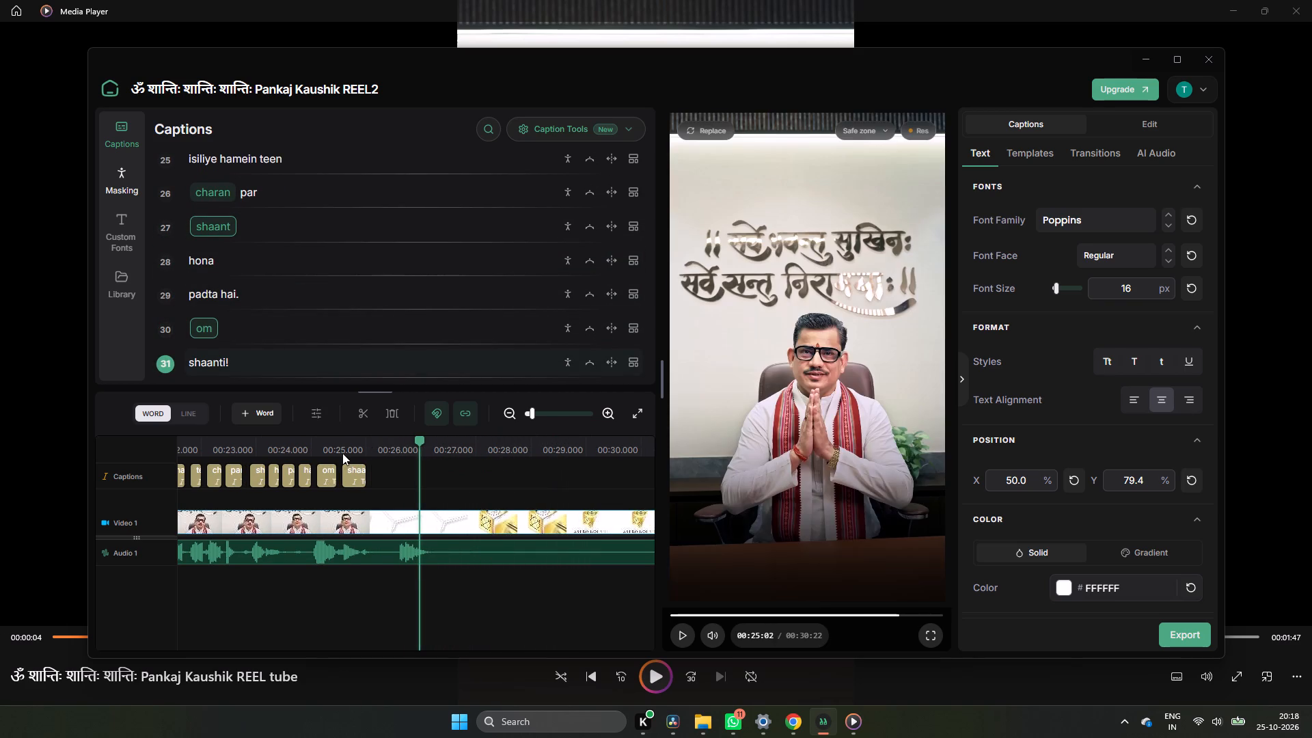
{"action": "left_click", "coordinate": [343, 452]}
{"action": "key", "text": "space"}
{"action": "key", "text": "space"}
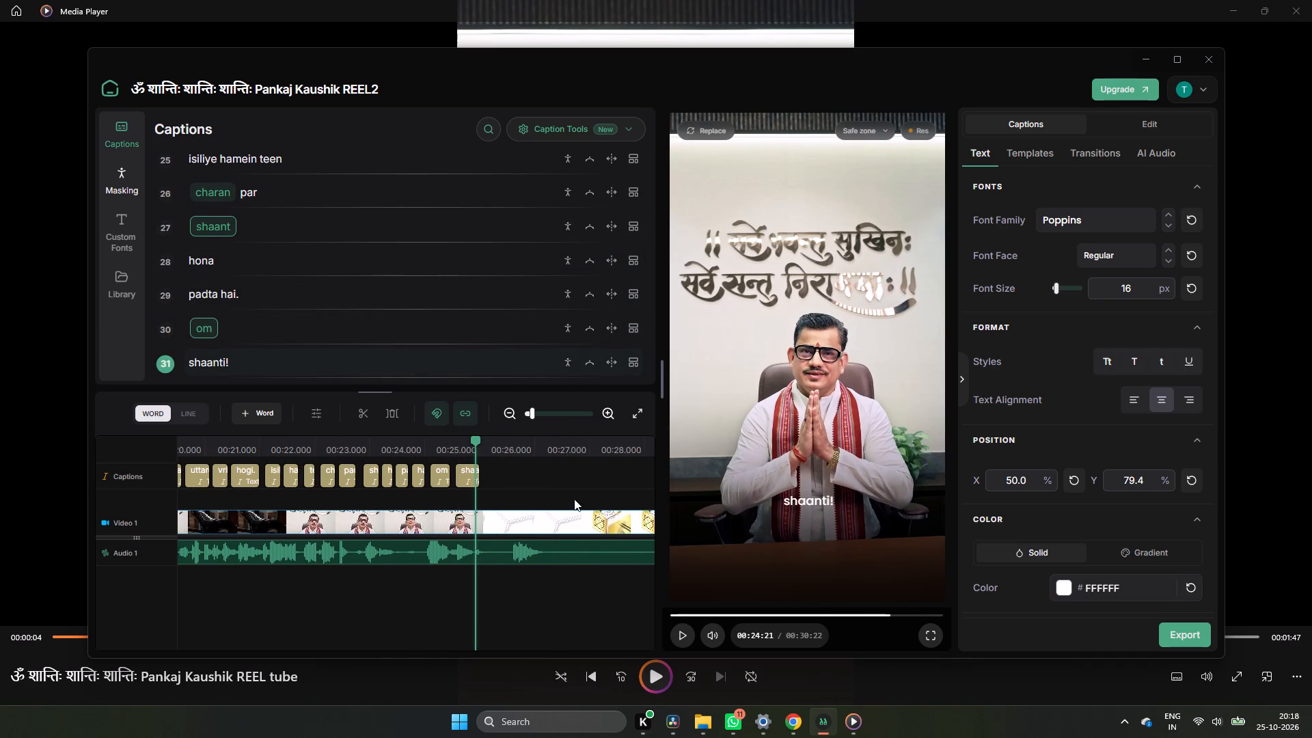
{"action": "key", "text": "space"}
{"action": "key", "text": "space"}
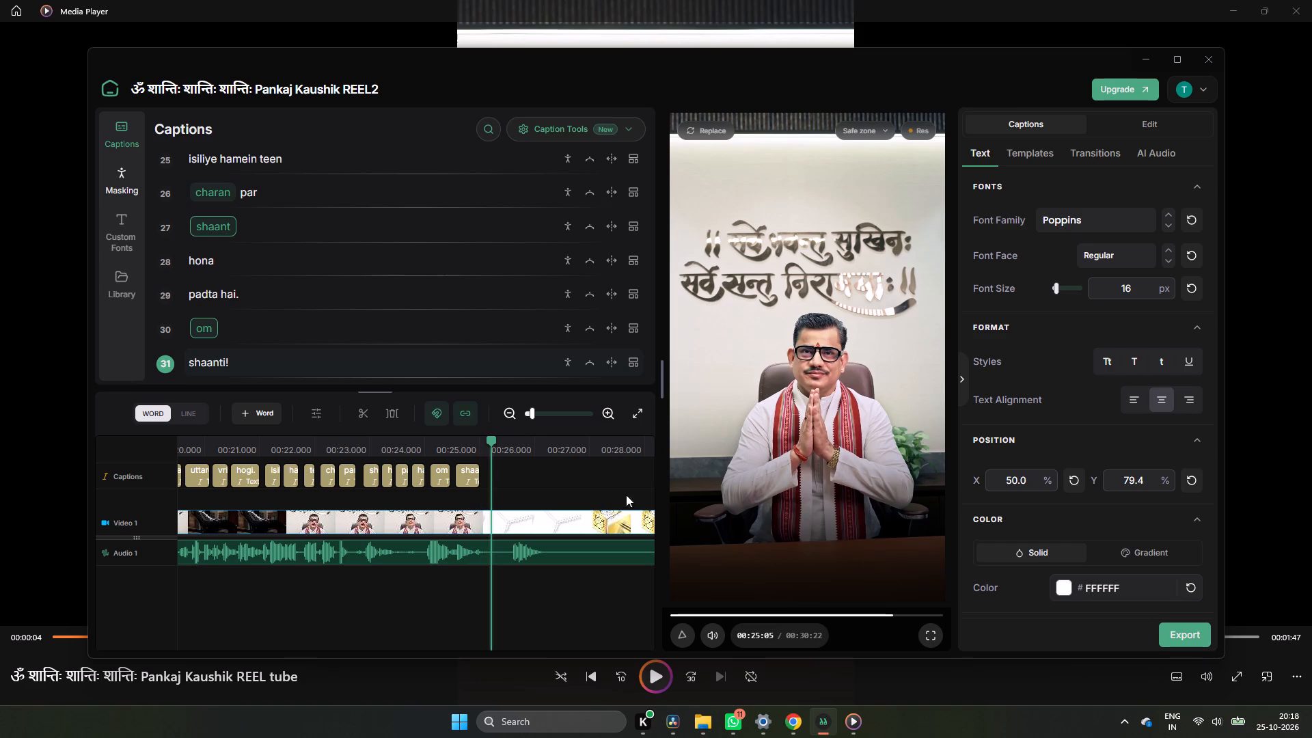
Recheck the caption lines from "charan par" to "padta hai." against the speech near the reel's end.
{"action": "scroll", "coordinate": [390, 275], "scroll_direction": "down", "scroll_amount": 6}
{"action": "left_click", "coordinate": [212, 226]}
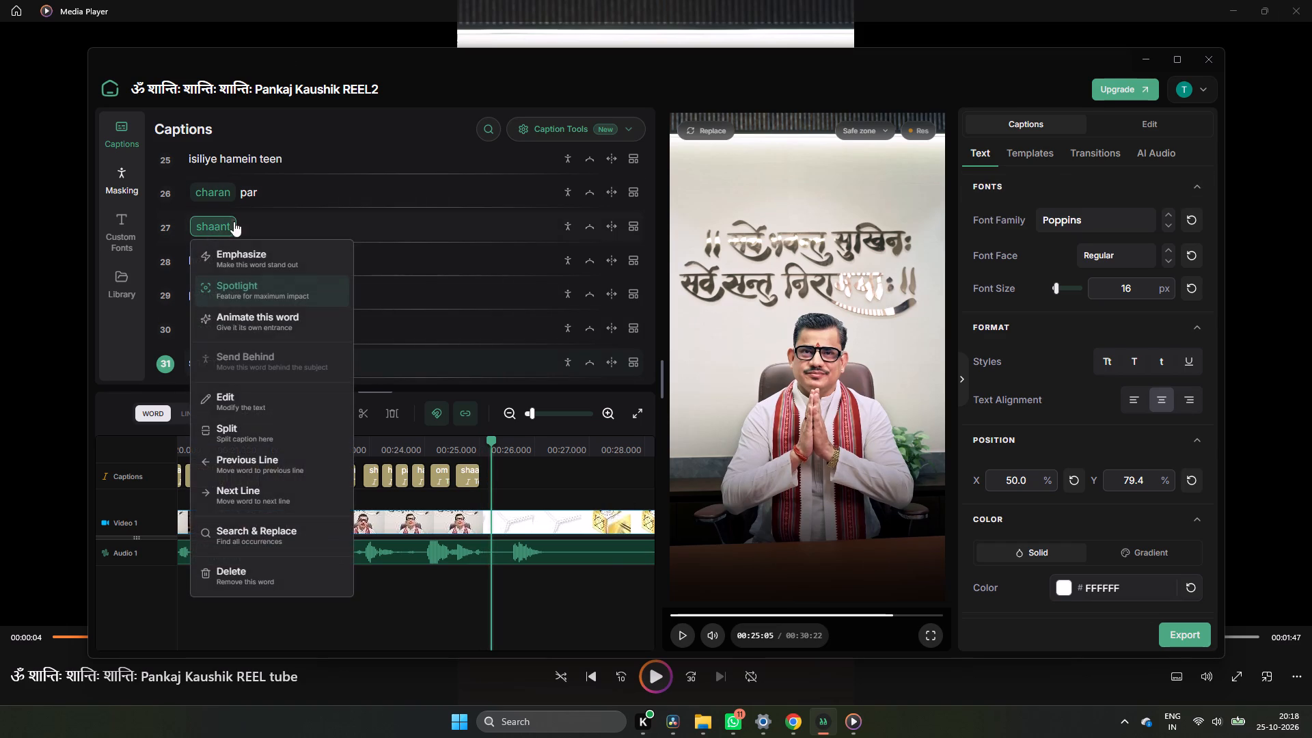
{"action": "left_click", "coordinate": [278, 213]}
{"action": "key", "text": "space"}
{"action": "key", "text": "space"}
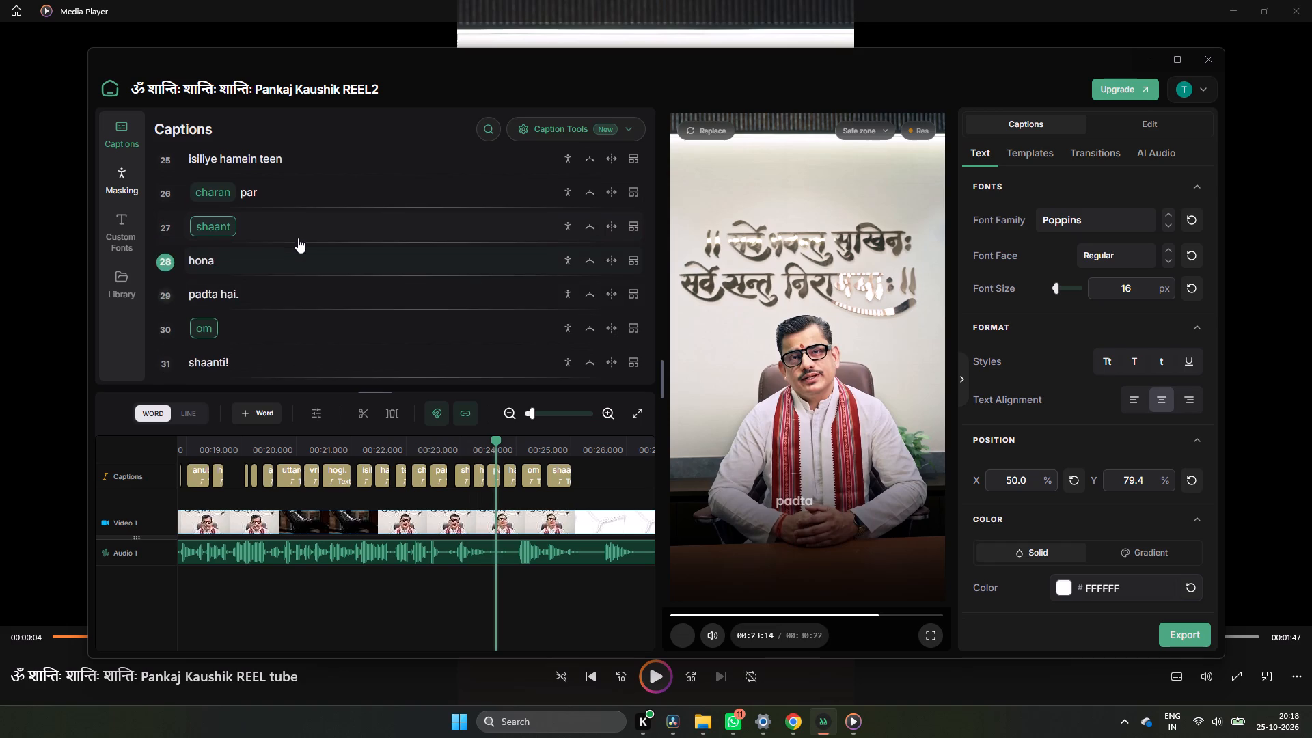
{"action": "scroll", "coordinate": [296, 232], "scroll_direction": "up", "scroll_amount": 1}
{"action": "left_click", "coordinate": [287, 246]}
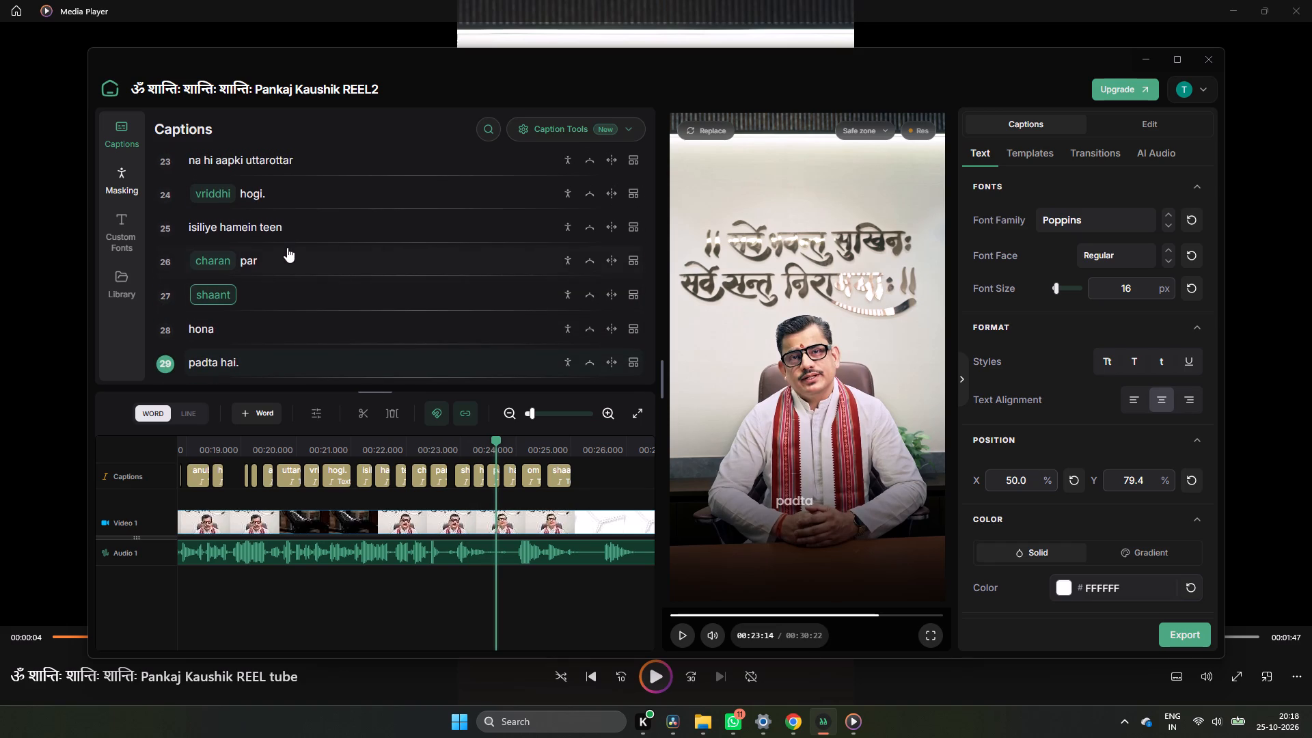
{"action": "left_click", "coordinate": [286, 252]}
{"action": "key", "text": "space"}
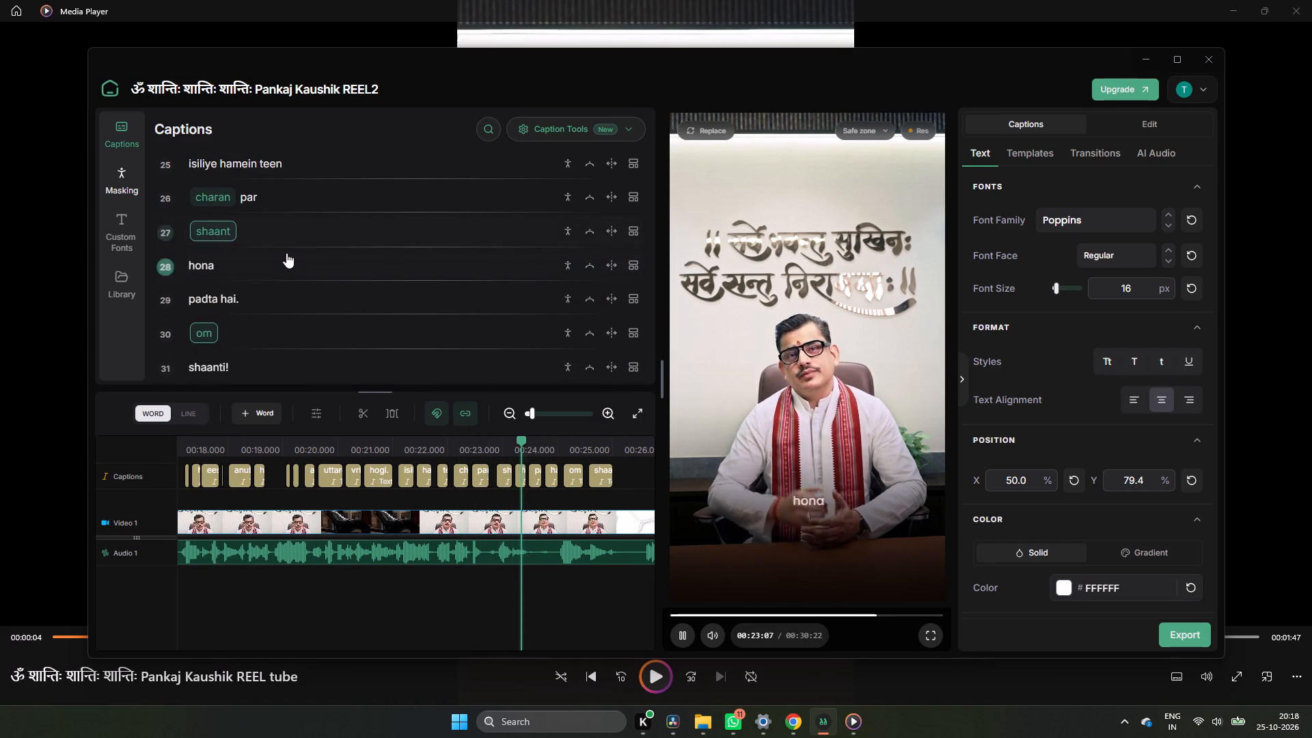
{"action": "key", "text": "space"}
Read through the full caption list of REEL2 to proofread the wording, including the lines around "man" and "shaant".
{"action": "scroll", "coordinate": [286, 253], "scroll_direction": "up", "scroll_amount": 5}
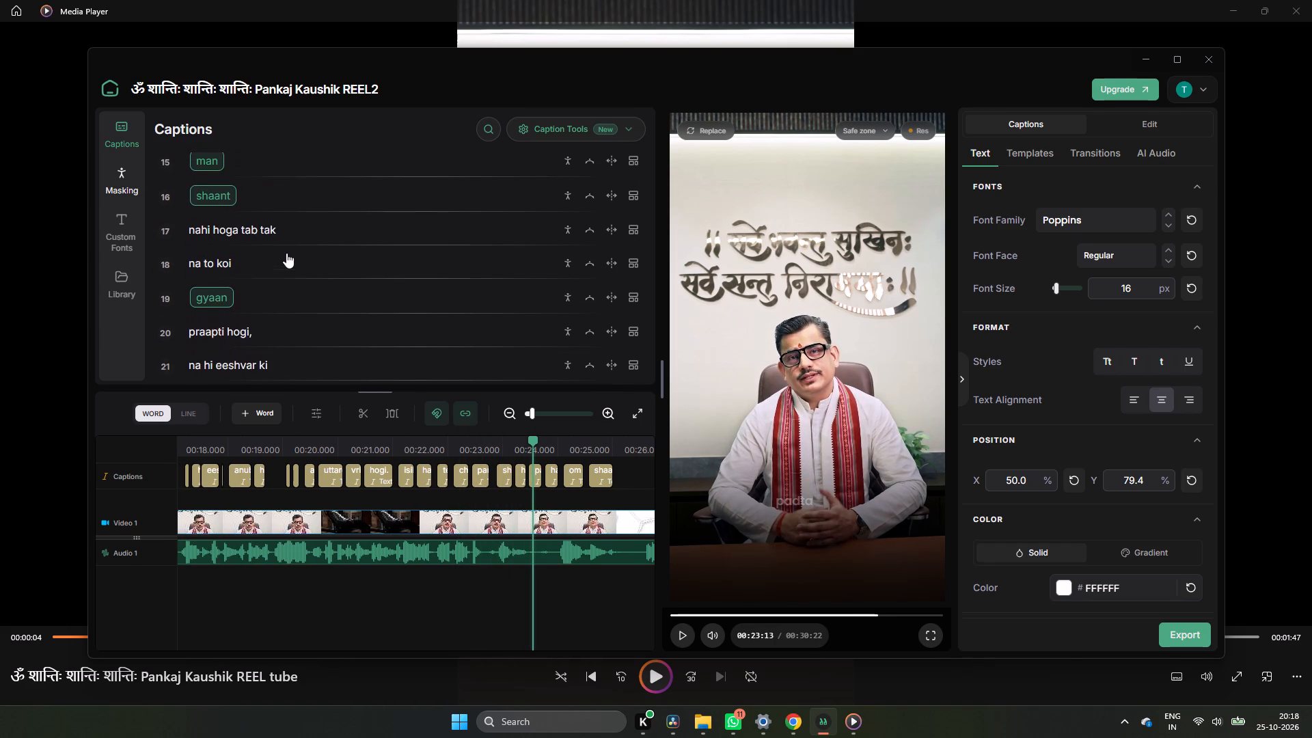
{"action": "scroll", "coordinate": [286, 253], "scroll_direction": "down", "scroll_amount": 1}
{"action": "scroll", "coordinate": [286, 253], "scroll_direction": "up", "scroll_amount": 3}
{"action": "left_click", "coordinate": [264, 324]}
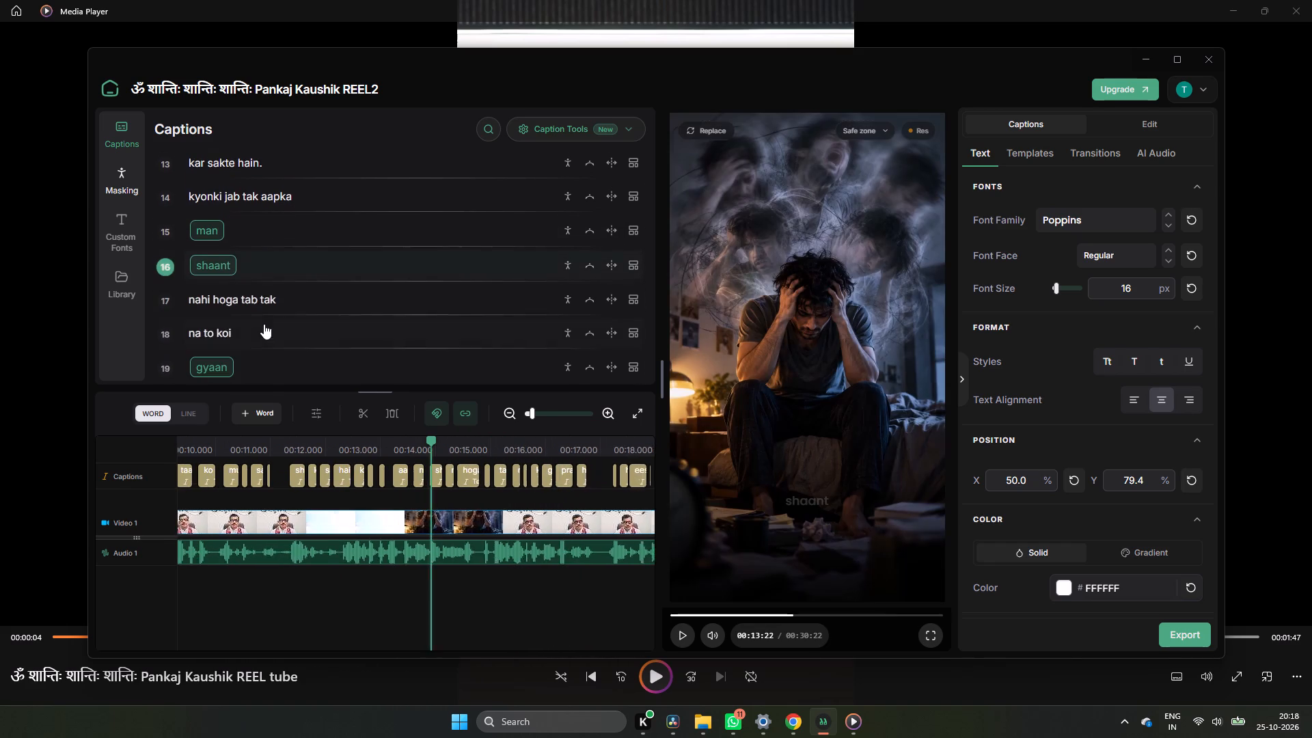
{"action": "scroll", "coordinate": [314, 238], "scroll_direction": "up", "scroll_amount": 5}
{"action": "scroll", "coordinate": [314, 238], "scroll_direction": "down", "scroll_amount": 3}
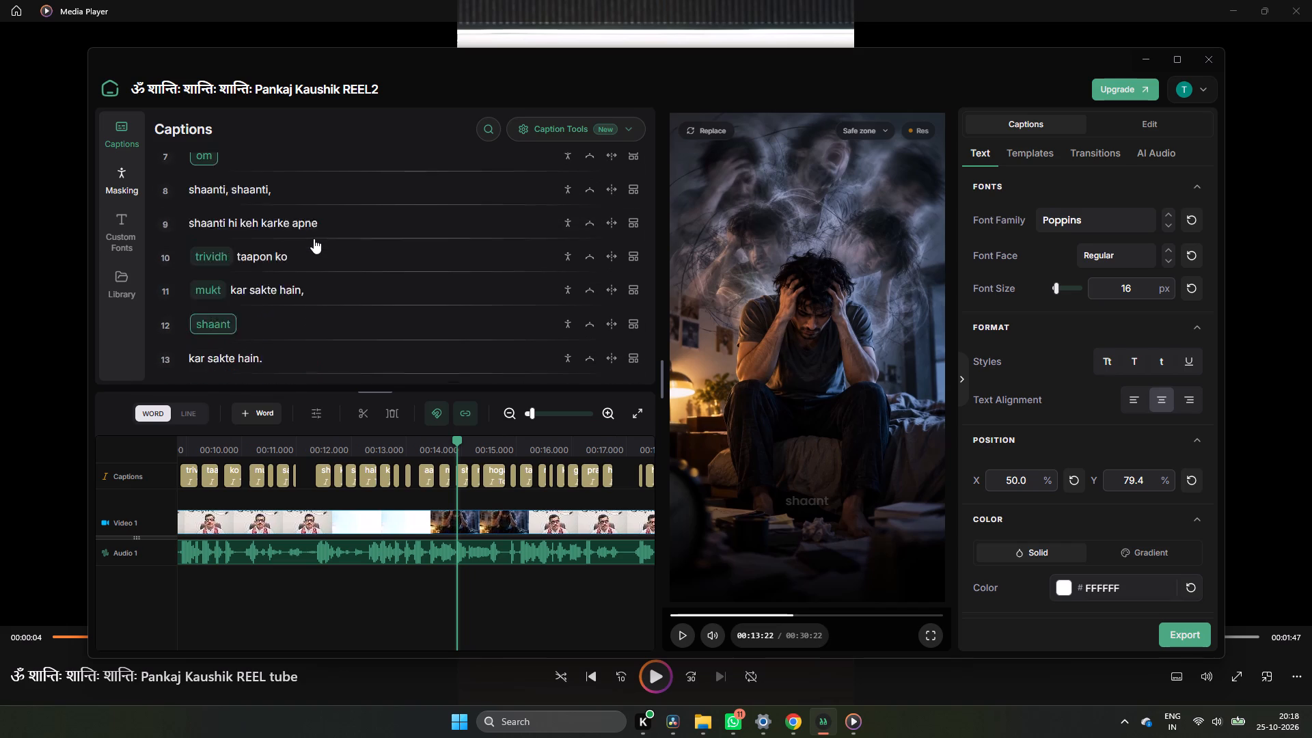
{"action": "scroll", "coordinate": [314, 238], "scroll_direction": "up", "scroll_amount": 4}
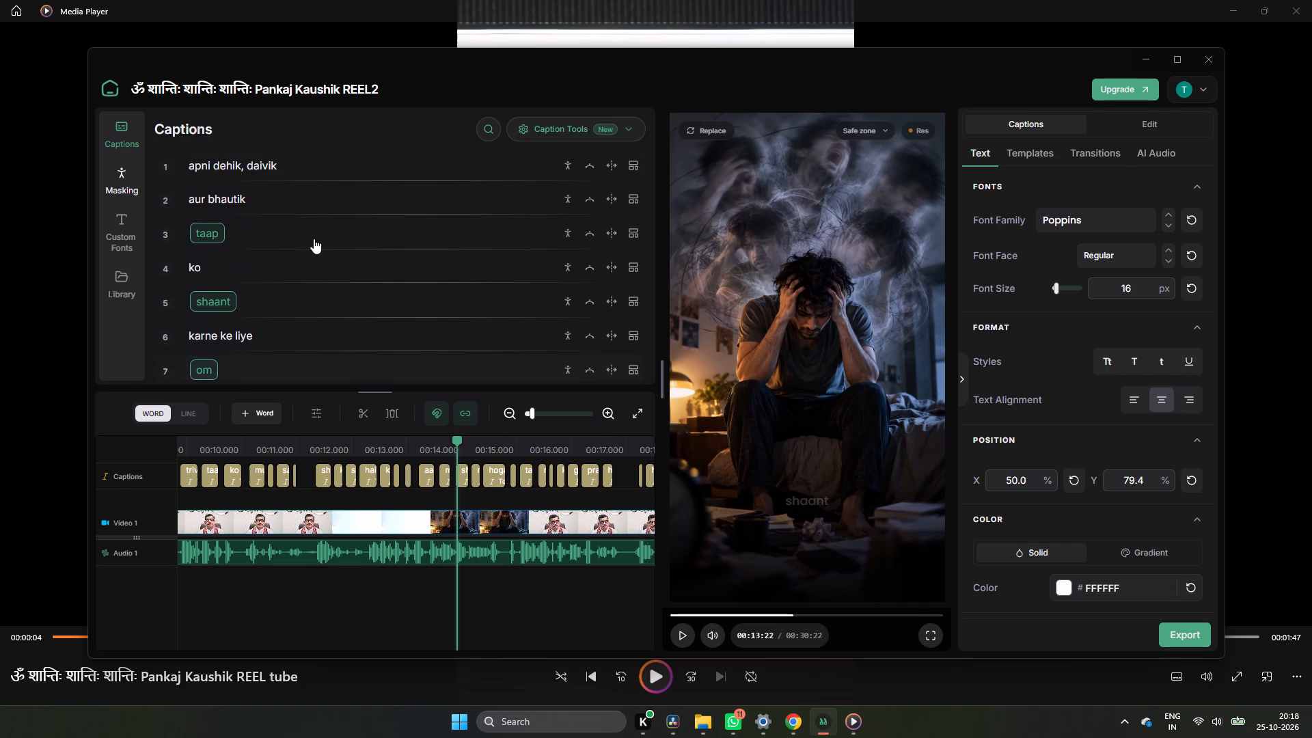
{"action": "scroll", "coordinate": [314, 238], "scroll_direction": "up", "scroll_amount": 11}
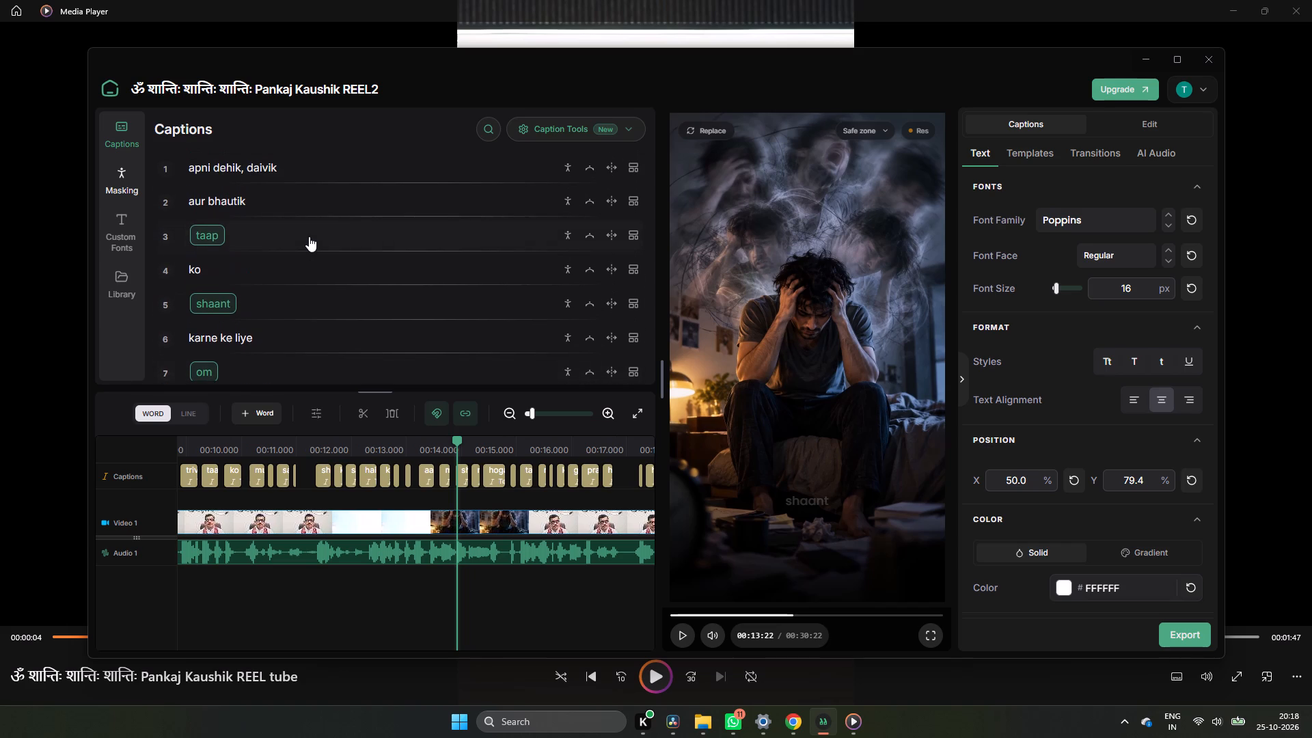
{"action": "scroll", "coordinate": [309, 236], "scroll_direction": "down", "scroll_amount": 13}
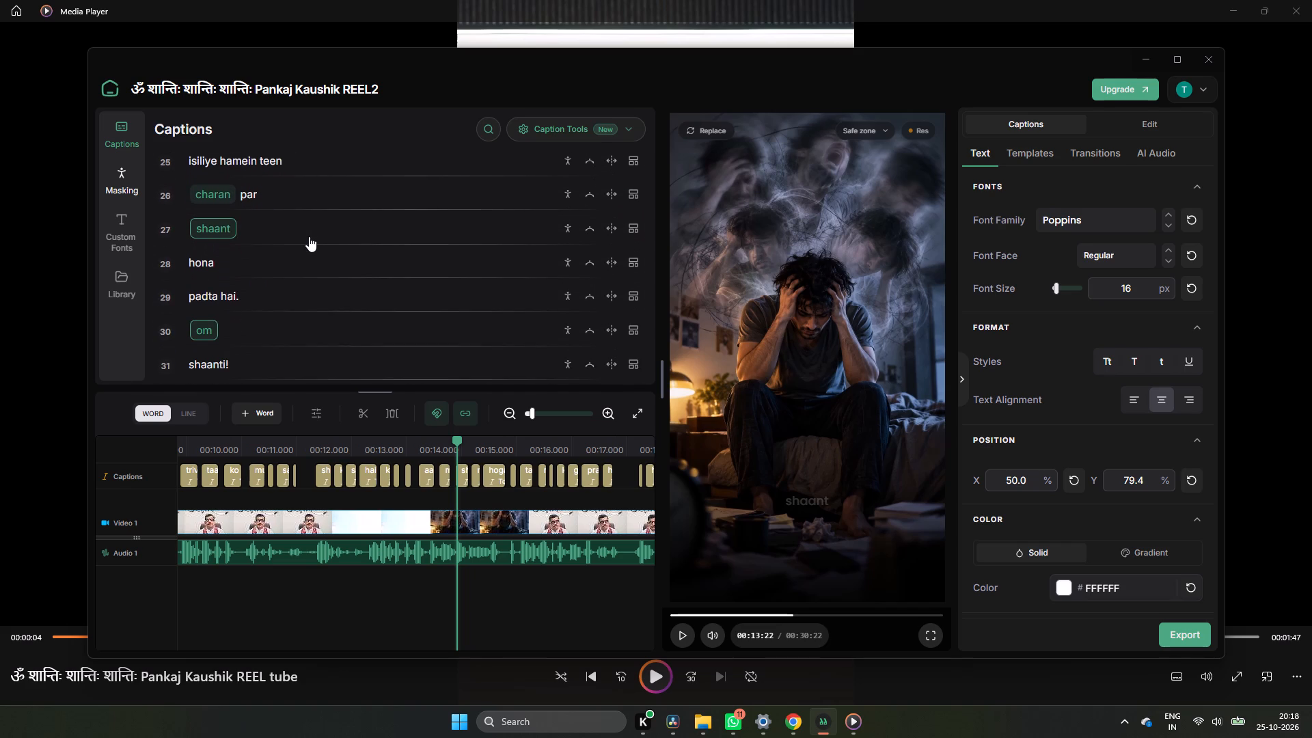
{"action": "scroll", "coordinate": [309, 236], "scroll_direction": "down", "scroll_amount": 2}
Return to the start of REEL2 and play the opening through the first "shaanti," to check the white captions.
{"action": "left_click_drag", "start_coordinate": [210, 446], "coordinate": [170, 446]}
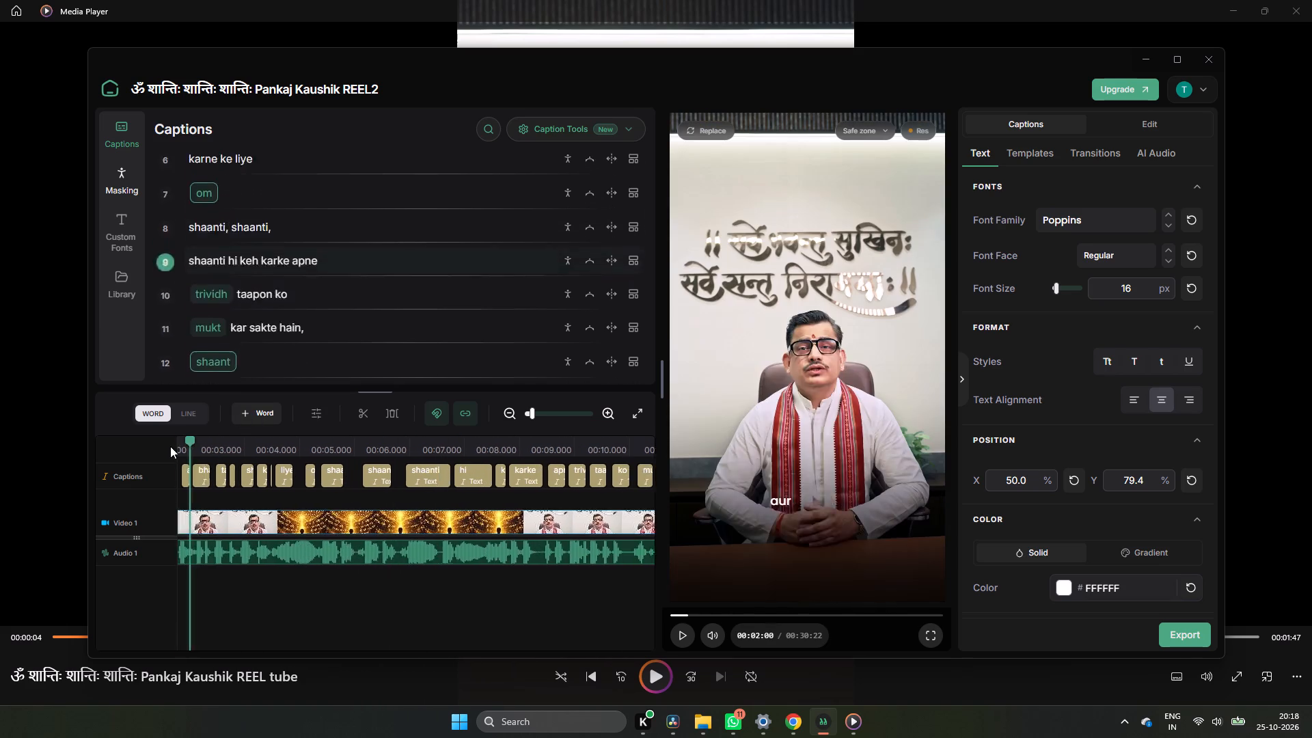
{"action": "left_click_drag", "start_coordinate": [170, 446], "coordinate": [161, 450]}
{"action": "key", "text": "space"}
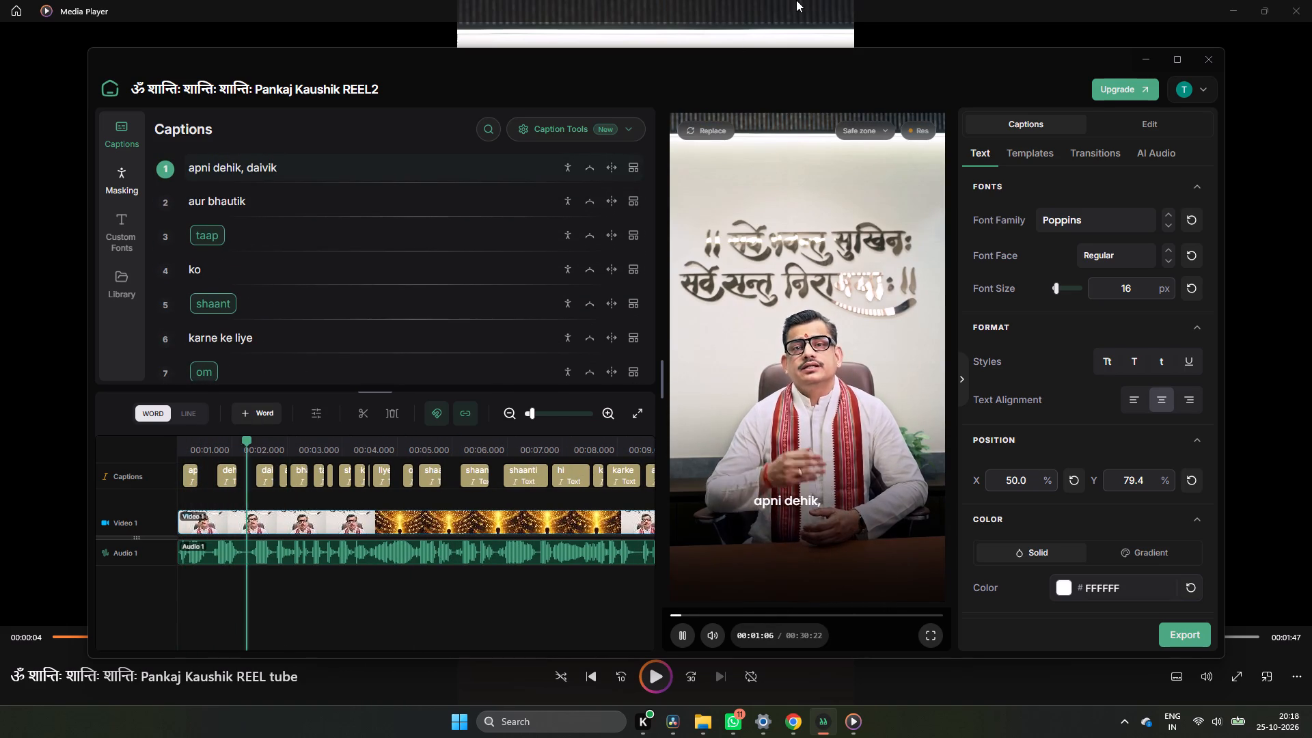
{"action": "scroll", "coordinate": [785, 145], "scroll_direction": "up", "scroll_amount": 1}
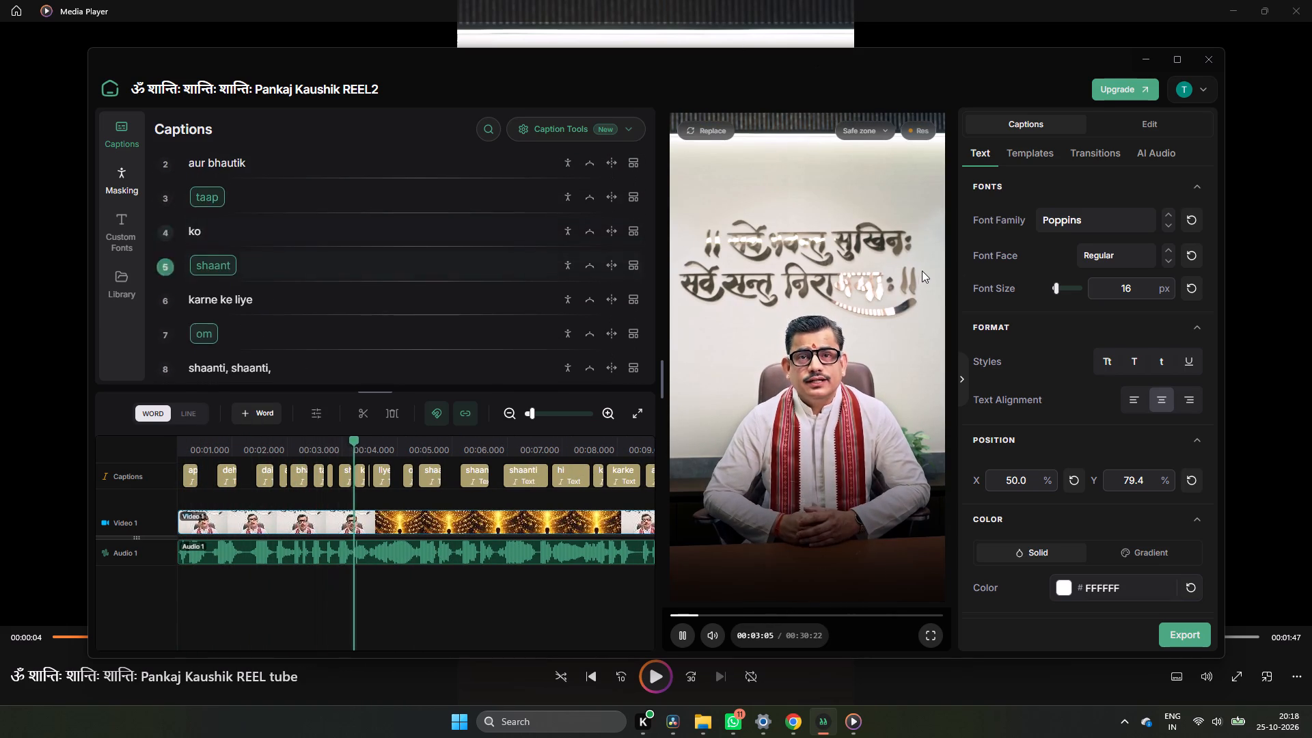
{"action": "key", "text": "space"}
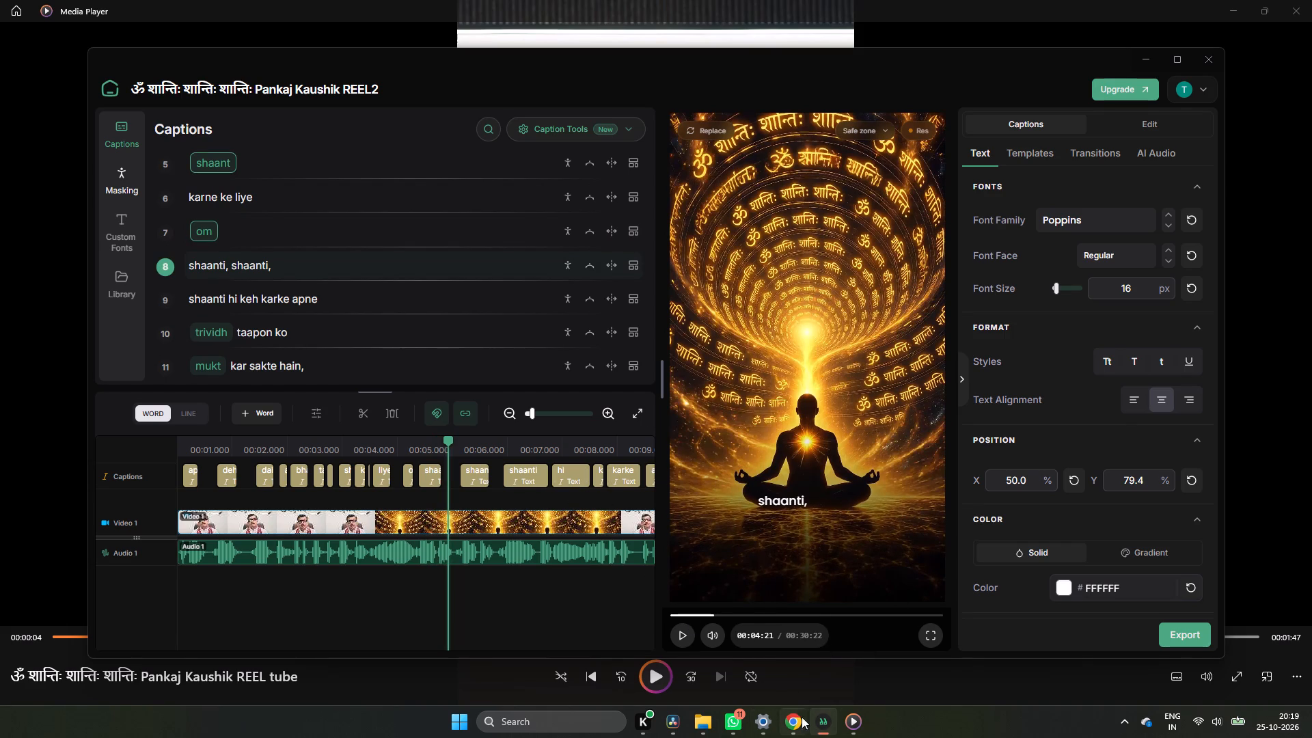
Switch to Media Player and play the finished first reel up to its mantra caption to check how the word is spelled.
{"action": "left_click", "coordinate": [849, 717]}
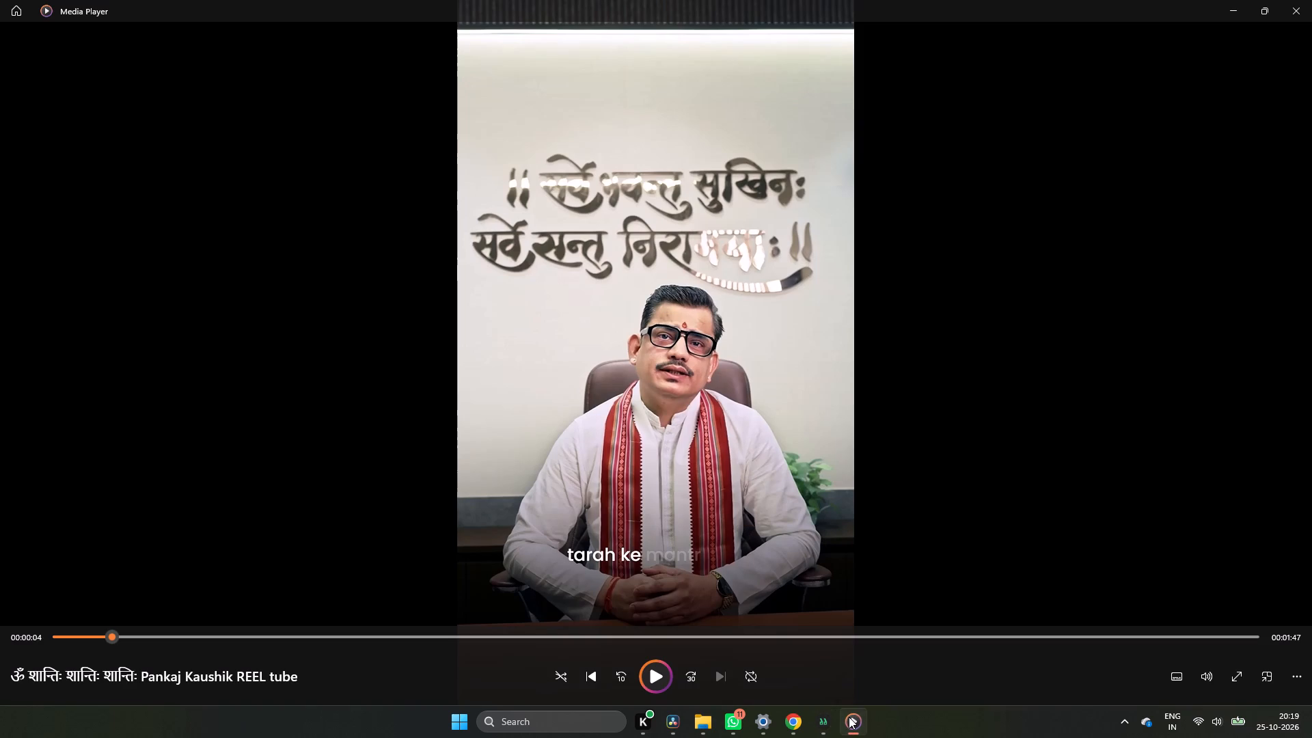
{"action": "key", "text": "space"}
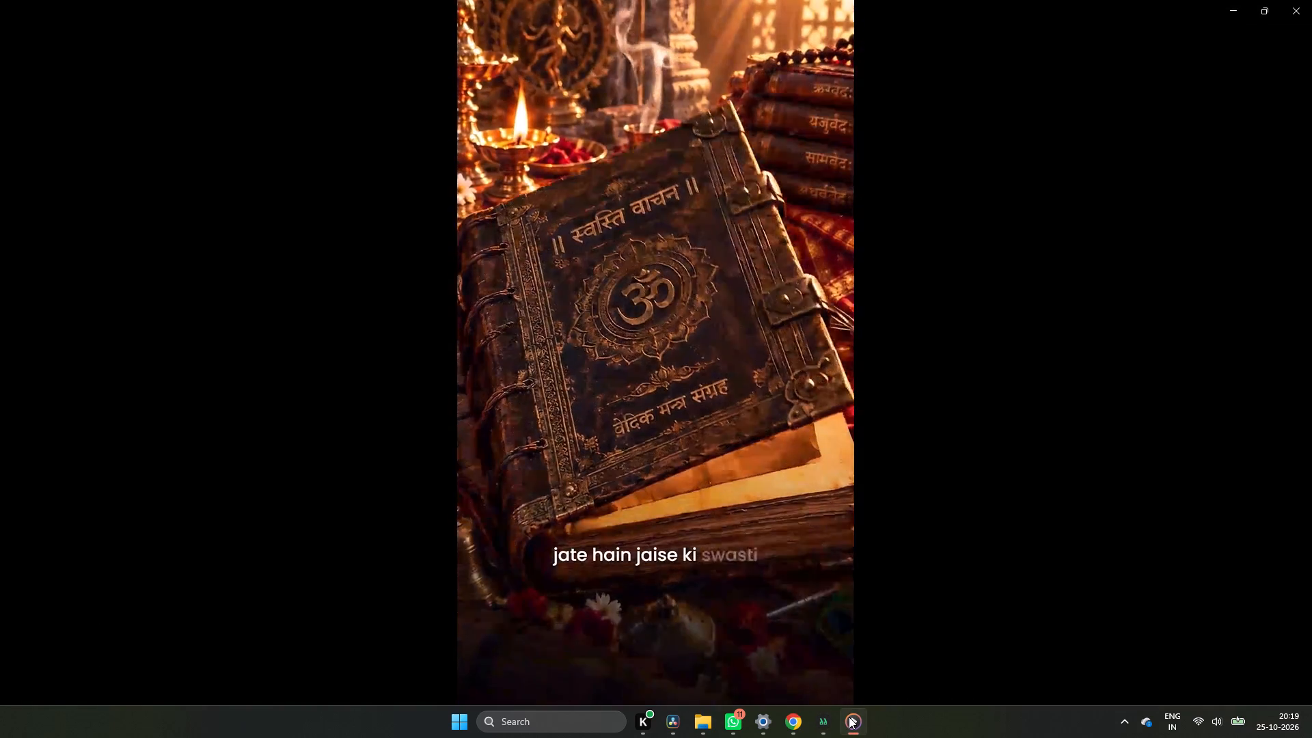
{"action": "key", "text": "space"}
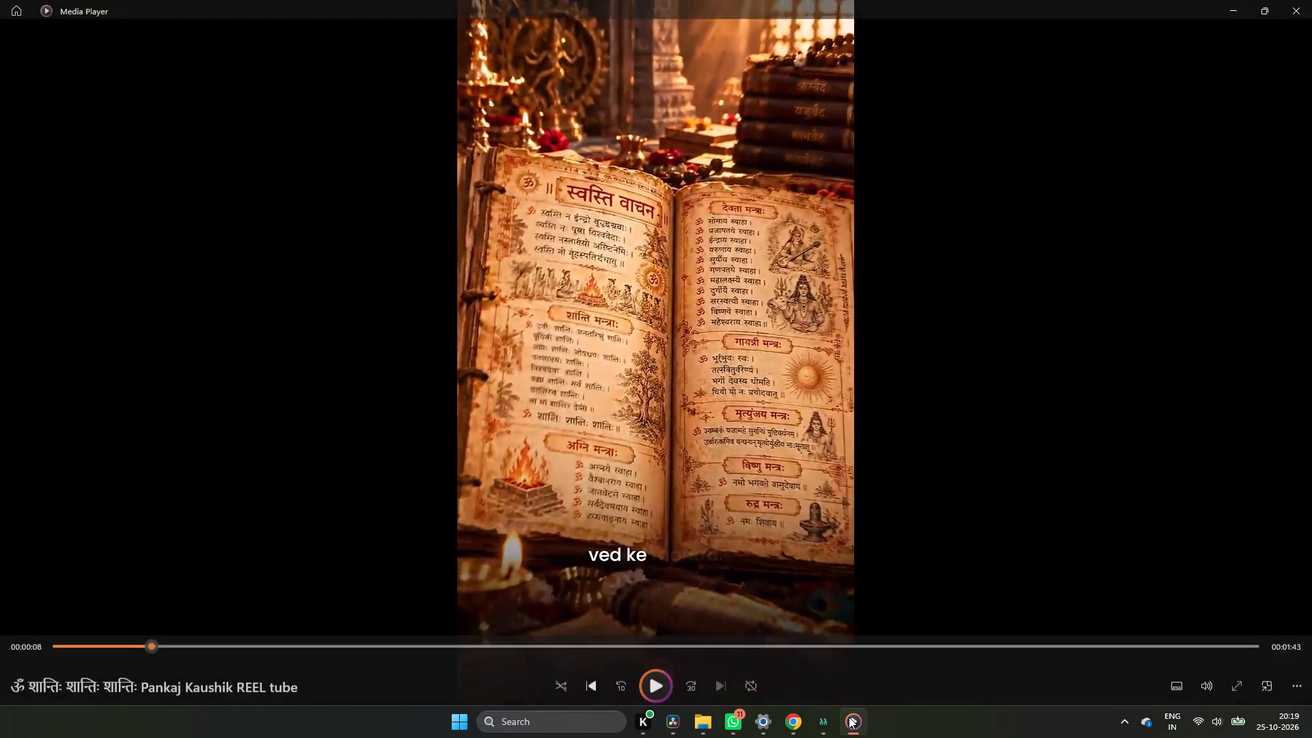
{"action": "key", "text": "space"}
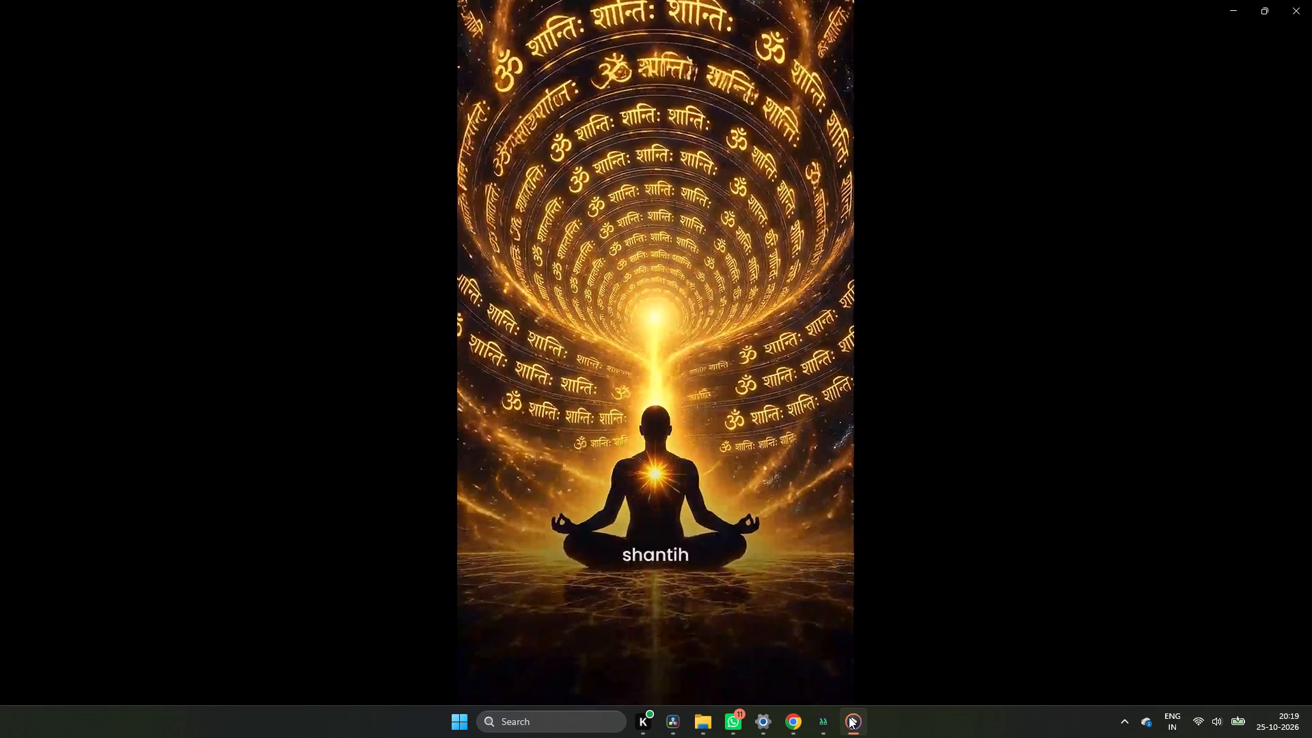
{"action": "key", "text": "space"}
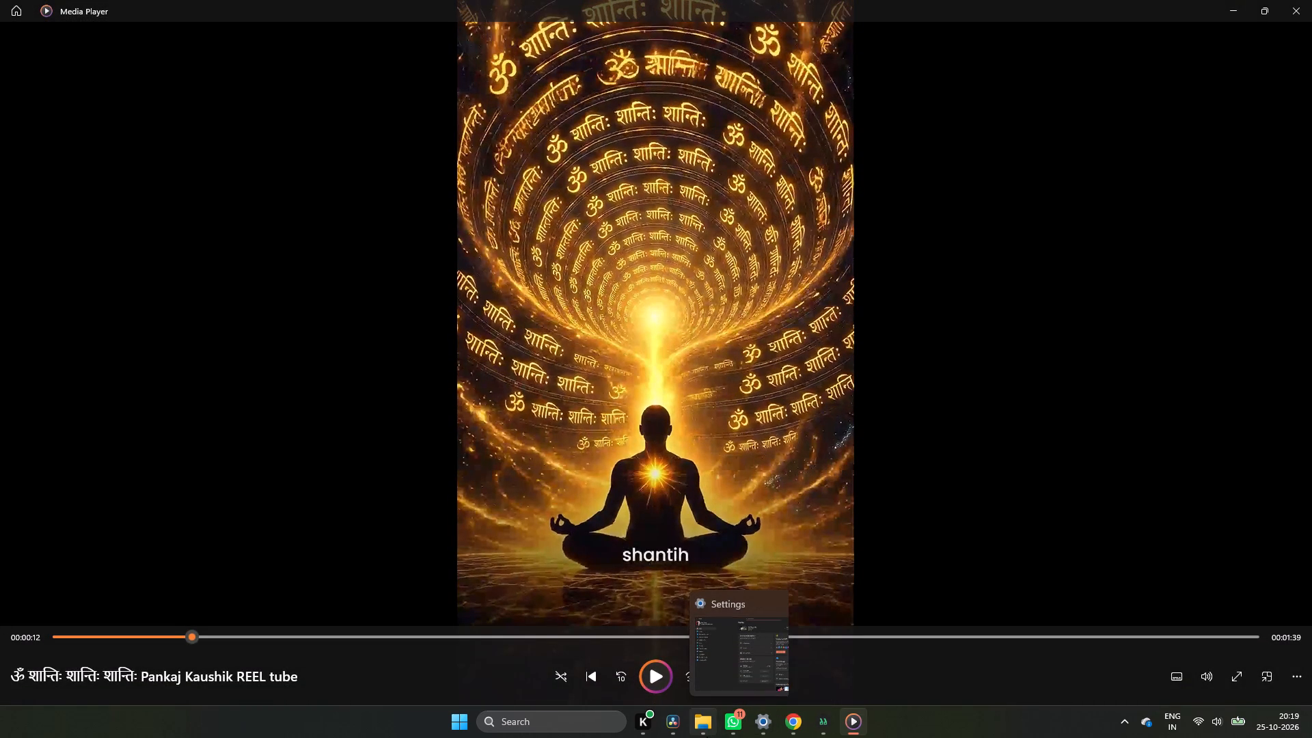
Back in Kalakar, replace every "shaanti," in the REEL2 captions with "shantih", checking the spelling against the first reel.
{"action": "left_click", "coordinate": [815, 723]}
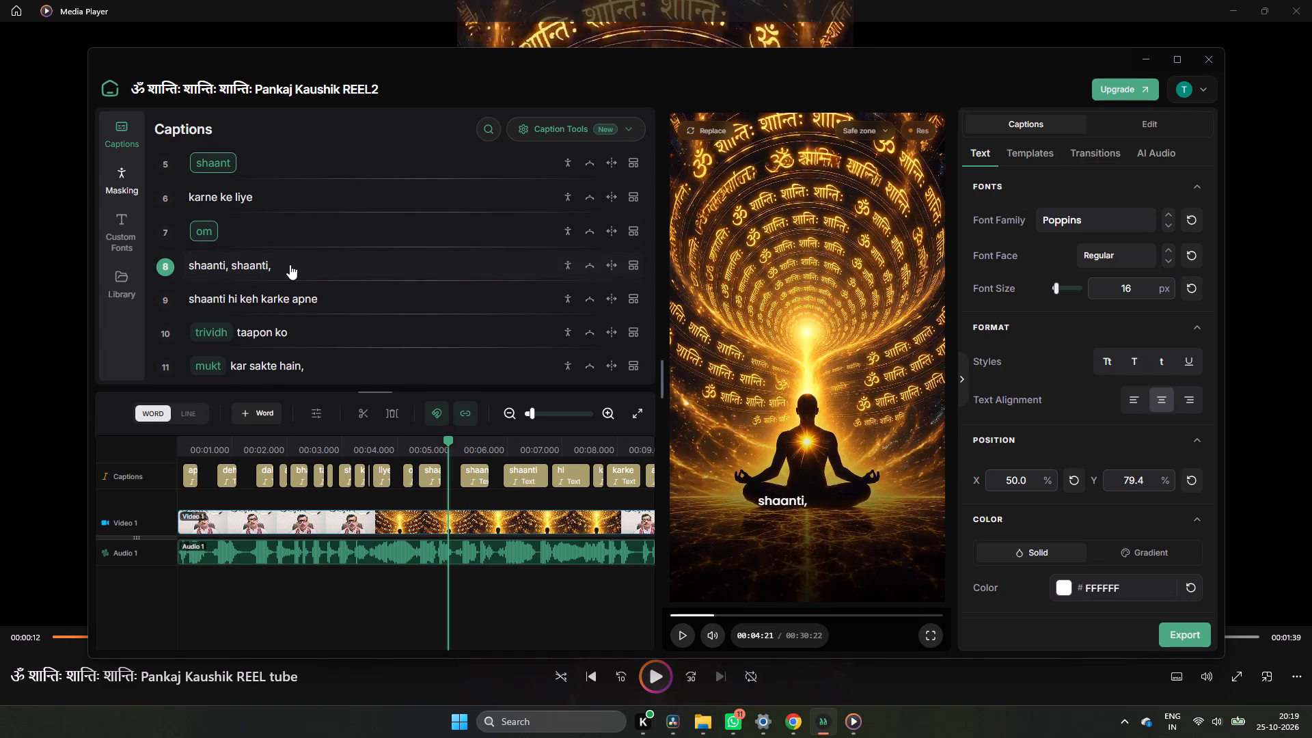
{"action": "right_click", "coordinate": [320, 263]}
{"action": "left_click", "coordinate": [215, 268]}
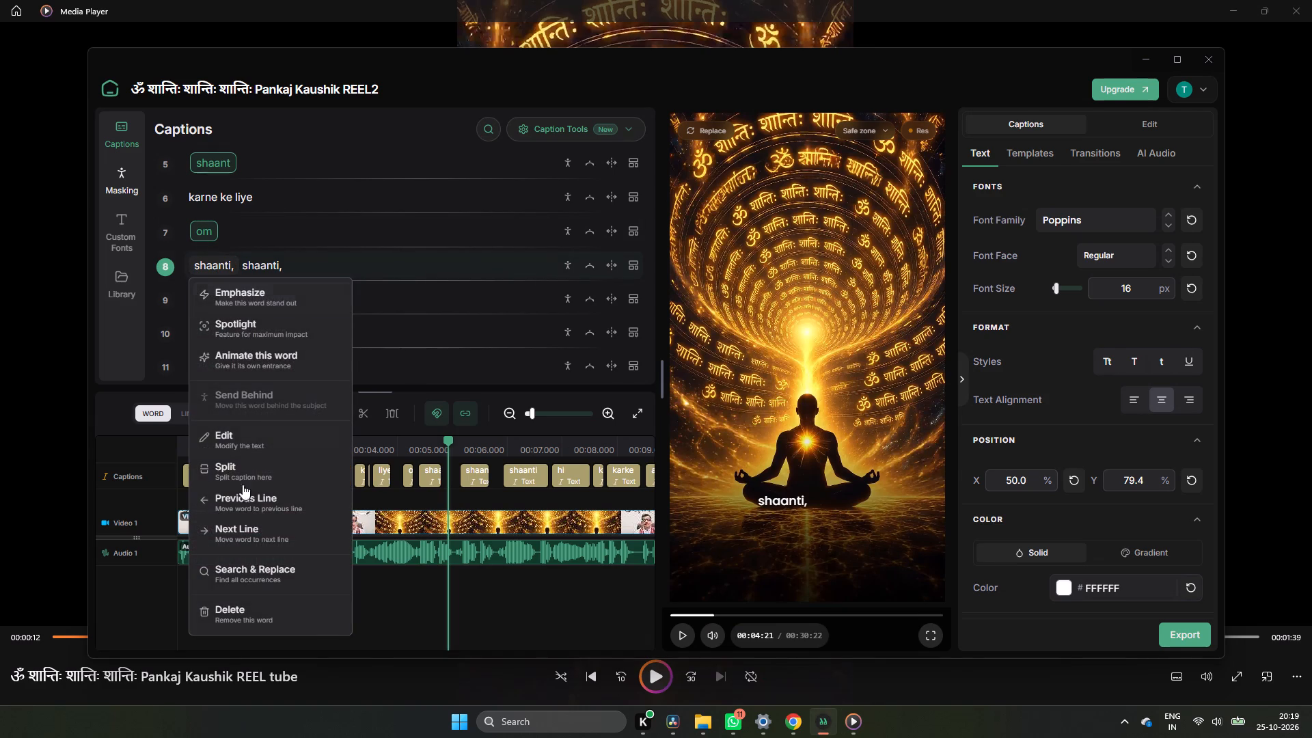
{"action": "left_click", "coordinate": [223, 569]}
{"action": "left_click", "coordinate": [221, 284]}
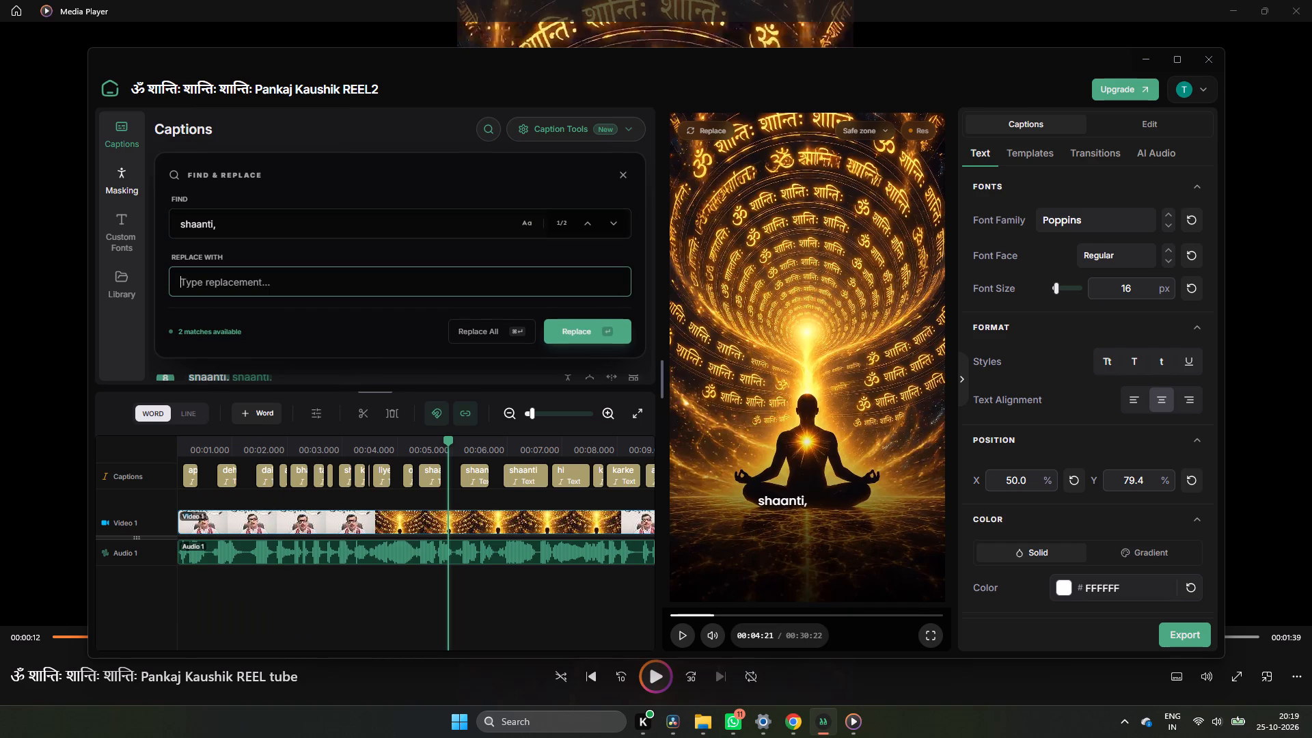
{"action": "key", "text": "s"}
{"action": "type", "text": "ha"}
{"action": "key", "text": "n"}
{"action": "type", "text": "tih"}
{"action": "left_click", "coordinate": [849, 720]}
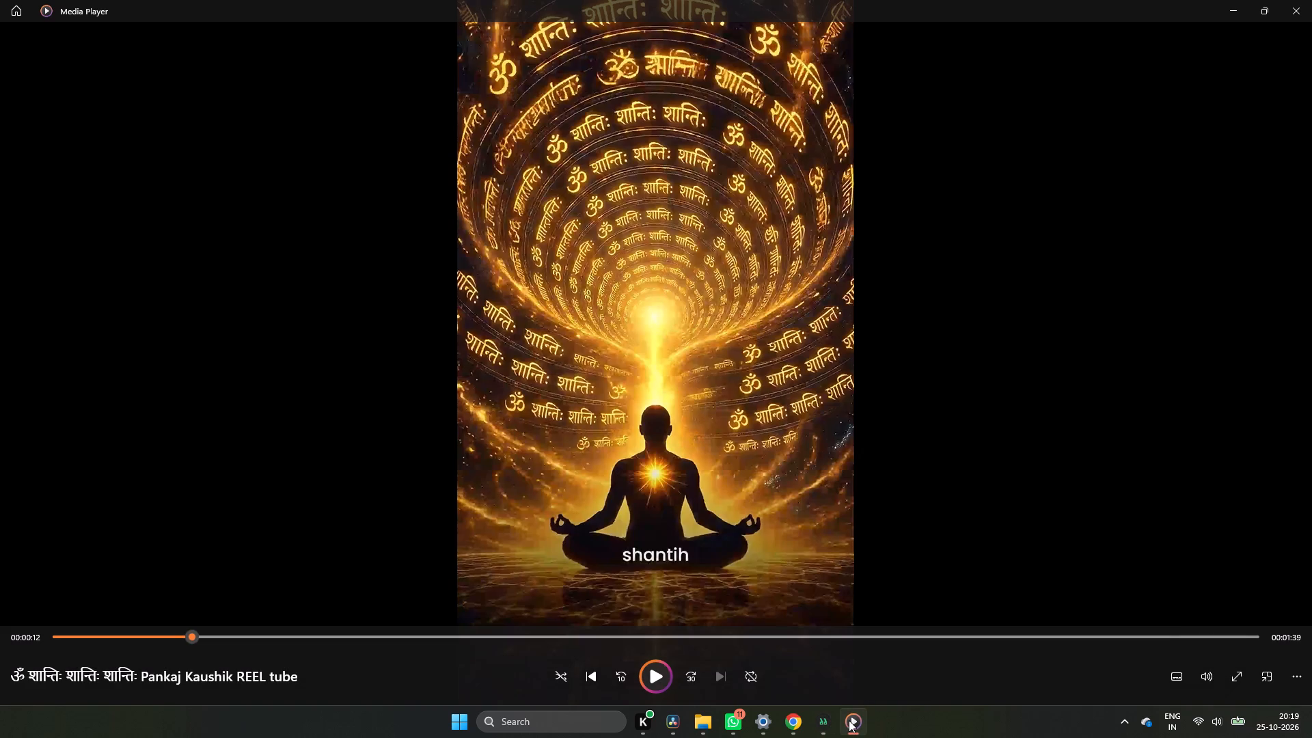
{"action": "left_click", "coordinate": [683, 716]}
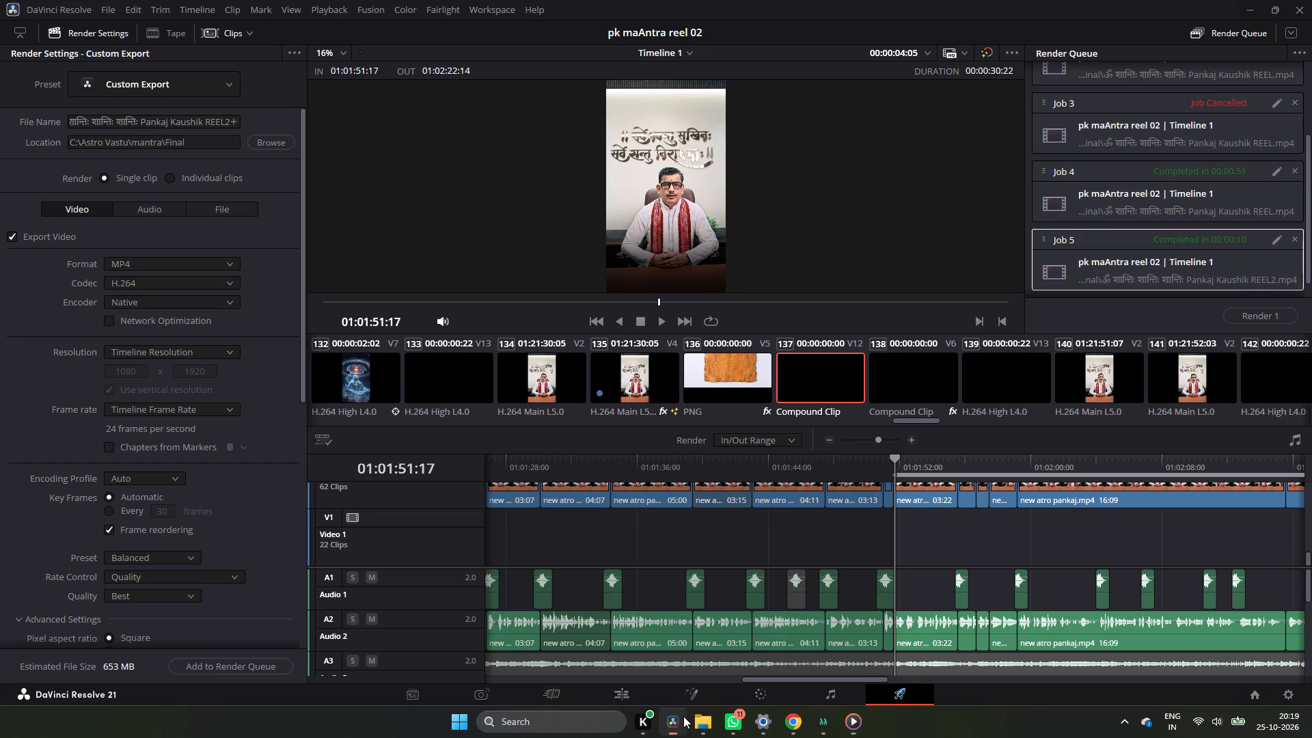
{"action": "left_click", "coordinate": [815, 726]}
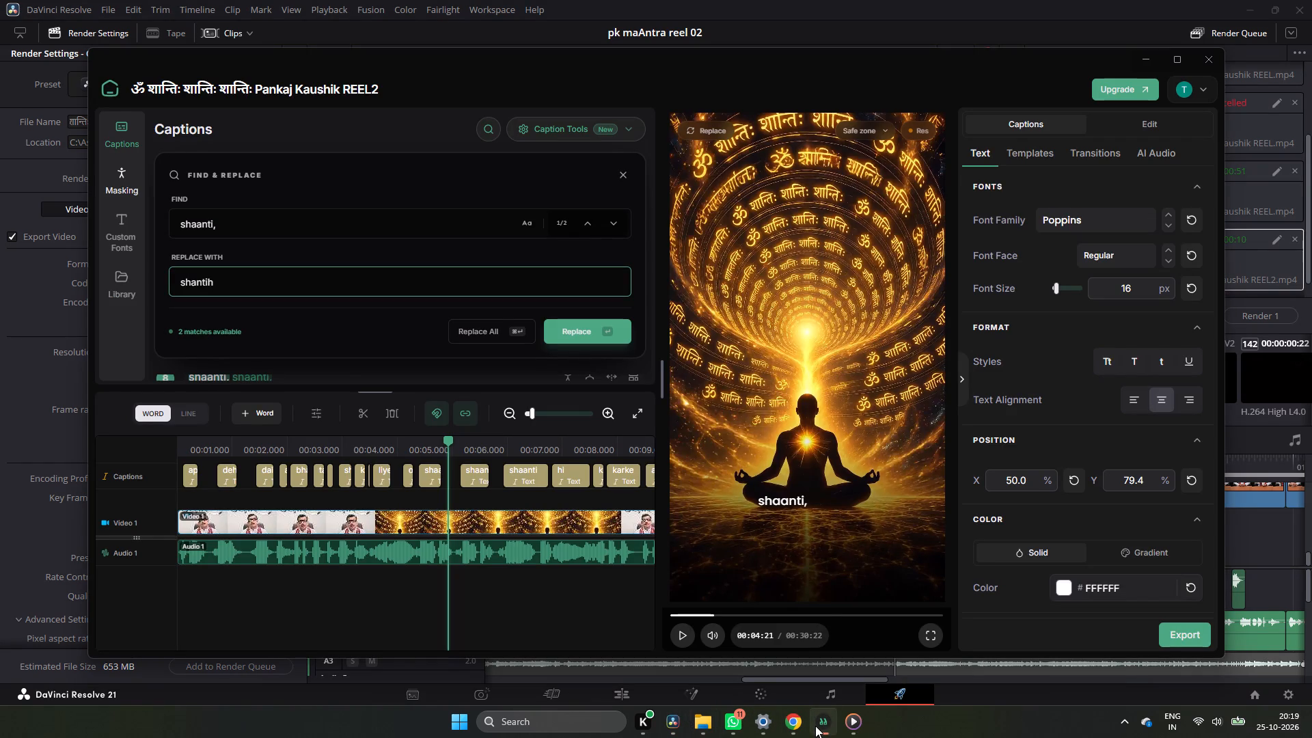
{"action": "left_click", "coordinate": [858, 734]}
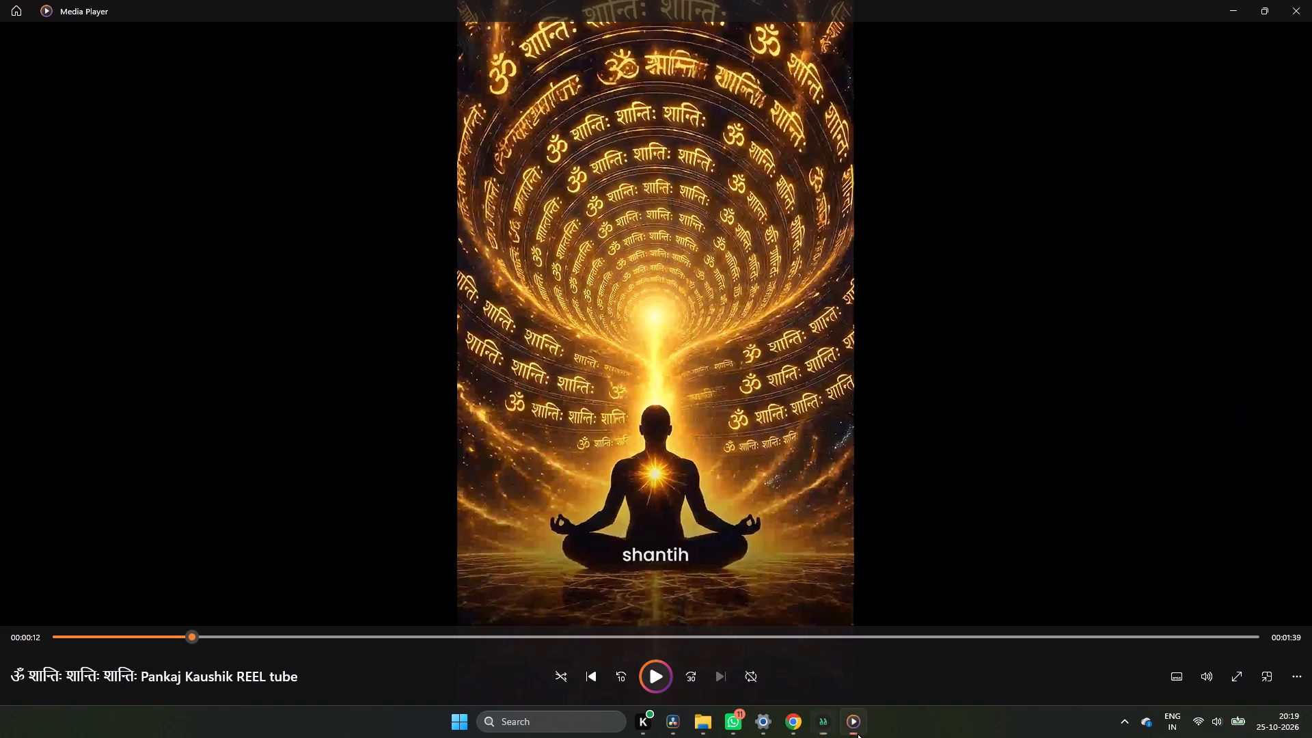
{"action": "left_click", "coordinate": [809, 718]}
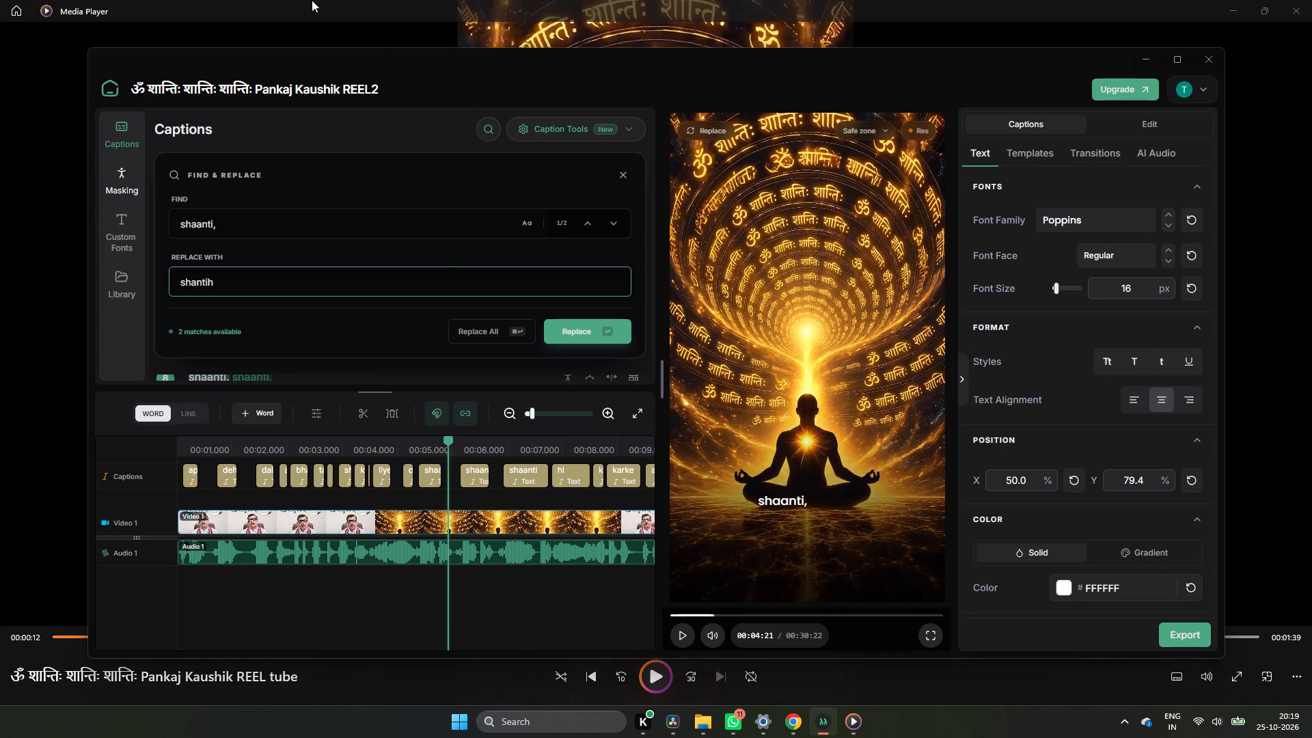
{"action": "left_click", "coordinate": [497, 322]}
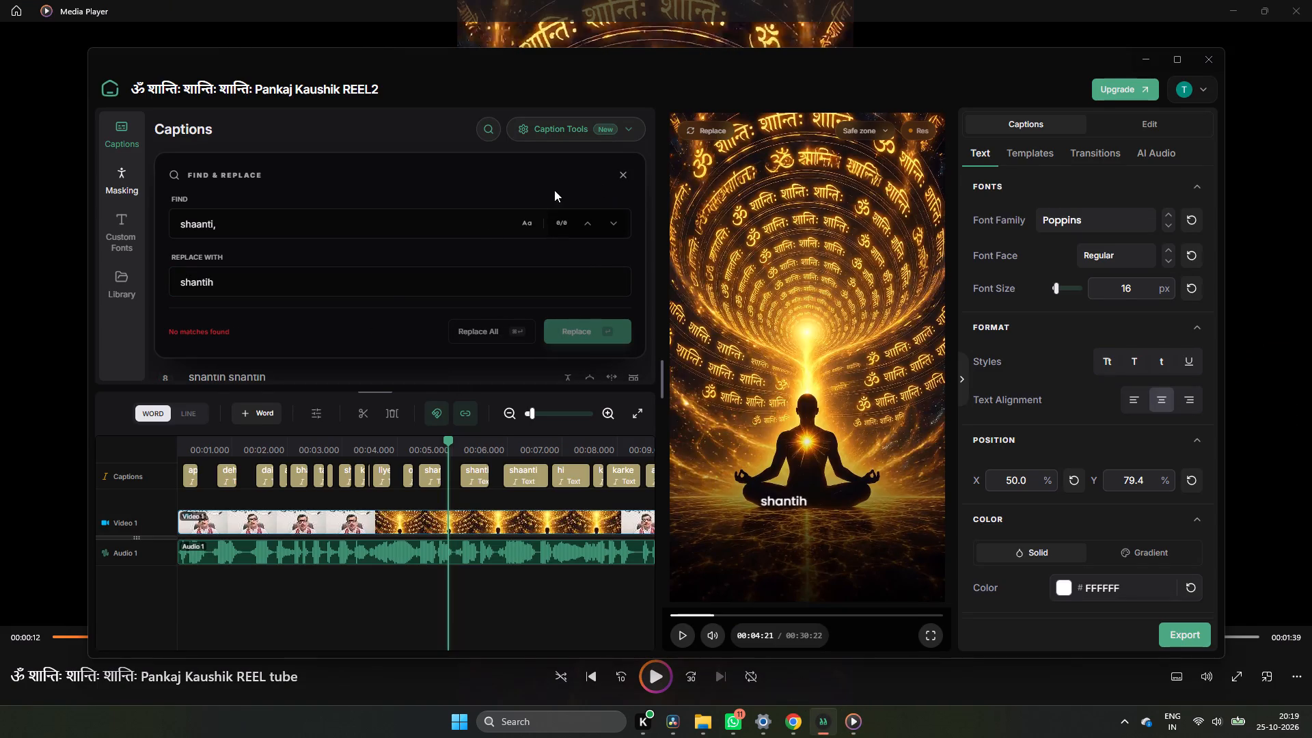
{"action": "left_click", "coordinate": [623, 174]}
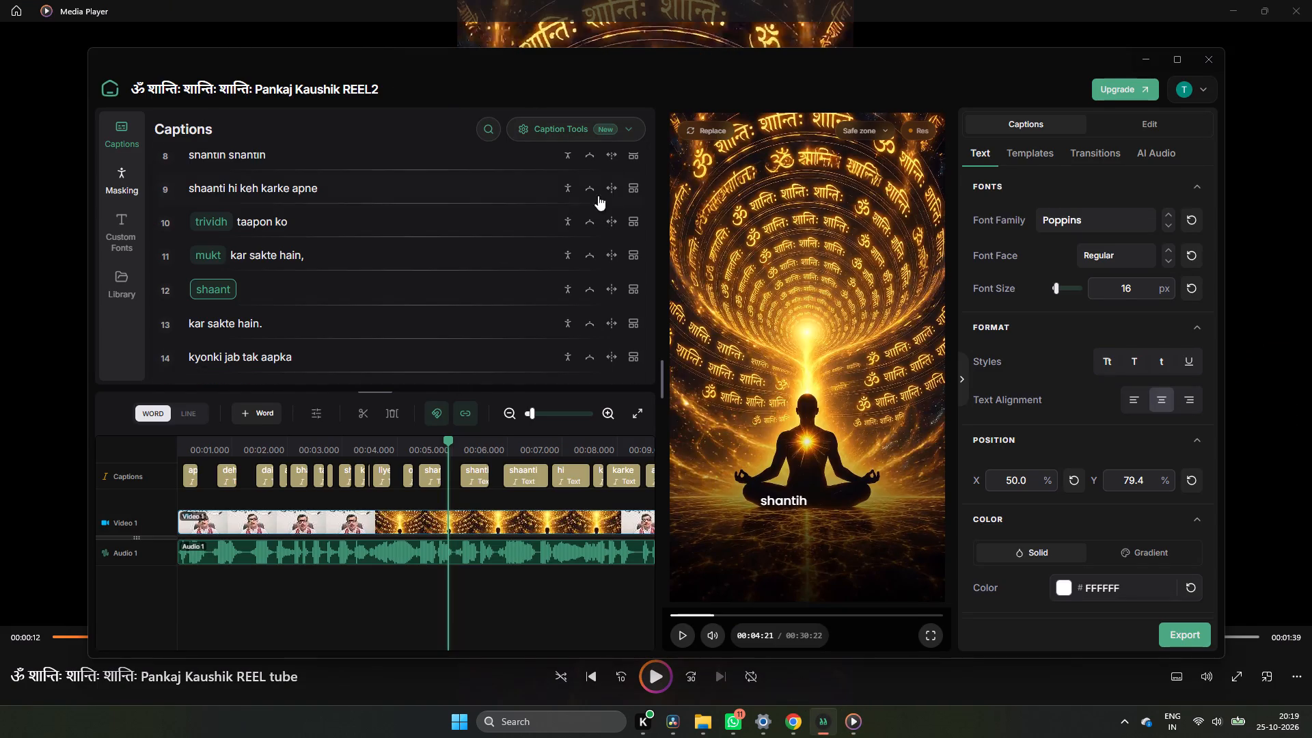
Play REEL2 from the corrected "shantih shantih" caption through "trividh" to check the wording against the speech.
{"action": "key", "text": "space"}
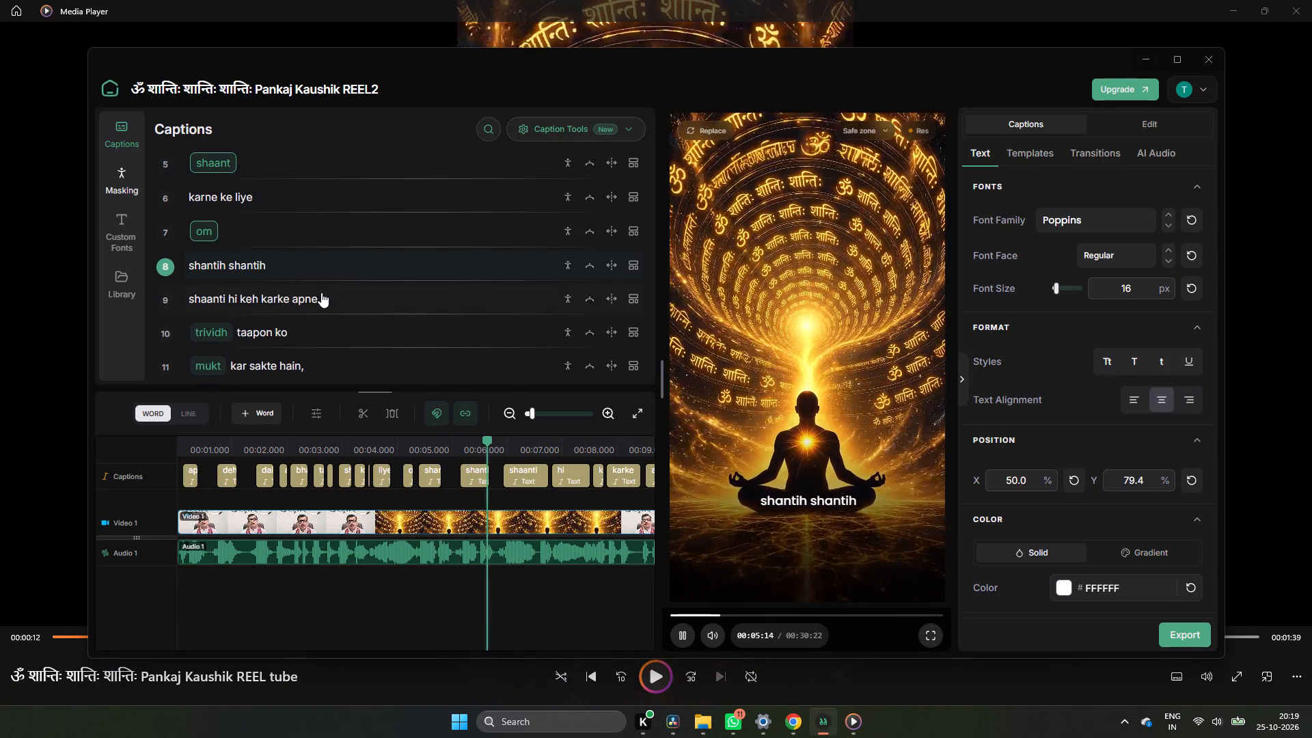
{"action": "key", "text": "space"}
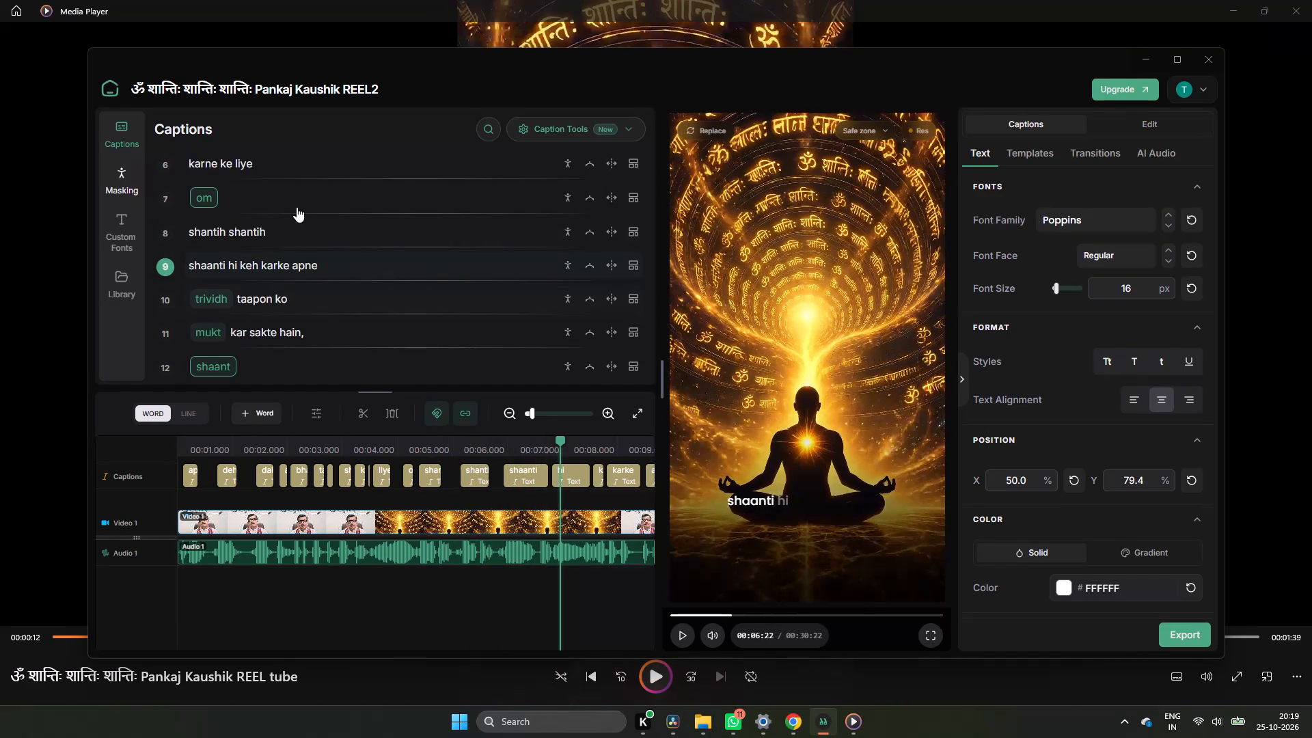
{"action": "scroll", "coordinate": [289, 195], "scroll_direction": "up", "scroll_amount": 2}
{"action": "key", "text": "space"}
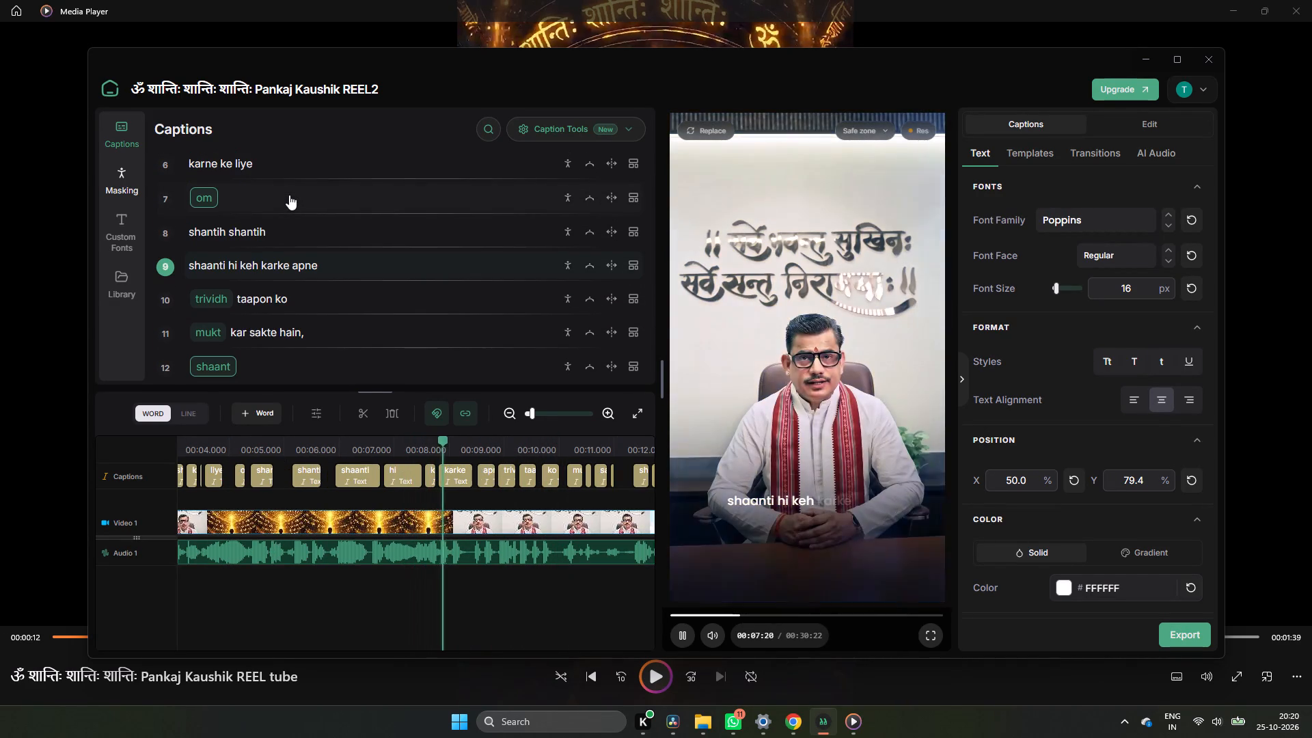
{"action": "key", "text": "space"}
Return to the first caption line and replay REEL2 through the "man" and "shaant" captions for a final check.
{"action": "scroll", "coordinate": [297, 250], "scroll_direction": "up", "scroll_amount": 5}
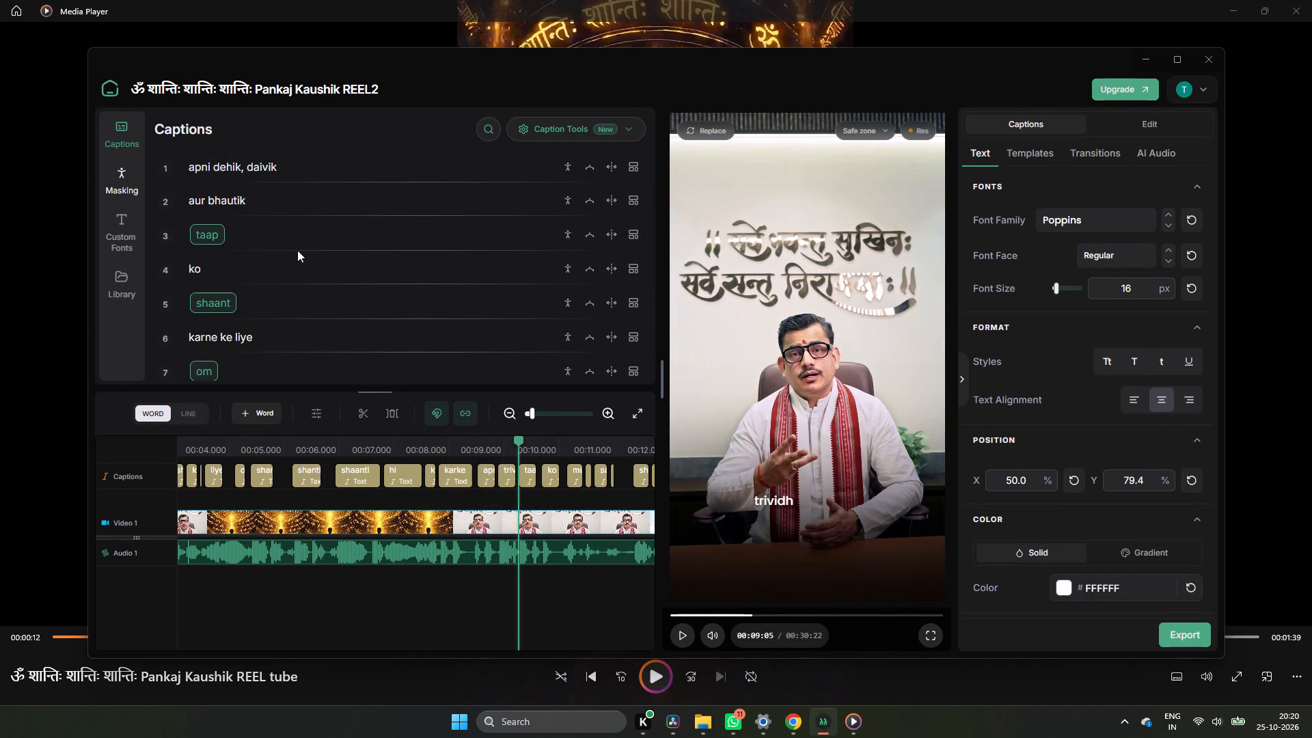
{"action": "scroll", "coordinate": [297, 250], "scroll_direction": "up", "scroll_amount": 5}
{"action": "left_click", "coordinate": [297, 160]}
{"action": "key", "text": "space"}
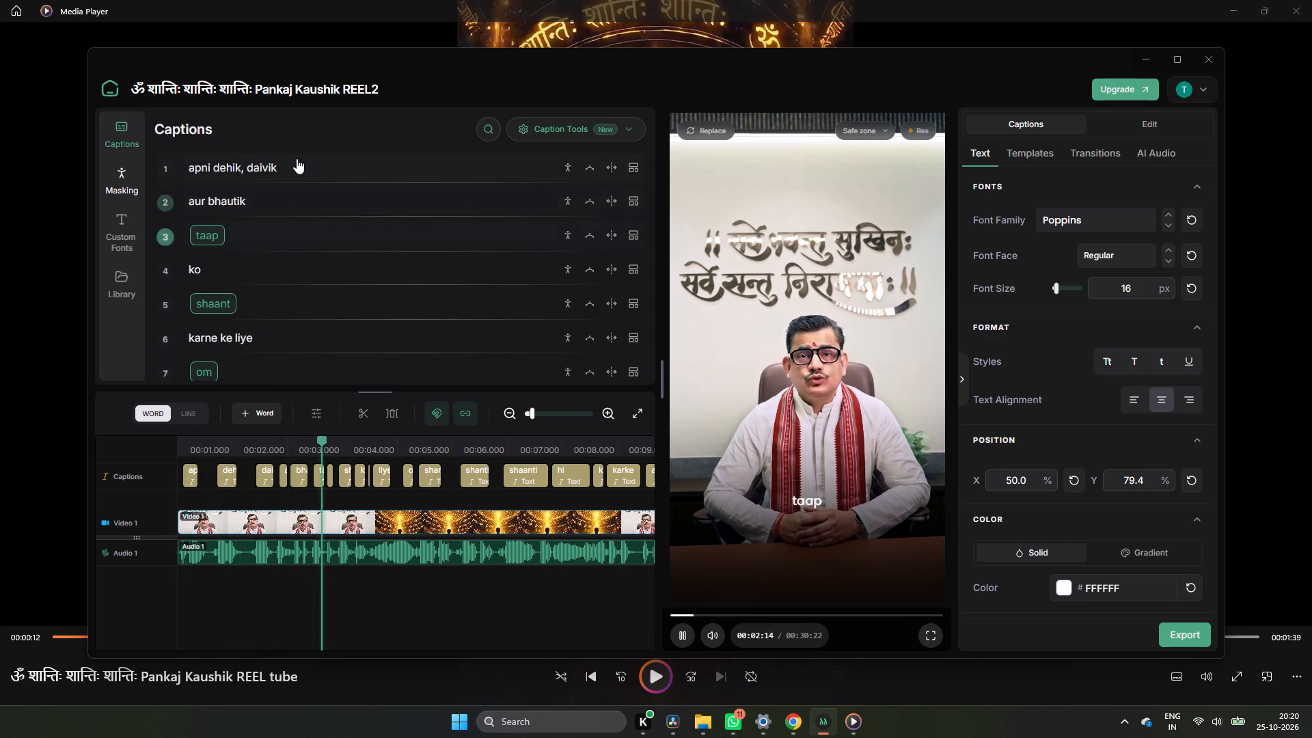
{"action": "key", "text": "space"}
{"action": "key", "text": "space"}
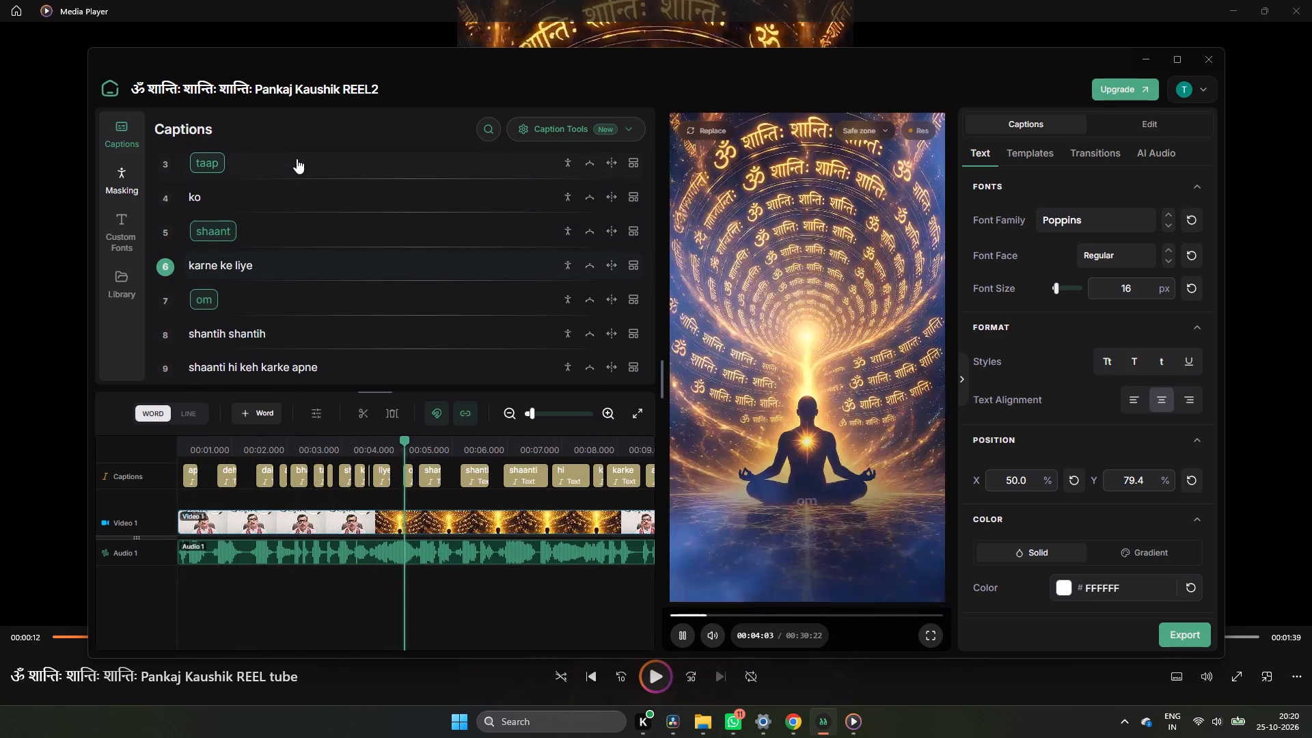
{"action": "key", "text": "space"}
{"action": "key", "text": "space"}
{"action": "key", "text": "space"}
{"action": "key", "text": "space"}
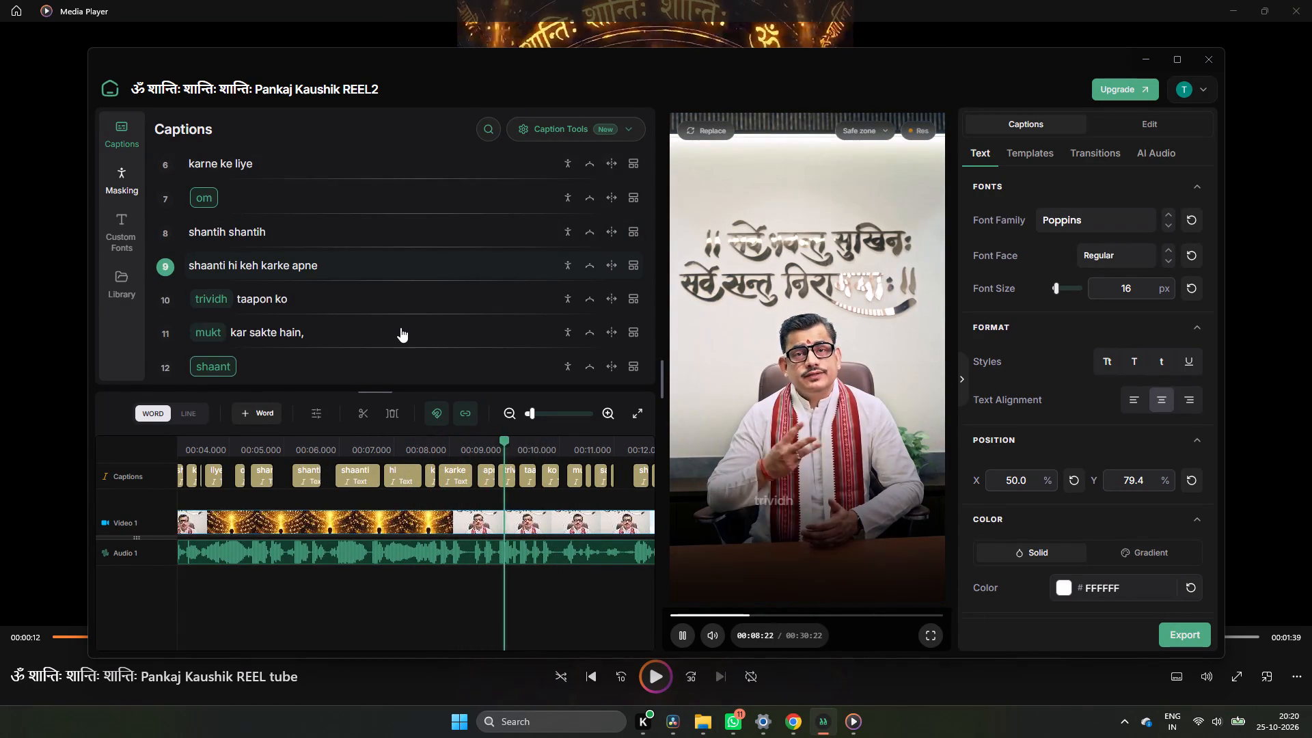
{"action": "scroll", "coordinate": [403, 328], "scroll_direction": "down", "scroll_amount": 4}
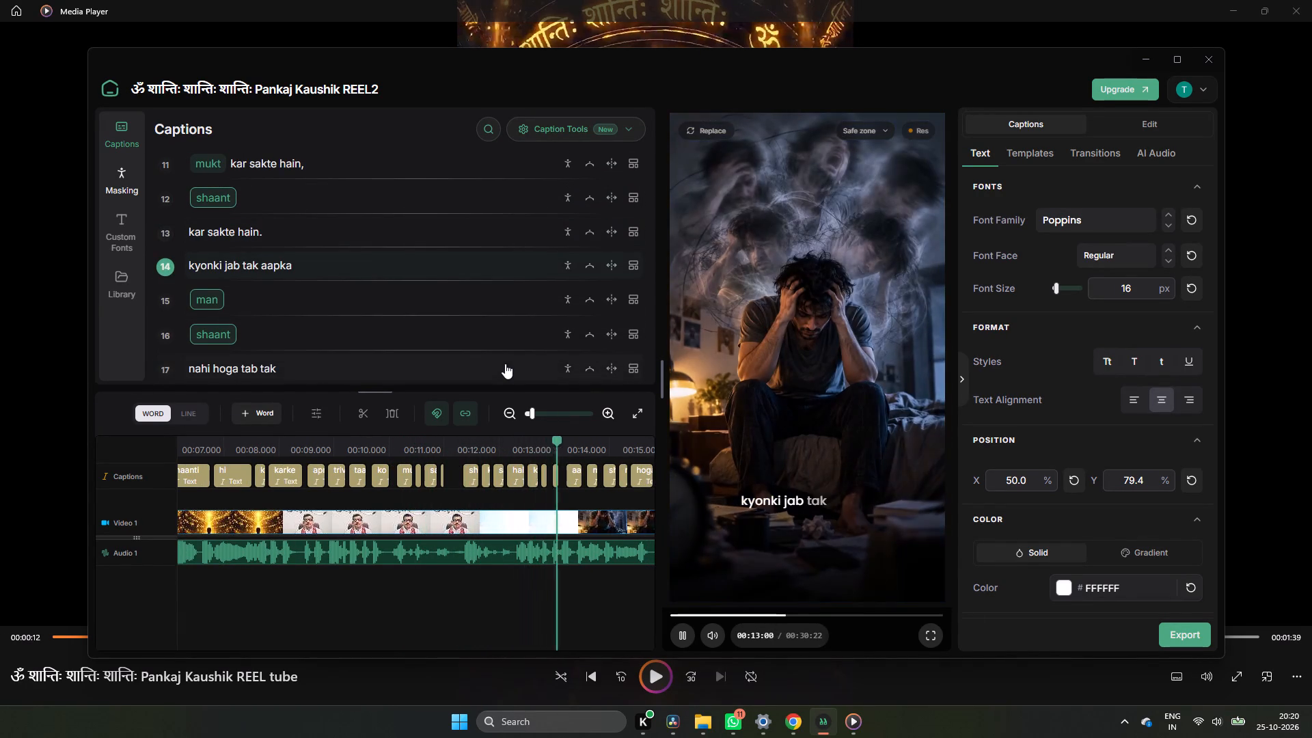
{"action": "key", "text": "space"}
Export the captioned REEL2 video.
{"action": "left_click", "coordinate": [1186, 642]}
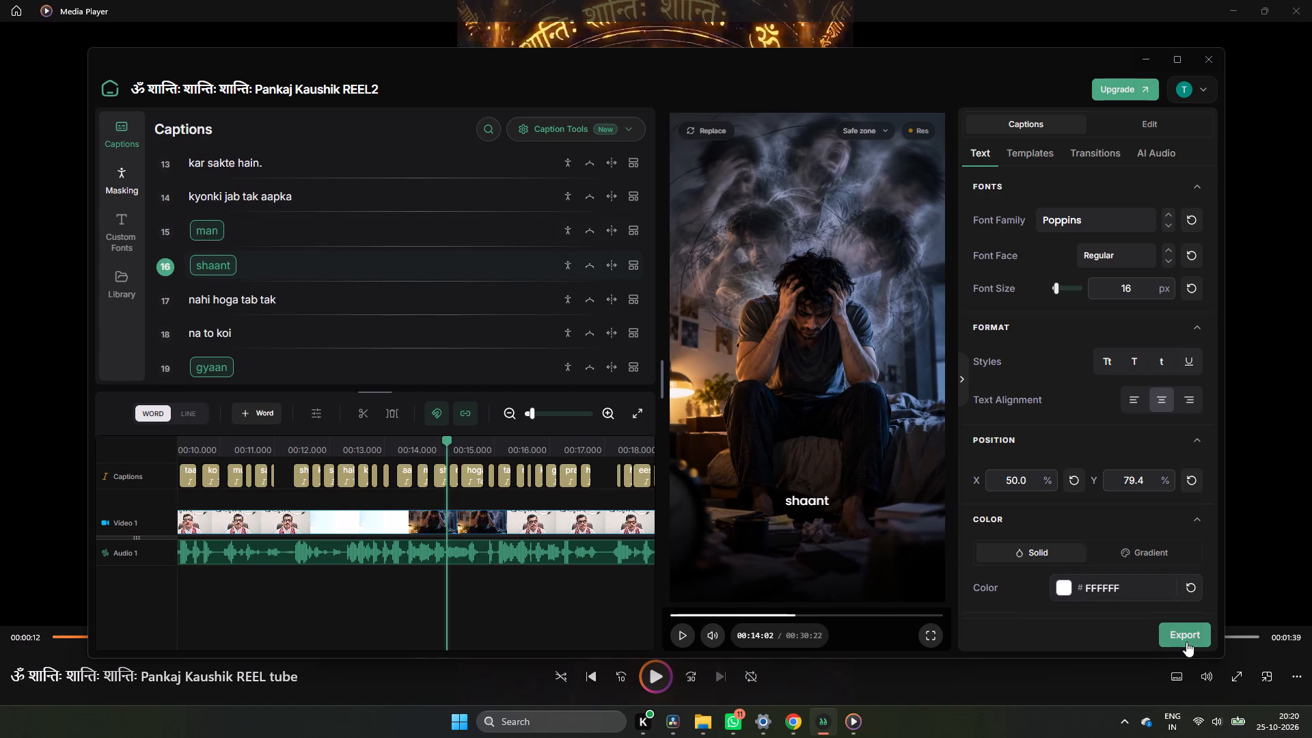
{"action": "left_click", "coordinate": [1186, 635]}
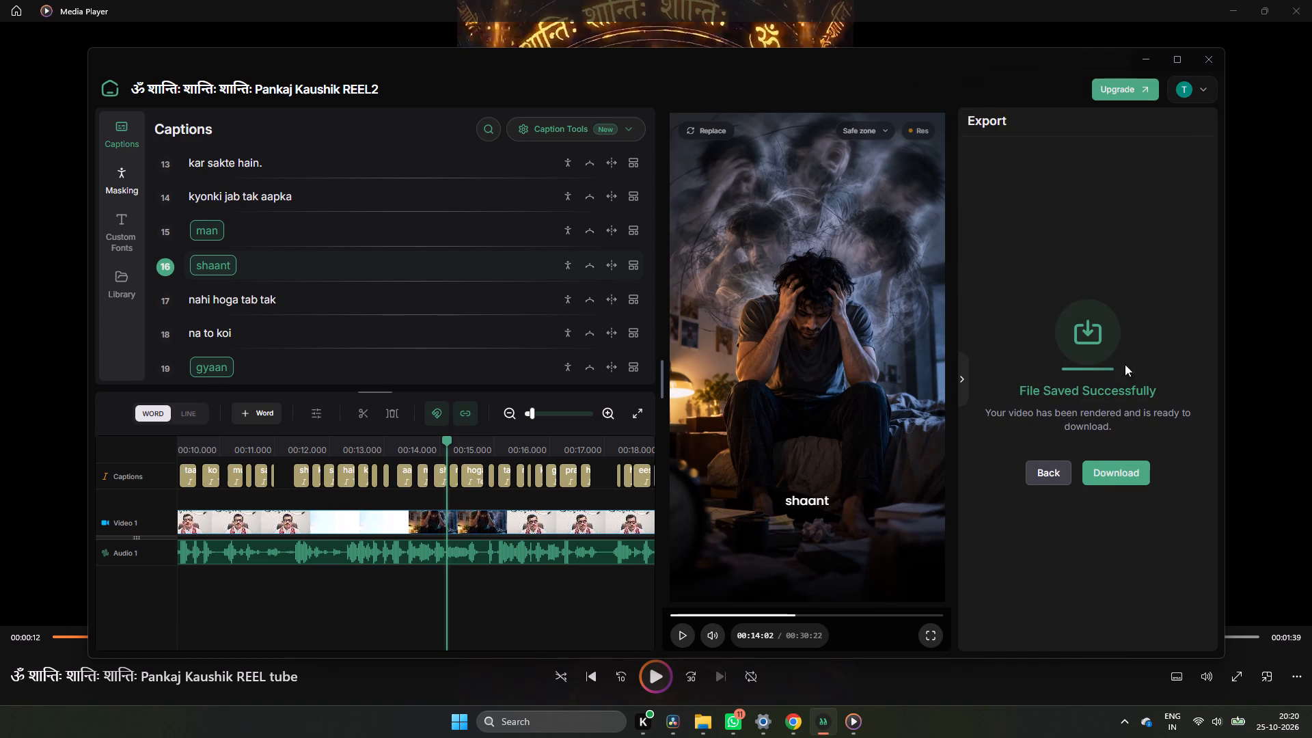
Download the rendered REEL2 video to the Final folder, naming it with the copied reel title followed by "tube 2".
{"action": "left_click", "coordinate": [1085, 476]}
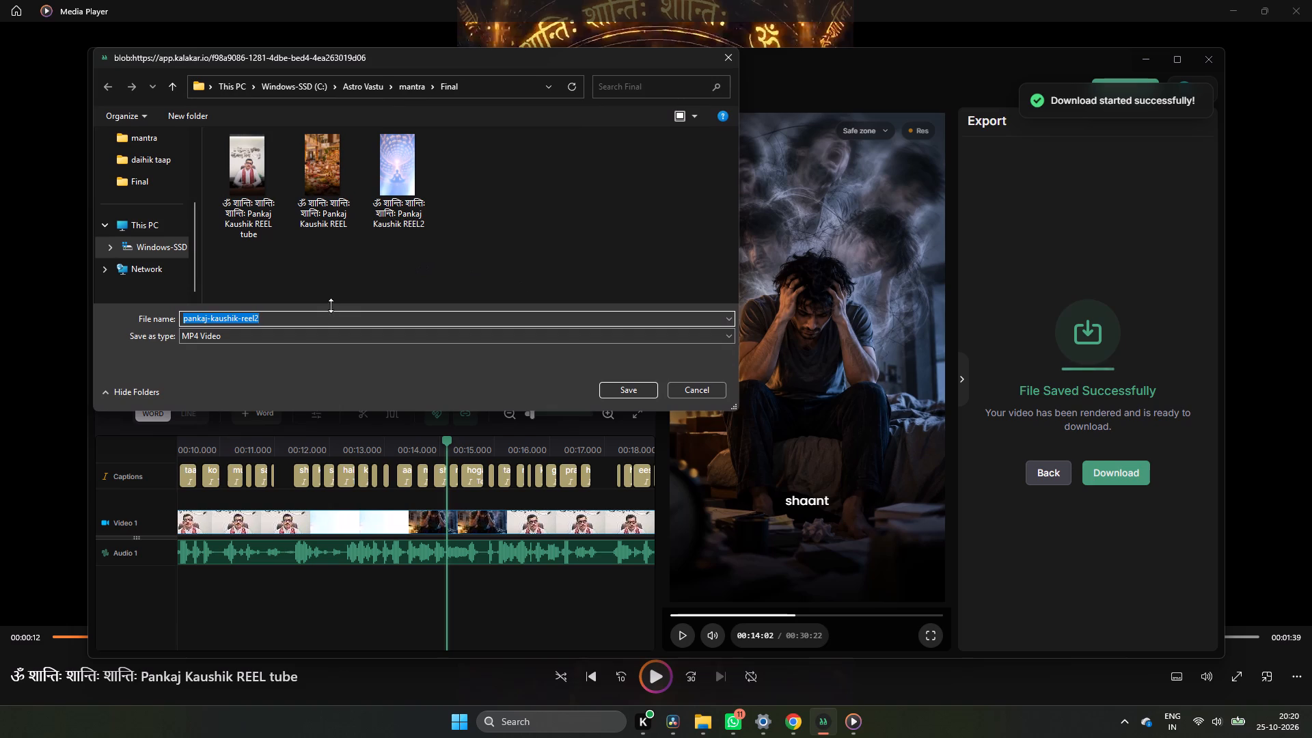
{"action": "left_click", "coordinate": [305, 320]}
{"action": "key", "text": "space"}
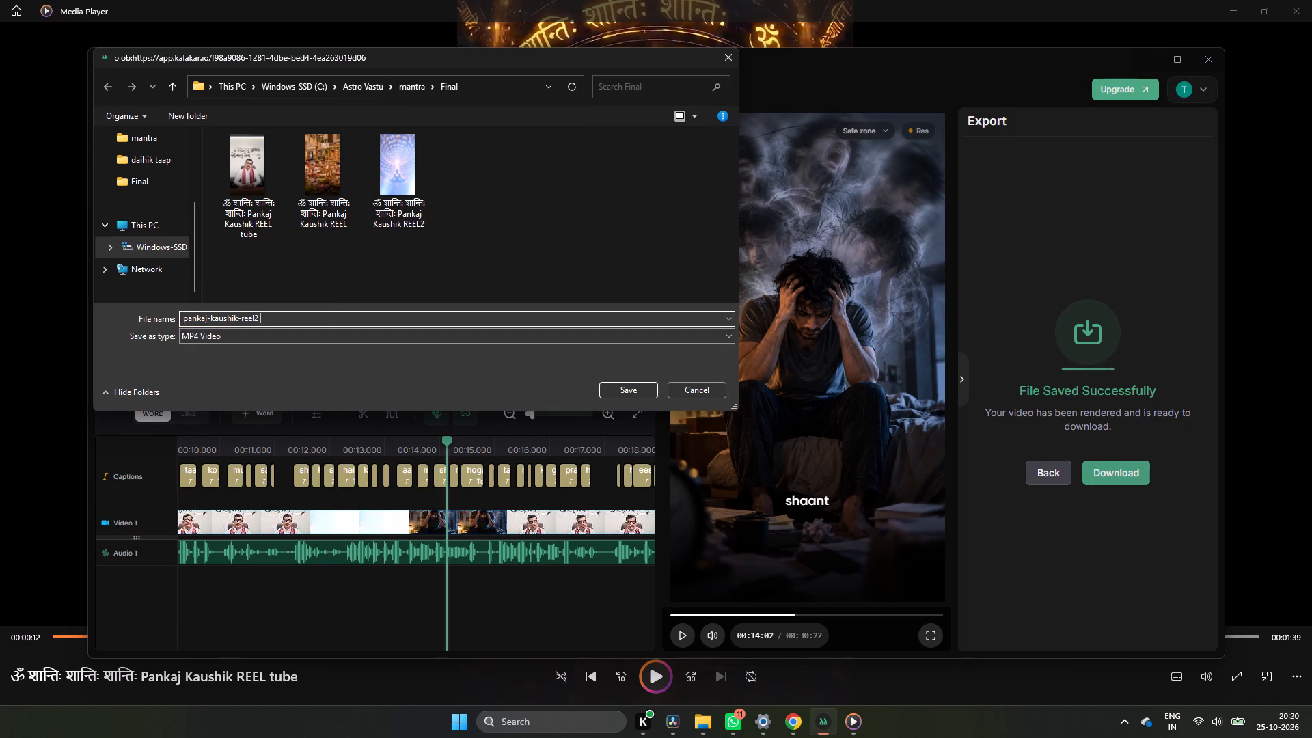
{"action": "key", "text": "ctrl+a"}
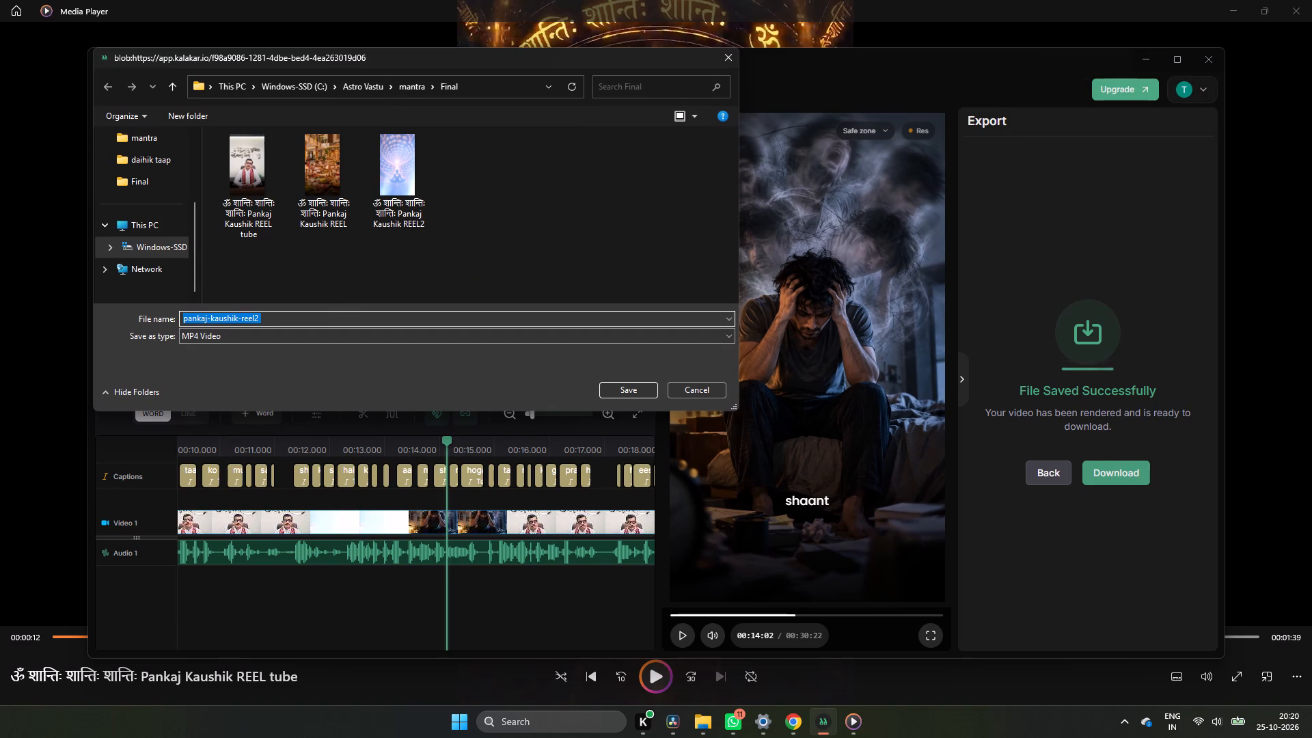
{"action": "key", "text": "ctrl+v"}
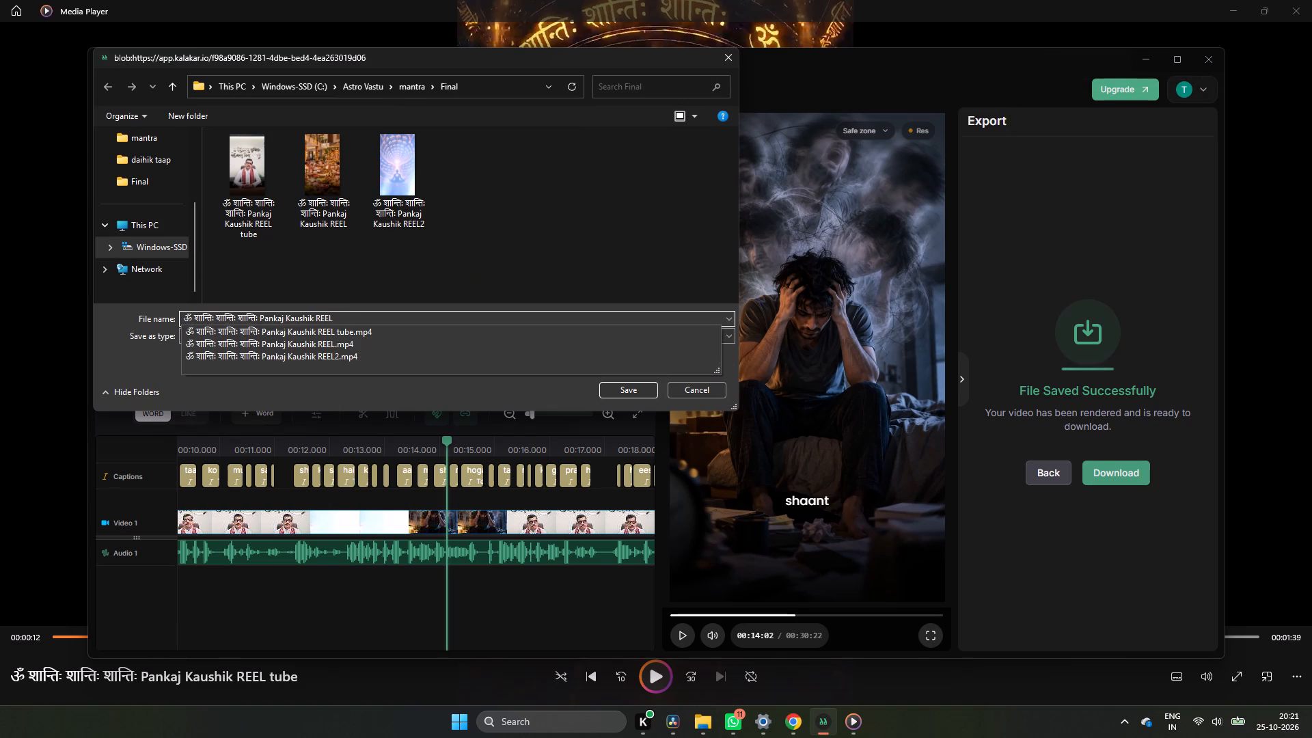
{"action": "key", "text": "space"}
{"action": "type", "text": "tube"}
{"action": "key", "text": "space"}
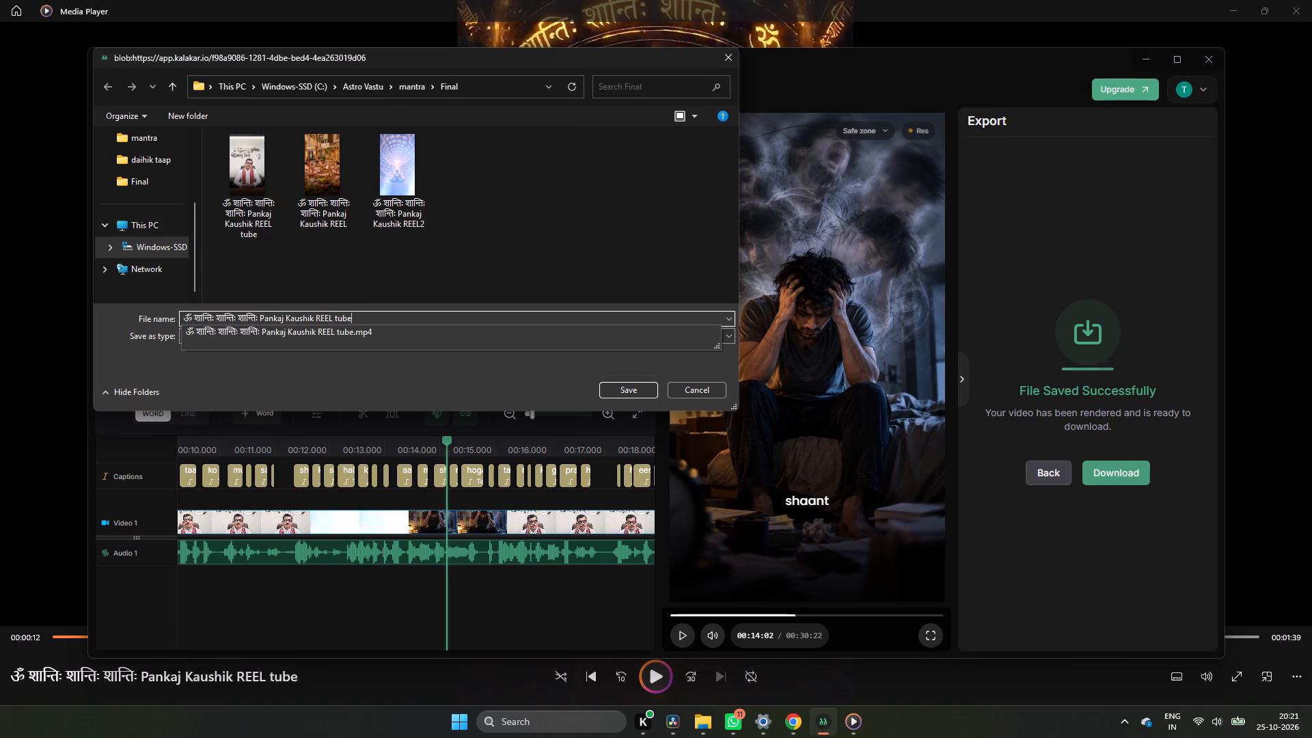
{"action": "key", "text": "2"}
{"action": "key", "text": "Return"}
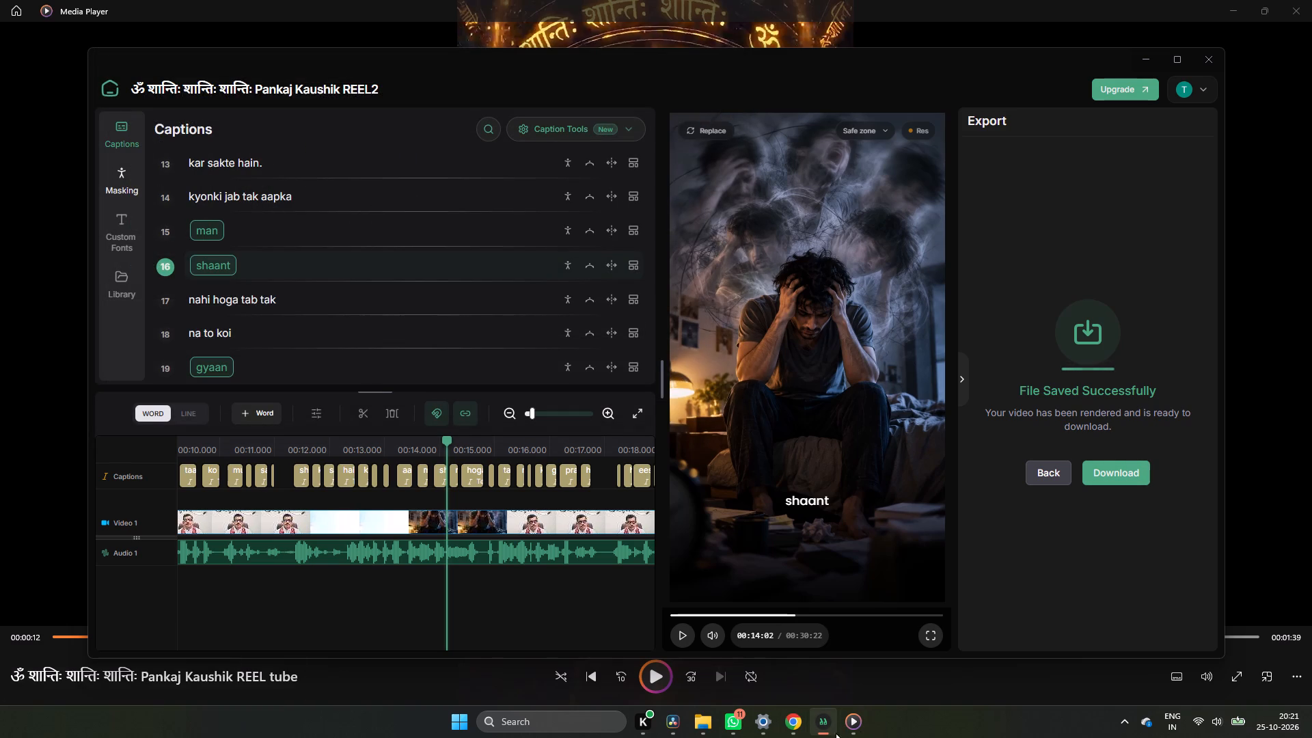
Switch to DaVinci Resolve's Edit page and import the captioned "REEL tube" and "REEL tube 2" videos from the Final folder into the astro bin.
{"action": "left_click", "coordinate": [677, 719]}
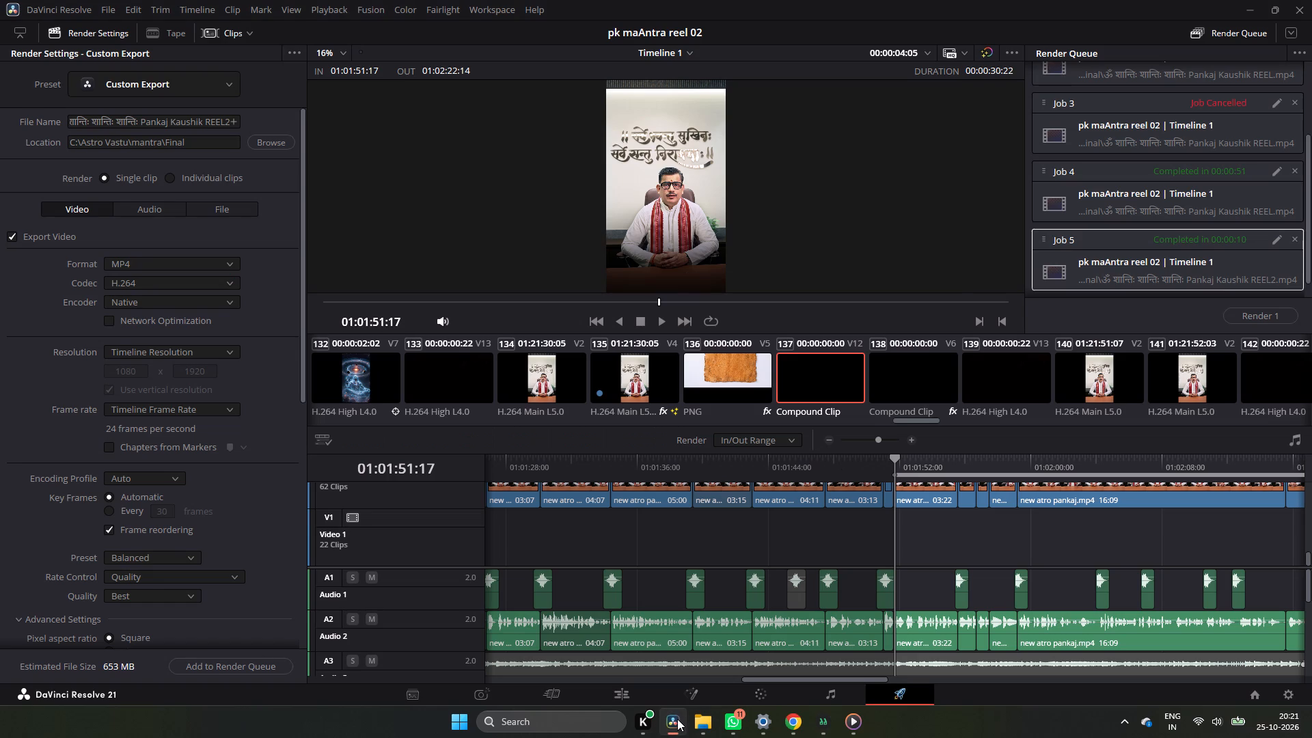
{"action": "left_click", "coordinate": [612, 703]}
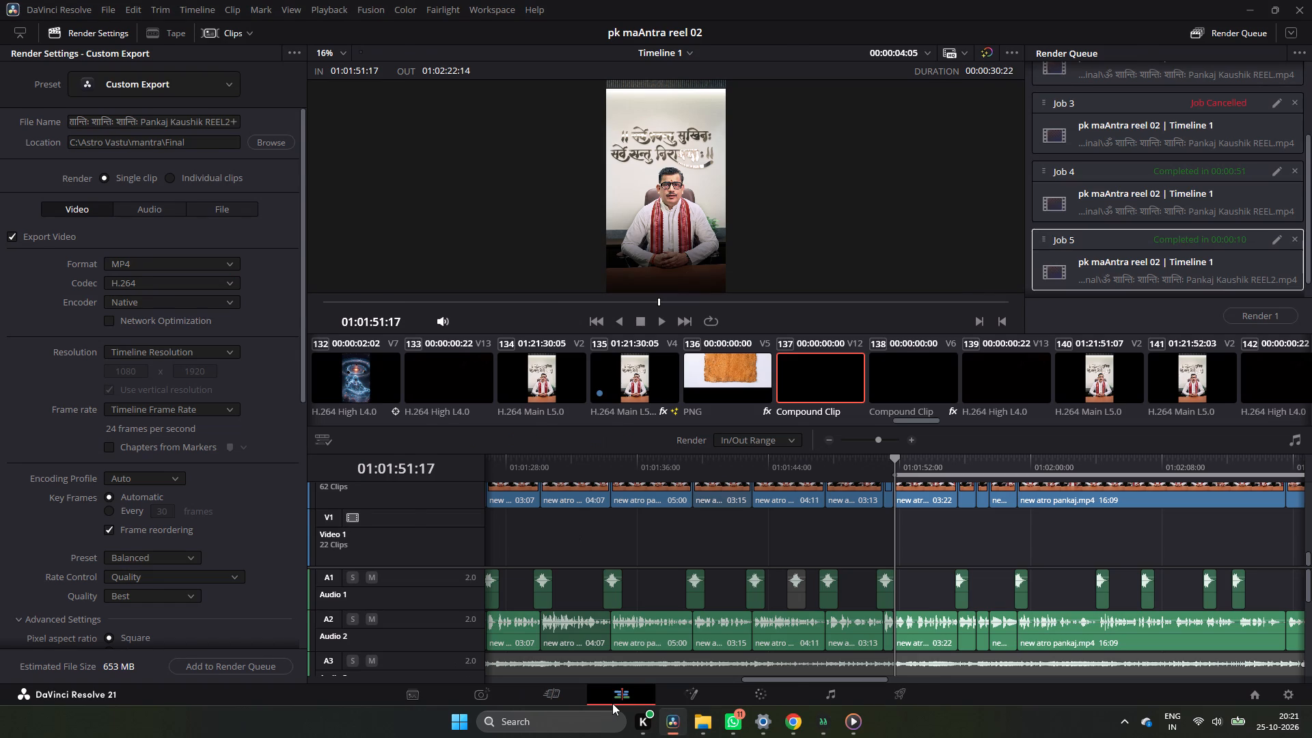
{"action": "triple_click", "coordinate": [531, 380]}
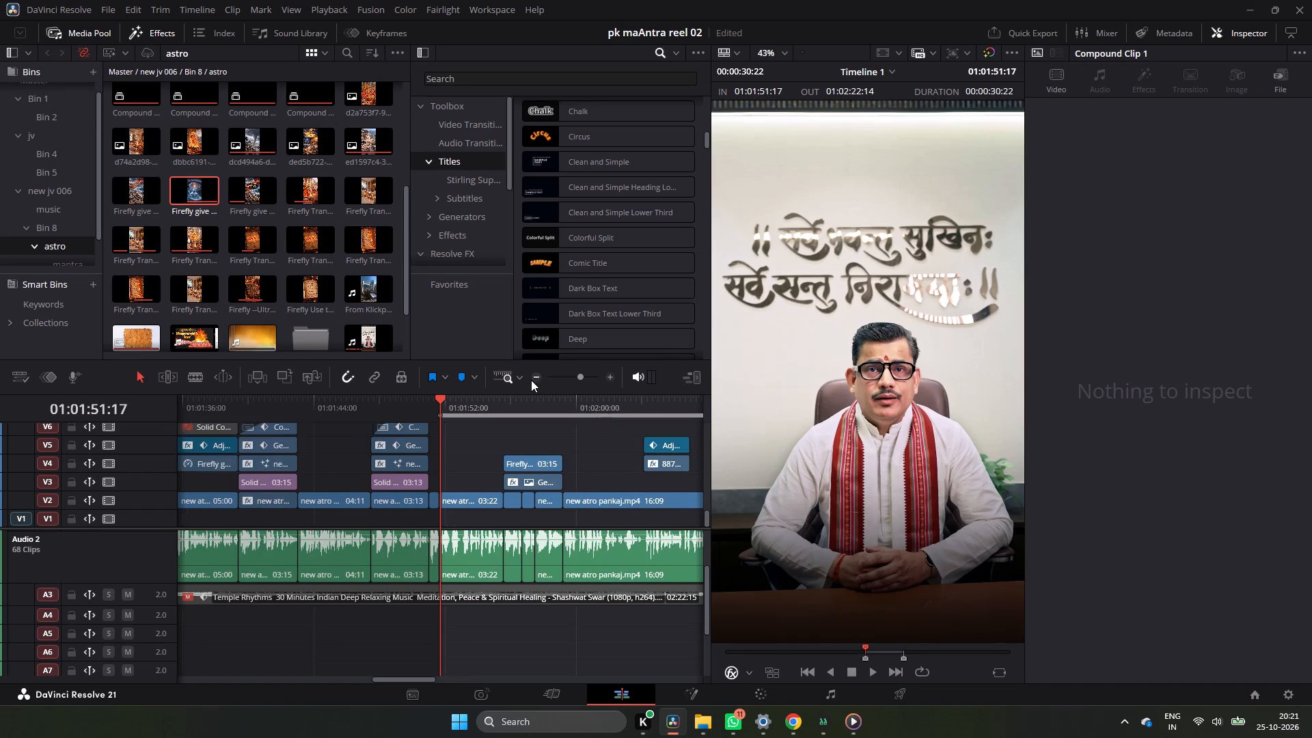
{"action": "triple_click", "coordinate": [531, 380]}
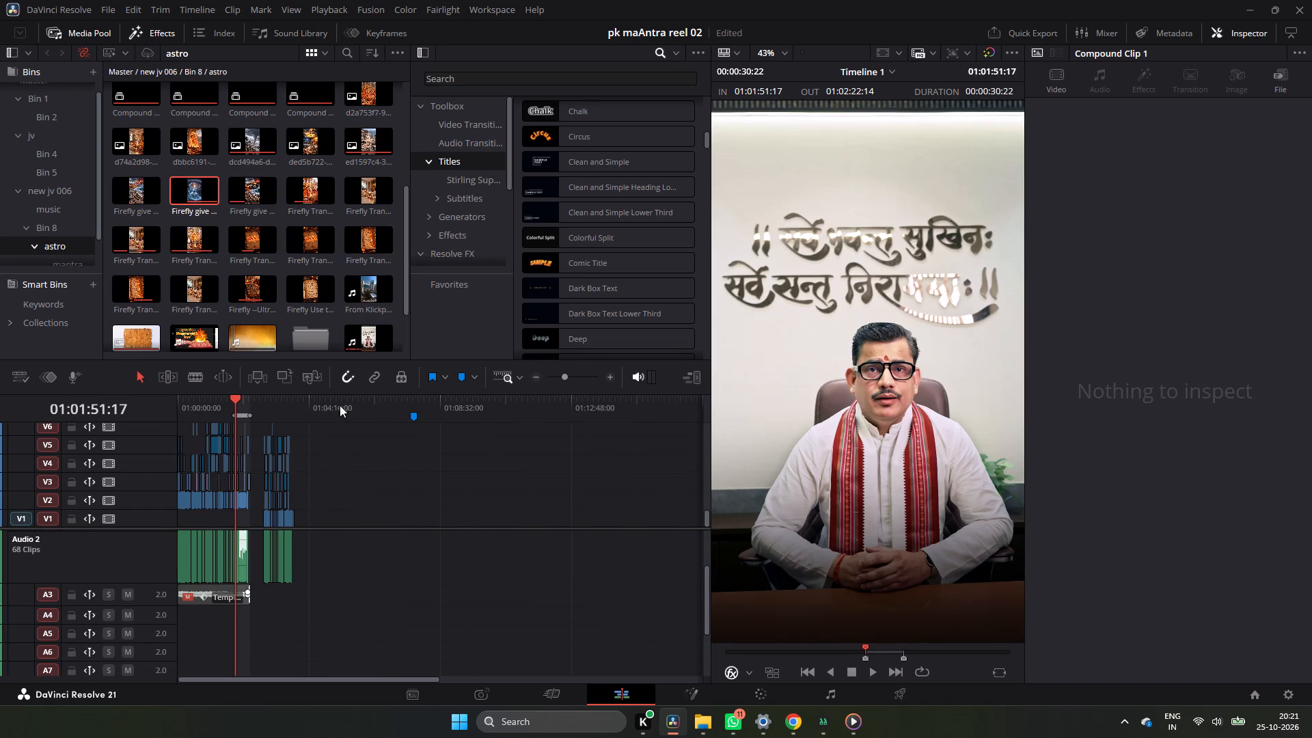
{"action": "left_click", "coordinate": [340, 405]}
{"action": "scroll", "coordinate": [335, 303], "scroll_direction": "down", "scroll_amount": 9}
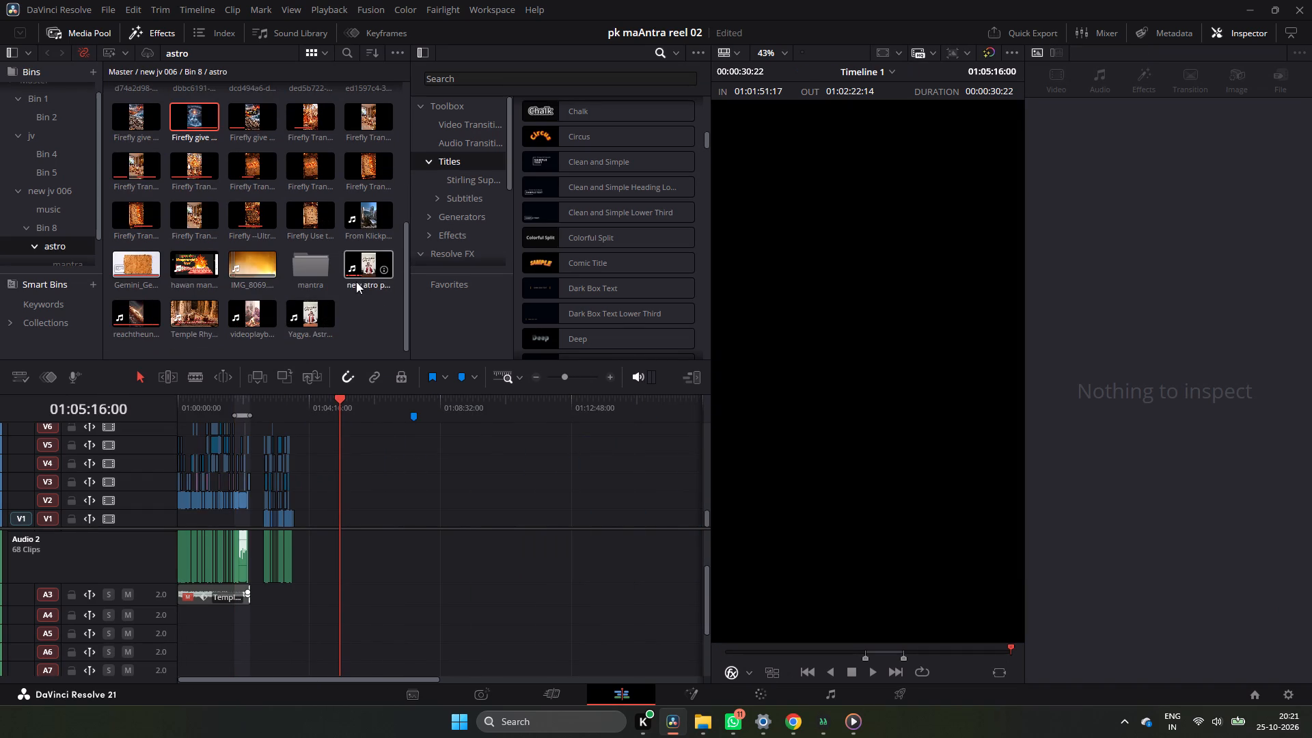
{"action": "right_click", "coordinate": [357, 318]}
{"action": "left_click", "coordinate": [438, 502]}
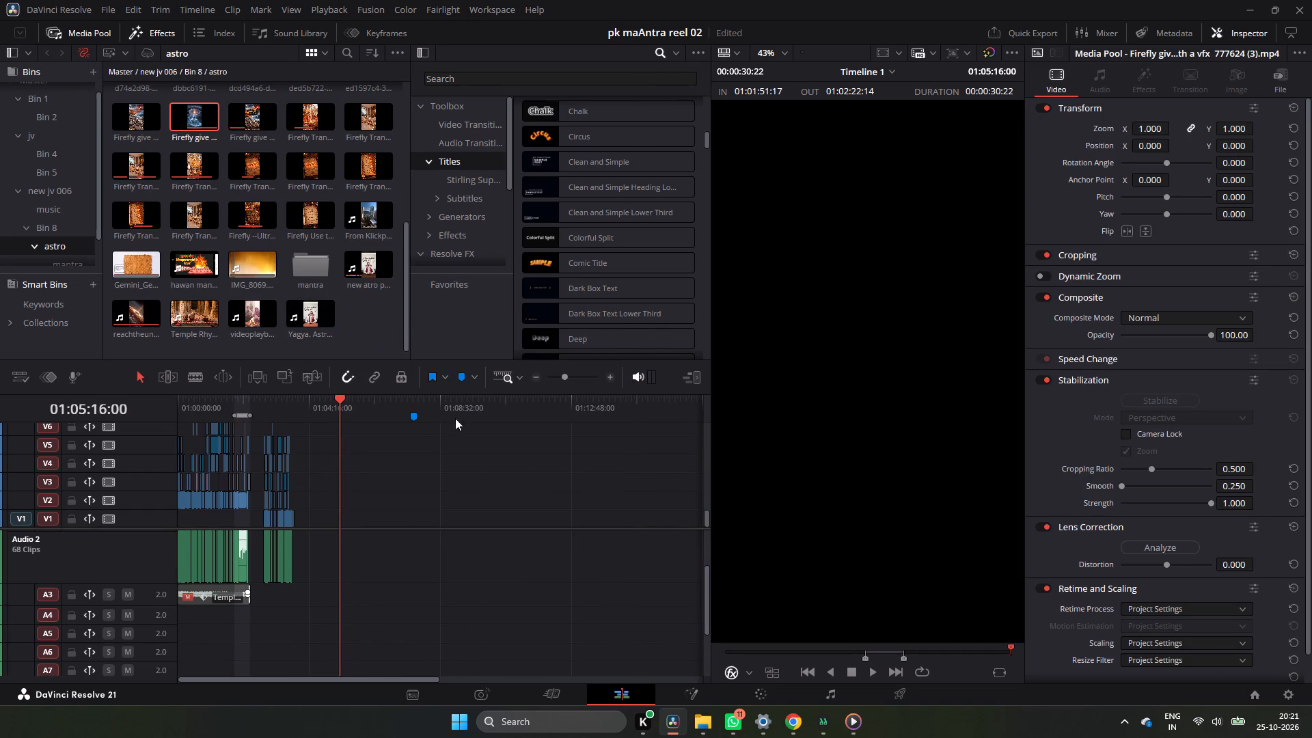
{"action": "left_click", "coordinate": [48, 205]}
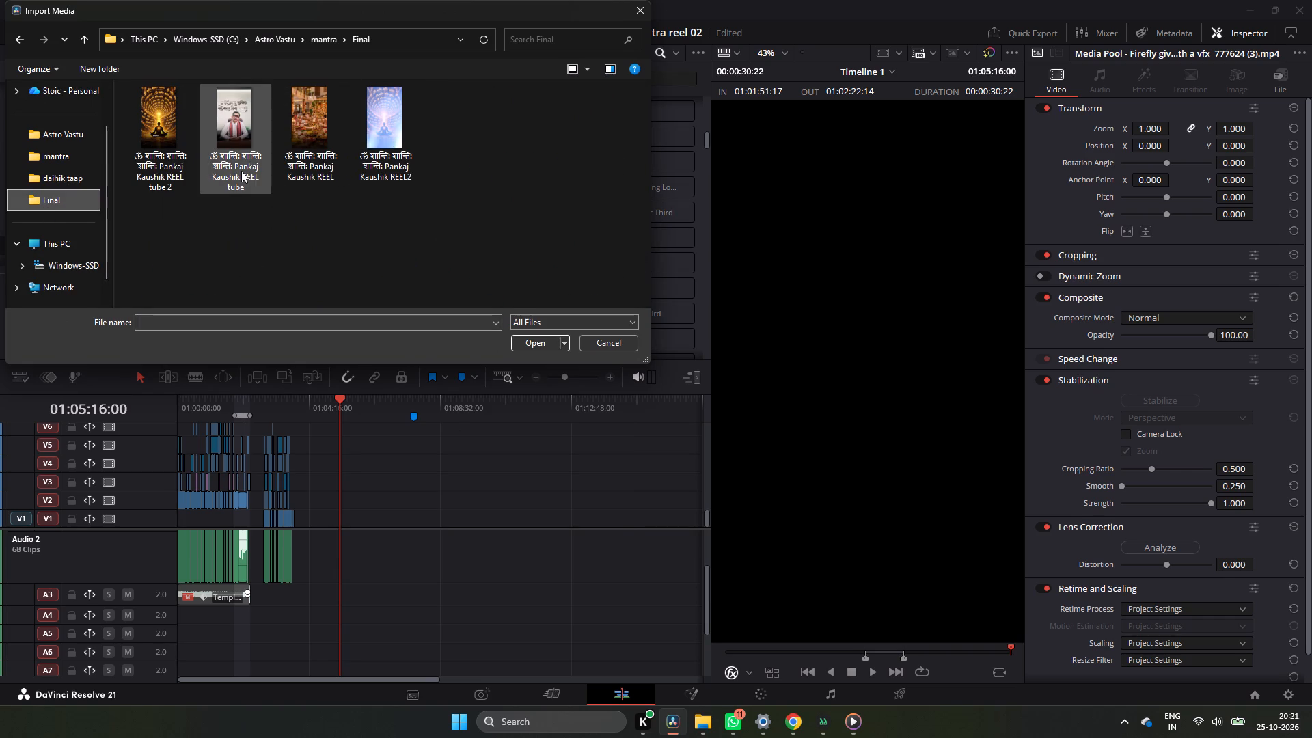
{"action": "left_click", "coordinate": [241, 171], "text": "ctrl"}
{"action": "left_click", "coordinate": [173, 157], "text": "ctrl"}
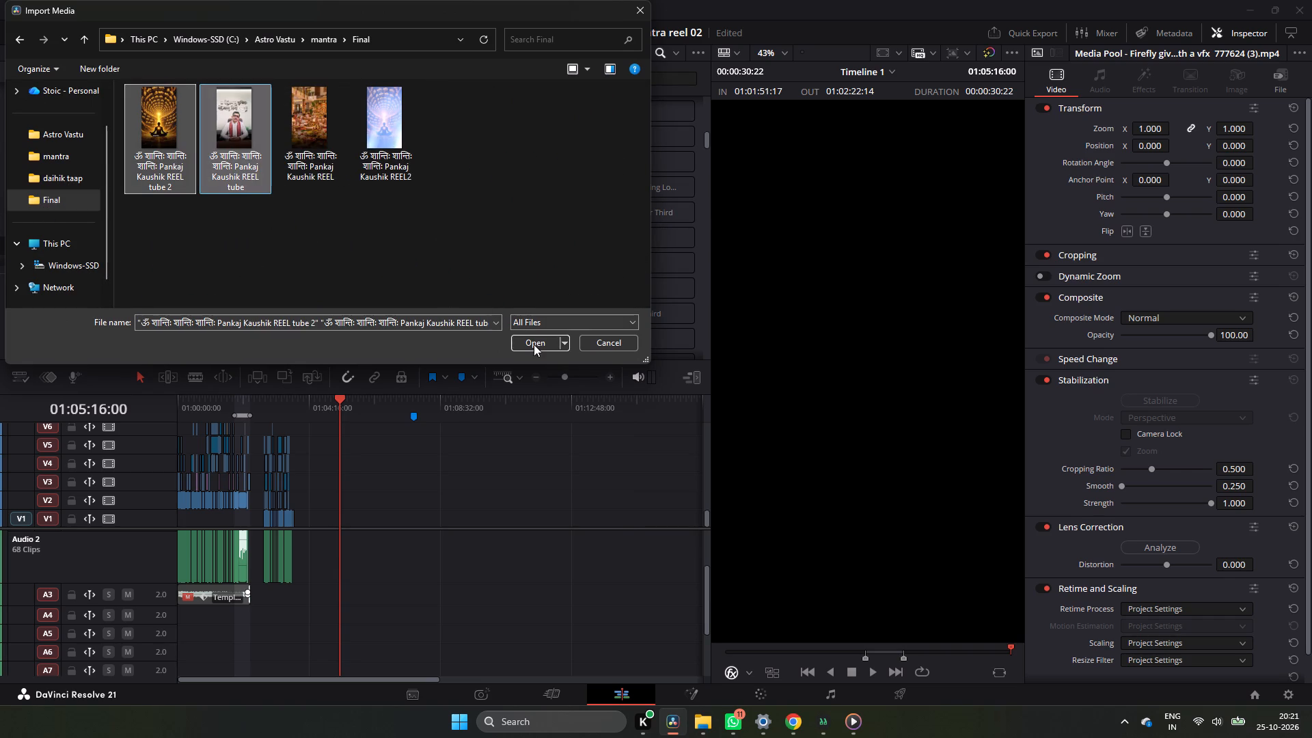
{"action": "left_click", "coordinate": [540, 344]}
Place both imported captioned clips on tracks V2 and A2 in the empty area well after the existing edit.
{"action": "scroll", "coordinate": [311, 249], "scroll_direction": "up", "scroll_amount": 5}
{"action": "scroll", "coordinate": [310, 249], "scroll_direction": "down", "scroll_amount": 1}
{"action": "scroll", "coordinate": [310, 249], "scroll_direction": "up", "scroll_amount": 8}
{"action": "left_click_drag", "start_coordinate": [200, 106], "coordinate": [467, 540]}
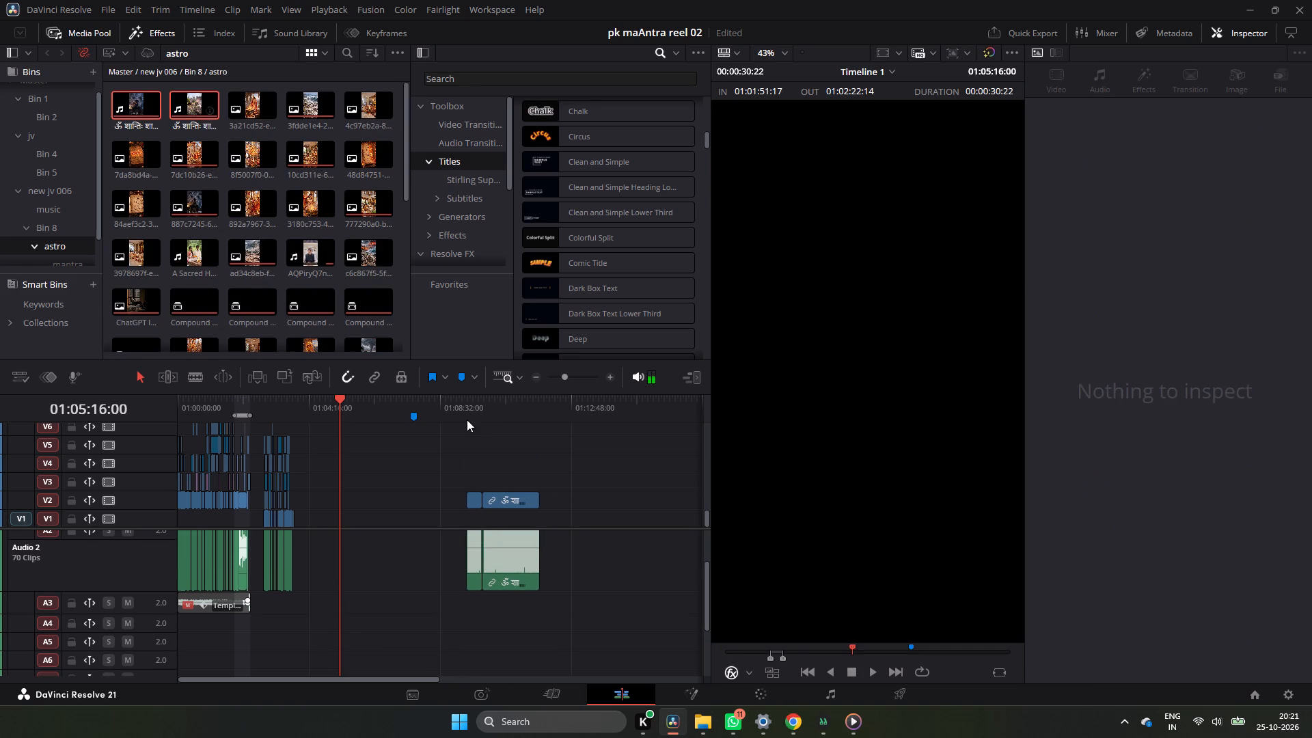
Play the opening of the placed "REEL tube 2" clip and compare it with the original edit around 01:01:23.
{"action": "left_click", "coordinate": [467, 420]}
{"action": "key", "text": "space"}
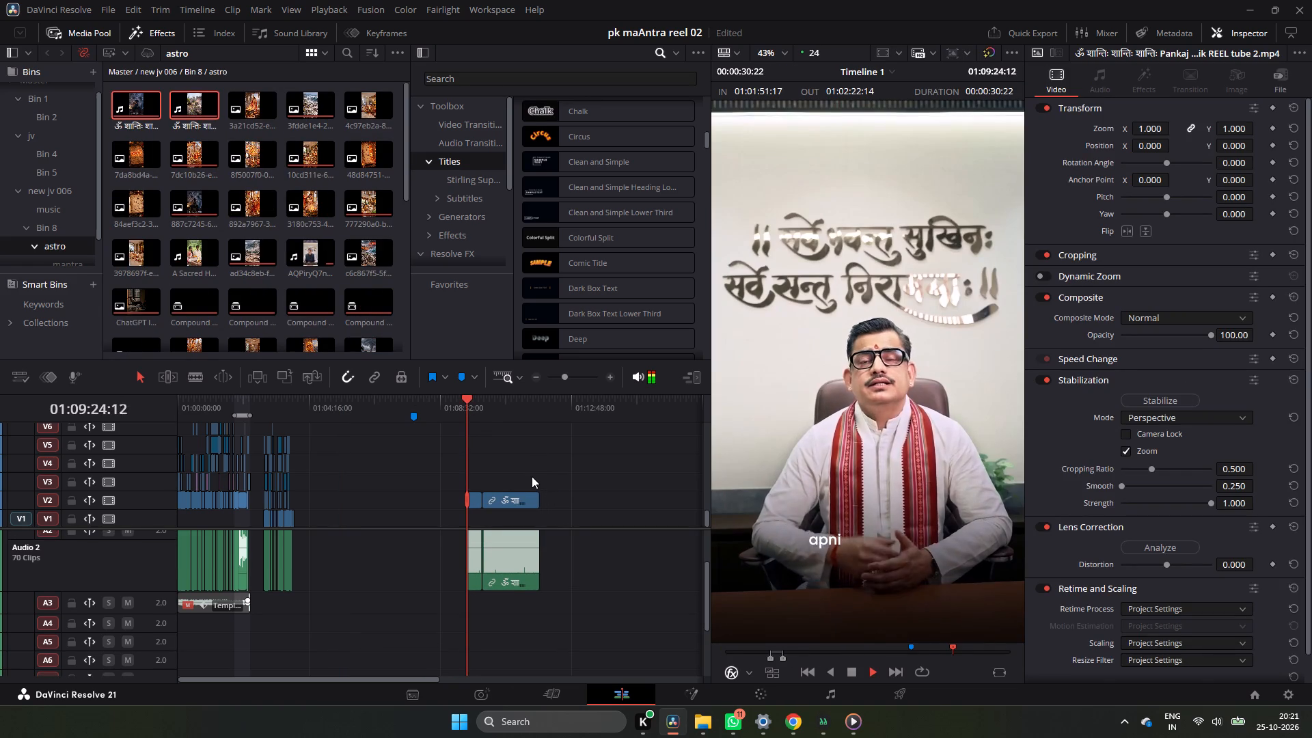
{"action": "key", "text": "space"}
{"action": "scroll", "coordinate": [556, 569], "scroll_direction": "up", "scroll_amount": 2}
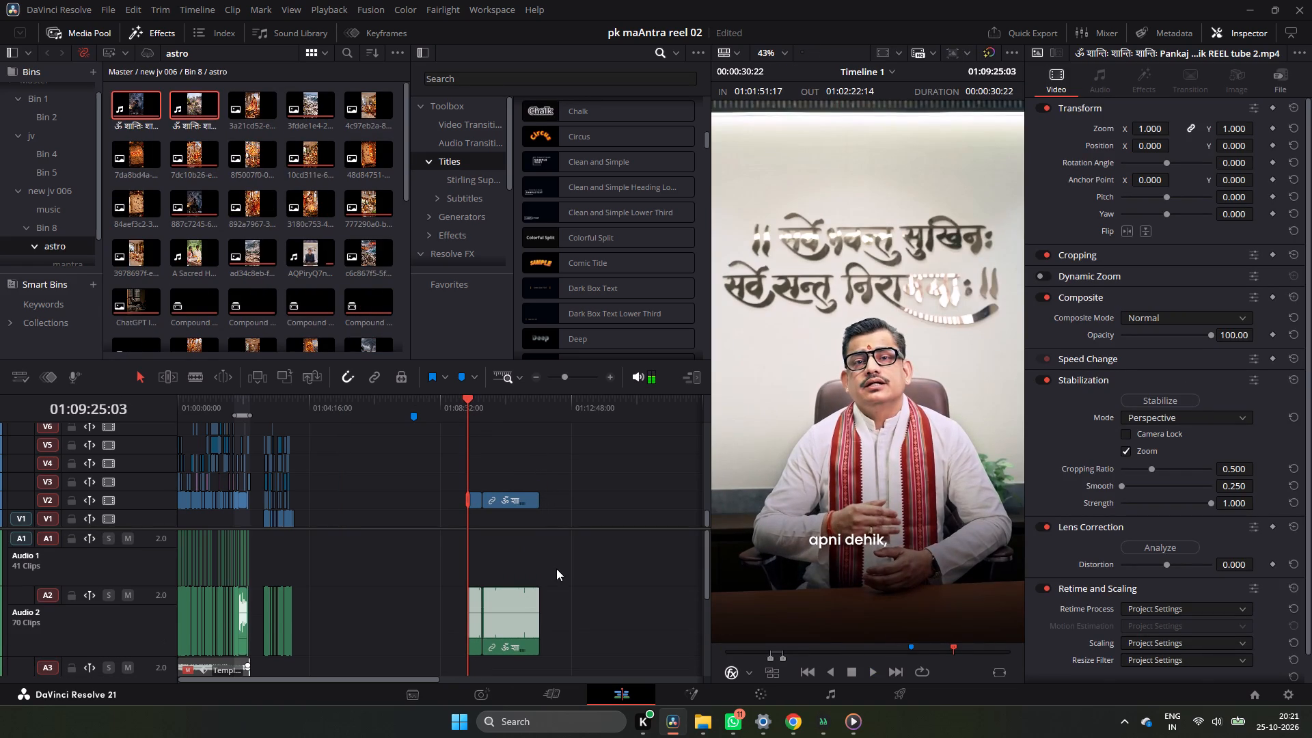
{"action": "key", "text": "space"}
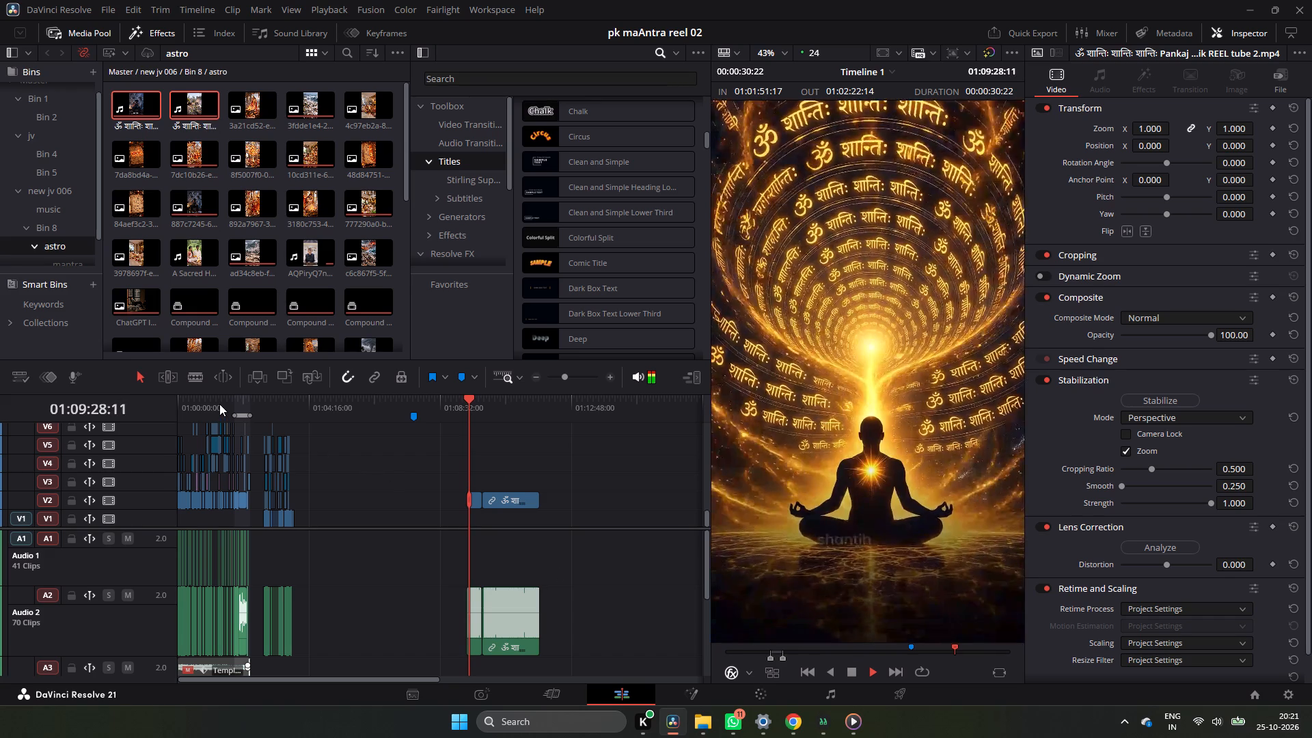
{"action": "left_click", "coordinate": [220, 402]}
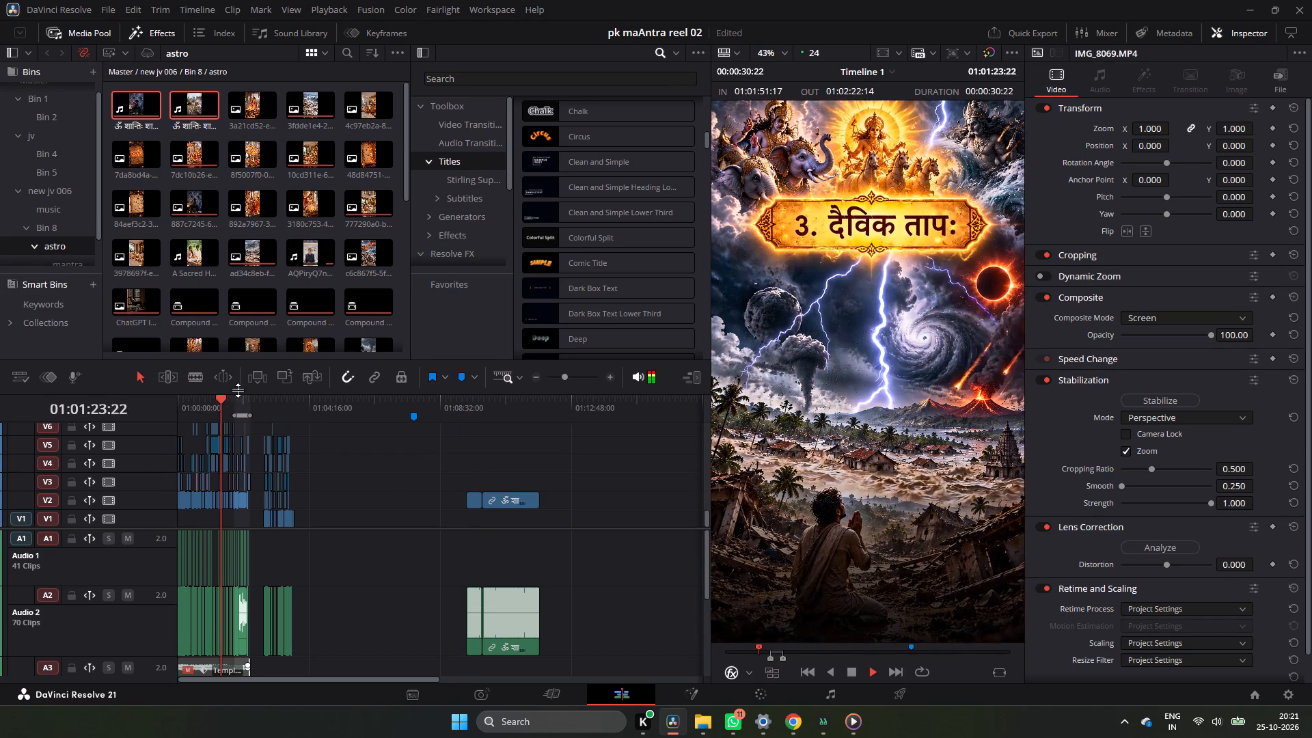
{"action": "left_click", "coordinate": [467, 402]}
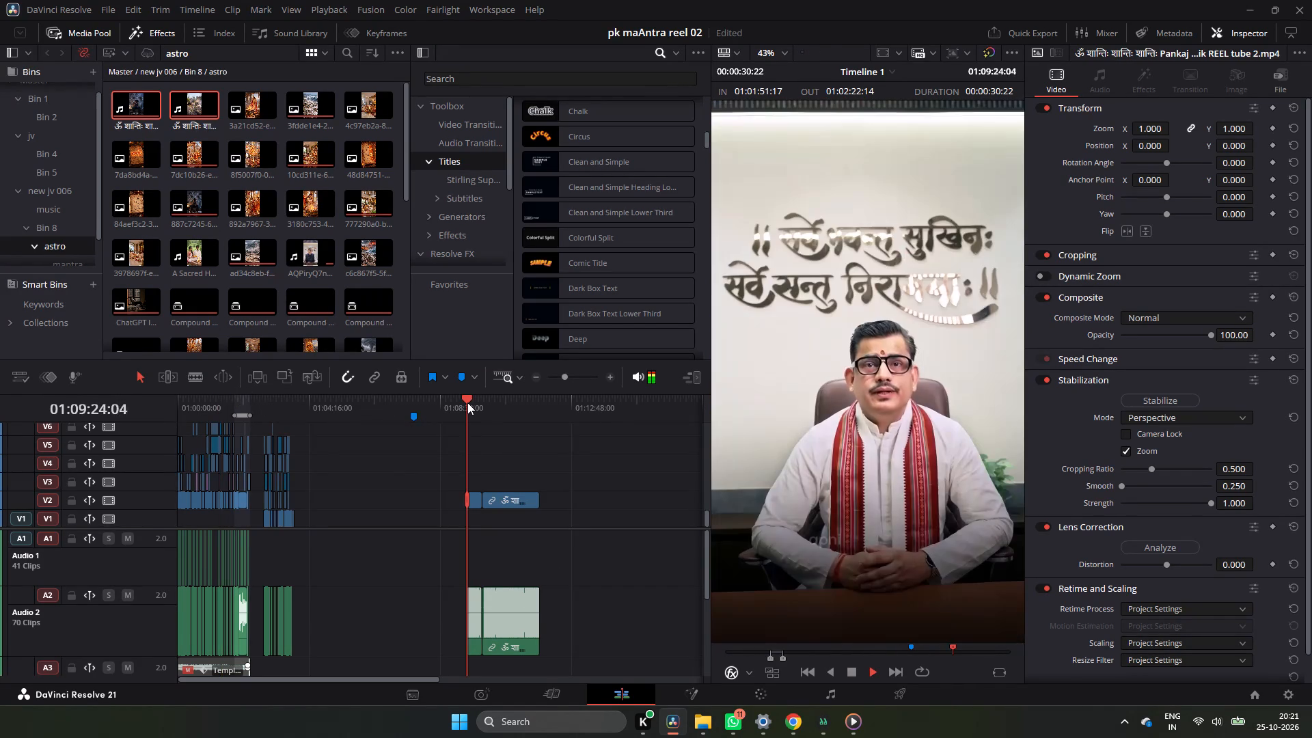
{"action": "key", "text": "space"}
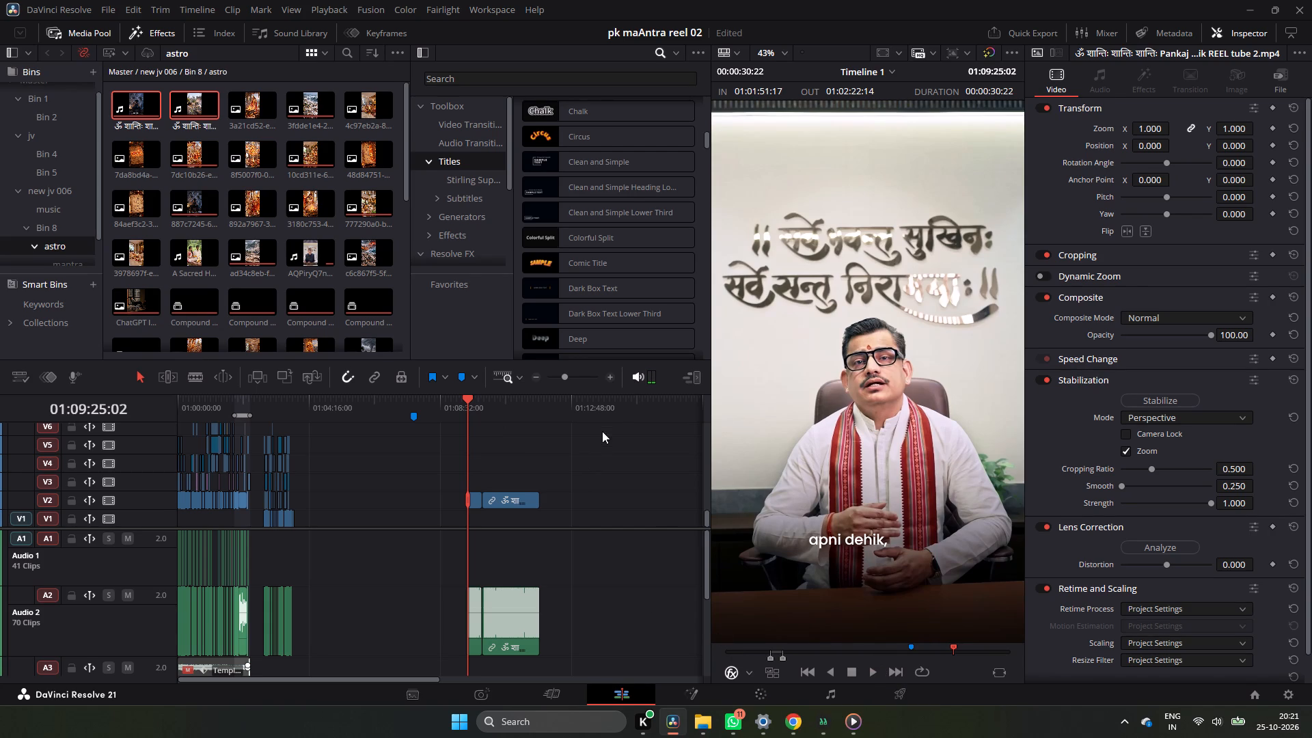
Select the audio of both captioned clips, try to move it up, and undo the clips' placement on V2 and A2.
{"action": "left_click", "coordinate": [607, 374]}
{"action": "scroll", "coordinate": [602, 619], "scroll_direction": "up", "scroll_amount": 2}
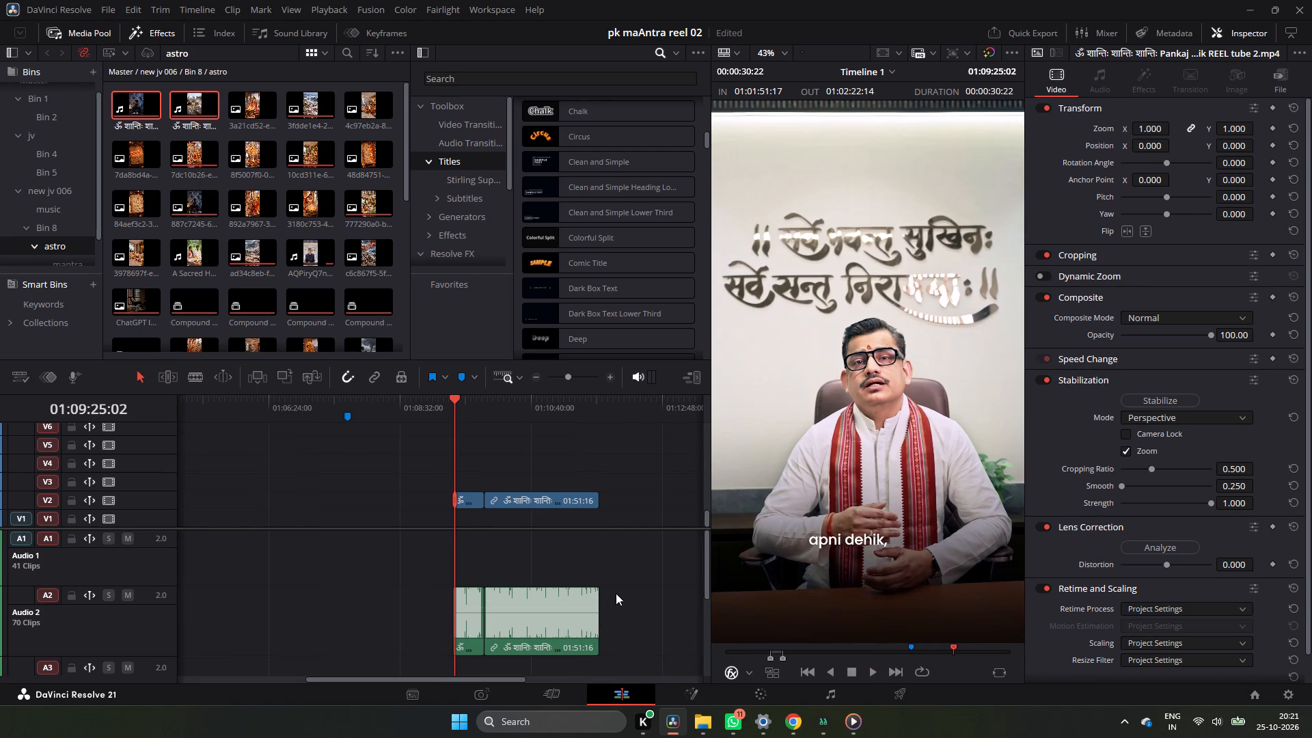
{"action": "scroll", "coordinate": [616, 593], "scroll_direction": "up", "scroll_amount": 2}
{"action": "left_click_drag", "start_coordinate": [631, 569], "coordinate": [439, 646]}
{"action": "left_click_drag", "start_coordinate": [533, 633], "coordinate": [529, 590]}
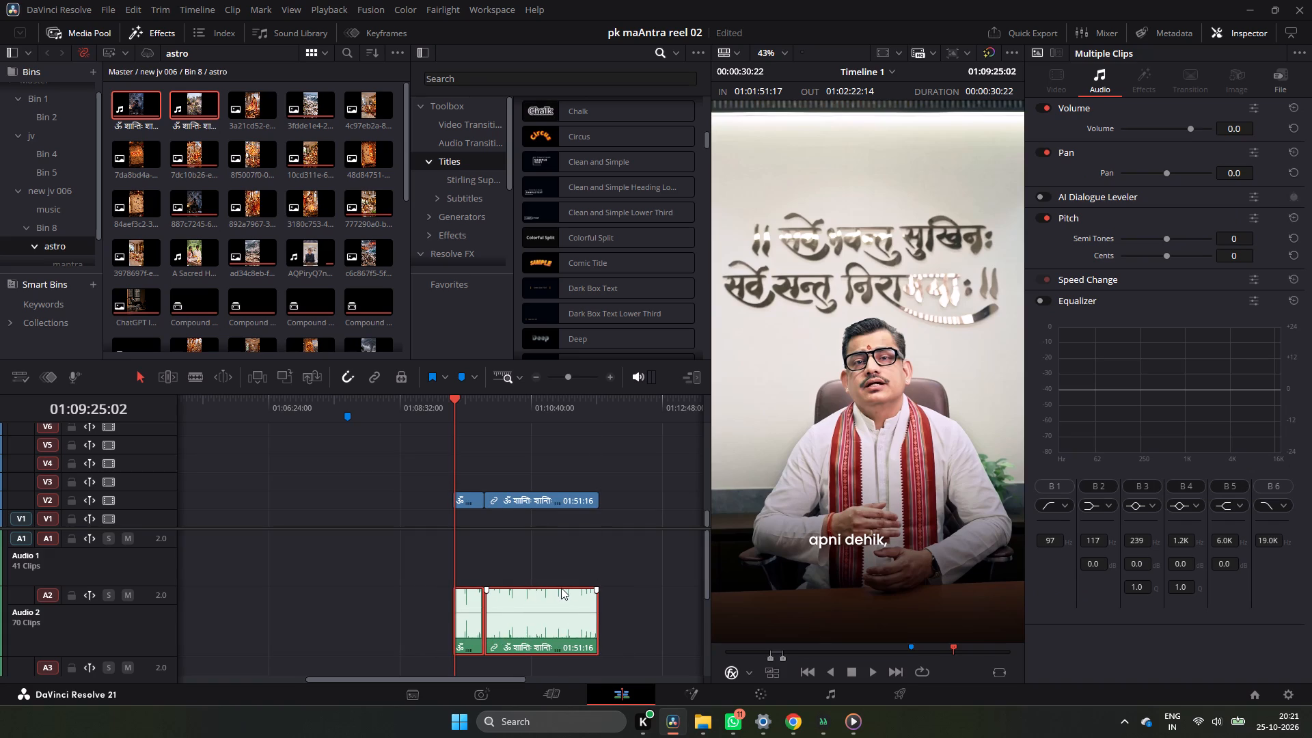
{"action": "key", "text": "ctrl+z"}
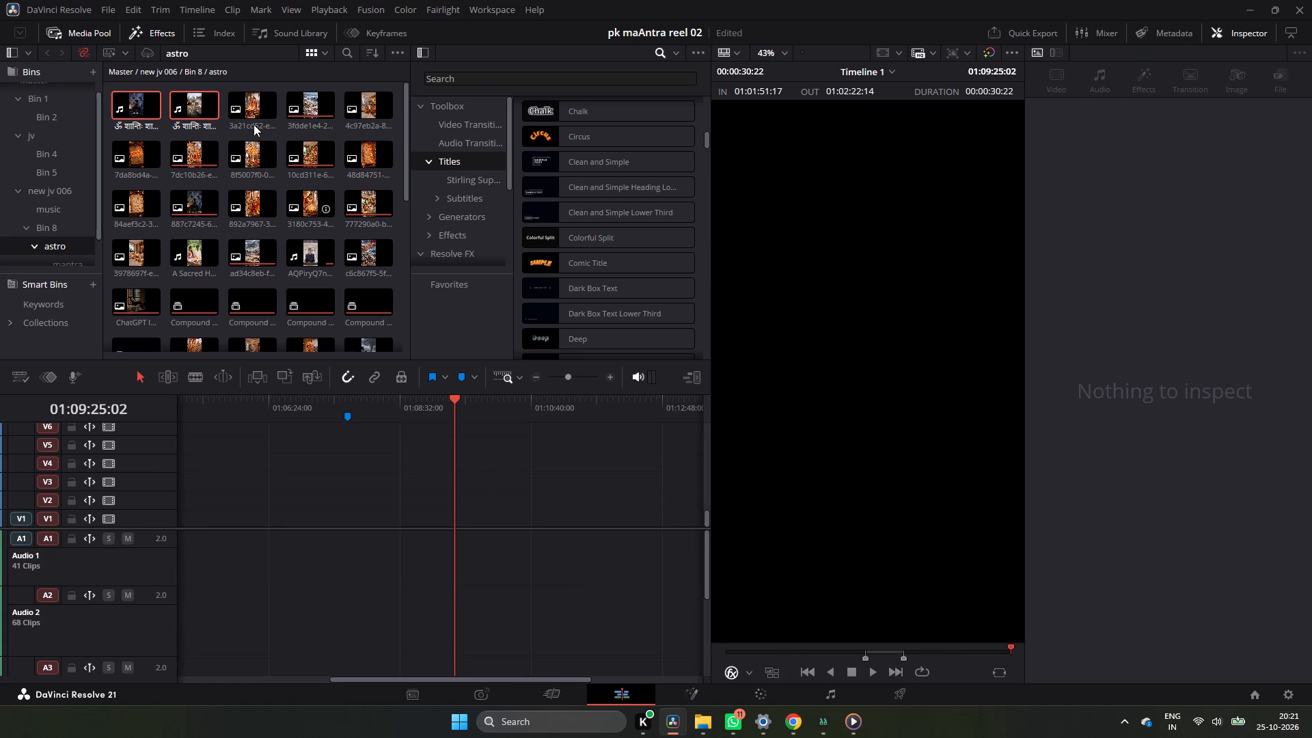
Place both captioned clips on tracks V1 and A1, with "REEL tube" starting at 01:05:41:00 directly before "REEL tube 2".
{"action": "left_click_drag", "start_coordinate": [196, 95], "coordinate": [339, 523]}
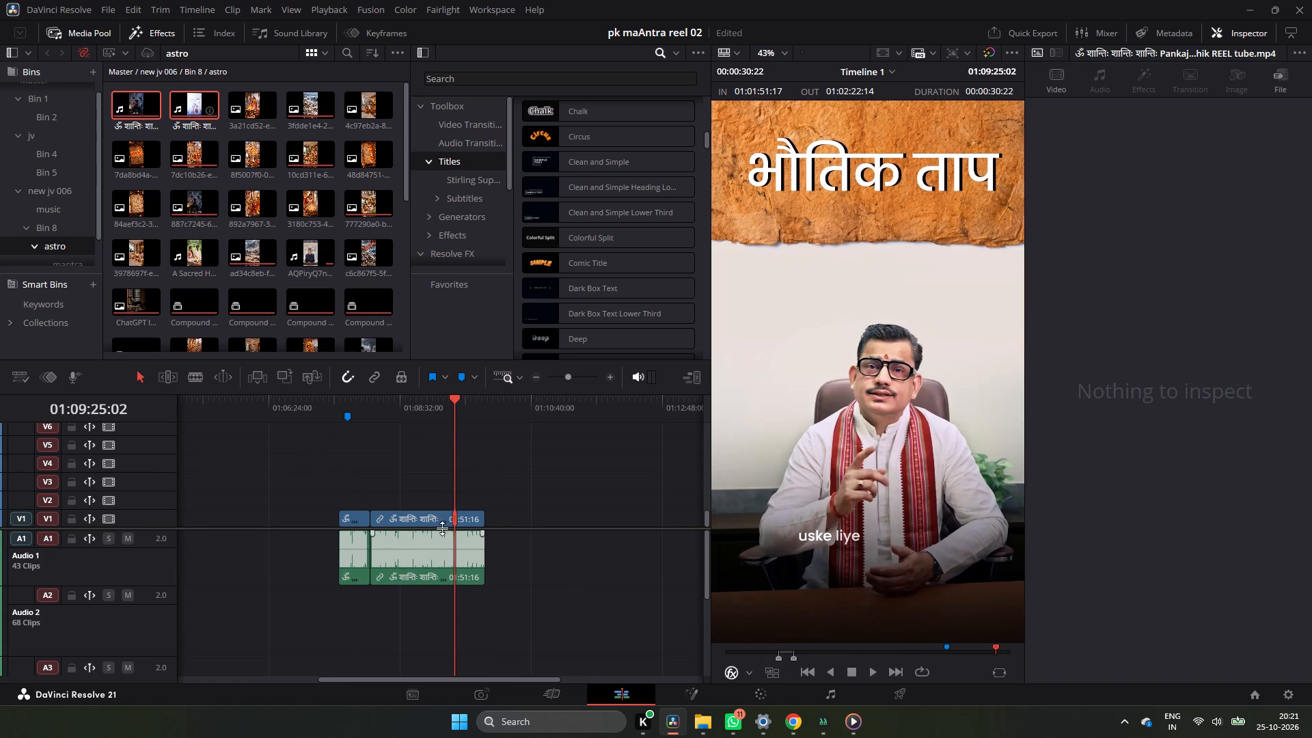
{"action": "left_click", "coordinate": [430, 484]}
{"action": "left_click_drag", "start_coordinate": [414, 484], "coordinate": [450, 594]}
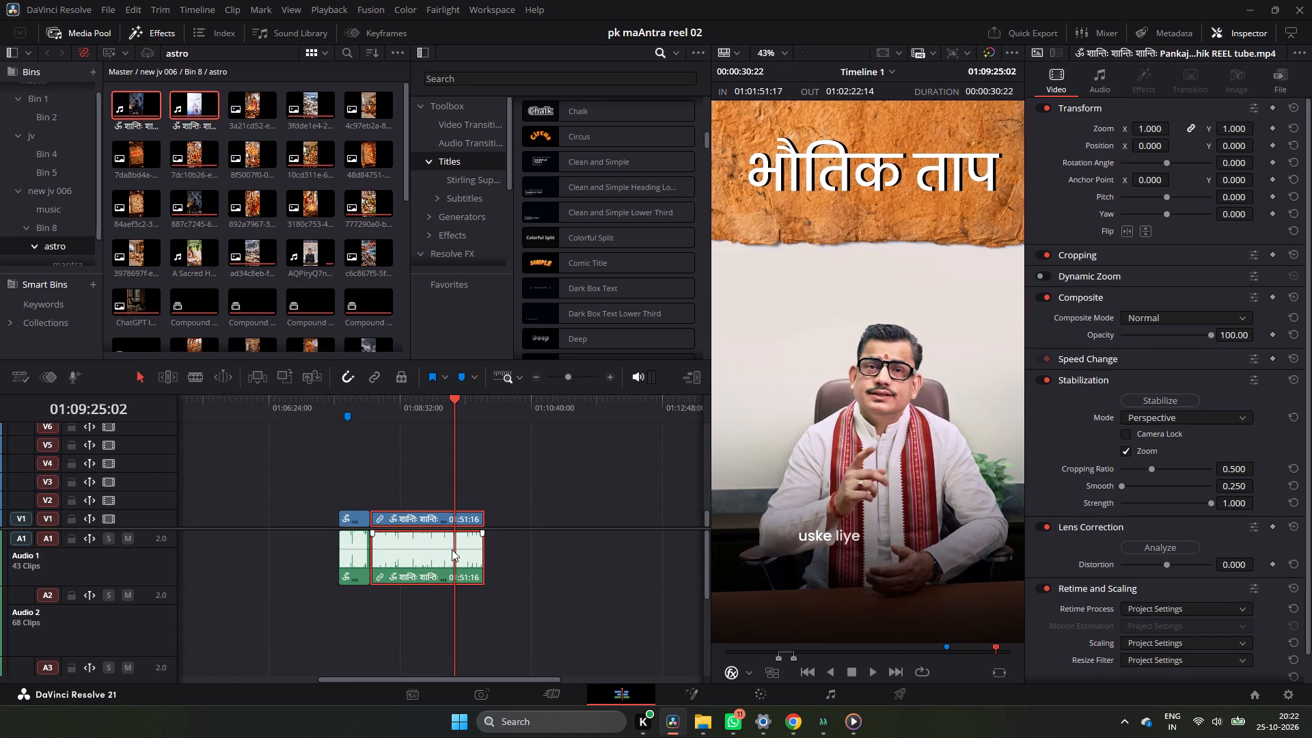
{"action": "left_click_drag", "start_coordinate": [444, 527], "coordinate": [377, 525]}
{"action": "left_click_drag", "start_coordinate": [398, 511], "coordinate": [283, 513]}
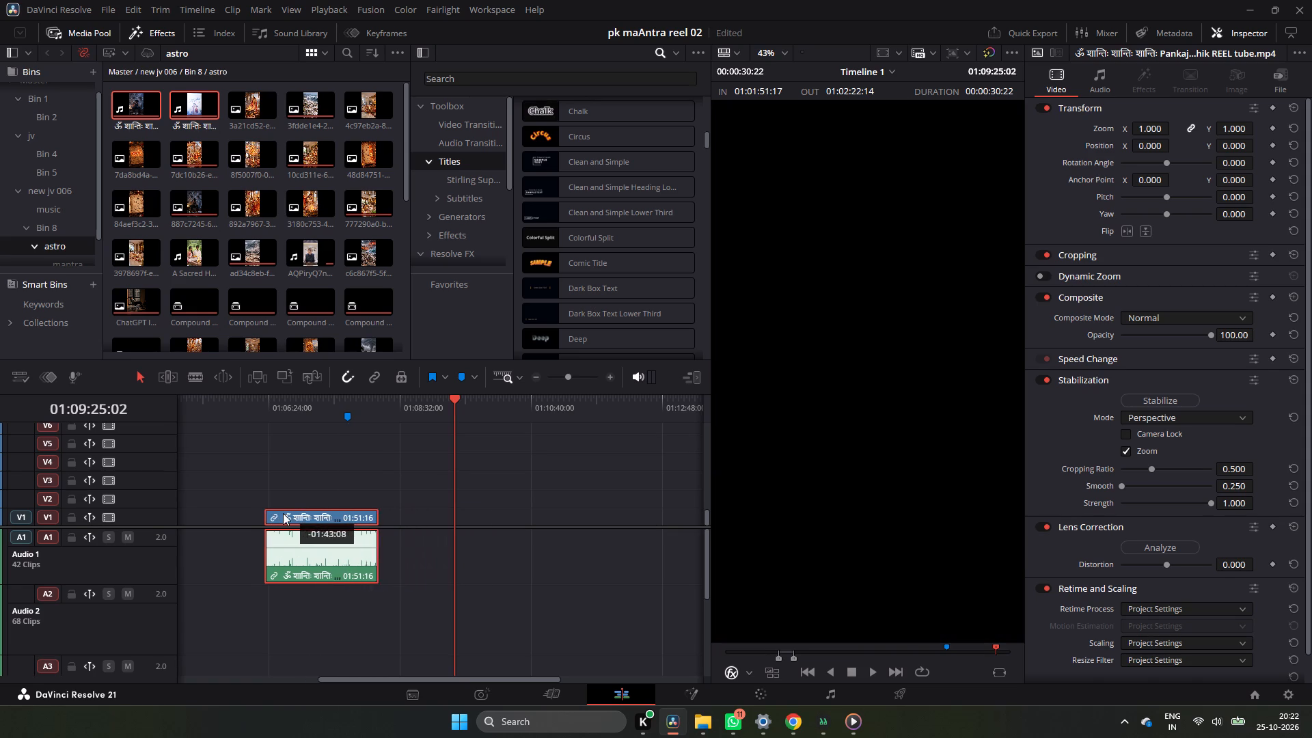
{"action": "left_click_drag", "start_coordinate": [283, 513], "coordinate": [253, 525]}
Play the captioned "REEL tube" clip from about 01:05:57 to check its captions and sound.
{"action": "left_click", "coordinate": [242, 409]}
{"action": "key", "text": "space"}
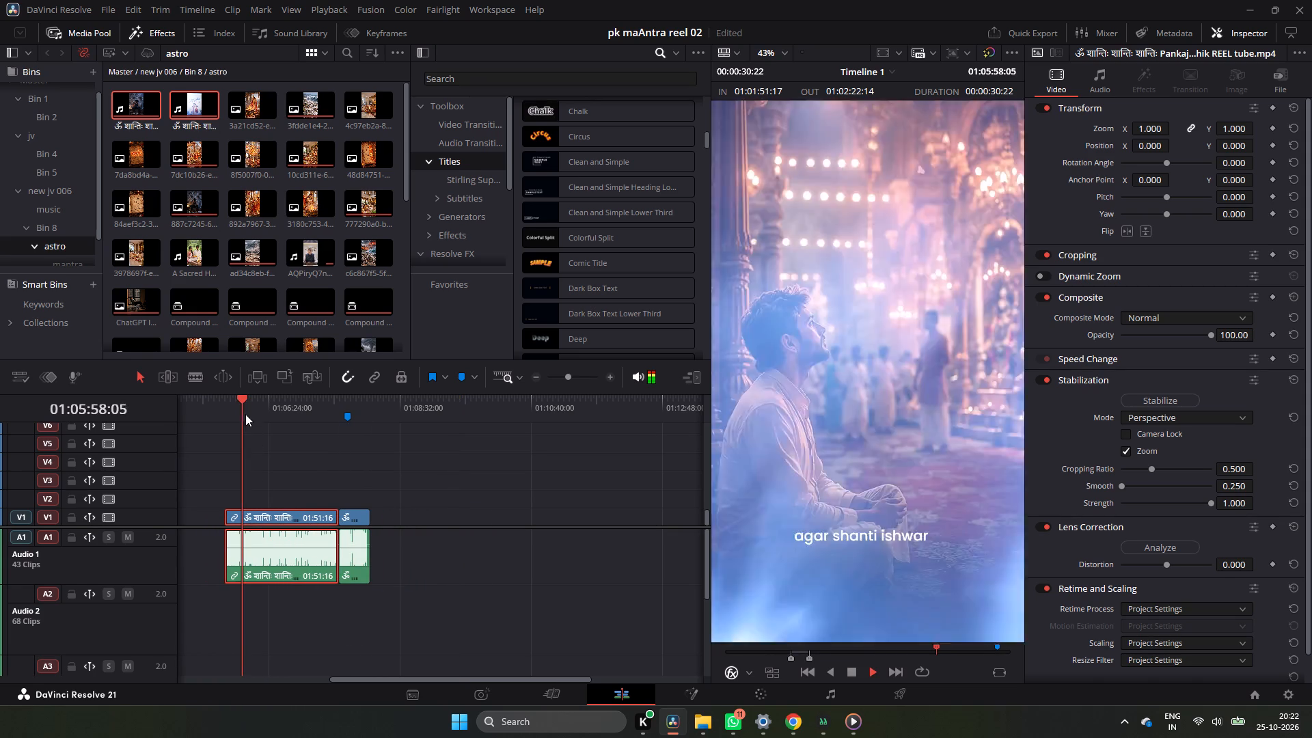
{"action": "scroll", "coordinate": [452, 631], "scroll_direction": "up", "scroll_amount": 2}
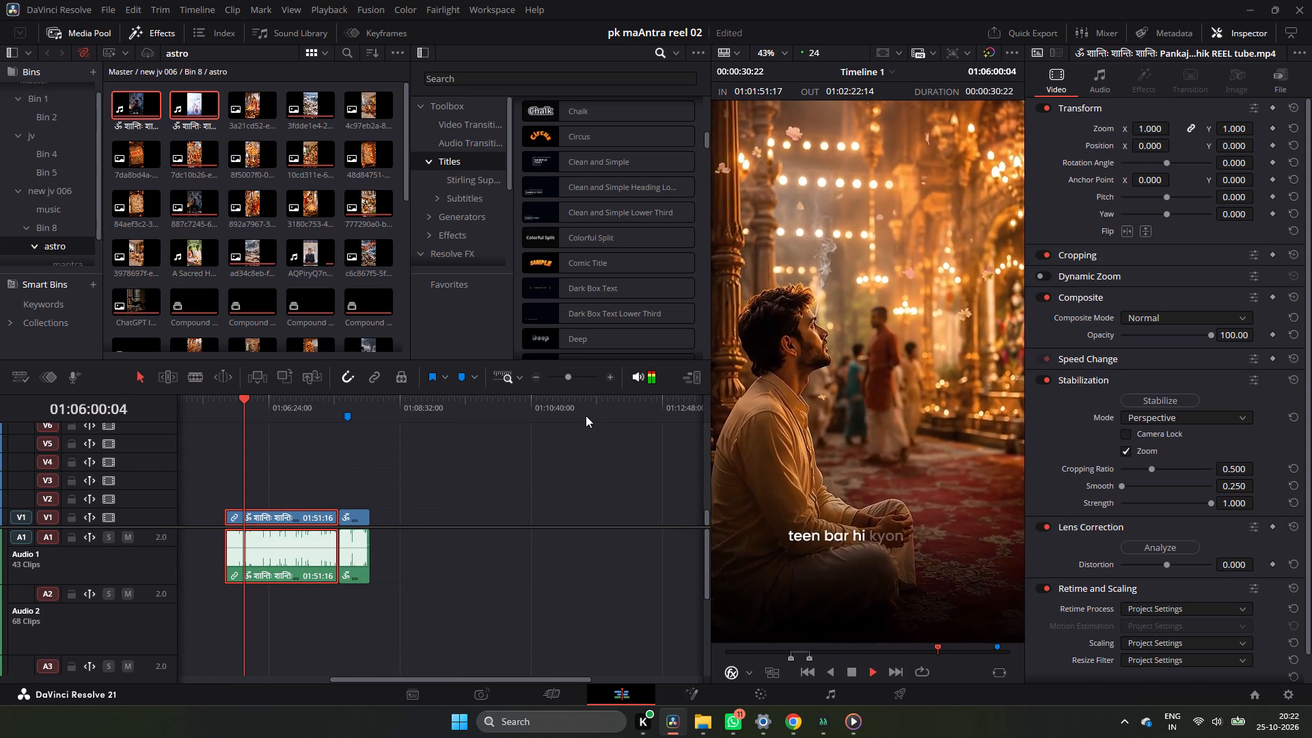
{"action": "scroll", "coordinate": [366, 631], "scroll_direction": "up", "scroll_amount": 3}
{"action": "left_click", "coordinate": [394, 625]}
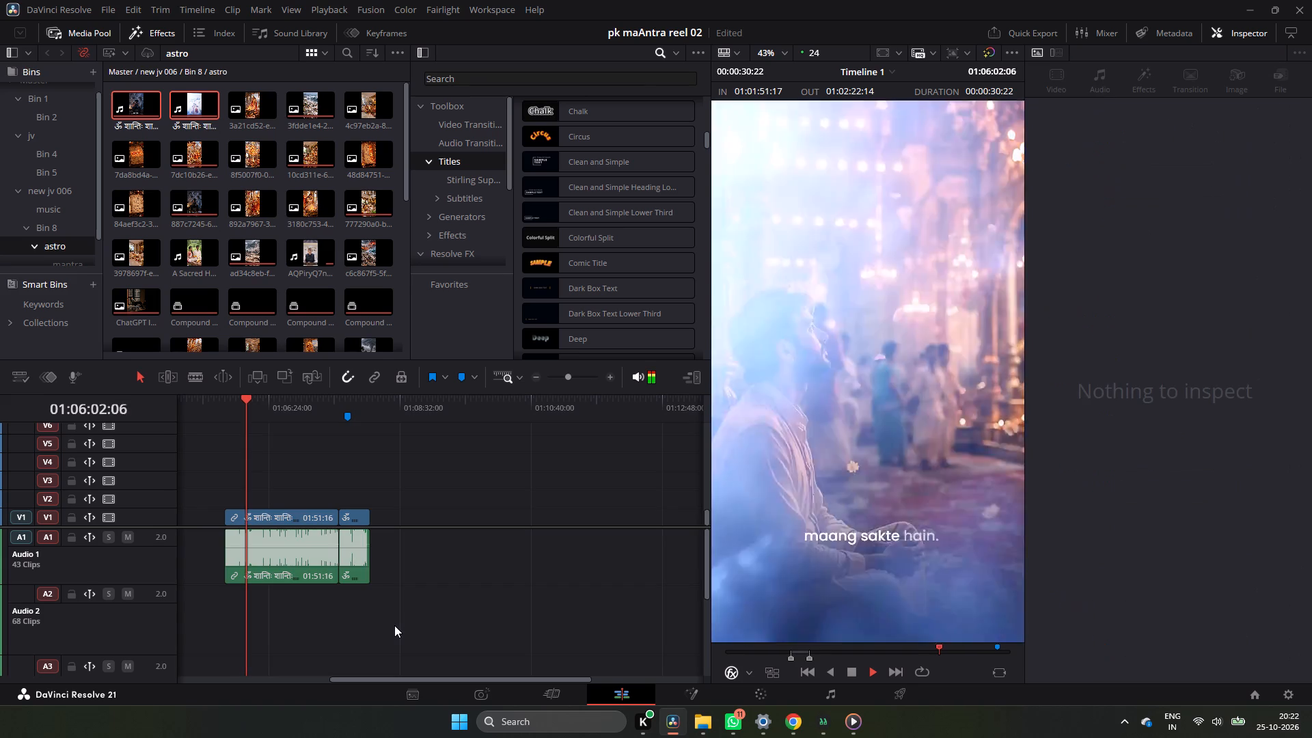
{"action": "key", "text": "space"}
Play the original edit from about 01:00:43 to compare its sound with the captioned clip.
{"action": "triple_click", "coordinate": [534, 375]}
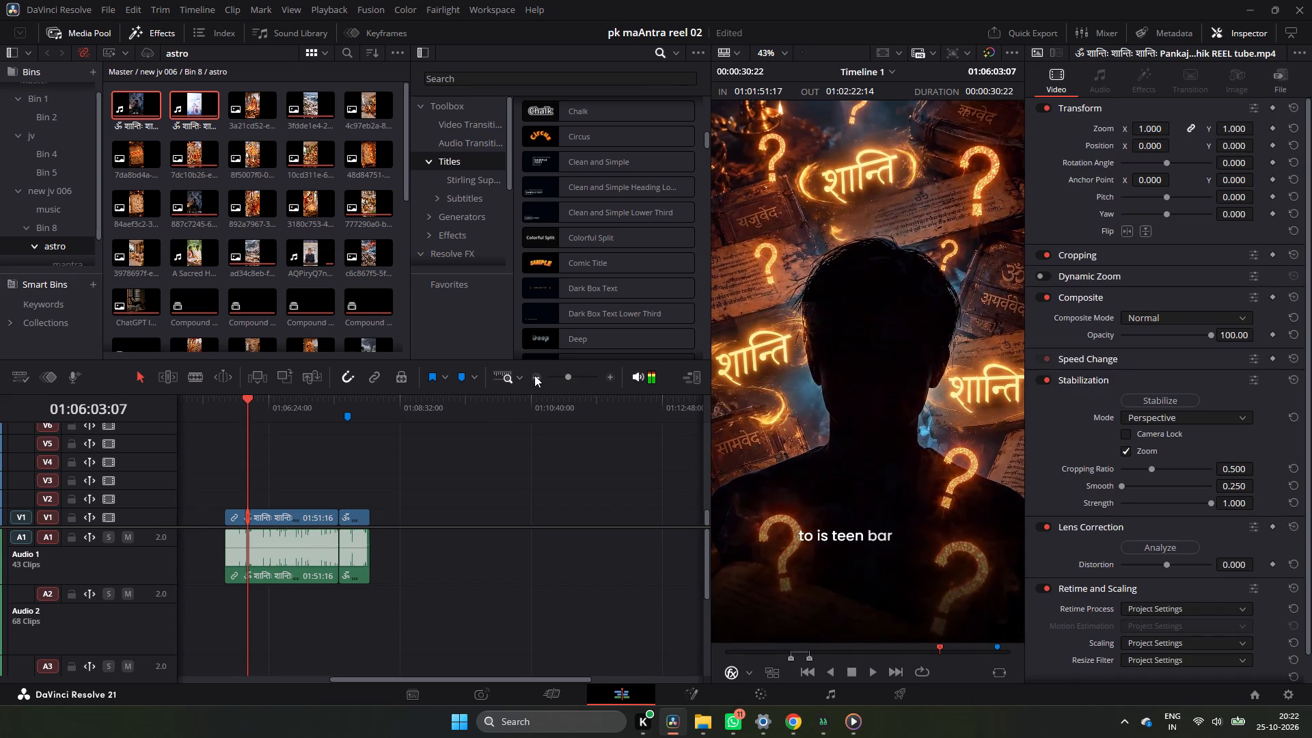
{"action": "scroll", "coordinate": [269, 610], "scroll_direction": "up", "scroll_amount": 2}
{"action": "scroll", "coordinate": [269, 610], "scroll_direction": "down", "scroll_amount": 1}
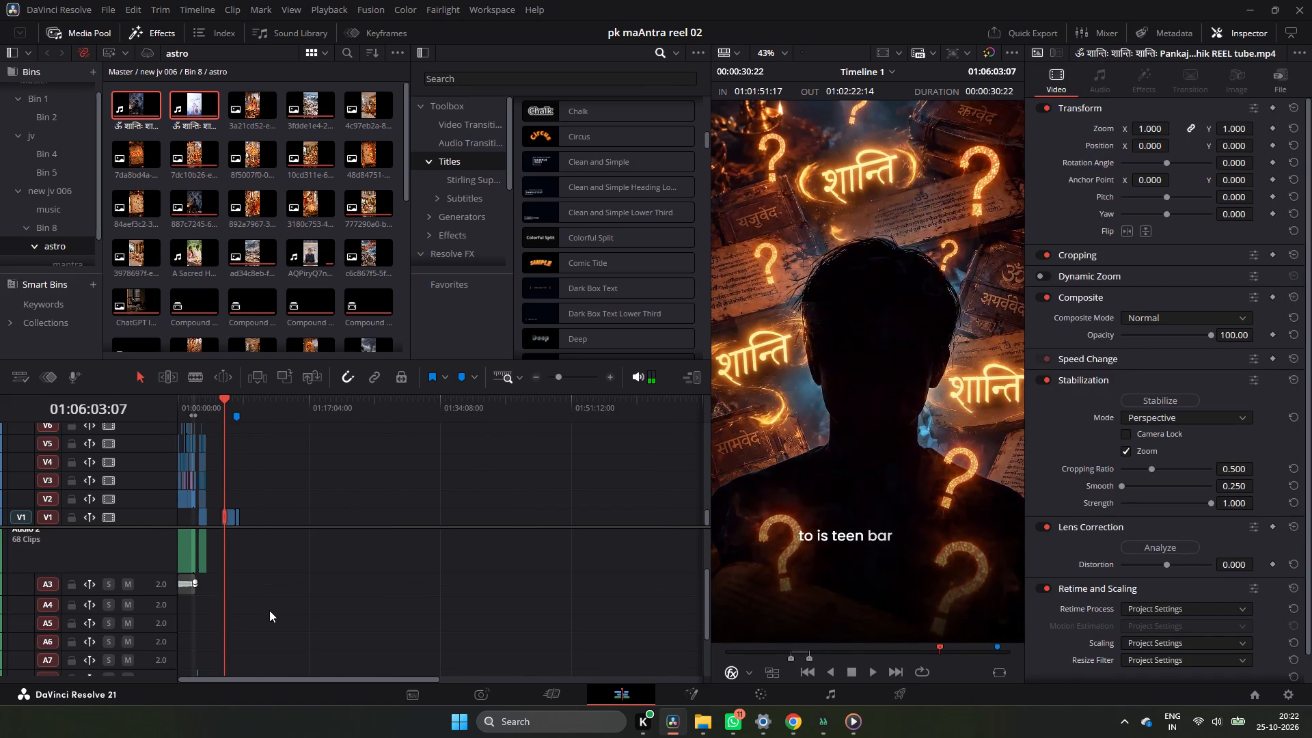
{"action": "scroll", "coordinate": [269, 611], "scroll_direction": "up", "scroll_amount": 2}
{"action": "left_click", "coordinate": [176, 398]}
{"action": "left_click", "coordinate": [183, 397]}
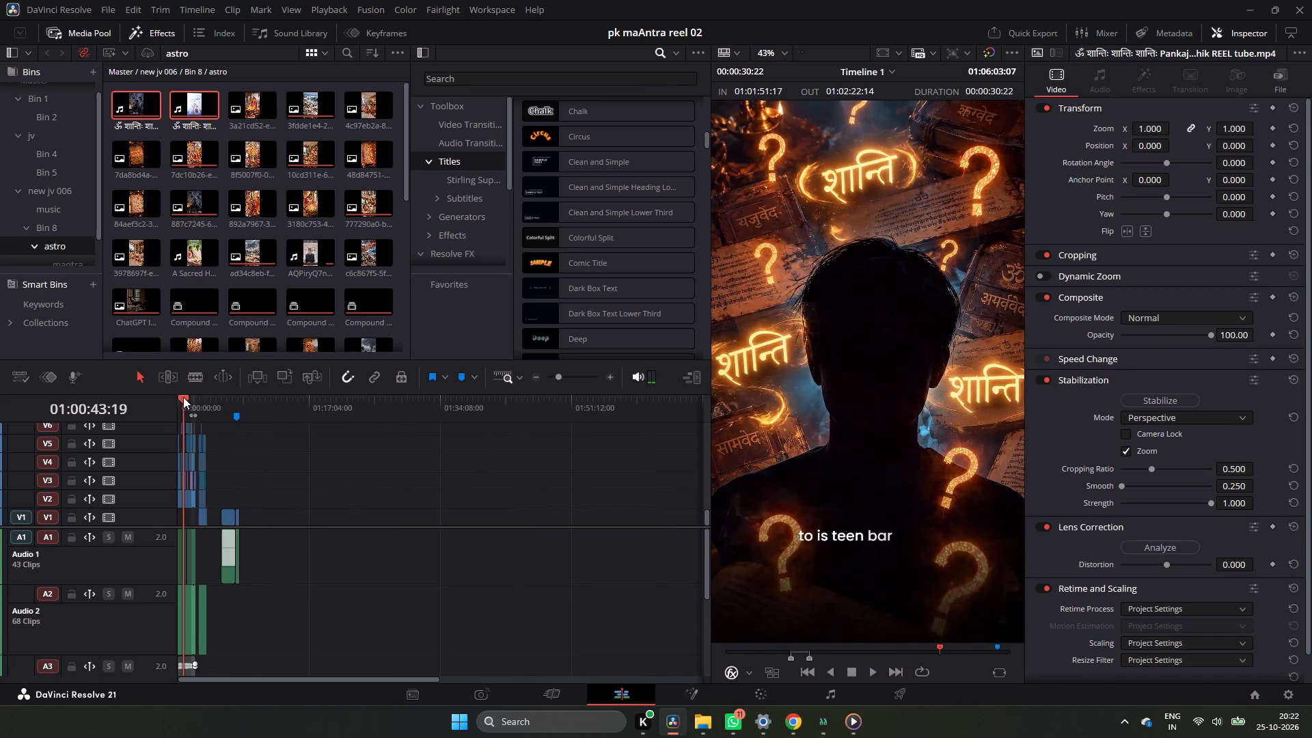
{"action": "key", "text": "space"}
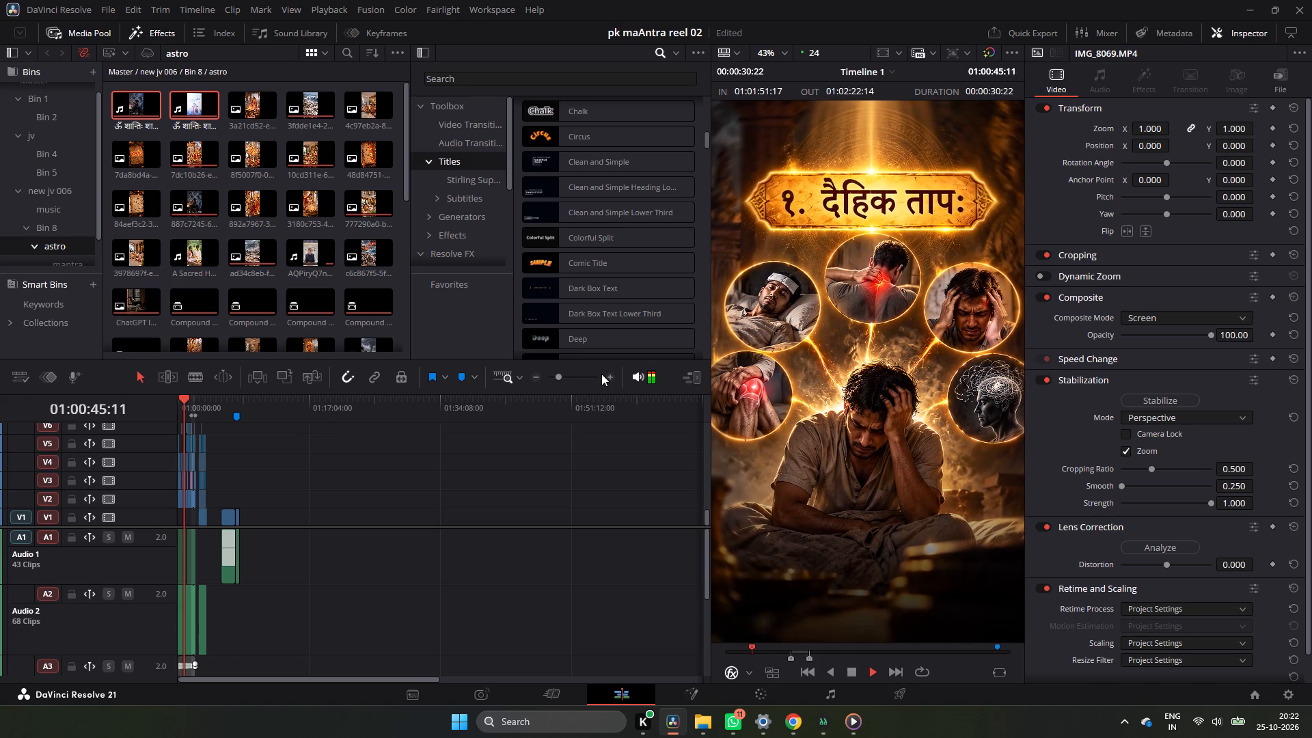
{"action": "triple_click", "coordinate": [610, 373]}
{"action": "left_click", "coordinate": [610, 373]}
{"action": "key", "text": "space"}
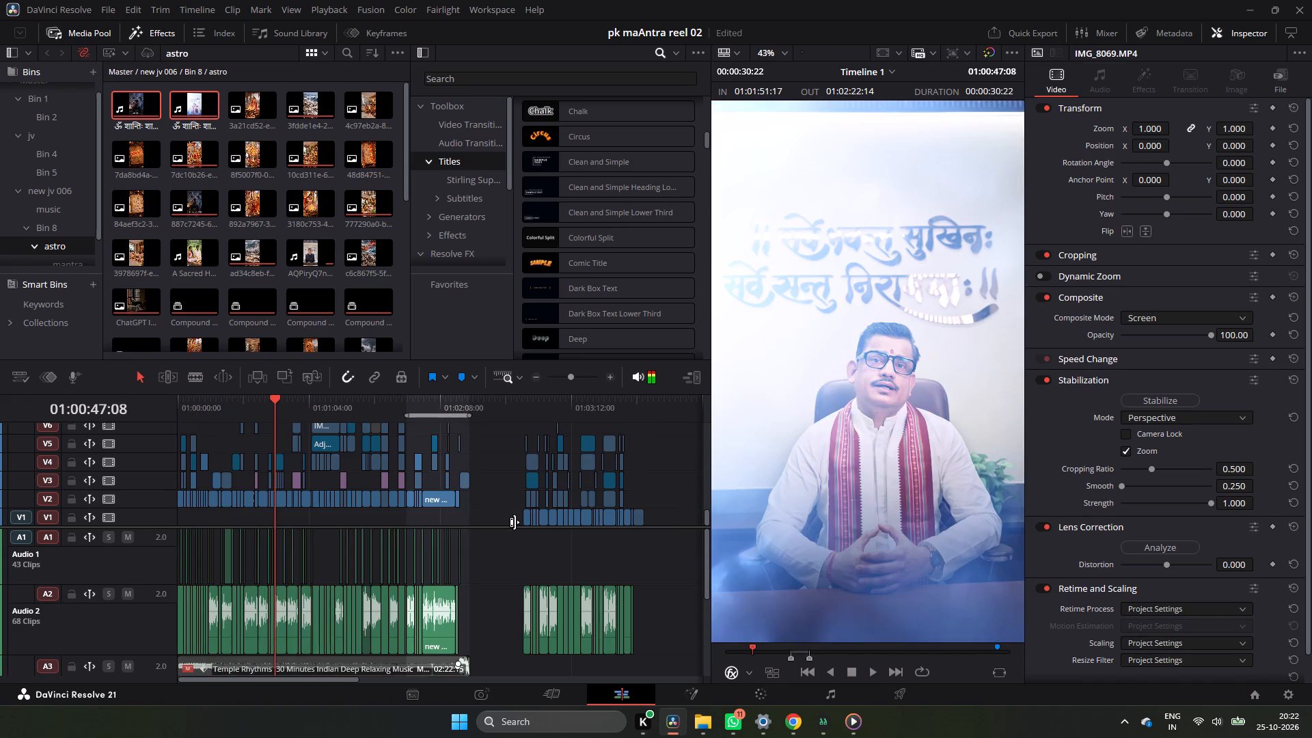
Place the Temple Rhythms music clip on track A3 beneath the captioned clips, aligned with the start of "REEL tube" at 01:05:41:00.
{"action": "scroll", "coordinate": [493, 560], "scroll_direction": "down", "scroll_amount": 1}
{"action": "left_click", "coordinate": [369, 589]}
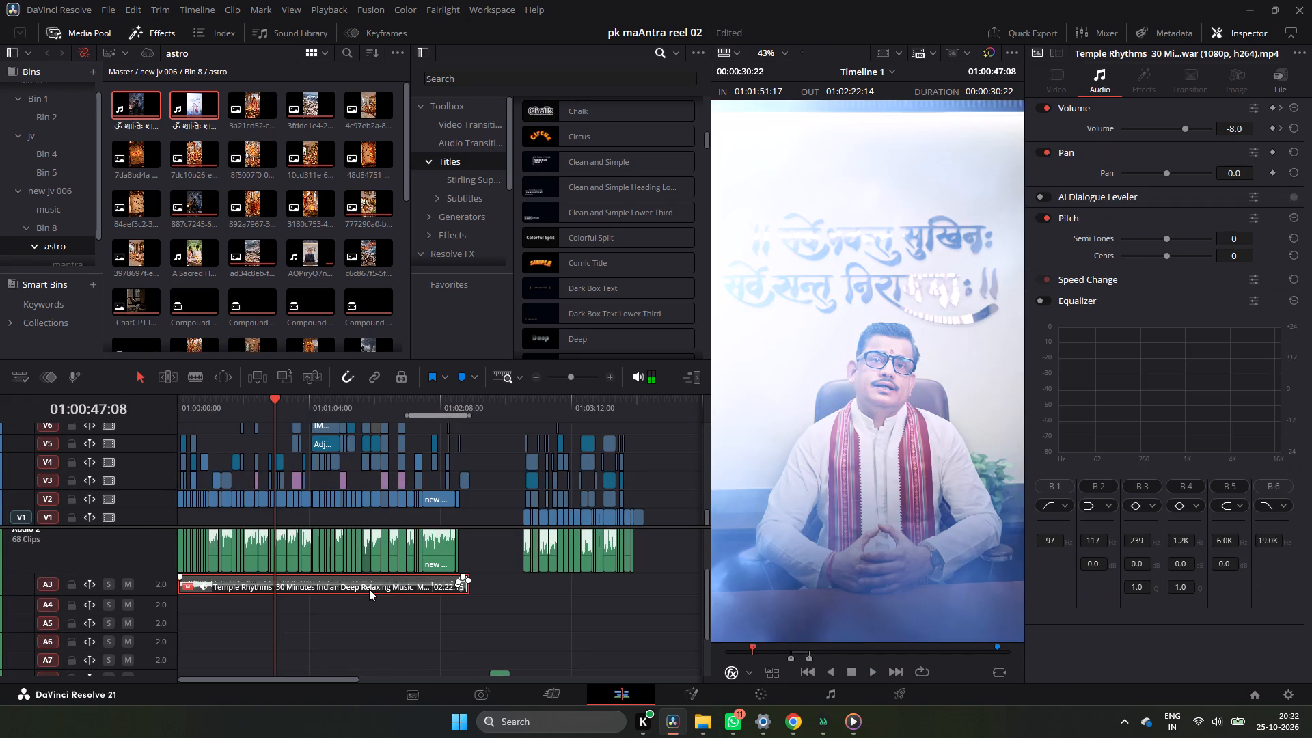
{"action": "left_click_drag", "start_coordinate": [369, 589], "coordinate": [330, 603], "text": "alt"}
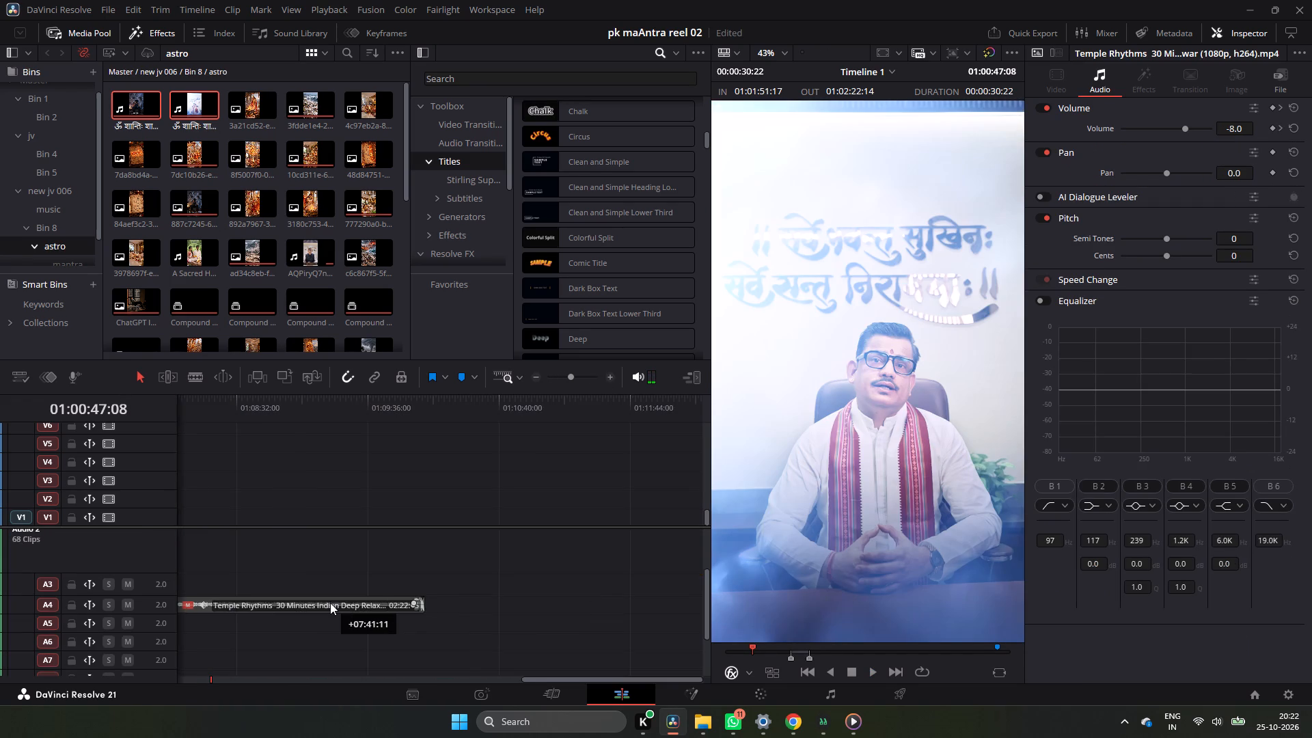
{"action": "left_click_drag", "start_coordinate": [330, 603], "coordinate": [329, 603], "text": "alt"}
{"action": "scroll", "coordinate": [396, 570], "scroll_direction": "up", "scroll_amount": 6, "text": "ctrl"}
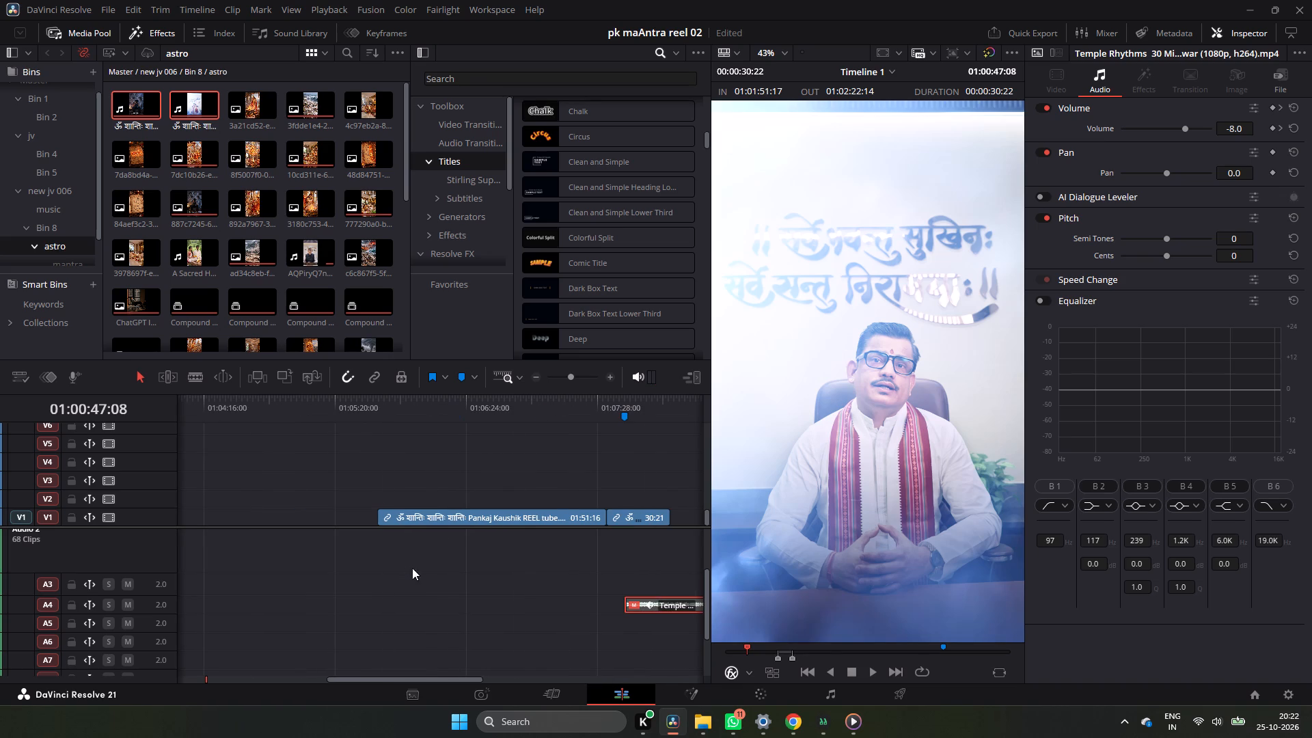
{"action": "left_click", "coordinate": [386, 404]}
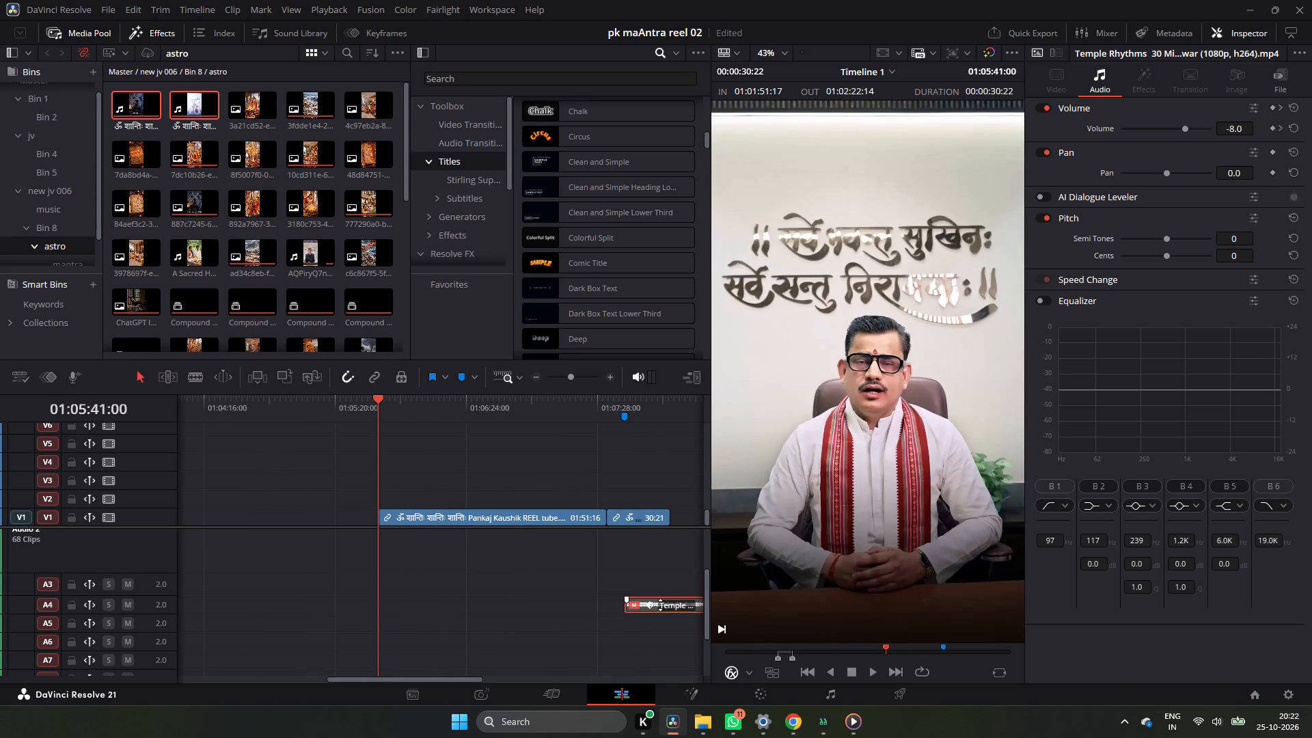
{"action": "left_click", "coordinate": [660, 605]}
{"action": "left_click_drag", "start_coordinate": [664, 601], "coordinate": [424, 578]}
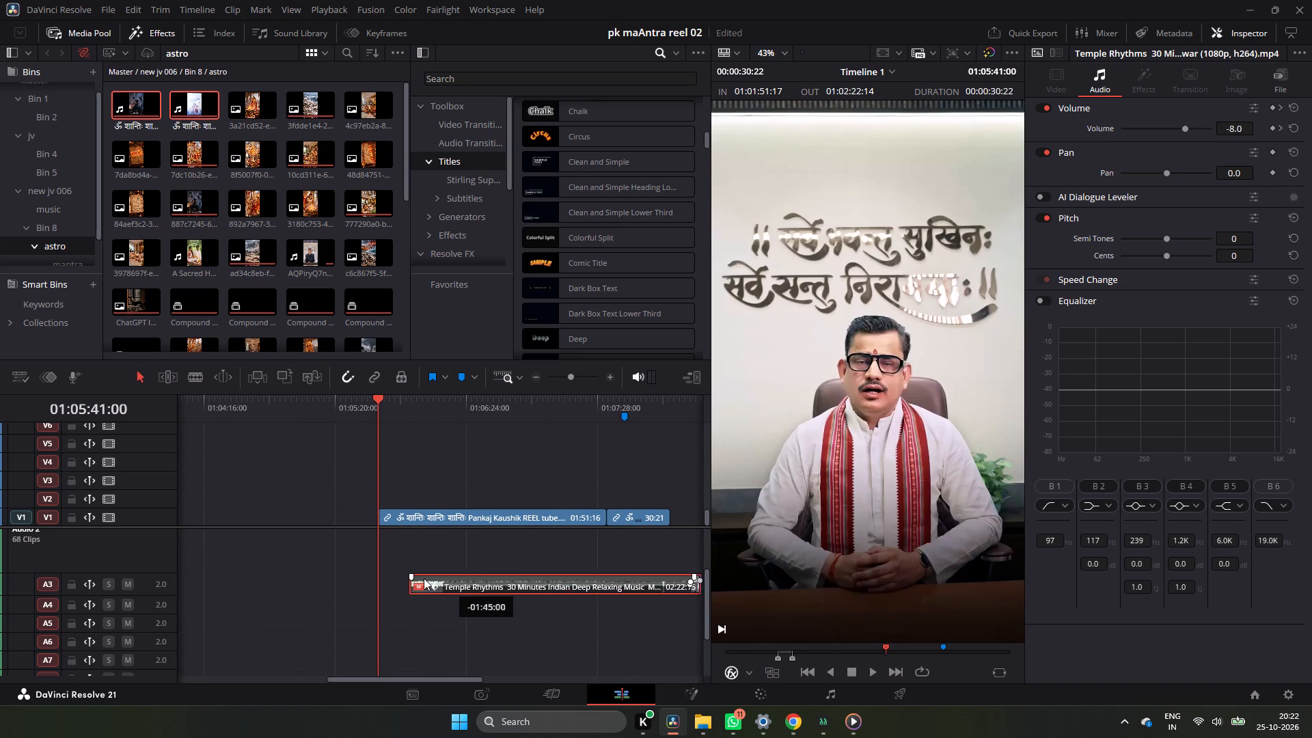
{"action": "left_click_drag", "start_coordinate": [424, 578], "coordinate": [415, 590]}
{"action": "scroll", "coordinate": [440, 544], "scroll_direction": "down", "scroll_amount": 1}
{"action": "scroll", "coordinate": [440, 544], "scroll_direction": "up", "scroll_amount": 3}
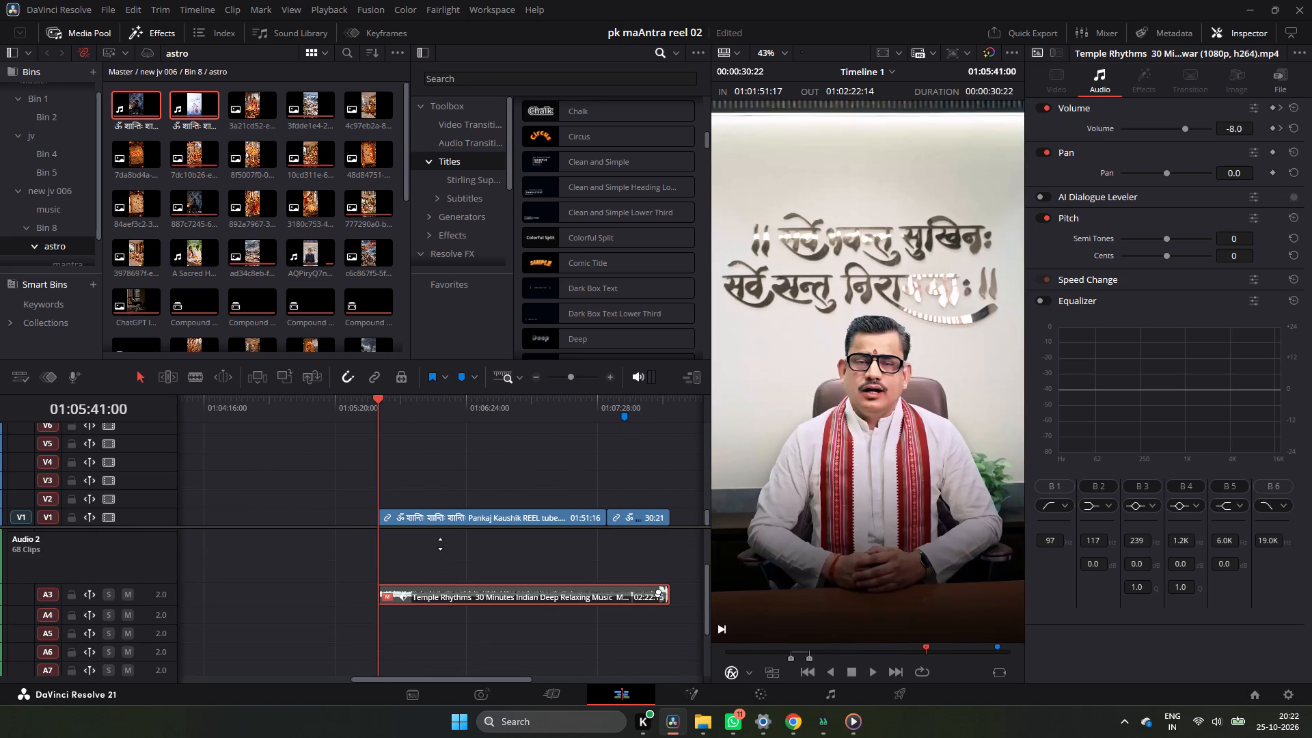
Enable the disabled Temple Rhythms music clip and settle it on track A3 beneath the captioned clips during playback.
{"action": "key", "text": "space"}
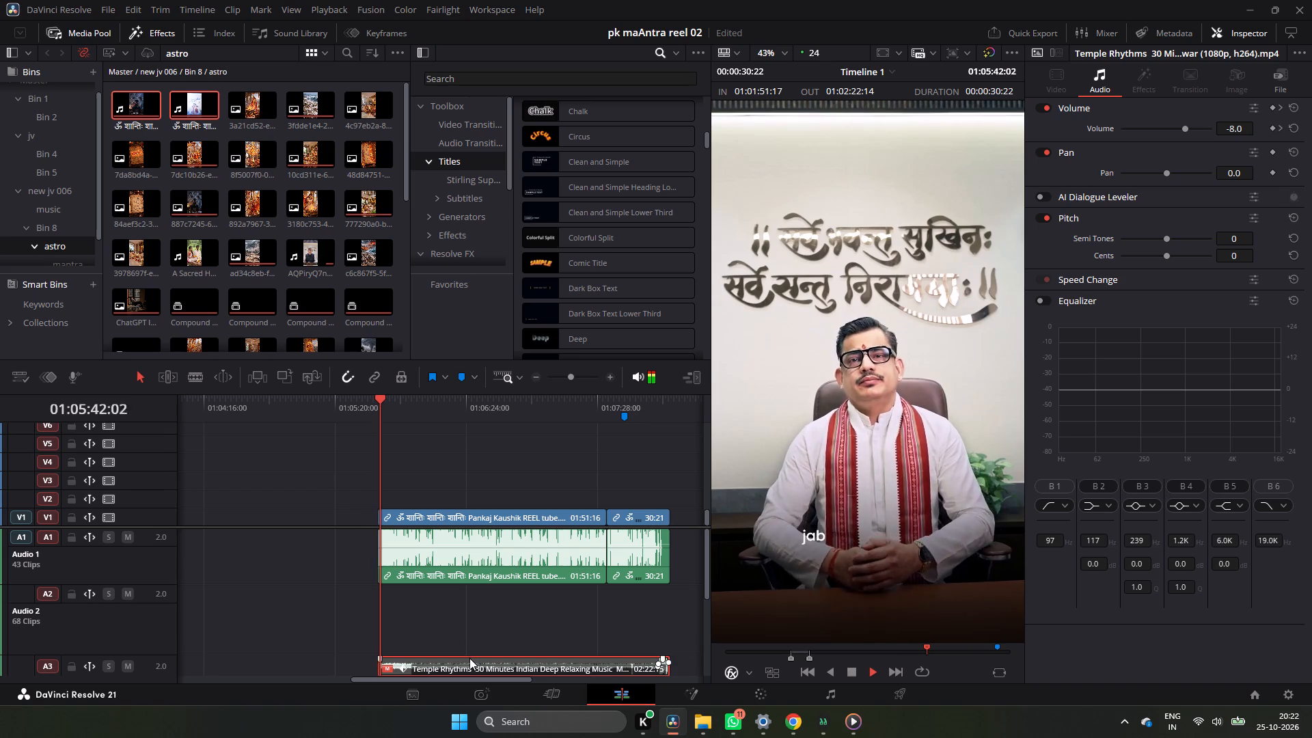
{"action": "left_click_drag", "start_coordinate": [469, 658], "coordinate": [469, 633]}
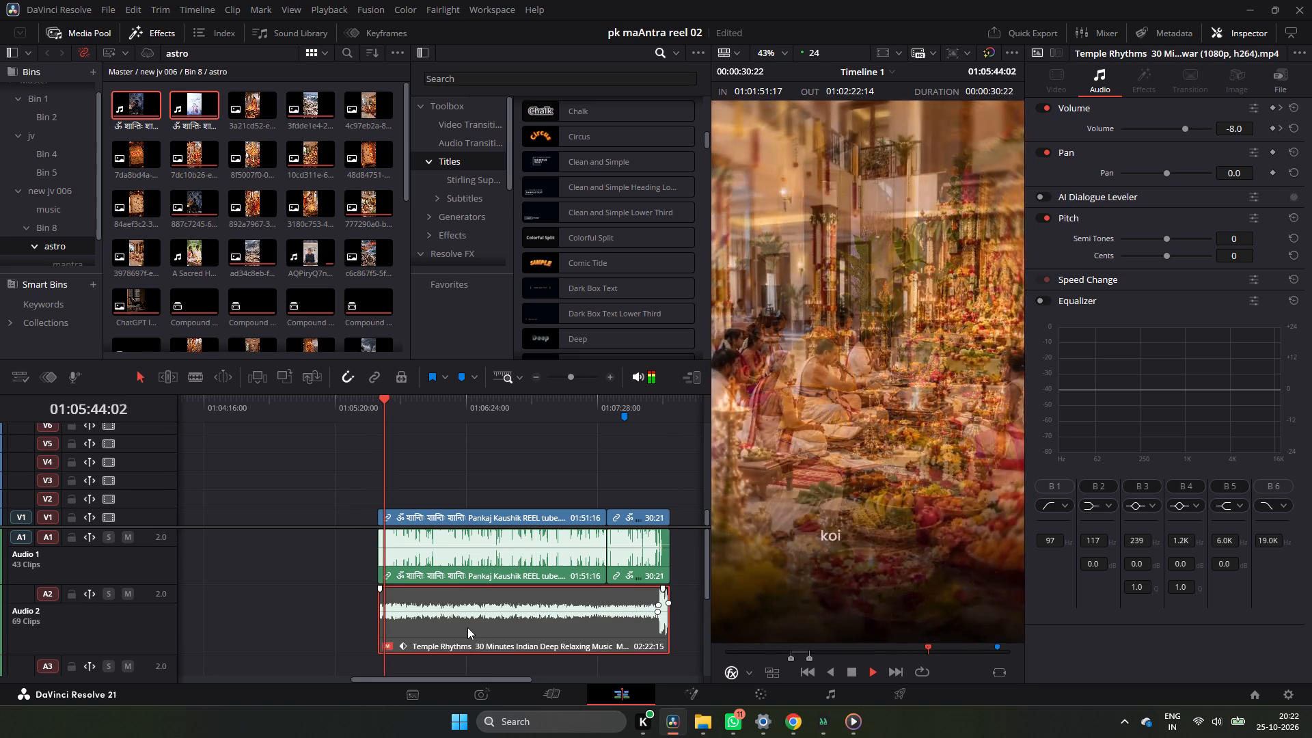
{"action": "key", "text": "d"}
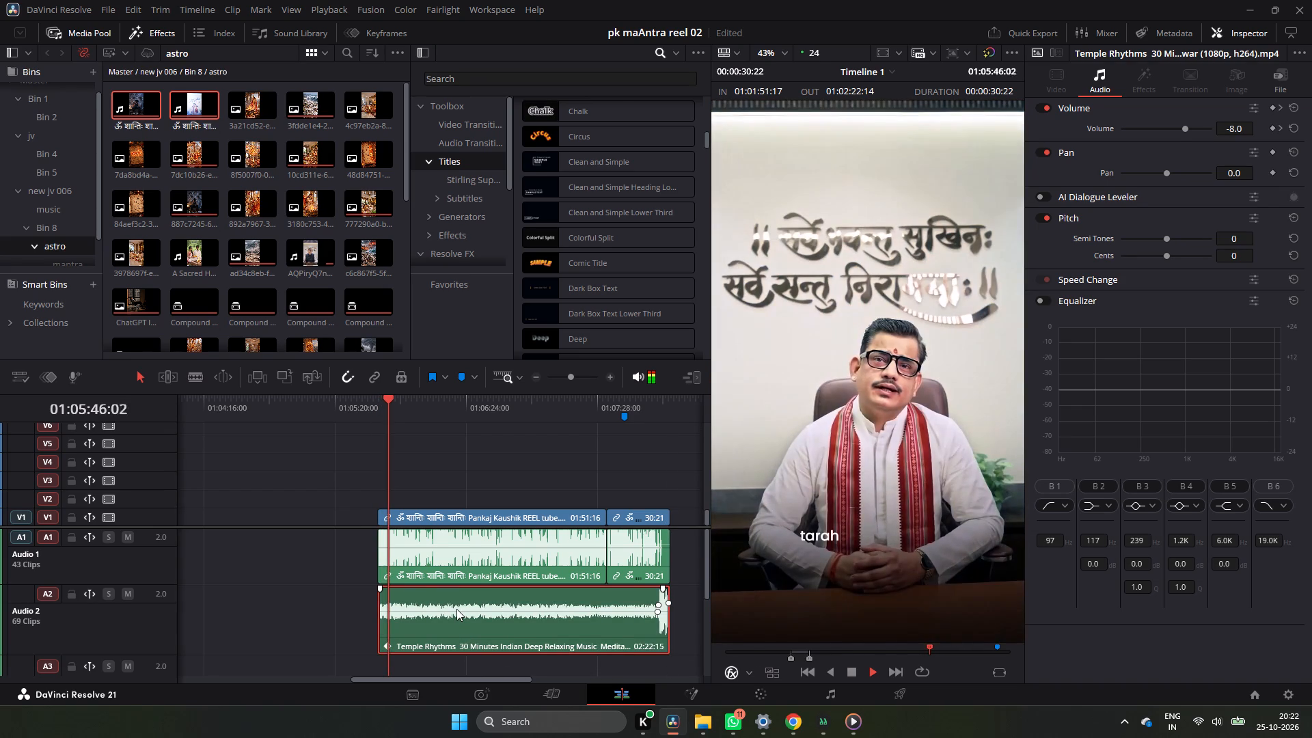
{"action": "left_click_drag", "start_coordinate": [456, 609], "coordinate": [460, 644]}
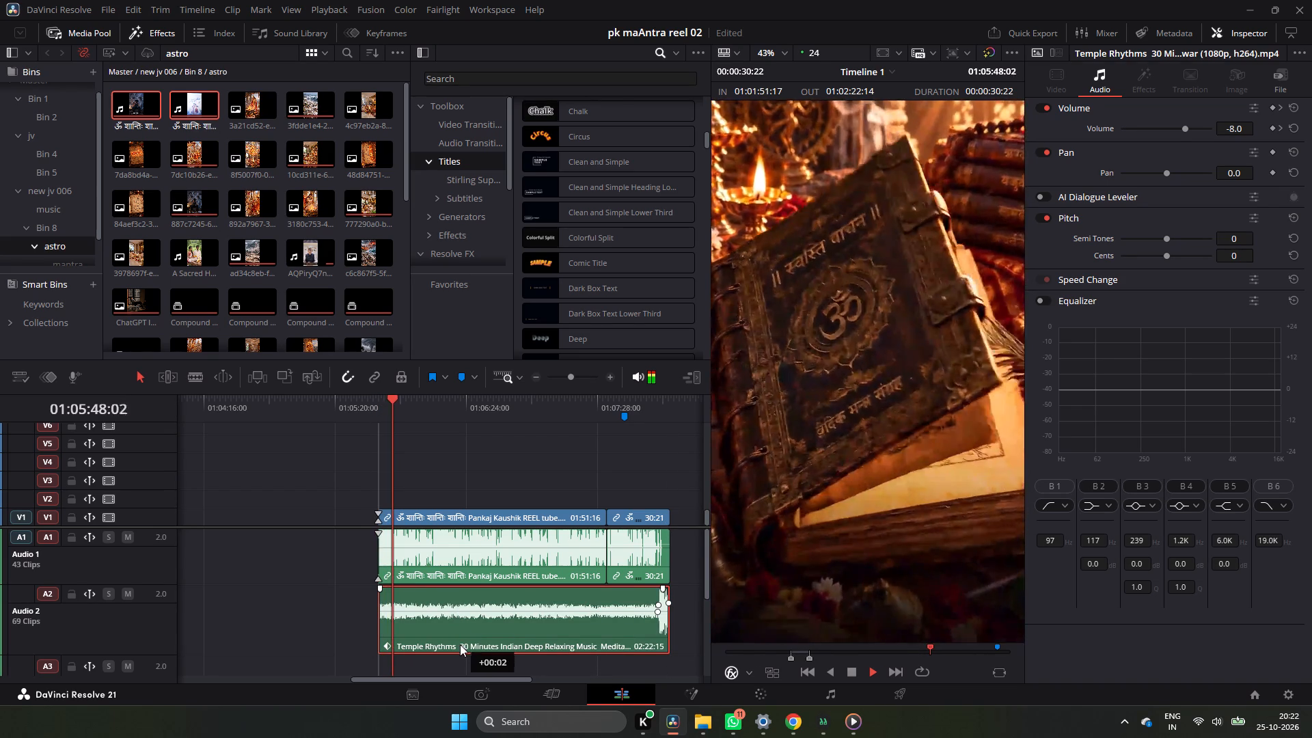
{"action": "left_click_drag", "start_coordinate": [460, 644], "coordinate": [460, 671]}
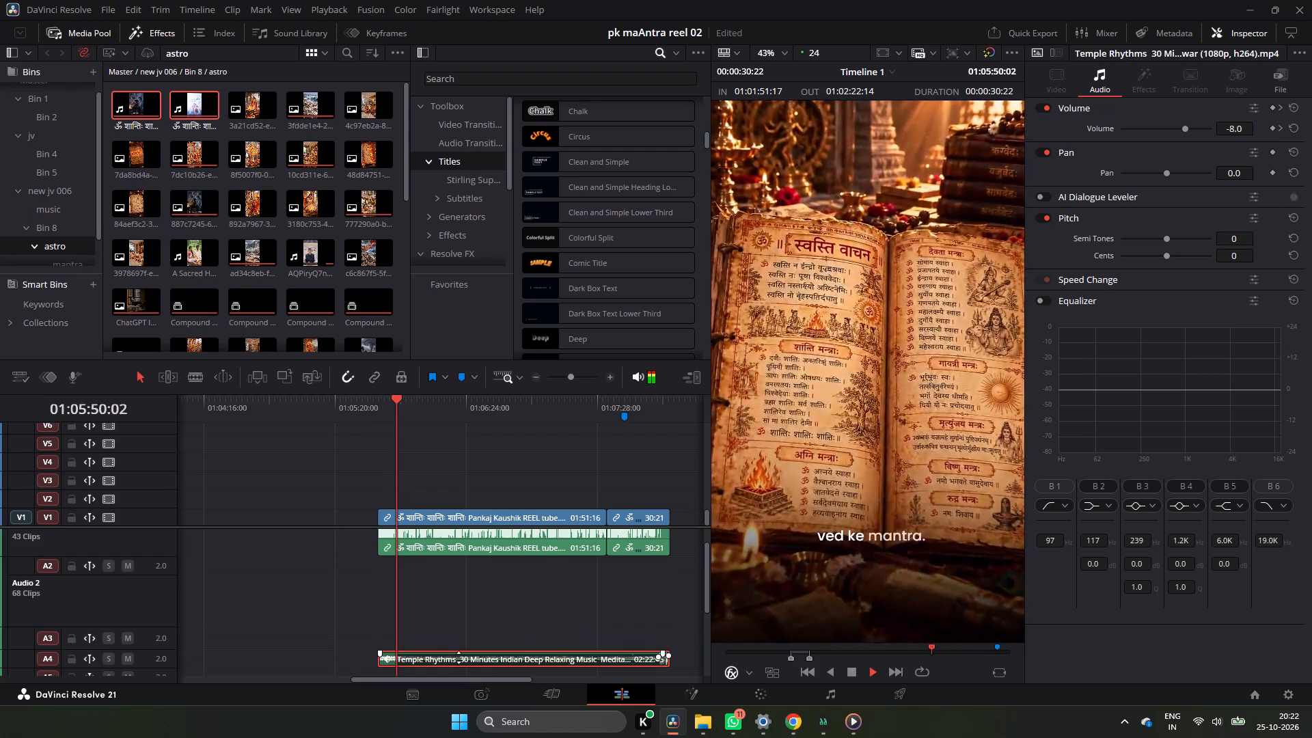
{"action": "left_click", "coordinate": [459, 657]}
{"action": "left_click_drag", "start_coordinate": [476, 651], "coordinate": [477, 642]}
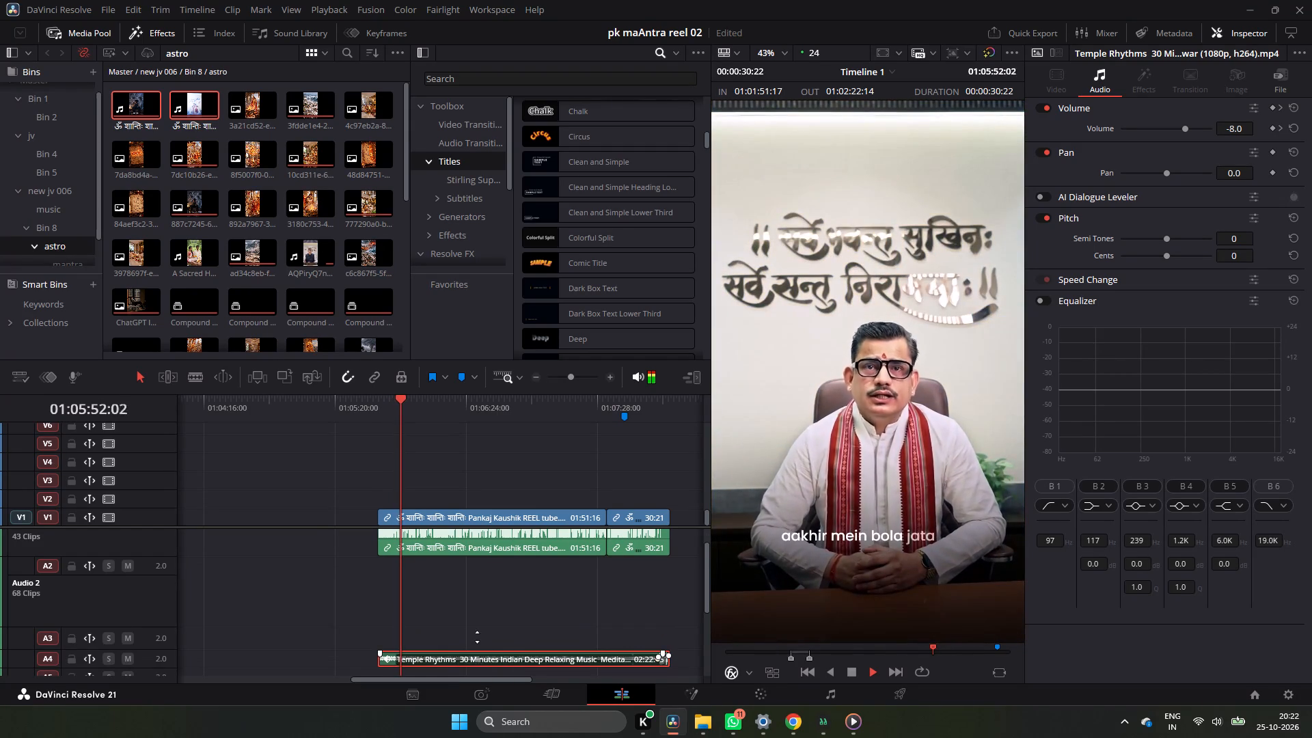
{"action": "left_click", "coordinate": [477, 635]}
Set the volume of both captioned clips' audio on A1 to -3.0, judging the voice balance by playing from the start.
{"action": "left_click", "coordinate": [376, 403]}
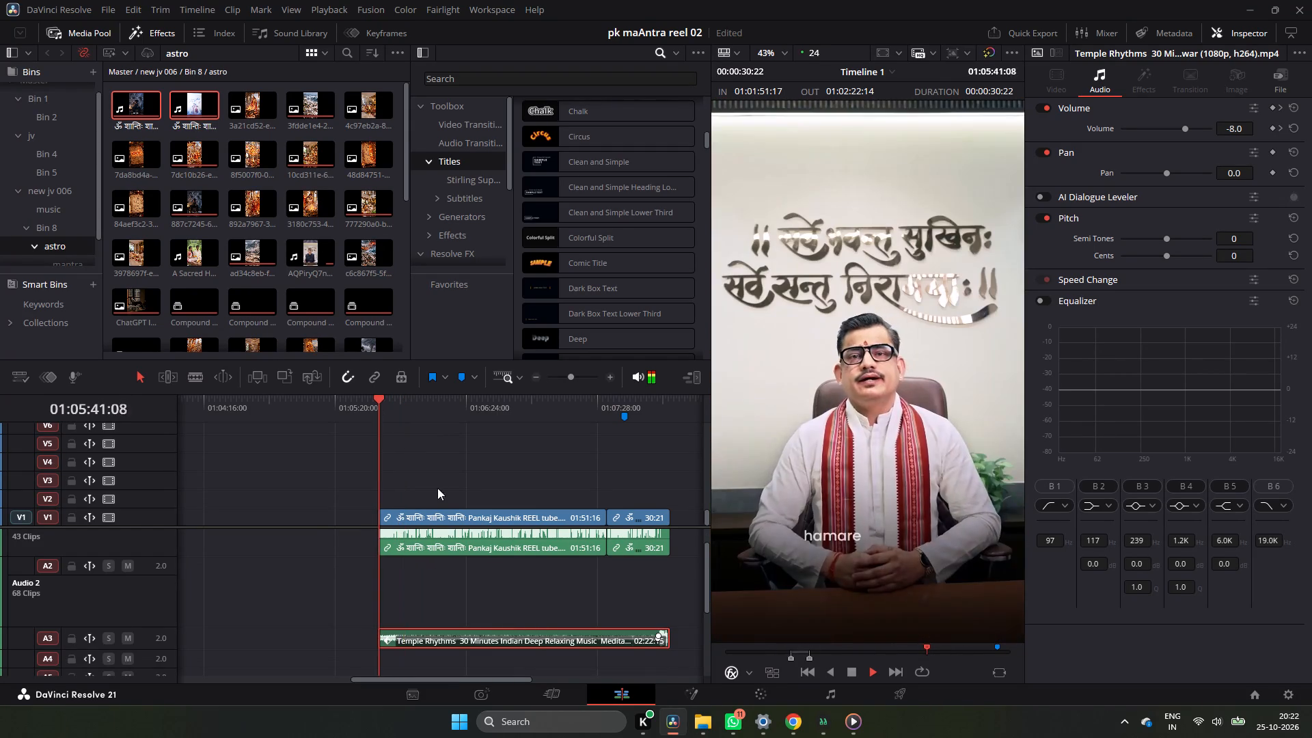
{"action": "key", "text": "space"}
{"action": "scroll", "coordinate": [490, 592], "scroll_direction": "up", "scroll_amount": 2}
{"action": "left_click", "coordinate": [497, 564]}
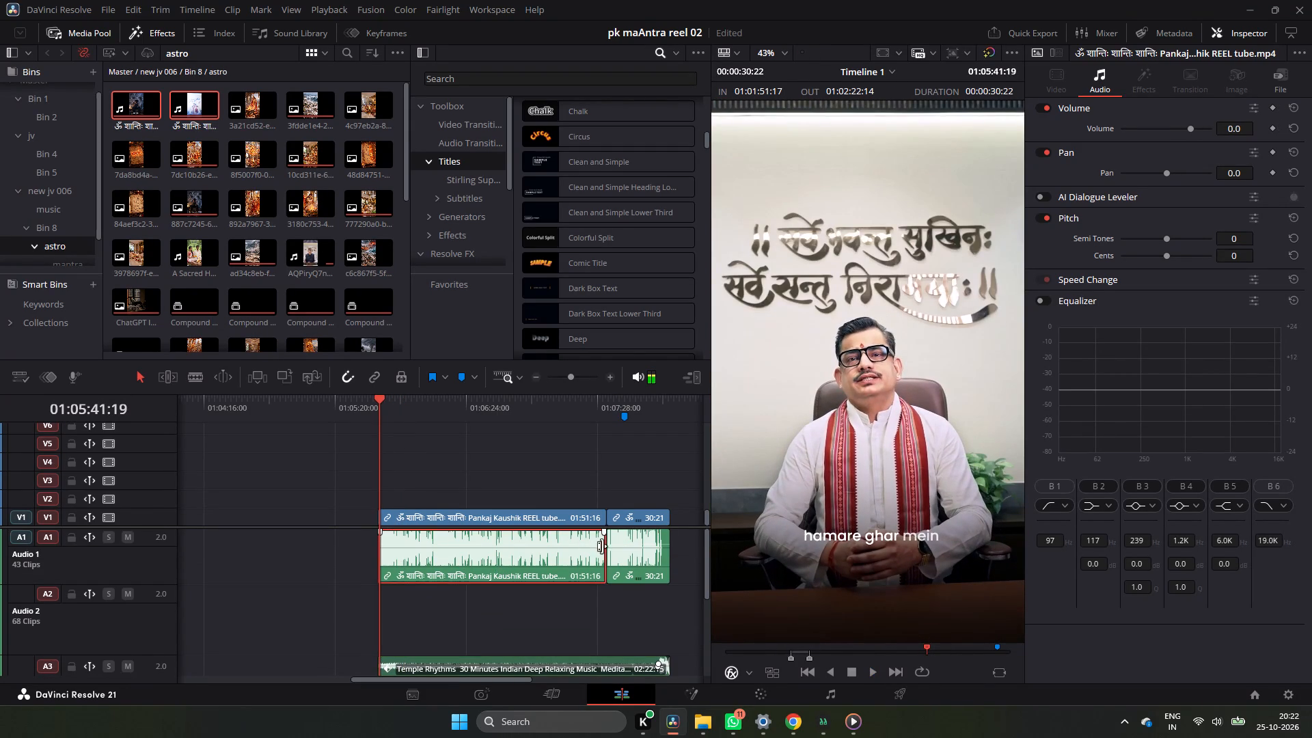
{"action": "left_click", "coordinate": [582, 616]}
{"action": "left_click_drag", "start_coordinate": [318, 560], "coordinate": [684, 582]}
{"action": "left_click", "coordinate": [1255, 131]}
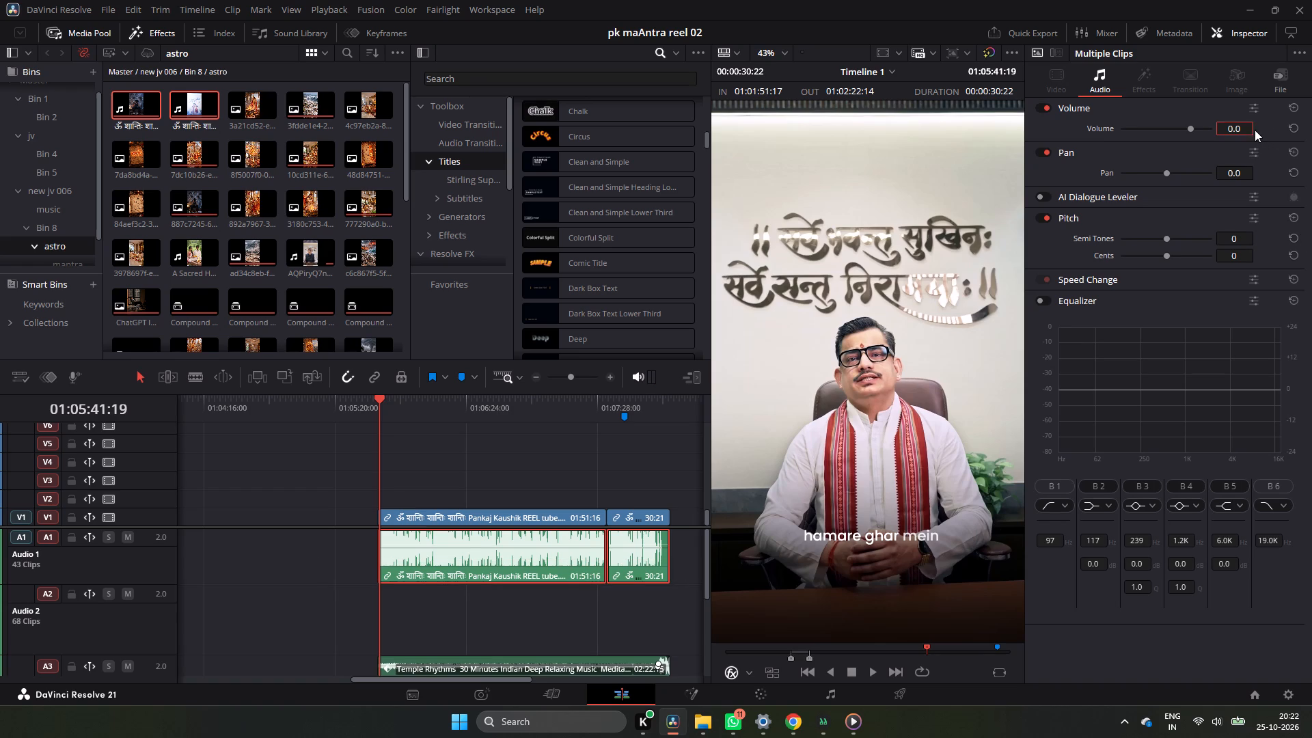
{"action": "left_click_drag", "start_coordinate": [1250, 130], "coordinate": [1246, 144]}
{"action": "key", "text": "space"}
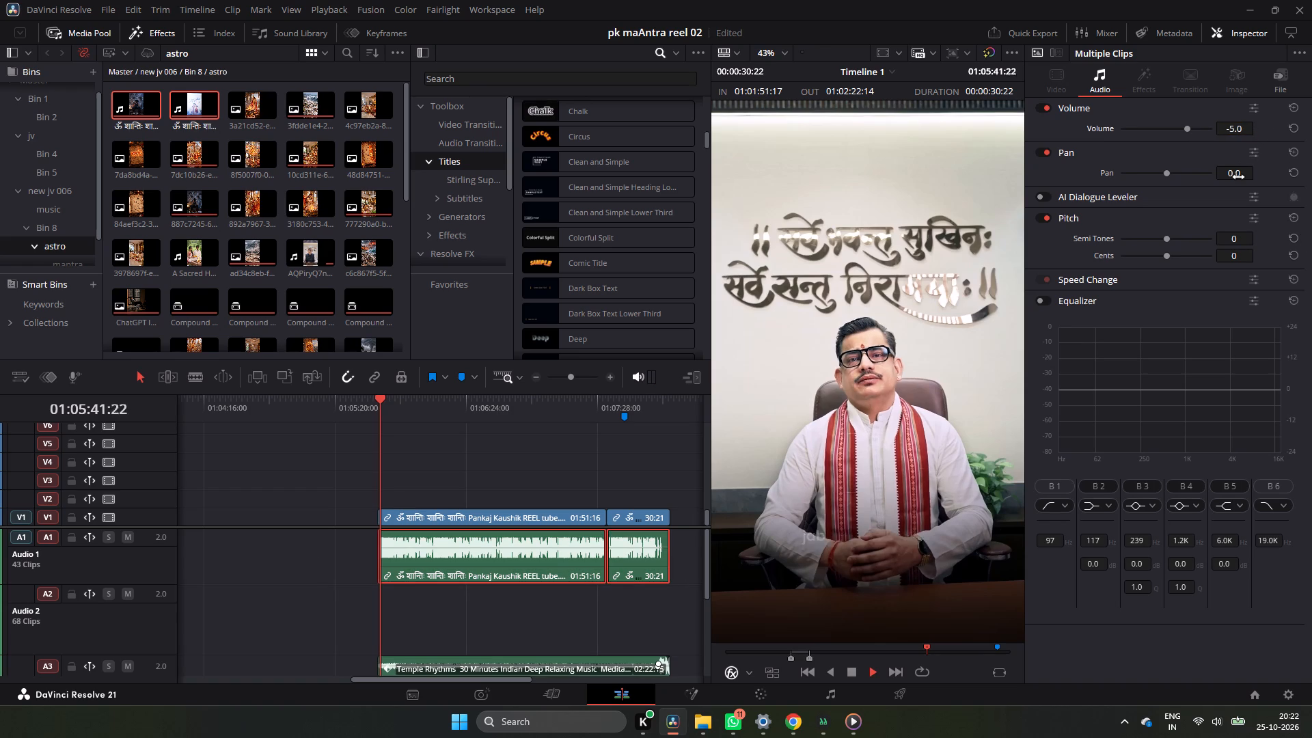
{"action": "left_click", "coordinate": [1238, 177]}
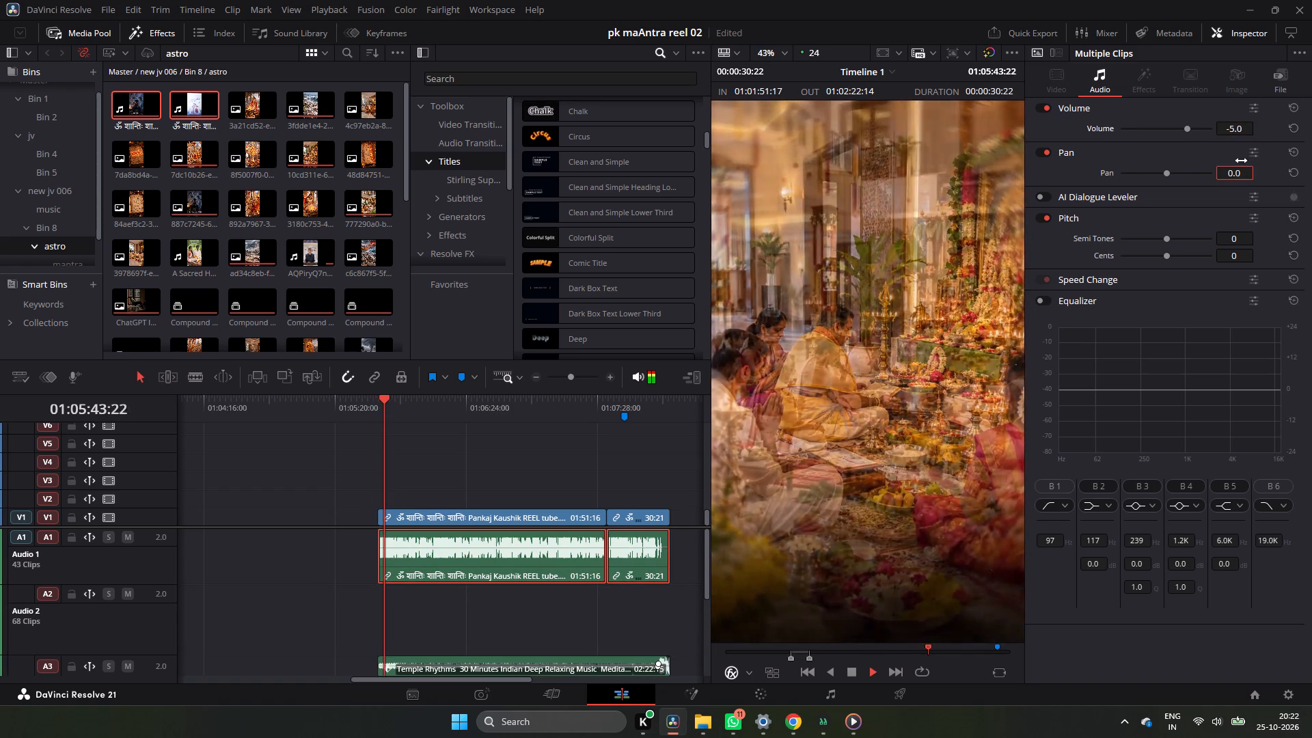
{"action": "left_click_drag", "start_coordinate": [1244, 126], "coordinate": [1248, 133]}
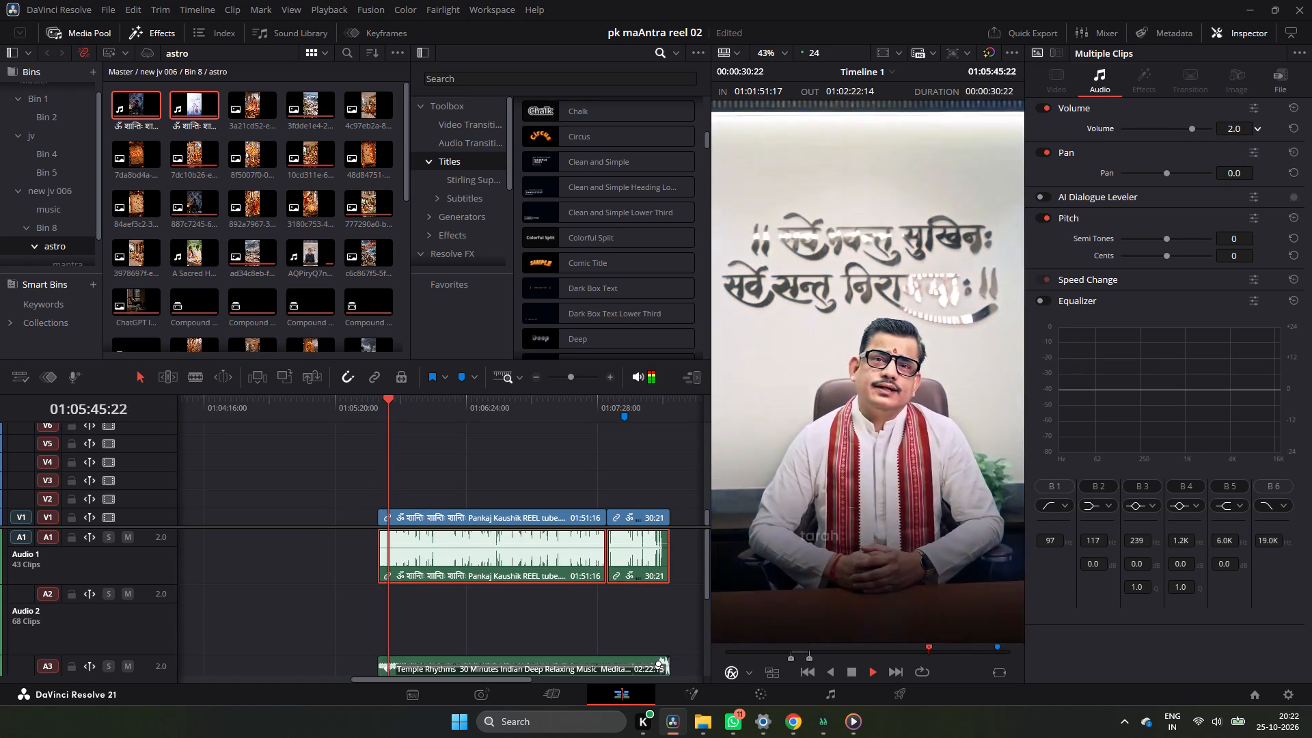
{"action": "left_click_drag", "start_coordinate": [1248, 133], "coordinate": [1245, 141]}
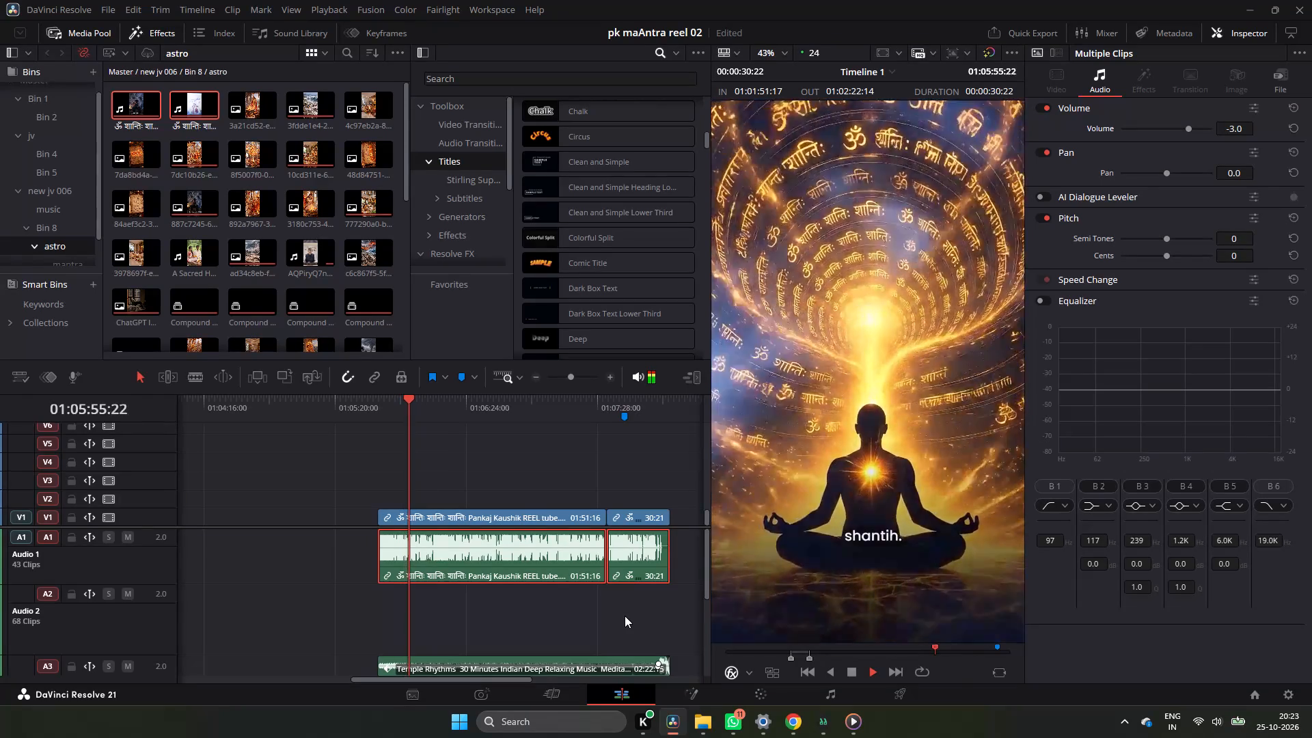
{"action": "key", "text": "space"}
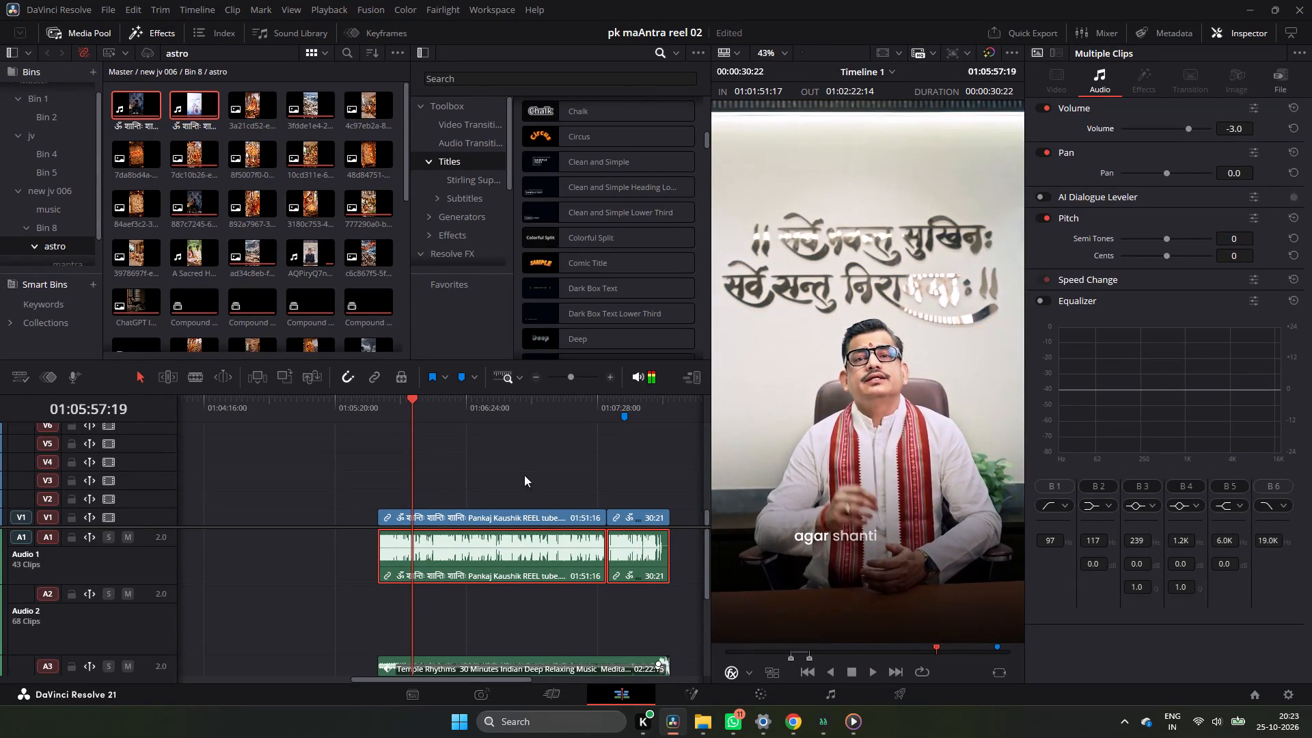
Mark the export range around the captioned clips, with In at 01:05:41:00 and Out at 01:08:03:13.
{"action": "left_click_drag", "start_coordinate": [408, 403], "coordinate": [381, 425]}
{"action": "key", "text": "i"}
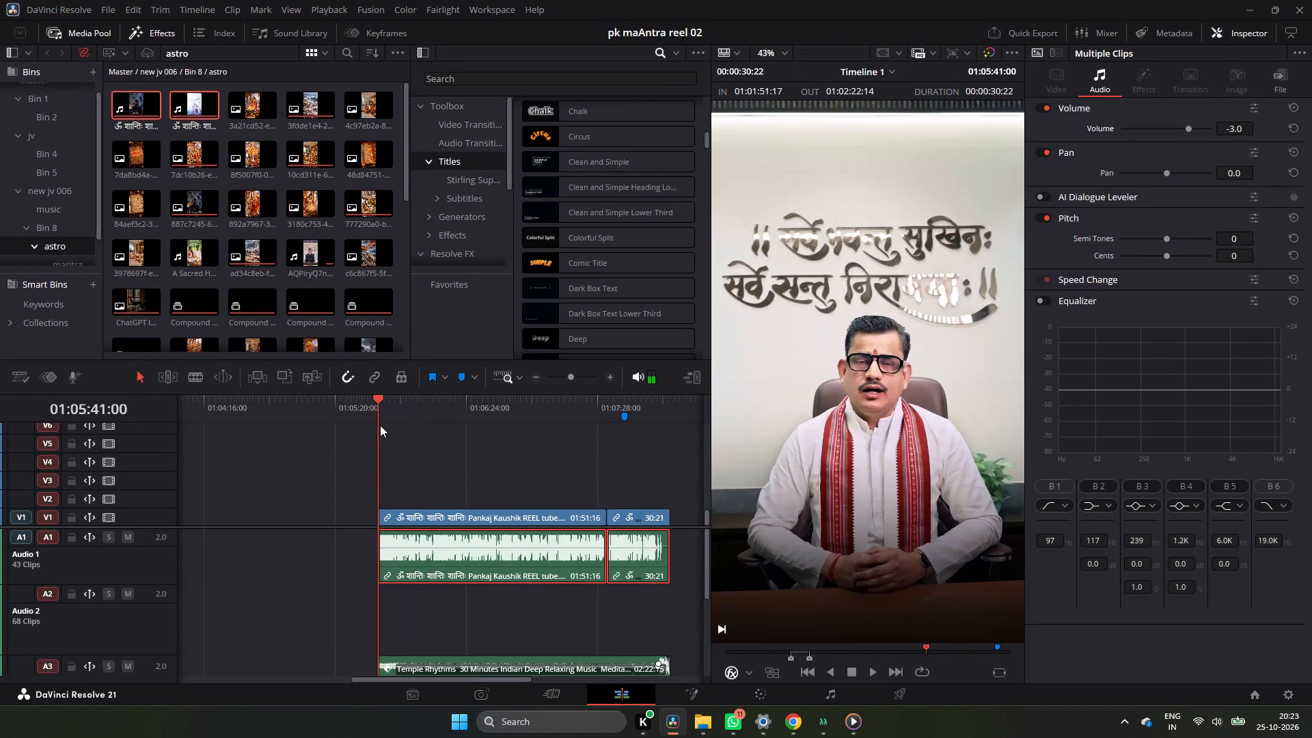
{"action": "left_click_drag", "start_coordinate": [379, 420], "coordinate": [675, 461]}
{"action": "key", "text": "Left"}
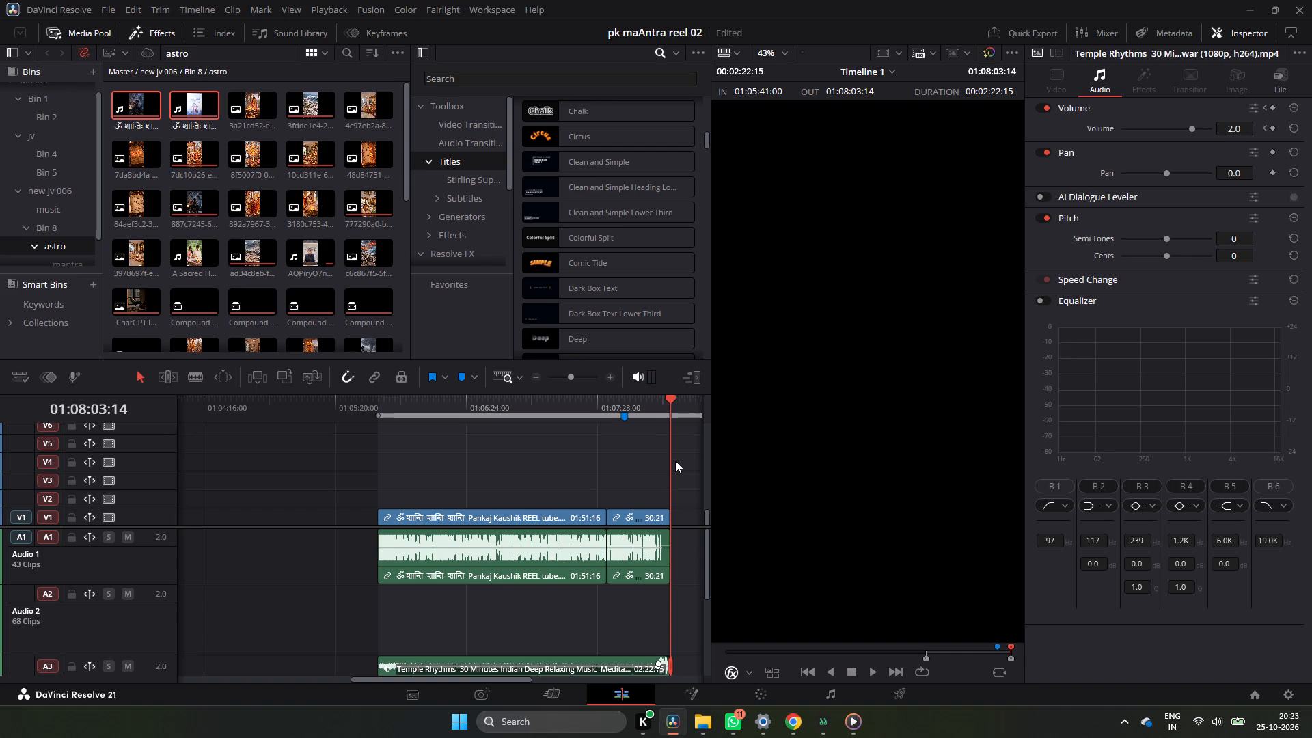
{"action": "key", "text": "Left"}
{"action": "key", "text": "o"}
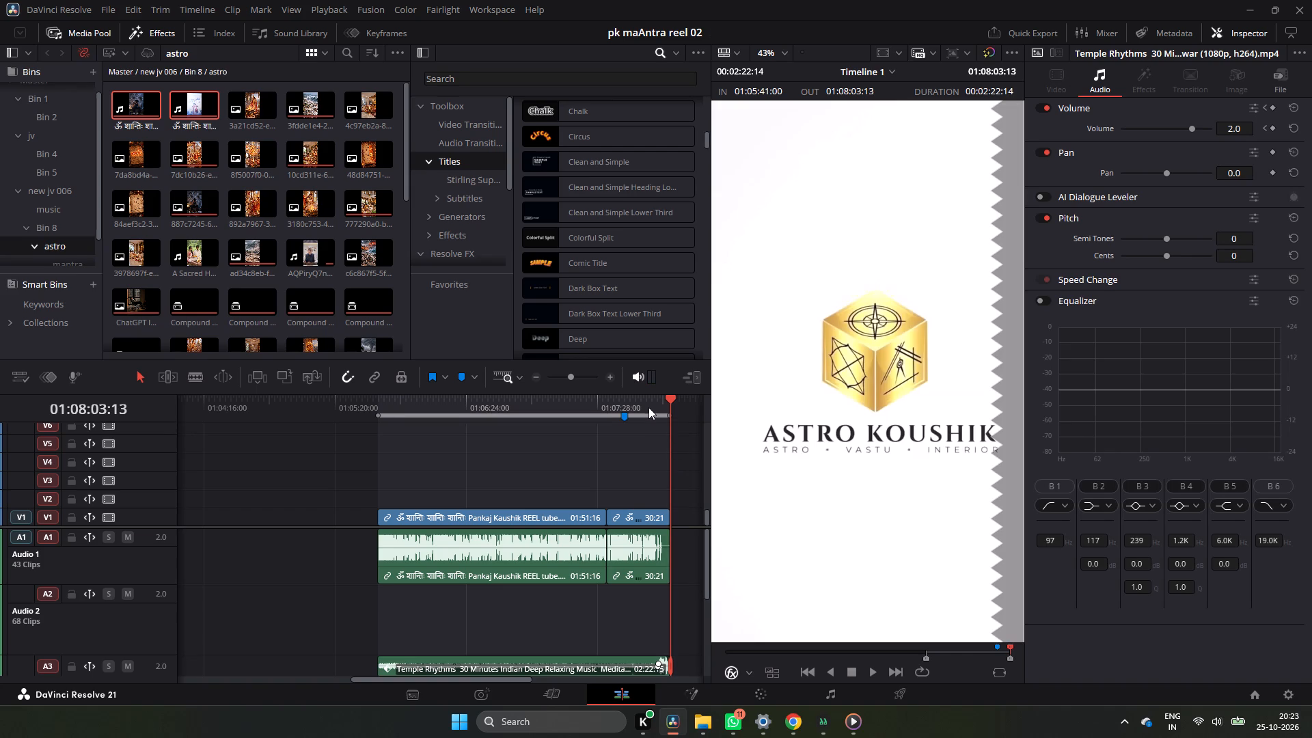
Play the closing section of "REEL tube 2" to check the logo outro and its music.
{"action": "left_click", "coordinate": [648, 407]}
{"action": "key", "text": "space"}
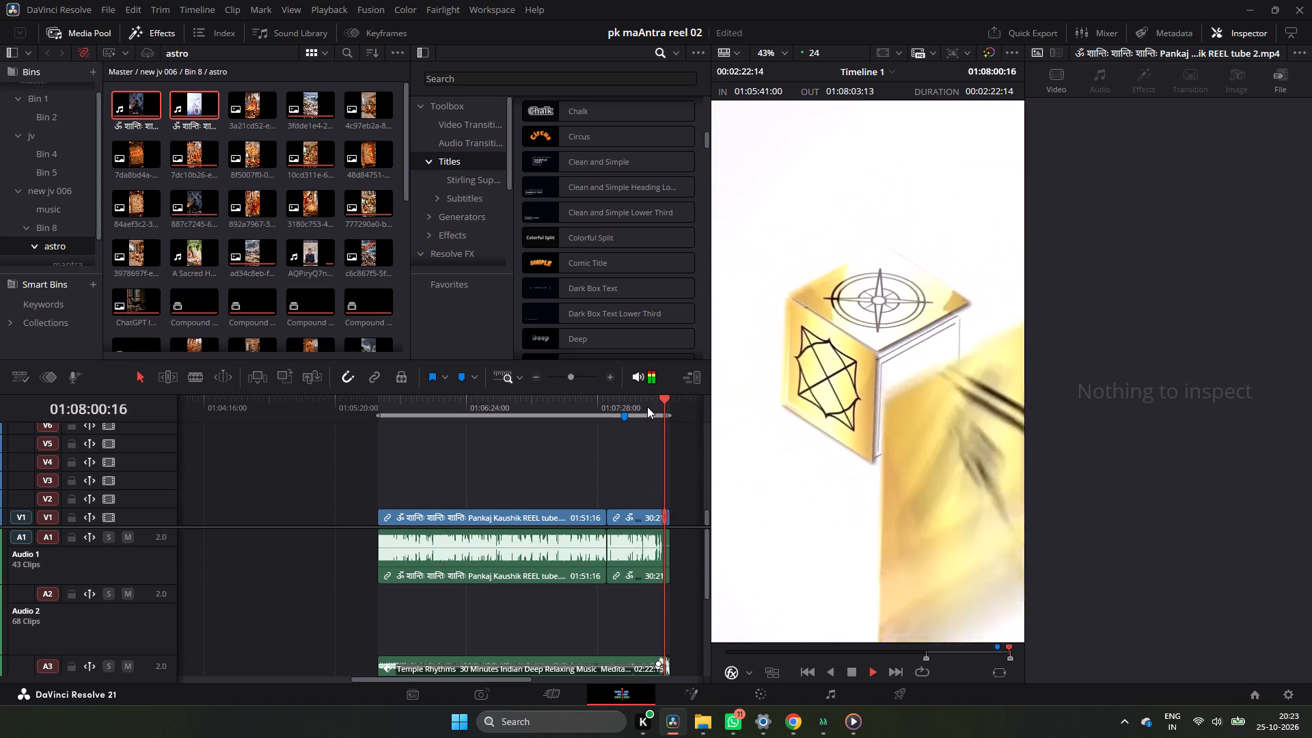
On the Deliver page, replace the export file name with the copied reel title and add "FINAL" after "REEL".
{"action": "left_click", "coordinate": [919, 692]}
{"action": "left_click", "coordinate": [905, 693]}
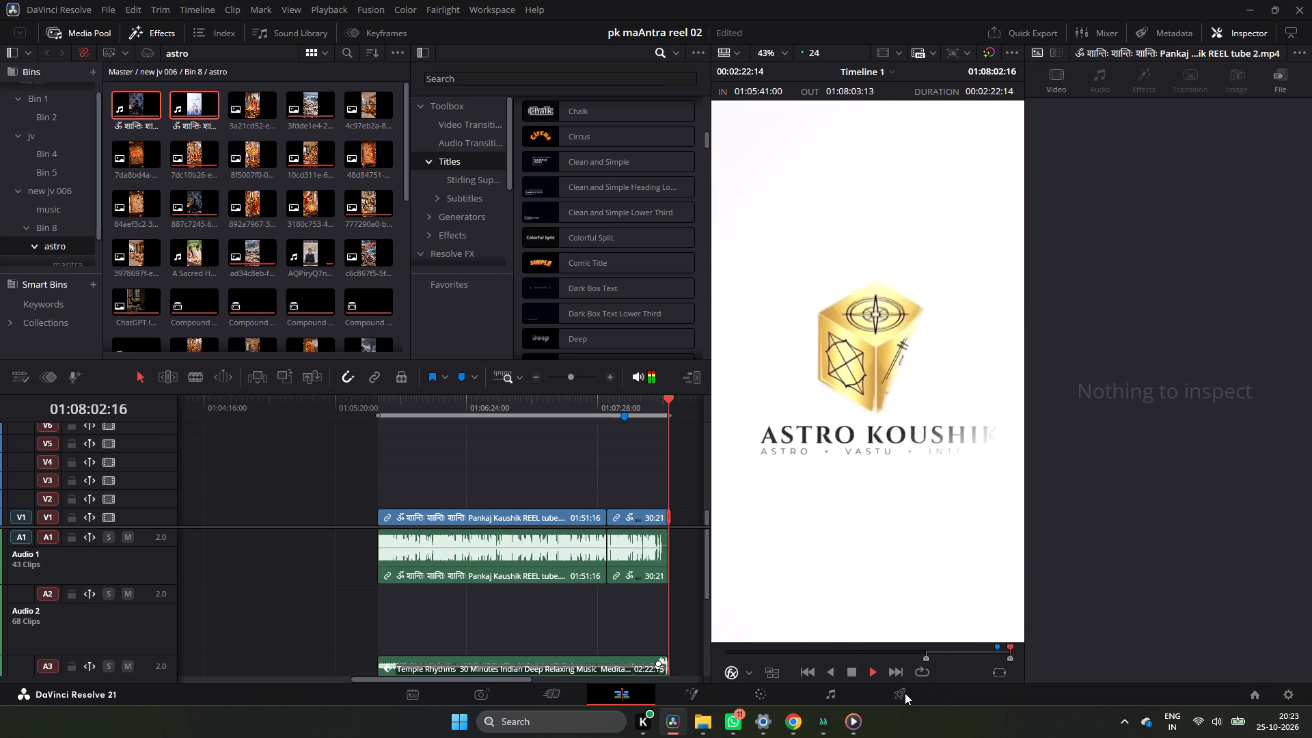
{"action": "left_click", "coordinate": [899, 693]}
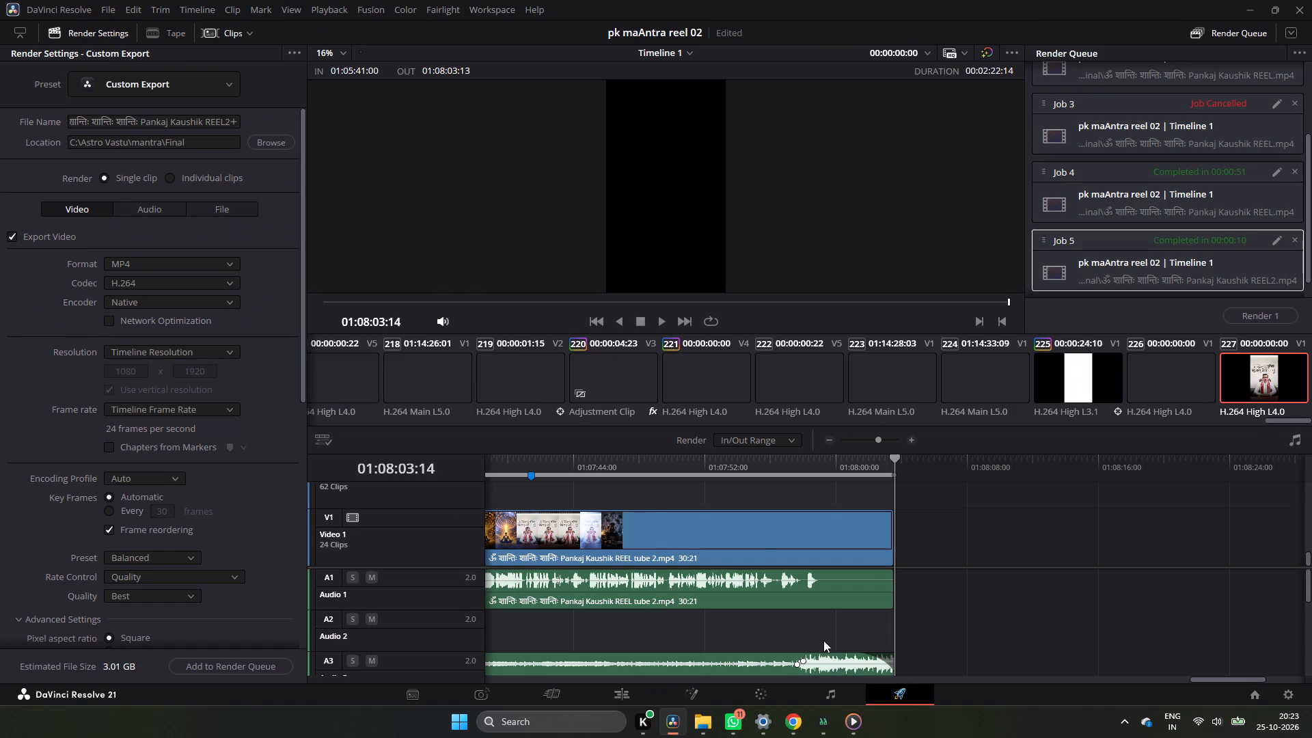
{"action": "left_click", "coordinate": [200, 120]}
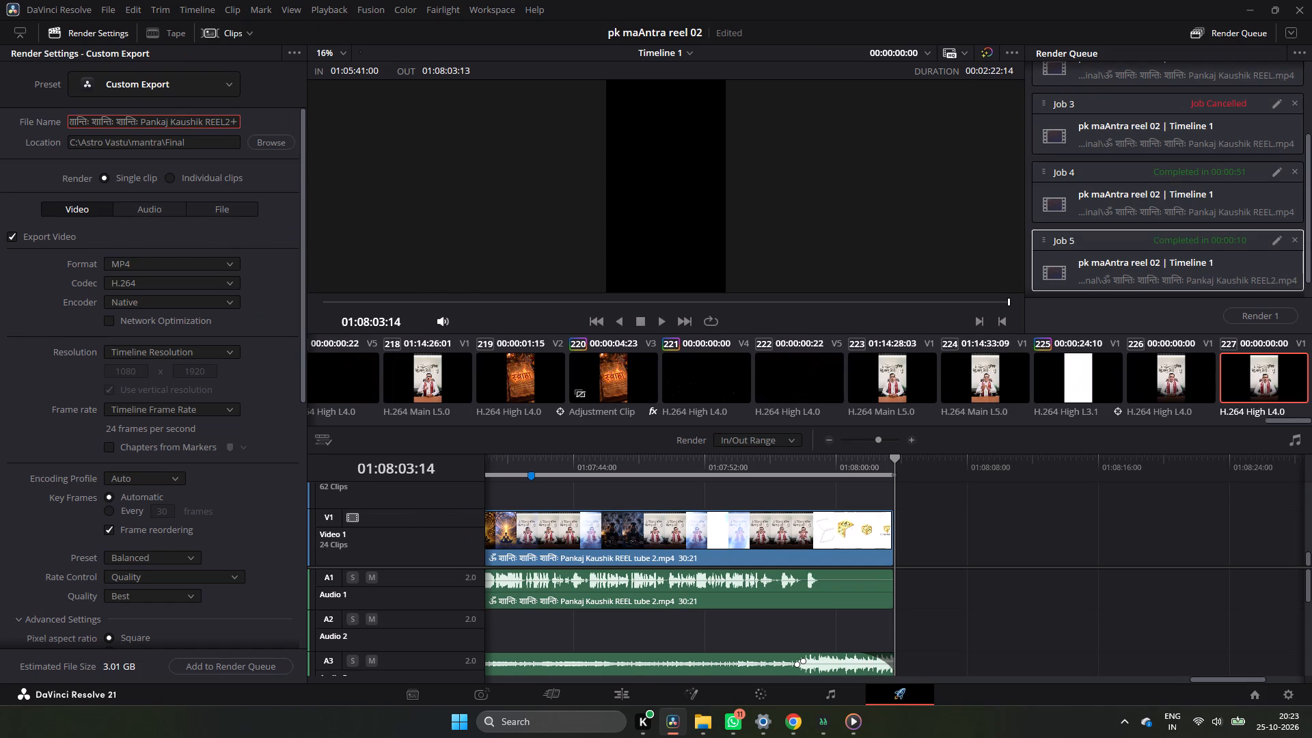
{"action": "key", "text": "ctrl+a"}
{"action": "key", "text": "ctrl+v"}
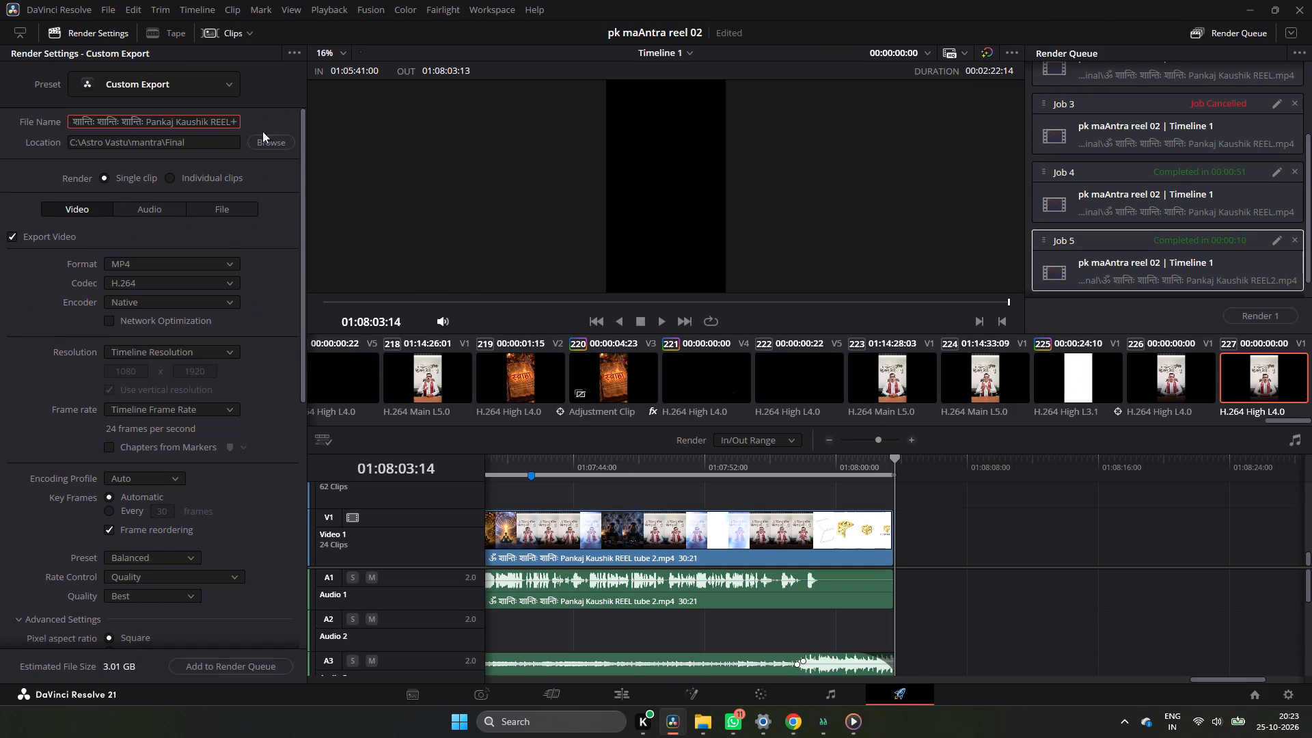
{"action": "left_click", "coordinate": [228, 120]}
{"action": "key", "text": "Right"}
{"action": "key", "text": "Right"}
{"action": "type", "text": "fi"}
{"action": "key", "text": "BackSpace"}
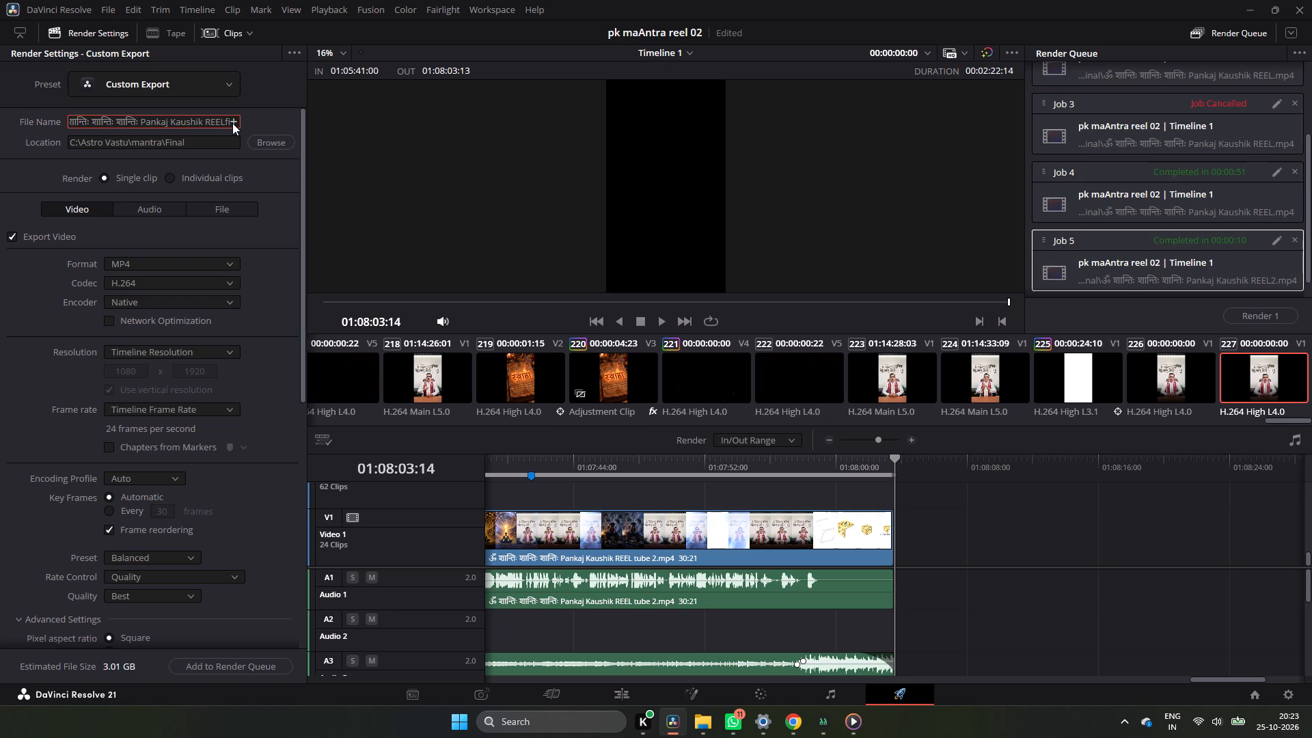
{"action": "key", "text": "BackSpace"}
{"action": "key", "text": "shift+space"}
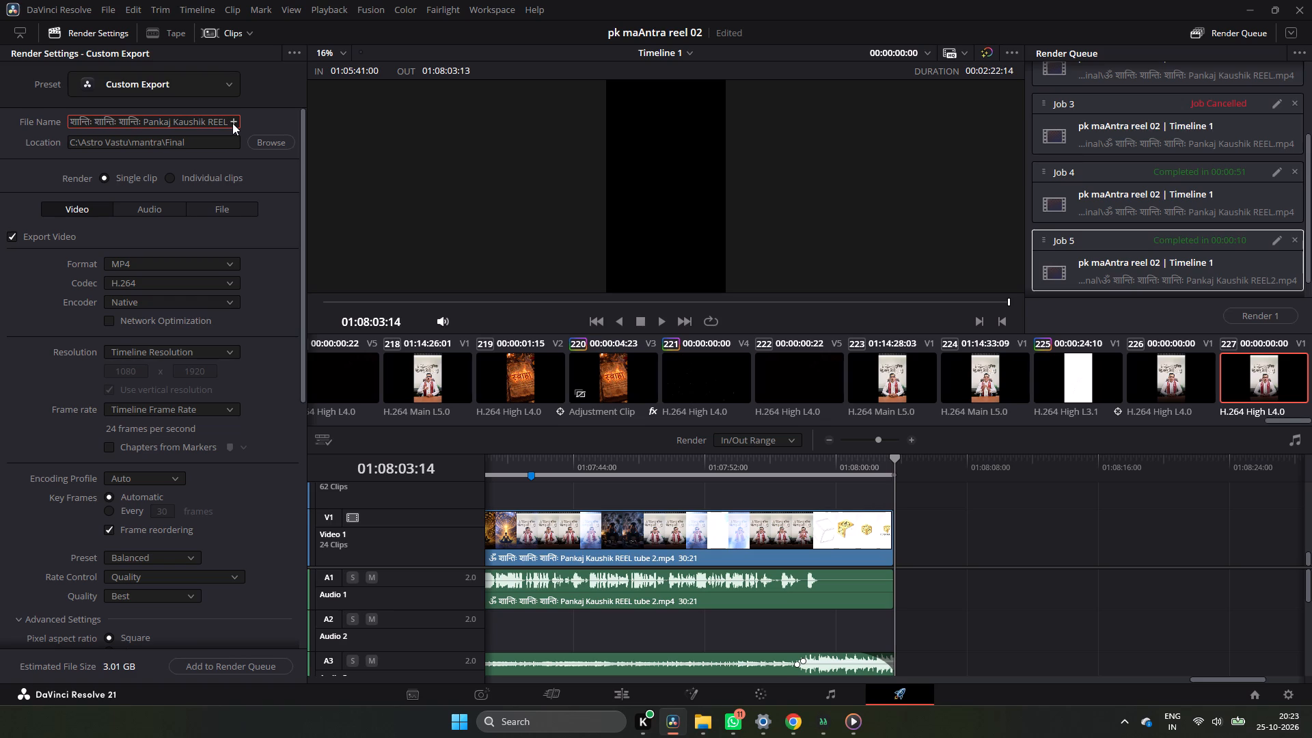
{"action": "type", "text": "FINA;"}
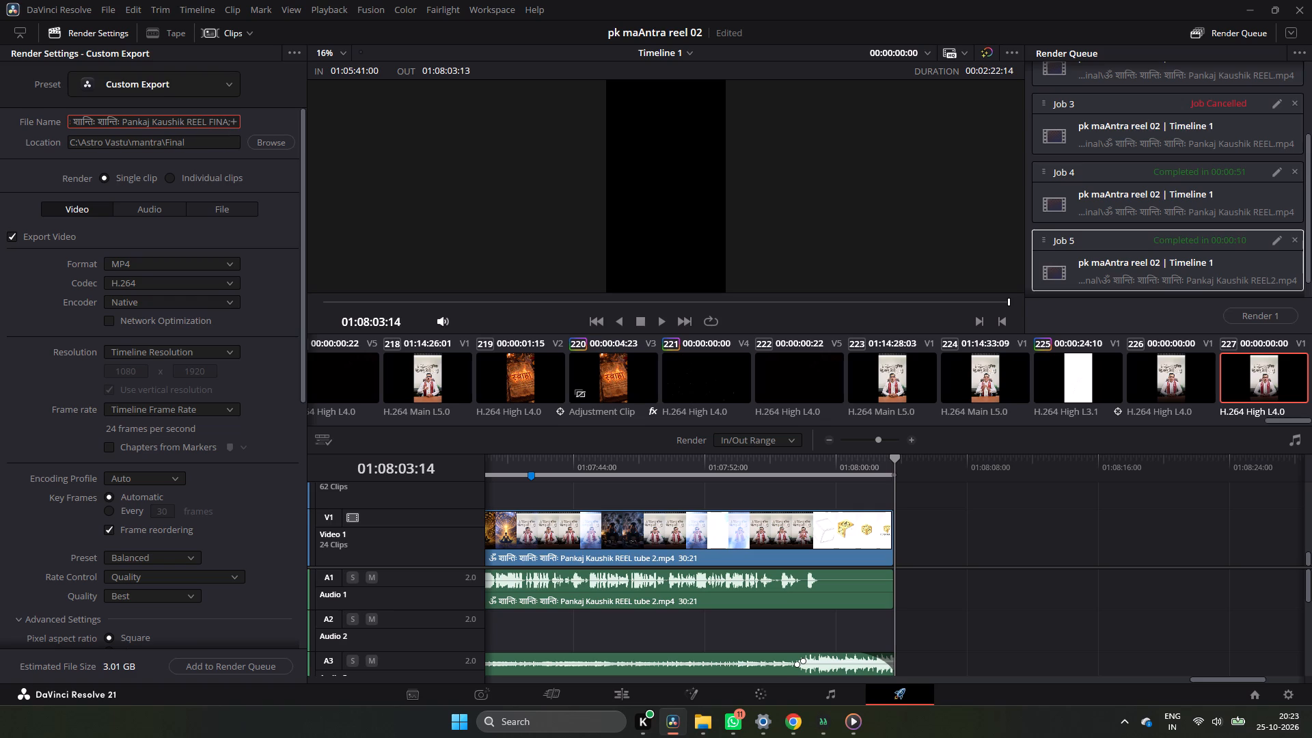
{"action": "left_click_drag", "start_coordinate": [223, 120], "coordinate": [351, 125]}
{"action": "left_click", "coordinate": [221, 117]}
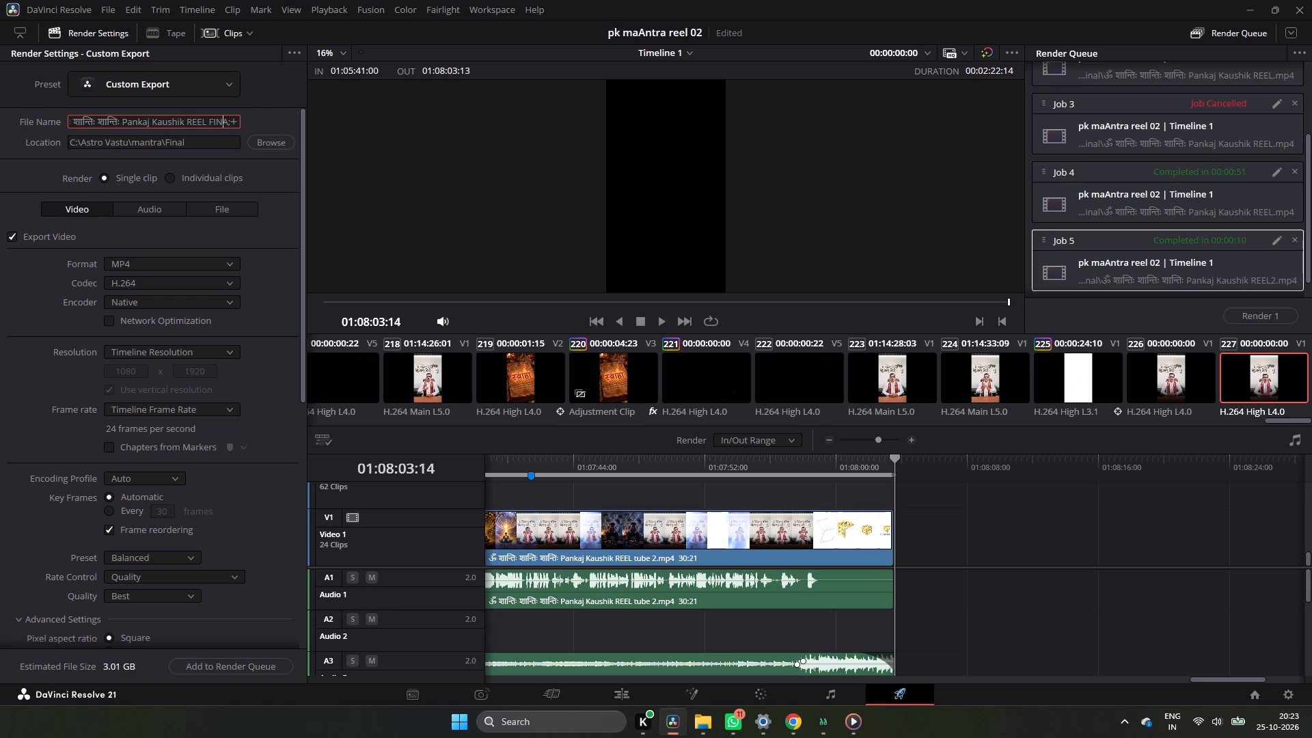
{"action": "left_click", "coordinate": [228, 123]}
{"action": "key", "text": "Right"}
{"action": "key", "text": "Right"}
{"action": "key", "text": "Right"}
{"action": "key", "text": "Right"}
{"action": "key", "text": "BackSpace"}
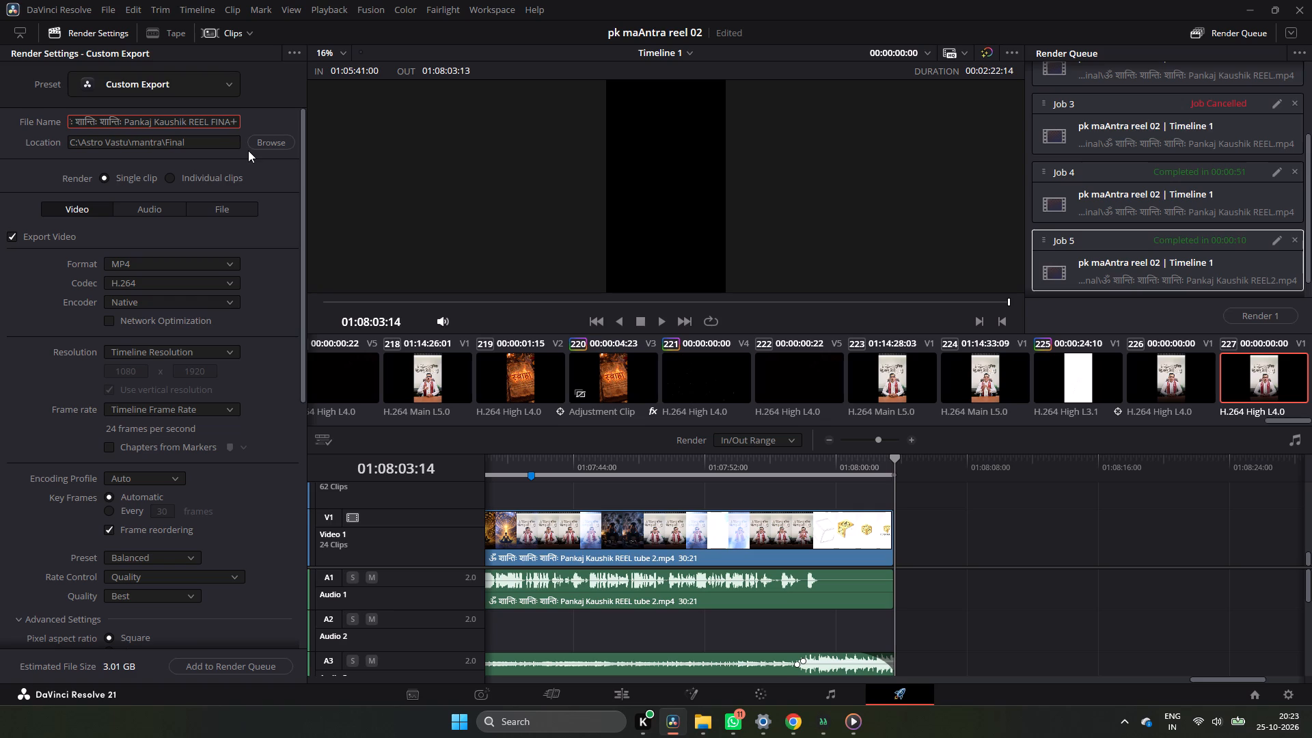
{"action": "key", "text": "l"}
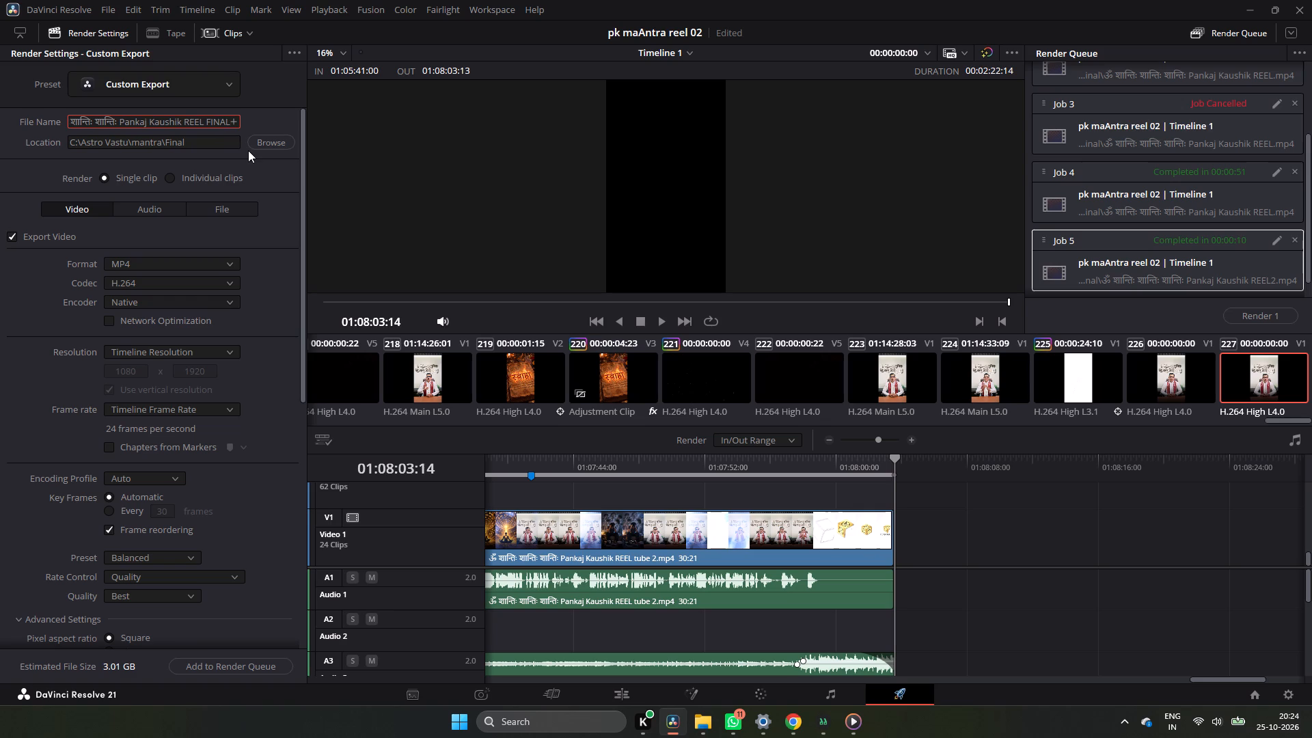
Queue the marked range as a render job with the current MP4 H.264 settings and start rendering it.
{"action": "scroll", "coordinate": [241, 272], "scroll_direction": "down", "scroll_amount": 3}
{"action": "scroll", "coordinate": [239, 274], "scroll_direction": "up", "scroll_amount": 1}
{"action": "scroll", "coordinate": [238, 275], "scroll_direction": "down", "scroll_amount": 3}
{"action": "scroll", "coordinate": [96, 737], "scroll_direction": "down", "scroll_amount": 4}
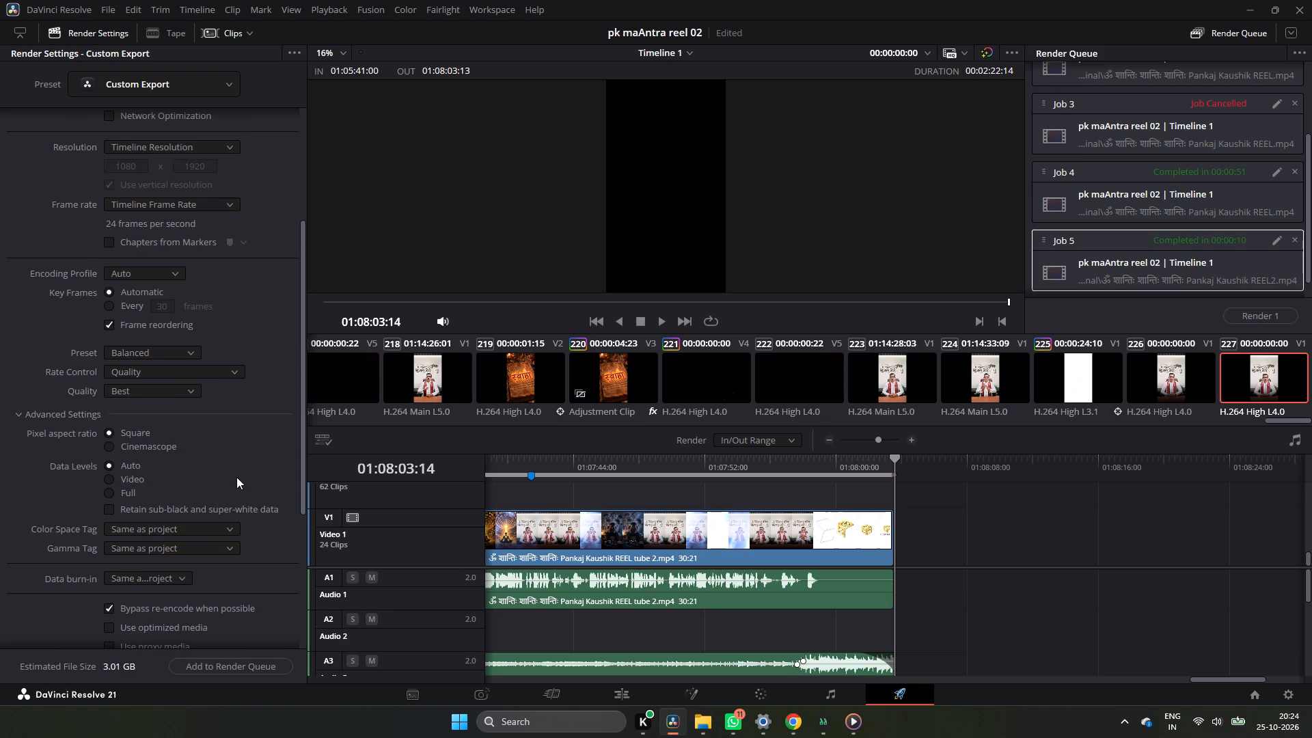
{"action": "scroll", "coordinate": [232, 483], "scroll_direction": "down", "scroll_amount": 11}
{"action": "left_click", "coordinate": [243, 664]}
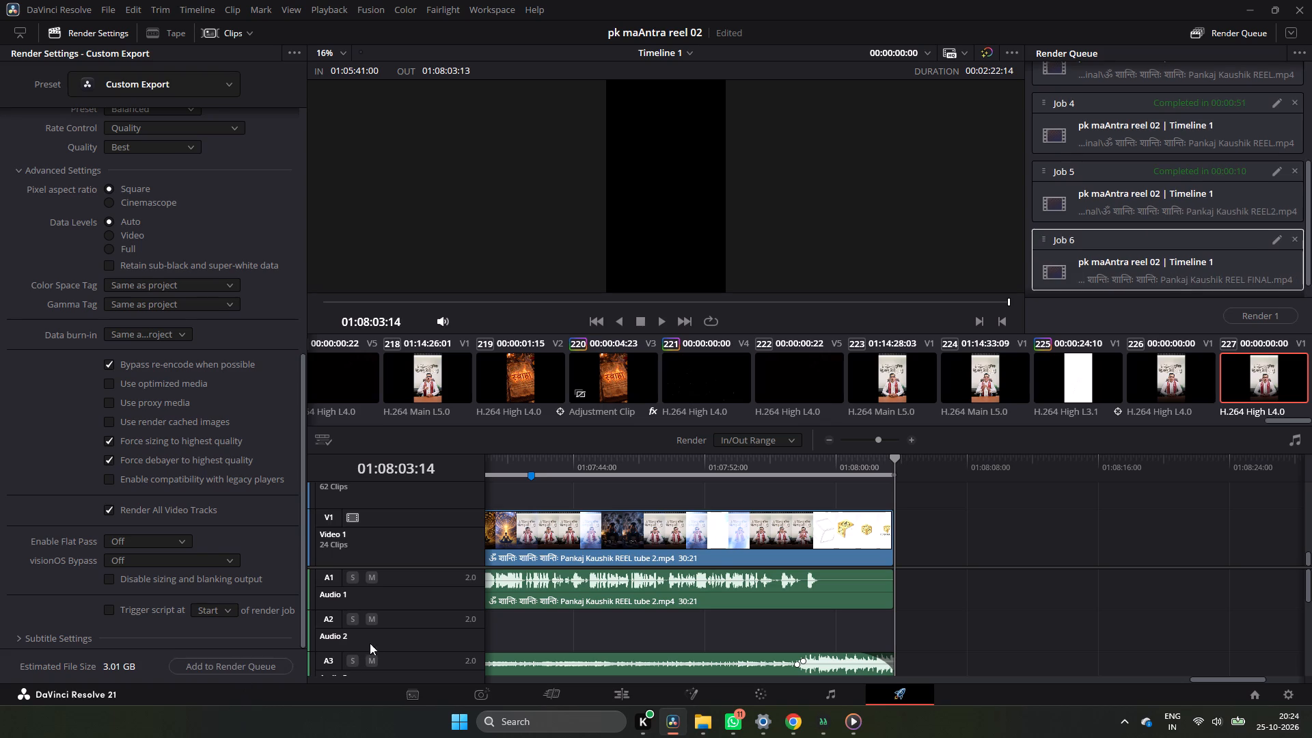
{"action": "left_click", "coordinate": [1250, 316]}
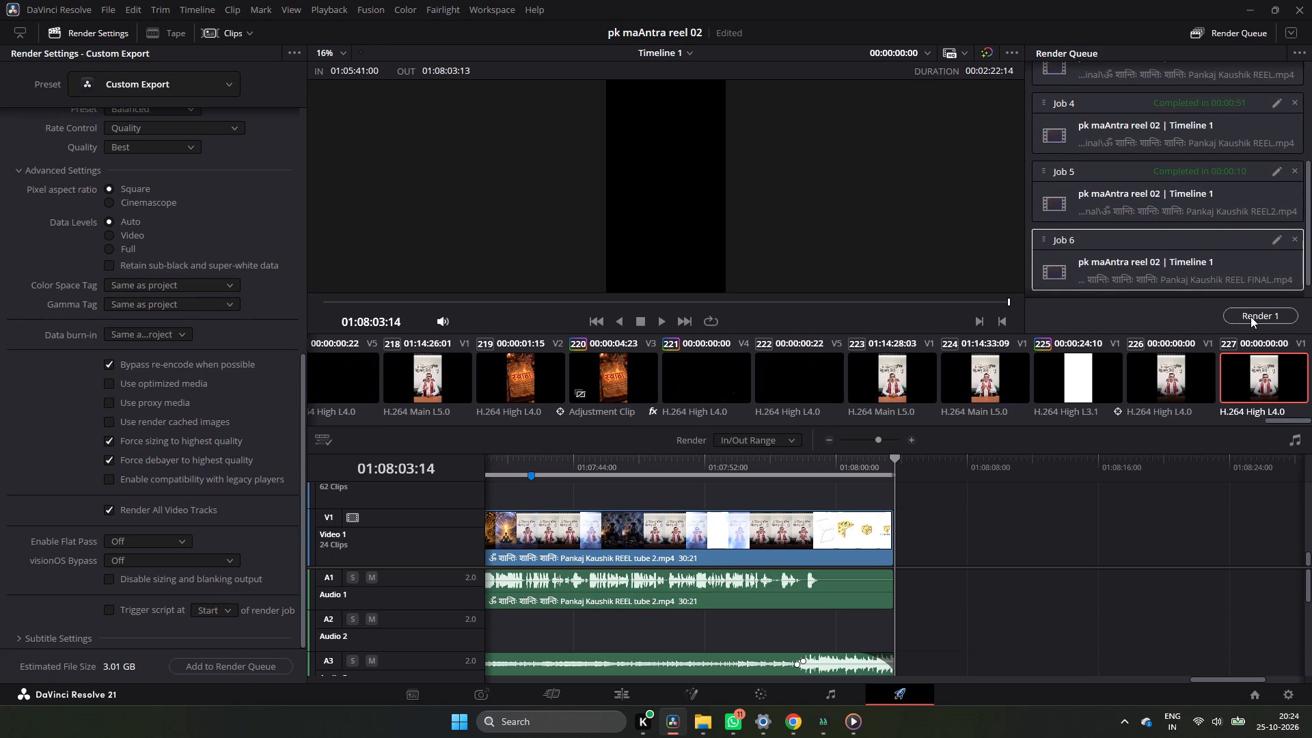
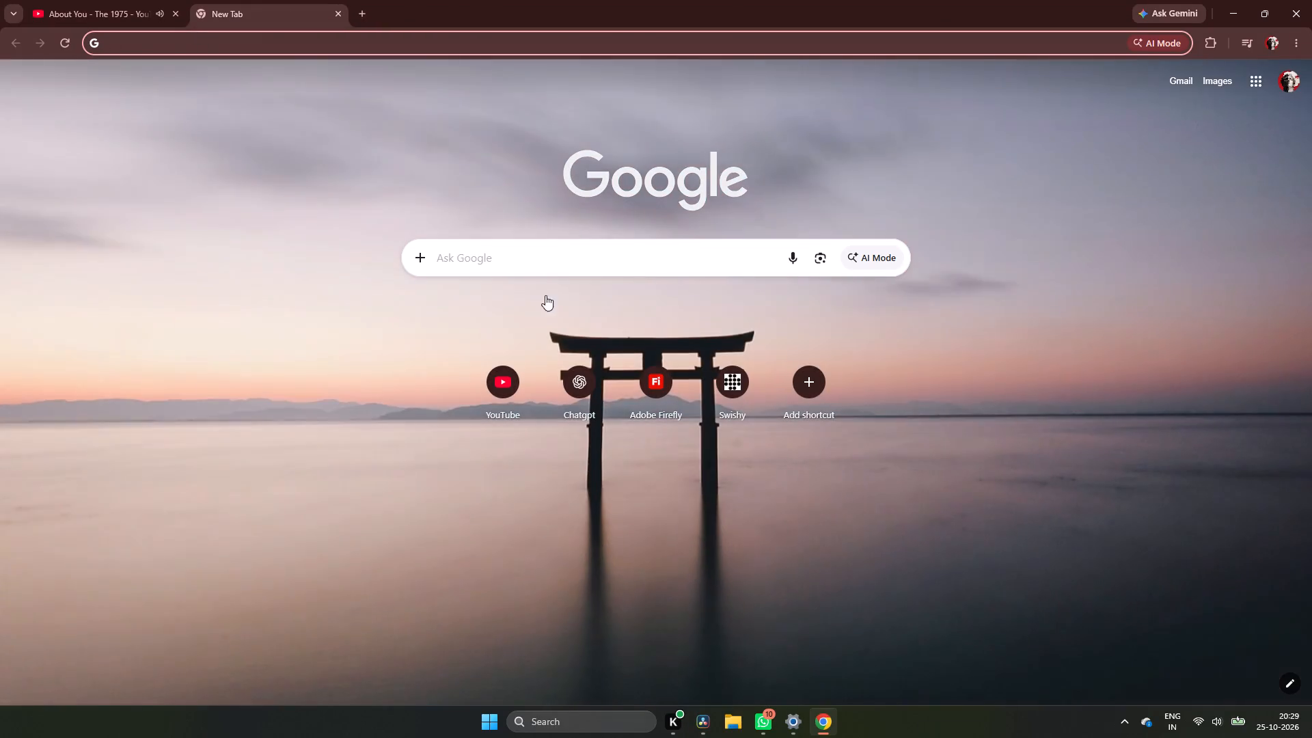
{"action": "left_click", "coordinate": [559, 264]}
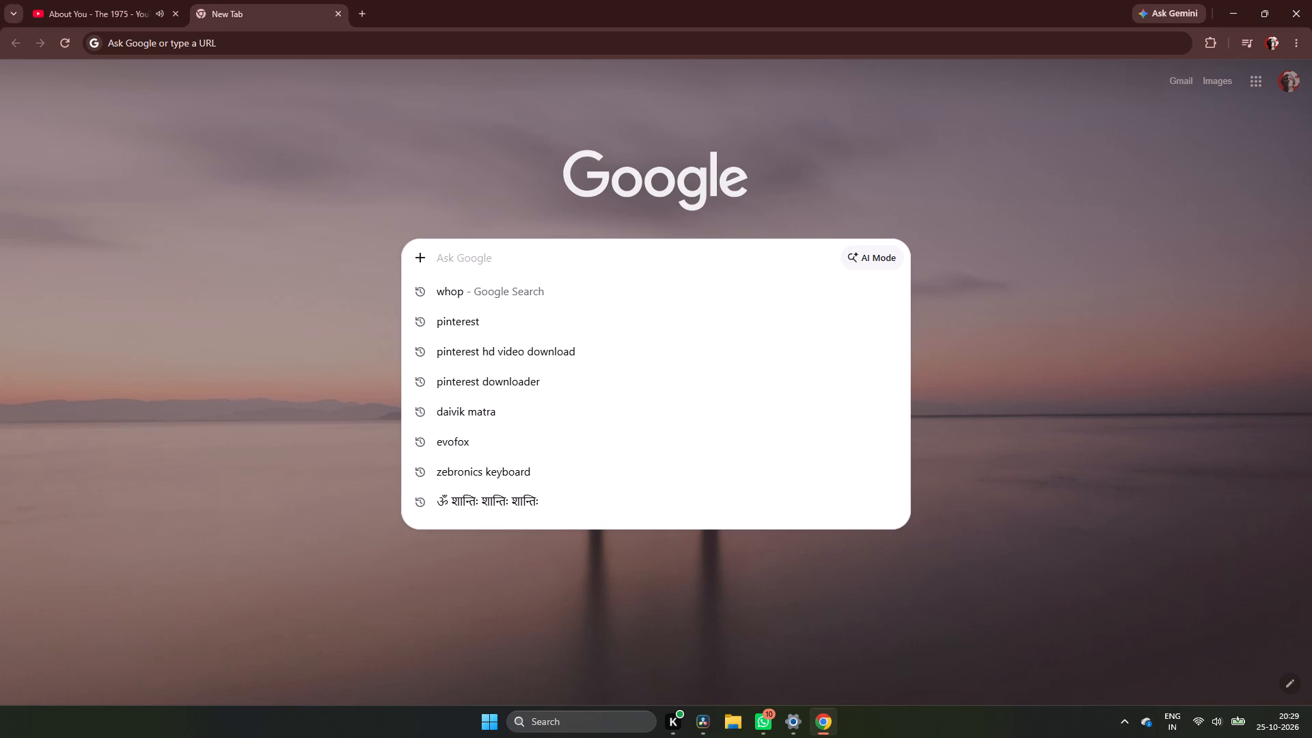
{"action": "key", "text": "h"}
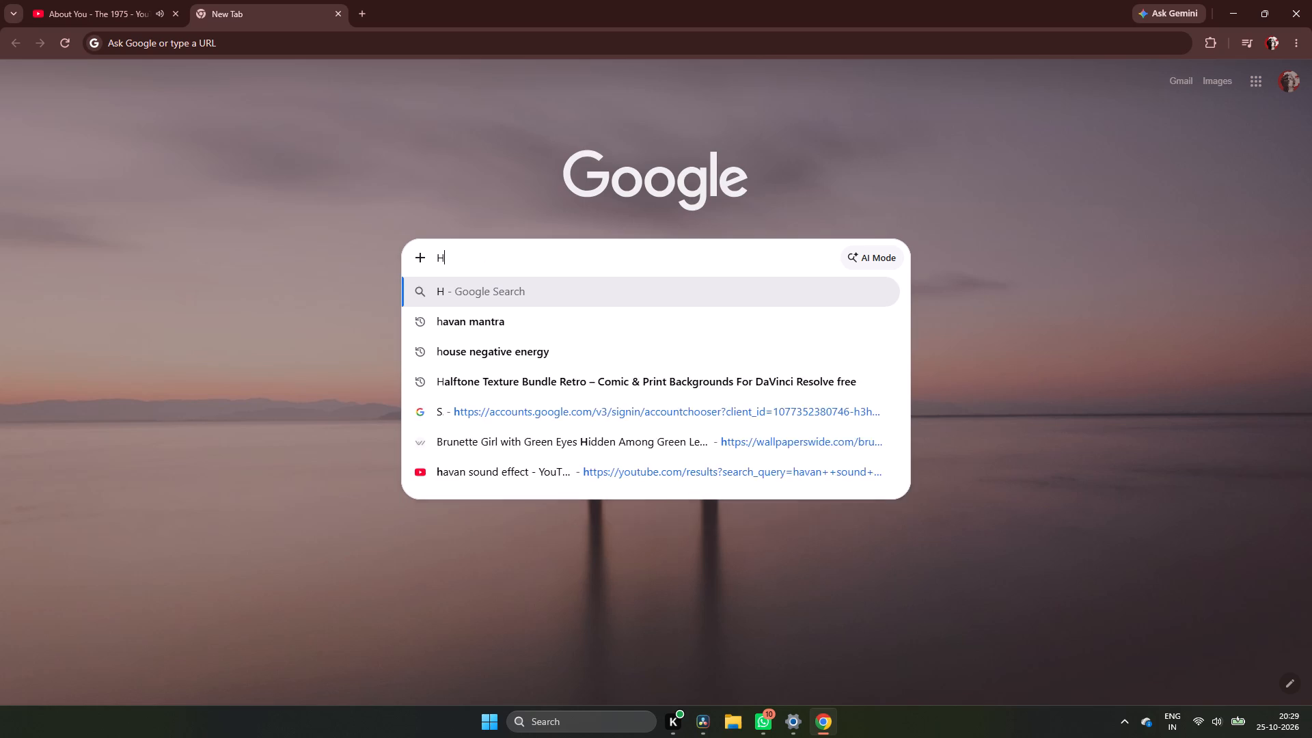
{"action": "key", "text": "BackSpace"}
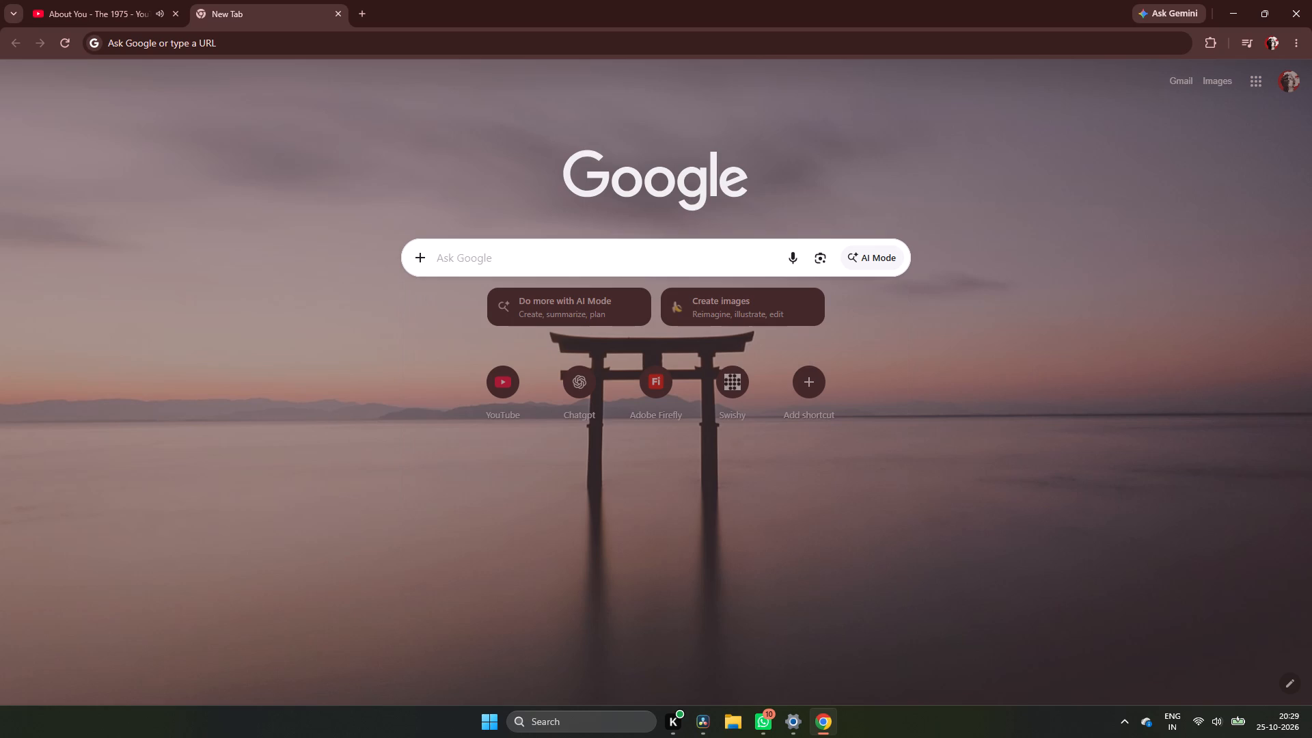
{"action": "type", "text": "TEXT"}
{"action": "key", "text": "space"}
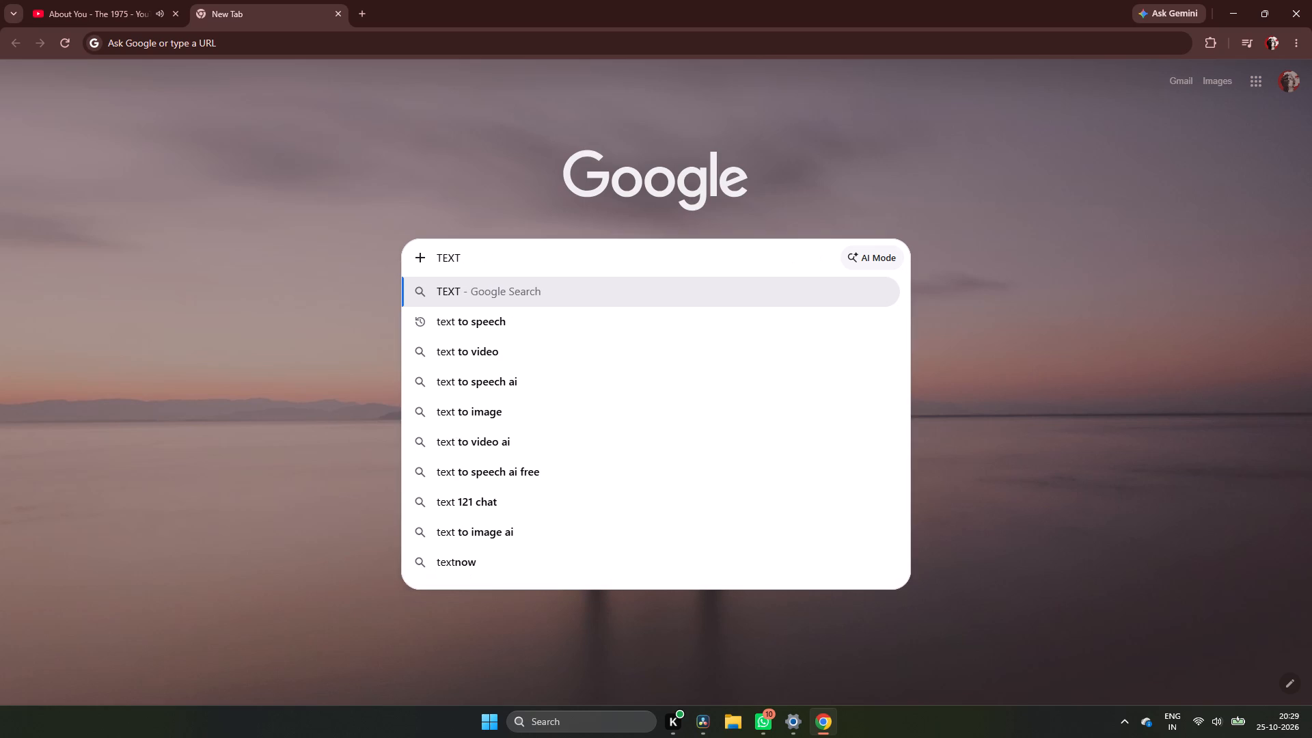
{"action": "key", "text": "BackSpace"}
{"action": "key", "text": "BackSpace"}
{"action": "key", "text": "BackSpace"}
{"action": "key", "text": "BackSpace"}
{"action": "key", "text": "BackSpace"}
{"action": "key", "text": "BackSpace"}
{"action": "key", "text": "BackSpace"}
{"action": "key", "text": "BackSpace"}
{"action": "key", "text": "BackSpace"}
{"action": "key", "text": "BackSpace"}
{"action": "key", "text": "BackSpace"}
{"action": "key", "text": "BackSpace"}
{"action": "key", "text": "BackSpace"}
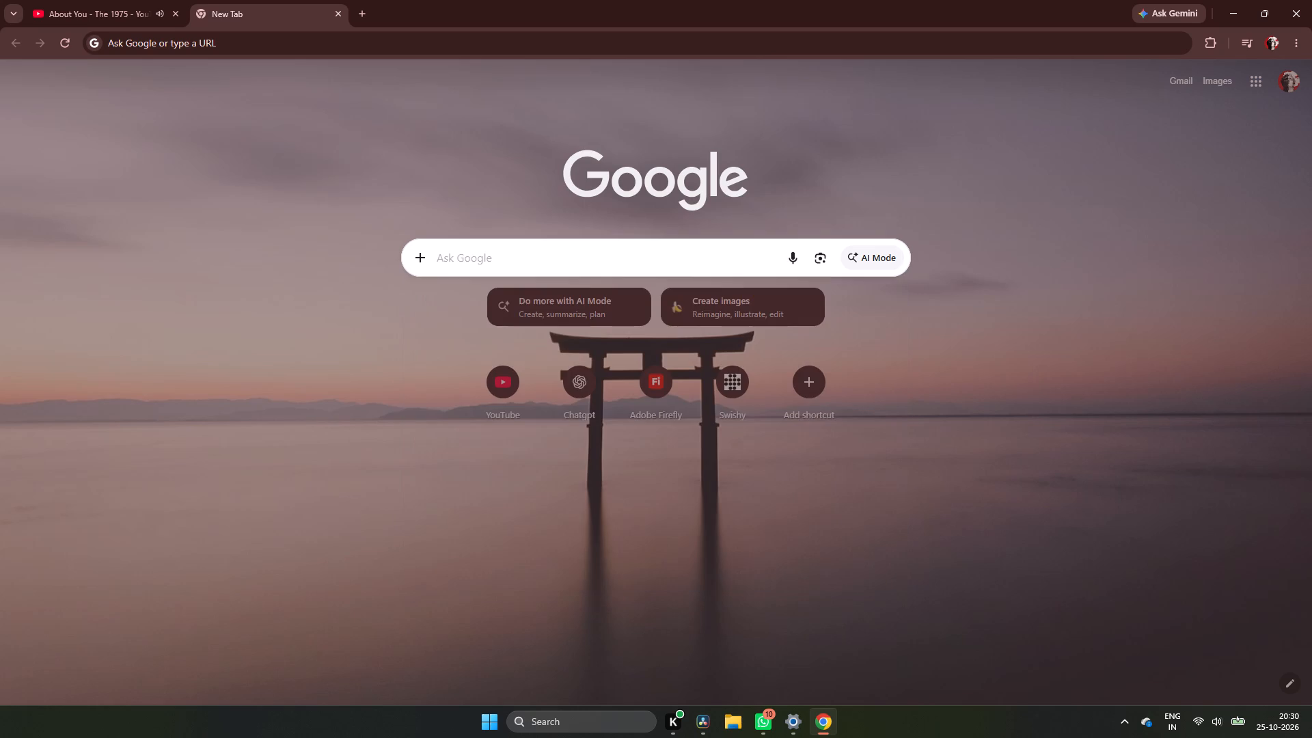
{"action": "type", "text": "ELEVE"}
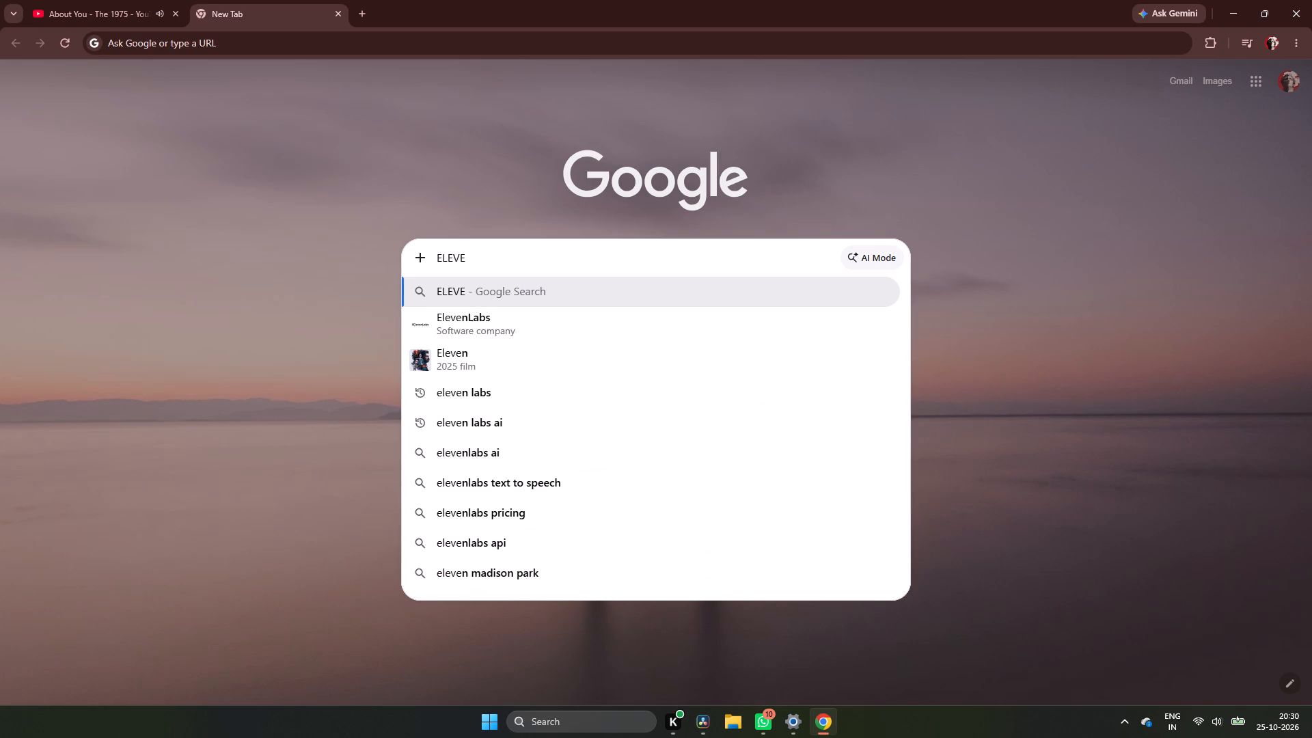